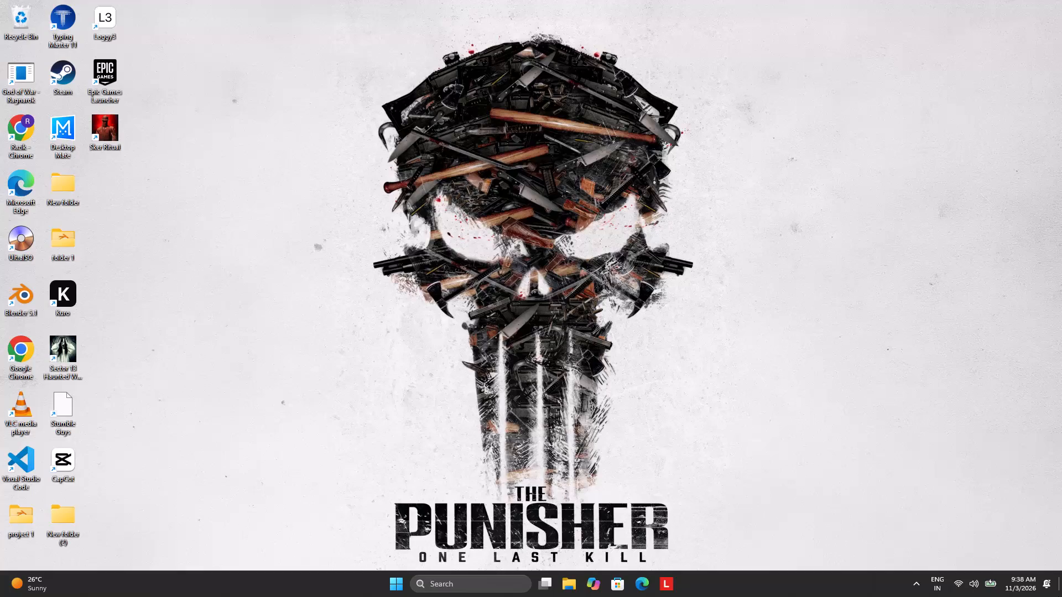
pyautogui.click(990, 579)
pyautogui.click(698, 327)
# Open Windows search and launch the needed application from its suggested items.
pyautogui.click(429, 581)
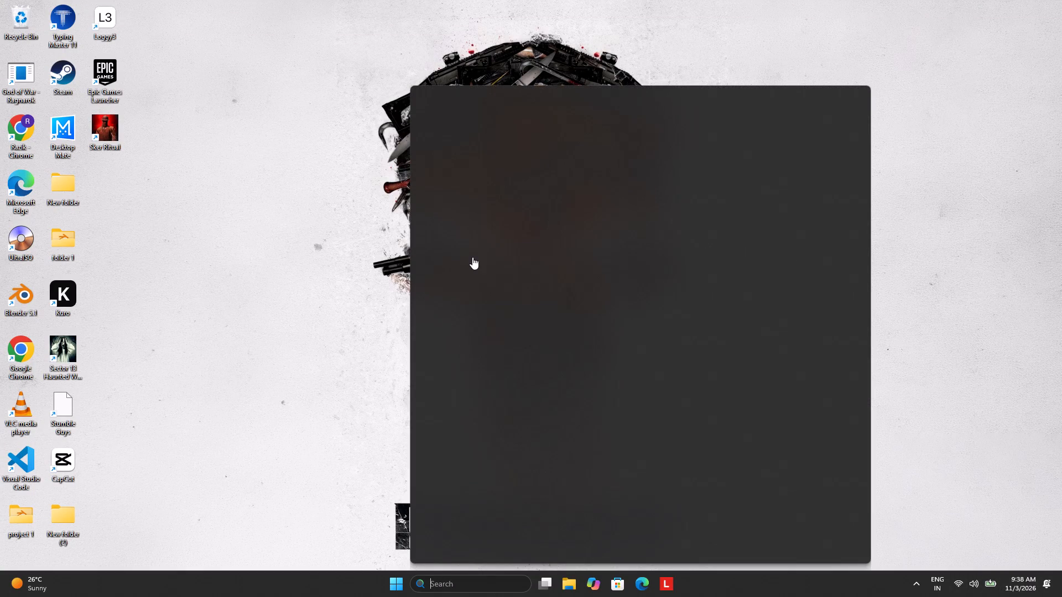
pyautogui.click(467, 472)
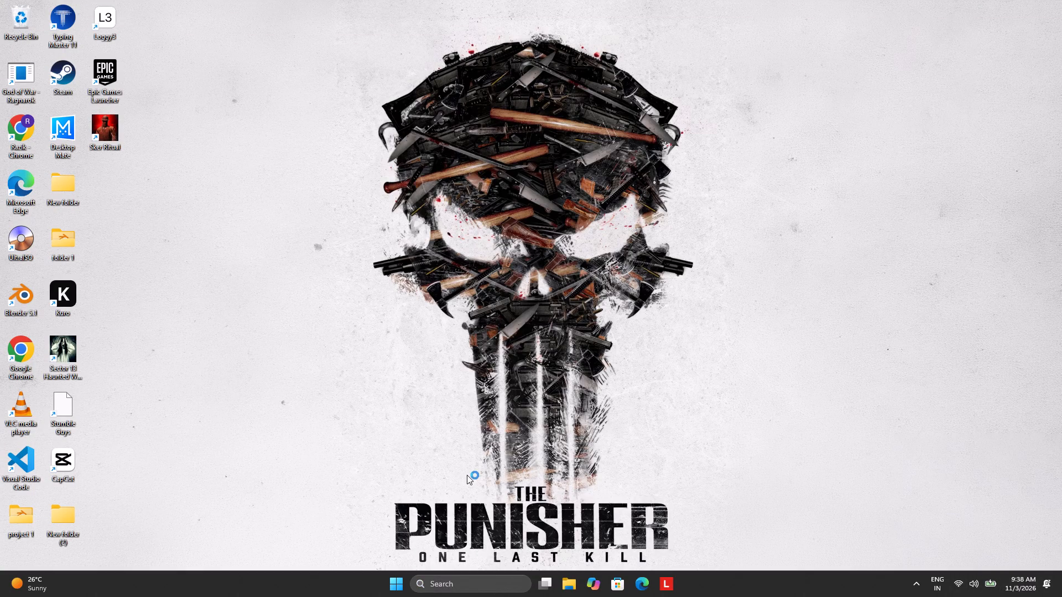
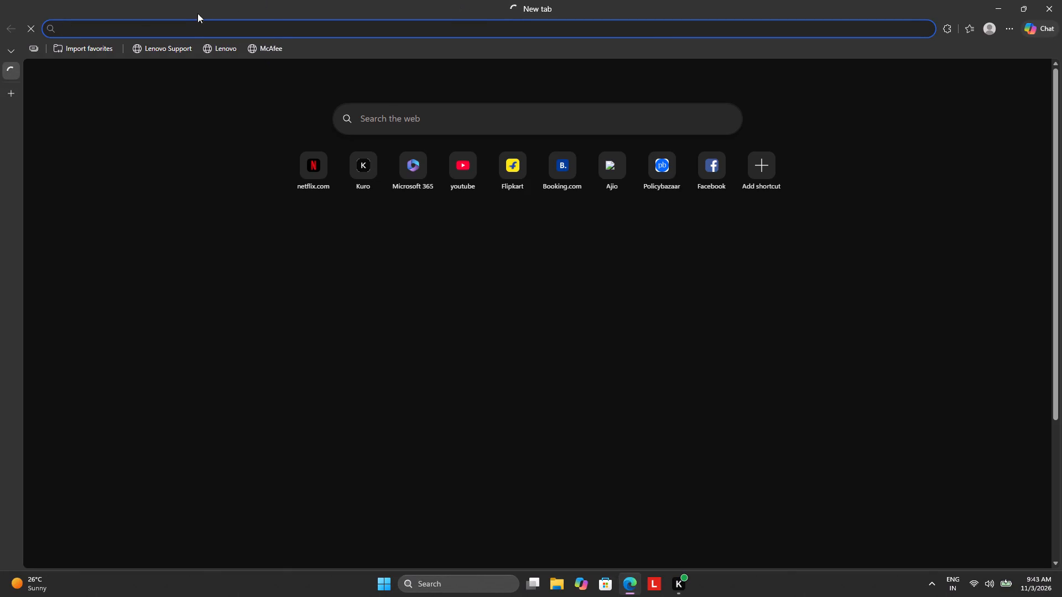
# Search the web for canva.com from the recent searches and open Canva through the Log In result.
pyautogui.click(193, 27)
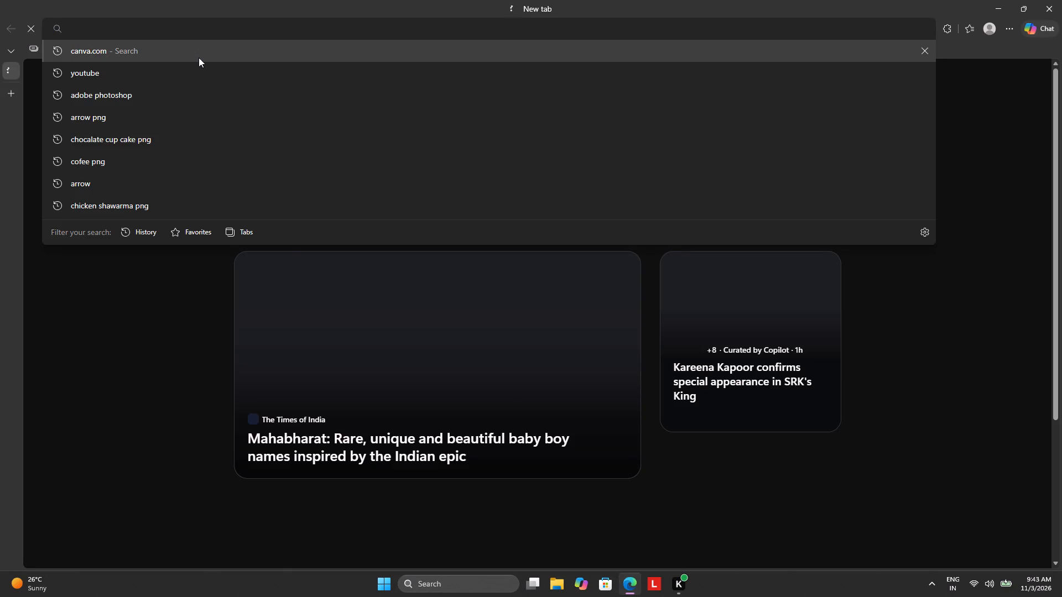
pyautogui.click(199, 60)
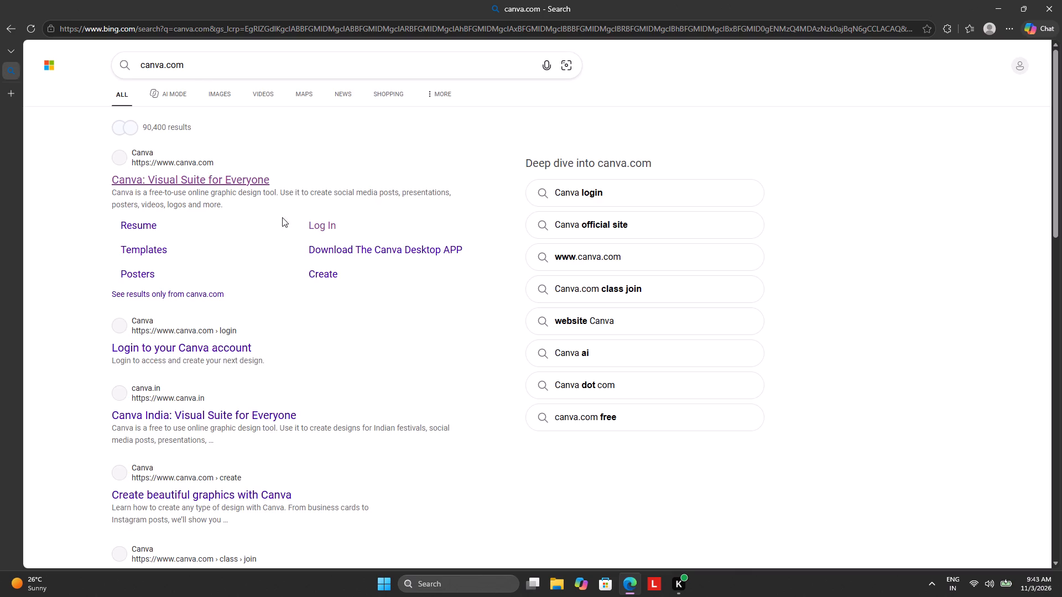
pyautogui.click(315, 227)
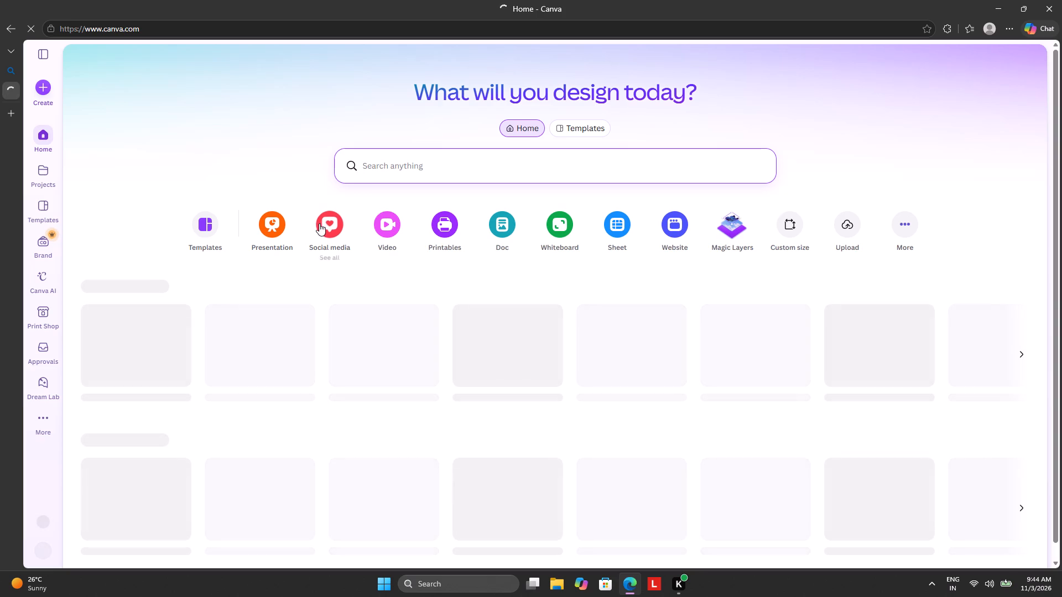
# Open the Create a design dialog with the Custom size option and choose the Printables category.
pyautogui.click(394, 232)
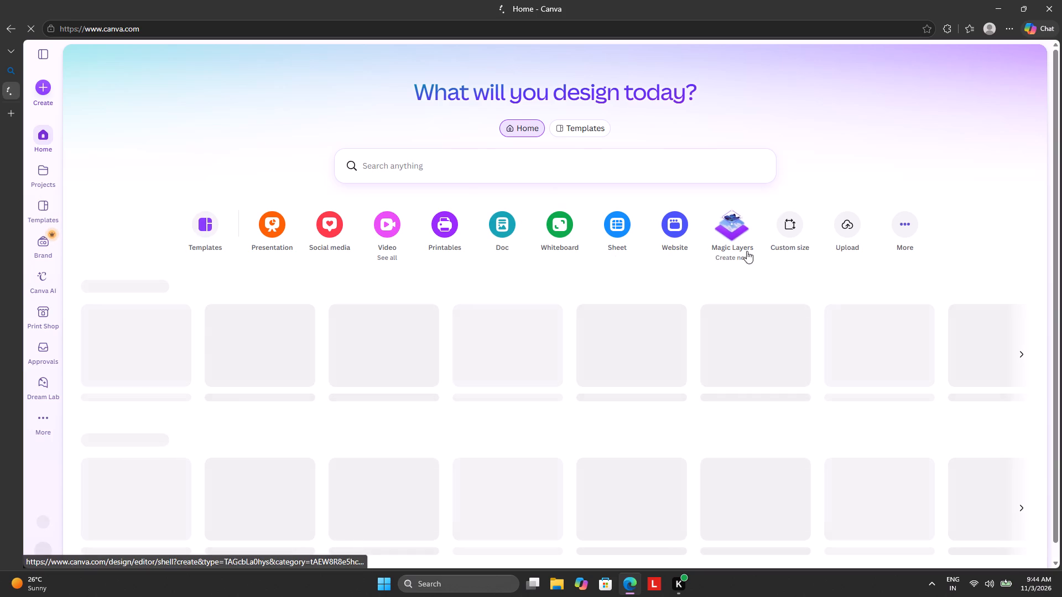
pyautogui.click(787, 227)
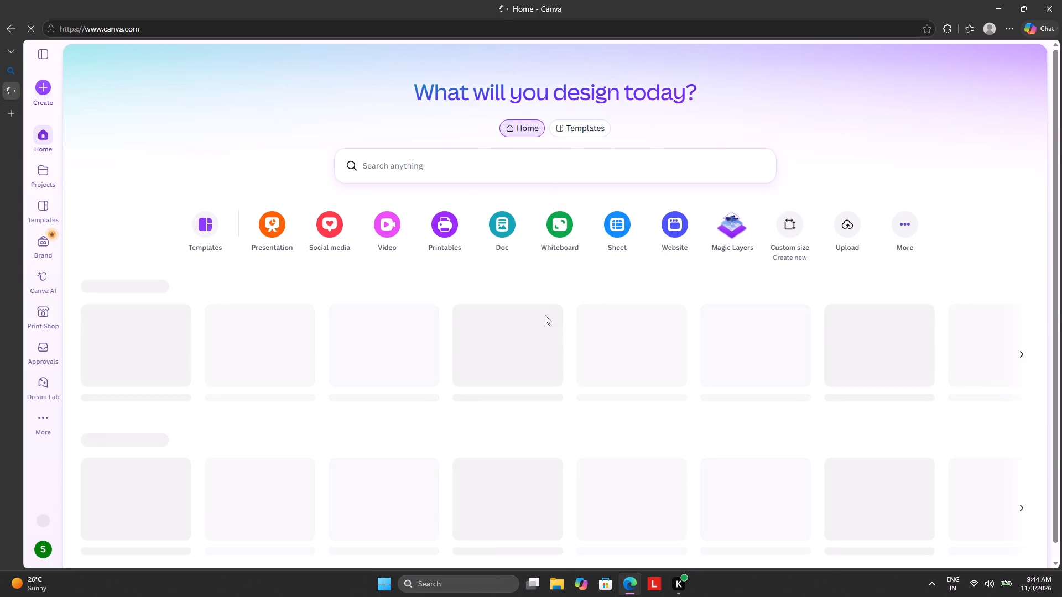
pyautogui.scroll(-4, 469, 437)
pyautogui.scroll(3, 462, 440)
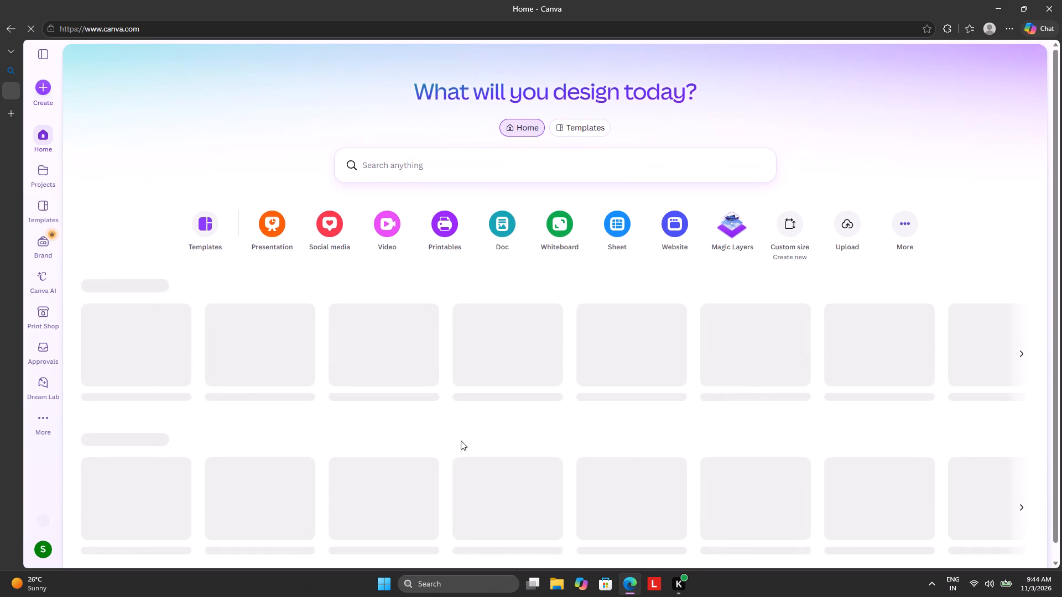
pyautogui.scroll(1, 439, 446)
pyautogui.scroll(-1, 438, 447)
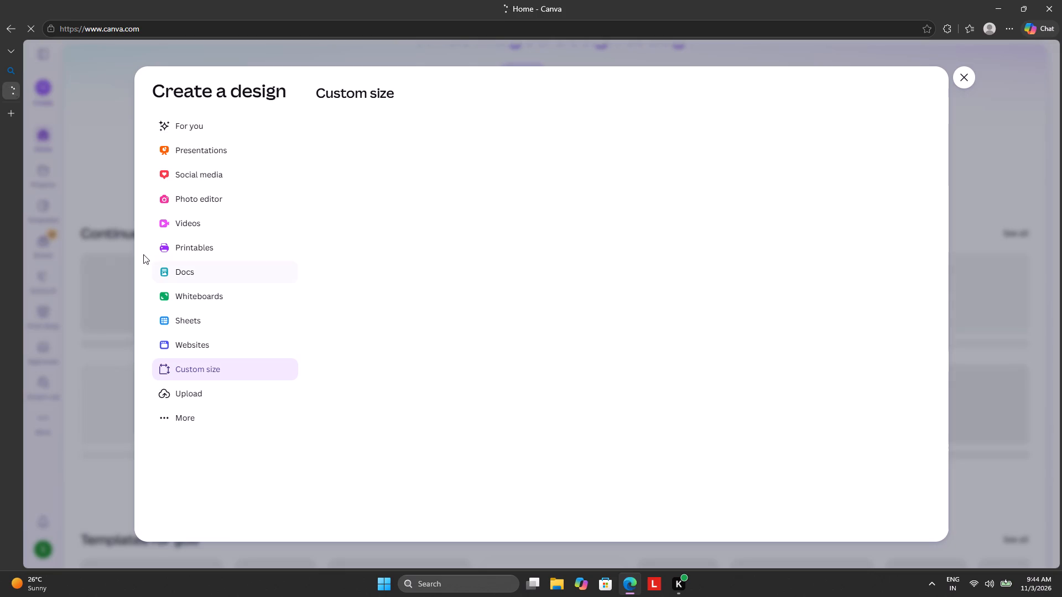
pyautogui.click(212, 243)
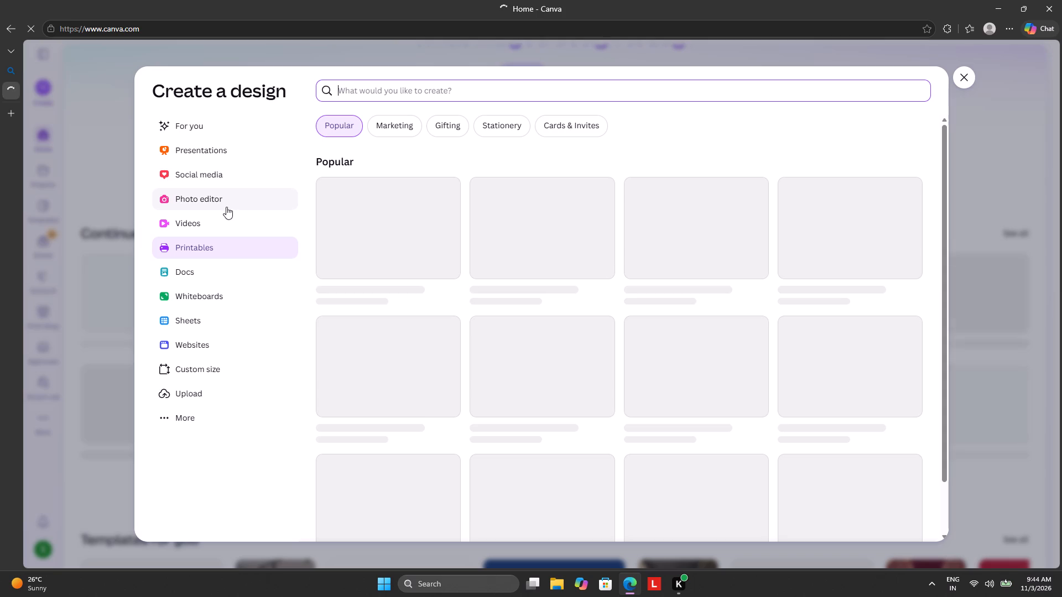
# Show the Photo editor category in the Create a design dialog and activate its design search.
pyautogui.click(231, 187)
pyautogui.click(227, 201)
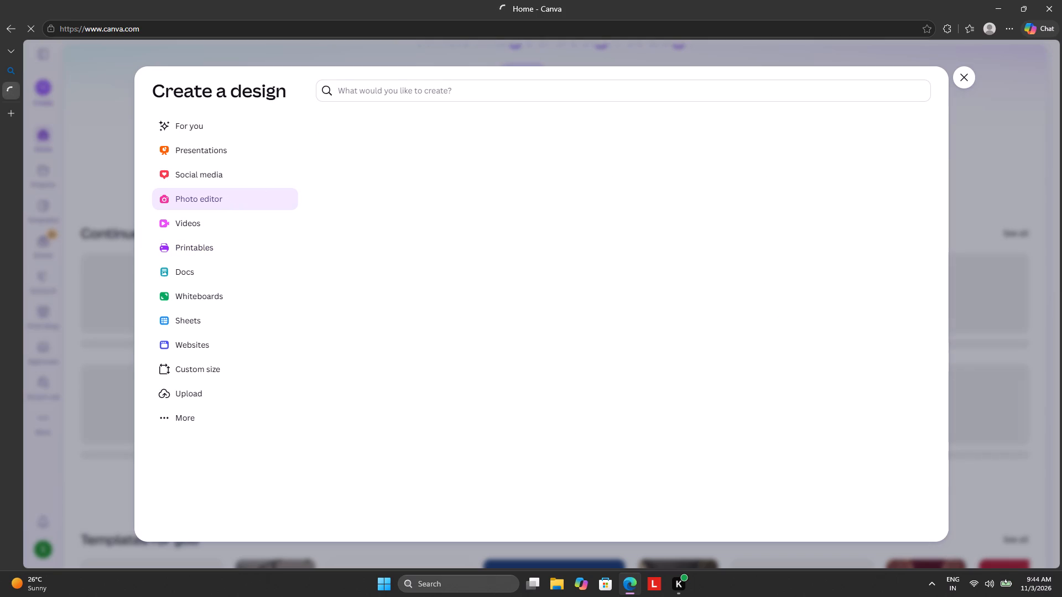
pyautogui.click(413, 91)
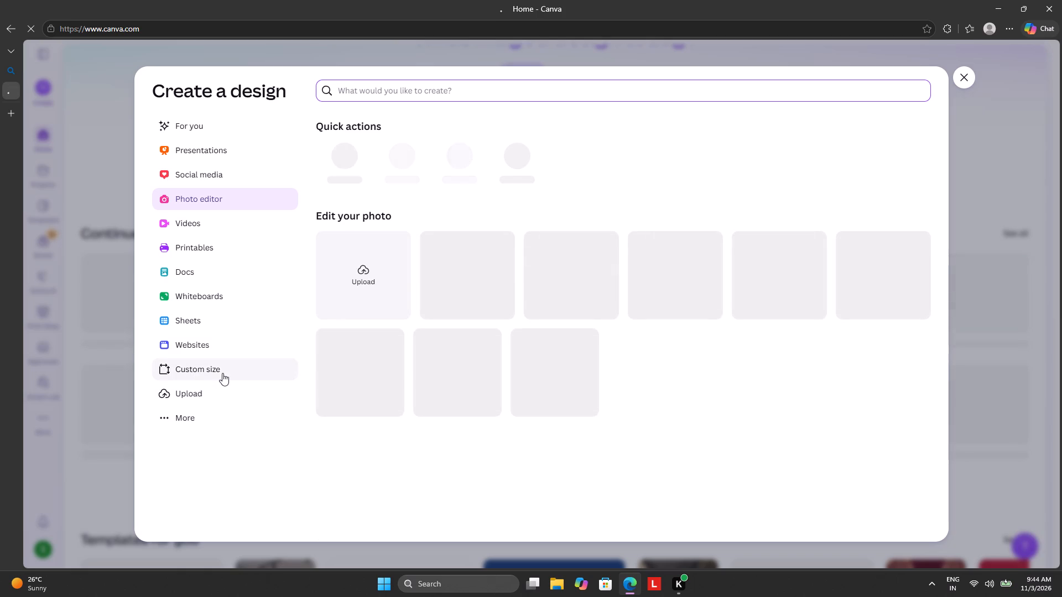
# Switch to the For you category and search the design types for "pacet".
pyautogui.moveTo(231, 128); pyautogui.dragTo(231, 145)
pyautogui.click(235, 131)
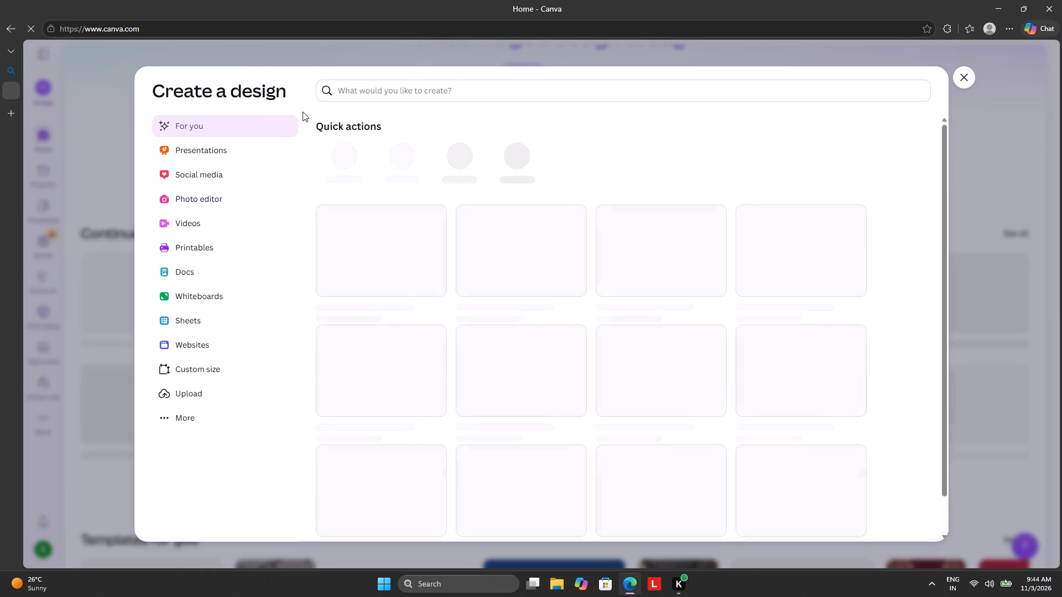
pyautogui.click(369, 91)
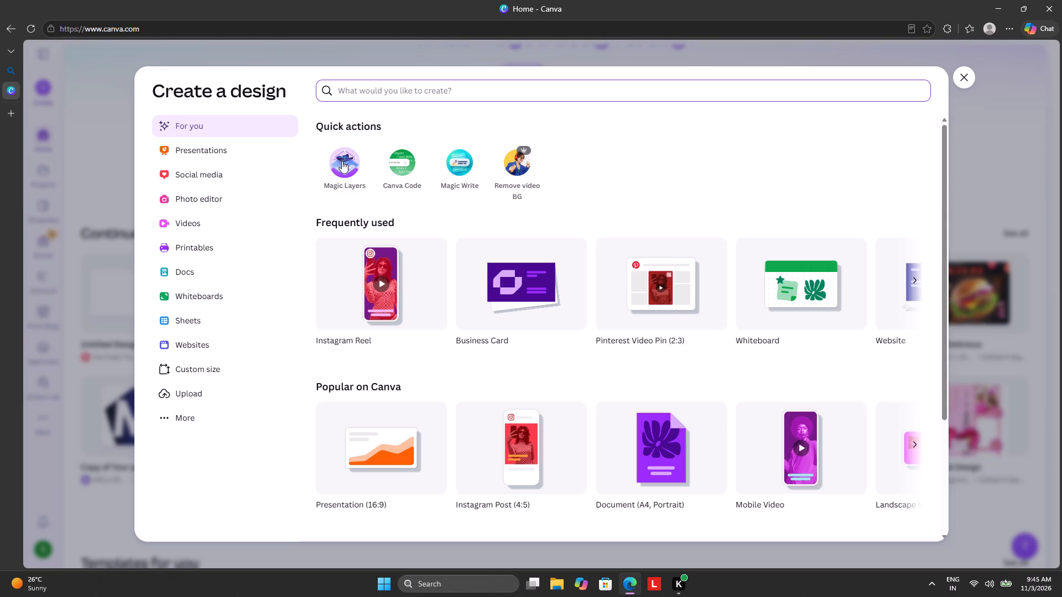
pyautogui.click(389, 86)
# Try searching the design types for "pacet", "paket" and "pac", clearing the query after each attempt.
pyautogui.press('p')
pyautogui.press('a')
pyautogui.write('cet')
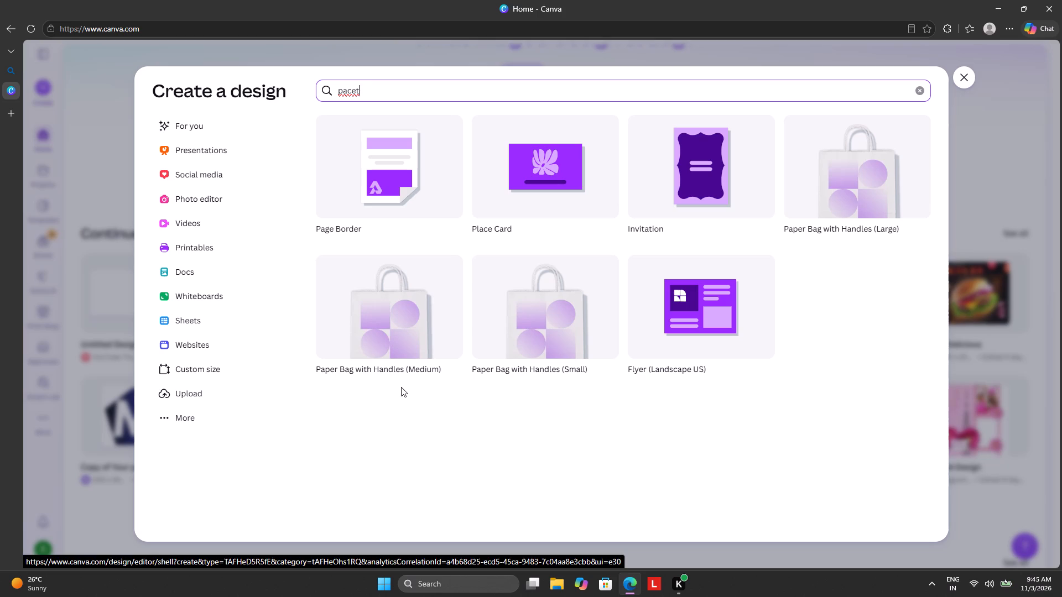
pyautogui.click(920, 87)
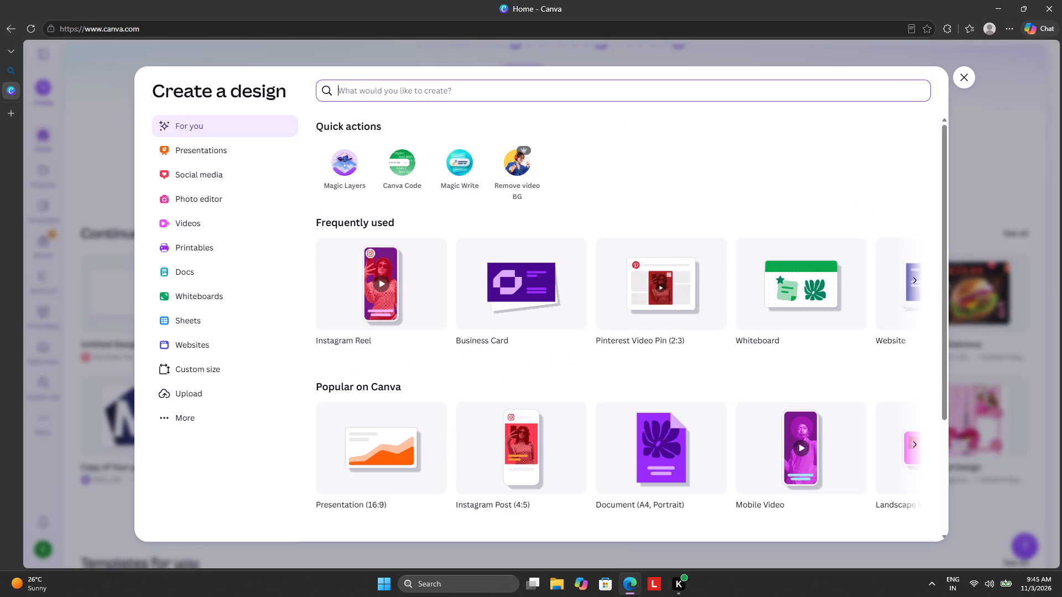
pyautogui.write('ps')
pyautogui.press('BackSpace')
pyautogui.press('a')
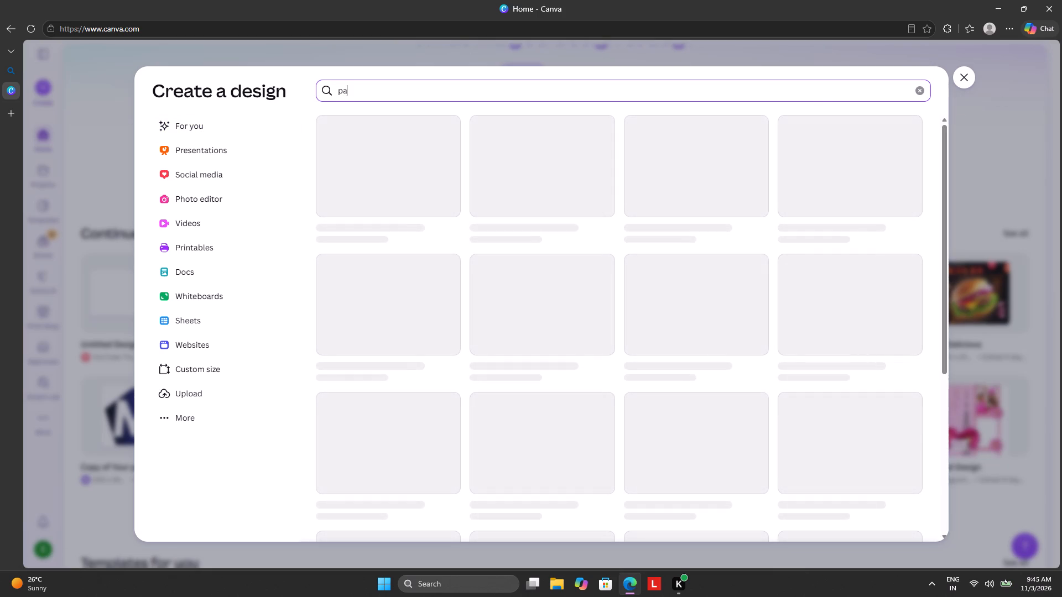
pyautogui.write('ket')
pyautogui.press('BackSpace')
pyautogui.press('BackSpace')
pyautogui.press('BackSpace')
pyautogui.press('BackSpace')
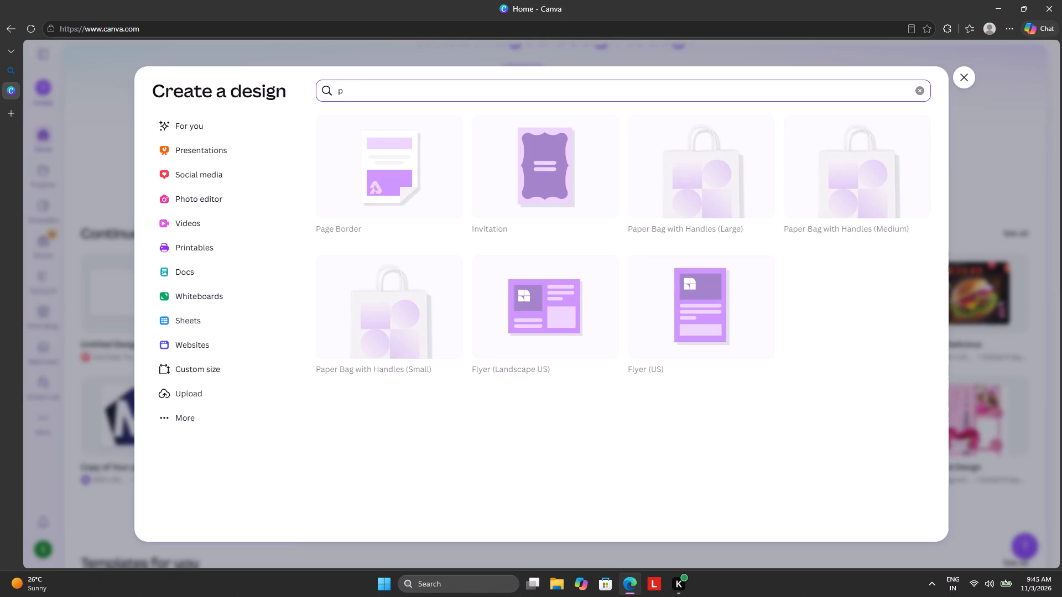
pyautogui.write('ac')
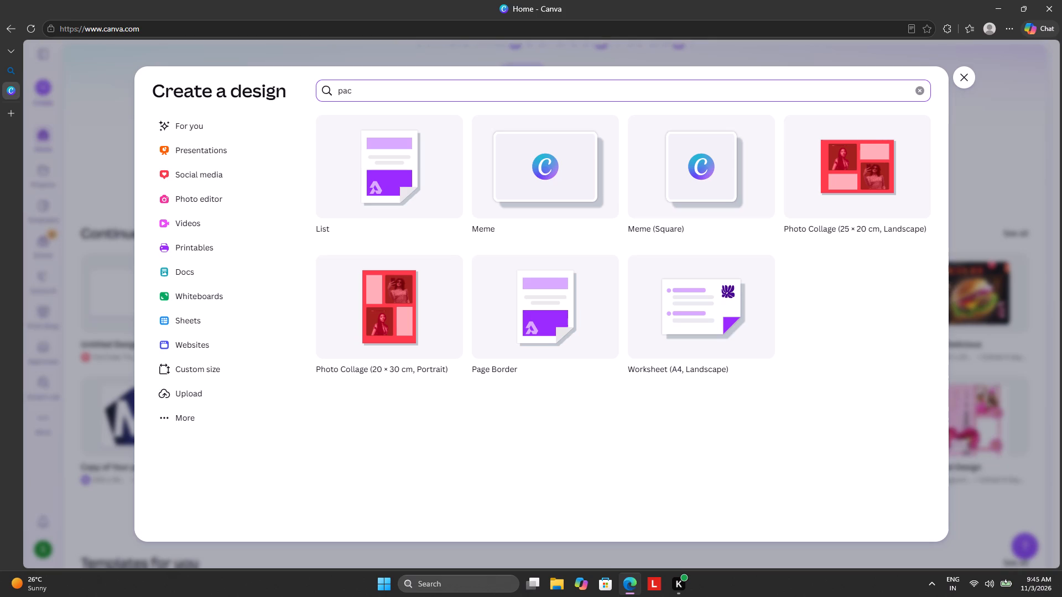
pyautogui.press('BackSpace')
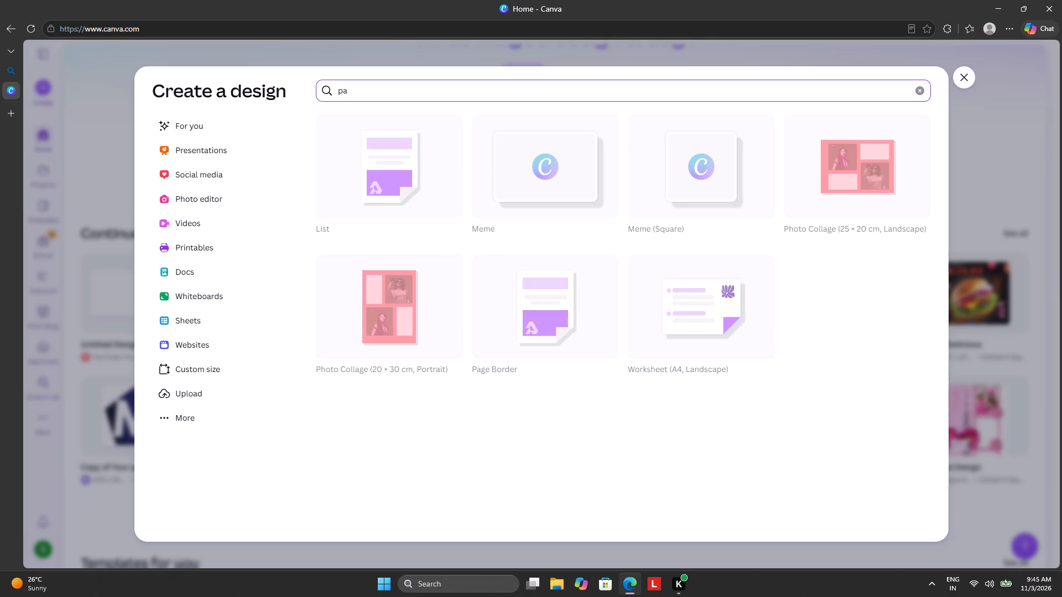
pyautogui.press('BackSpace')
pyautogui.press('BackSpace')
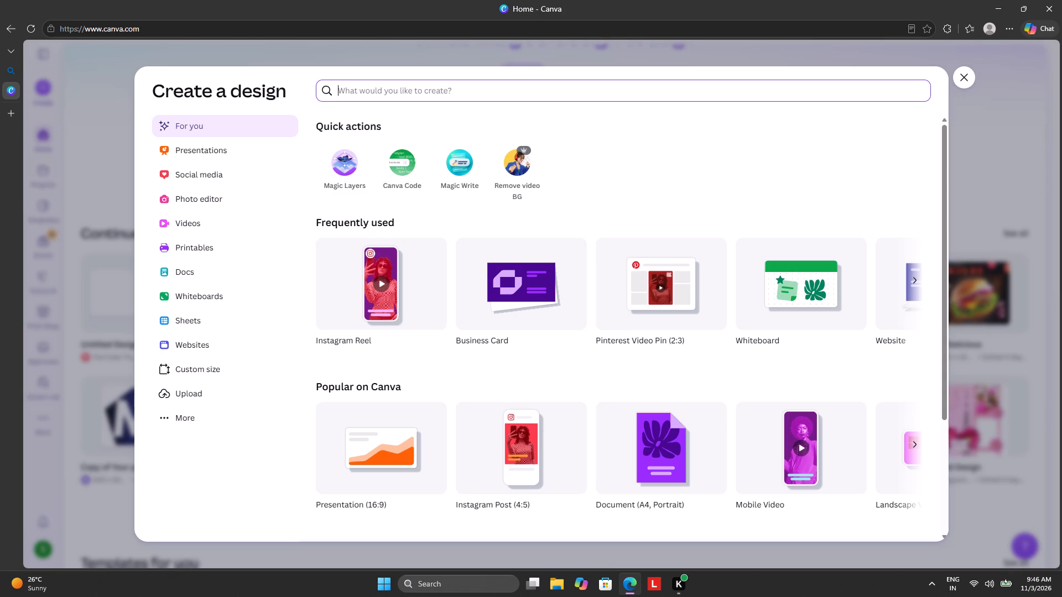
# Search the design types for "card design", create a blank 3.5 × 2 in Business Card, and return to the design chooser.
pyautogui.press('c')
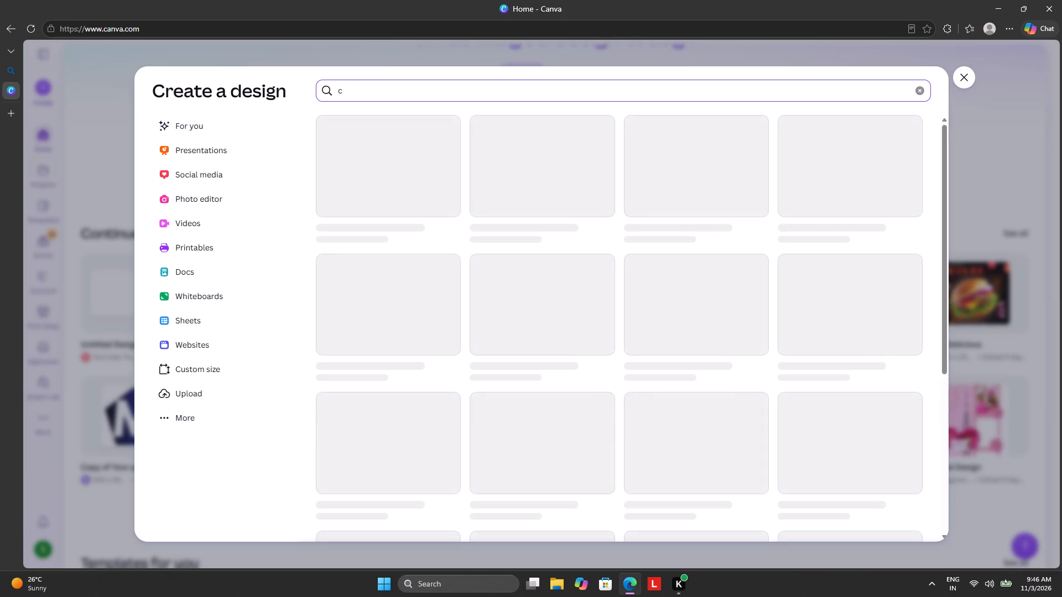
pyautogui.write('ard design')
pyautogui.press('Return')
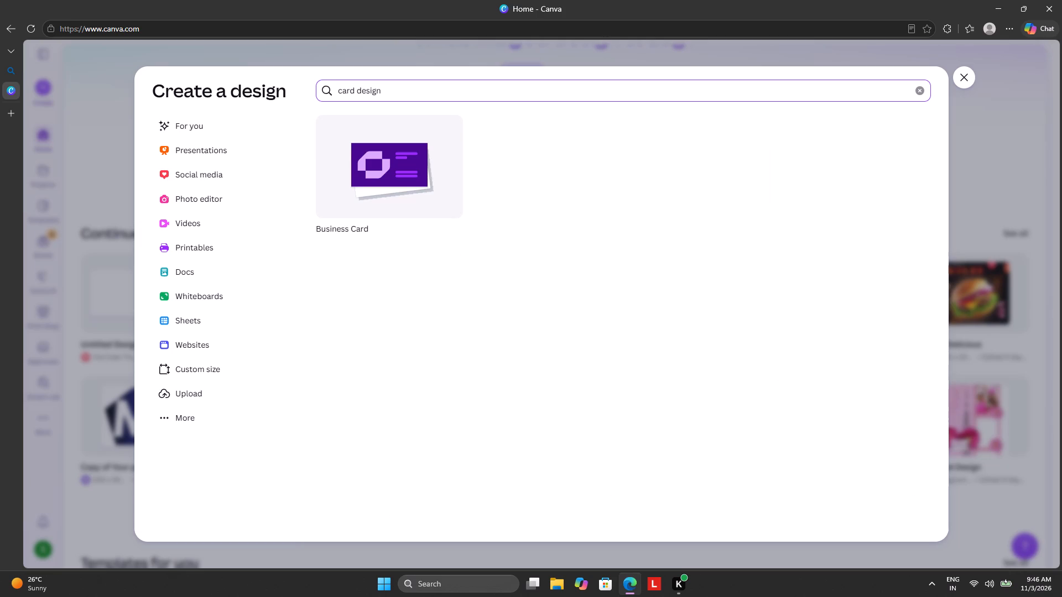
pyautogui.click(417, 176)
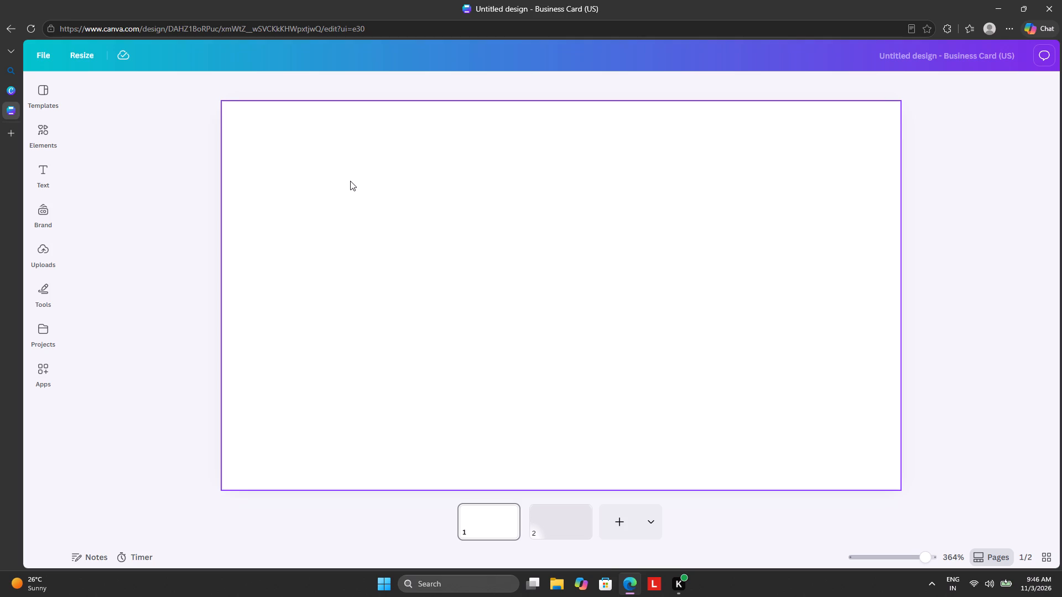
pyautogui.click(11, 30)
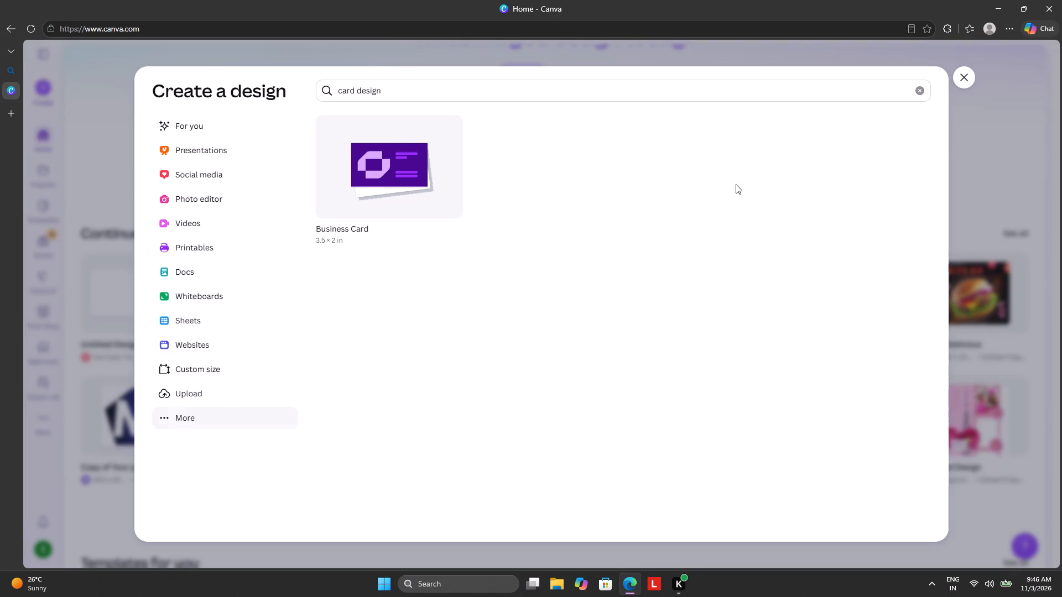
# Clear the design search and create a blank 1920 × 1080 px Presentation (16:9) from the popular designs.
pyautogui.click(923, 87)
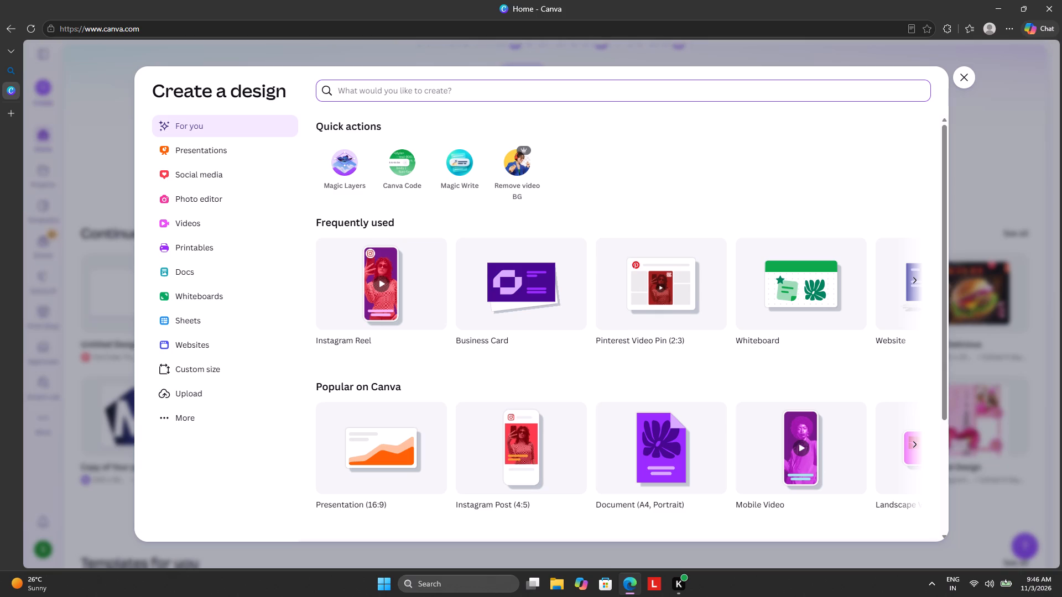
pyautogui.scroll(-2, 788, 320)
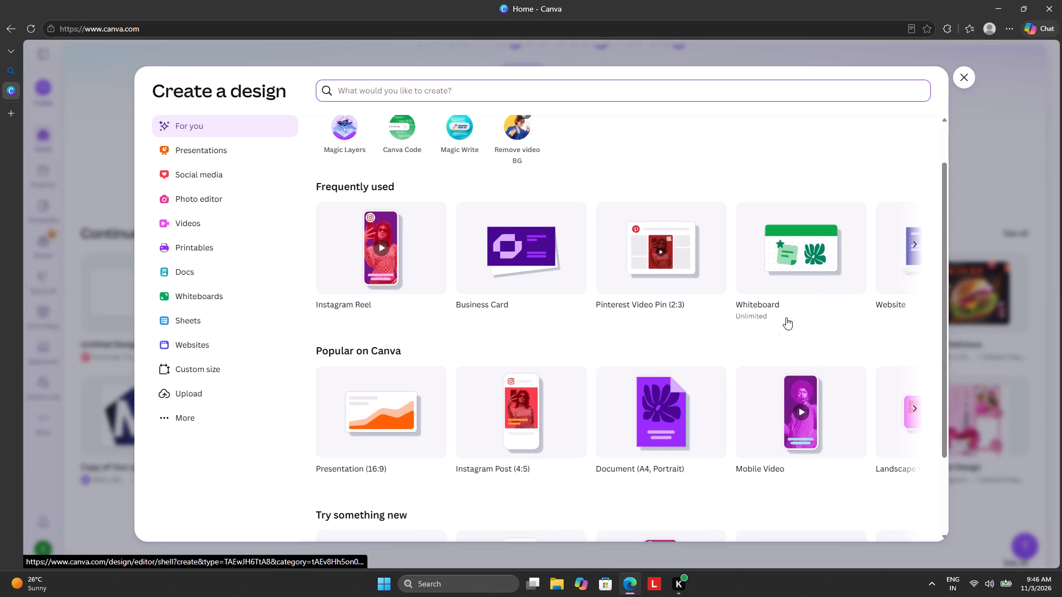
pyautogui.scroll(-6, 786, 317)
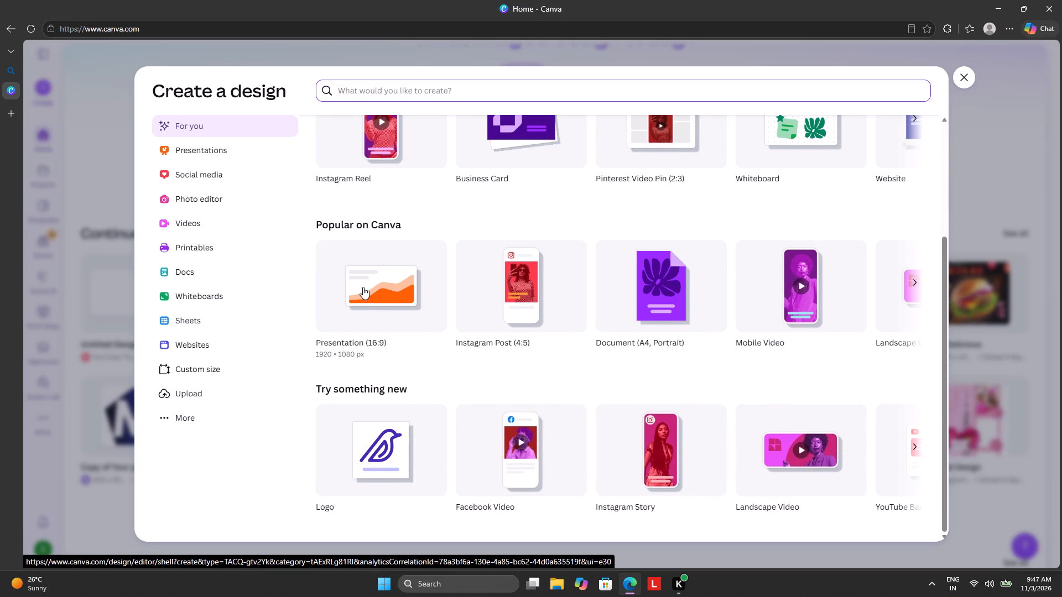
pyautogui.click(355, 302)
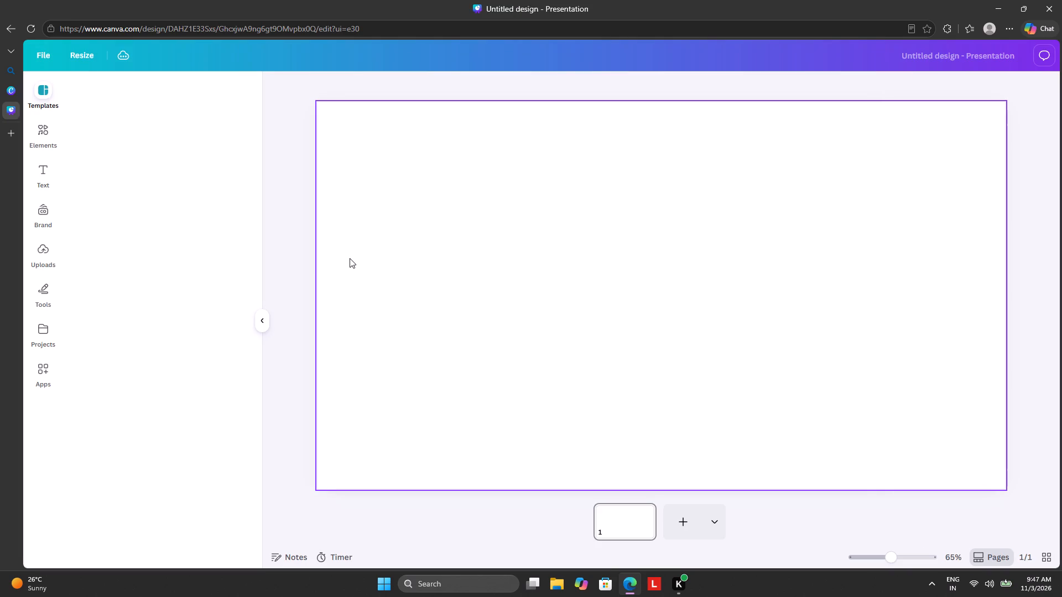
# Browse the available elements and stock photos for the blank presentation.
pyautogui.click(50, 134)
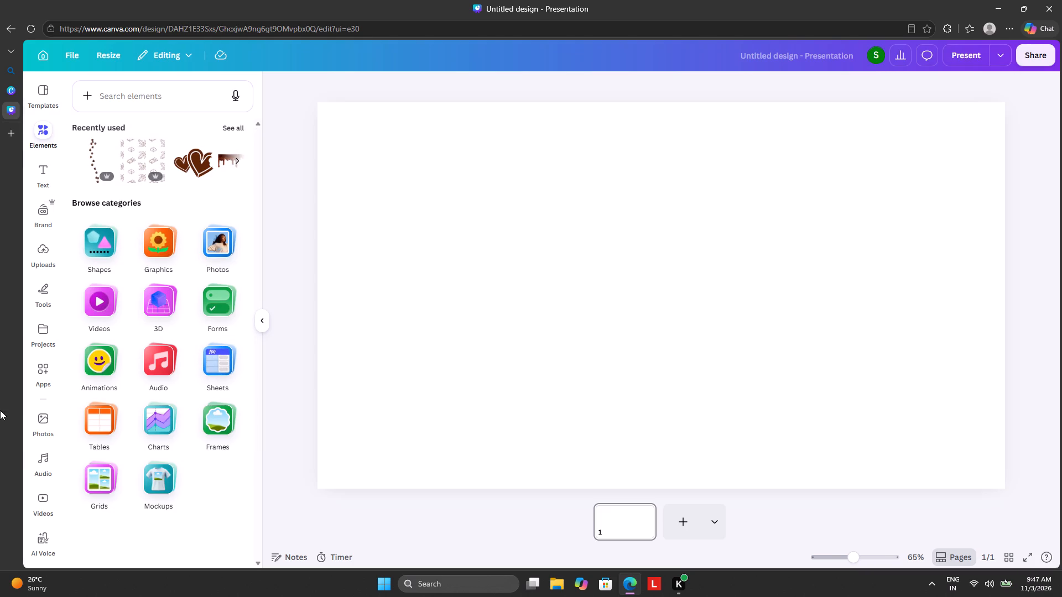
pyautogui.click(50, 426)
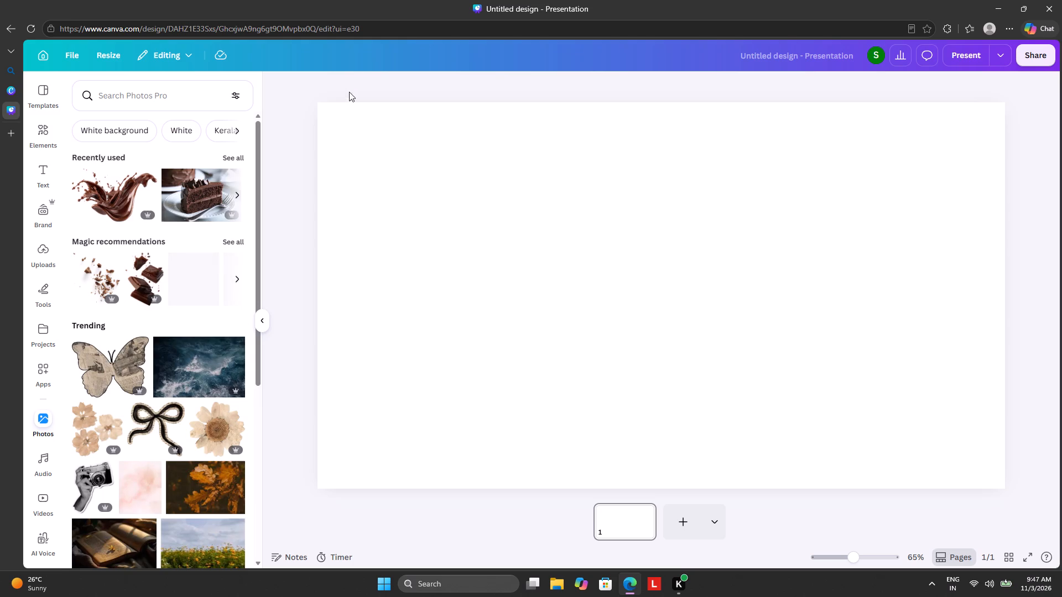
pyautogui.scroll(-3, 216, 261)
pyautogui.scroll(5, 214, 255)
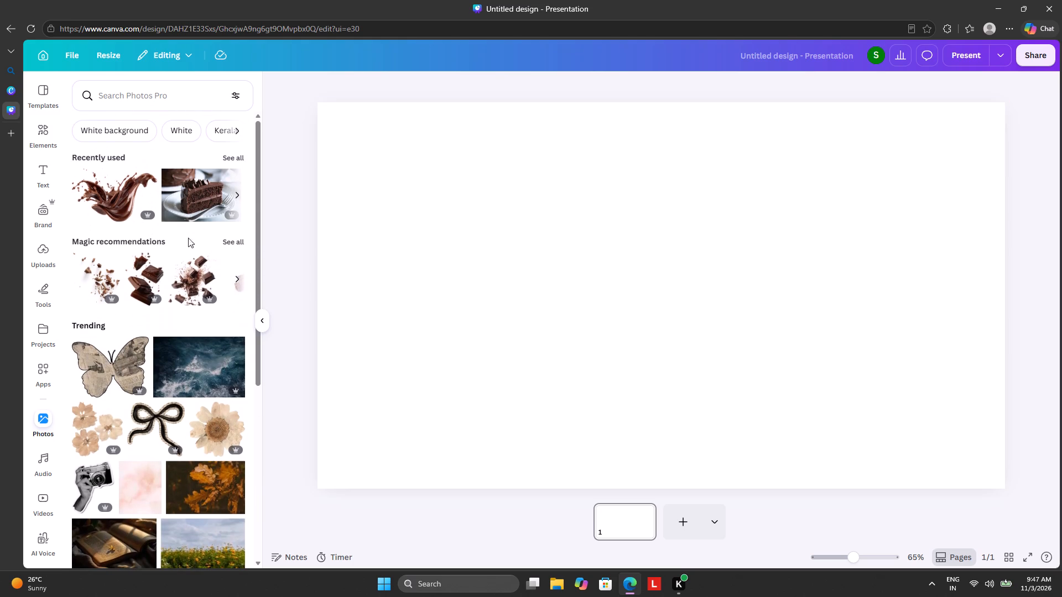
# Close and reopen the browser, search for canva.com again, and open Canva's home page through the Log In result.
pyautogui.click(1054, 15)
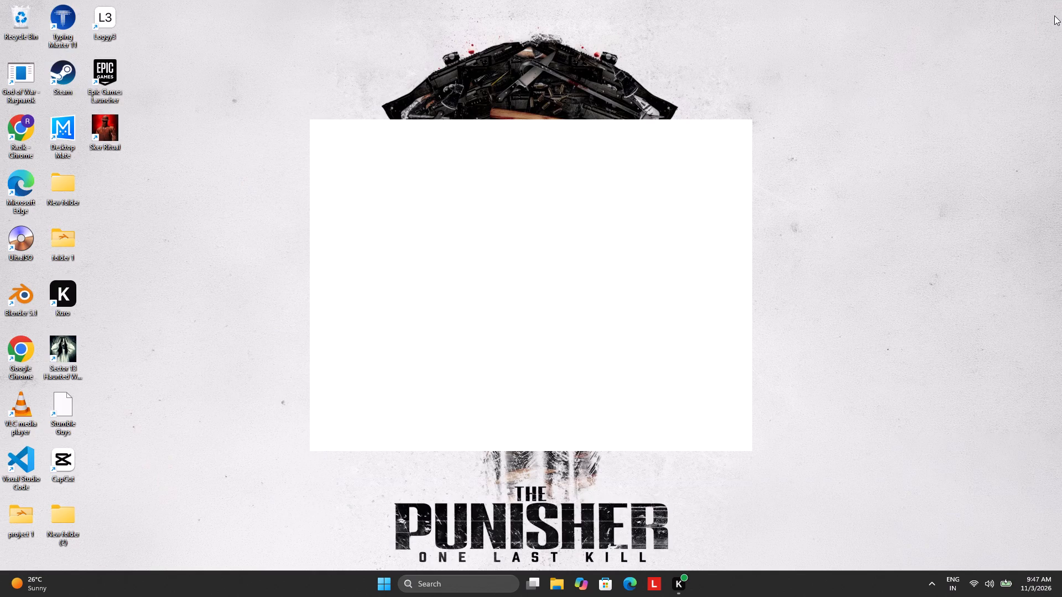
pyautogui.click(631, 586)
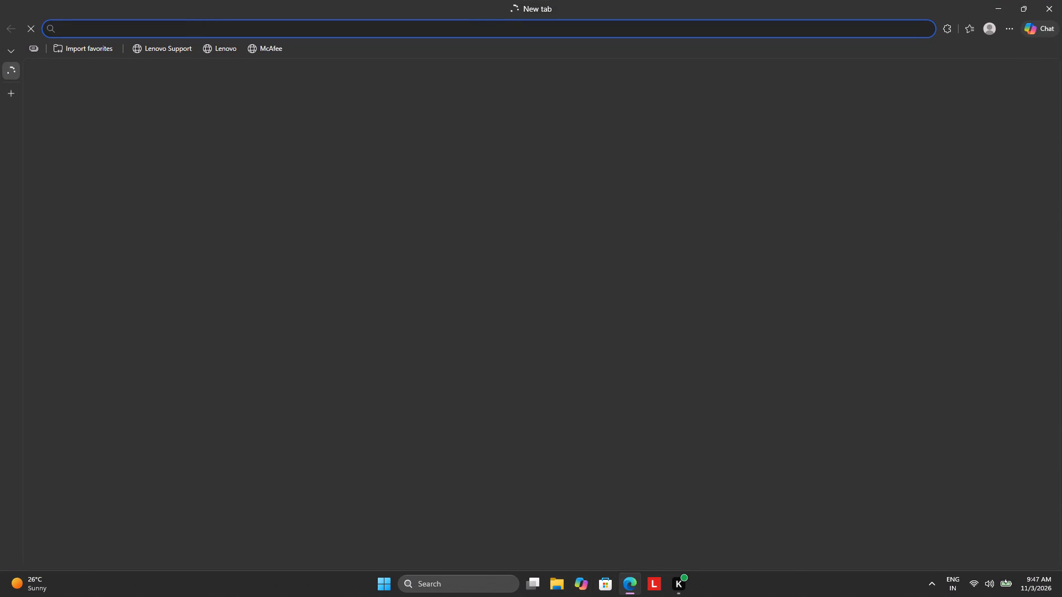
pyautogui.click(190, 26)
pyautogui.click(180, 54)
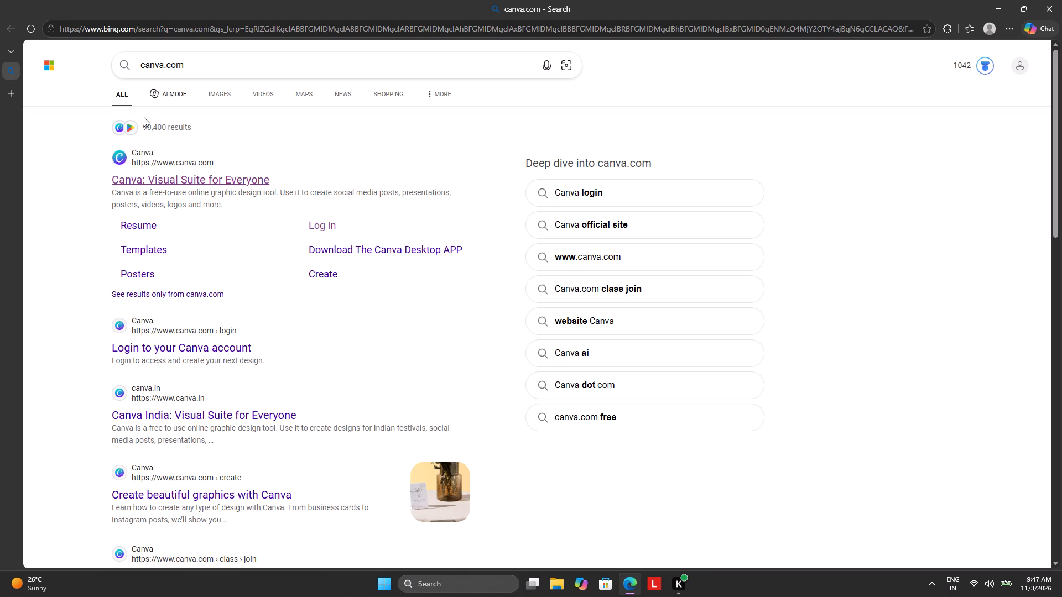
pyautogui.click(340, 219)
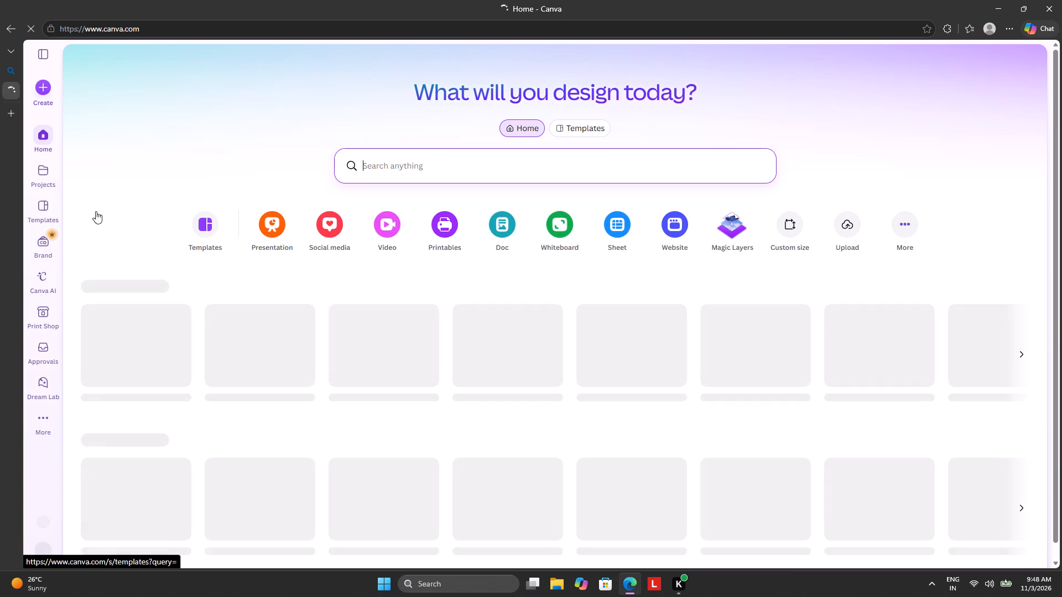
pyautogui.scroll(-8, 259, 261)
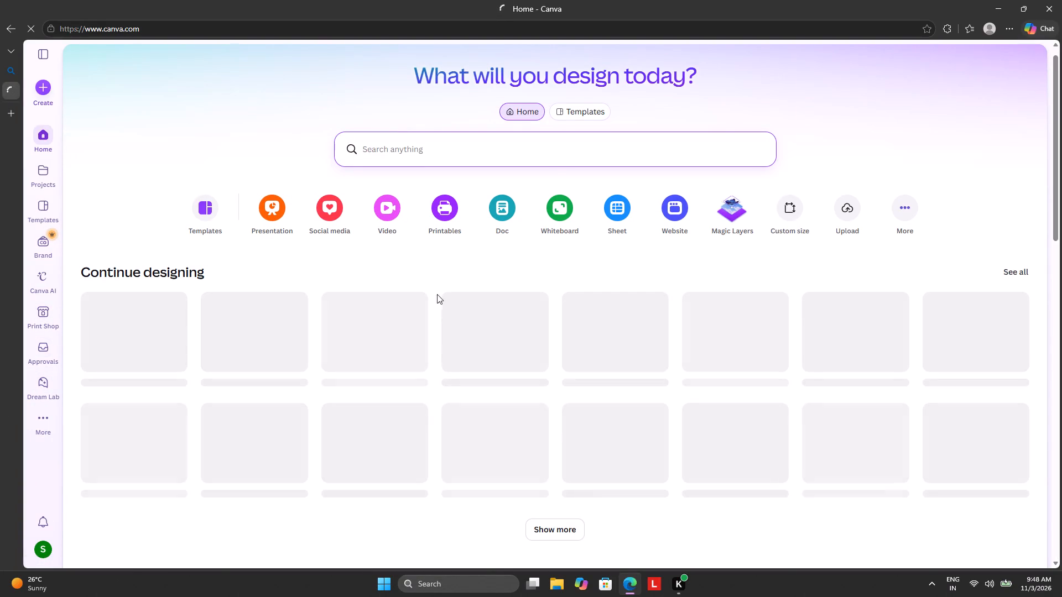
# Look through the home page's suggested templates, template categories, frequently used and popular design types, and printed products.
pyautogui.scroll(-4, 440, 359)
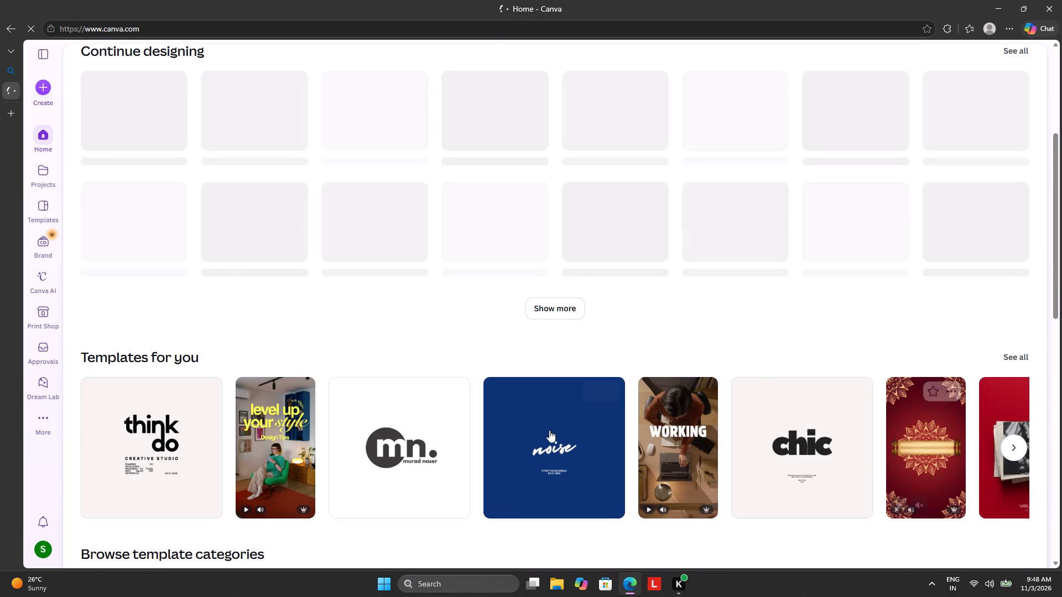
pyautogui.scroll(-5, 205, 433)
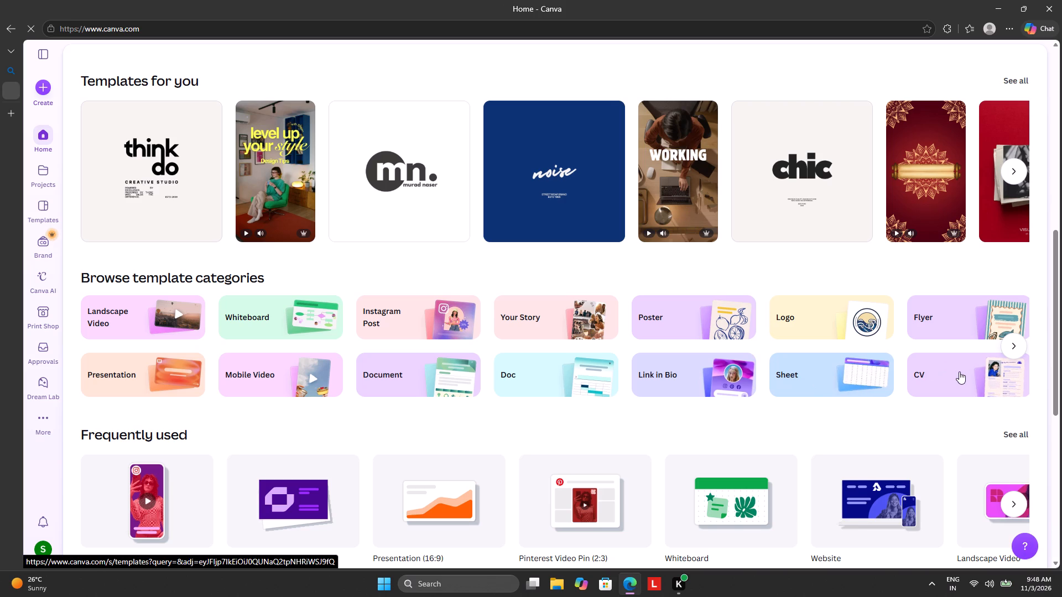
pyautogui.scroll(-2, 628, 339)
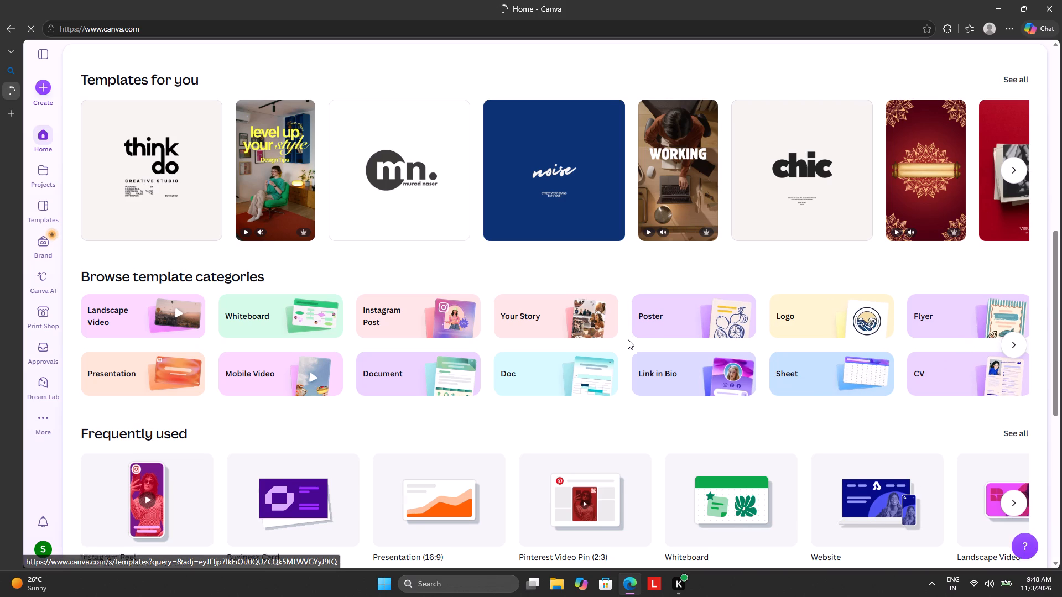
pyautogui.scroll(-8, 628, 339)
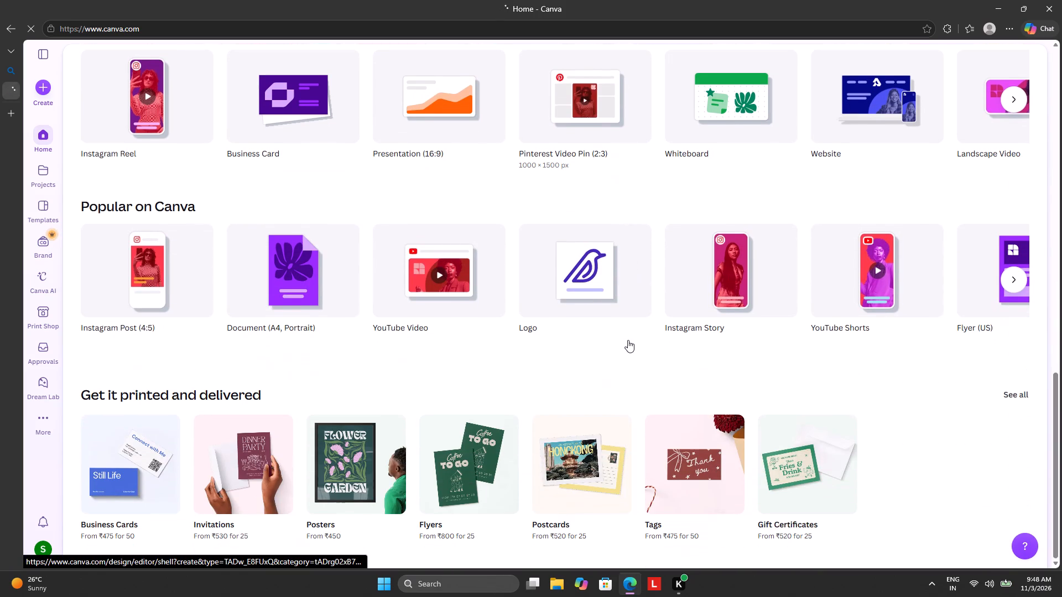
pyautogui.scroll(-3, 628, 340)
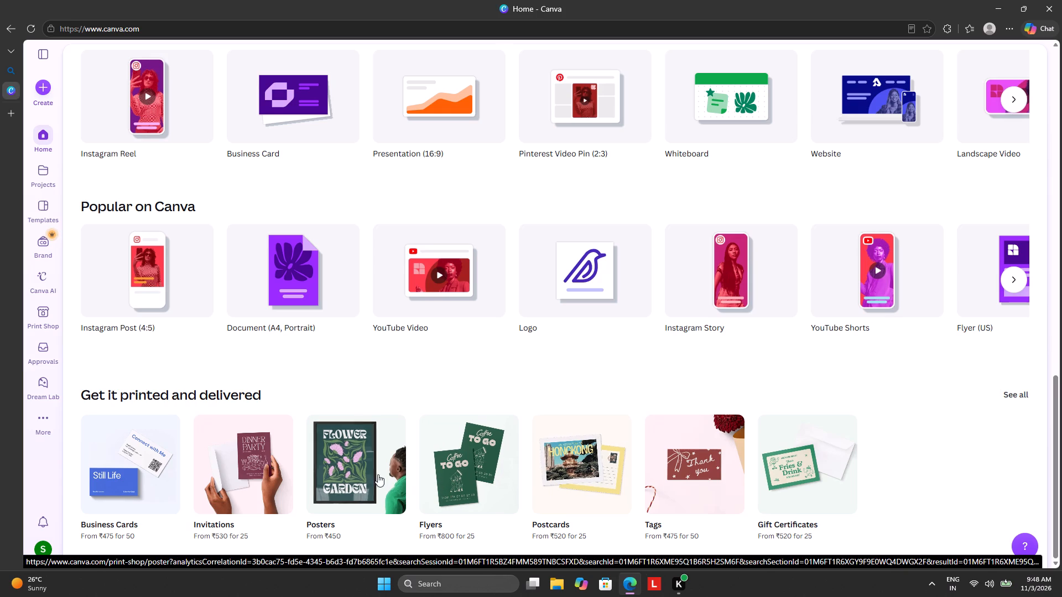
pyautogui.scroll(-5, 365, 384)
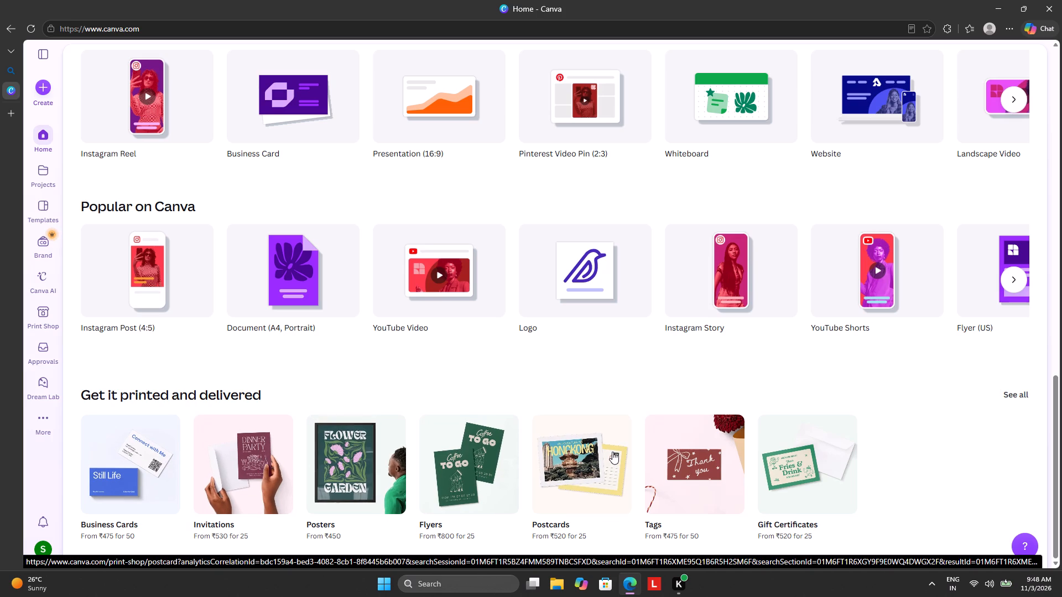
pyautogui.scroll(-5, 612, 452)
pyautogui.scroll(1, 612, 452)
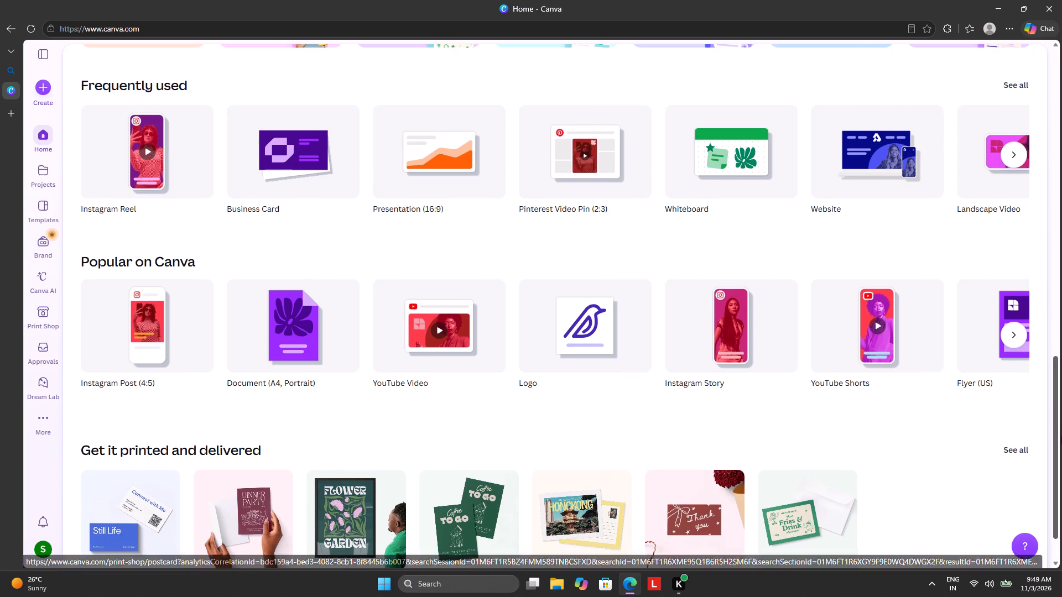
# Show all "Get it printed and delivered" products and examine the Print Shop's suggested items and full product range.
pyautogui.click(1016, 446)
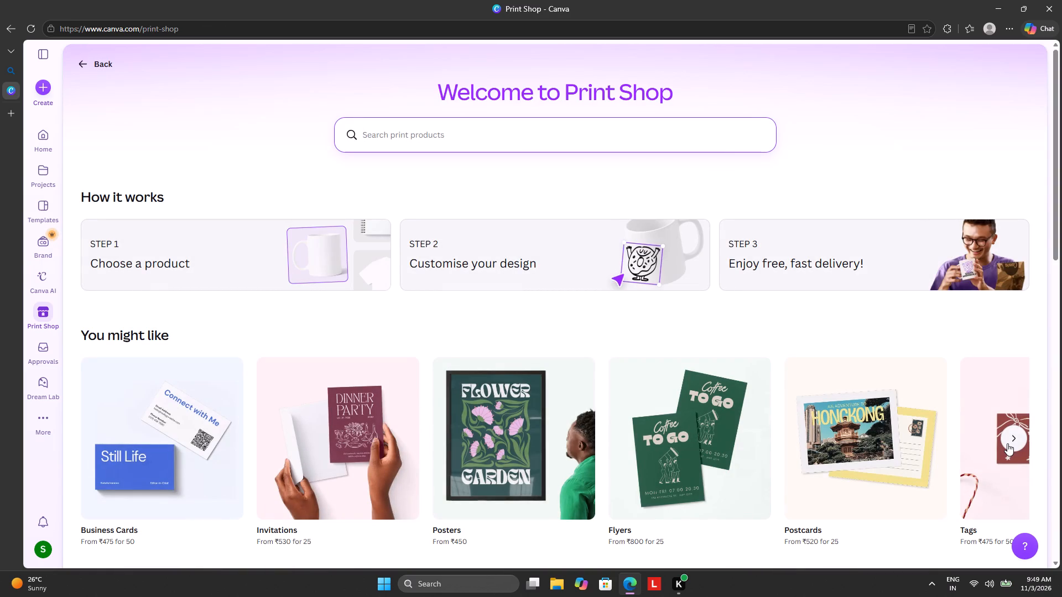
pyautogui.scroll(-7, 376, 416)
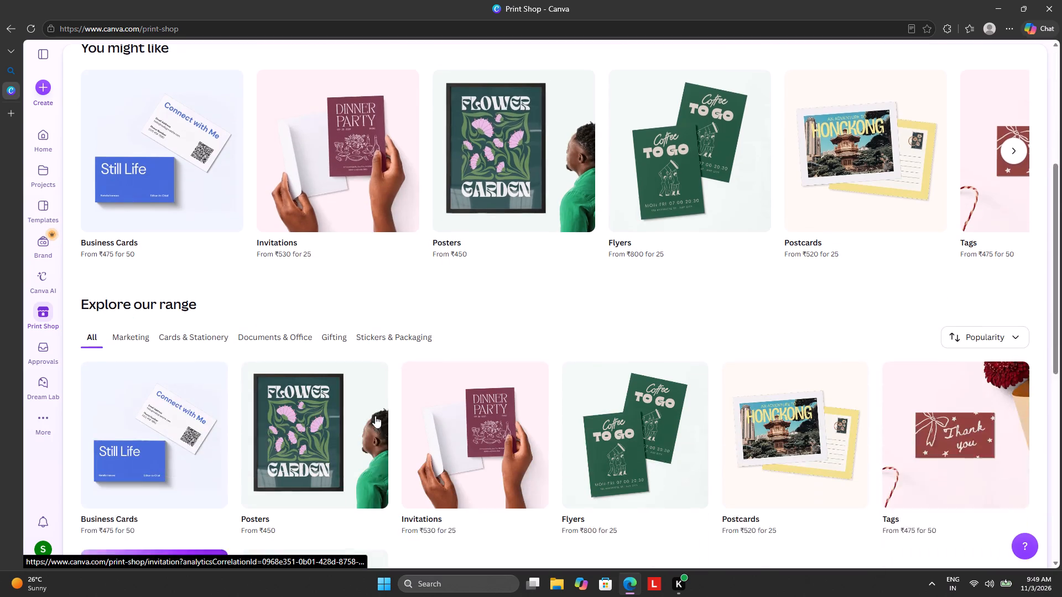
pyautogui.scroll(-5, 372, 406)
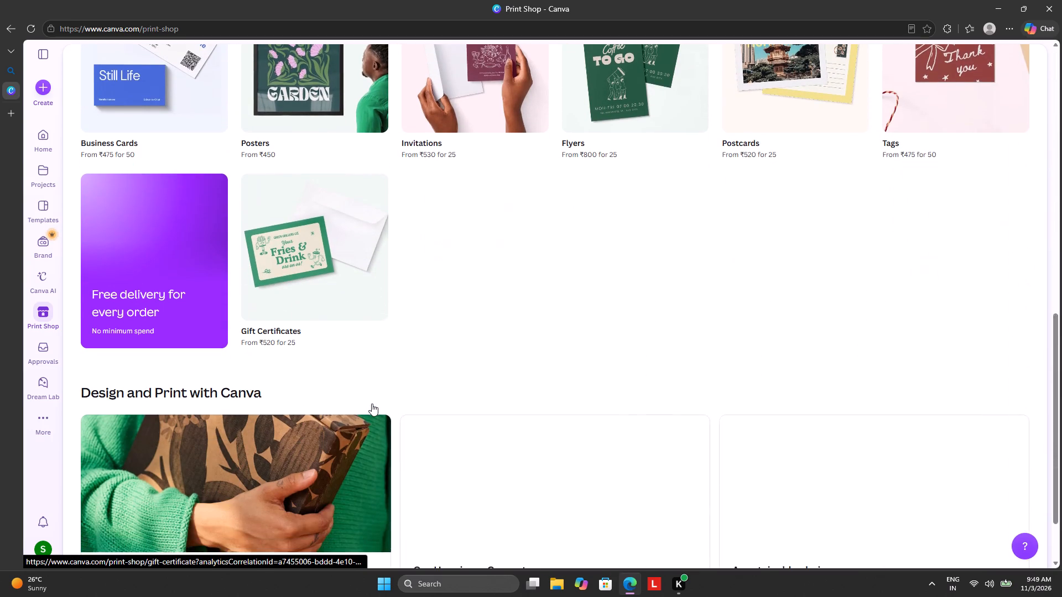
pyautogui.scroll(-10, 372, 404)
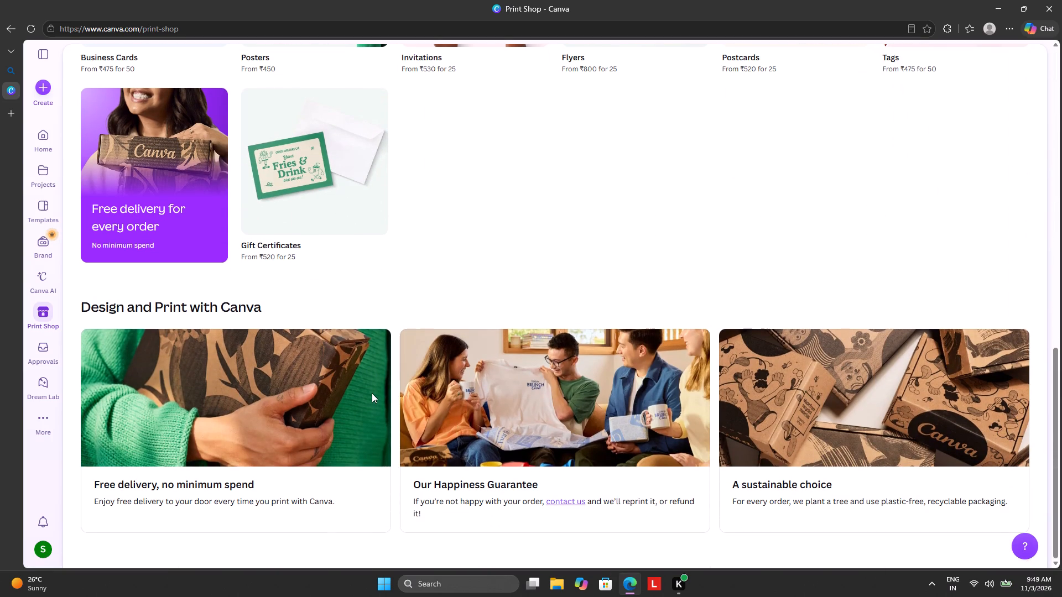
pyautogui.scroll(6, 372, 393)
pyautogui.scroll(-3, 372, 393)
pyautogui.scroll(4, 372, 393)
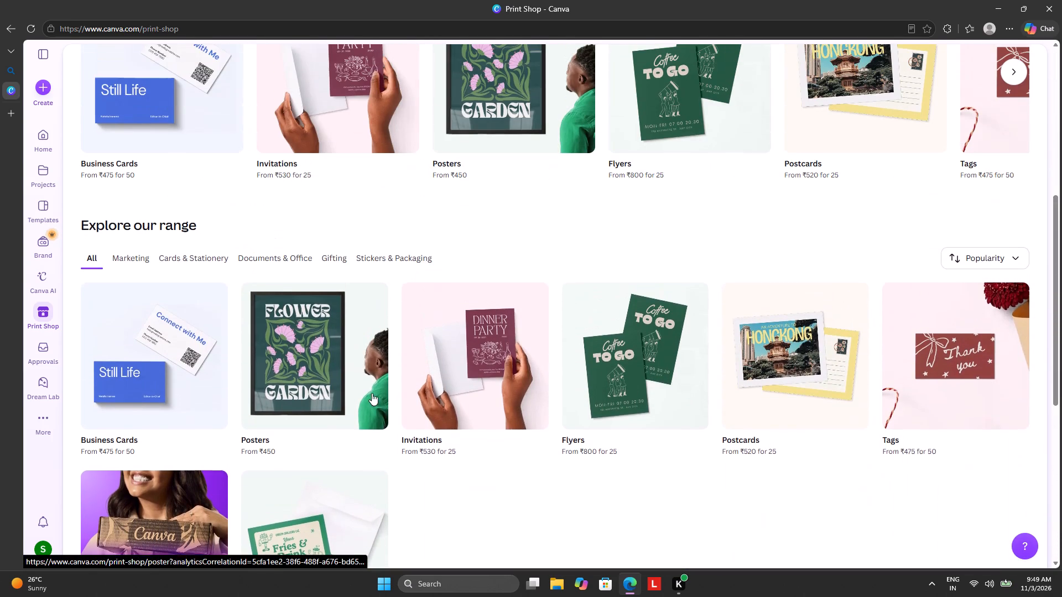
pyautogui.scroll(3, 378, 373)
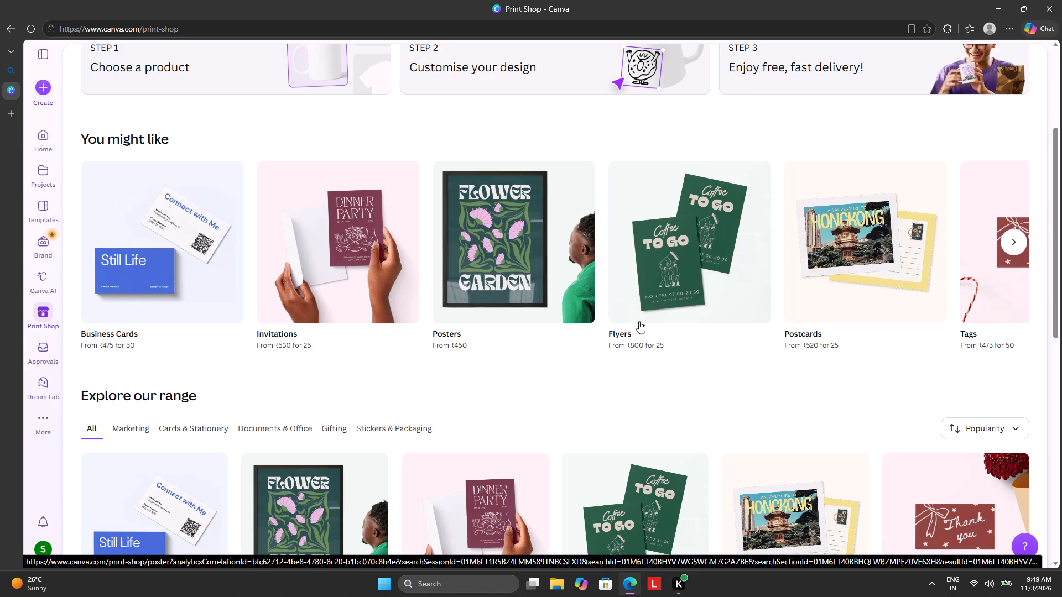
# Open the Gift Certificates product page from the suggested print products.
pyautogui.click(1011, 242)
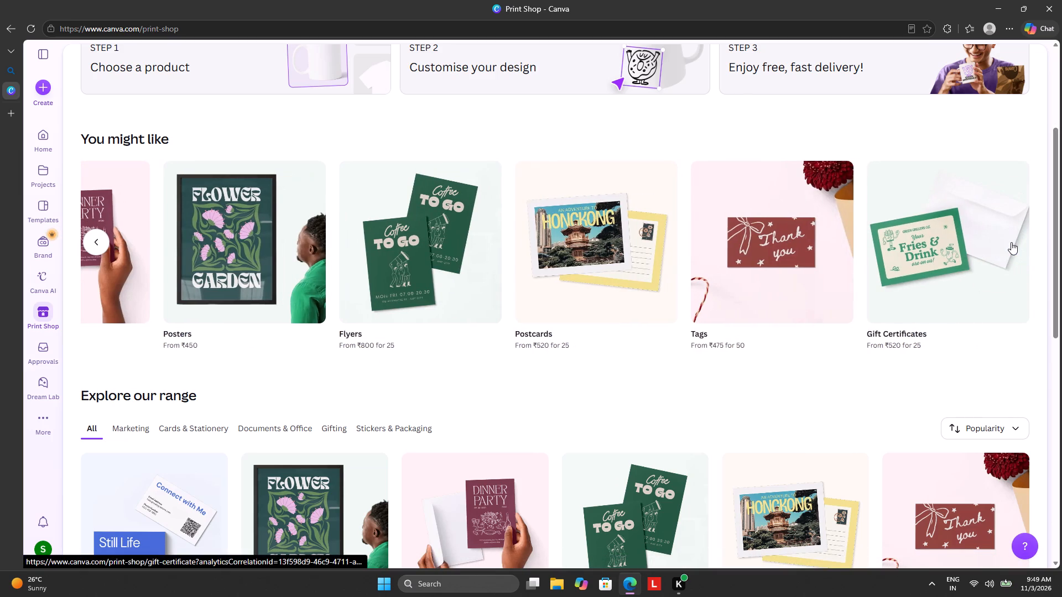
pyautogui.click(1011, 242)
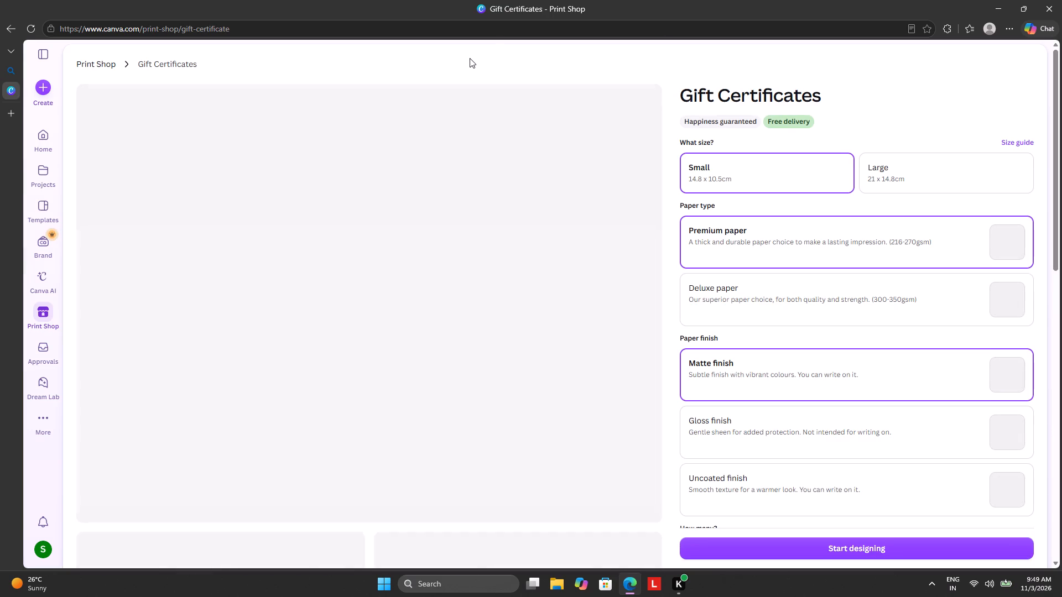
# Close and reopen the browser, search for canva.com, and open Canva's home page through the Log In result.
pyautogui.click(1047, 10)
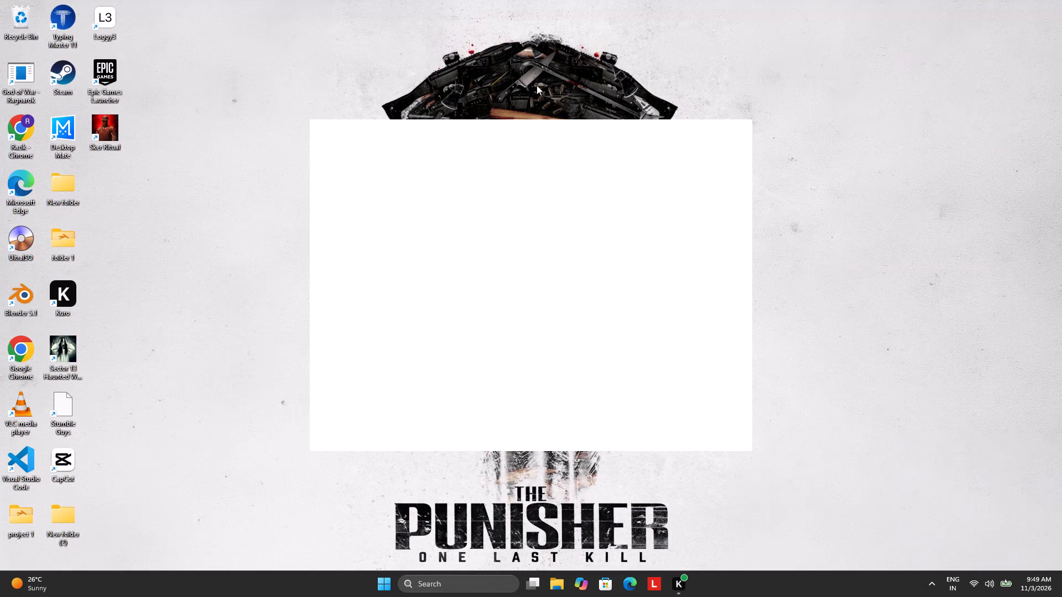
pyautogui.click(626, 590)
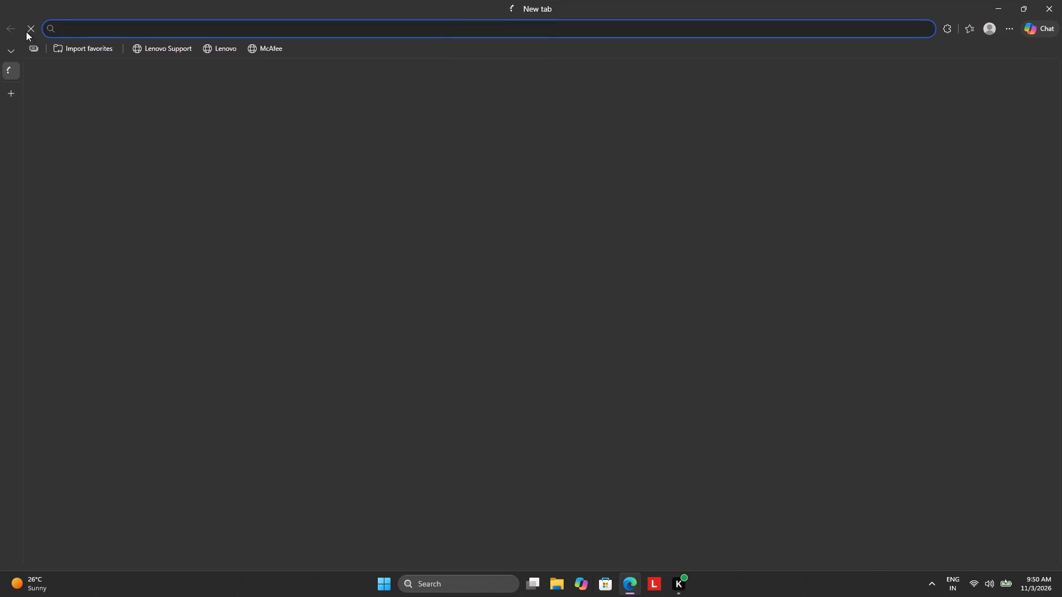
pyautogui.click(64, 22)
pyautogui.click(96, 47)
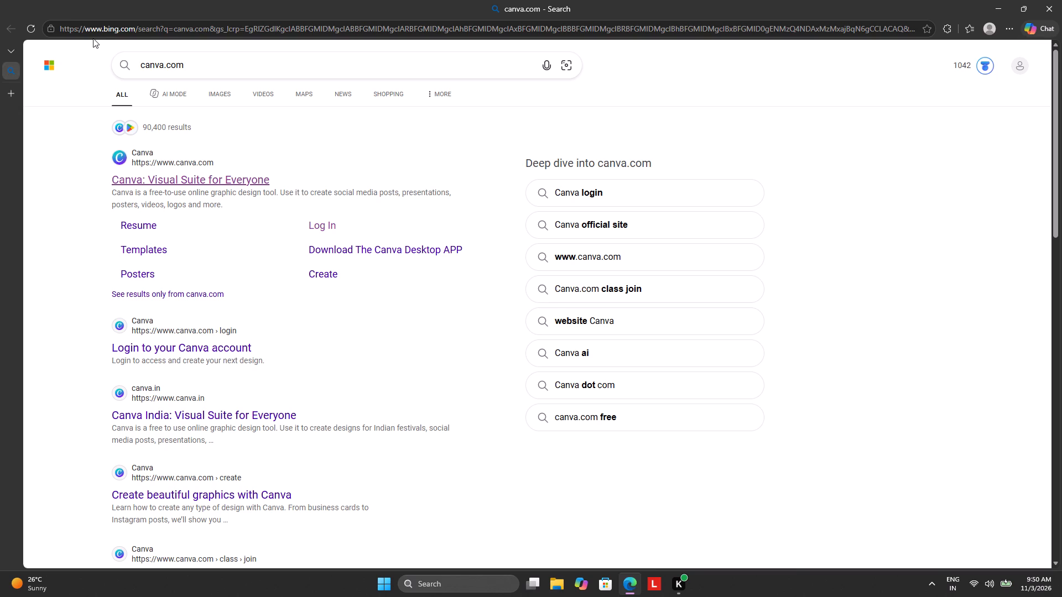
pyautogui.click(311, 226)
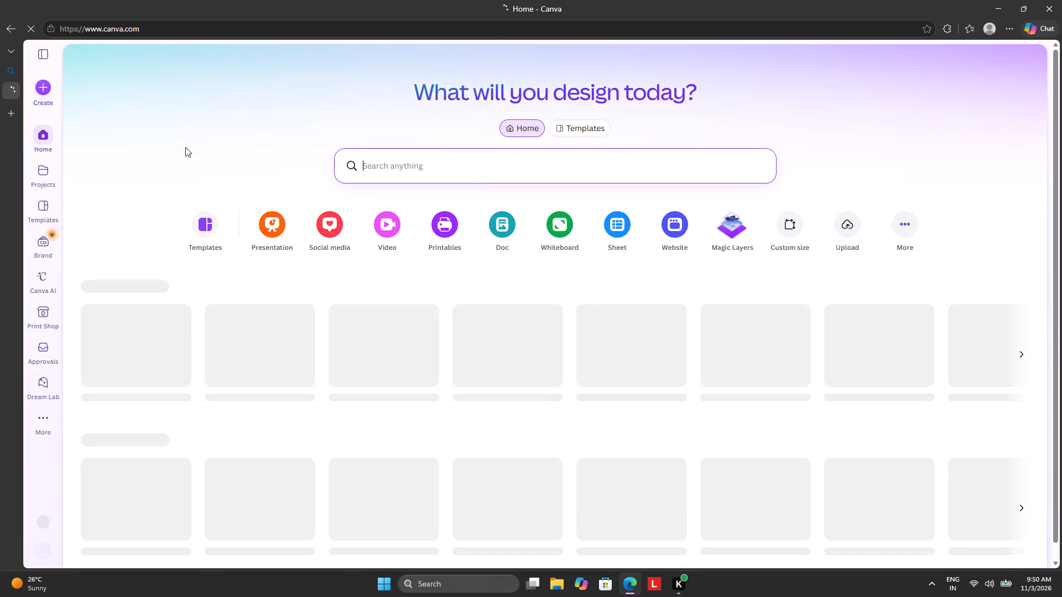
# Open the projects page and look through the saved designs.
pyautogui.click(46, 177)
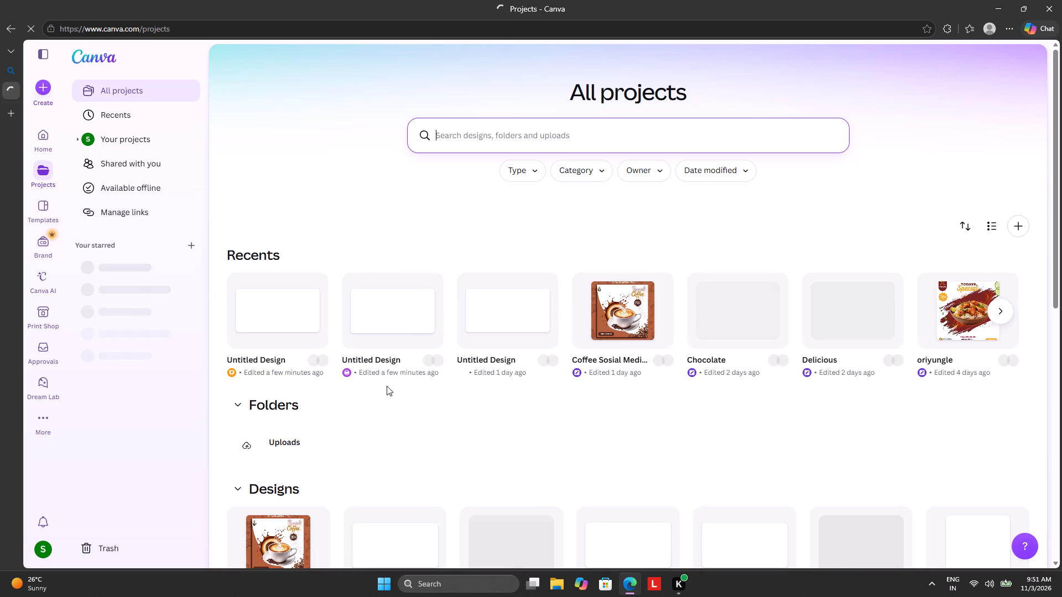
pyautogui.scroll(-3, 387, 386)
pyautogui.scroll(-6, 365, 328)
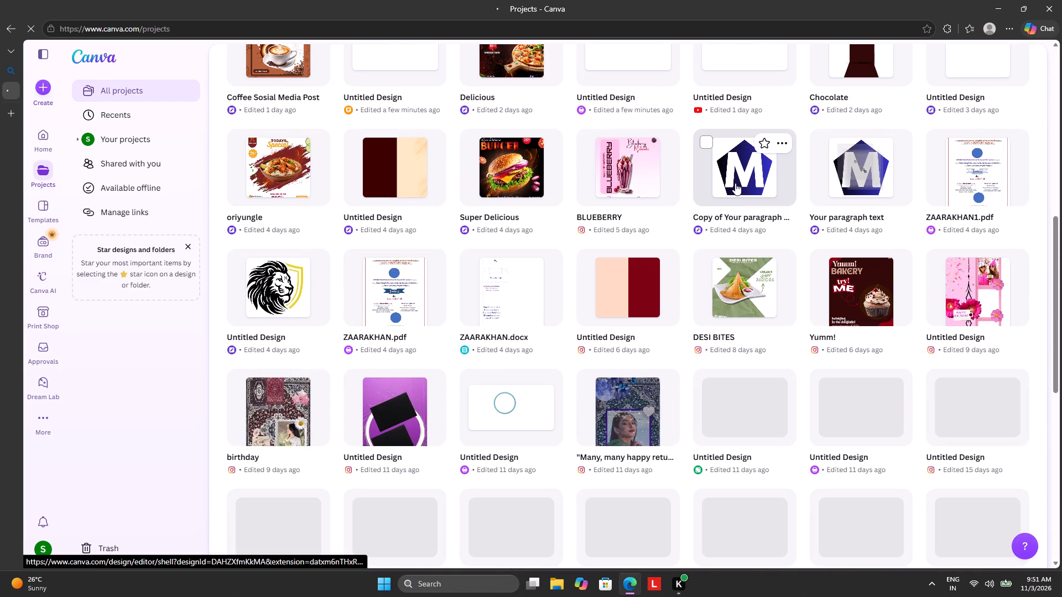
pyautogui.scroll(-3, 725, 184)
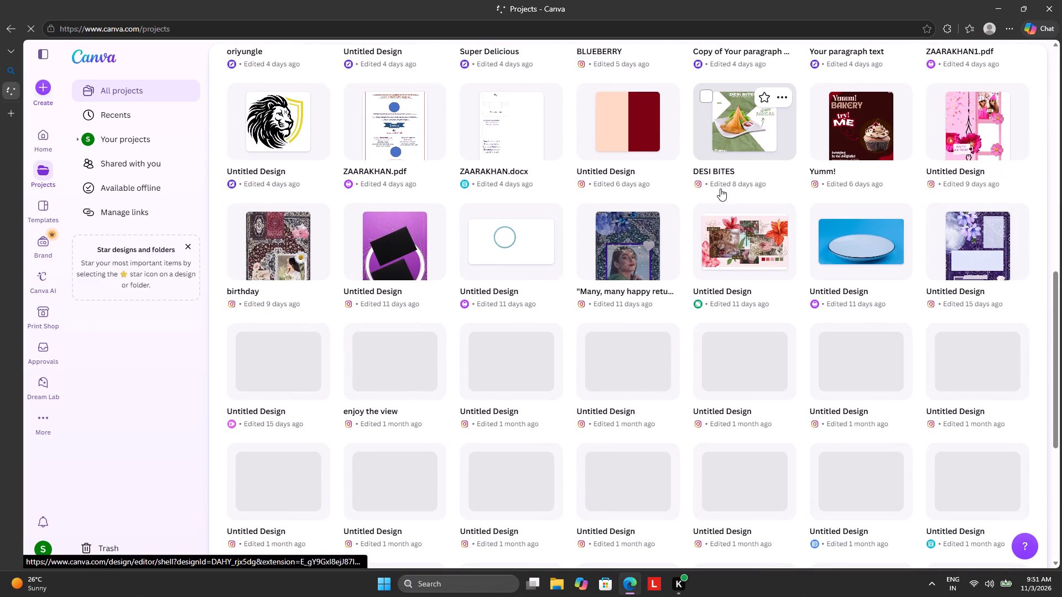
pyautogui.scroll(-2, 714, 200)
pyautogui.scroll(5, 699, 224)
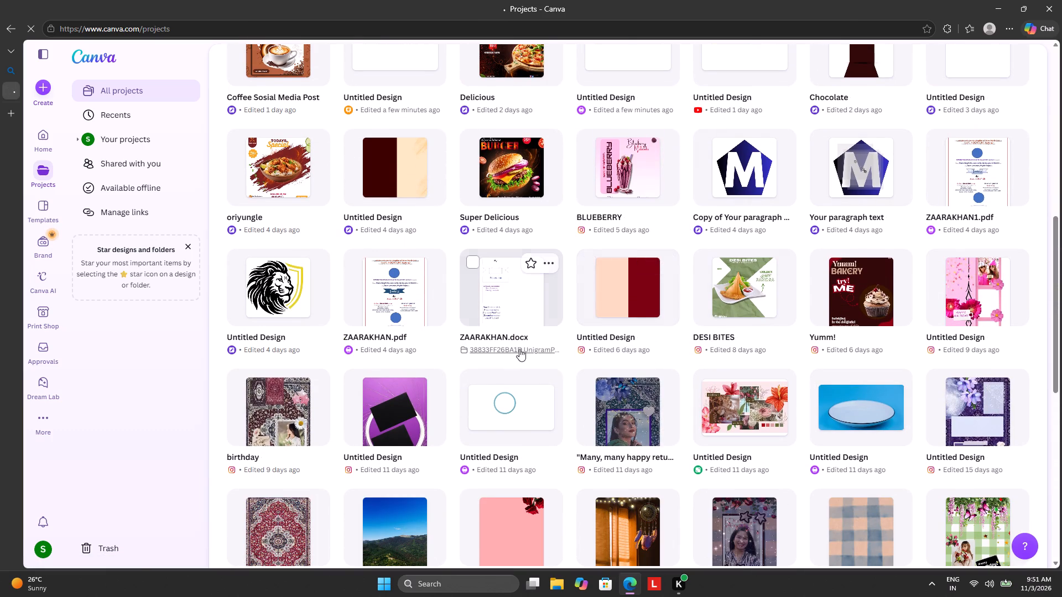
pyautogui.scroll(1, 519, 349)
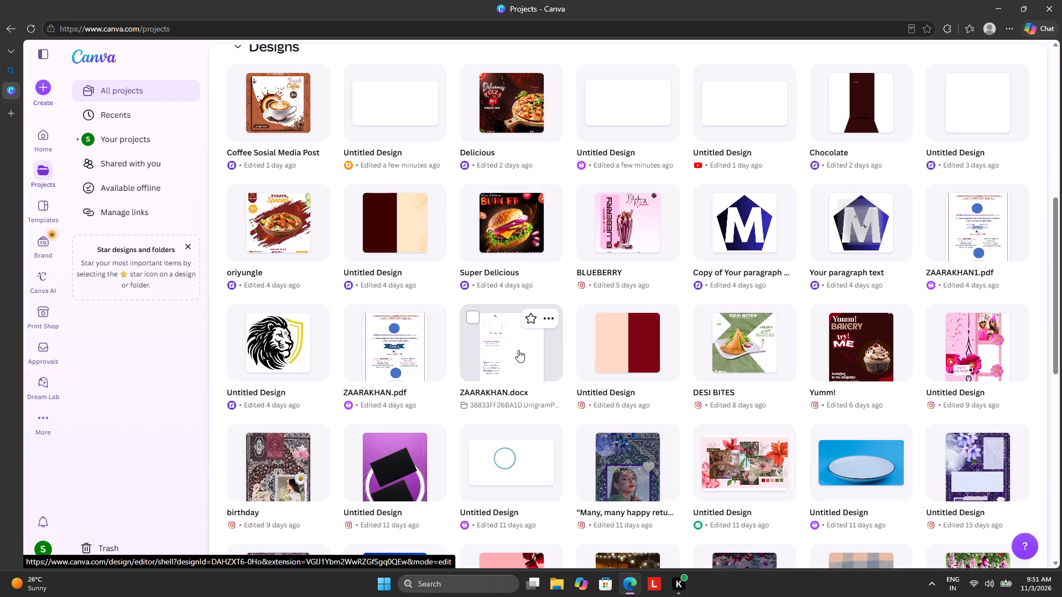
pyautogui.scroll(2, 518, 350)
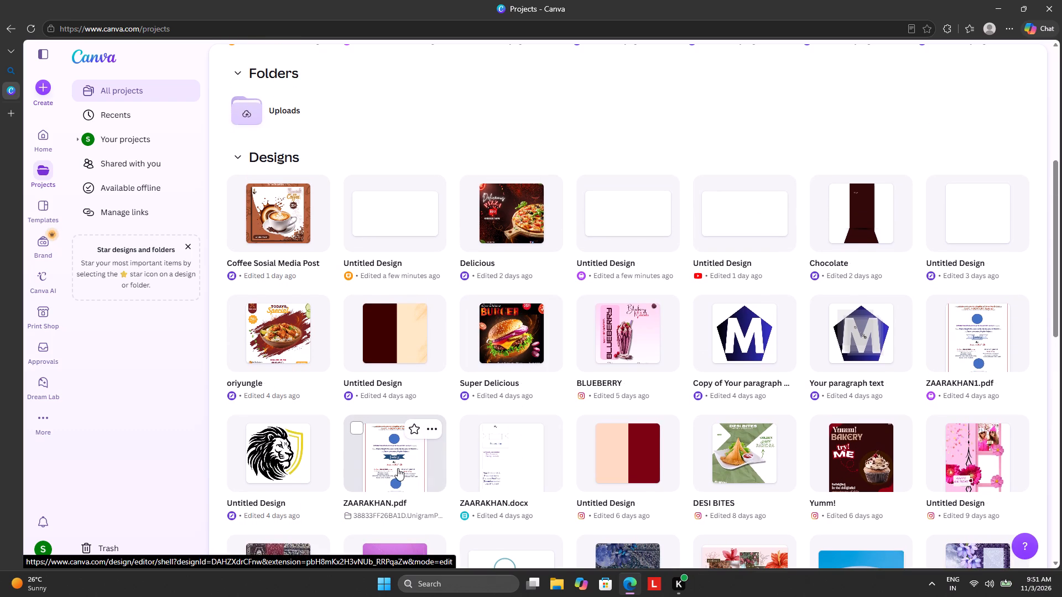
# Open the lion and shield logo design to view it, and return to the projects page.
pyautogui.rightClick(397, 469)
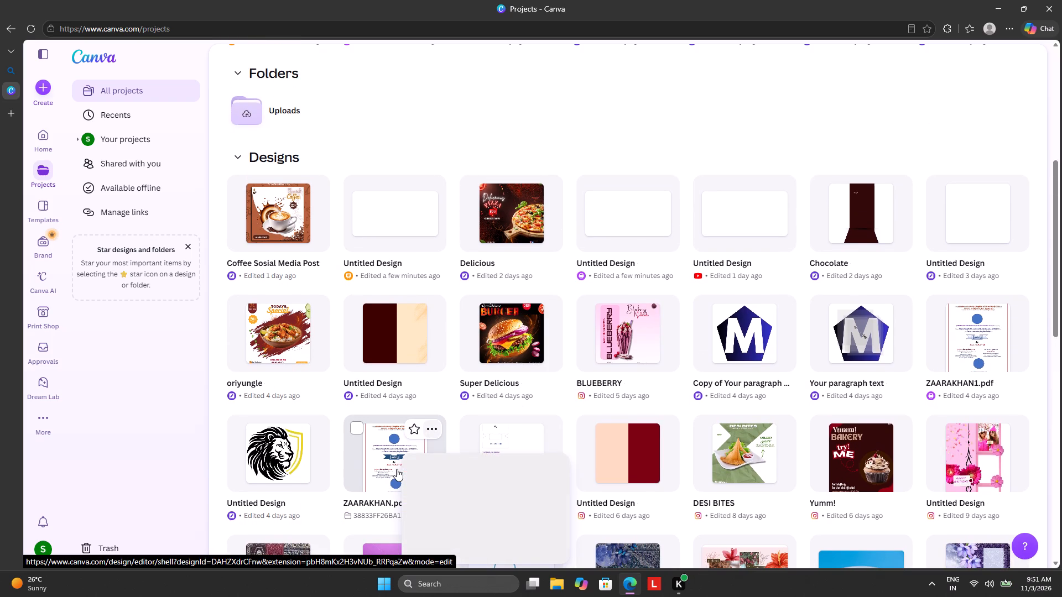
pyautogui.scroll(-3, 397, 469)
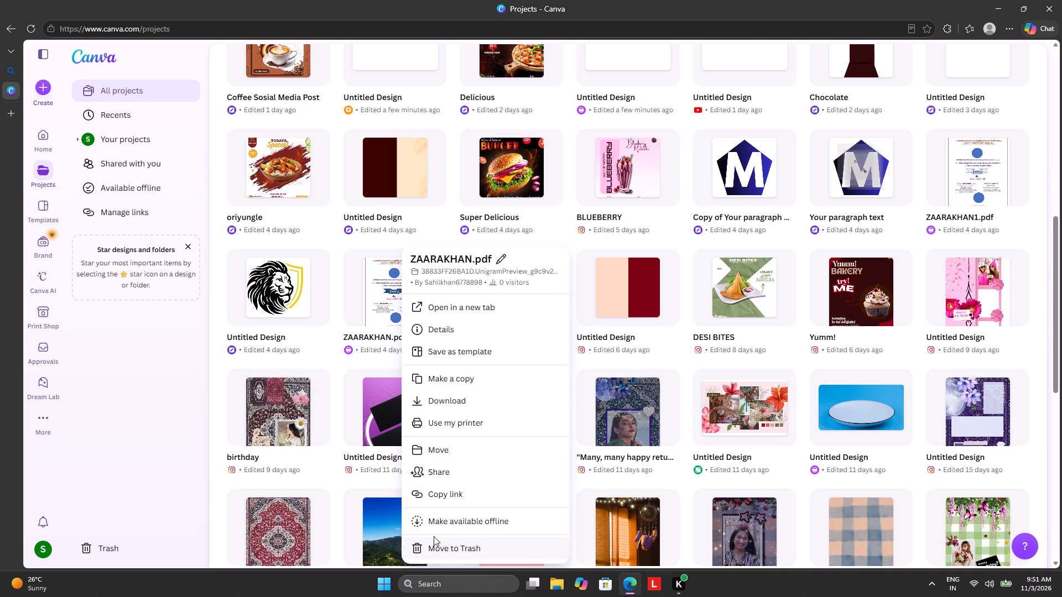
pyautogui.click(315, 352)
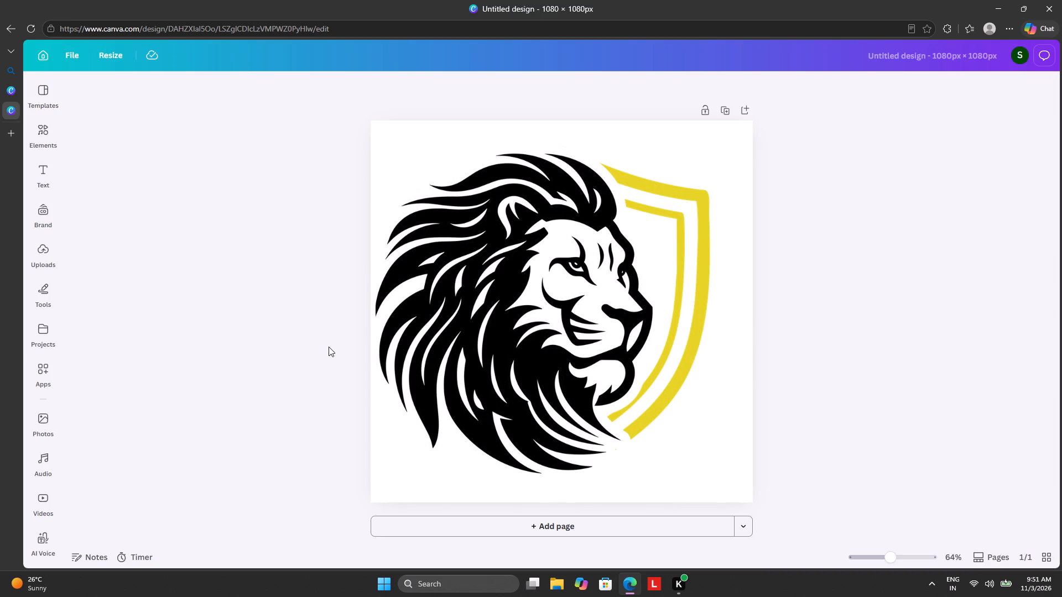
pyautogui.click(13, 32)
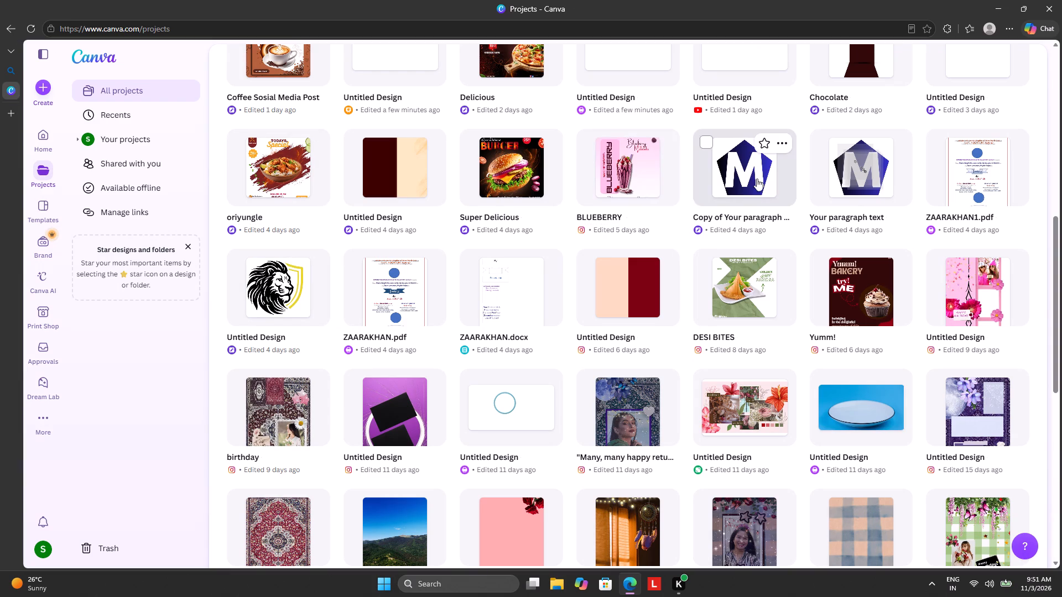
# In the "Copy of Your paragraph text" design, shift the blue pentagon slightly left and down behind the letter M, and leave the editor.
pyautogui.click(757, 176)
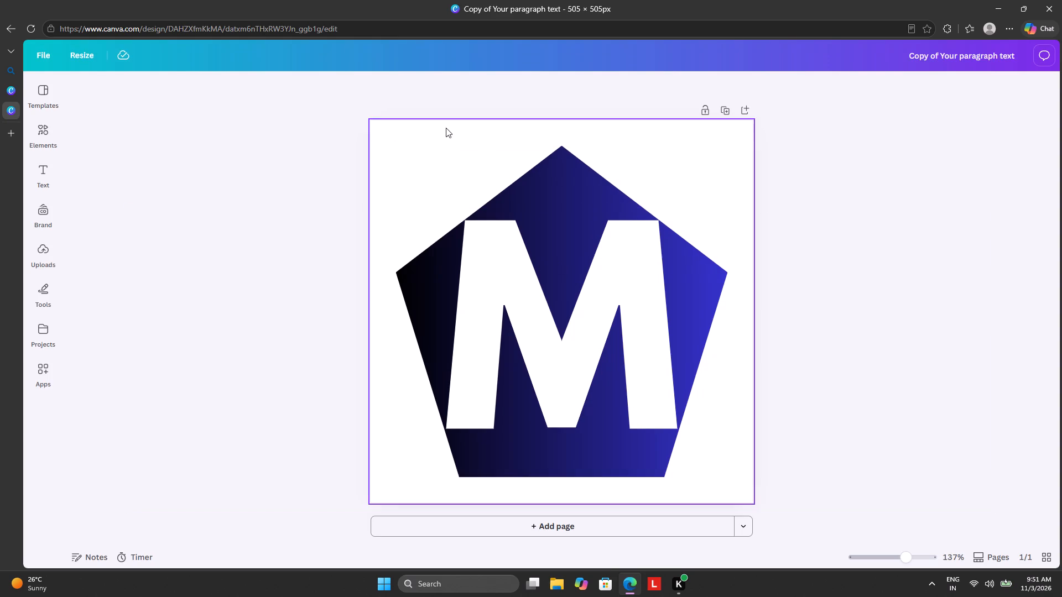
pyautogui.moveTo(420, 156); pyautogui.dragTo(419, 164)
pyautogui.moveTo(419, 164); pyautogui.dragTo(459, 164)
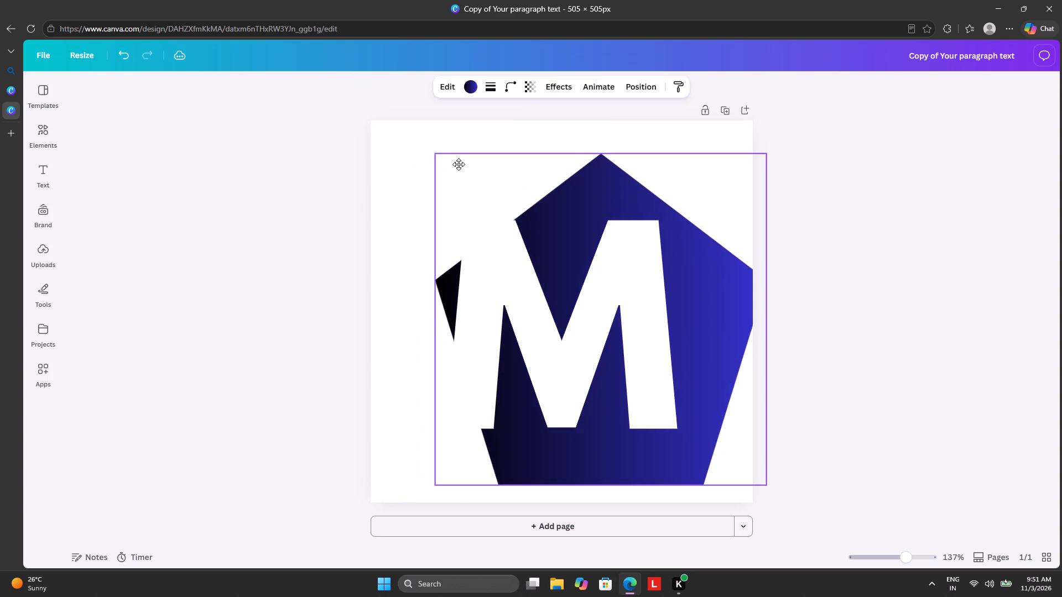
pyautogui.moveTo(459, 164); pyautogui.dragTo(412, 166)
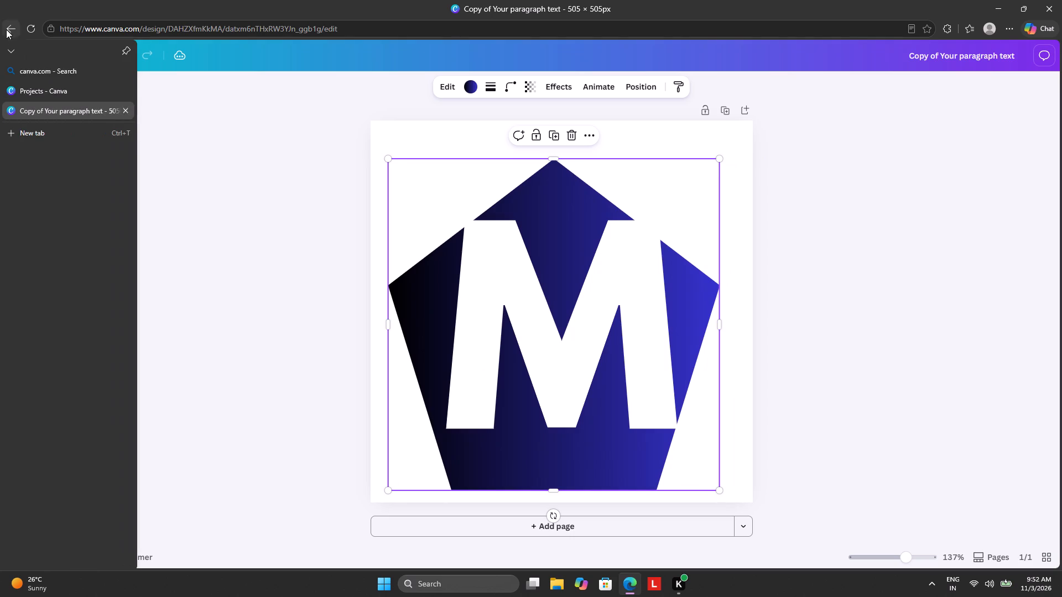
pyautogui.click(4, 26)
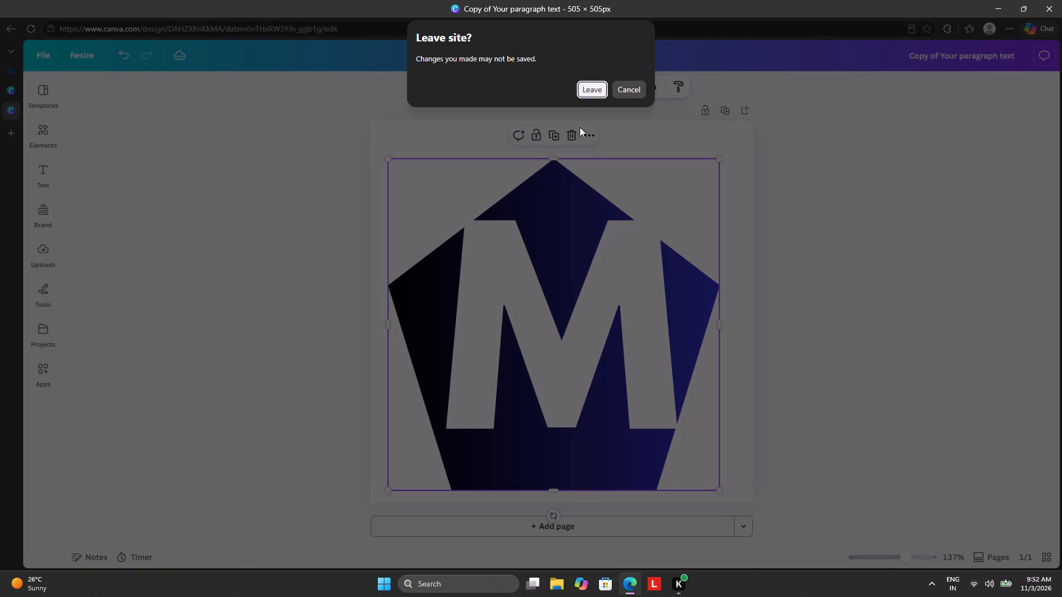
pyautogui.click(586, 86)
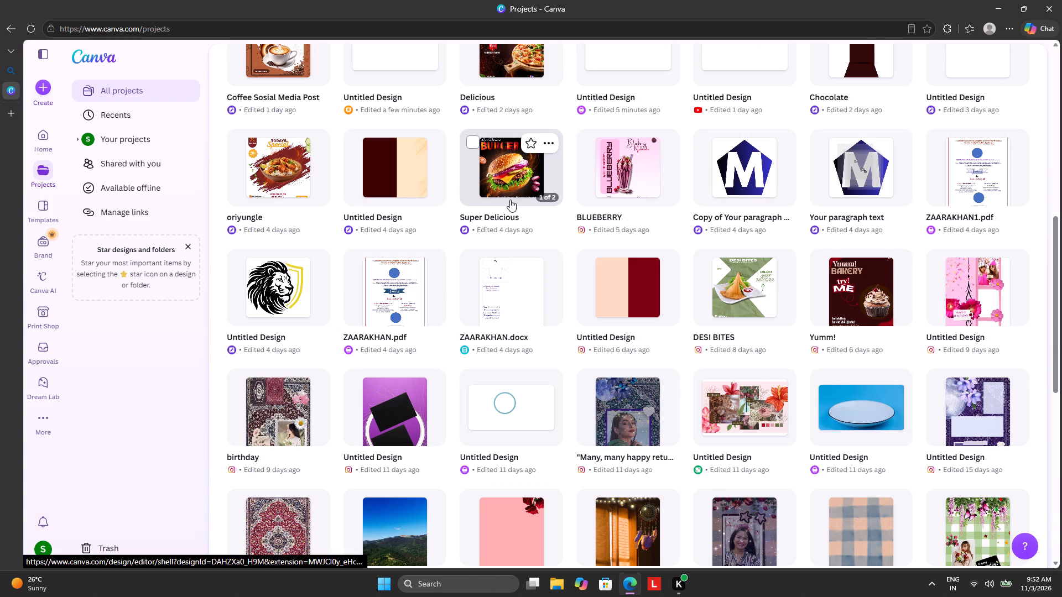
# Examine the older saved designs through to the end of the projects list.
pyautogui.scroll(-12, 495, 218)
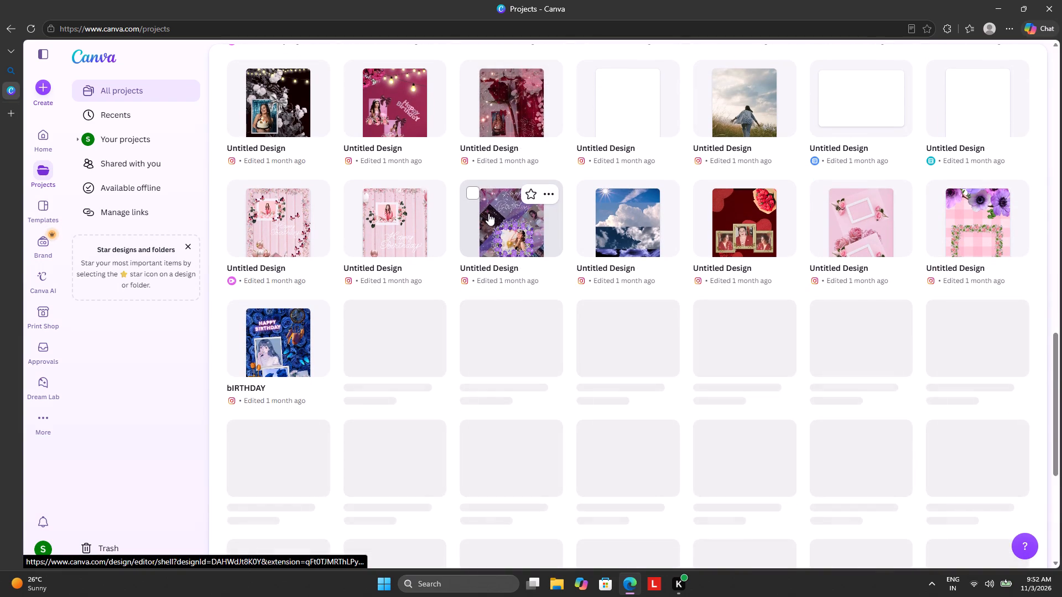
pyautogui.scroll(-7, 491, 205)
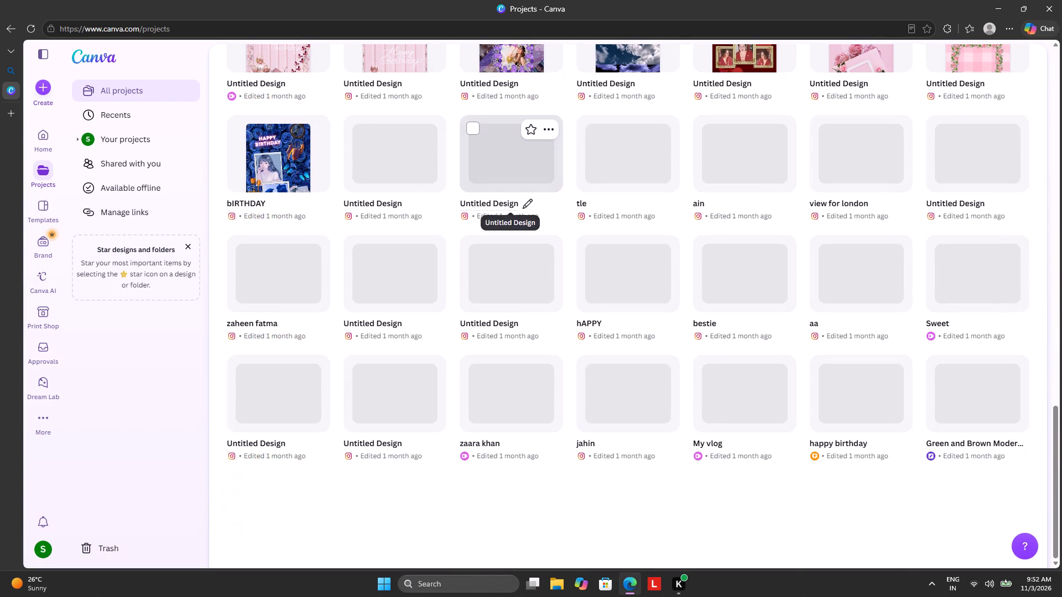
pyautogui.scroll(5, 491, 204)
pyautogui.scroll(-1, 491, 204)
pyautogui.scroll(12, 491, 204)
pyautogui.scroll(10, 491, 197)
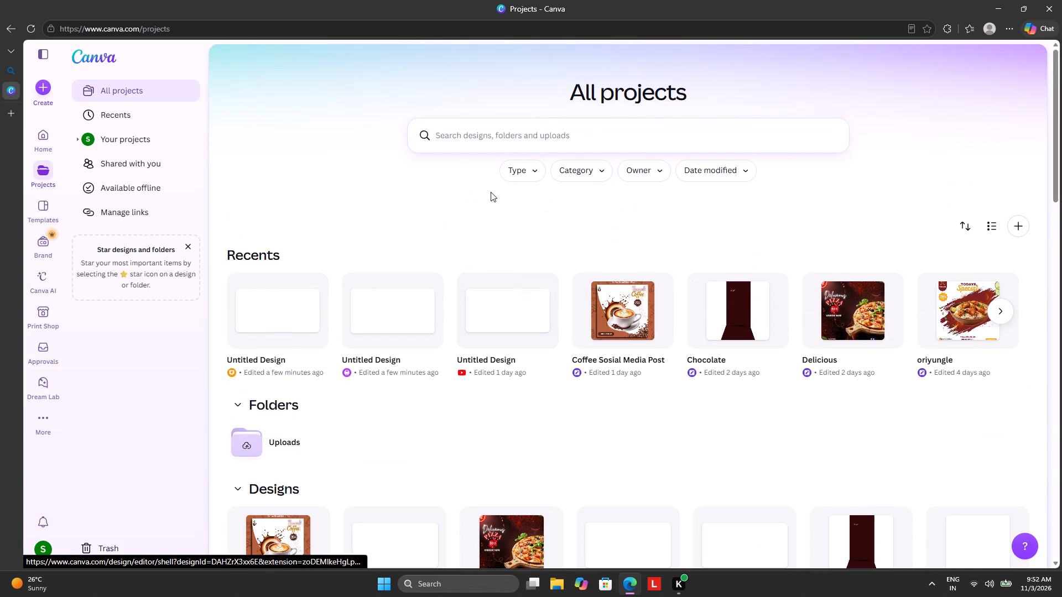
pyautogui.scroll(3, 491, 186)
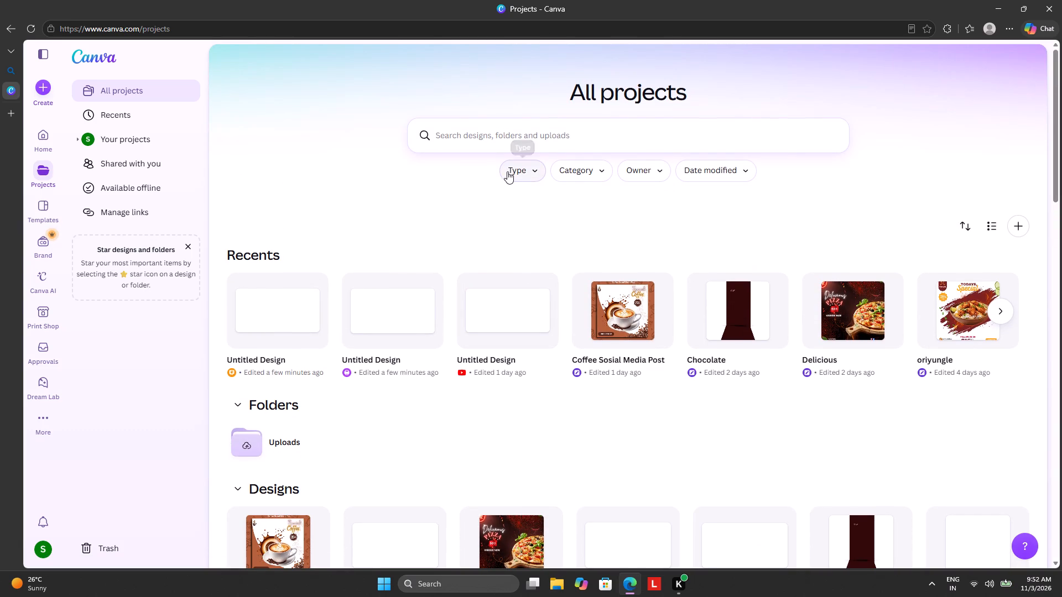
# Return from the projects page to Canva's home page.
pyautogui.click(479, 132)
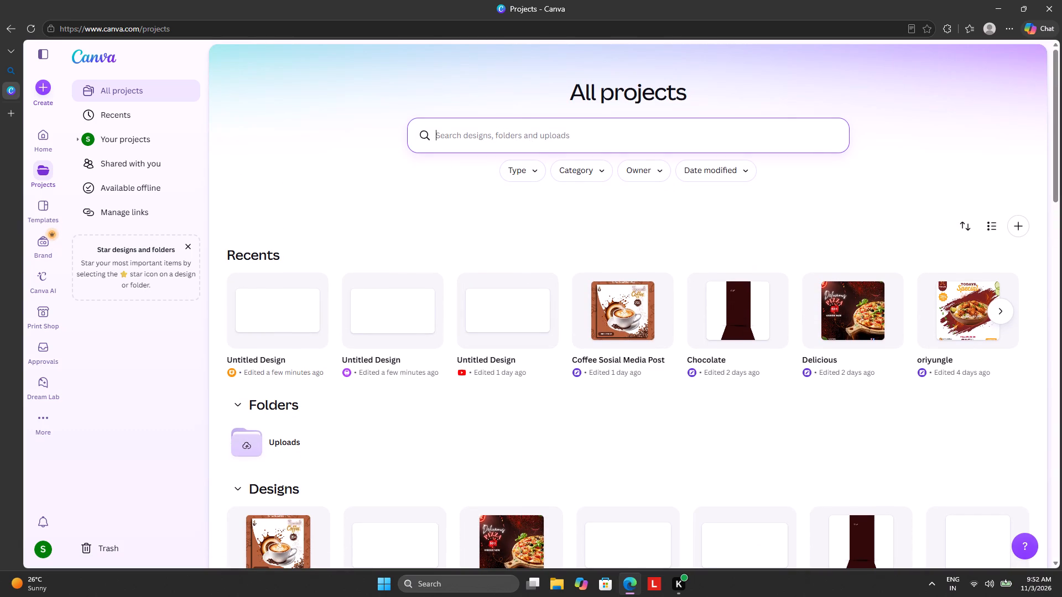
pyautogui.click(452, 133)
pyautogui.click(46, 136)
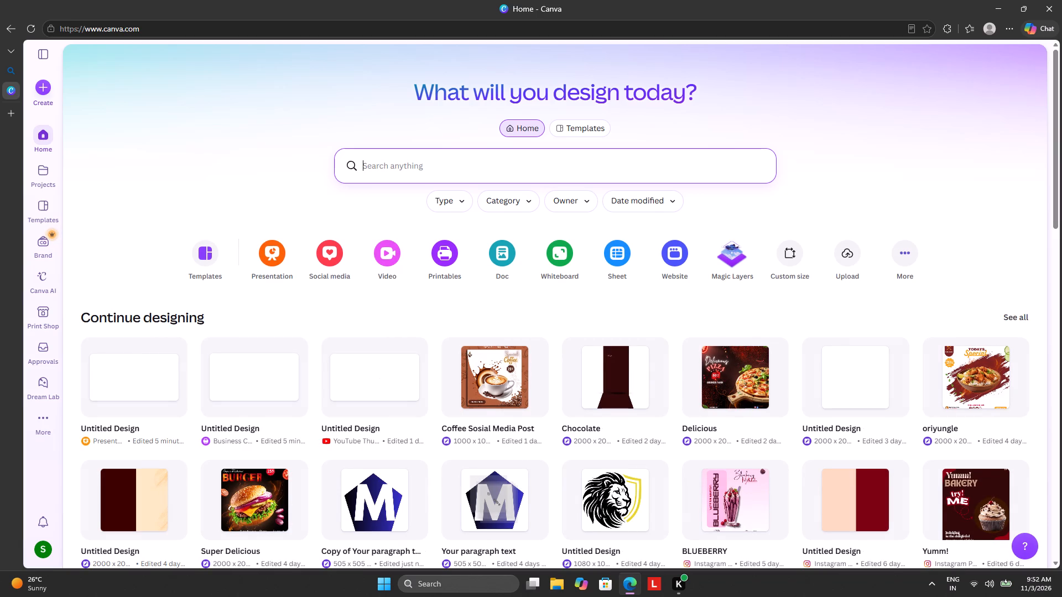
# Open the "Coffee Sosial Media Post" design and add a blank page after the Chocolate Cake page.
pyautogui.click(477, 389)
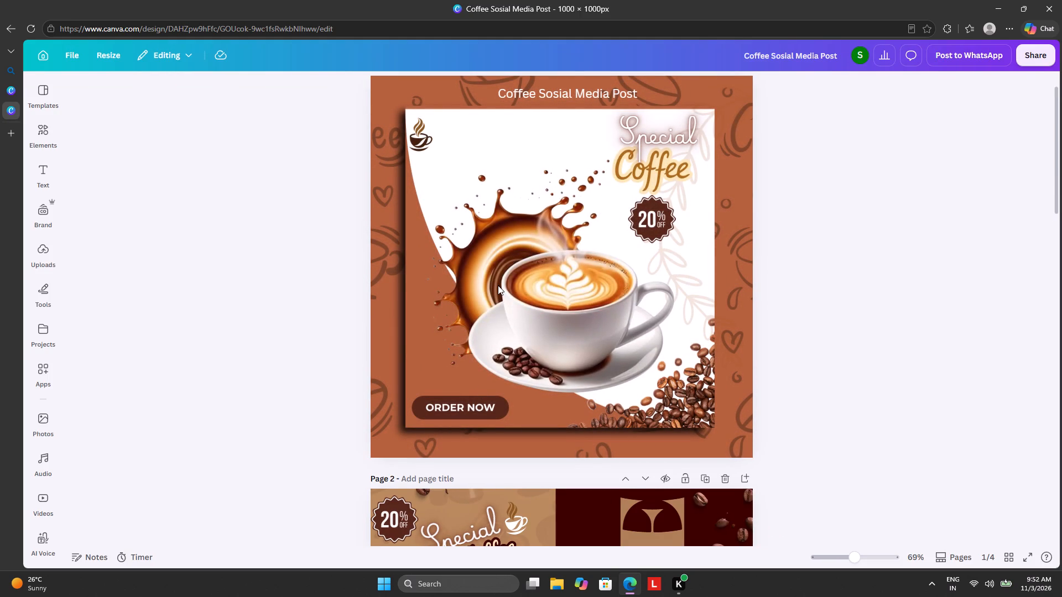
pyautogui.scroll(-5, 498, 285)
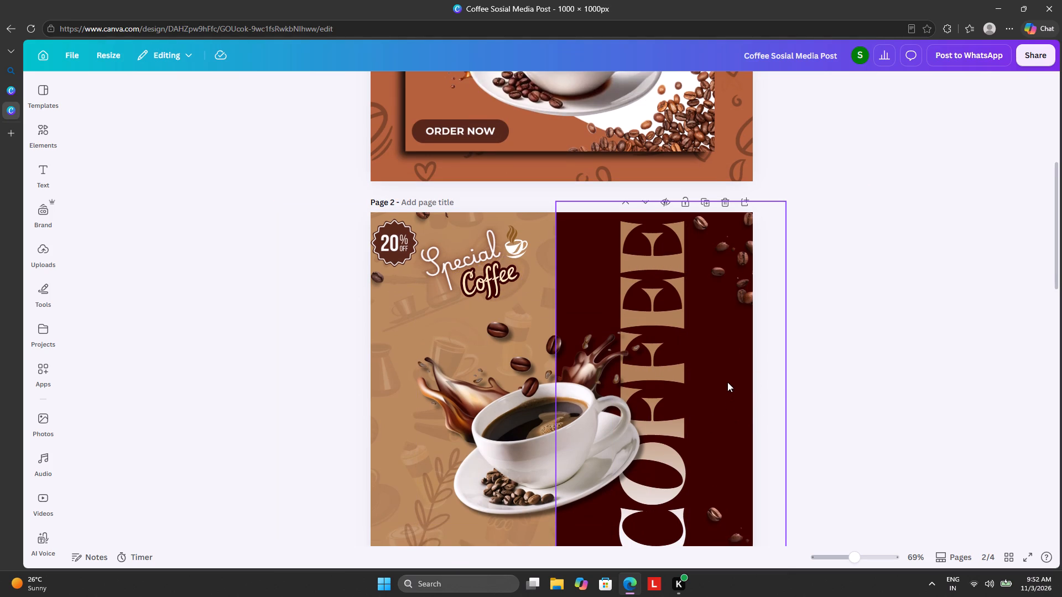
pyautogui.scroll(-7, 727, 382)
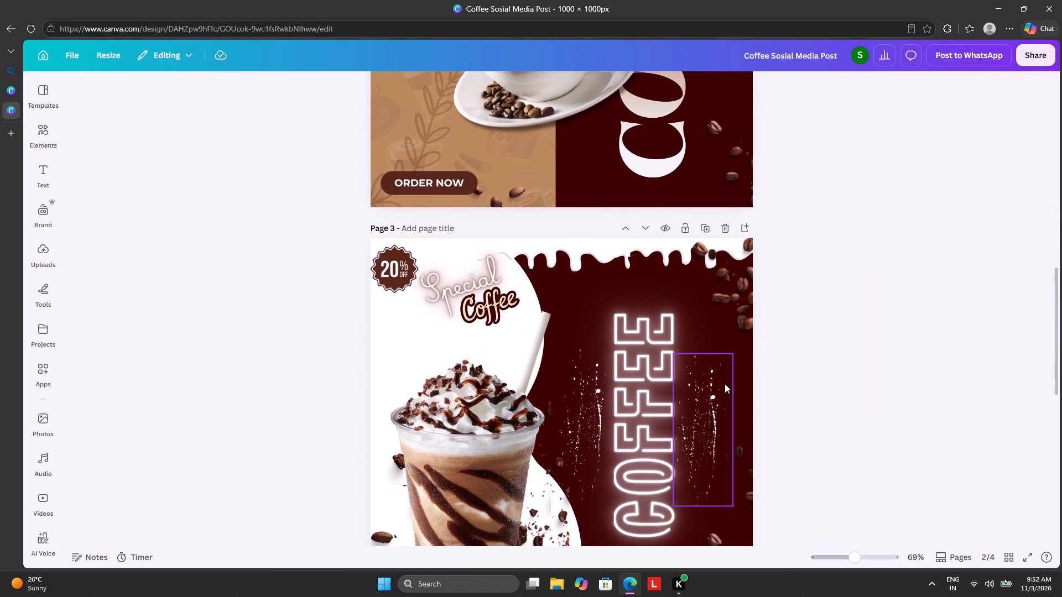
pyautogui.scroll(-4, 721, 386)
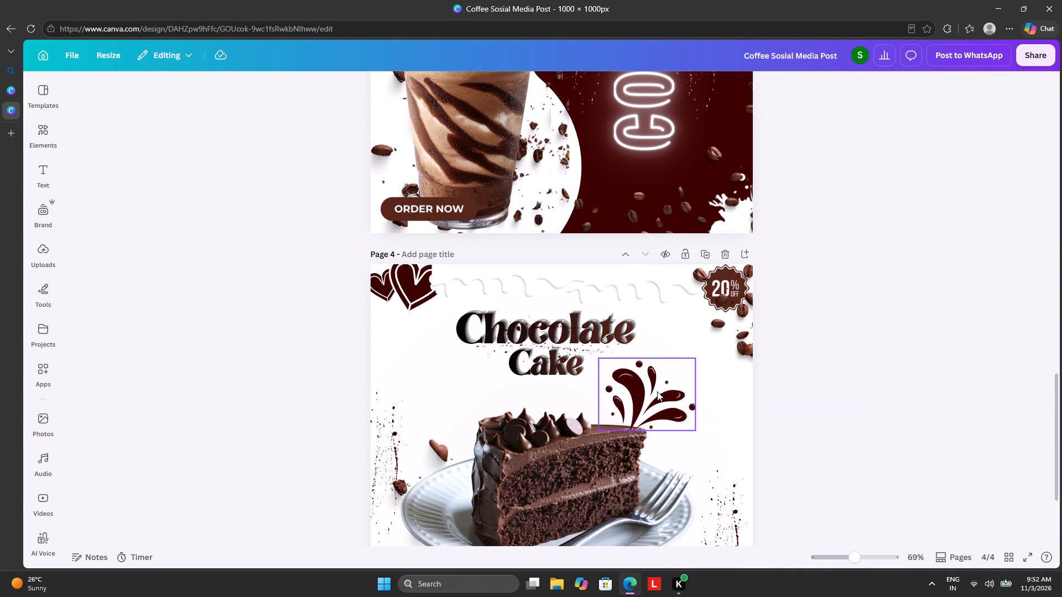
pyautogui.scroll(-6, 603, 378)
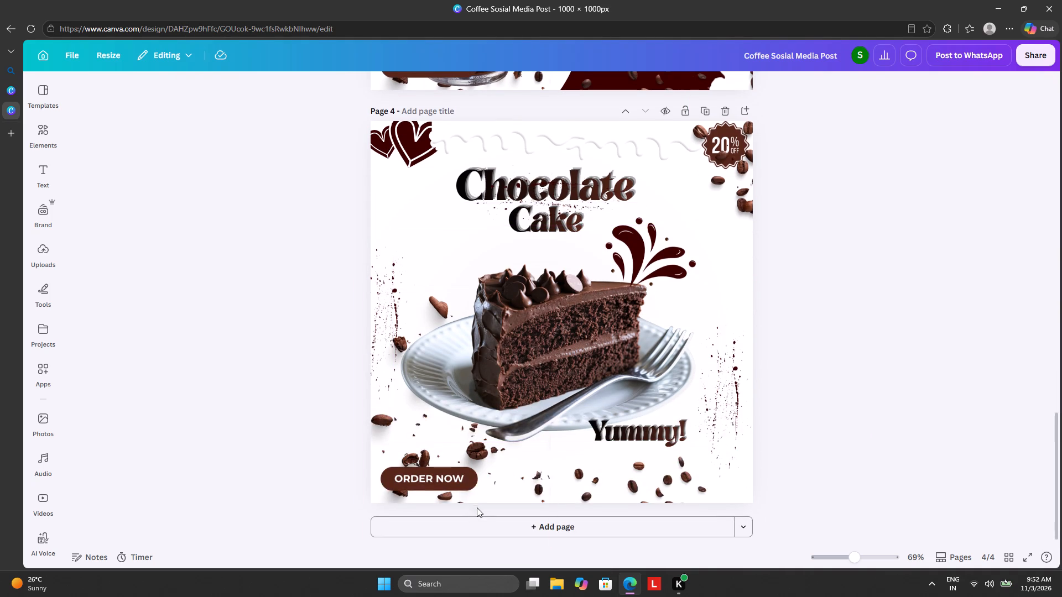
pyautogui.click(477, 525)
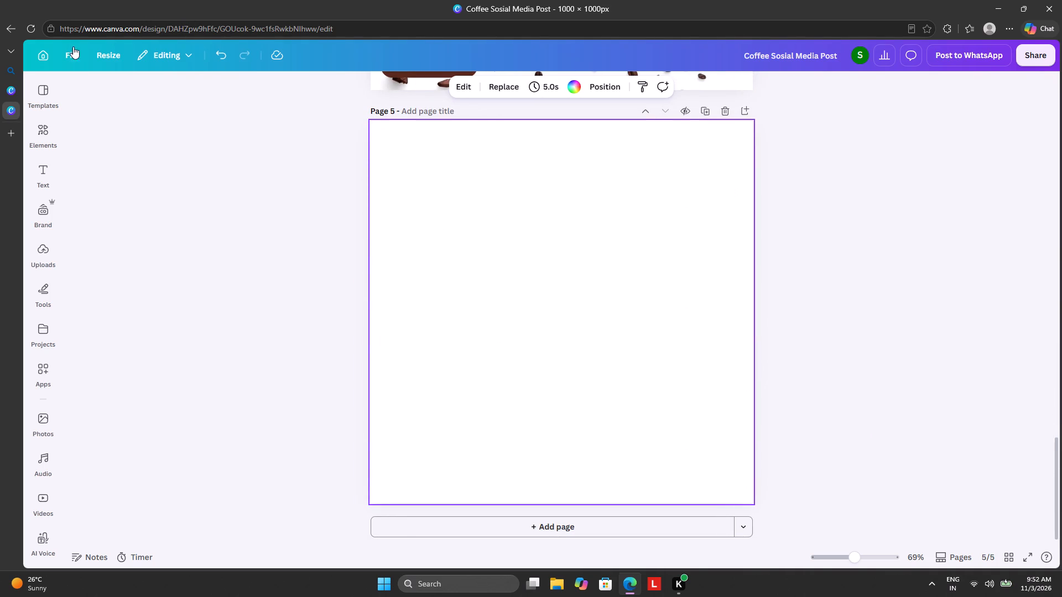
# Search the templates for "tea".
pyautogui.click(40, 90)
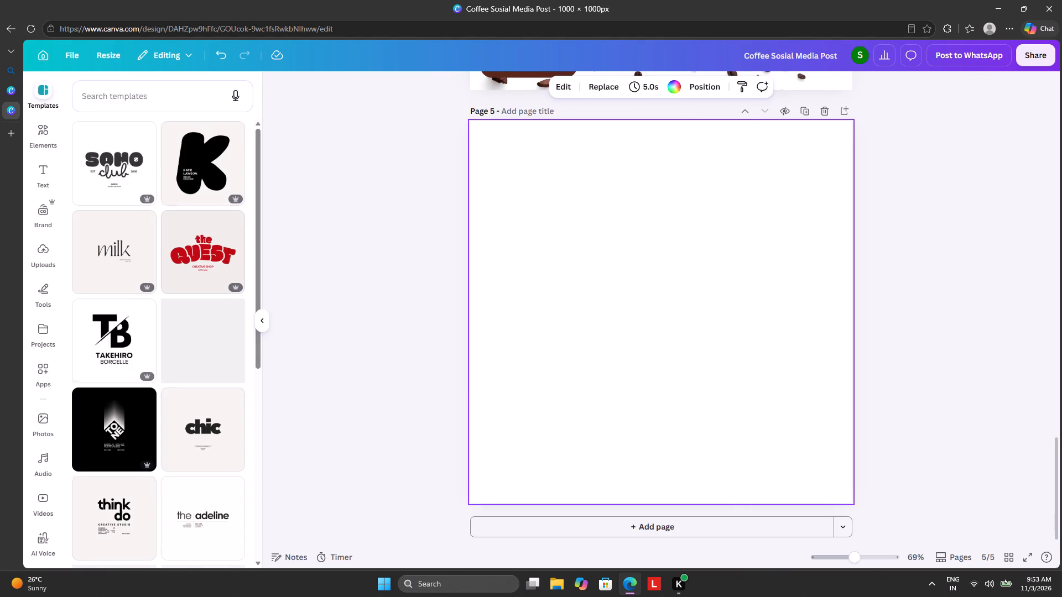
pyautogui.click(118, 89)
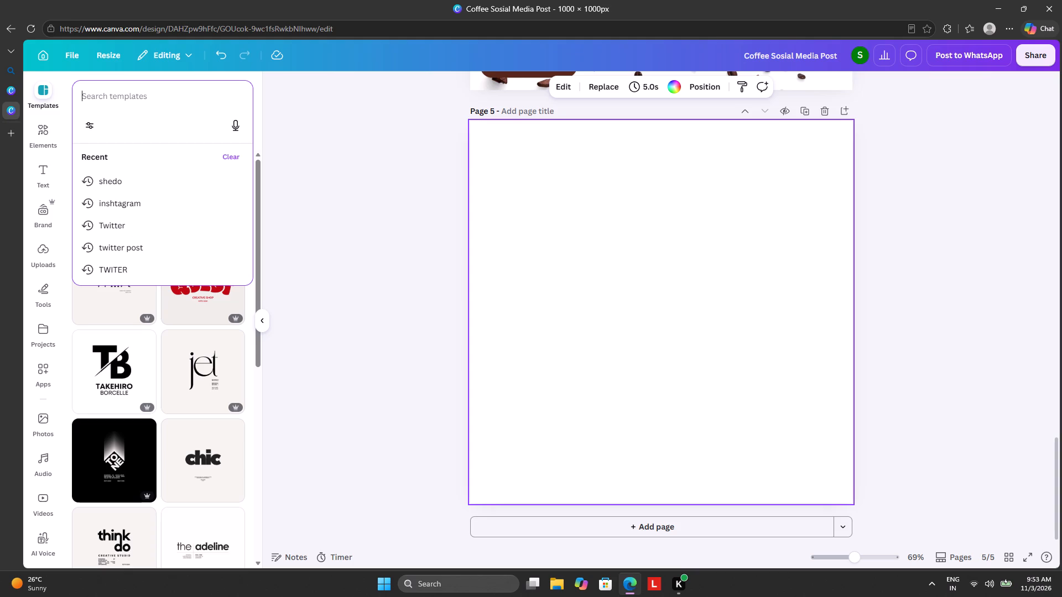
pyautogui.write('tea')
pyautogui.press('Return')
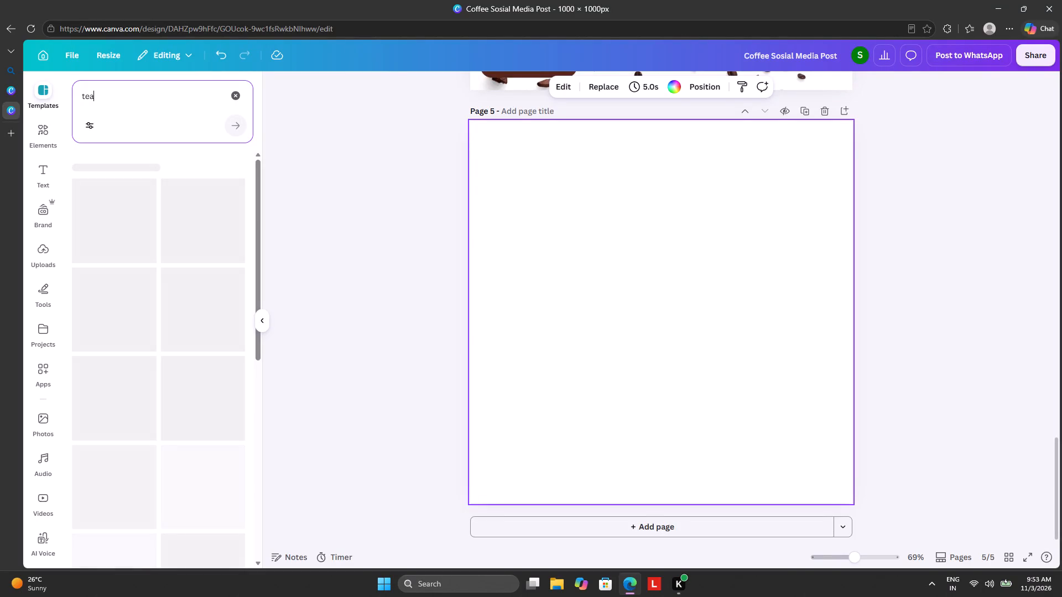
# Search the elements for "tea" graphics, add the five green tea leaves to page 5 and shrink them into its lower-right area.
pyautogui.click(46, 125)
pyautogui.click(119, 98)
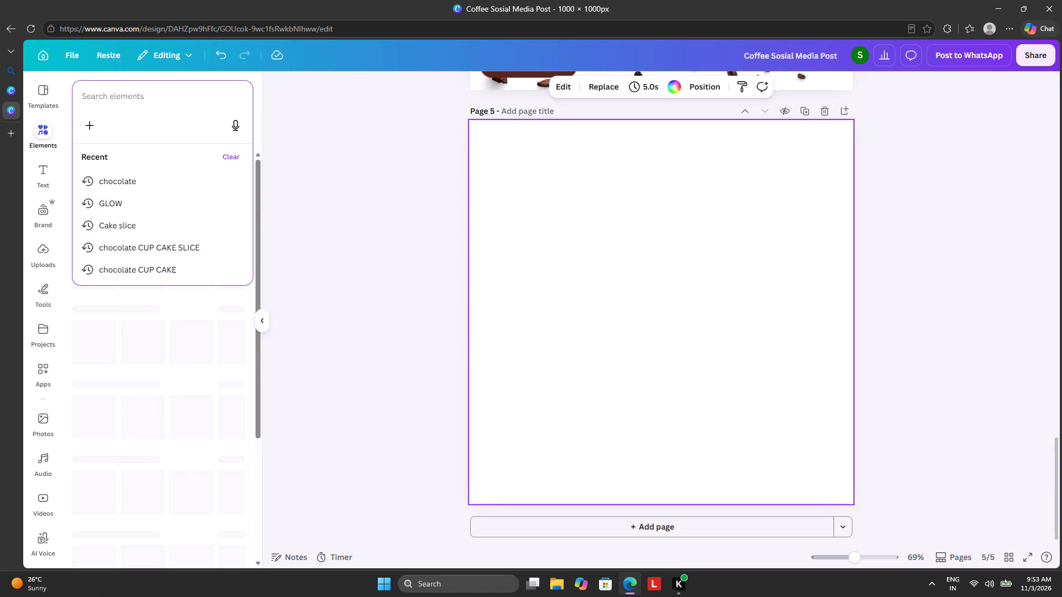
pyautogui.write('tea')
pyautogui.press('Return')
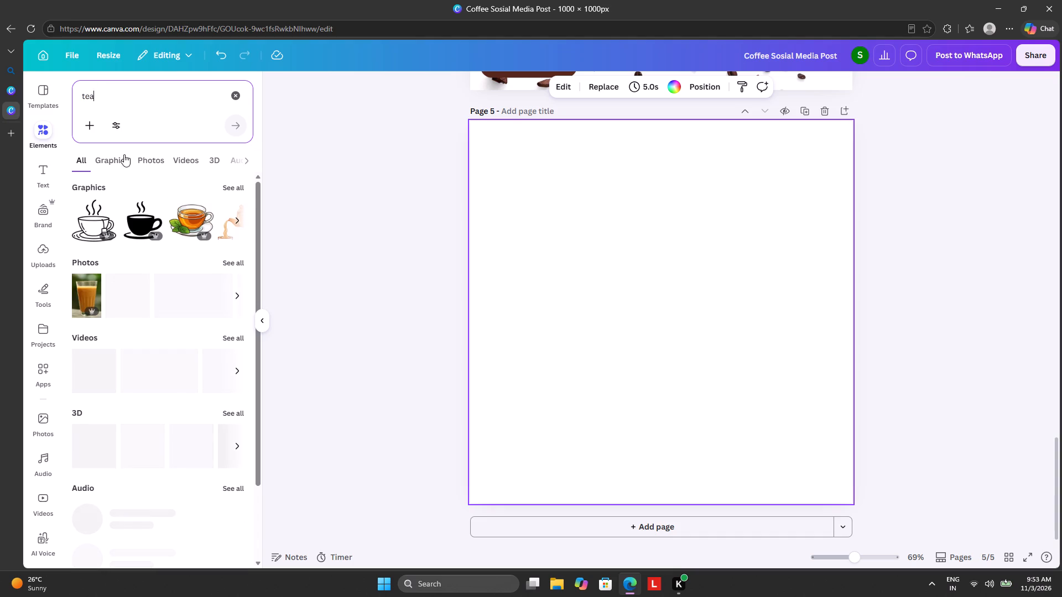
pyautogui.click(232, 185)
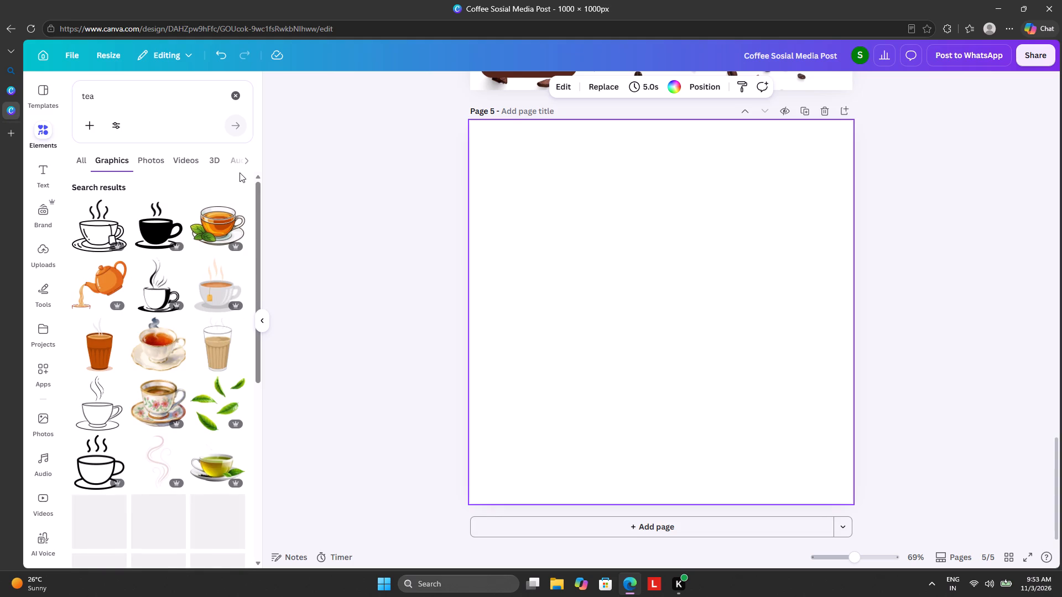
pyautogui.click(223, 404)
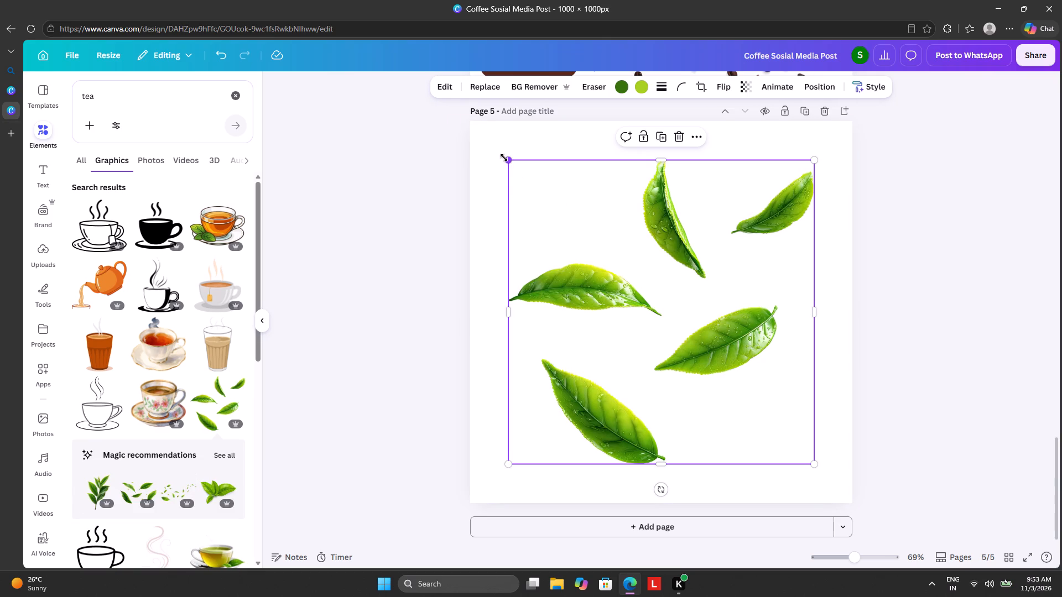
pyautogui.moveTo(504, 158); pyautogui.dragTo(665, 334)
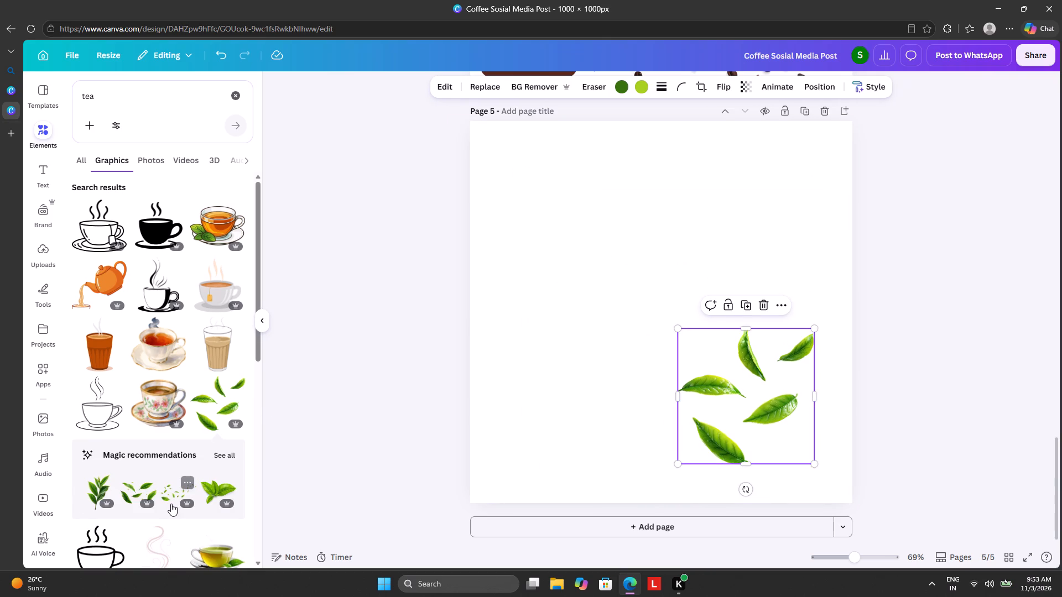
# Add the recommended graphic of many small drifting green leaves and place it along the top edge of page 5.
pyautogui.click(171, 498)
pyautogui.moveTo(600, 350); pyautogui.dragTo(560, 282)
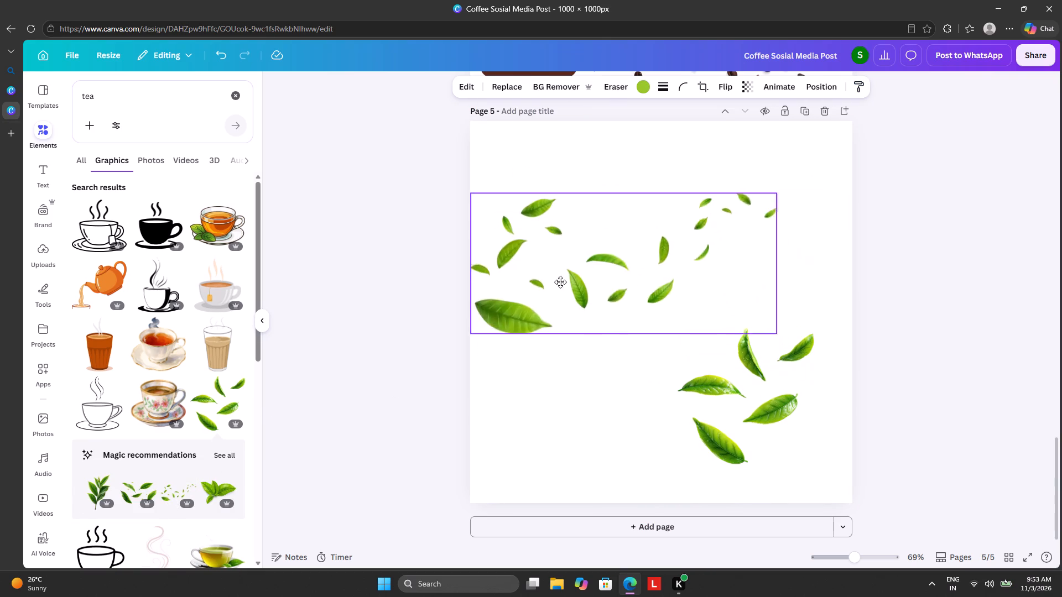
pyautogui.moveTo(560, 282); pyautogui.dragTo(588, 226)
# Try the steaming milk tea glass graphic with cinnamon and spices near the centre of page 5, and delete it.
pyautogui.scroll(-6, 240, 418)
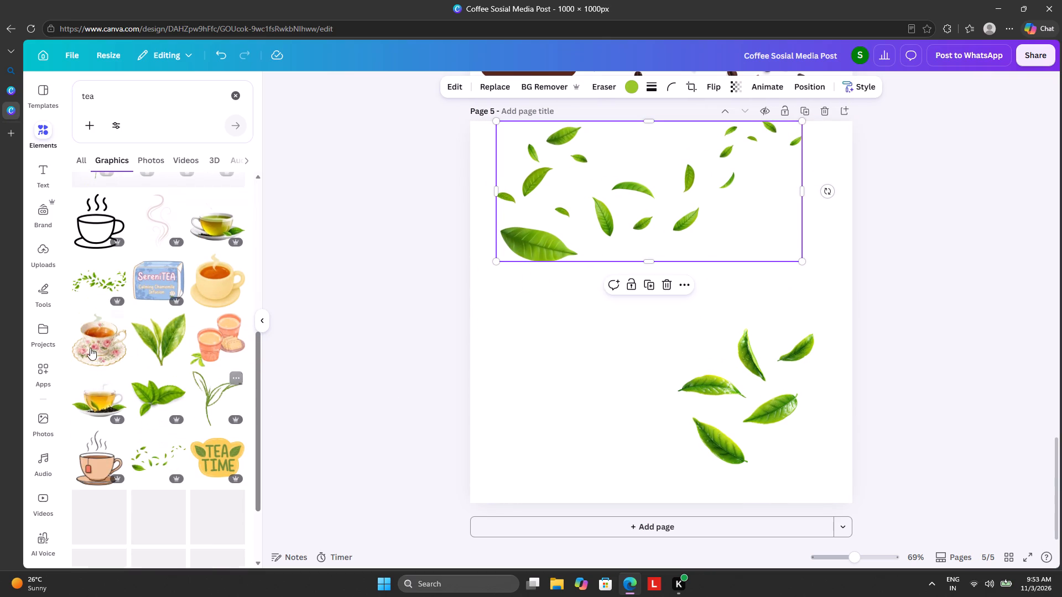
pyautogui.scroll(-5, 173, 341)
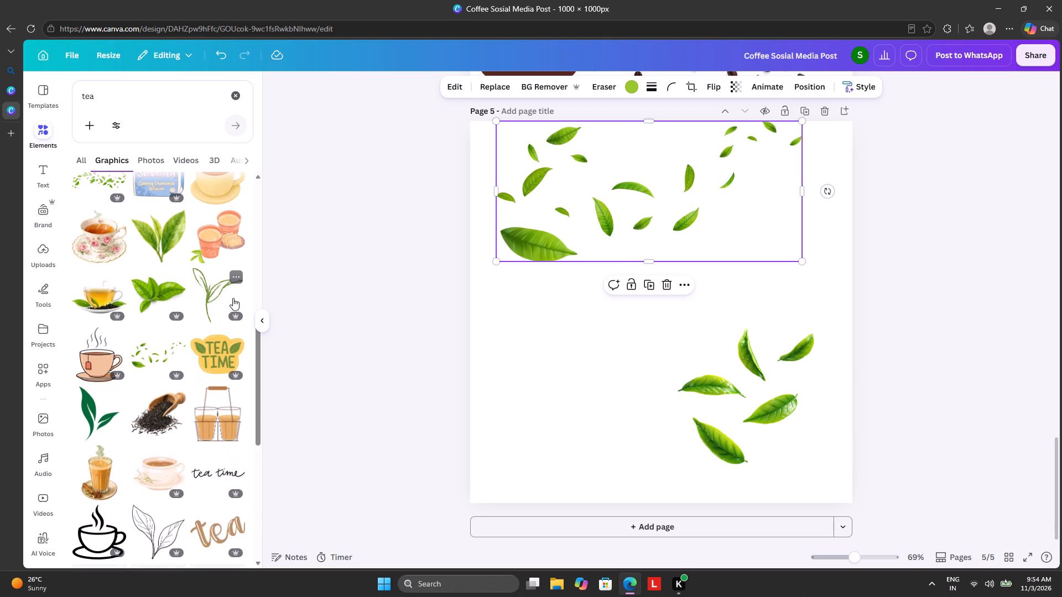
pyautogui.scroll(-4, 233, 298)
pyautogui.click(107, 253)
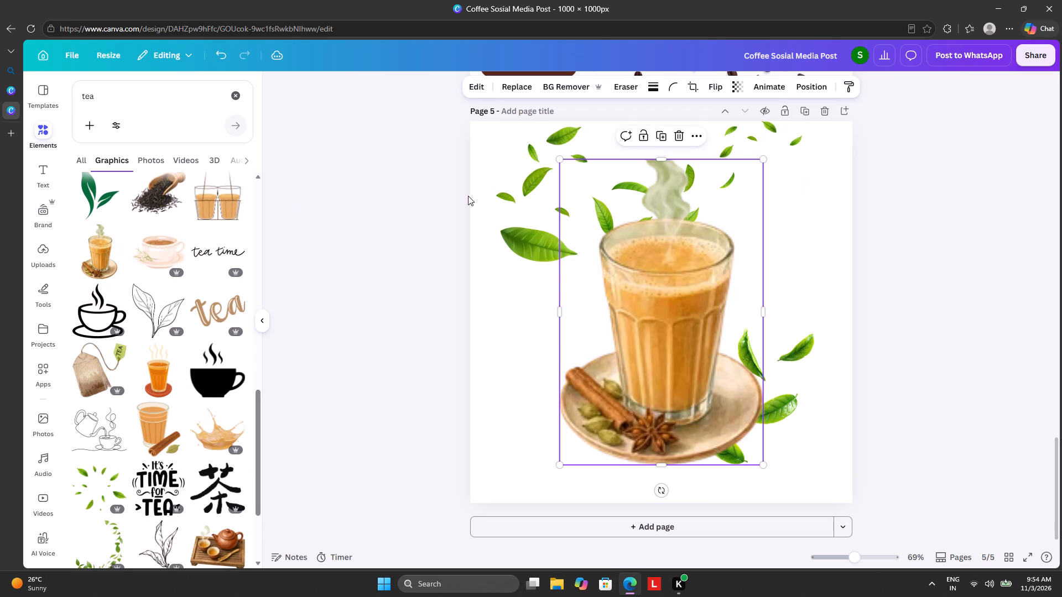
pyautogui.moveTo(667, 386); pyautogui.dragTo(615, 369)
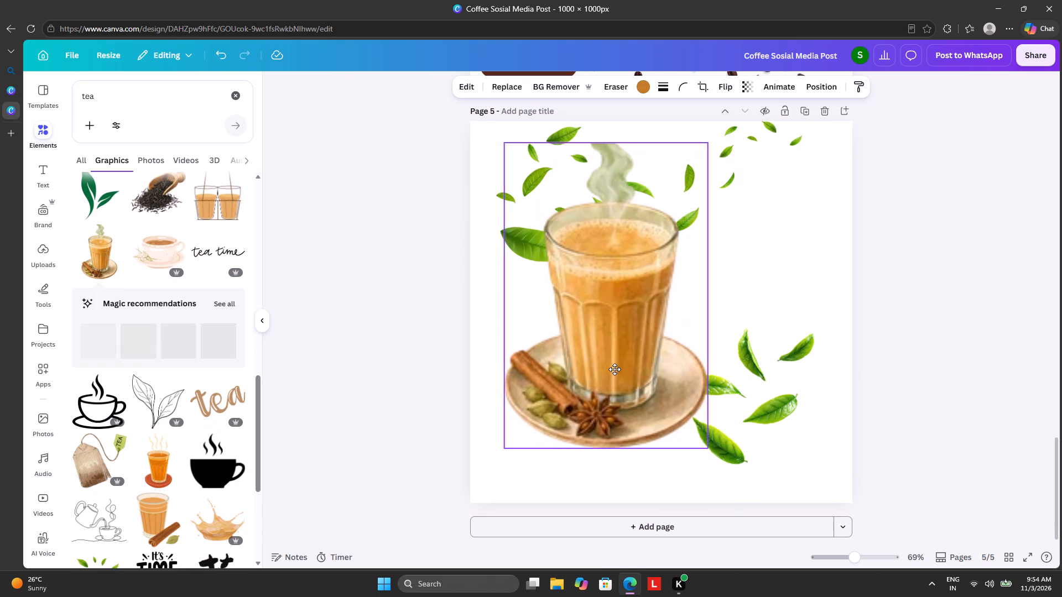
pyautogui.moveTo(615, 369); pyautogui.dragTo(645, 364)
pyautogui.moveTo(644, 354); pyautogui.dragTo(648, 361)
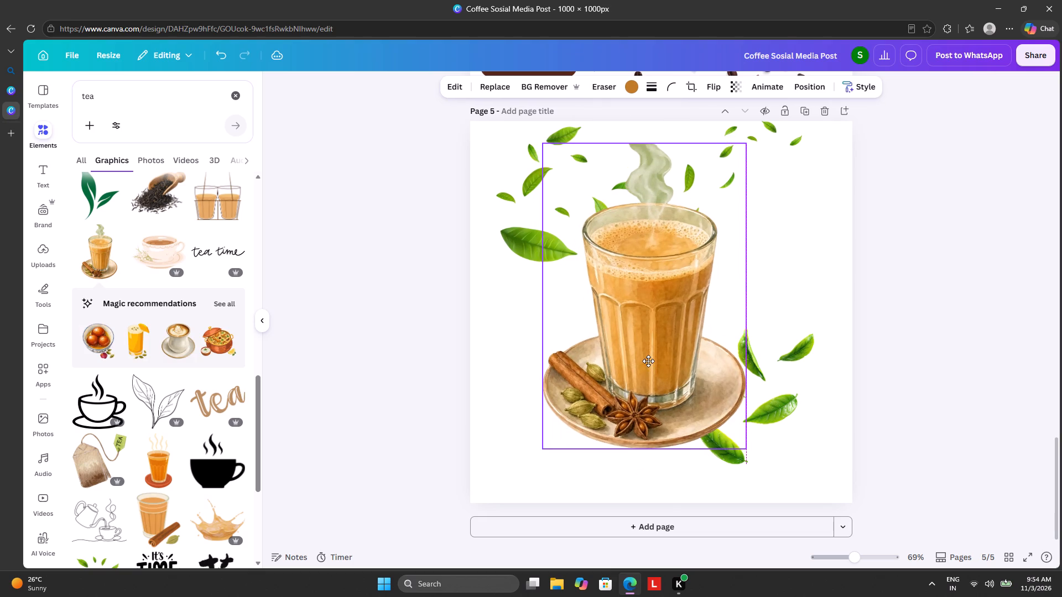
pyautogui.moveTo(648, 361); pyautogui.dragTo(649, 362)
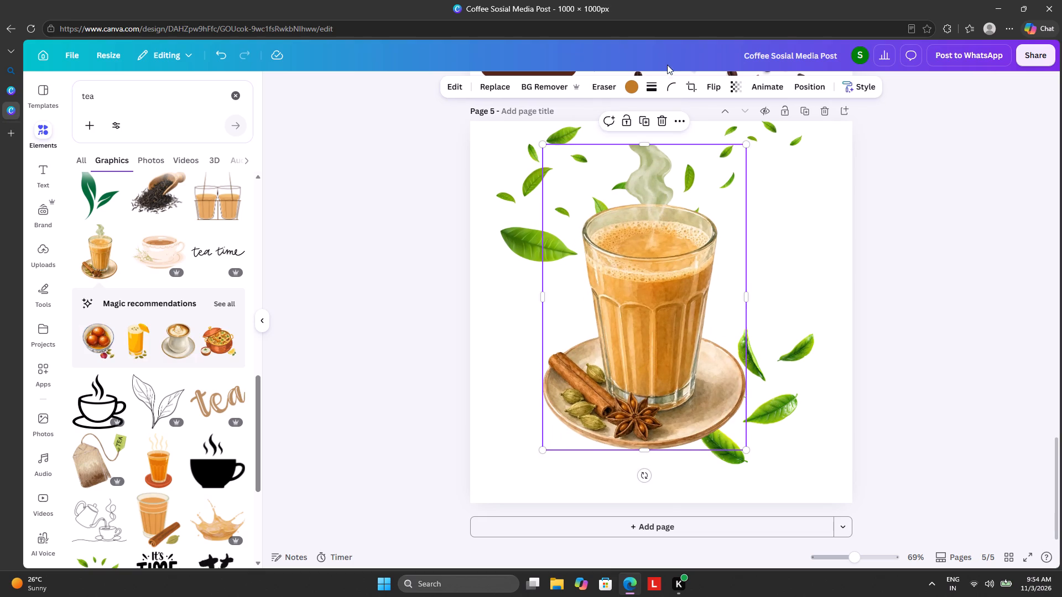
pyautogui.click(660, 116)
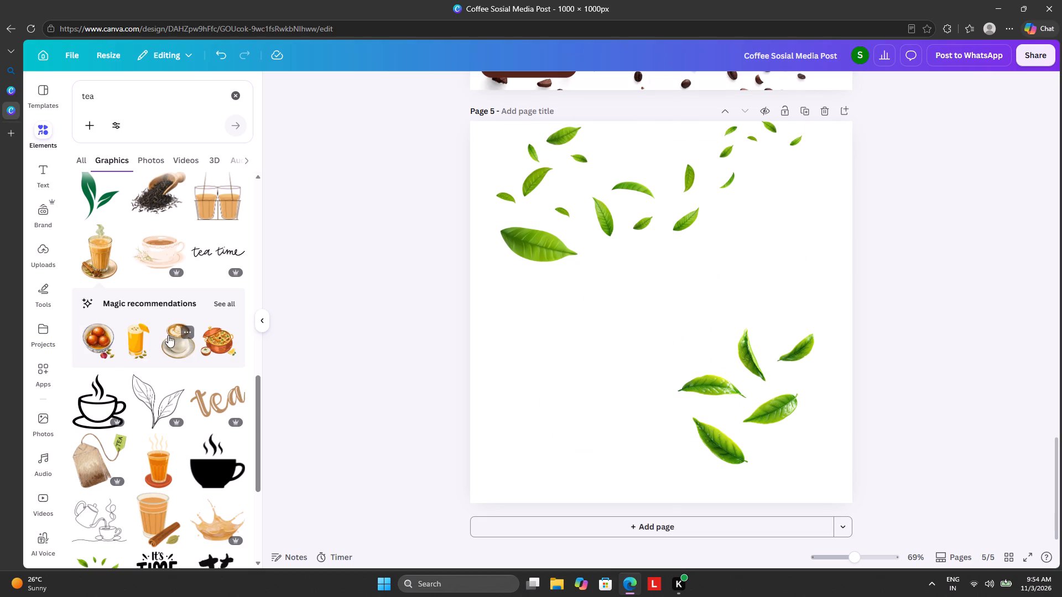
# Look through the tea photos and add the white cup of milk tea with cinnamon sticks to page 5.
pyautogui.scroll(-5, 137, 414)
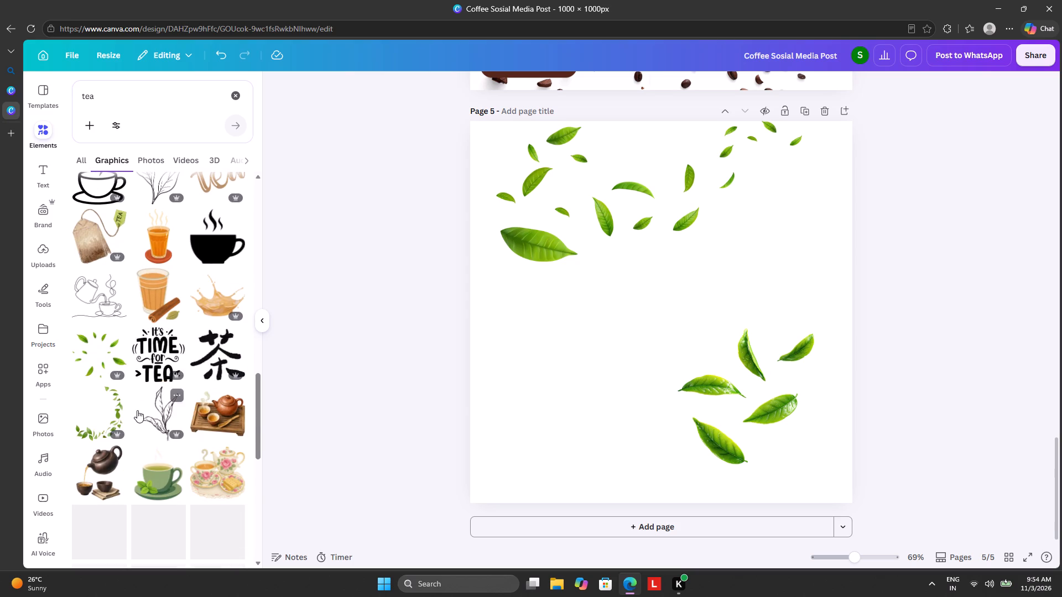
pyautogui.scroll(-3, 137, 406)
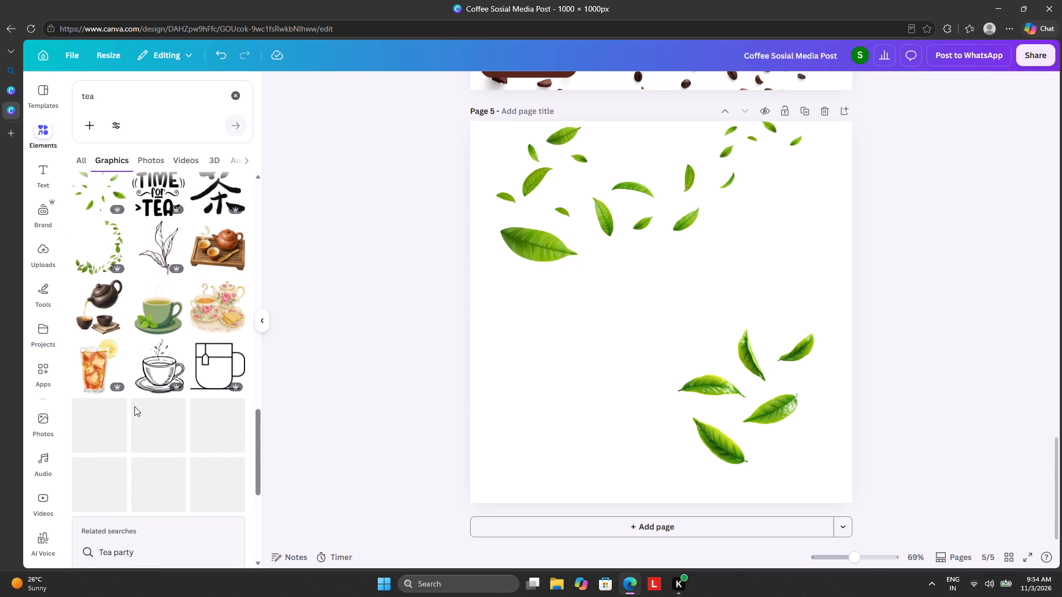
pyautogui.click(156, 161)
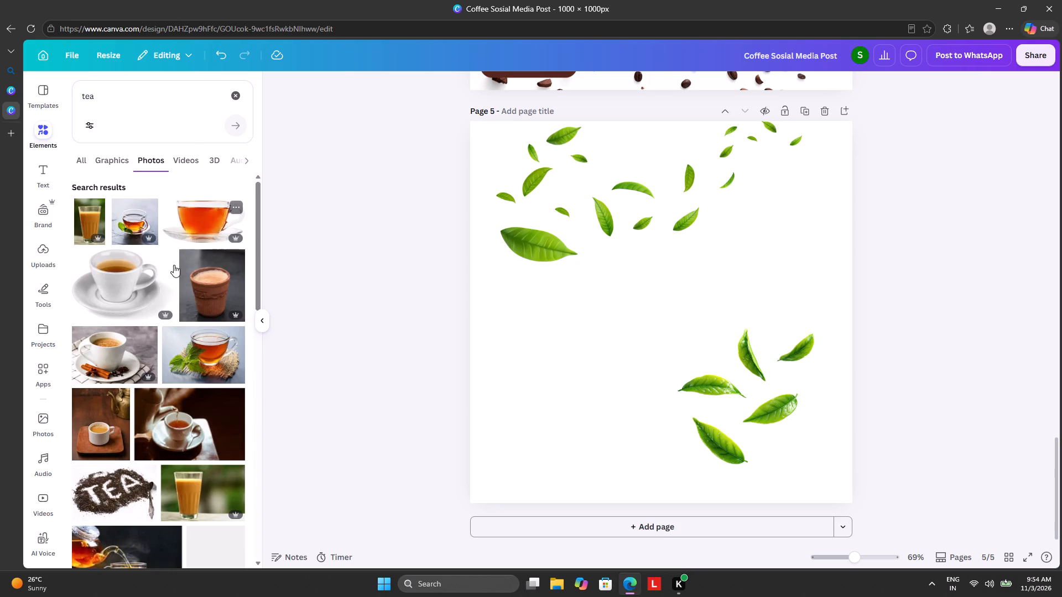
pyautogui.click(129, 348)
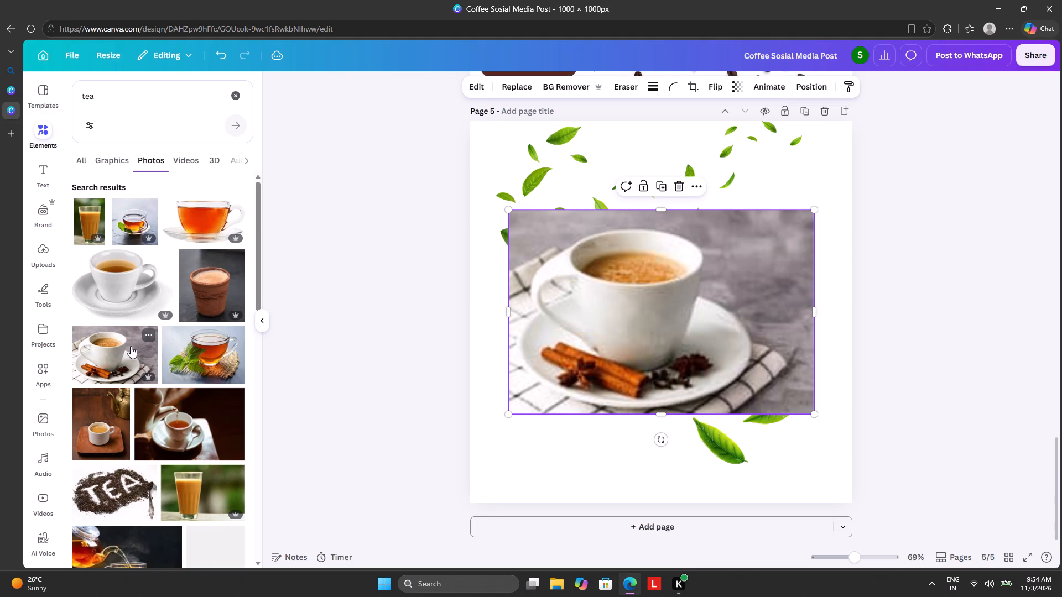
# Add the photo of loose tea spelling "TEA" to the lower part of page 5 and apply the background remover to it.
pyautogui.click(96, 502)
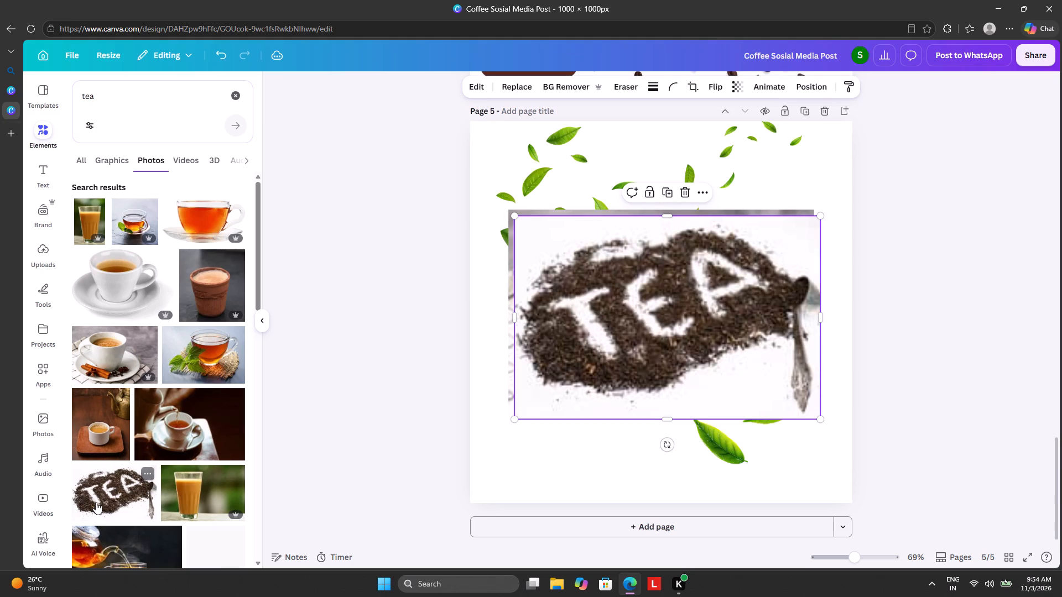
pyautogui.moveTo(629, 366); pyautogui.dragTo(599, 445)
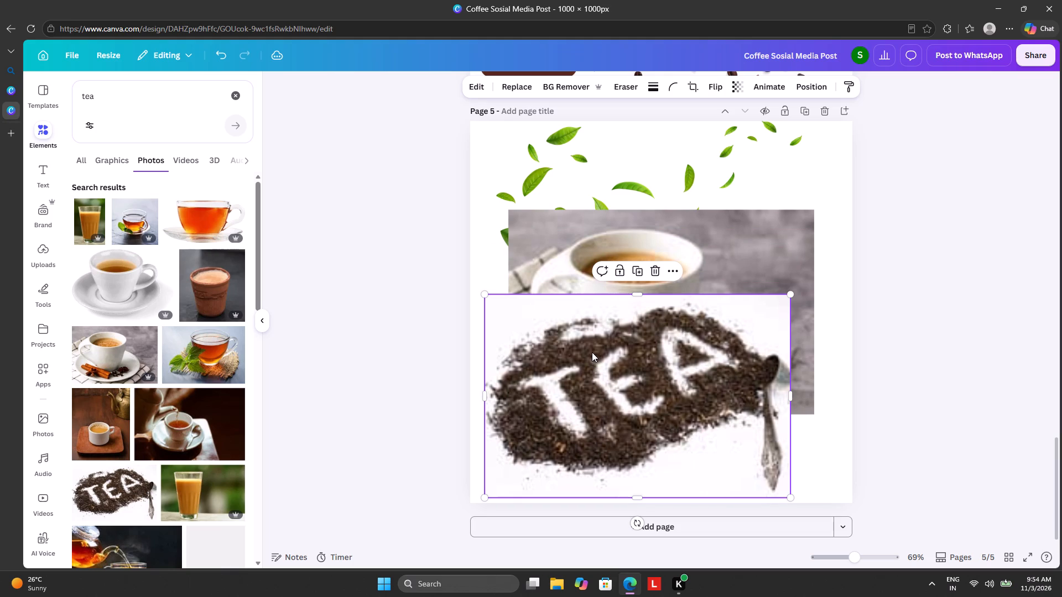
pyautogui.click(570, 84)
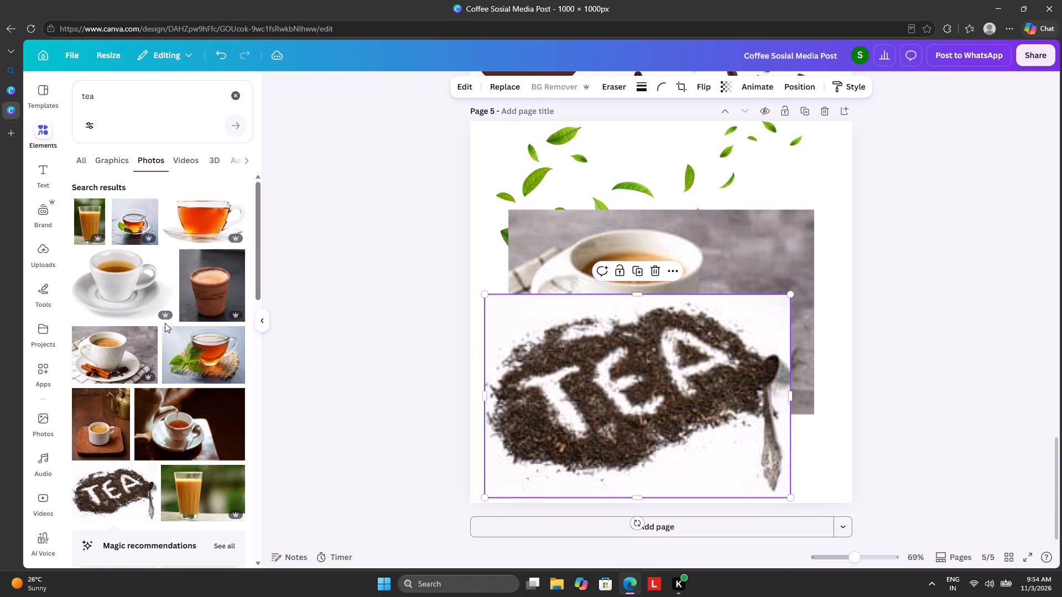
# Move the "Yummy!" text on page 4 slightly down below the cake plate.
pyautogui.scroll(6, 628, 409)
pyautogui.scroll(-2, 617, 376)
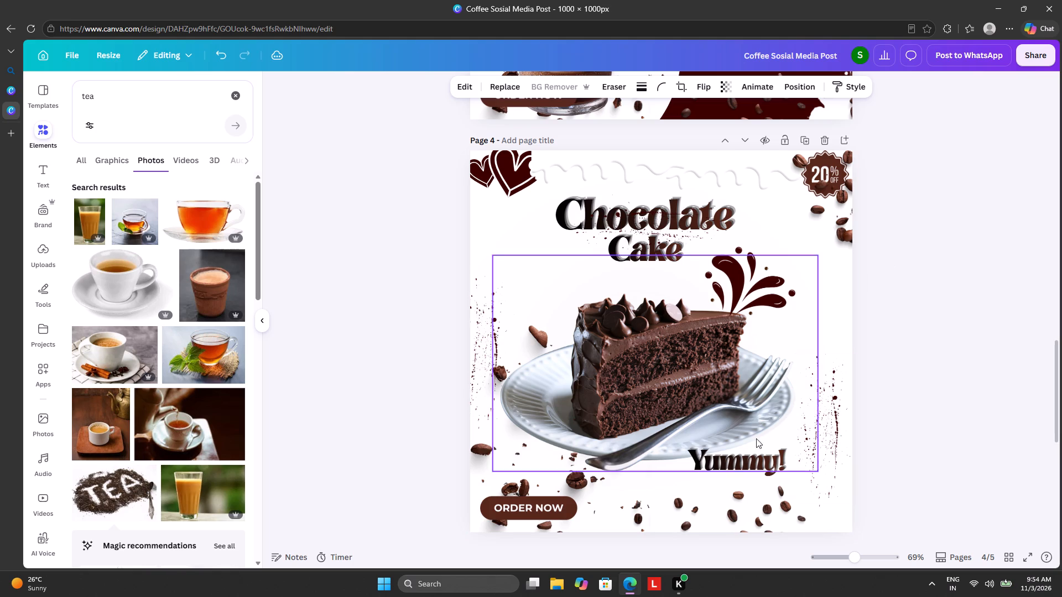
pyautogui.moveTo(726, 462); pyautogui.dragTo(728, 476)
# Examine the coffee poster layouts on pages 3 and 2.
pyautogui.scroll(3, 991, 251)
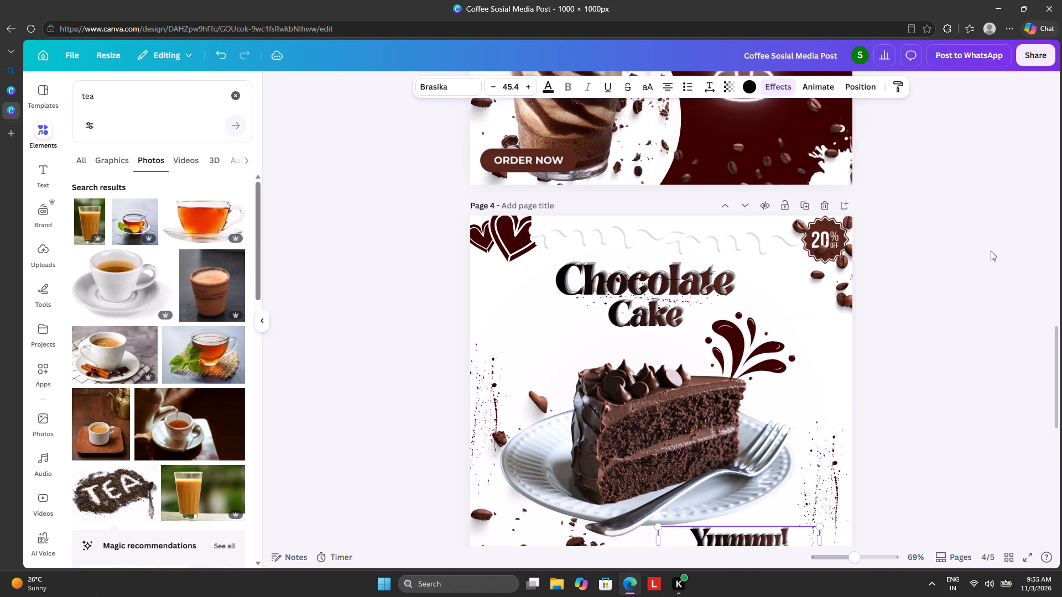
pyautogui.scroll(4, 991, 251)
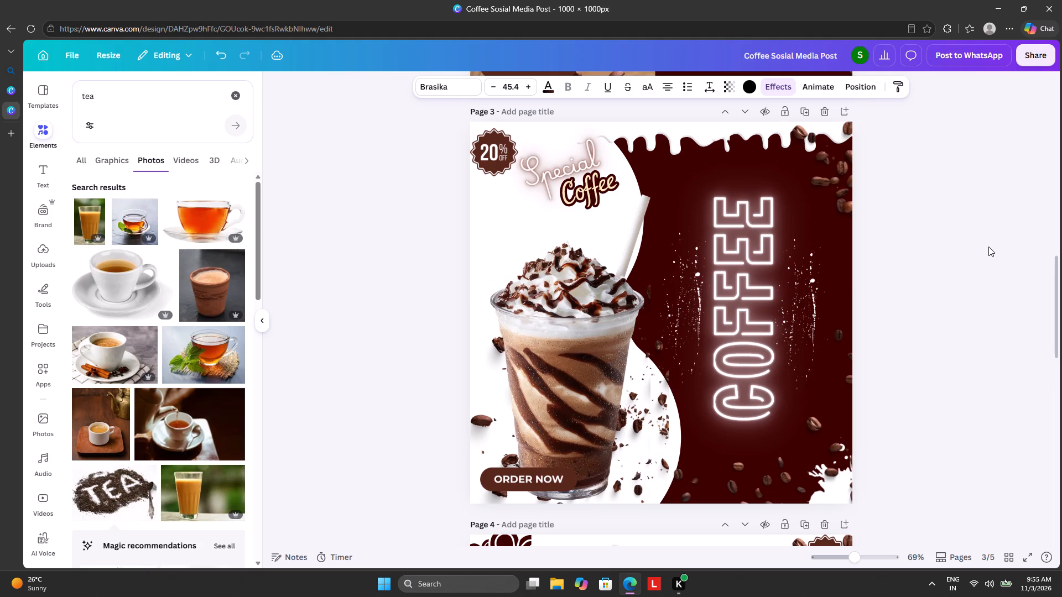
pyautogui.scroll(1, 988, 247)
pyautogui.scroll(-1, 988, 247)
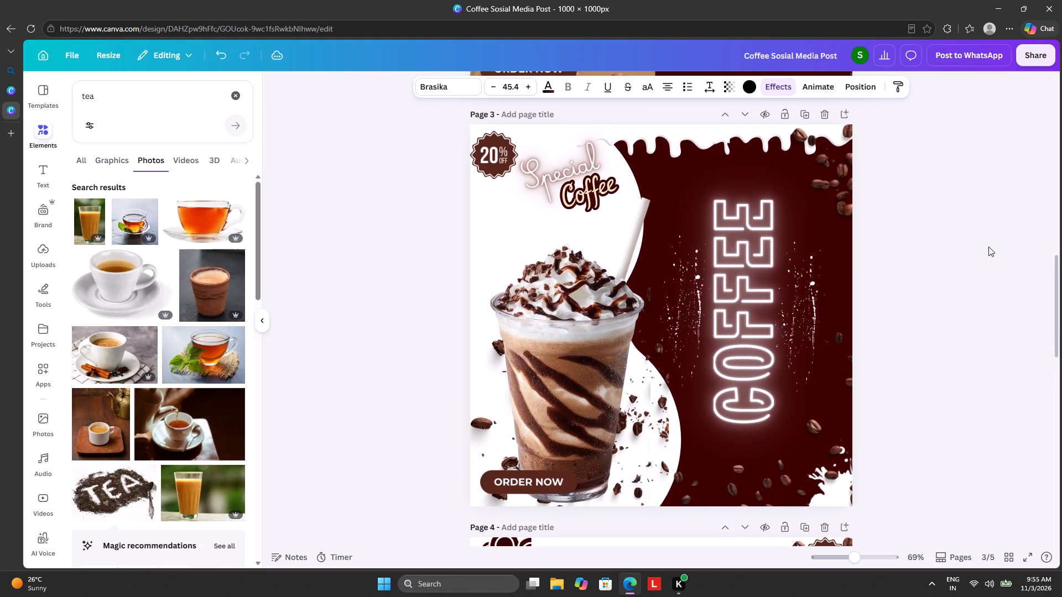
pyautogui.scroll(9, 988, 247)
pyautogui.scroll(-1, 988, 247)
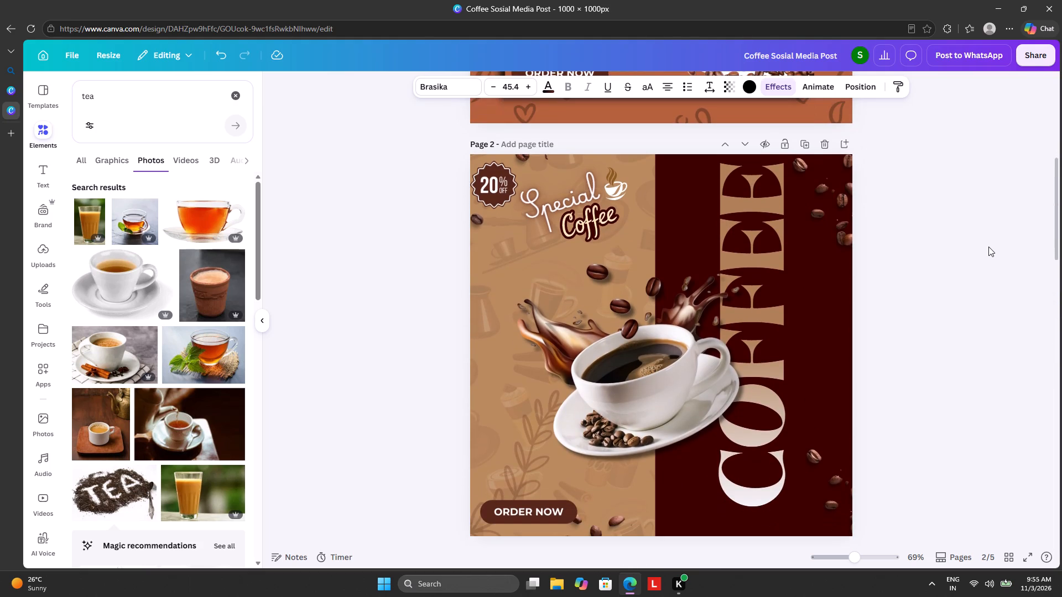
# Examine the poster layouts on pages 1 to 4, from the Special Coffee designs to the Chocolate Cake page.
pyautogui.scroll(4, 988, 247)
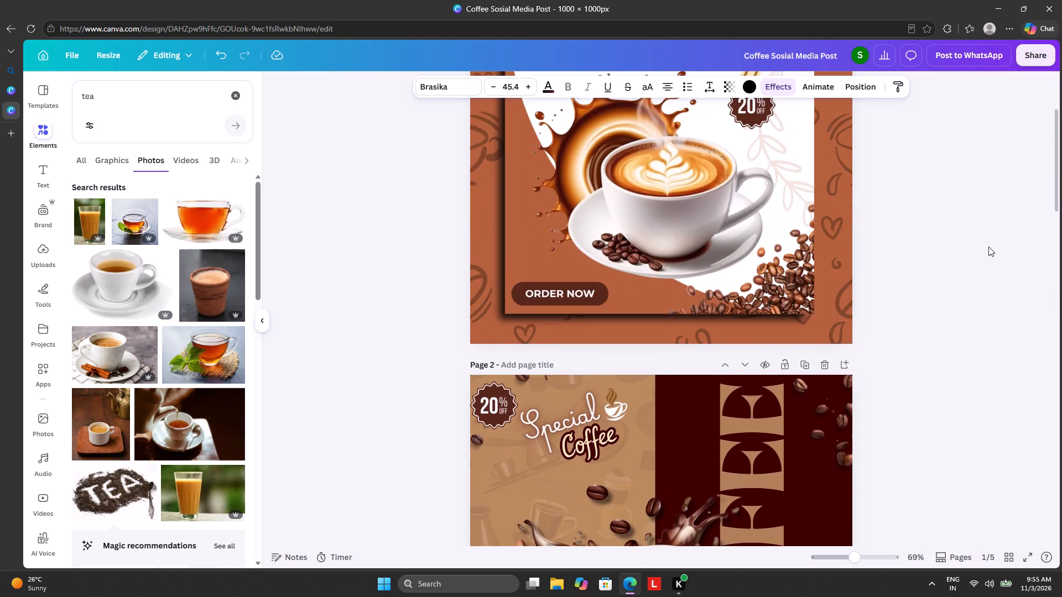
pyautogui.scroll(3, 988, 247)
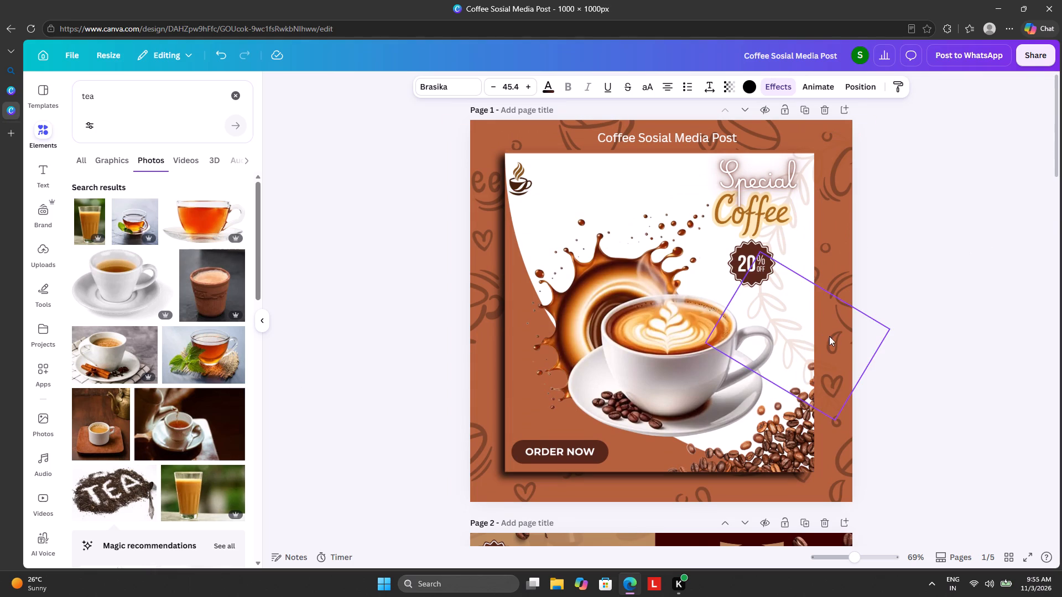
pyautogui.scroll(-4, 924, 303)
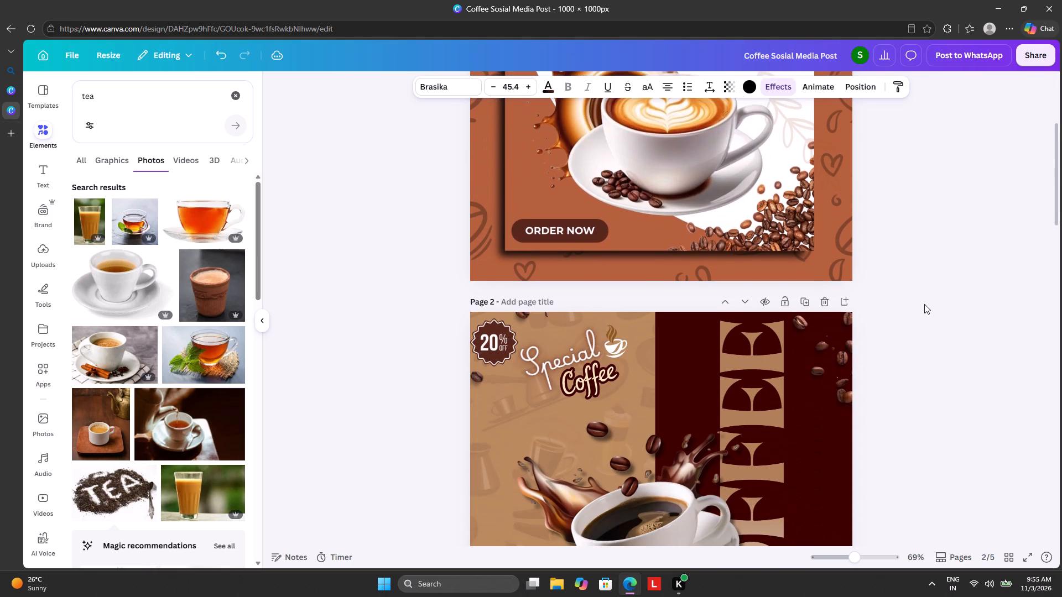
pyautogui.scroll(-4, 924, 304)
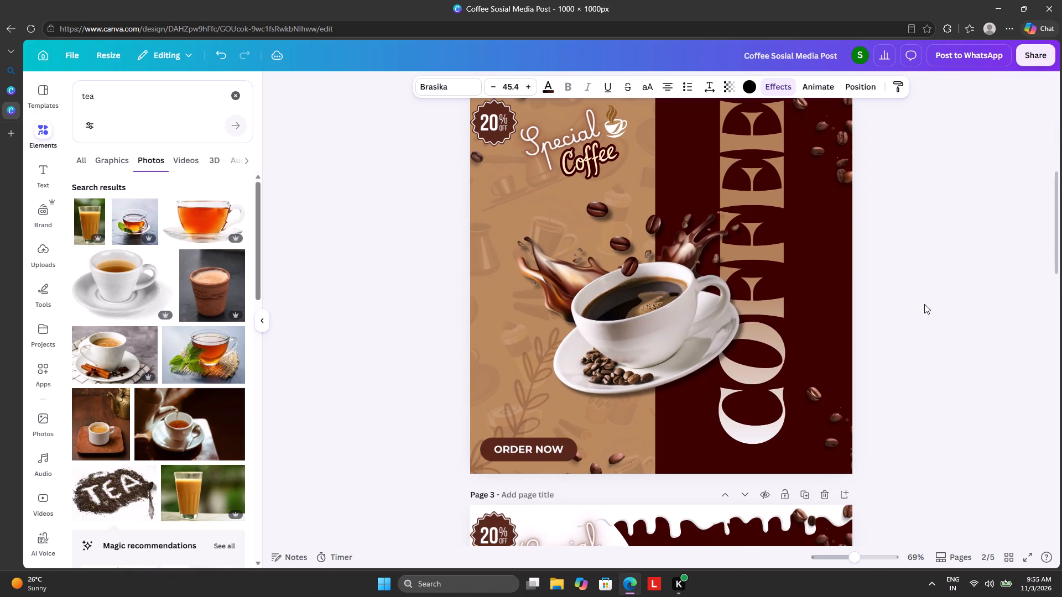
pyautogui.scroll(-1, 924, 304)
pyautogui.scroll(3, 924, 304)
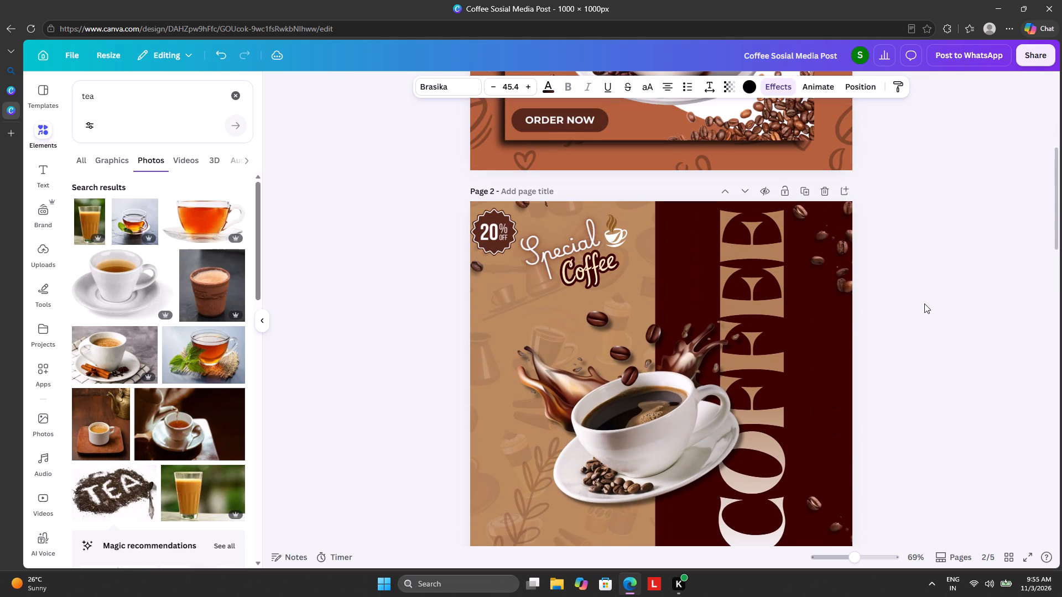
pyautogui.scroll(-7, 924, 303)
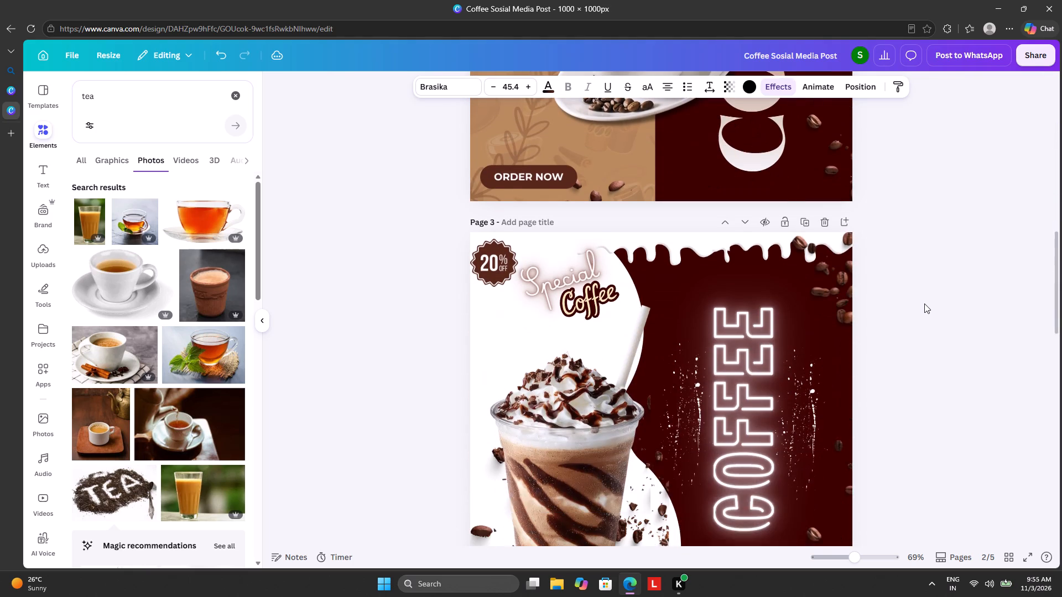
pyautogui.scroll(-6, 924, 303)
pyautogui.scroll(2, 950, 237)
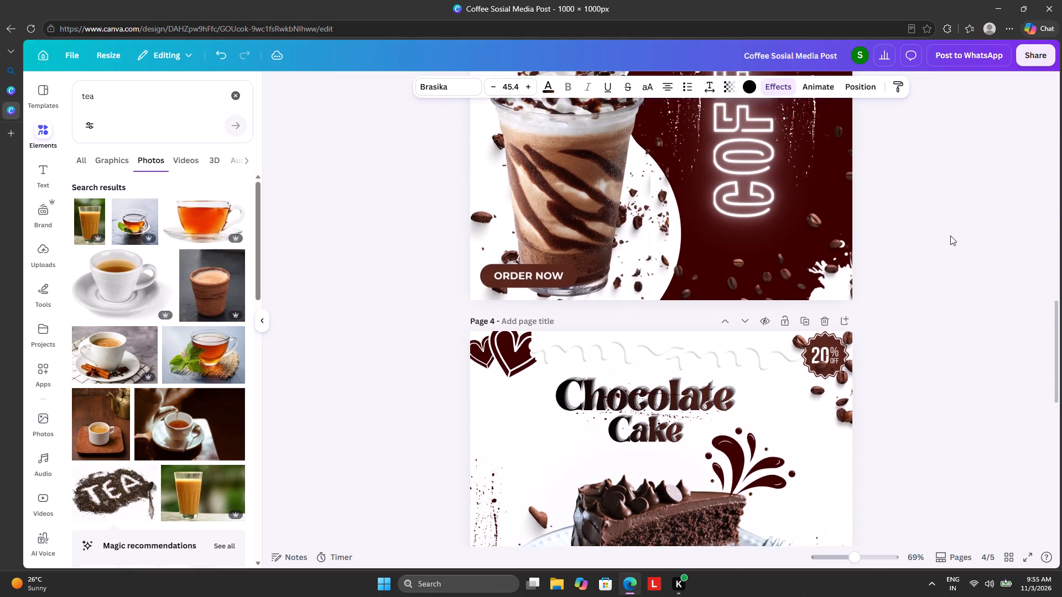
pyautogui.scroll(2, 950, 235)
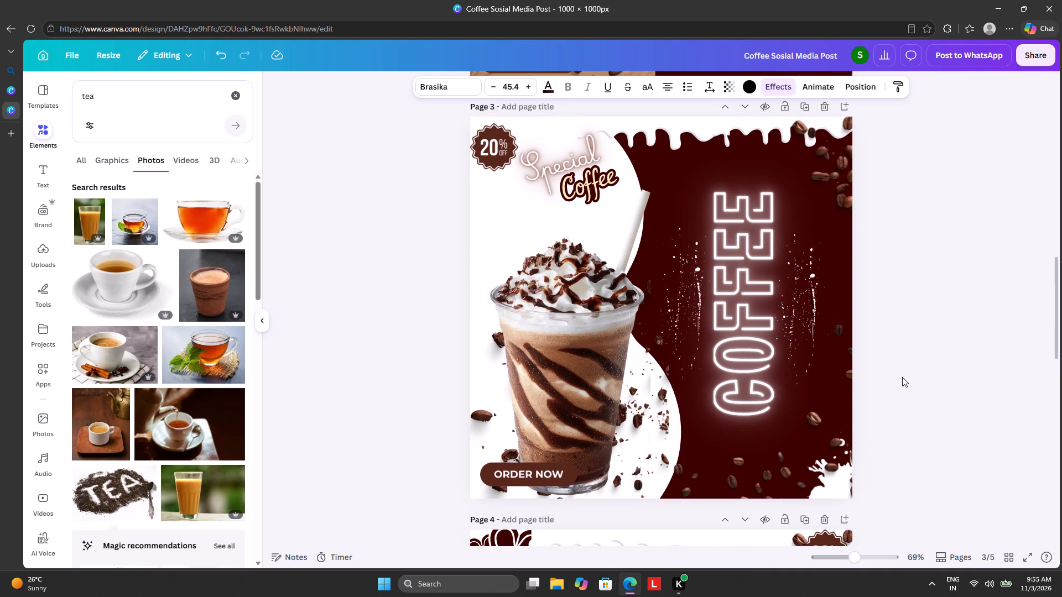
pyautogui.scroll(-6, 910, 416)
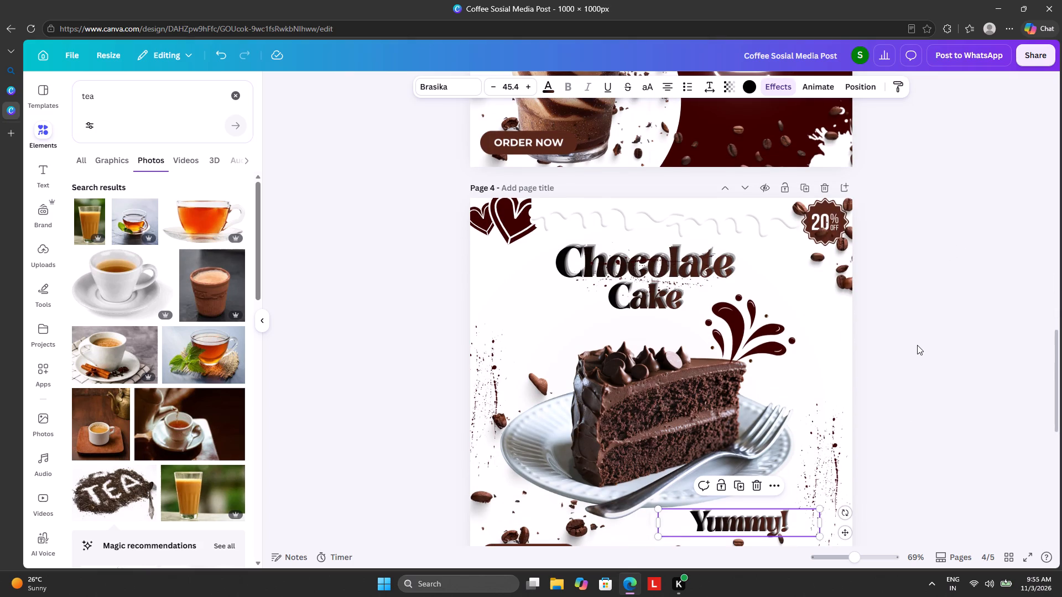
pyautogui.scroll(-3, 917, 345)
pyautogui.scroll(2, 917, 344)
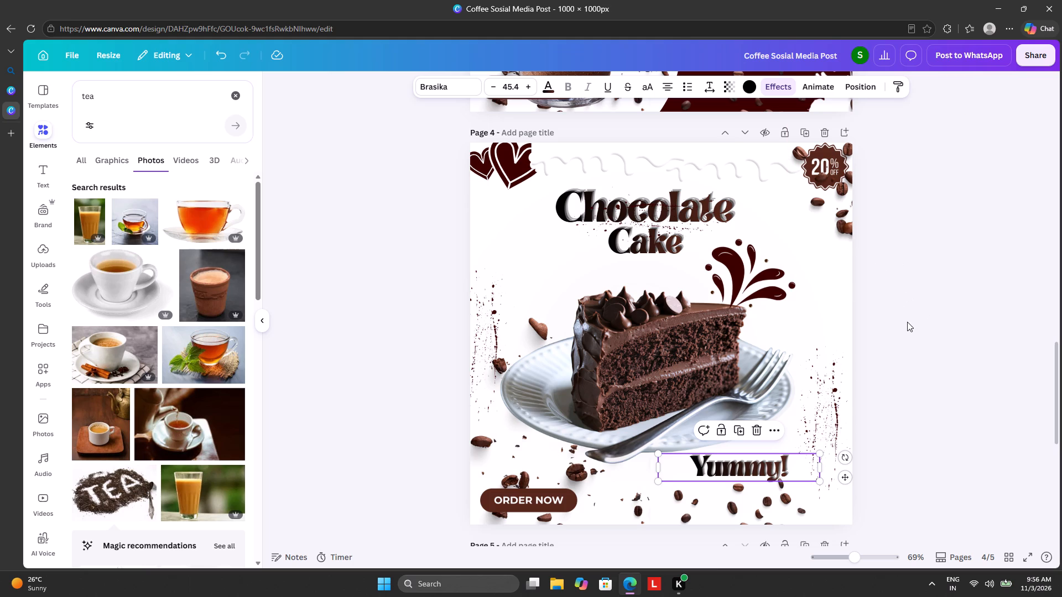
# Delete the loose-tea photo spelling "TEA" from the lower part of page 5.
pyautogui.scroll(-4, 908, 332)
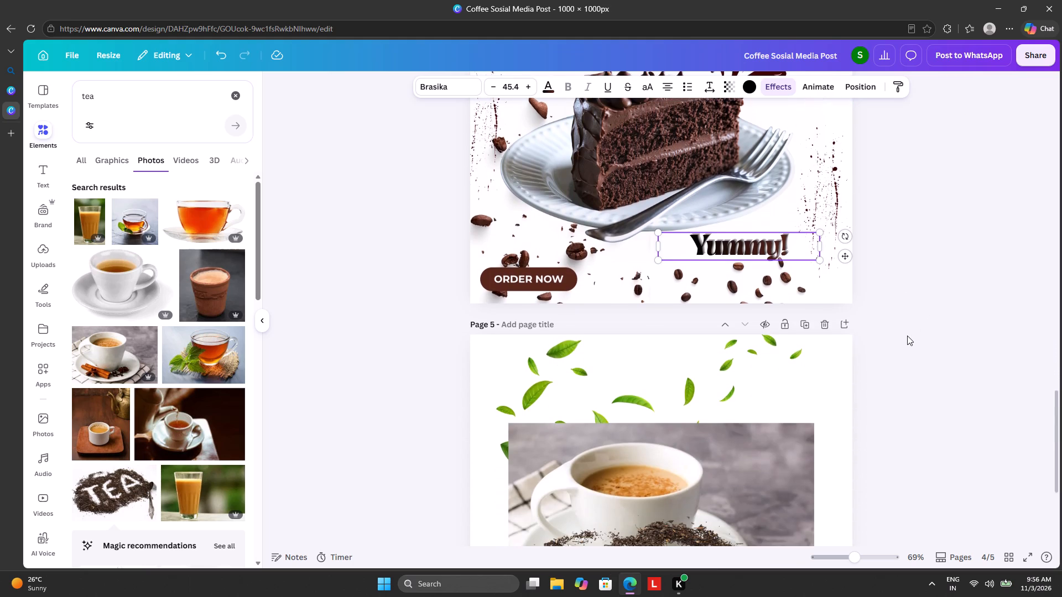
pyautogui.scroll(-3, 907, 336)
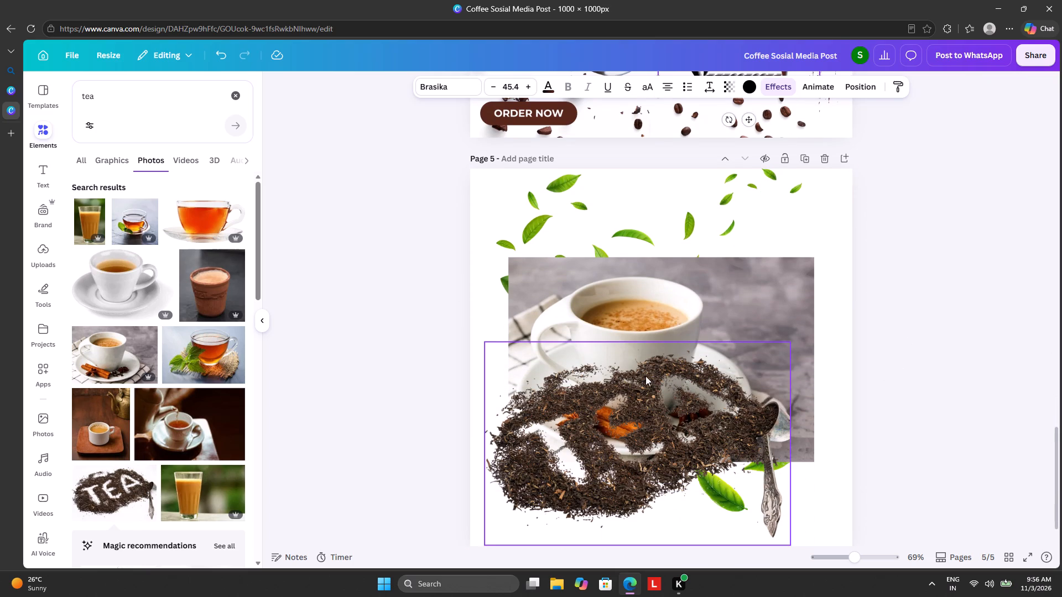
pyautogui.click(564, 404)
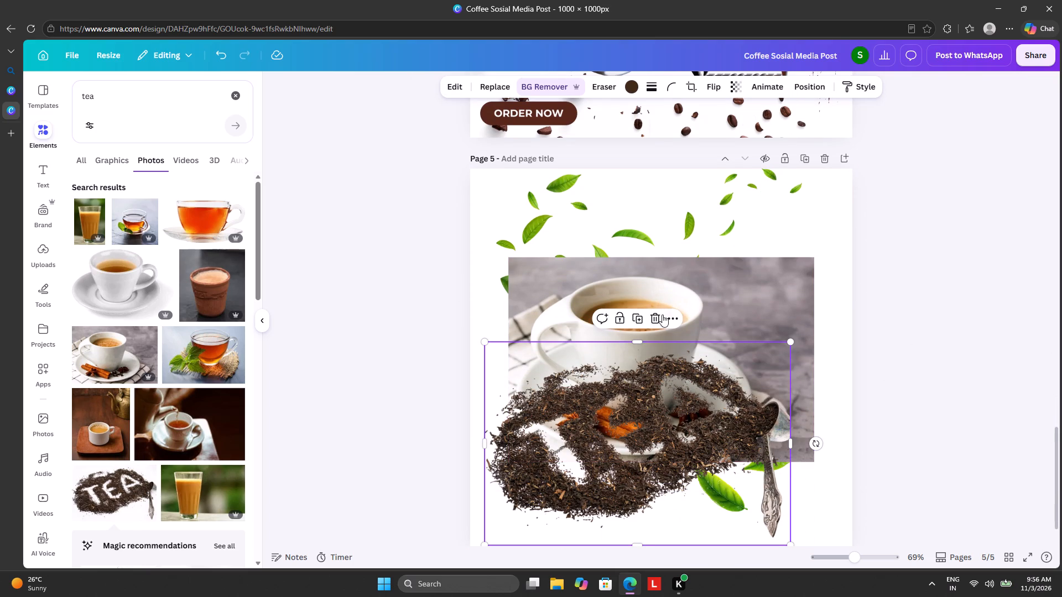
pyautogui.click(653, 319)
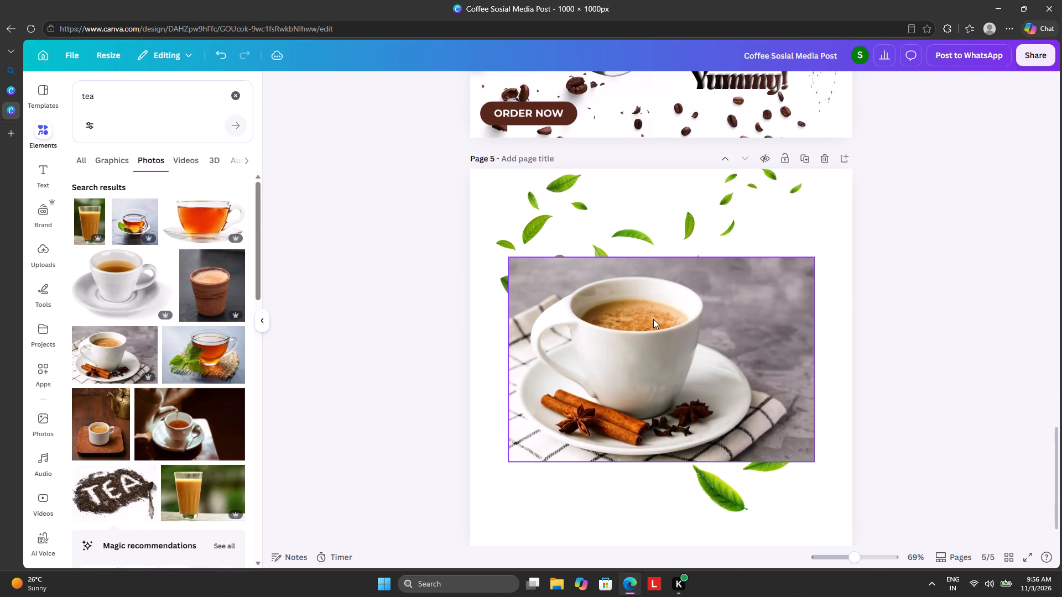
# Apply the background remover to the photo of the milk tea cup with cinnamon sticks on page 5.
pyautogui.click(687, 328)
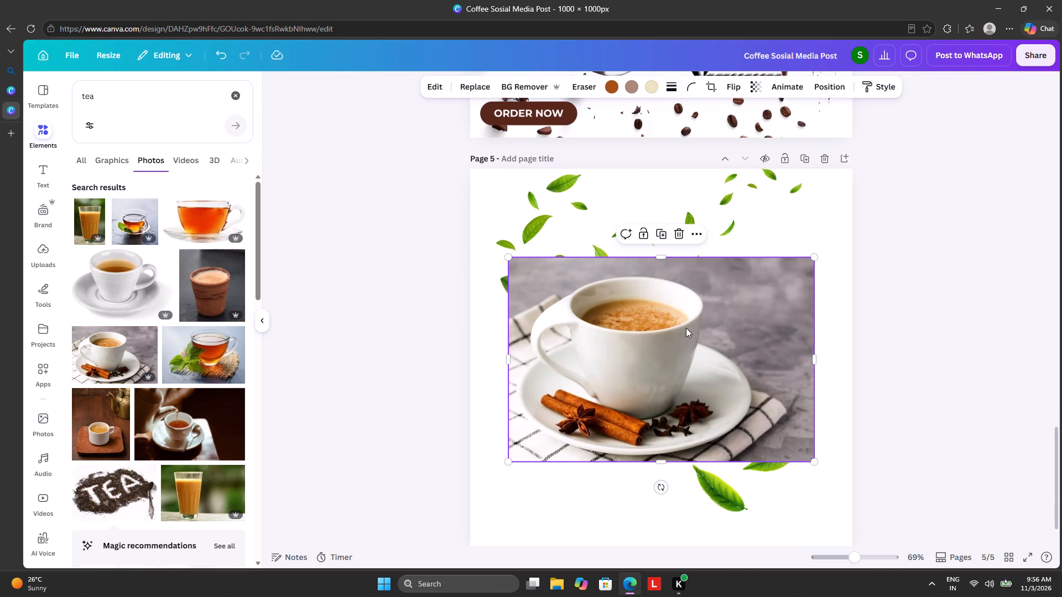
pyautogui.click(519, 80)
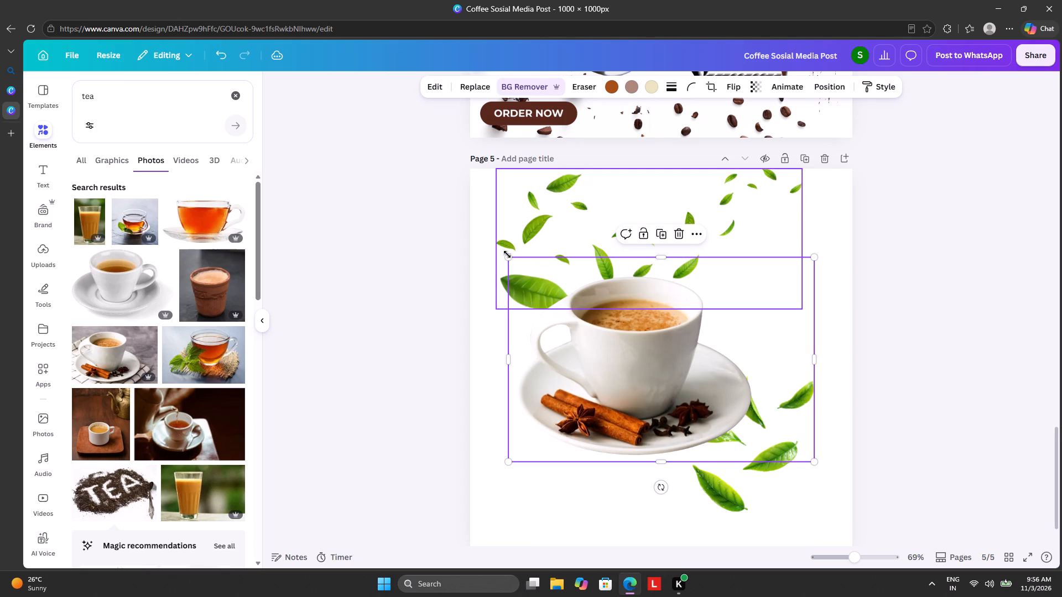
# Enlarge the milk tea cup cutout until its frame is slightly wider than page 5, and position the cup around the page's middle.
pyautogui.moveTo(505, 256); pyautogui.dragTo(369, 255)
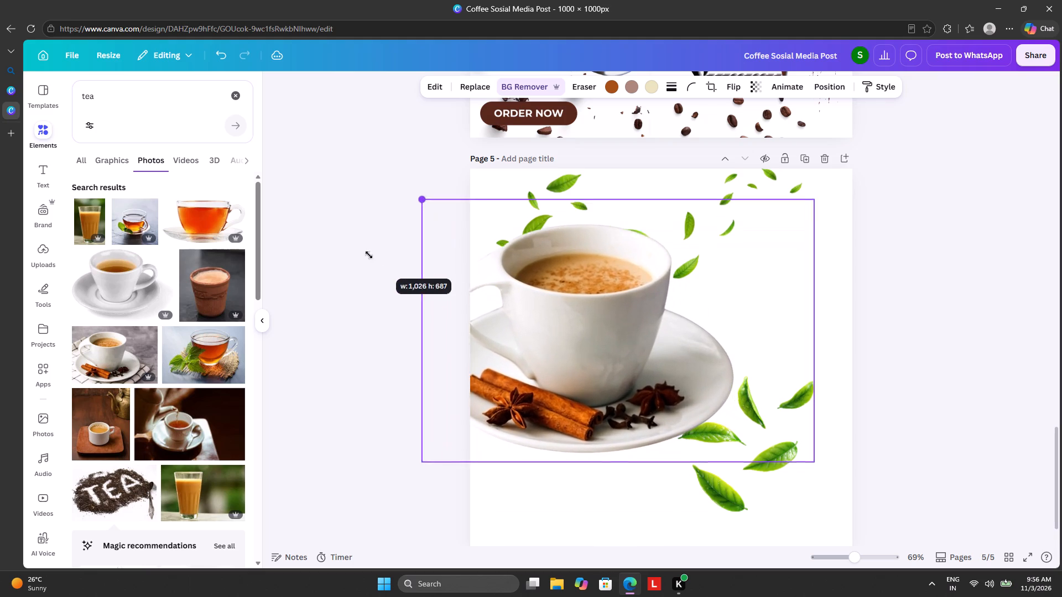
pyautogui.moveTo(369, 255); pyautogui.dragTo(368, 254)
pyautogui.moveTo(607, 355); pyautogui.dragTo(698, 396)
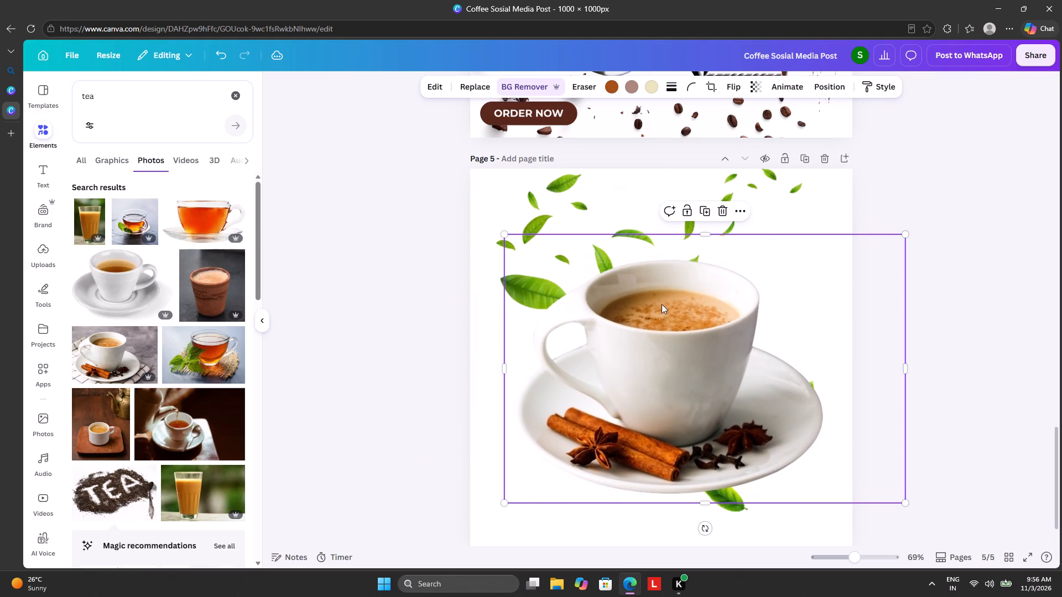
# Delete the green tea leaf graphics above and behind the milk tea cup on page 5.
pyautogui.click(577, 190)
pyautogui.click(668, 151)
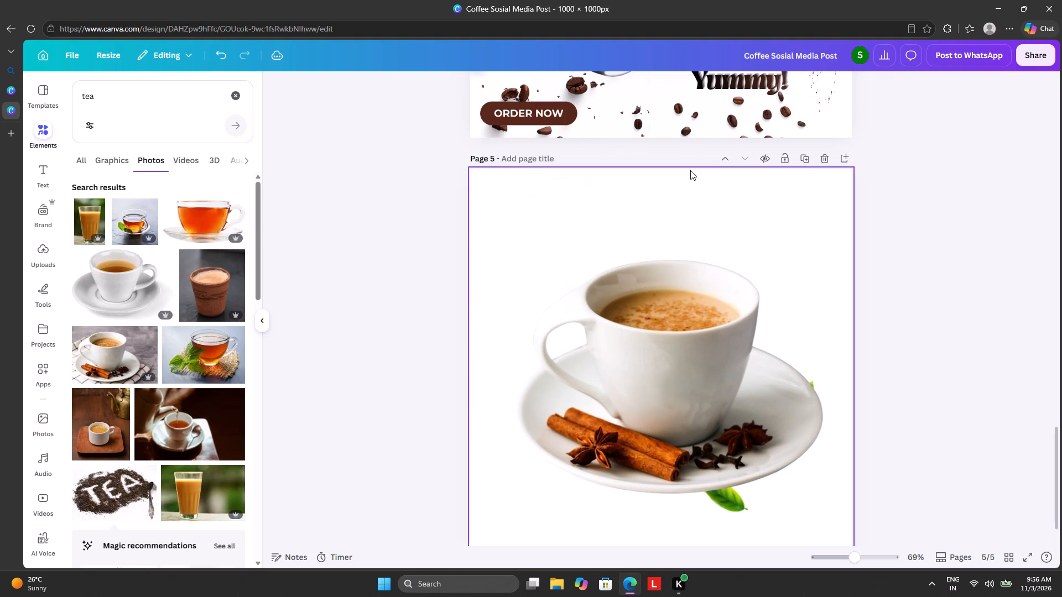
pyautogui.click(727, 500)
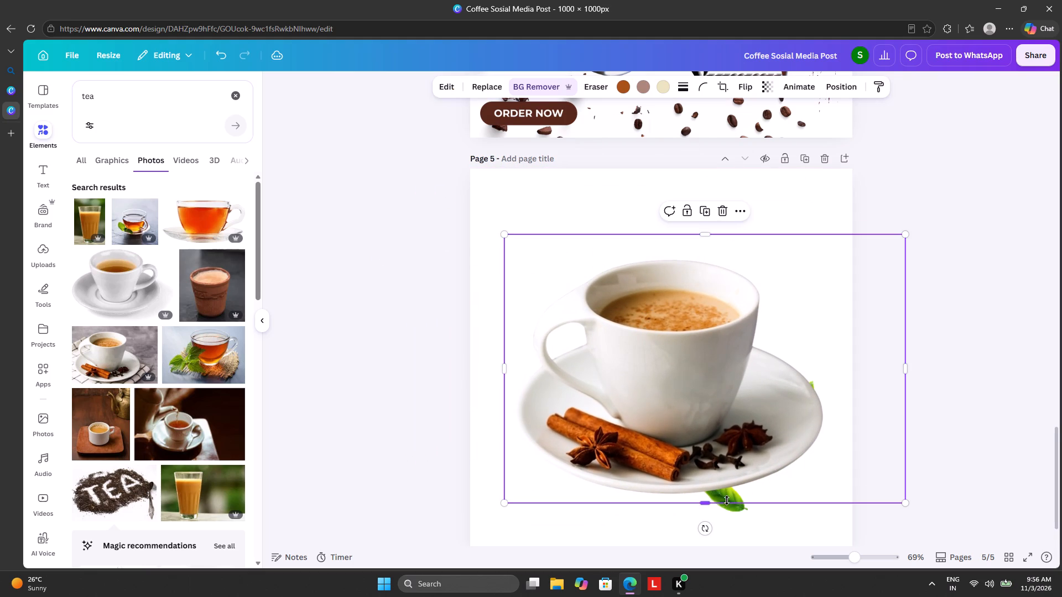
pyautogui.click(726, 510)
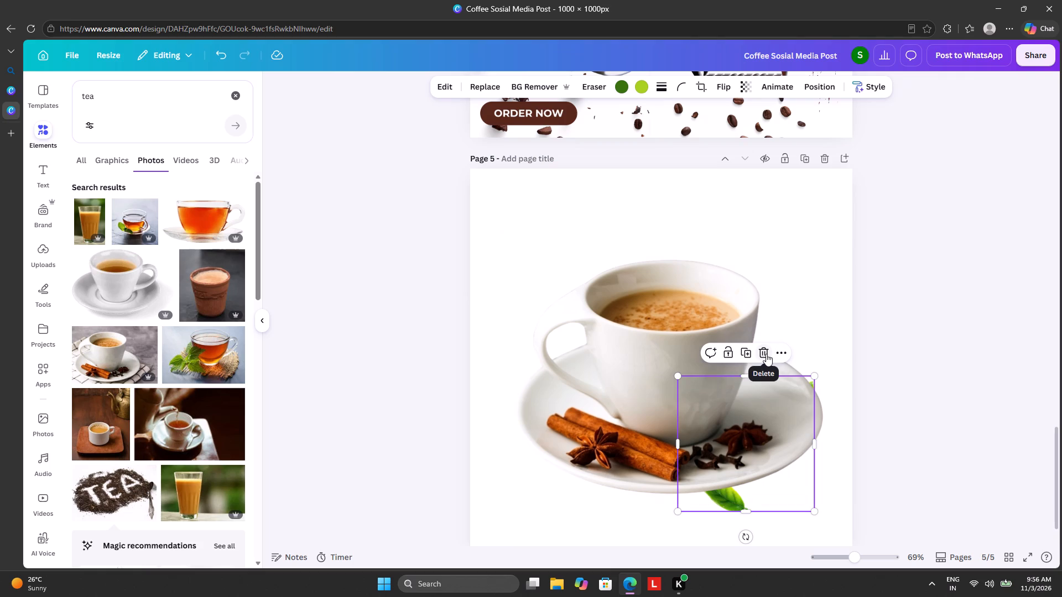
pyautogui.click(766, 354)
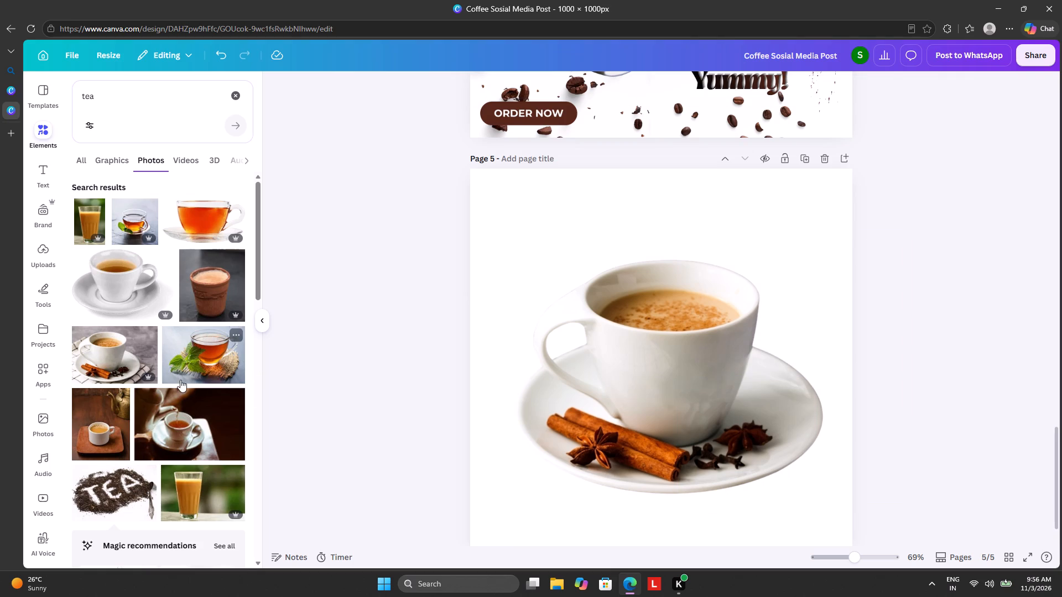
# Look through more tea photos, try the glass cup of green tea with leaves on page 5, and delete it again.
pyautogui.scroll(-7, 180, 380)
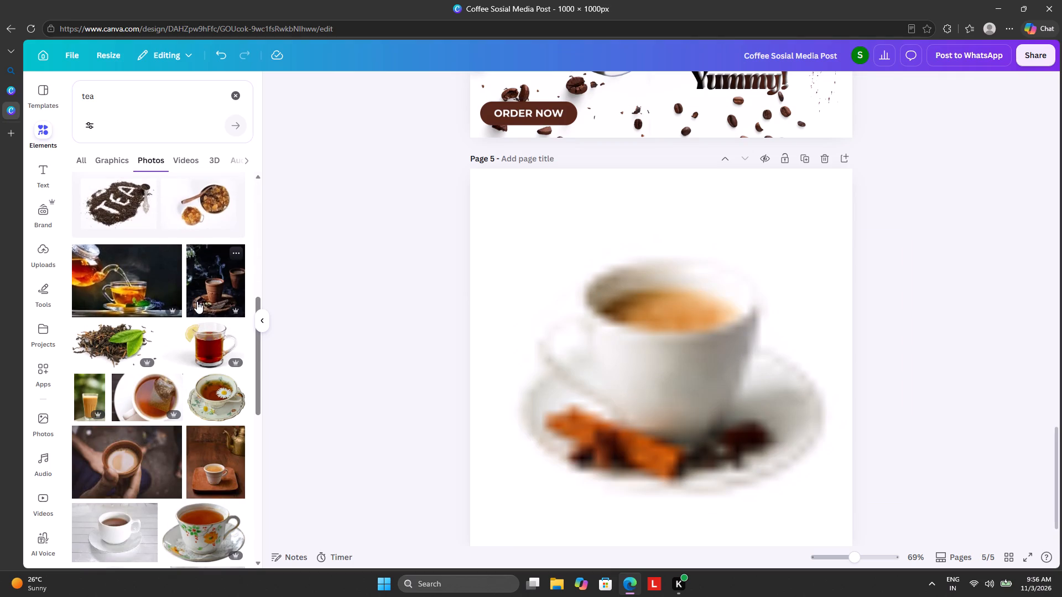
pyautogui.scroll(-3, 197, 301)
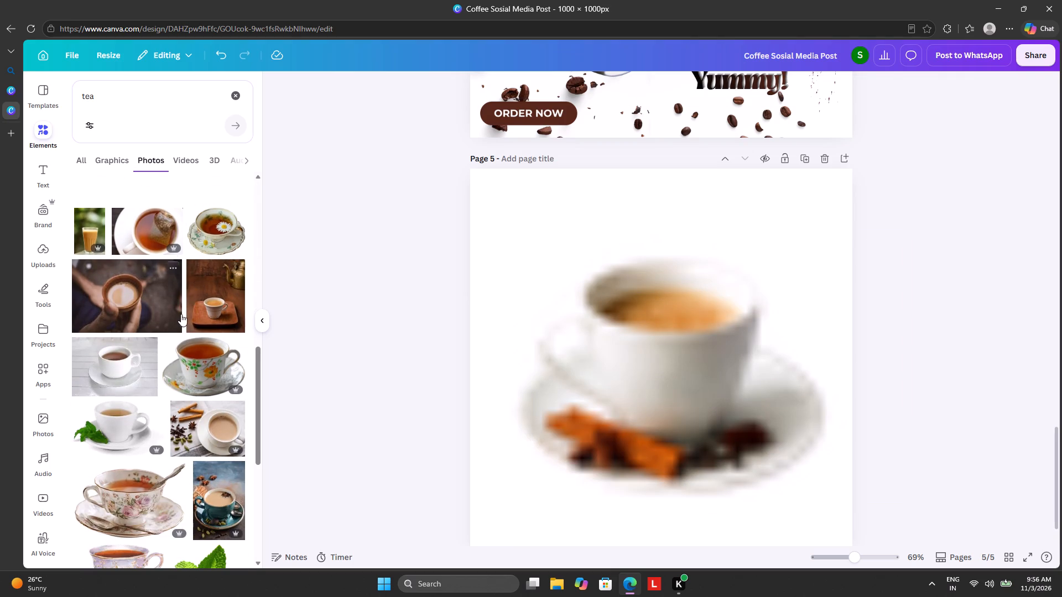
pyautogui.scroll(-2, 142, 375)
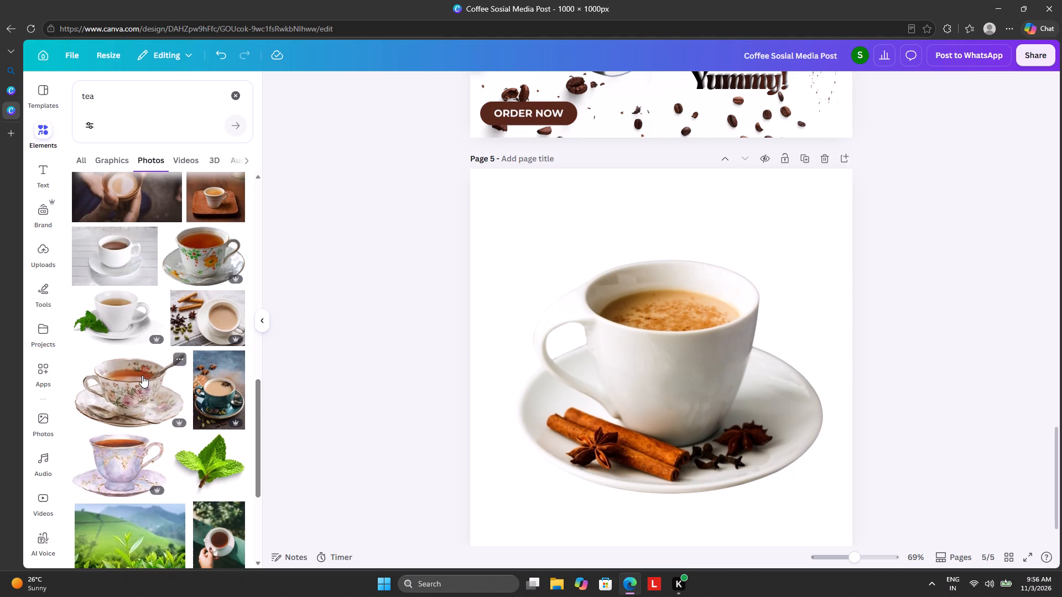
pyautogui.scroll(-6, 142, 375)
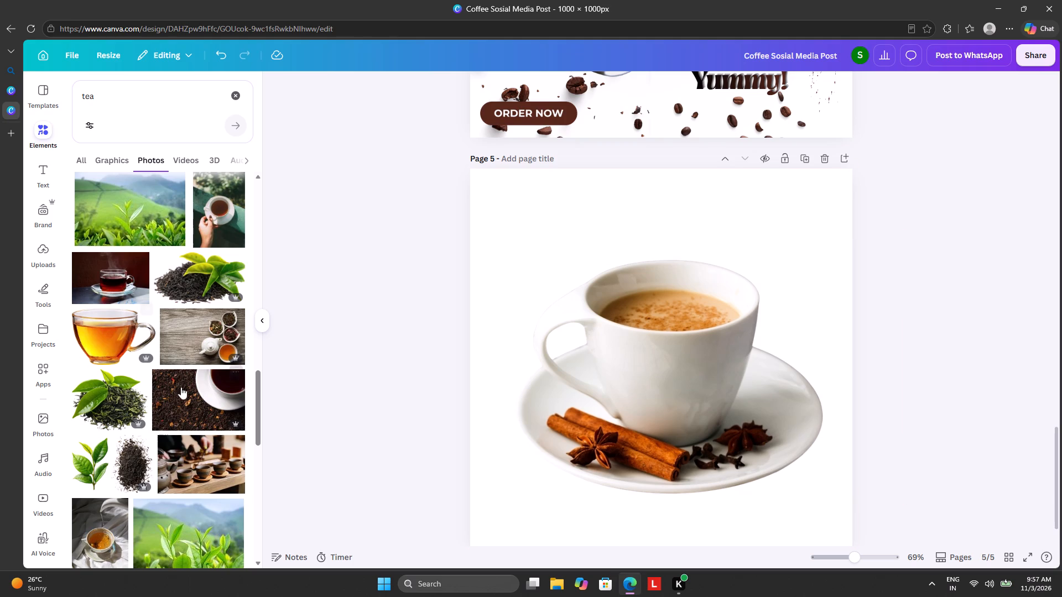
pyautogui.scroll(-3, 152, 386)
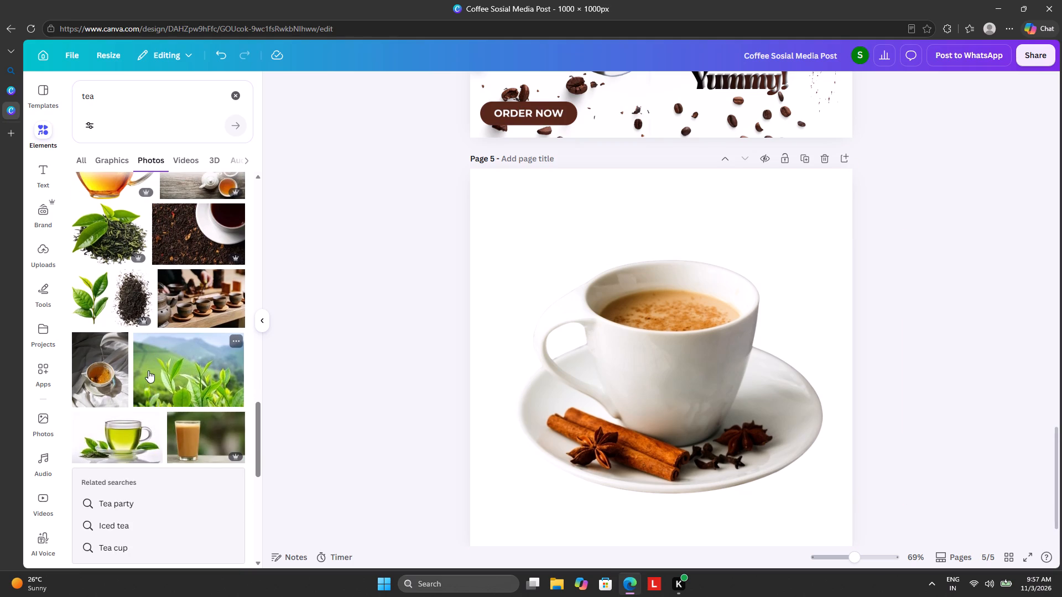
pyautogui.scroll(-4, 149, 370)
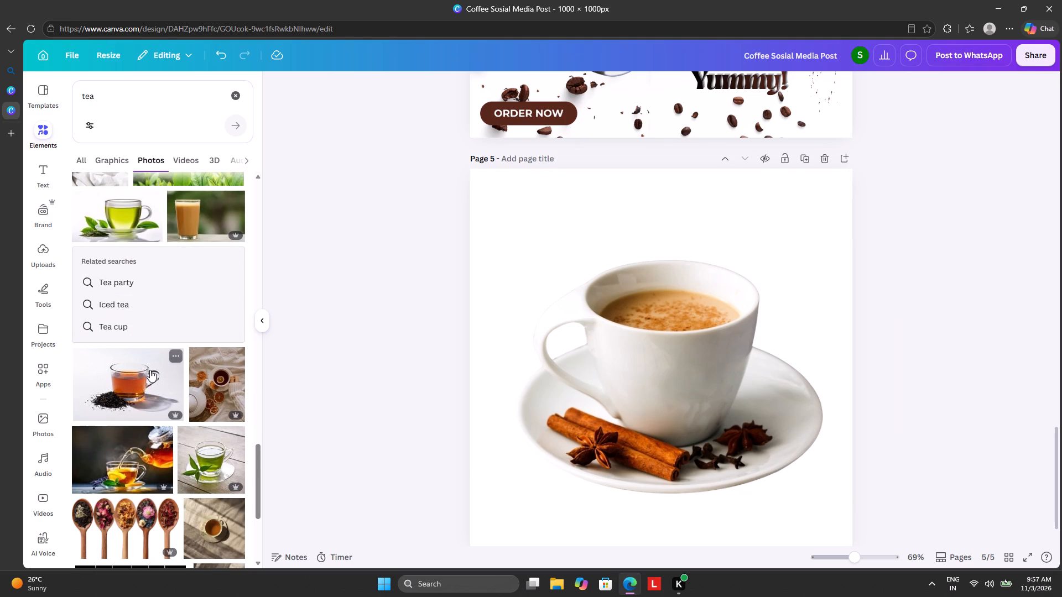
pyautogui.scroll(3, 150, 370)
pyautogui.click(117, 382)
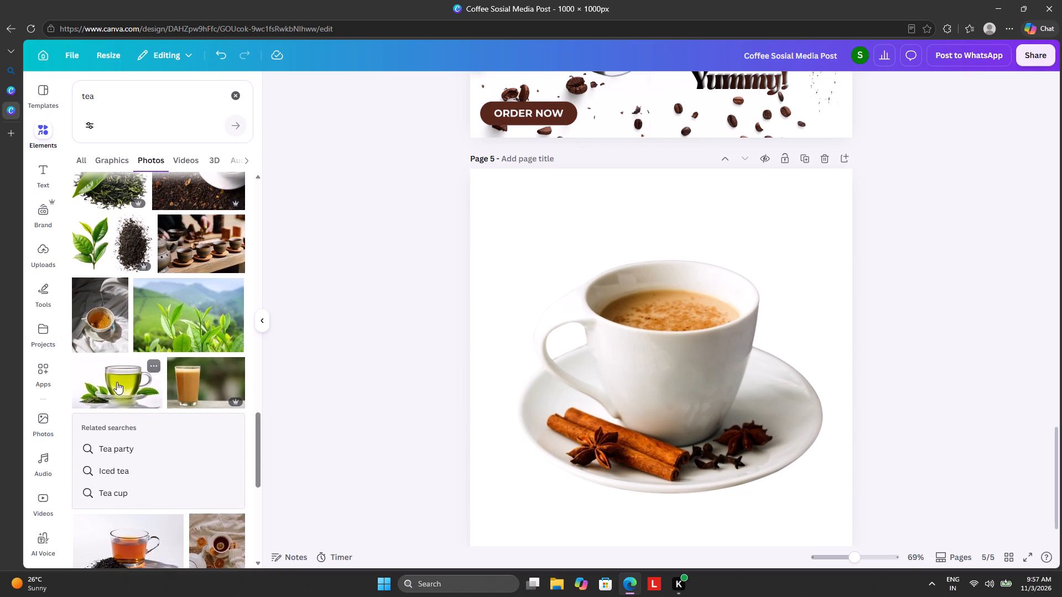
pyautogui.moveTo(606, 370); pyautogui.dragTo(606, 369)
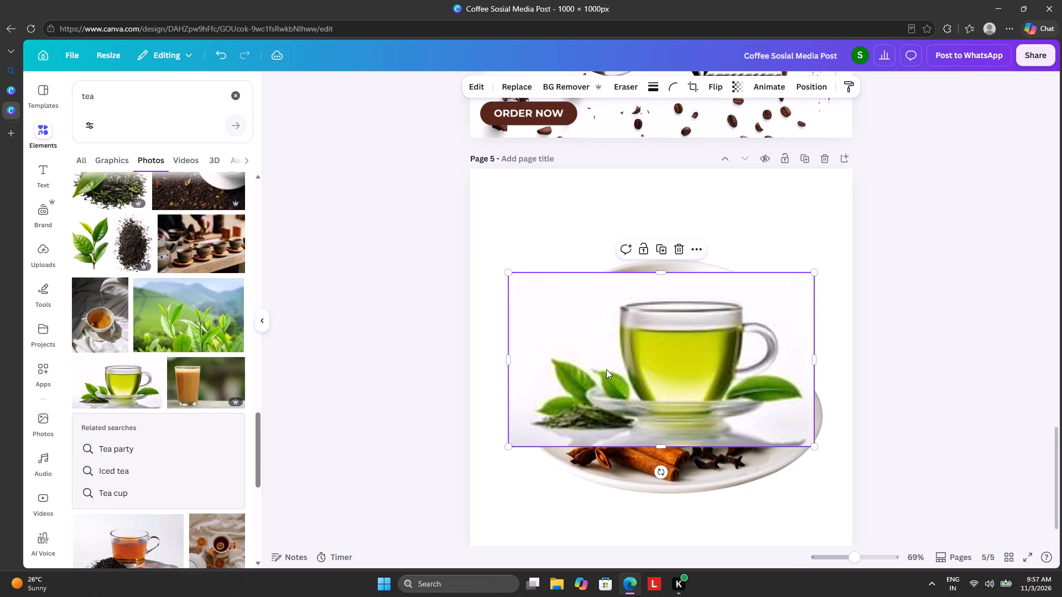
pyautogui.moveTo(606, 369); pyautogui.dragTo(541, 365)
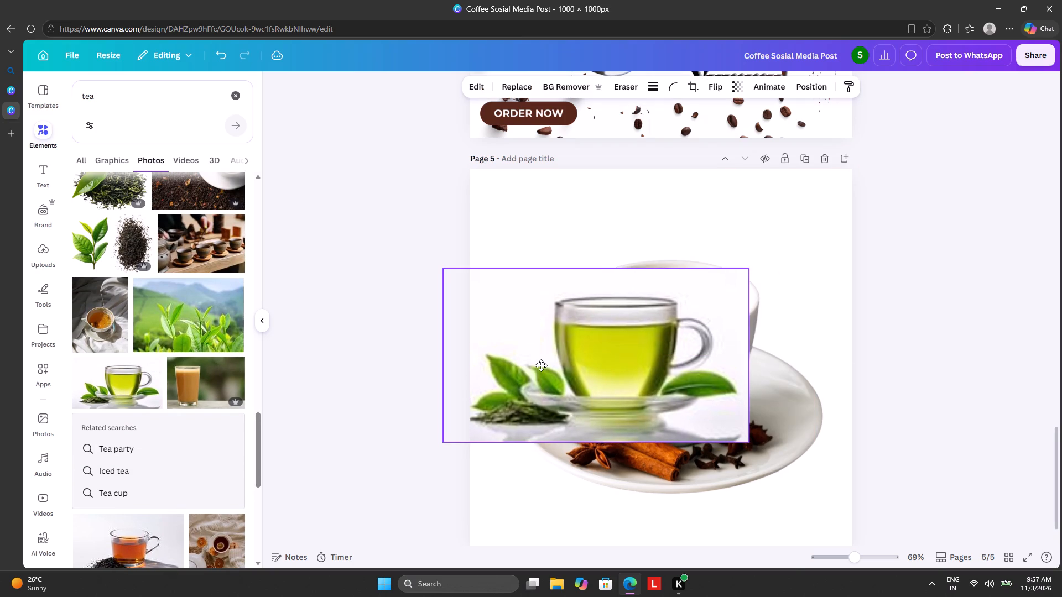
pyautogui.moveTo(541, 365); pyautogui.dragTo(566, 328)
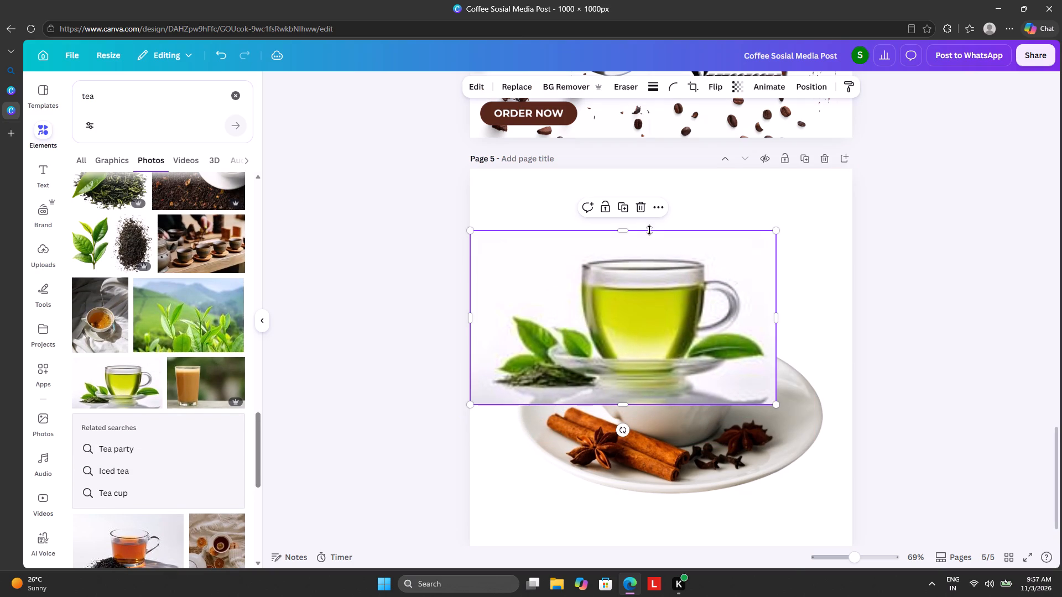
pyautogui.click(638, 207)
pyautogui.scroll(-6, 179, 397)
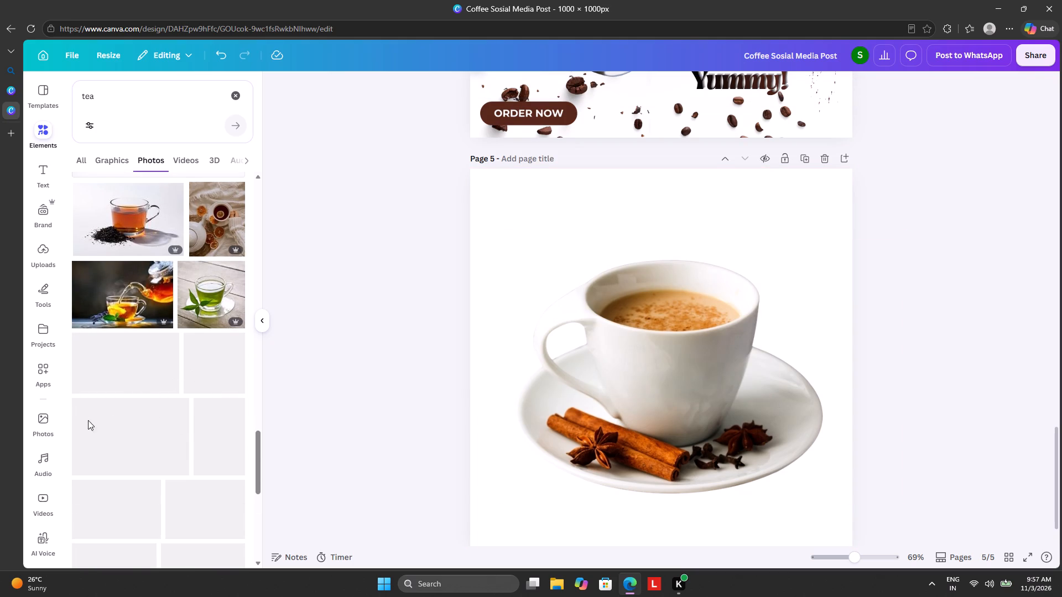
# Run a web search for "tea" in a new browser tab, and return to the Coffee Sosial Media Post design.
pyautogui.click(28, 134)
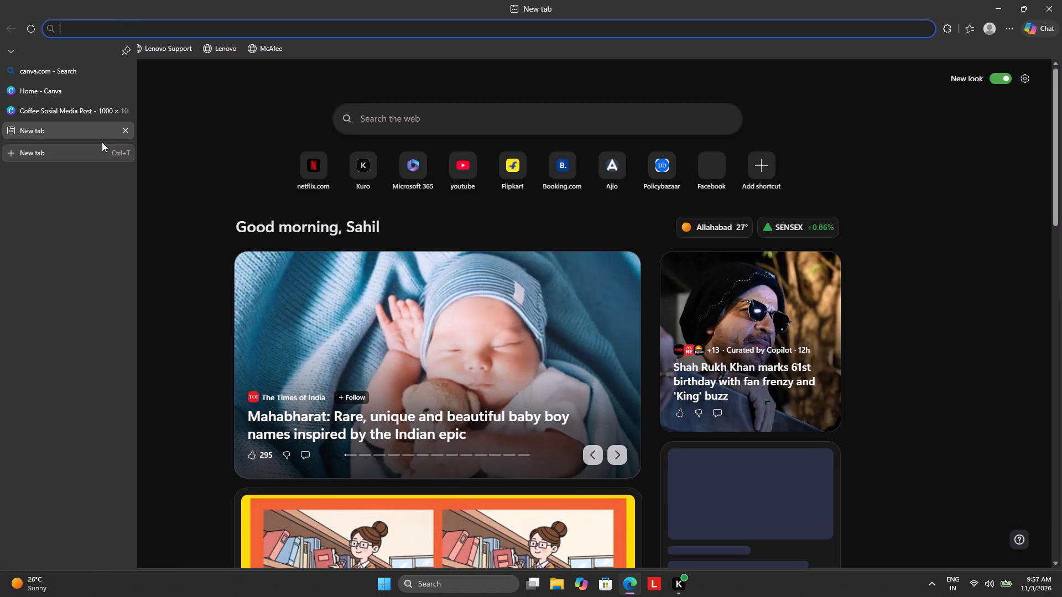
pyautogui.click(554, 123)
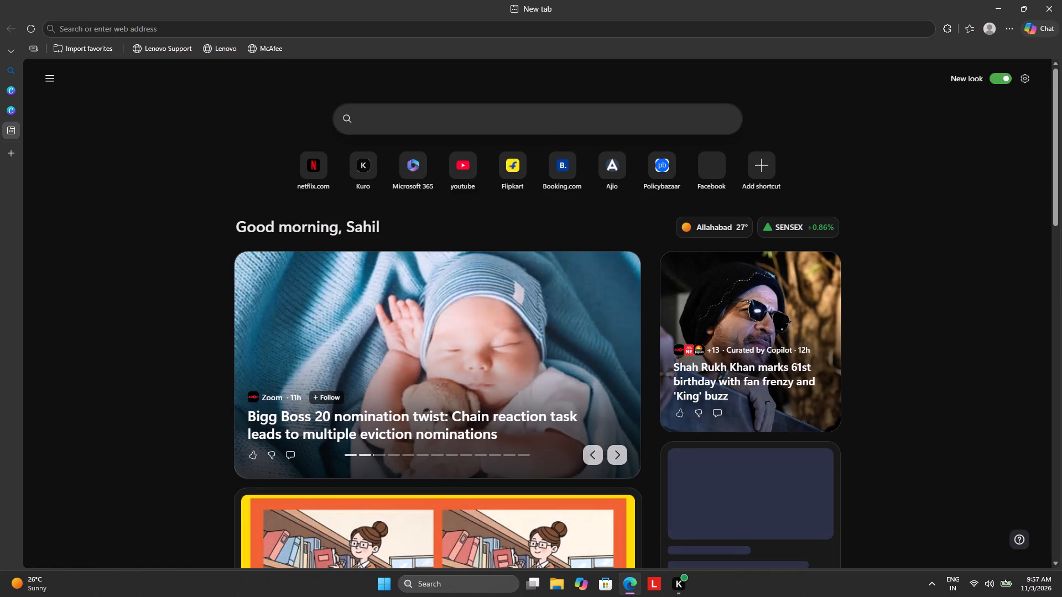
pyautogui.press('t')
pyautogui.press('e')
pyautogui.press('a')
pyautogui.press('Return')
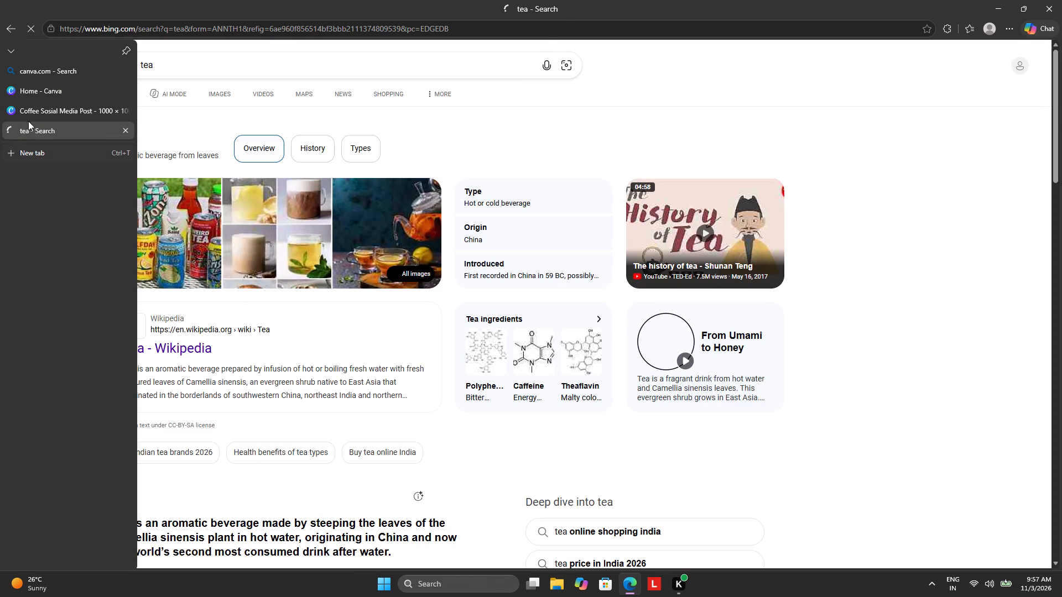
pyautogui.click(40, 95)
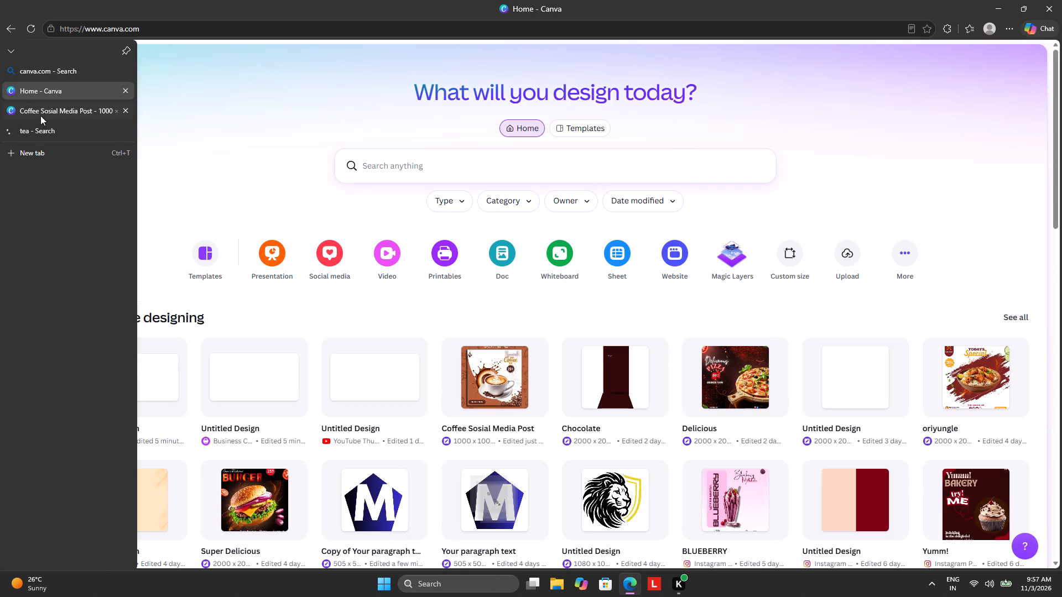
pyautogui.click(43, 112)
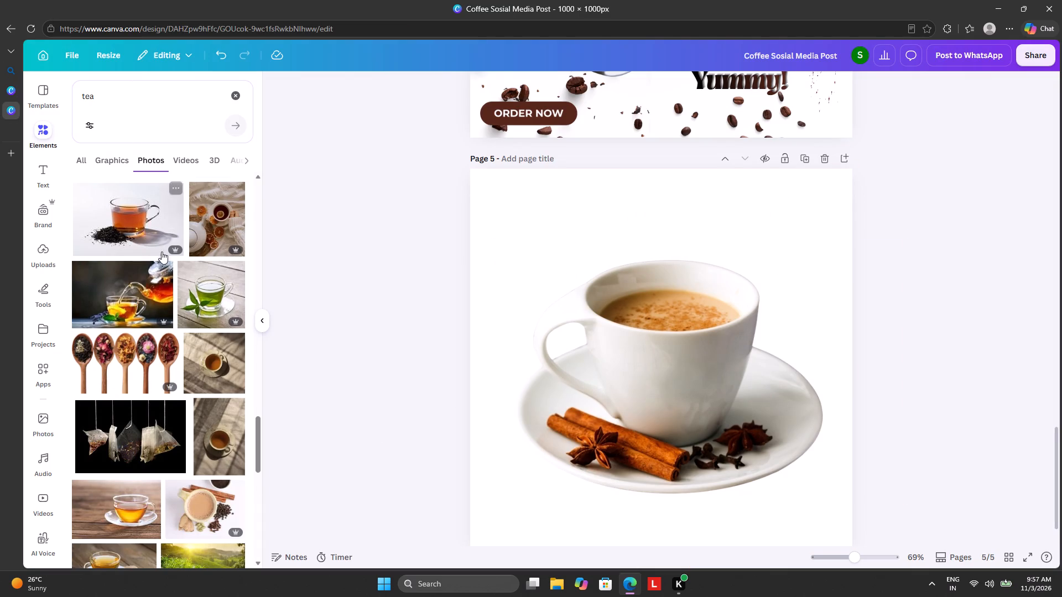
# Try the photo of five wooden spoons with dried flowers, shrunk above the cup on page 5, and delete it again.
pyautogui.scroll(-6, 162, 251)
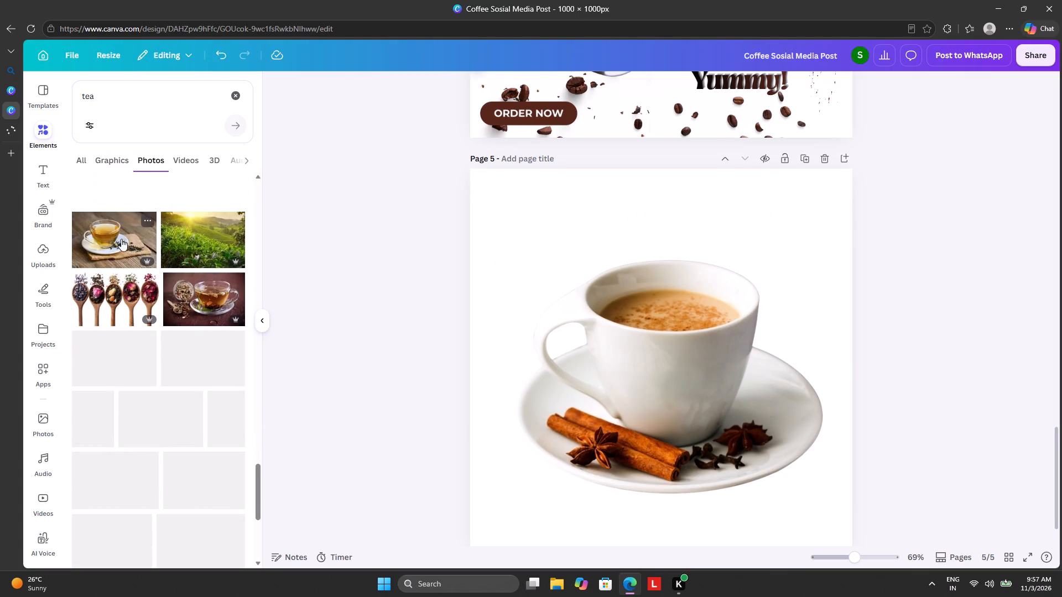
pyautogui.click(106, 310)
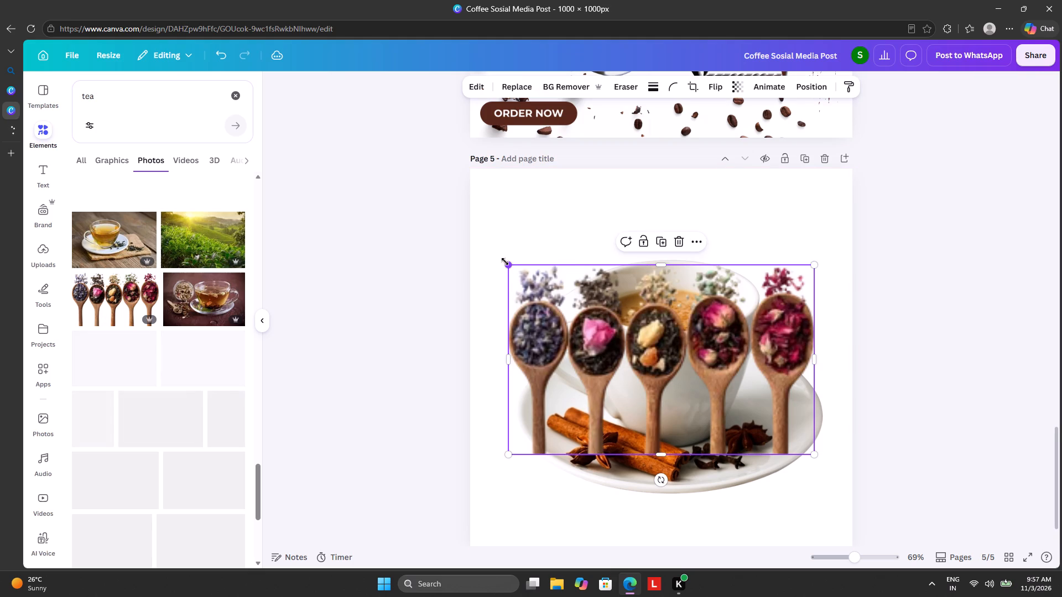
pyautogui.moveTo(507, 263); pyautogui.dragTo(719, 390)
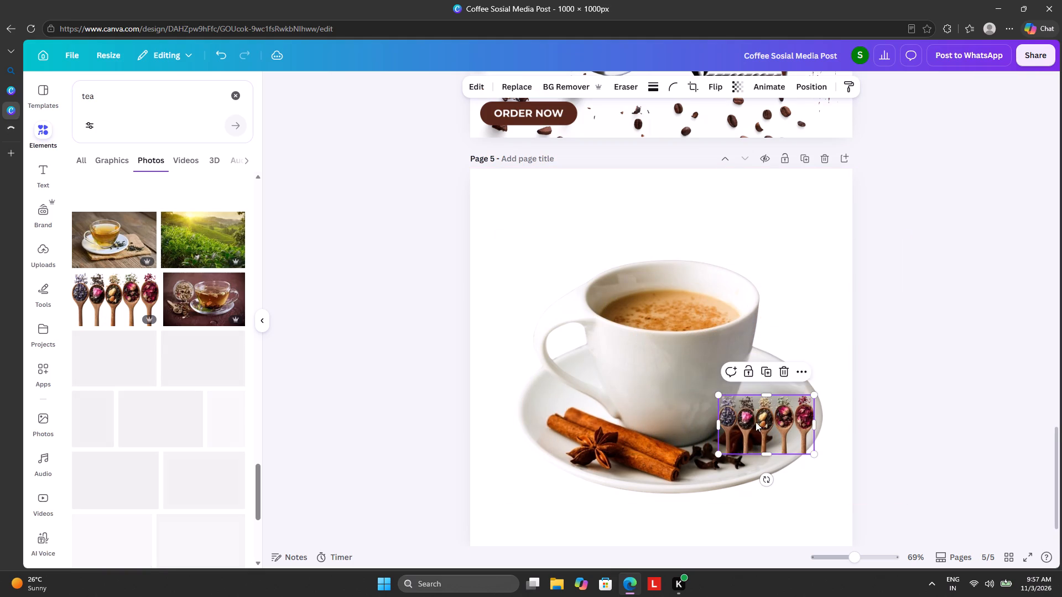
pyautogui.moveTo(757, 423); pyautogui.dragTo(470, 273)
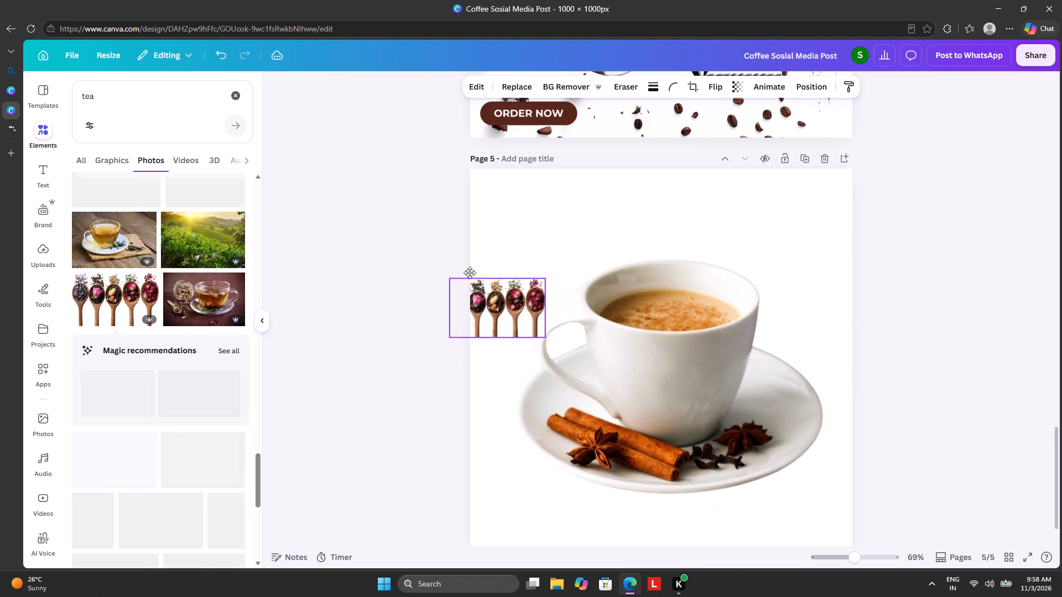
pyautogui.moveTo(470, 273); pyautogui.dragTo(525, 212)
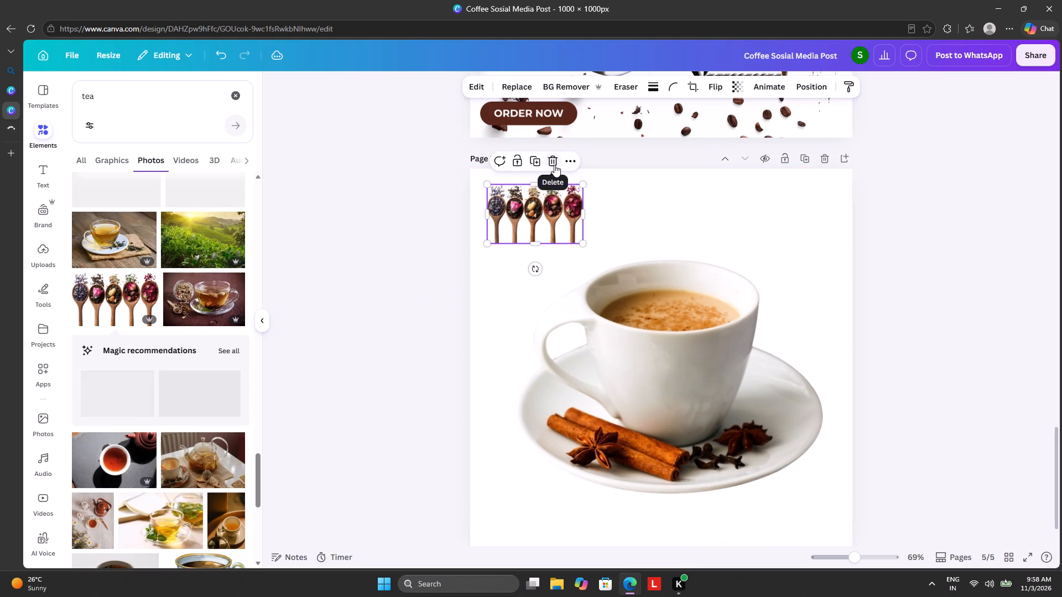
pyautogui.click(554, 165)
# Look through more of the tea photos for another image that suits page 5.
pyautogui.scroll(-5, 100, 274)
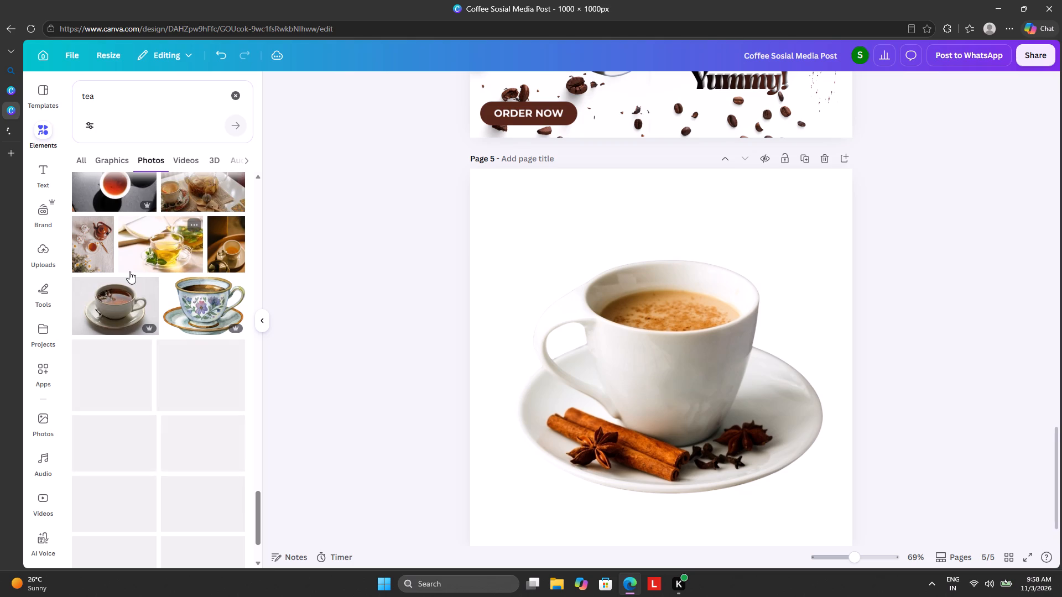
pyautogui.scroll(1, 129, 270)
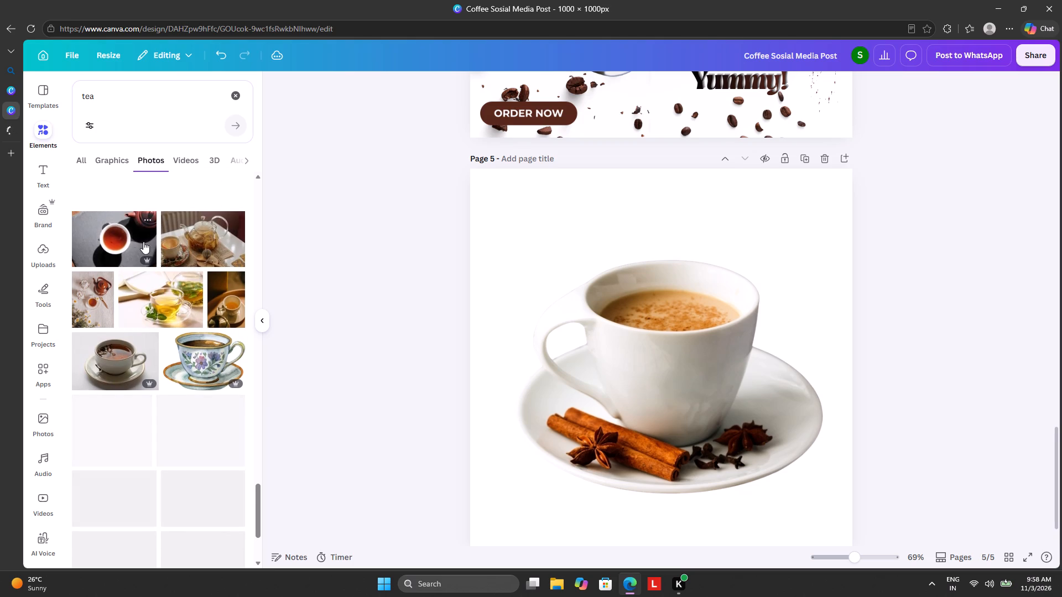
pyautogui.scroll(-5, 144, 242)
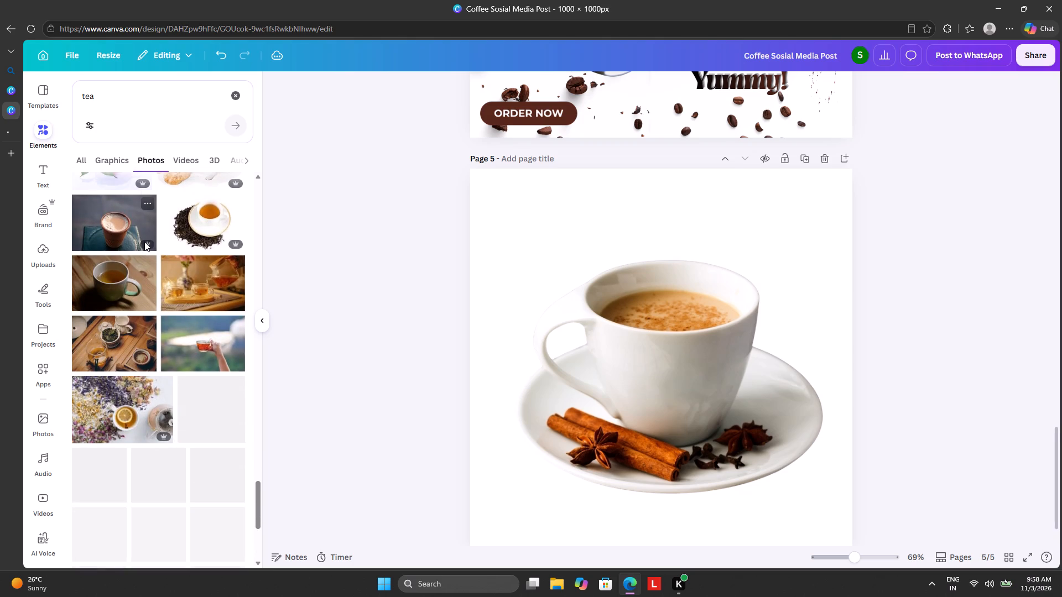
pyautogui.scroll(-3, 144, 242)
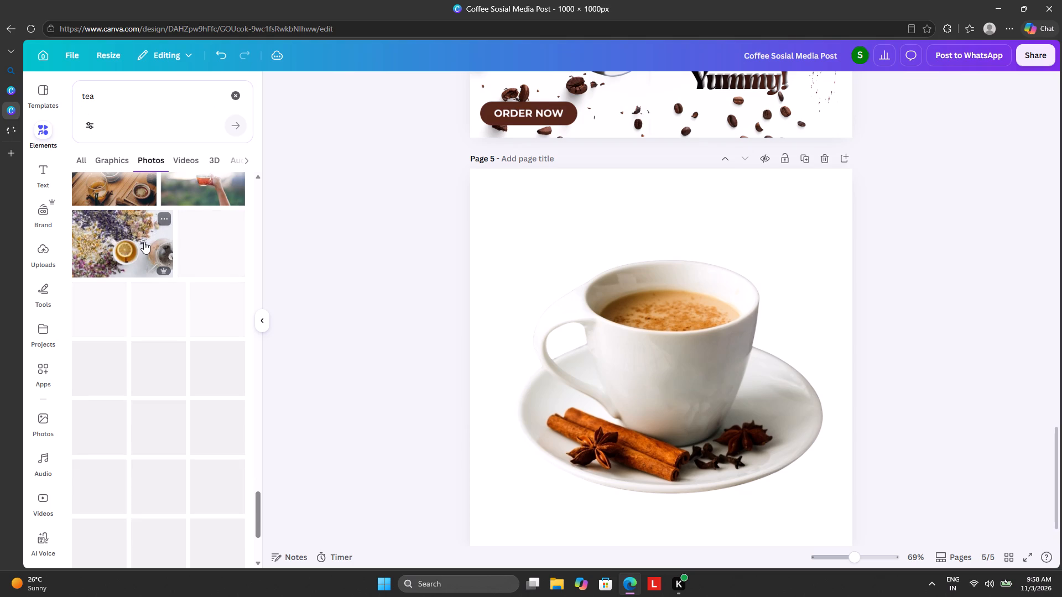
# Search the photos for "tea butter" and look through the results for an image to go with the milk tea cup.
pyautogui.click(122, 96)
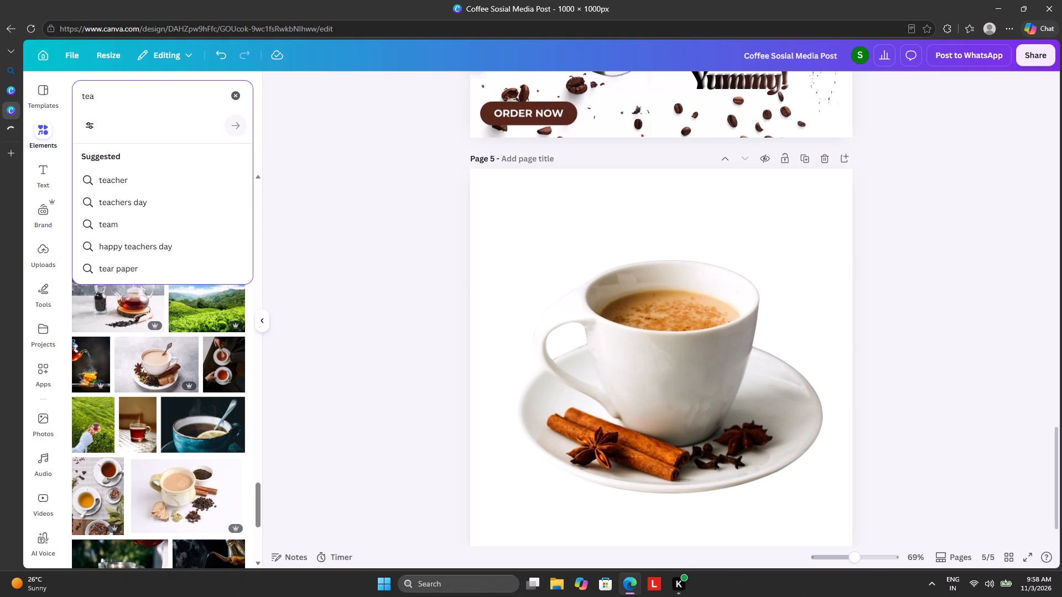
pyautogui.press('space')
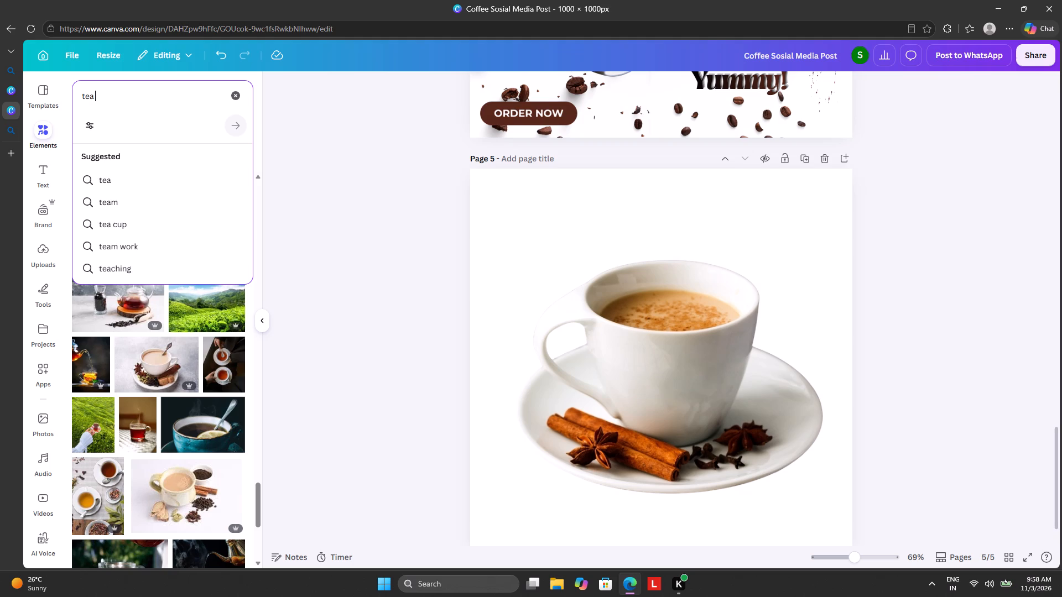
pyautogui.write('butter')
pyautogui.press('Return')
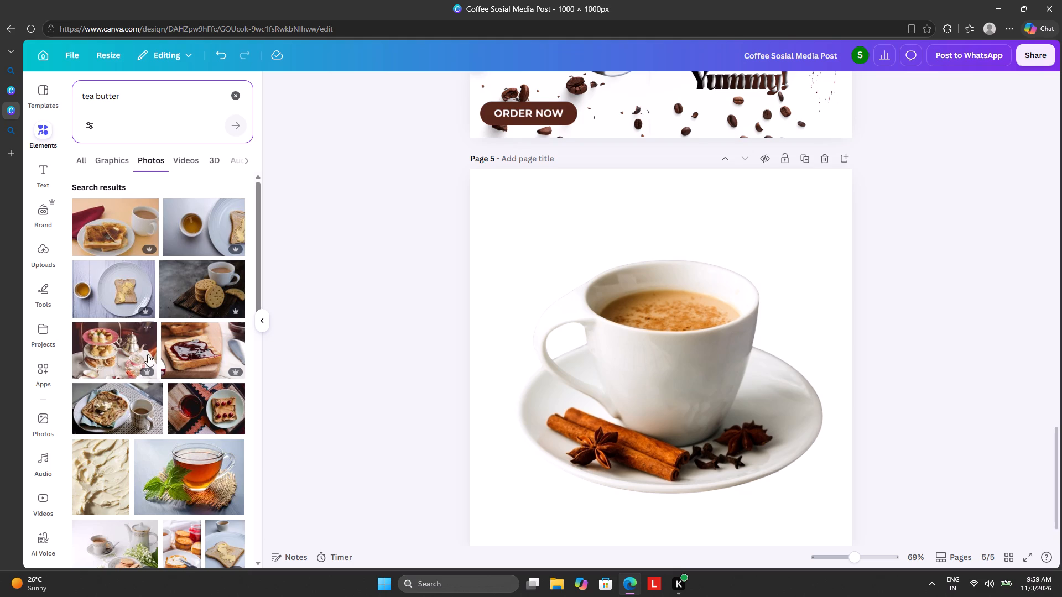
pyautogui.scroll(-4, 176, 263)
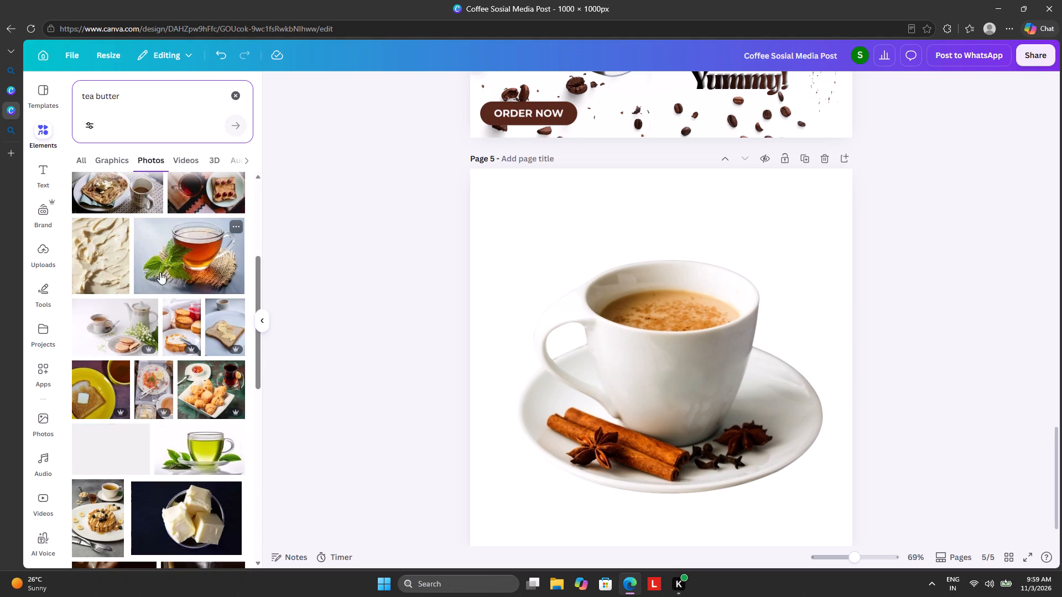
pyautogui.scroll(-3, 142, 420)
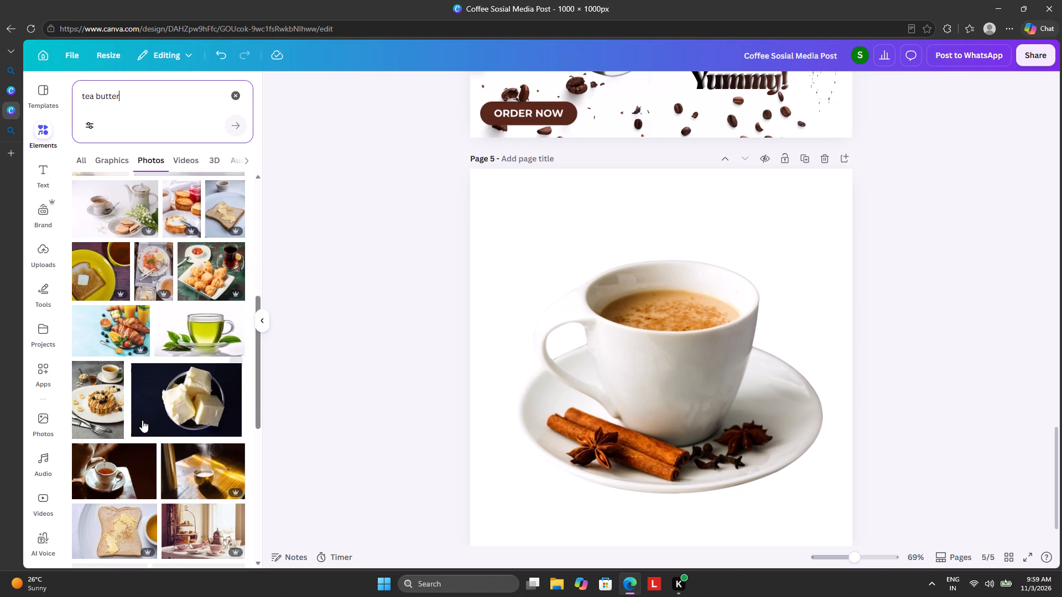
pyautogui.scroll(-4, 148, 405)
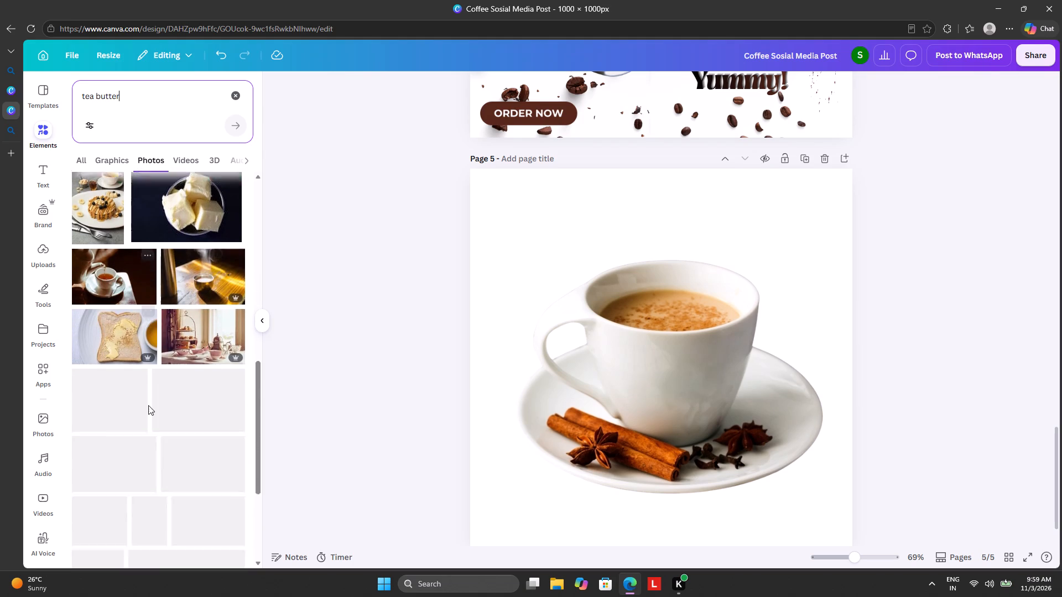
pyautogui.scroll(-4, 178, 400)
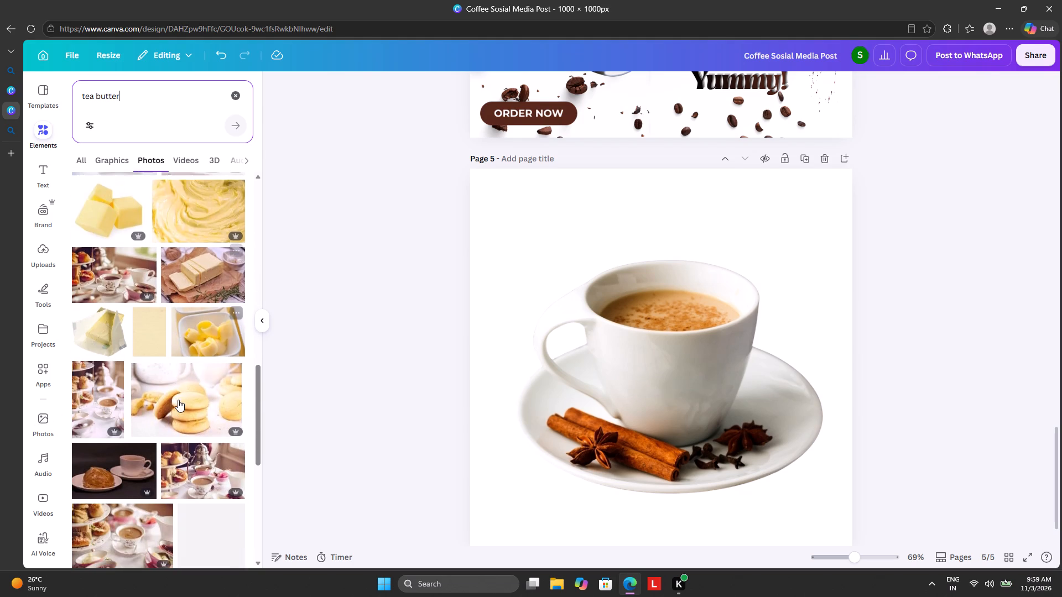
pyautogui.scroll(-4, 178, 399)
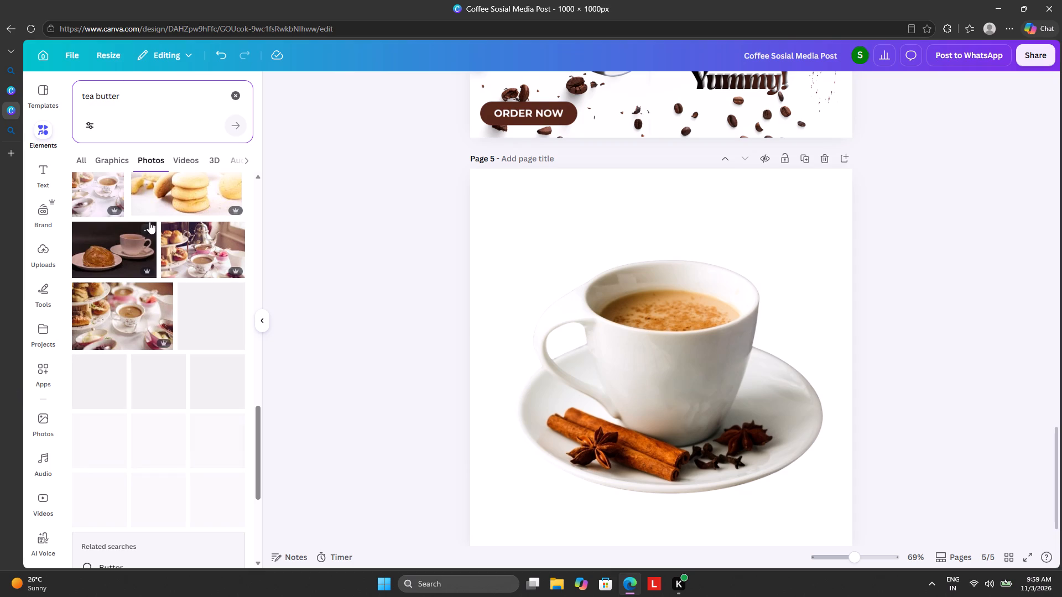
pyautogui.scroll(1, 149, 220)
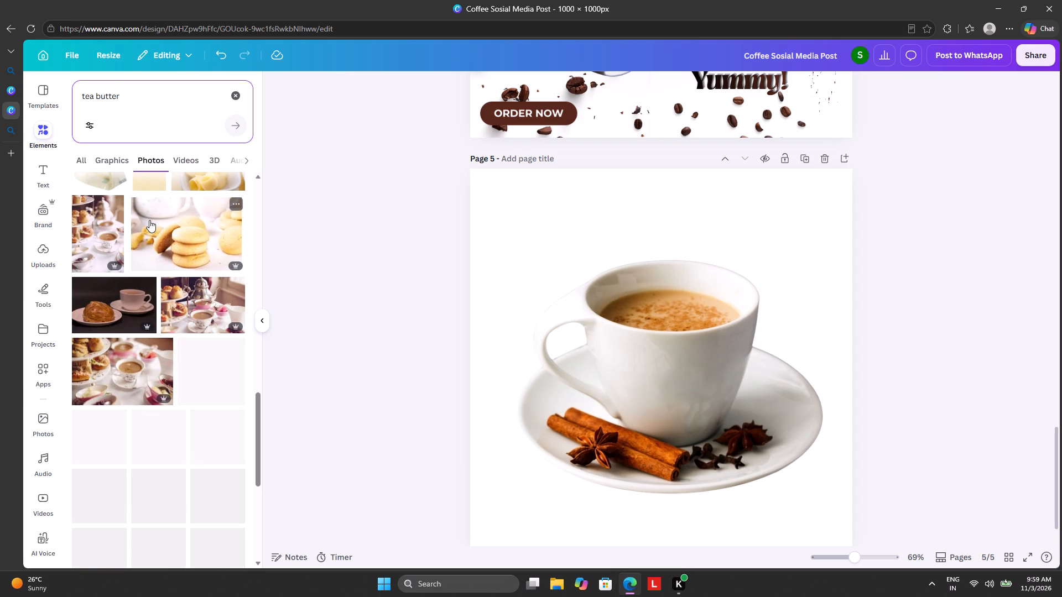
pyautogui.scroll(2, 149, 220)
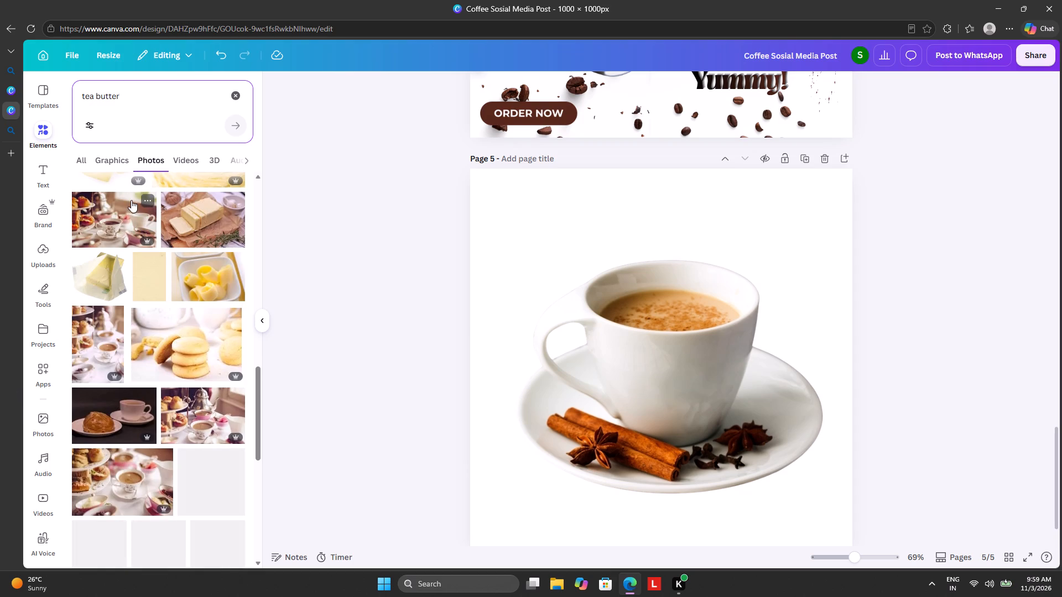
pyautogui.scroll(2, 128, 370)
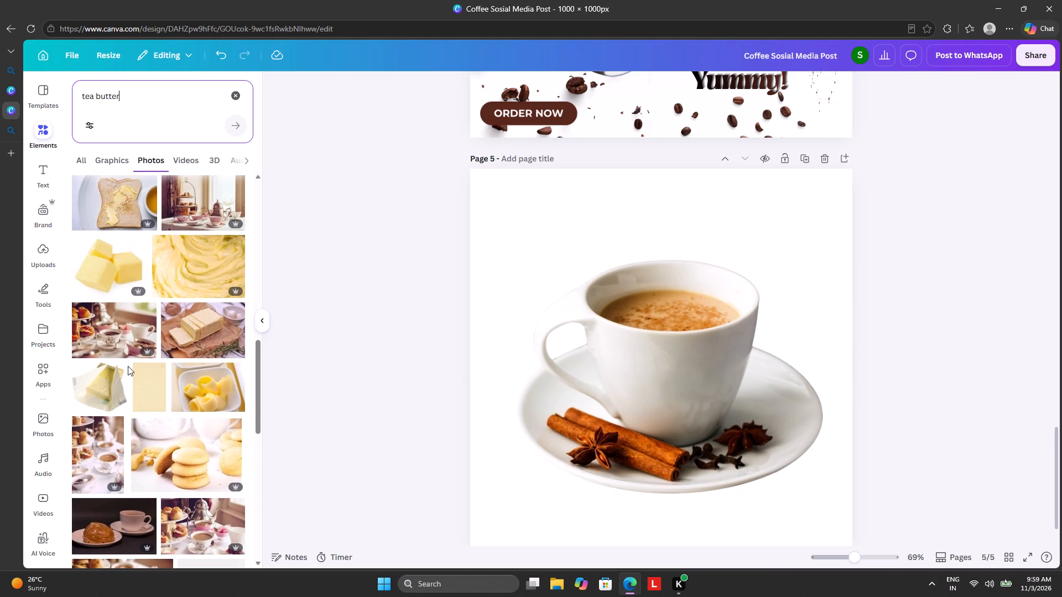
pyautogui.scroll(1, 126, 360)
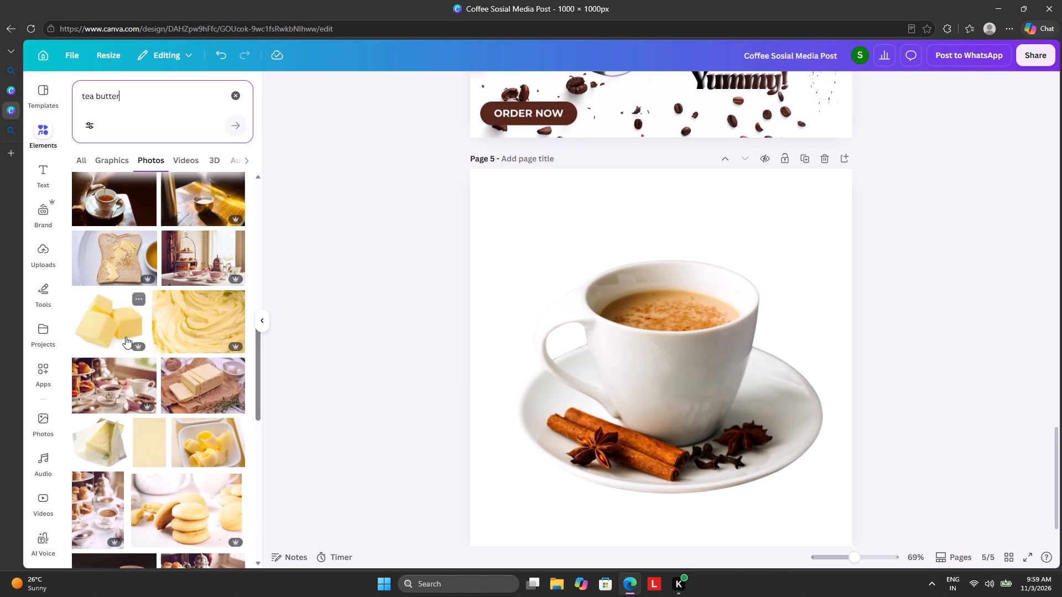
pyautogui.scroll(2, 126, 336)
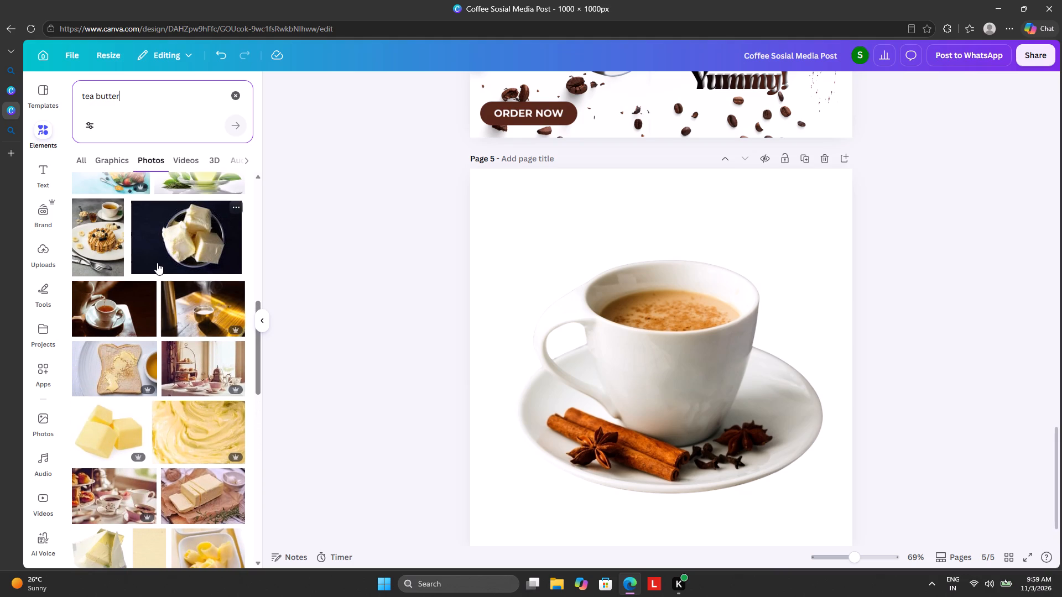
pyautogui.scroll(3, 157, 261)
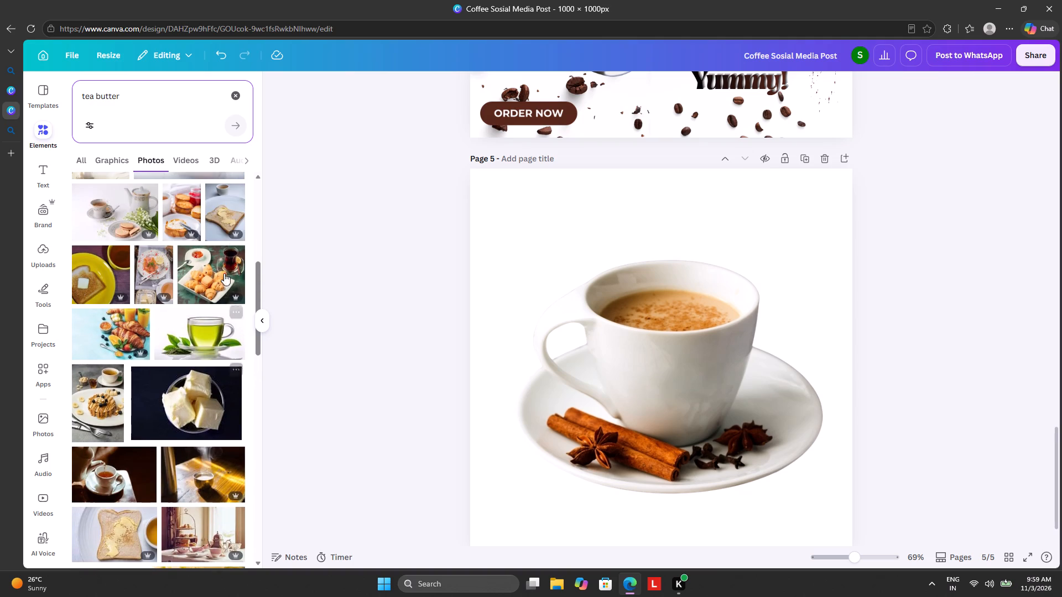
pyautogui.scroll(2, 204, 289)
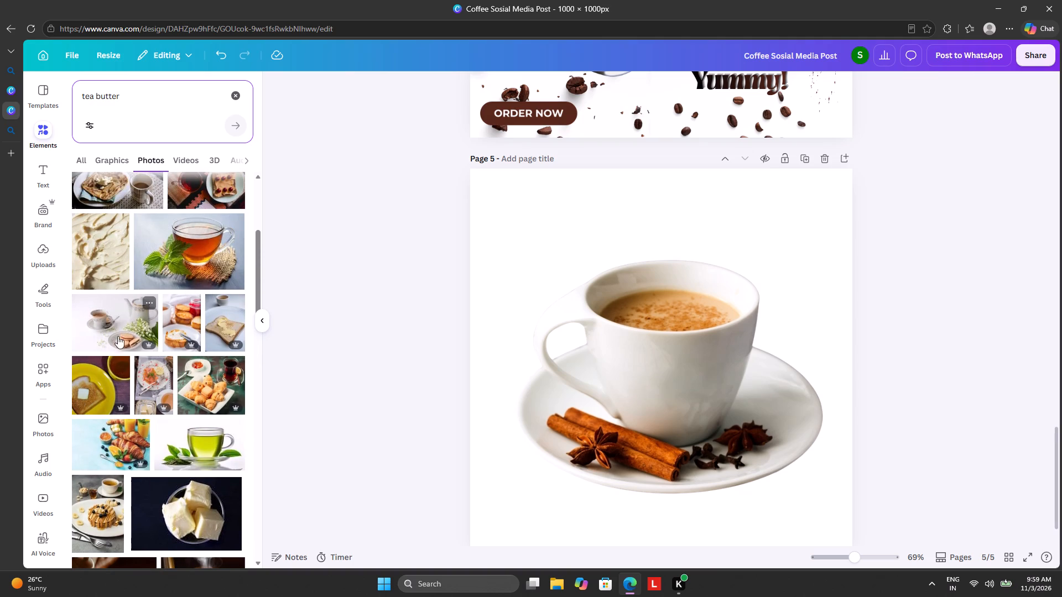
pyautogui.scroll(2, 202, 308)
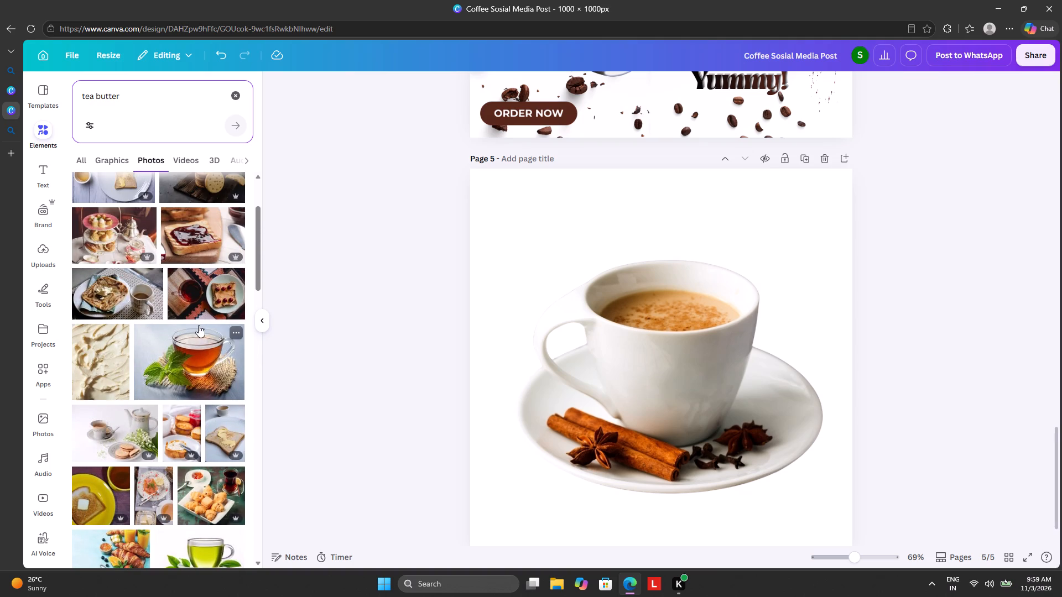
pyautogui.scroll(6, 198, 324)
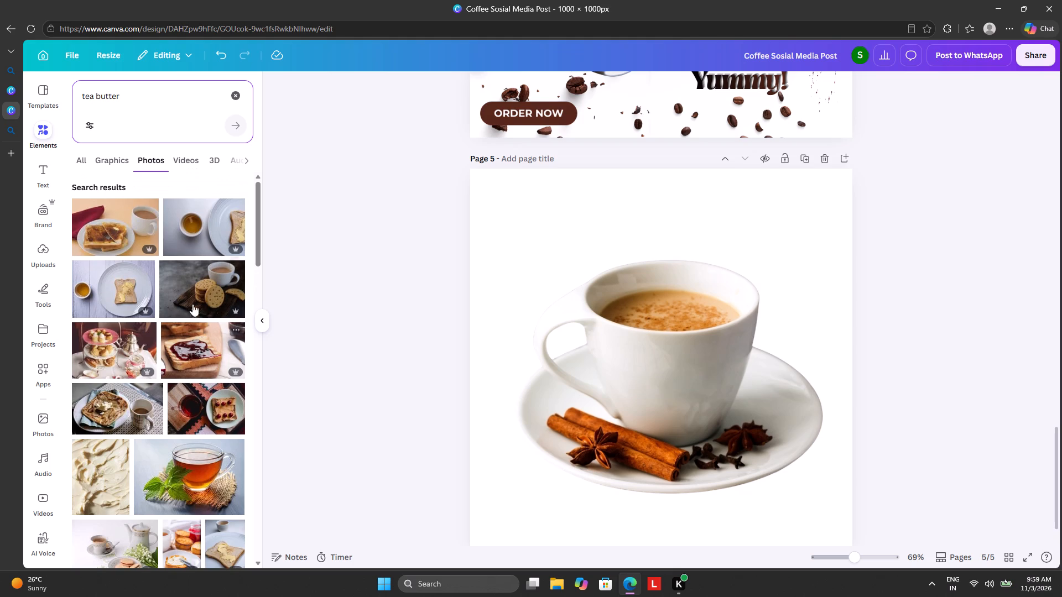
# Check the graphics found for "tea butter" and go back to the photo results.
pyautogui.click(114, 158)
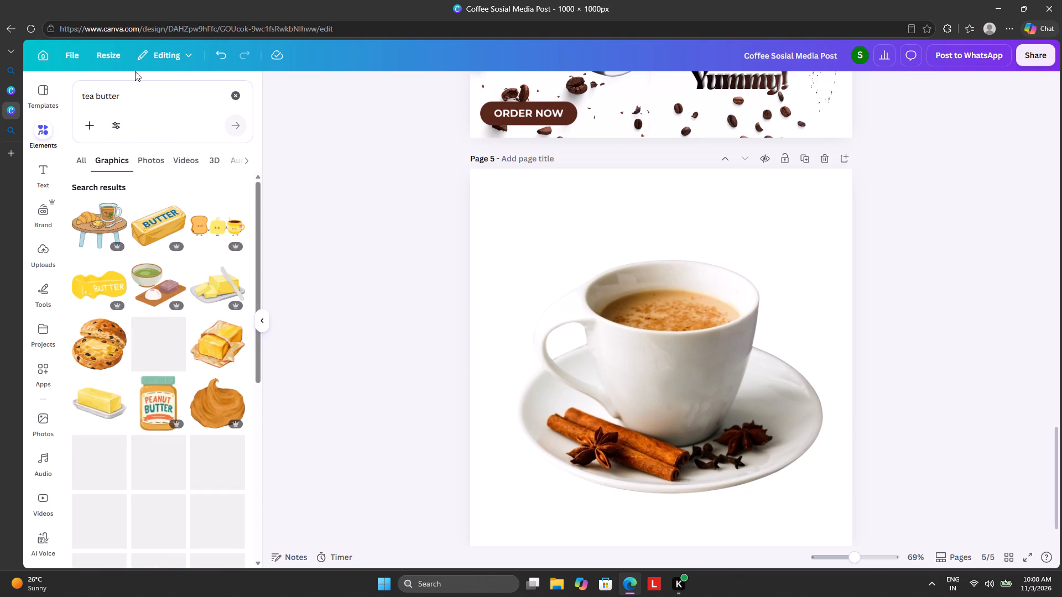
pyautogui.scroll(-1, 147, 295)
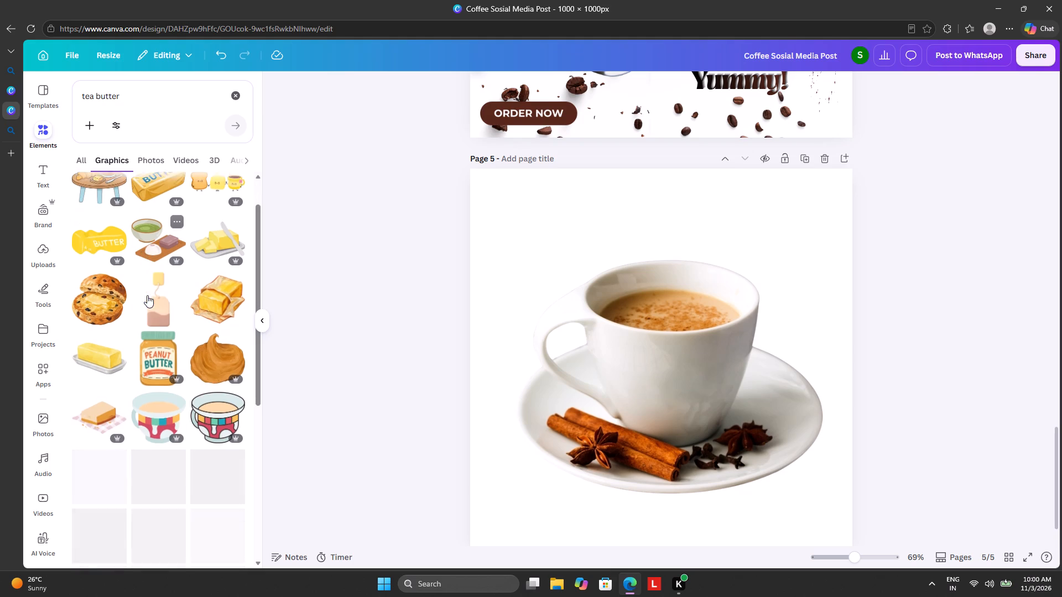
pyautogui.moveTo(149, 160); pyautogui.dragTo(152, 167)
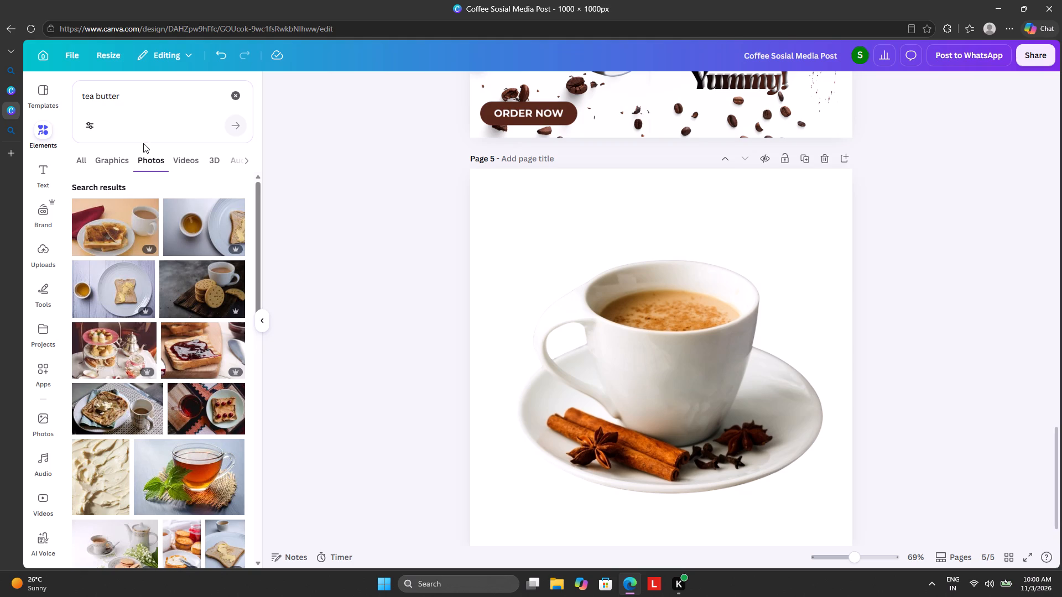
# Find the photo of the flower-patterned tea cup, teapot and cookies among the "tea butter" results and add it to page 5.
pyautogui.scroll(-6, 174, 427)
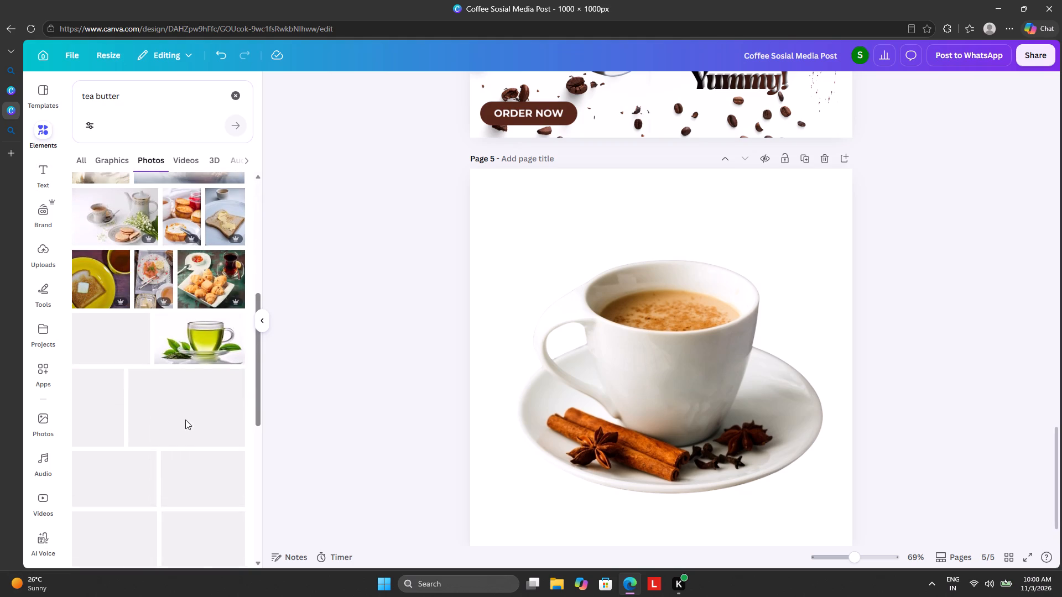
pyautogui.scroll(-5, 184, 412)
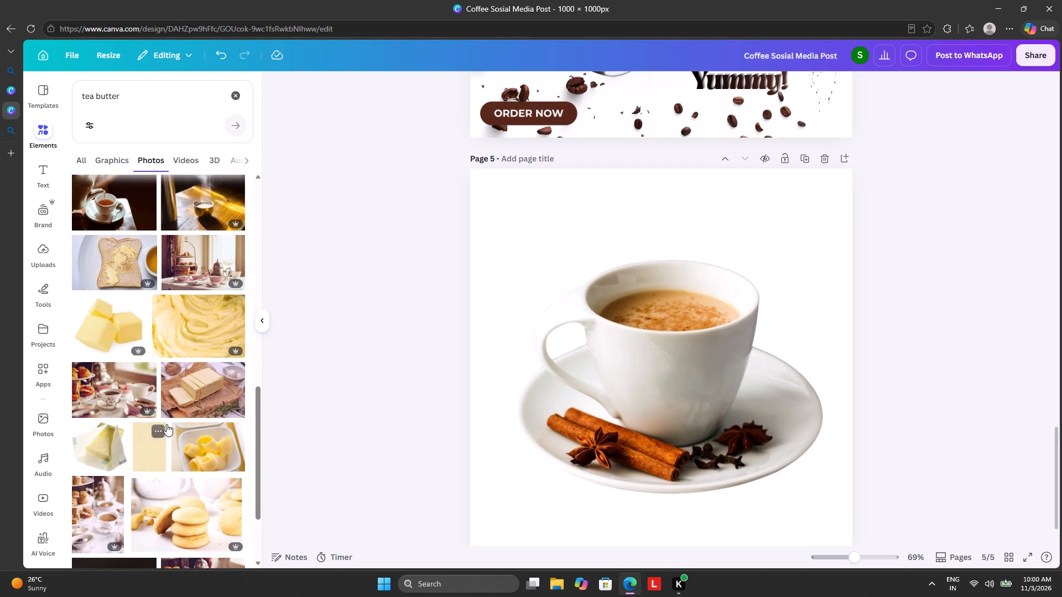
pyautogui.scroll(-6, 166, 424)
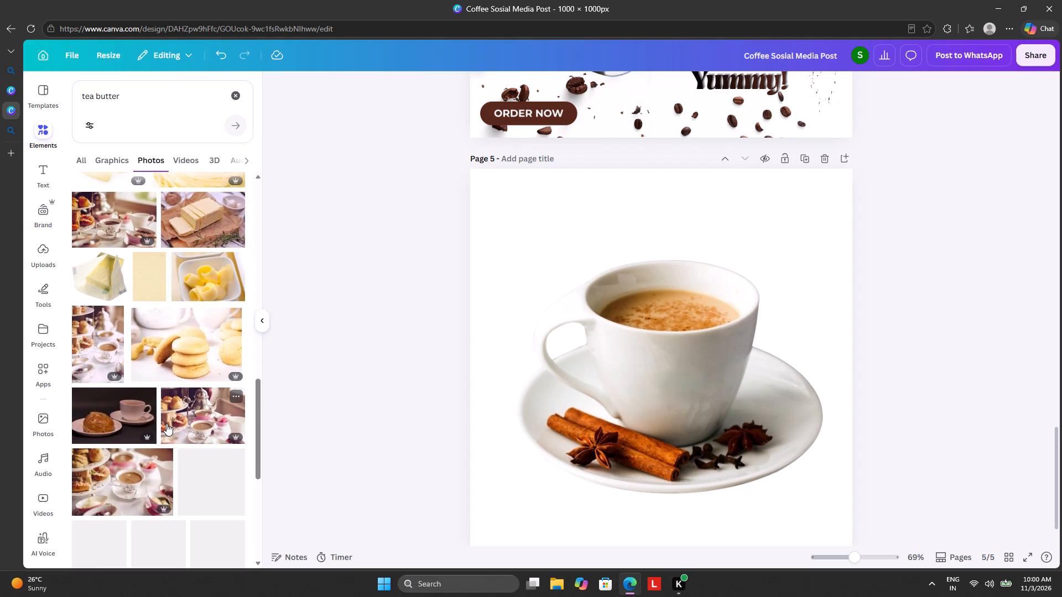
pyautogui.scroll(-4, 166, 422)
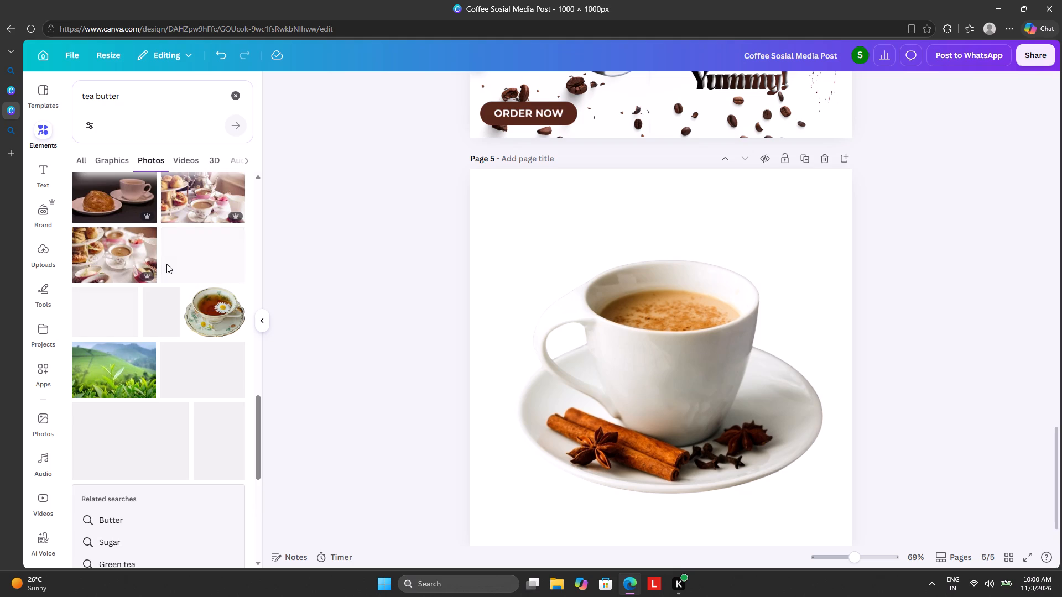
pyautogui.scroll(-6, 147, 224)
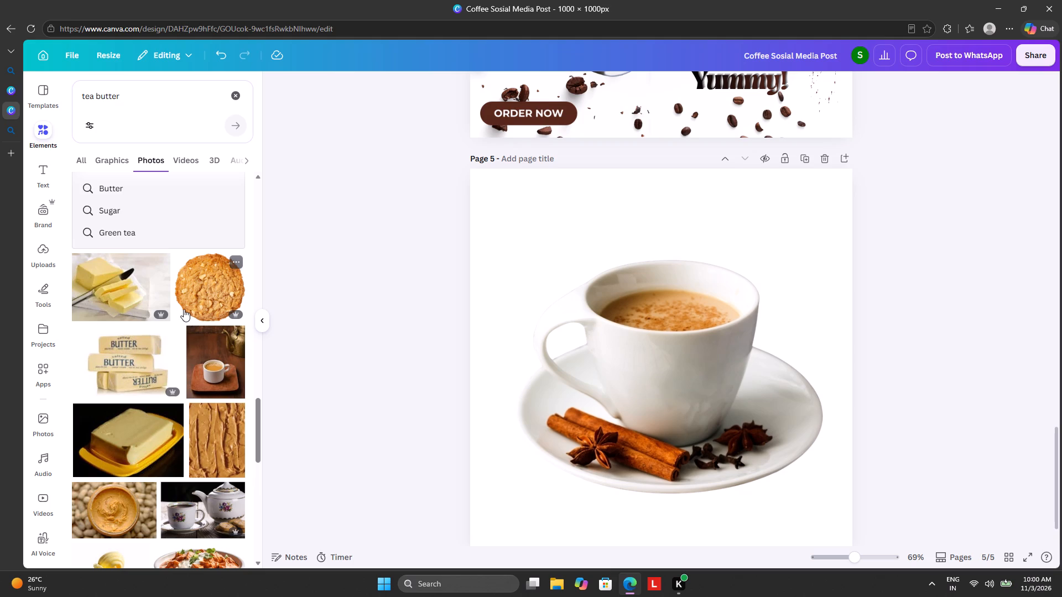
pyautogui.scroll(-4, 172, 400)
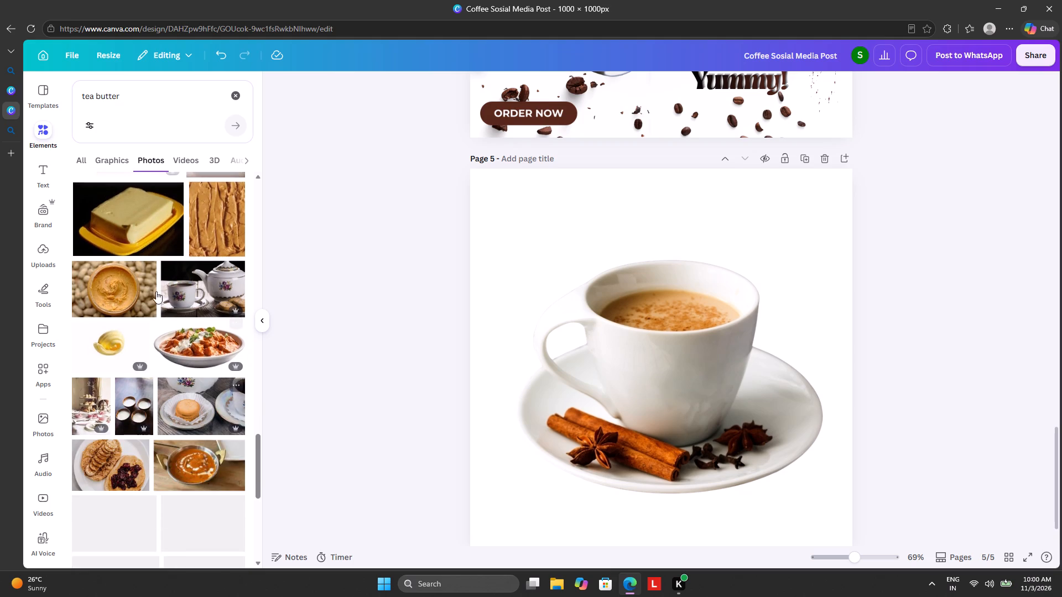
pyautogui.click(200, 294)
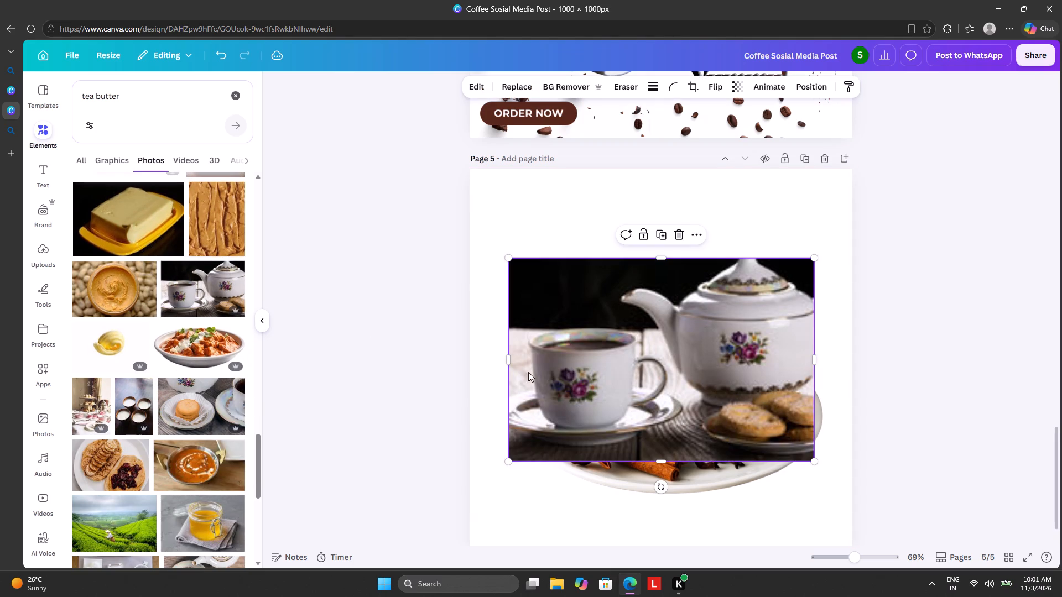
# Remove the background from the teapot and cup photo and look through more photo results meanwhile.
pyautogui.click(595, 344)
pyautogui.click(592, 343)
pyautogui.click(553, 83)
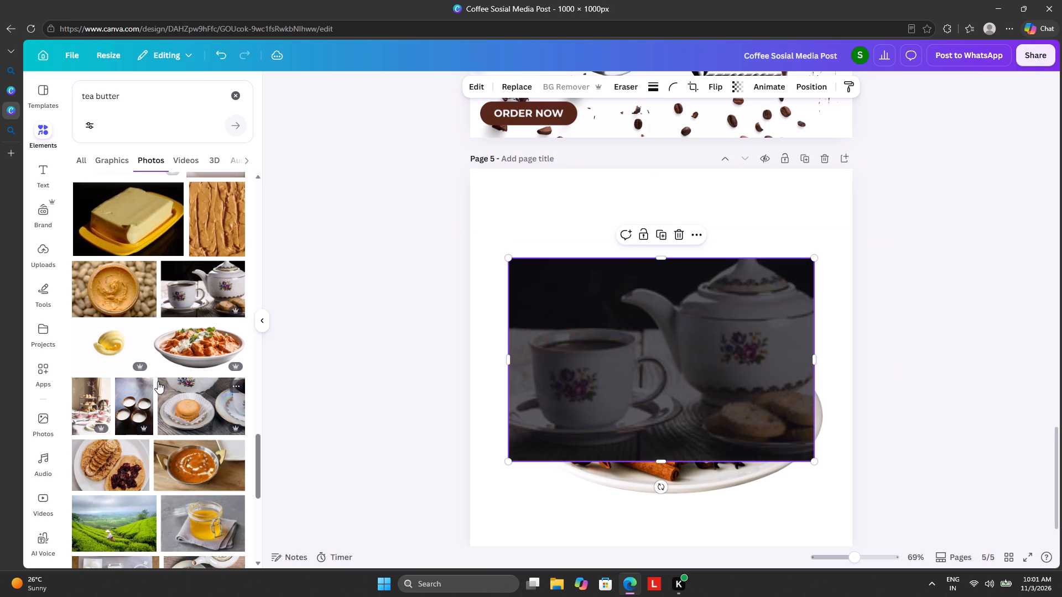
pyautogui.scroll(-5, 158, 381)
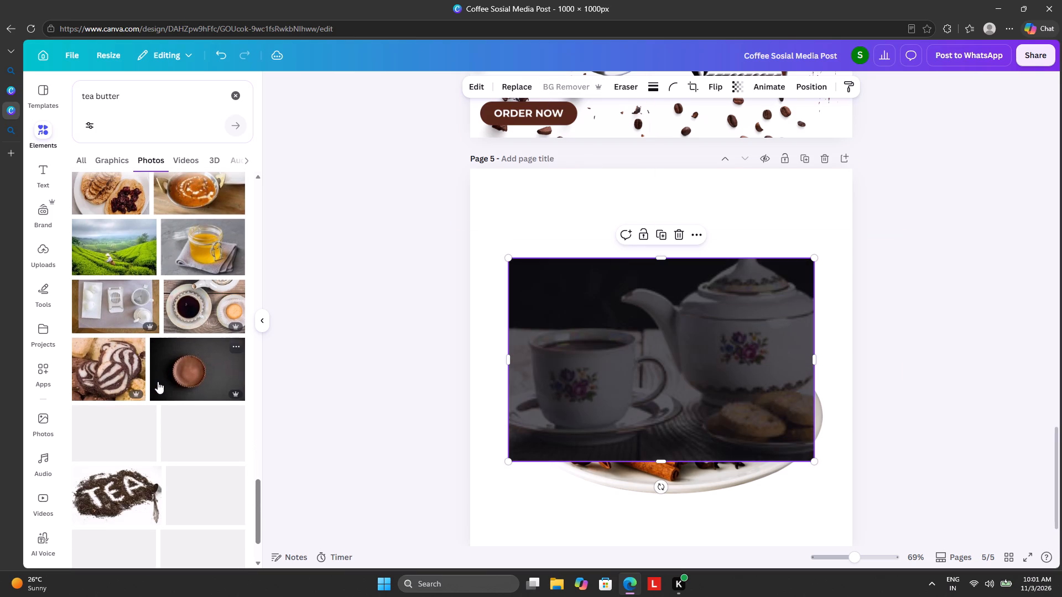
pyautogui.scroll(-2, 158, 381)
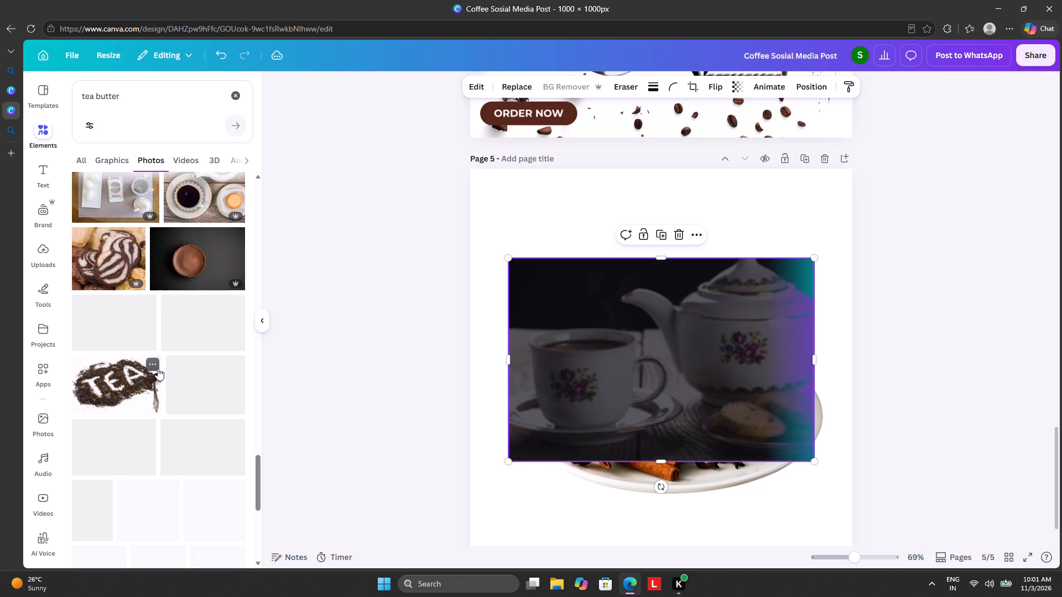
pyautogui.scroll(-4, 158, 368)
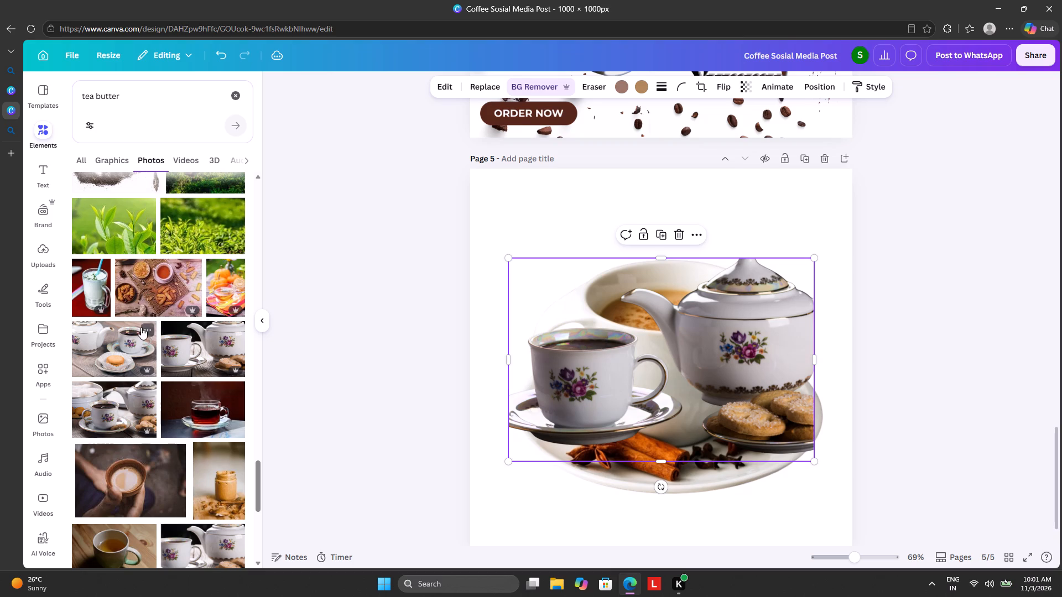
# Move the teapot cut-out off the milk tea cup and delete the milk tea cup from page 5.
pyautogui.moveTo(639, 383); pyautogui.dragTo(565, 452)
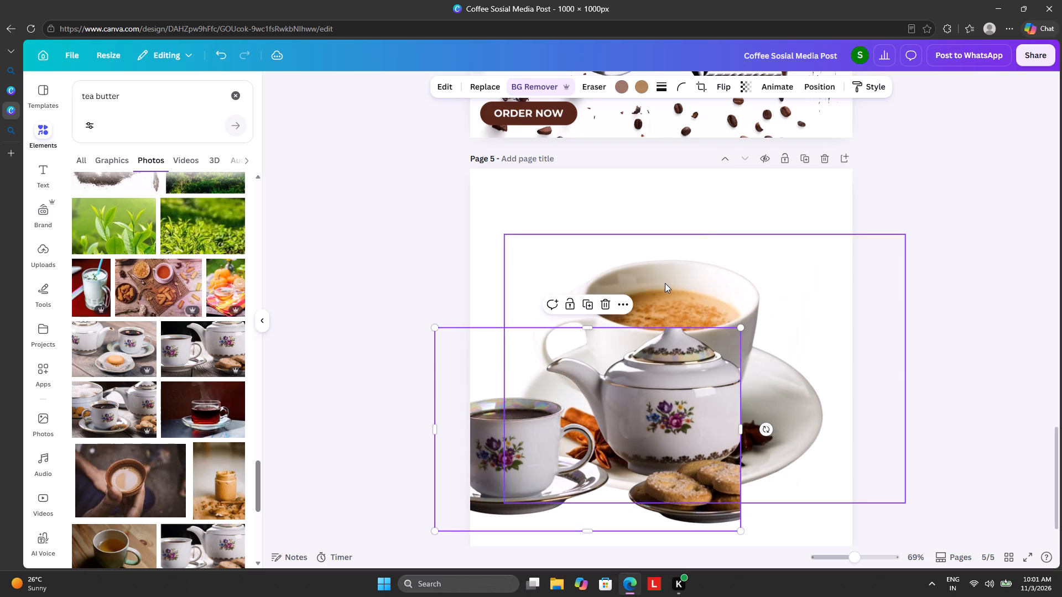
pyautogui.click(665, 283)
pyautogui.click(723, 213)
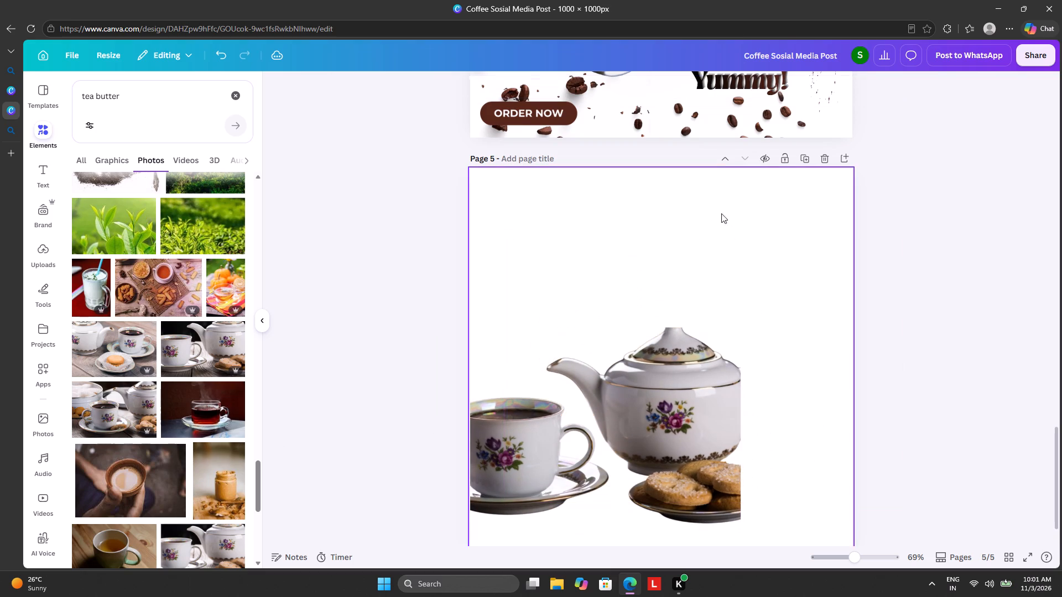
# Place the teapot and cup cut-out against the right edge of page 5, slightly below the middle.
pyautogui.moveTo(618, 455); pyautogui.dragTo(739, 426)
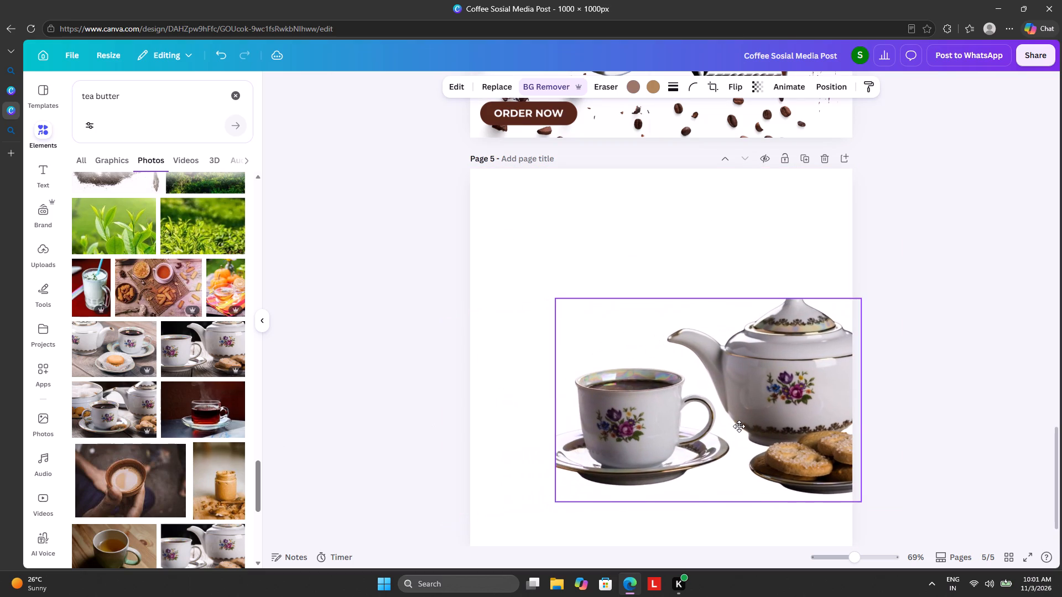
pyautogui.moveTo(739, 426); pyautogui.dragTo(730, 426)
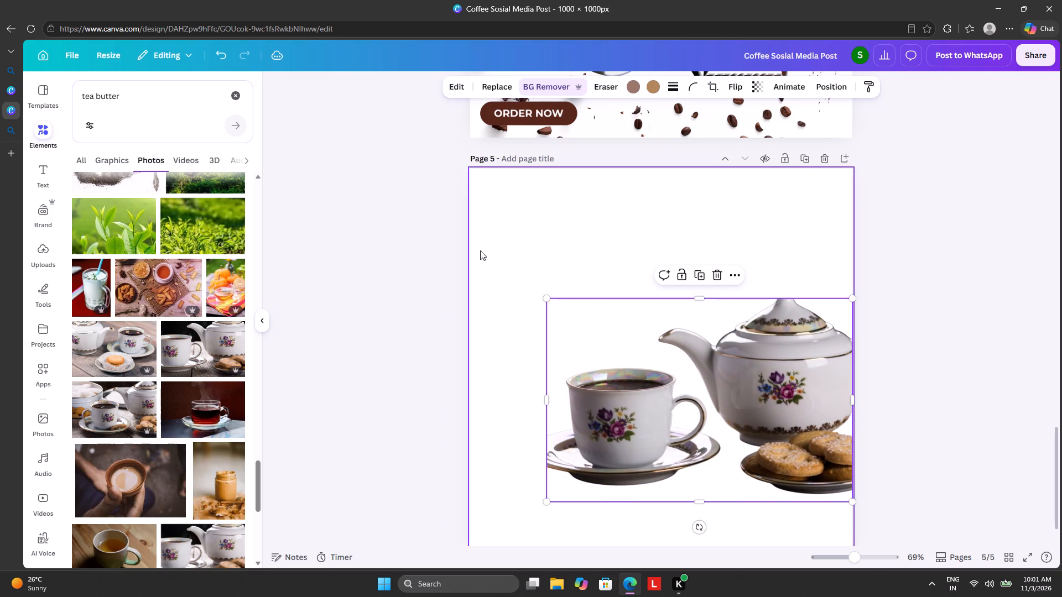
# Copy the left wavy line decoration above the "Chocolate Cake" title on page 4 to the top of page 5.
pyautogui.scroll(6, 545, 185)
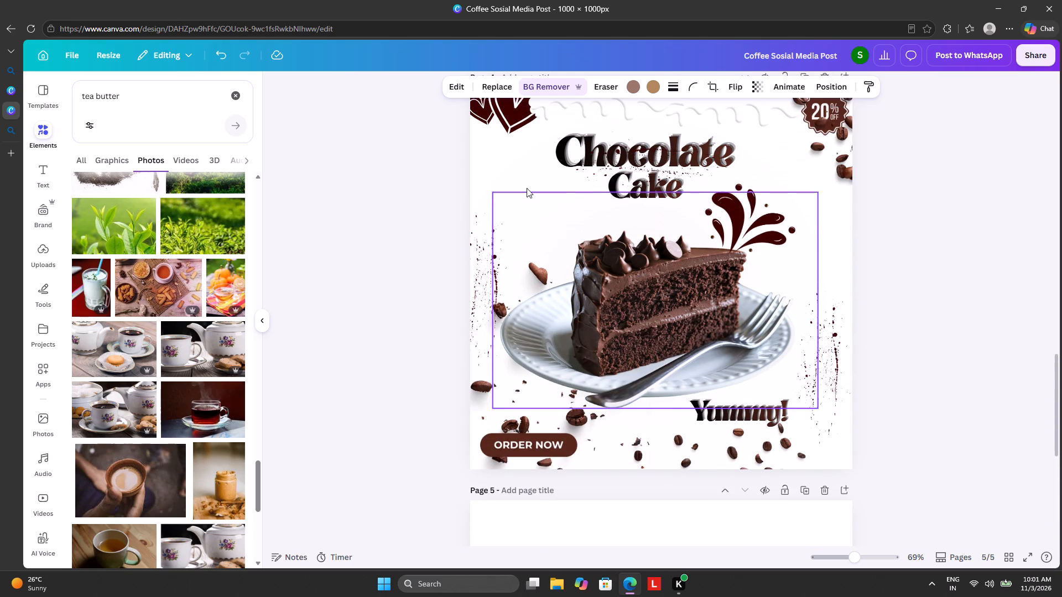
pyautogui.click(592, 113)
pyautogui.rightClick(592, 113)
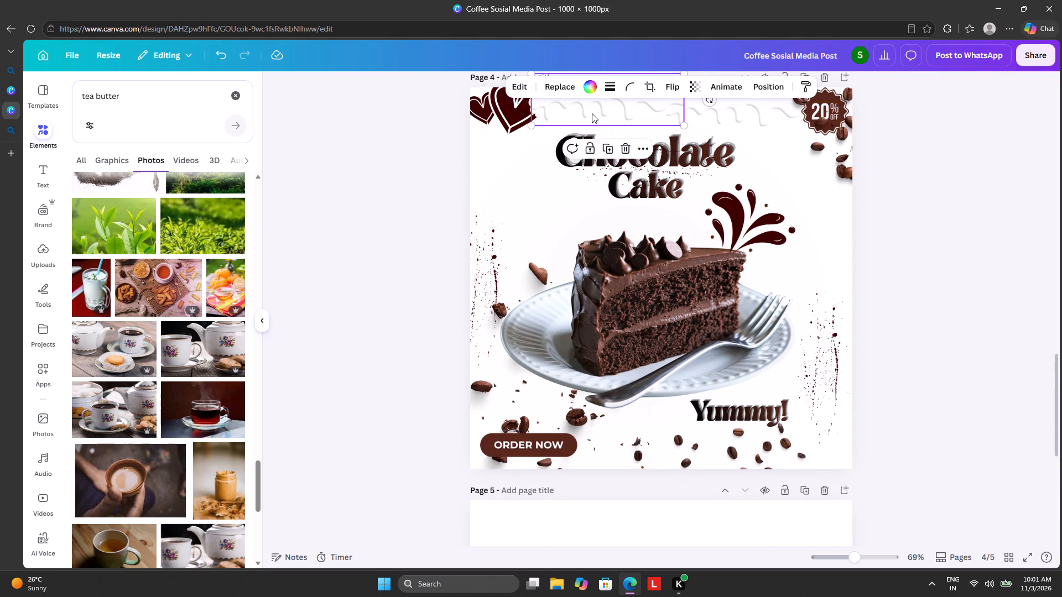
pyautogui.click(621, 123)
pyautogui.scroll(-7, 599, 162)
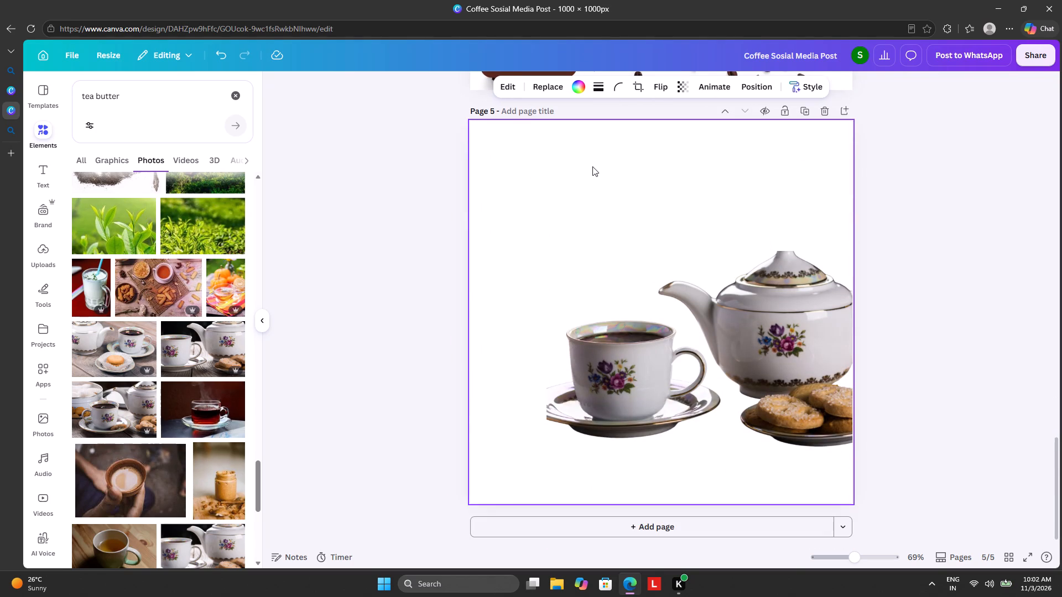
pyautogui.hotkey('ctrl', 'v')
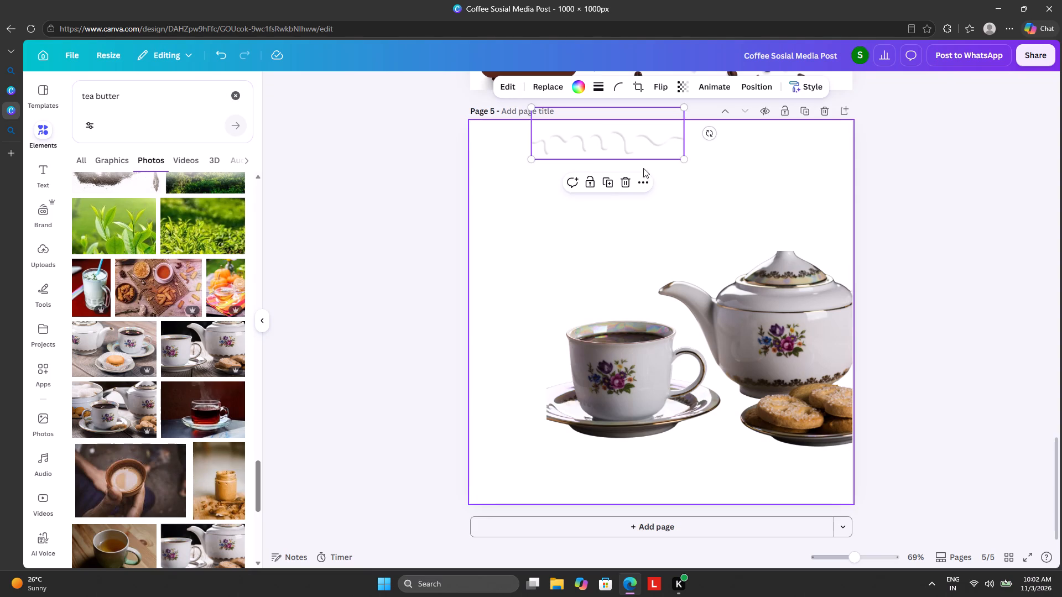
# Copy the right wavy line decoration beside the 20% off badge on page 4 to the top of page 5.
pyautogui.scroll(8, 744, 163)
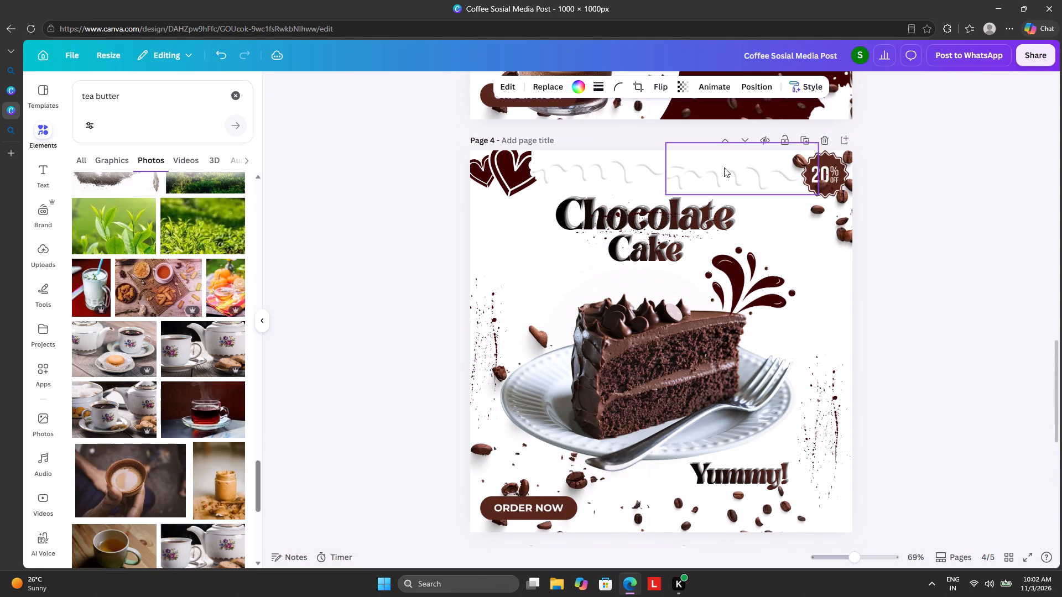
pyautogui.click(724, 167)
pyautogui.rightClick(724, 167)
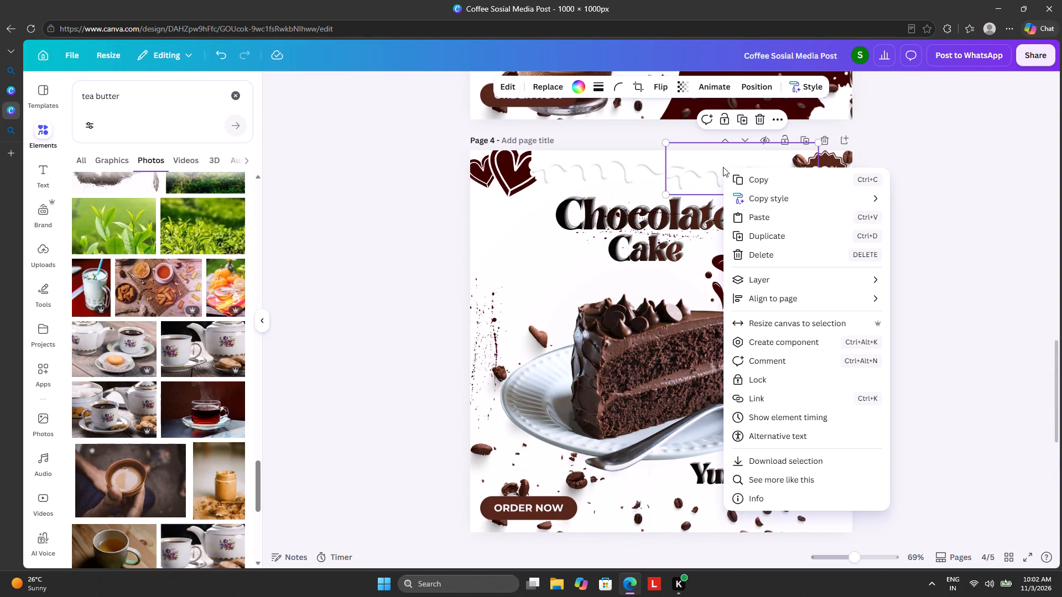
pyautogui.click(747, 177)
pyautogui.scroll(-8, 740, 181)
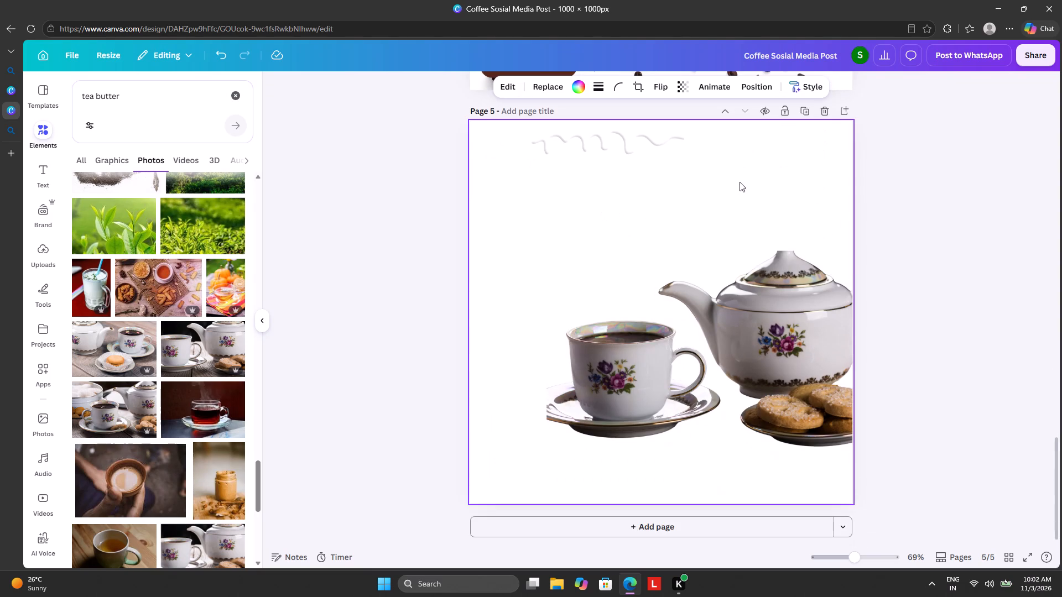
pyautogui.hotkey('ctrl', 'v')
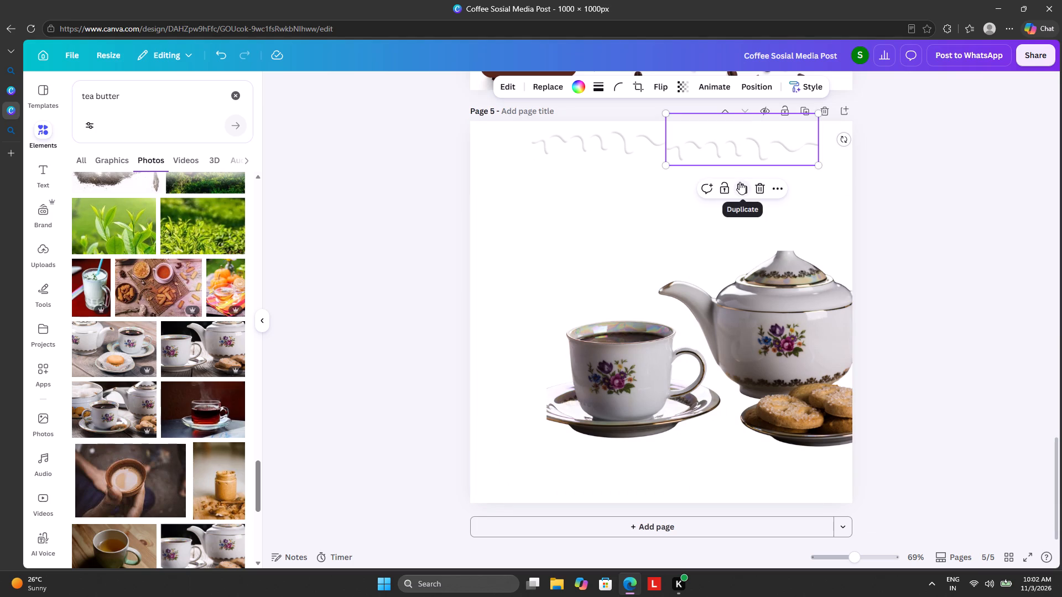
# Line up the two wavy lines end to end along the top of page 5, starting near its left edge.
pyautogui.moveTo(593, 149); pyautogui.dragTo(561, 154)
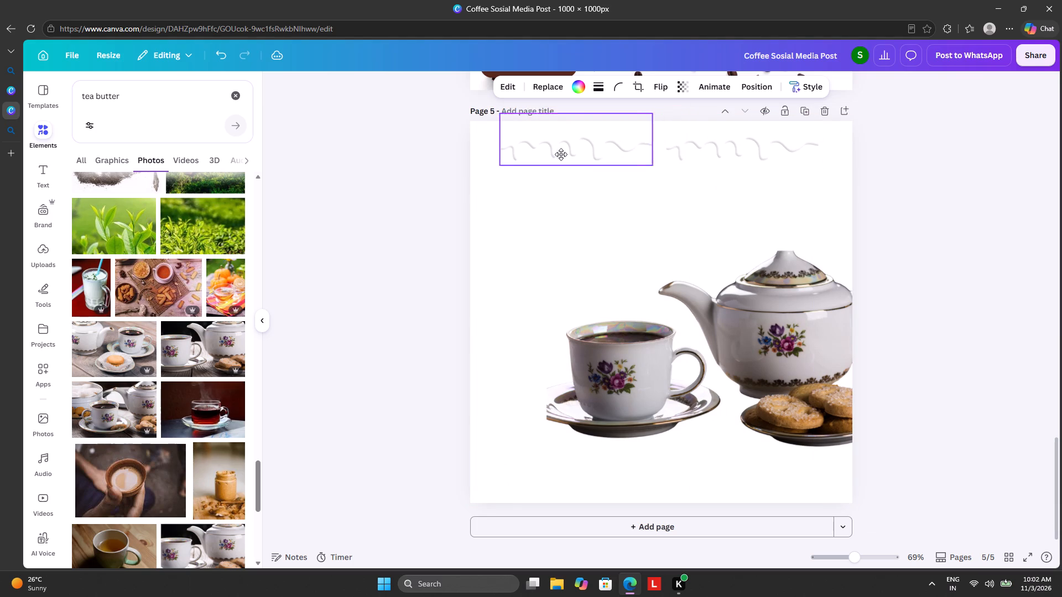
pyautogui.moveTo(561, 154); pyautogui.dragTo(536, 147)
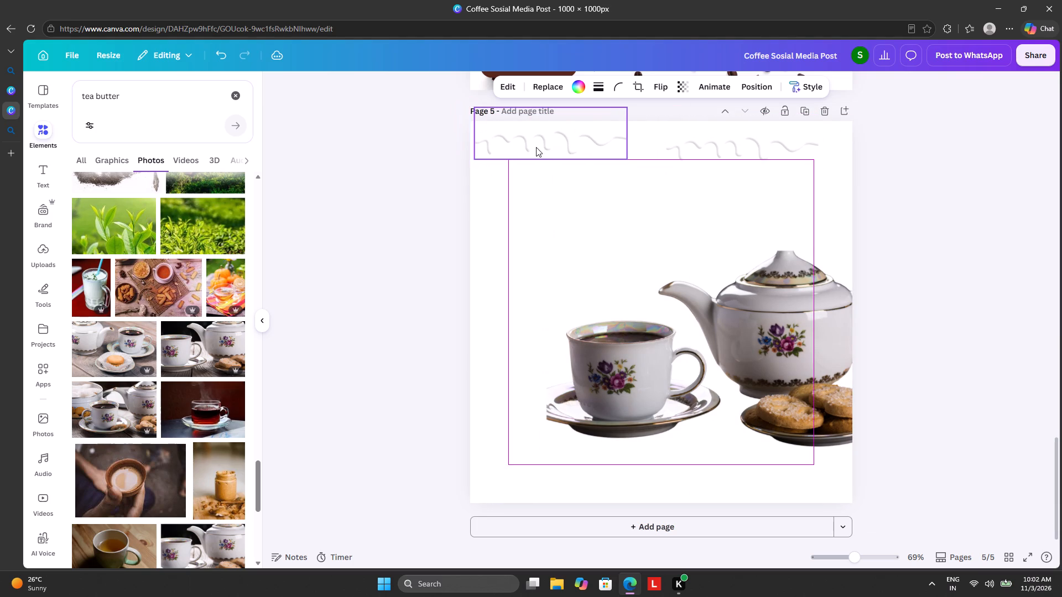
pyautogui.moveTo(697, 147); pyautogui.dragTo(644, 141)
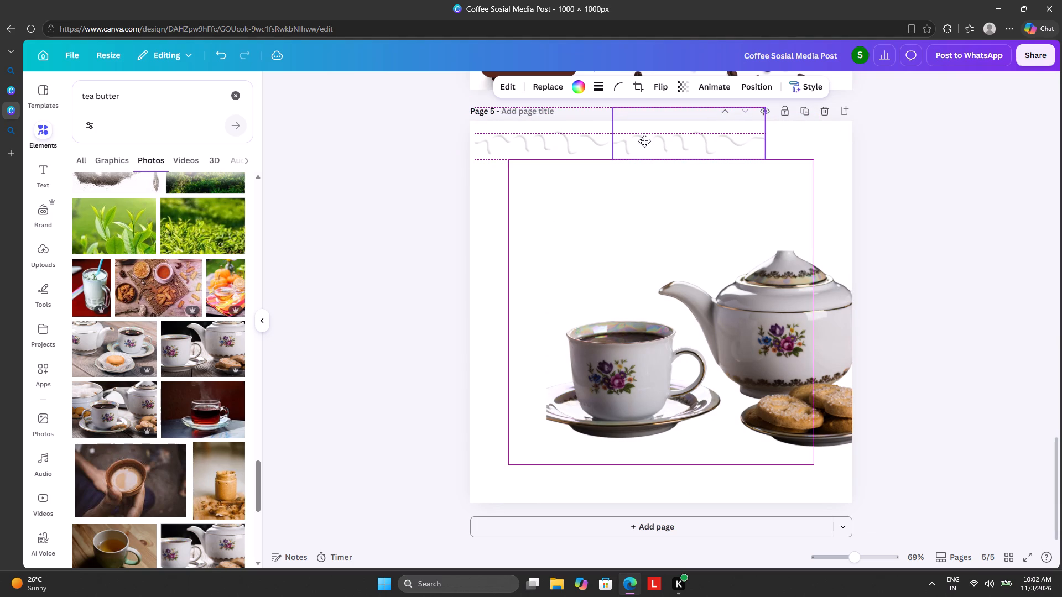
pyautogui.moveTo(644, 141); pyautogui.dragTo(634, 140)
# Add a third copy of the wavy line and place it at the right end of the row on page 5.
pyautogui.rightClick(637, 140)
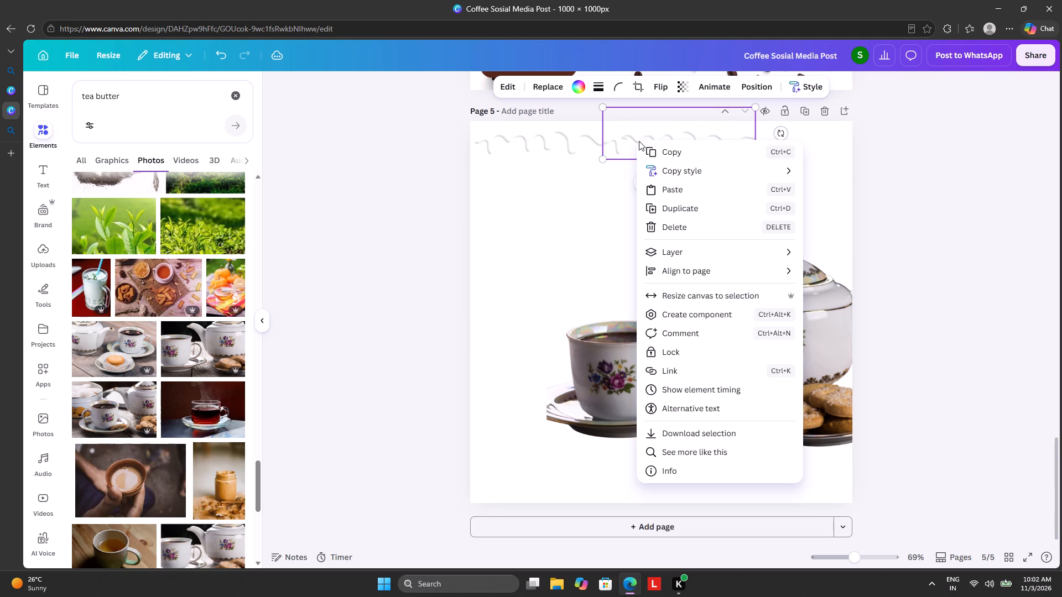
pyautogui.click(670, 150)
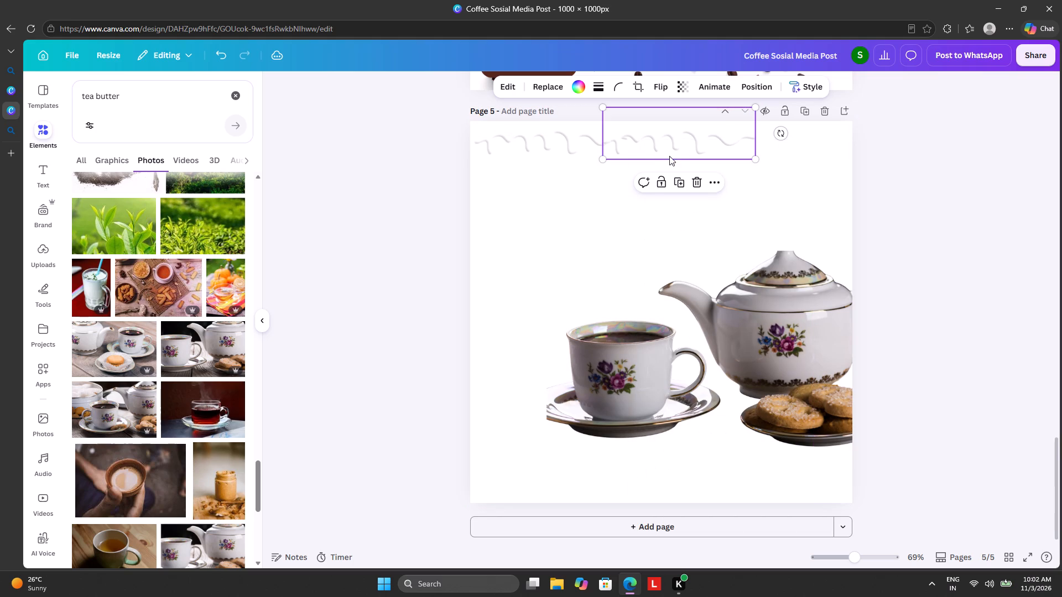
pyautogui.hotkey('ctrl', 'v')
pyautogui.moveTo(674, 151); pyautogui.dragTo(762, 154)
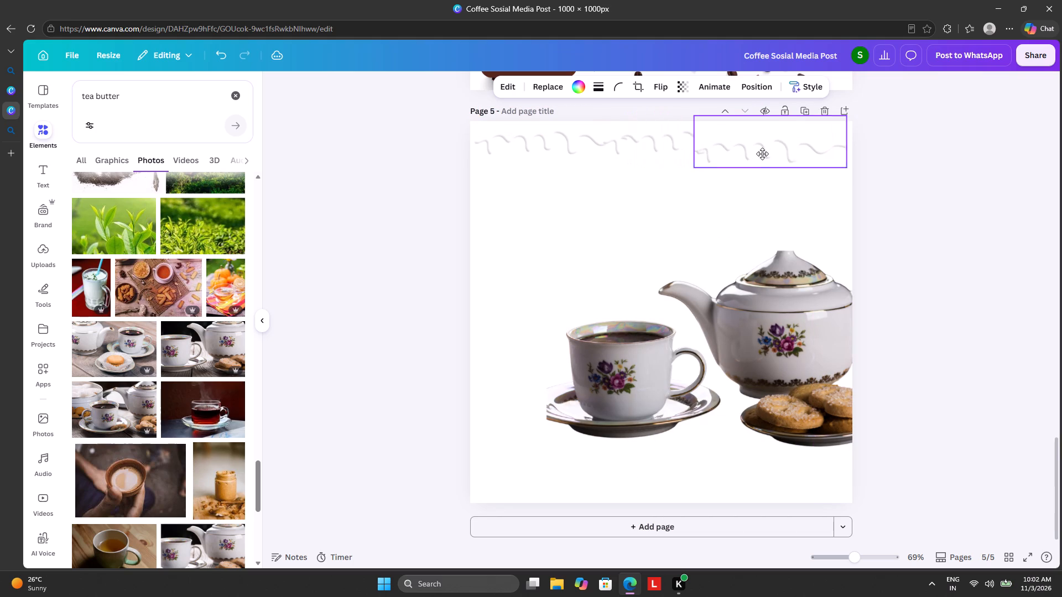
pyautogui.moveTo(762, 154); pyautogui.dragTo(773, 154)
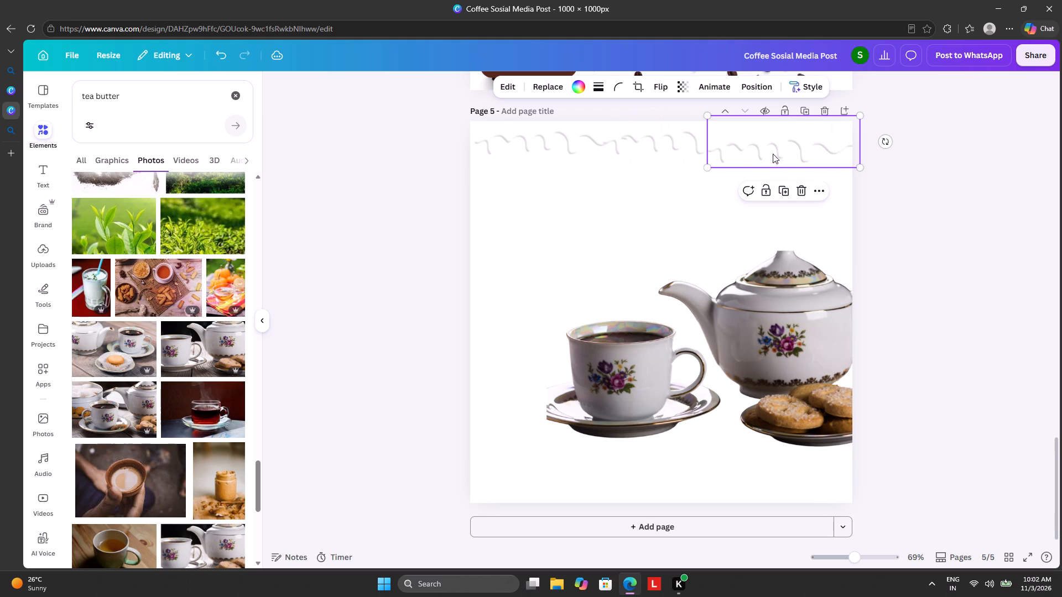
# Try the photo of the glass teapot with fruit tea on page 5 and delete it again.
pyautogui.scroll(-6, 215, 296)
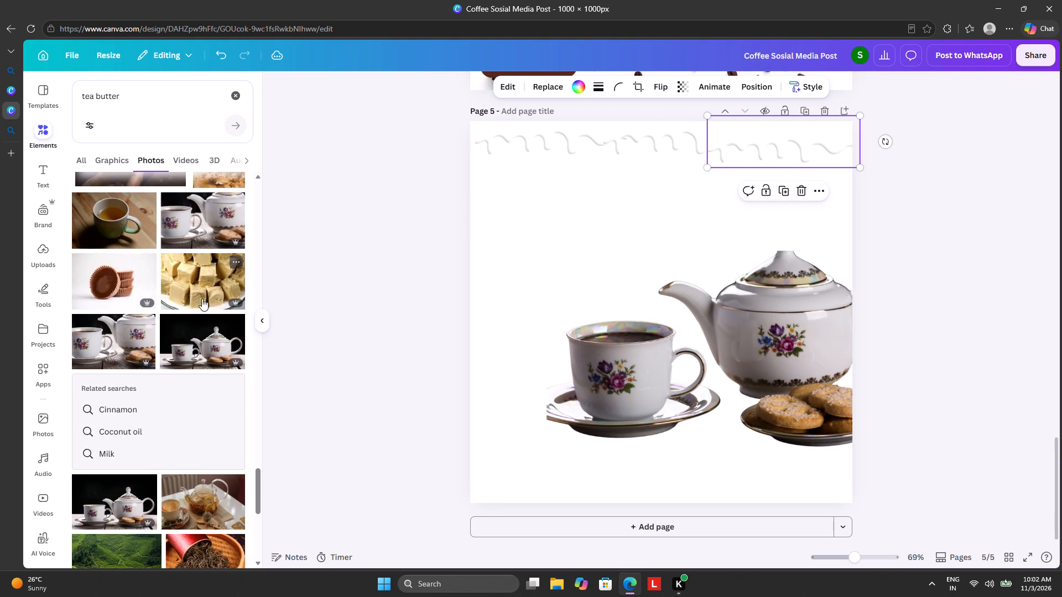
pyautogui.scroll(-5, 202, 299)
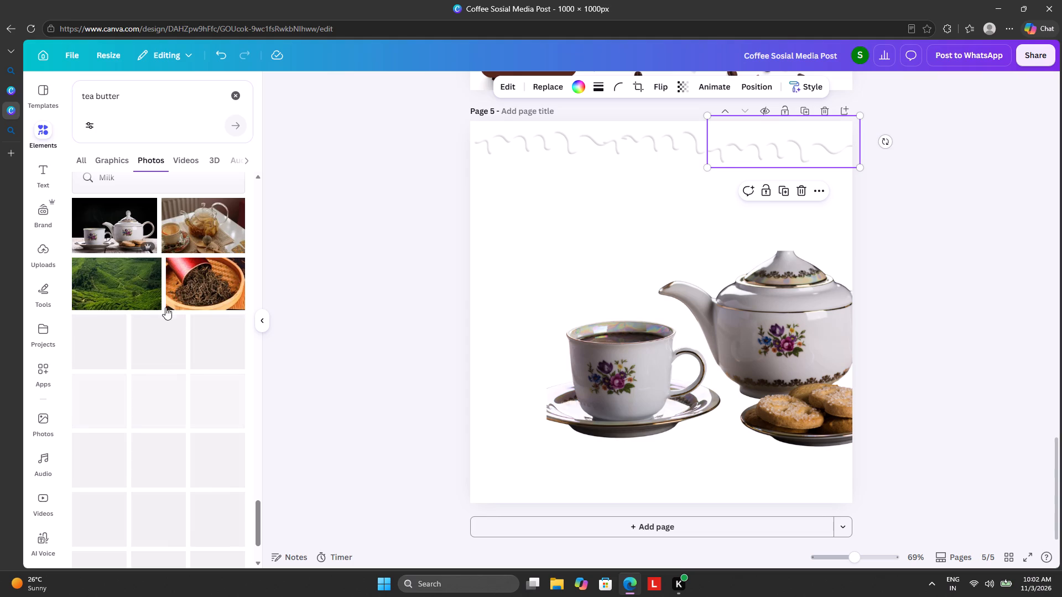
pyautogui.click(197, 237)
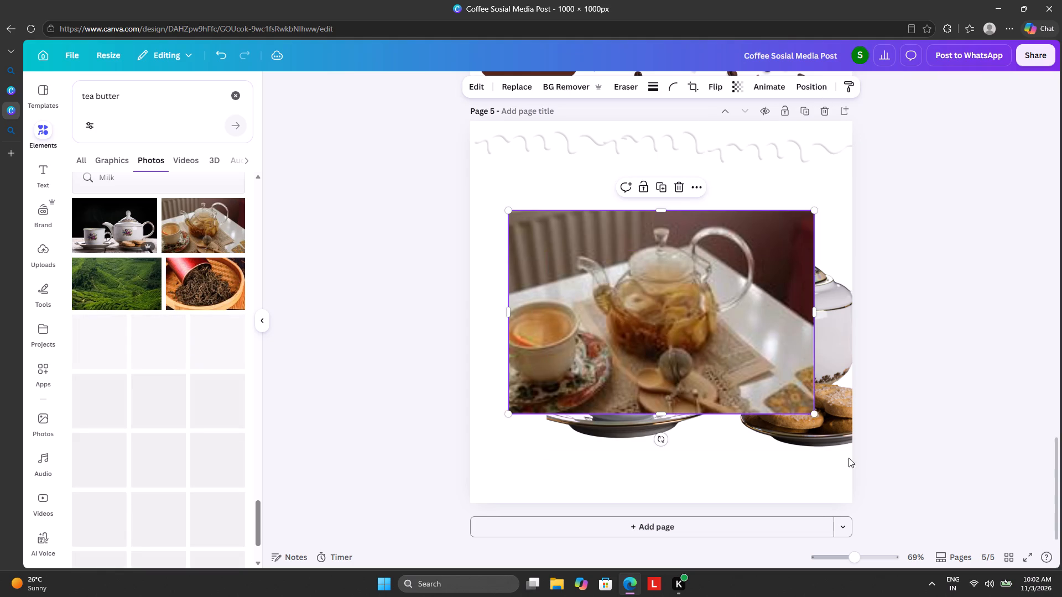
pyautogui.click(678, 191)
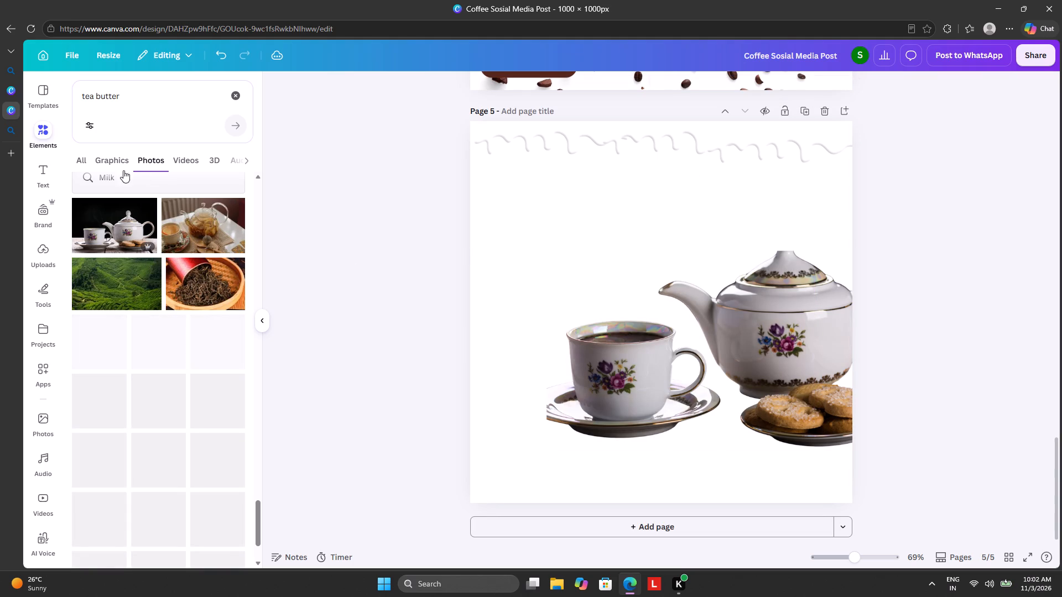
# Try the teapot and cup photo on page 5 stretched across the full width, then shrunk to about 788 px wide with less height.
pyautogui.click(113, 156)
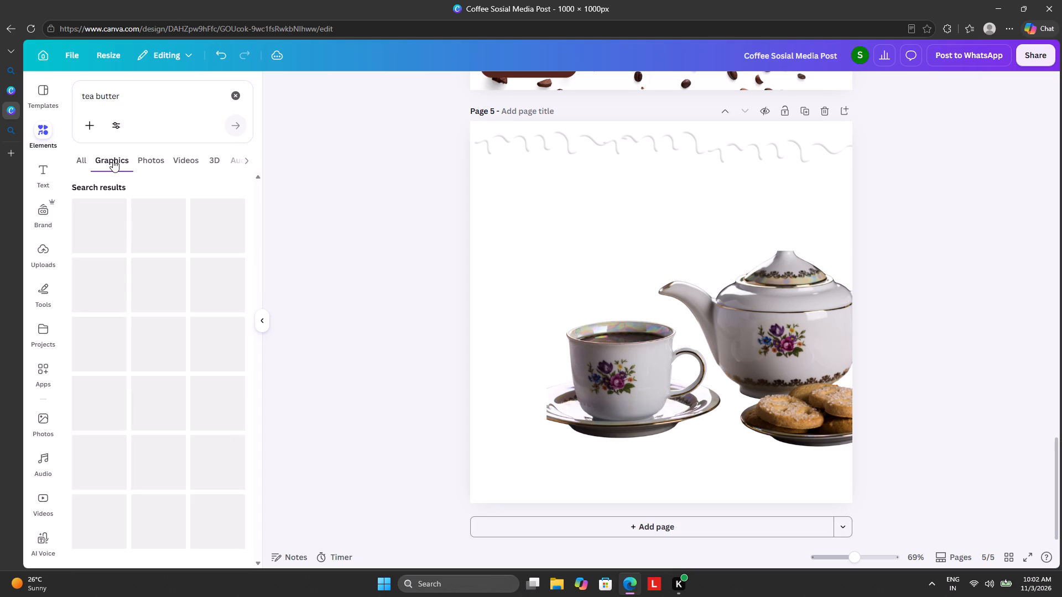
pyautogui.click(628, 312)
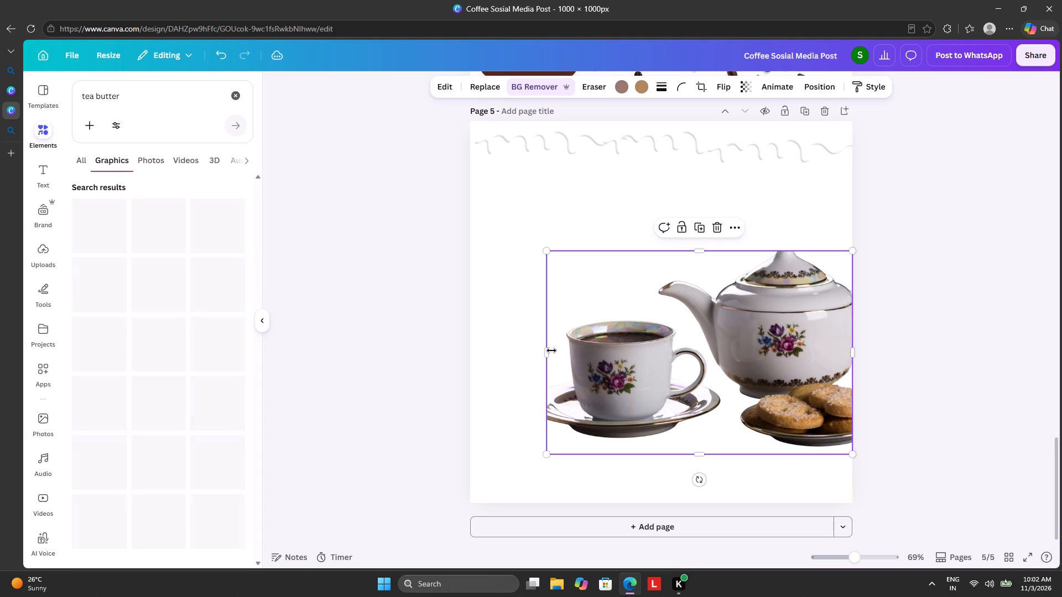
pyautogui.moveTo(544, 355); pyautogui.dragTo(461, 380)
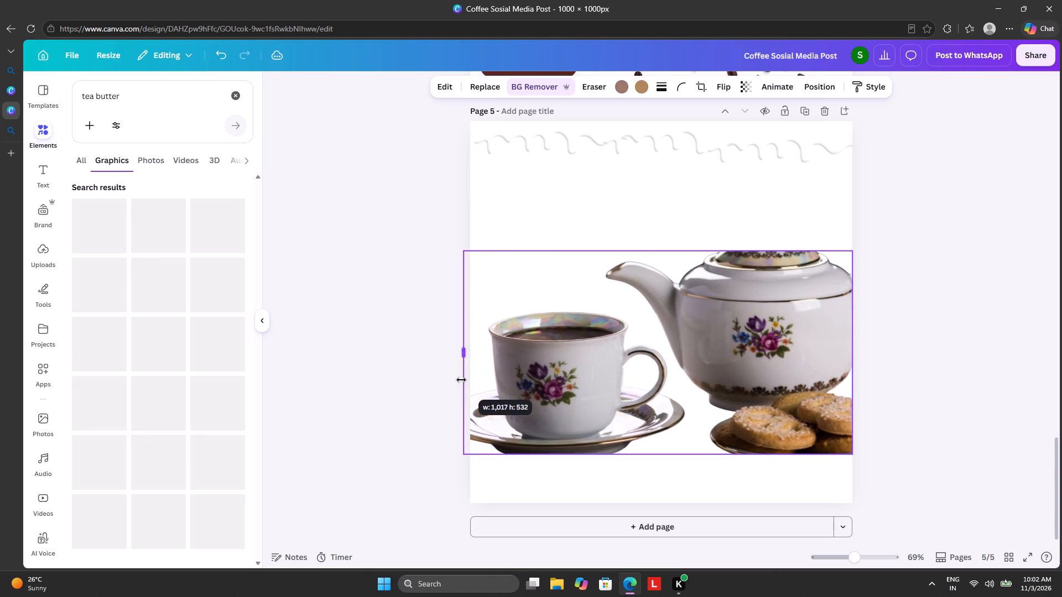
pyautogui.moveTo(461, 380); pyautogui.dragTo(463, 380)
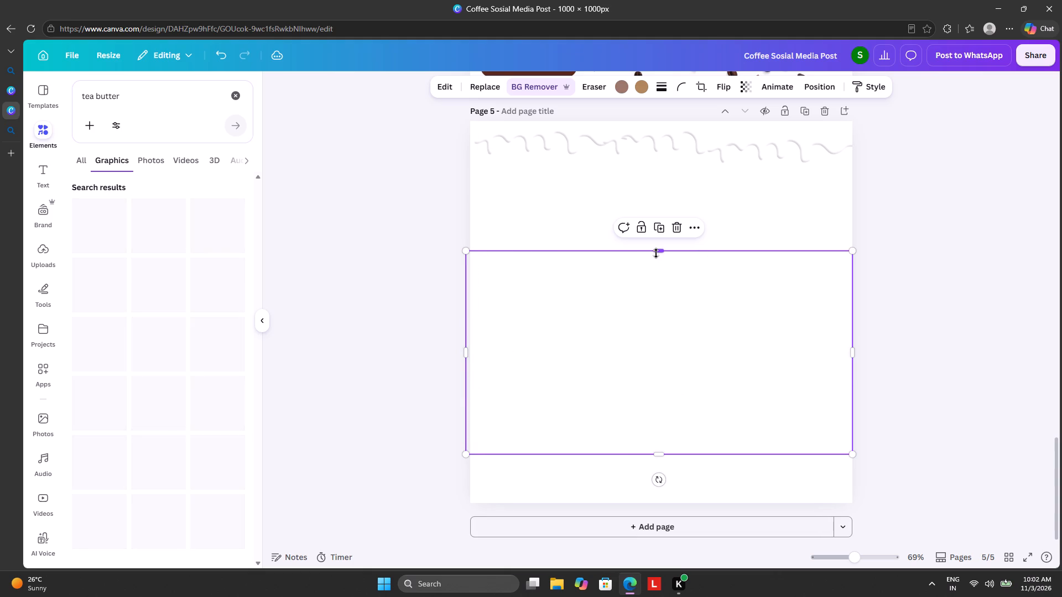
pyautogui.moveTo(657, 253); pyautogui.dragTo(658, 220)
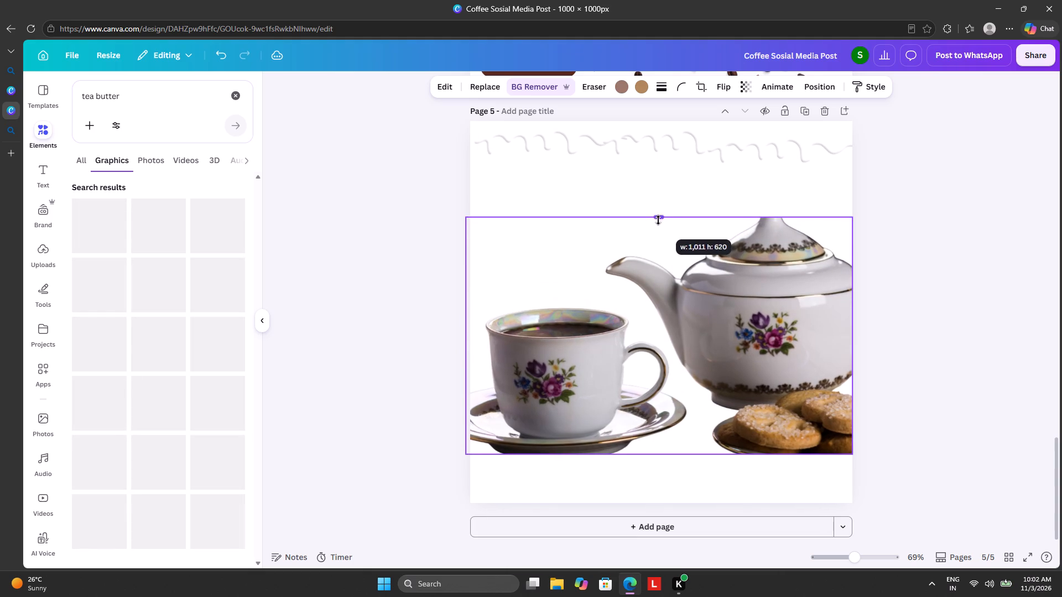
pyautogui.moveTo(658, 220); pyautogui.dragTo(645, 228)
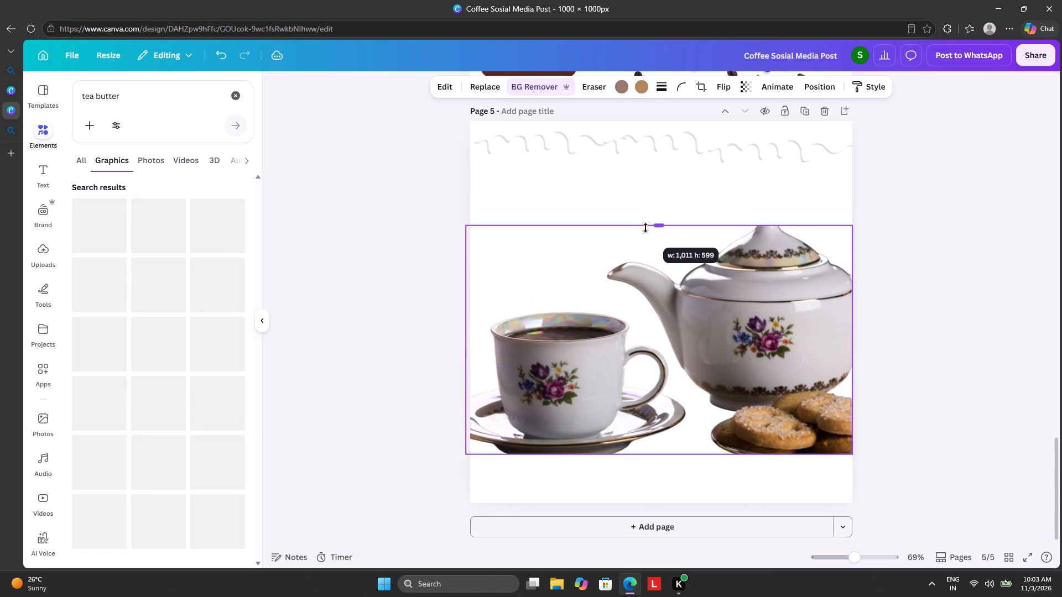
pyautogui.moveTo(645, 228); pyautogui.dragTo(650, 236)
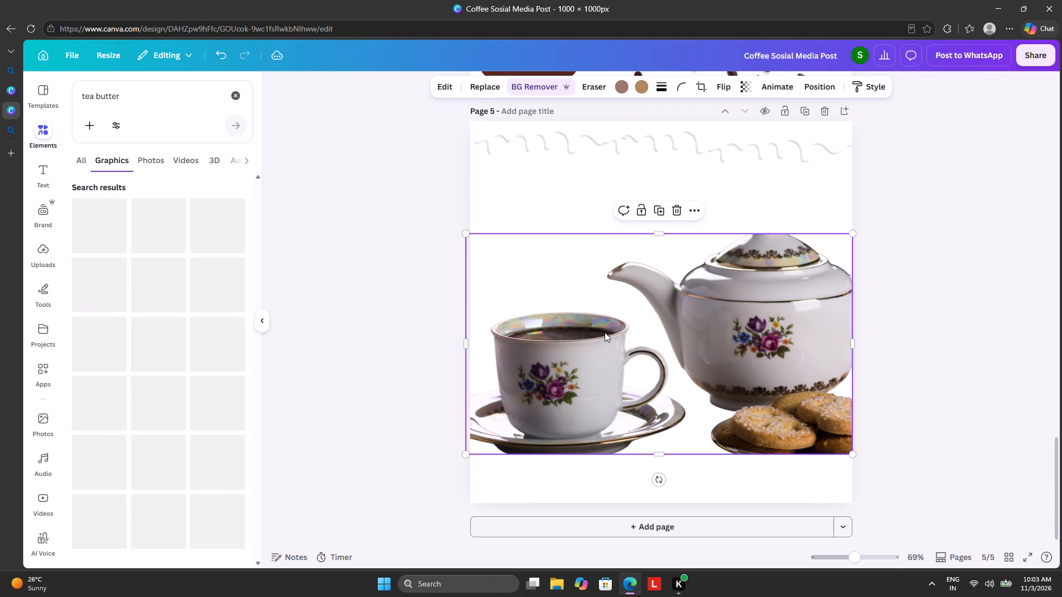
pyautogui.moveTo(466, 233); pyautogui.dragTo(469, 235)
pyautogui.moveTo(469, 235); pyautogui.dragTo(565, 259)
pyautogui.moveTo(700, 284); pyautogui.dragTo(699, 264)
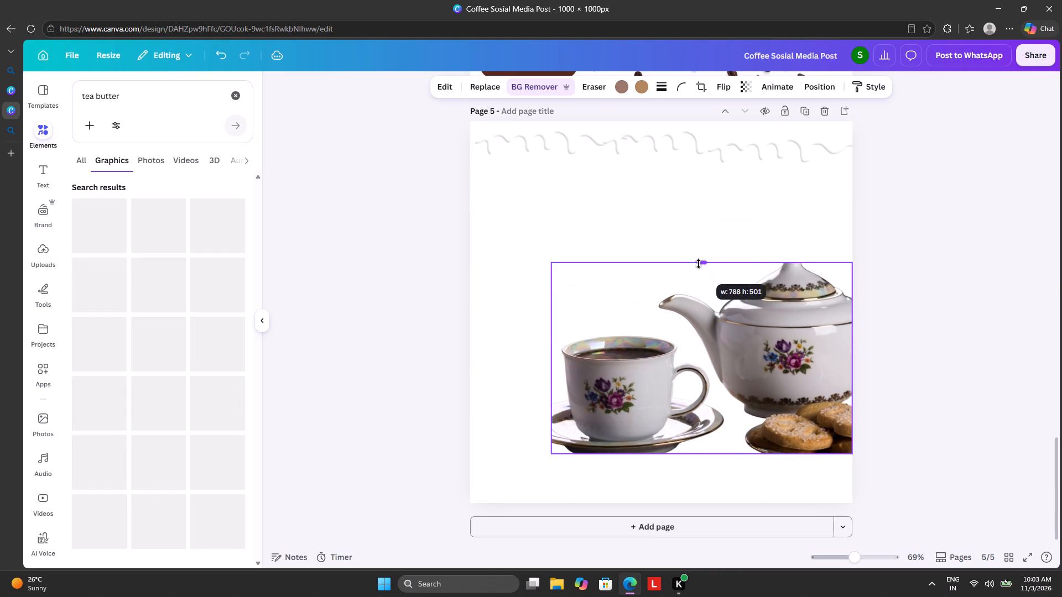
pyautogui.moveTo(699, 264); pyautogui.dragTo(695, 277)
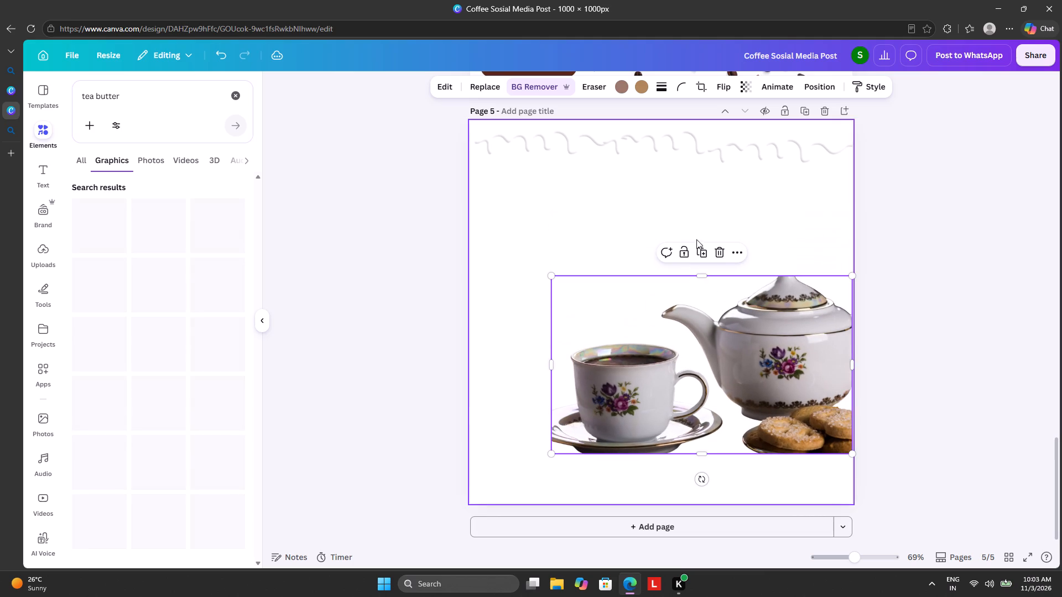
# Delete the teapot and cup photo from page 5.
pyautogui.click(721, 253)
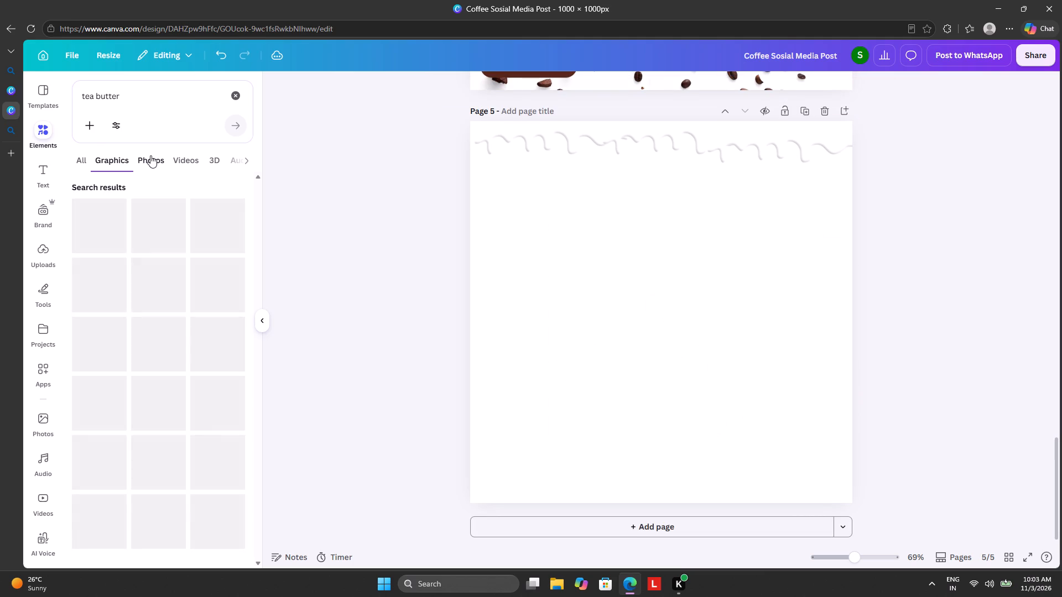
# Search the web for "tea butter png" in a new browser tab.
pyautogui.click(150, 155)
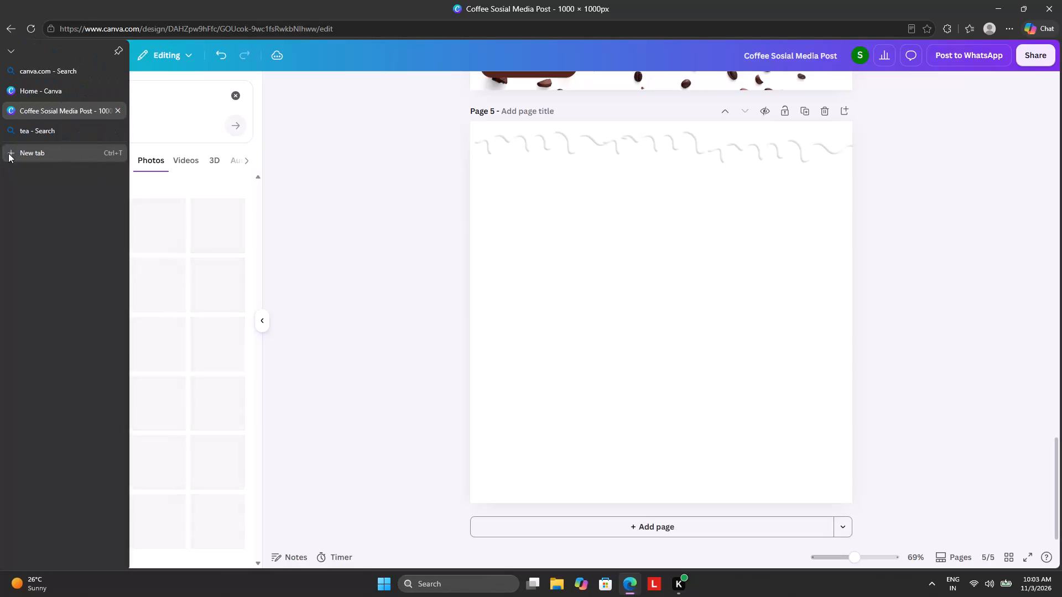
pyautogui.click(34, 152)
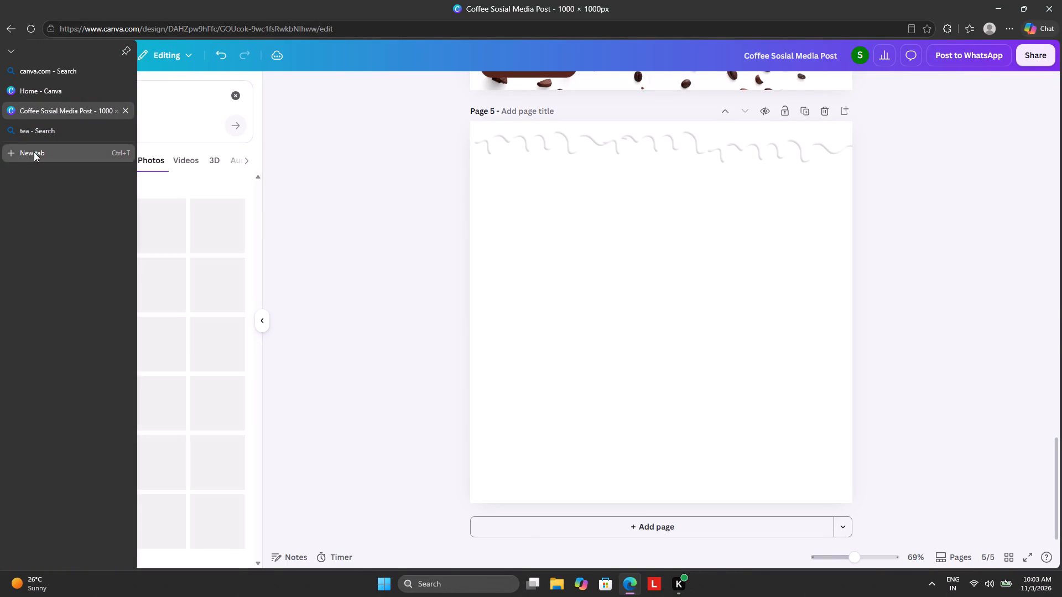
pyautogui.click(376, 121)
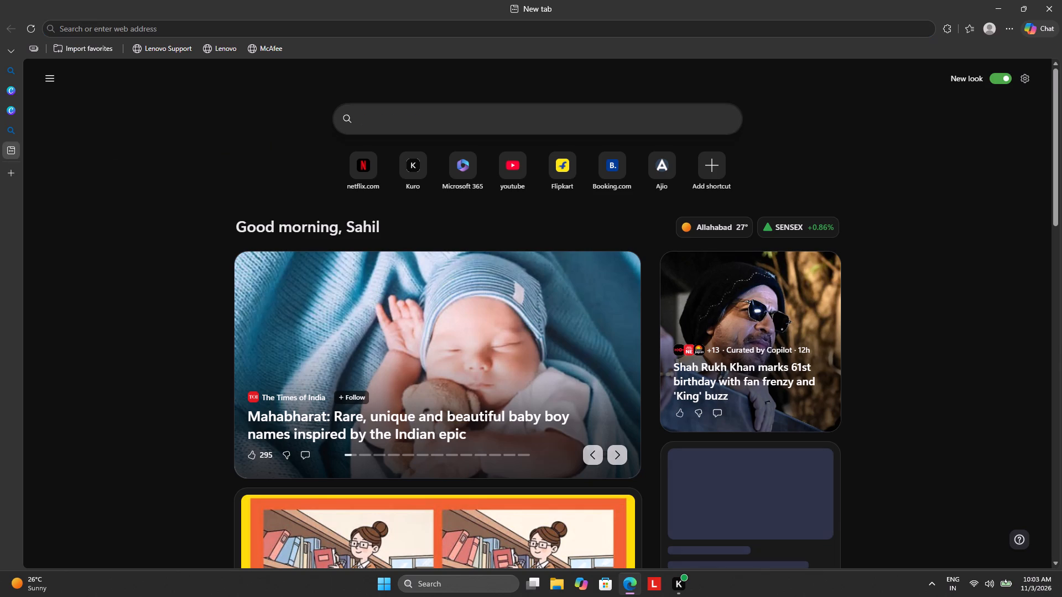
pyautogui.write('ter')
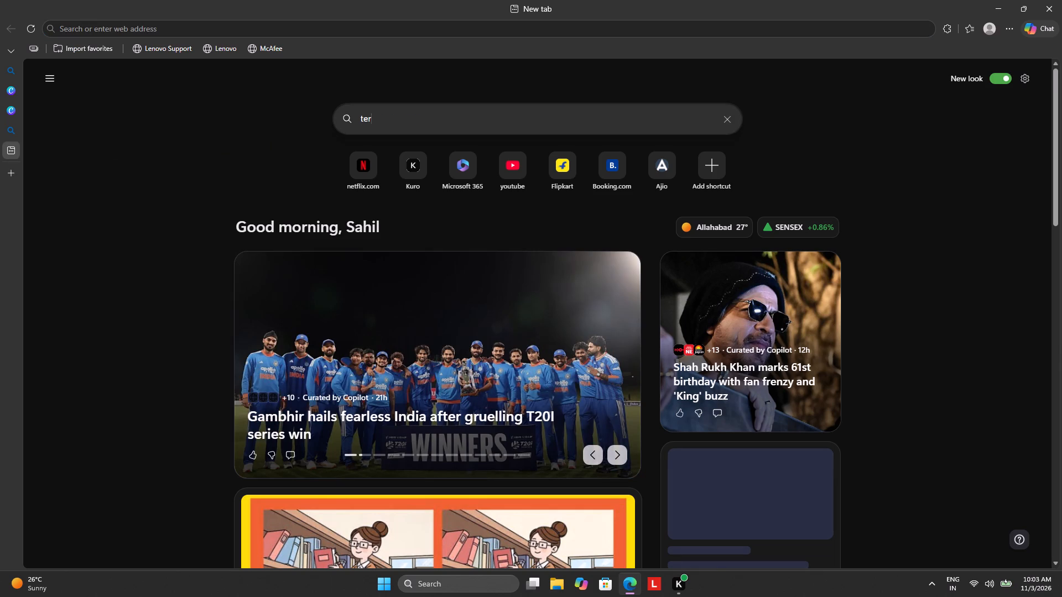
pyautogui.press('BackSpace')
pyautogui.write('a')
pyautogui.press('space')
pyautogui.write('butter con')
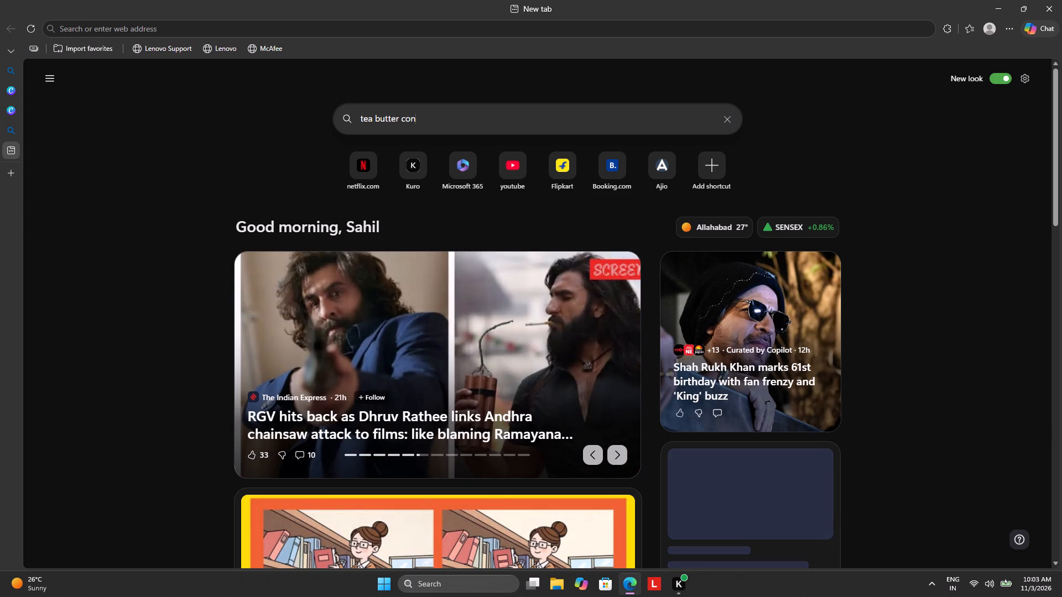
pyautogui.press('BackSpace')
pyautogui.press('BackSpace')
pyautogui.press('BackSpace')
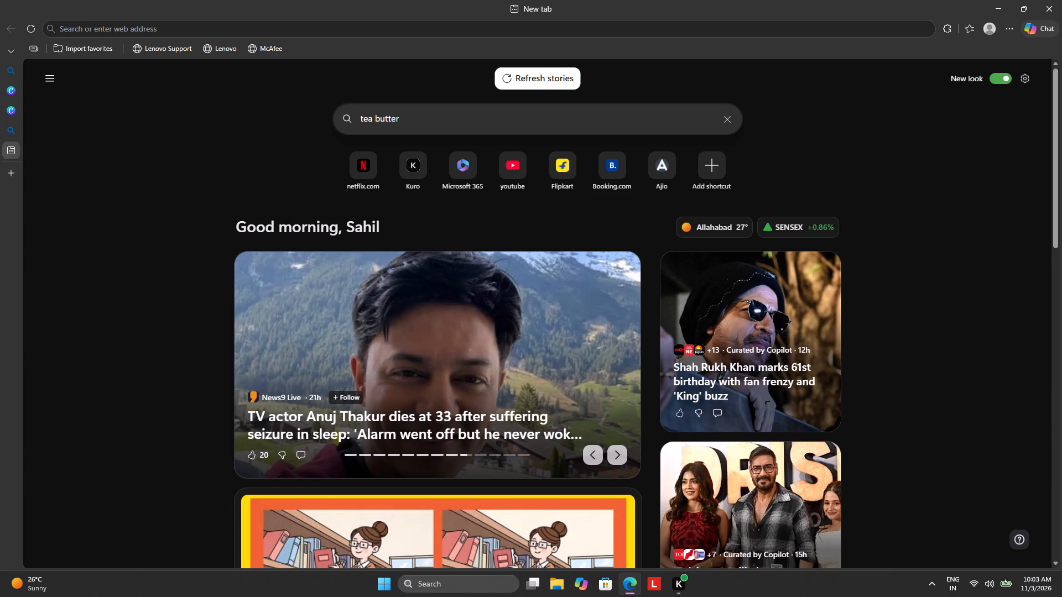
pyautogui.write('png')
pyautogui.press('Return')
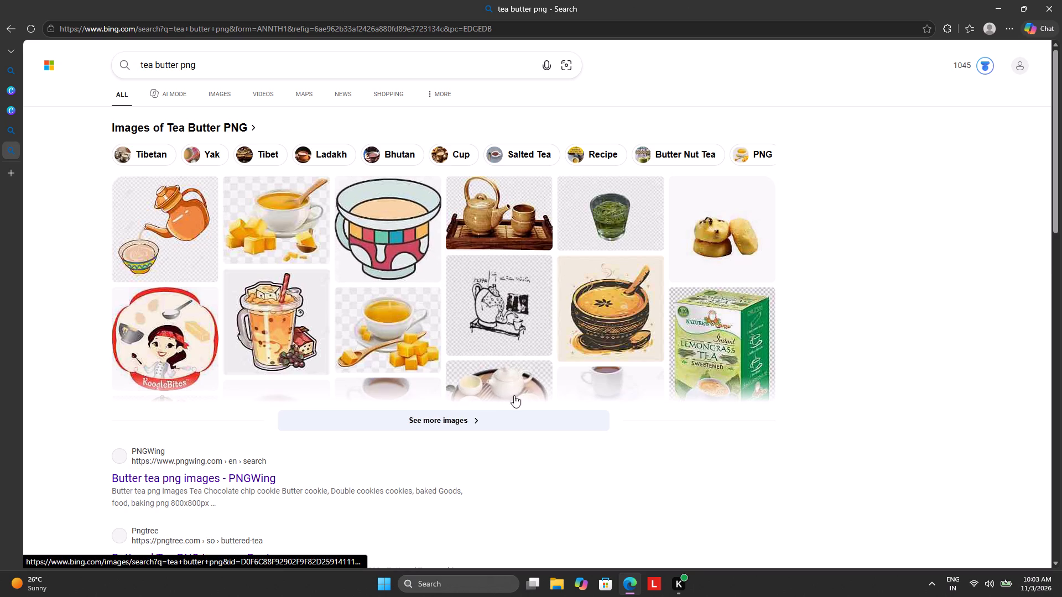
# Try to open the full set of image results for the tea butter PNG search.
pyautogui.click(496, 427)
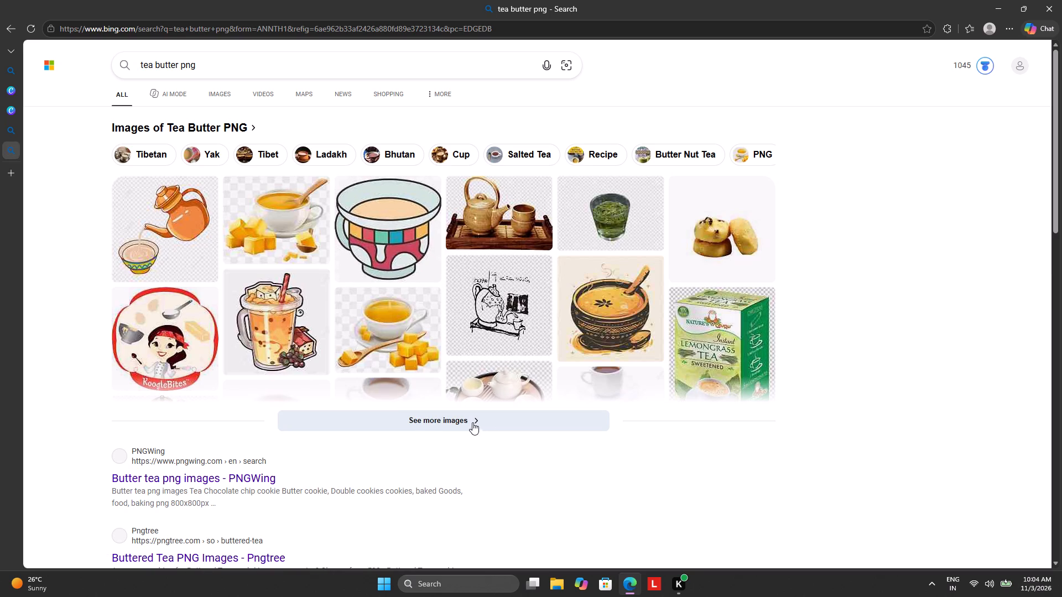
pyautogui.click(441, 417)
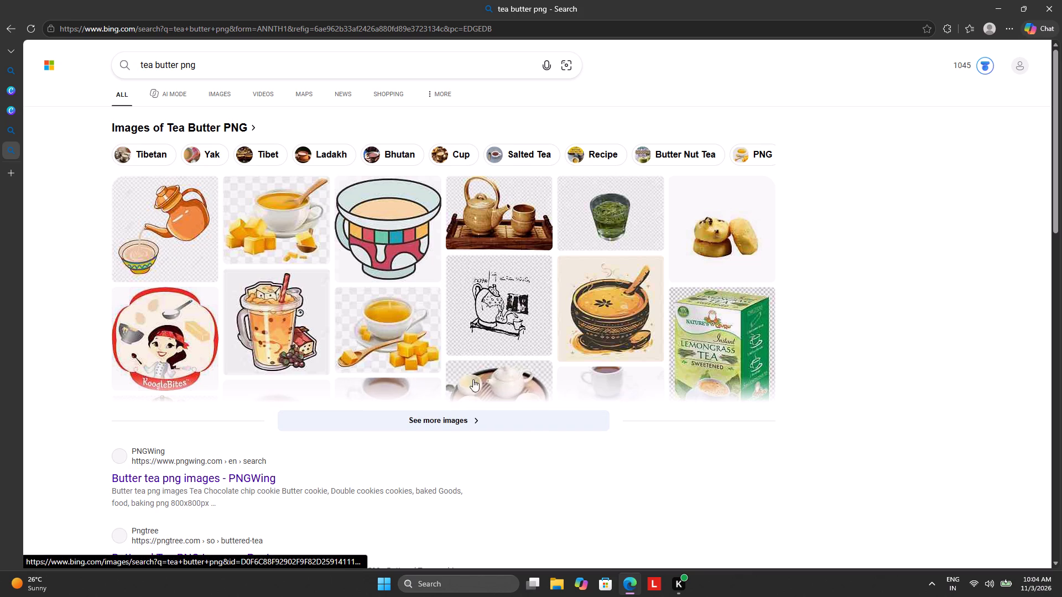
pyautogui.click(489, 418)
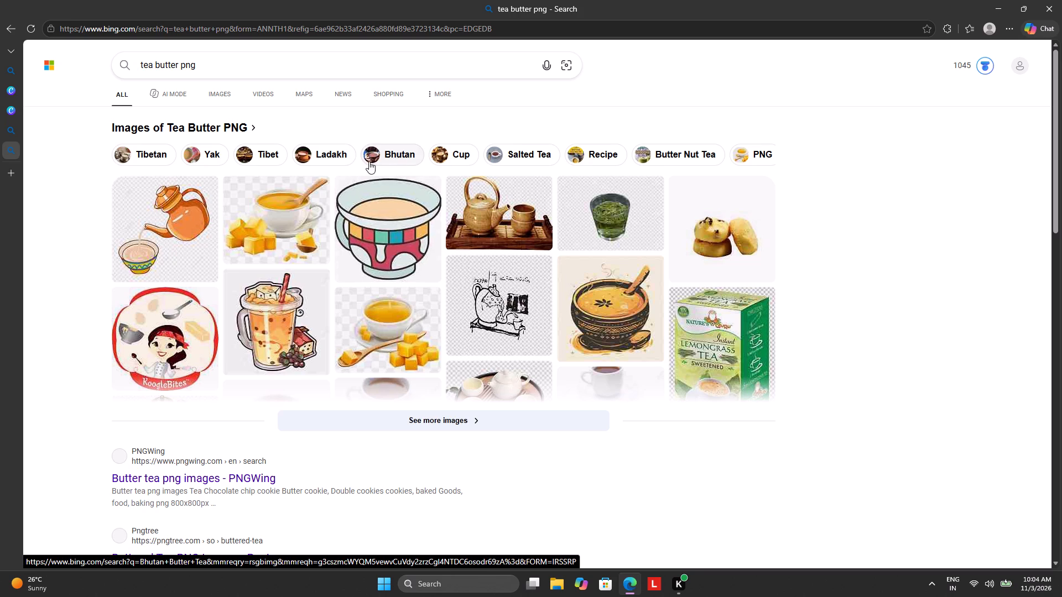
# Switch to the related Ladakh image results and look through them for a suitable butter tea picture.
pyautogui.click(326, 151)
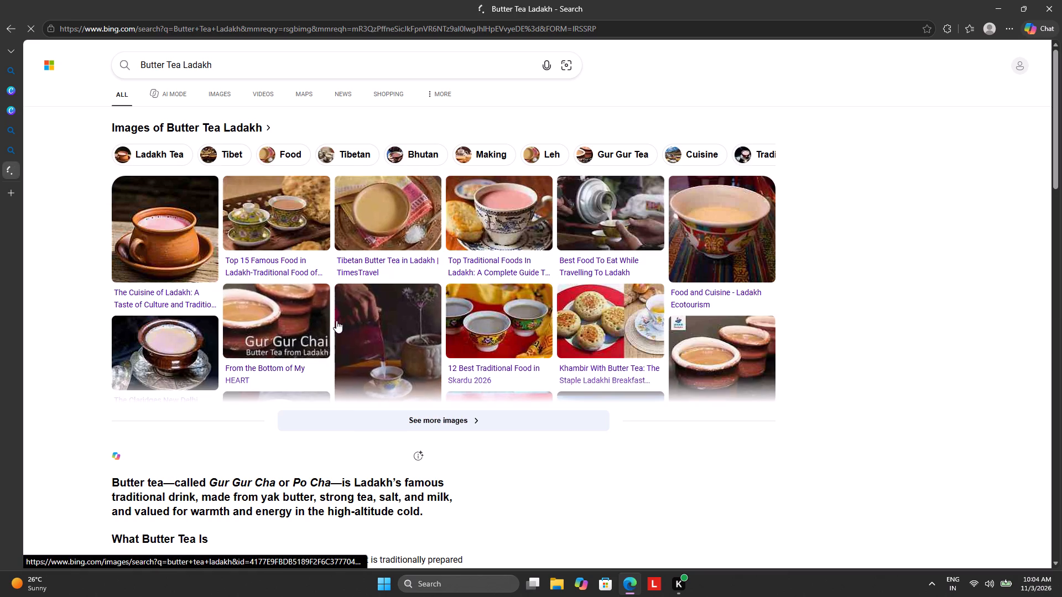
pyautogui.click(429, 420)
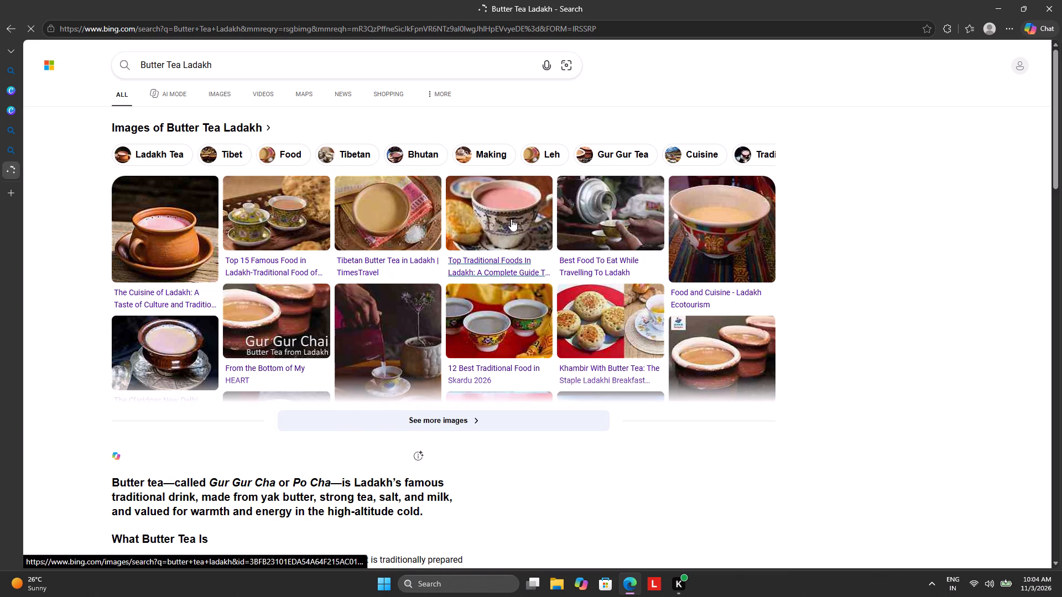
pyautogui.click(474, 416)
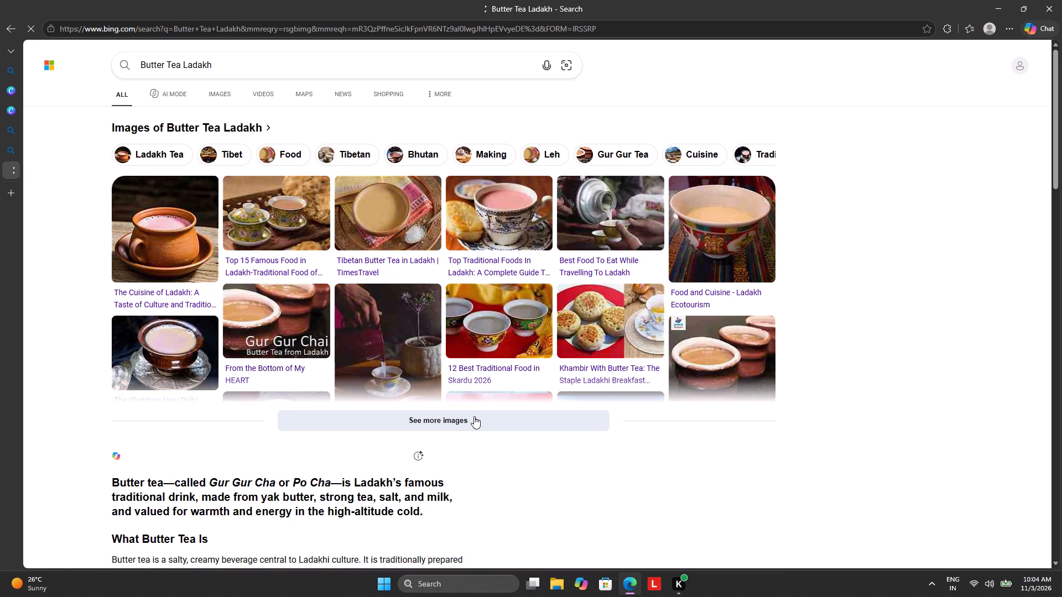
pyautogui.scroll(-3, 447, 277)
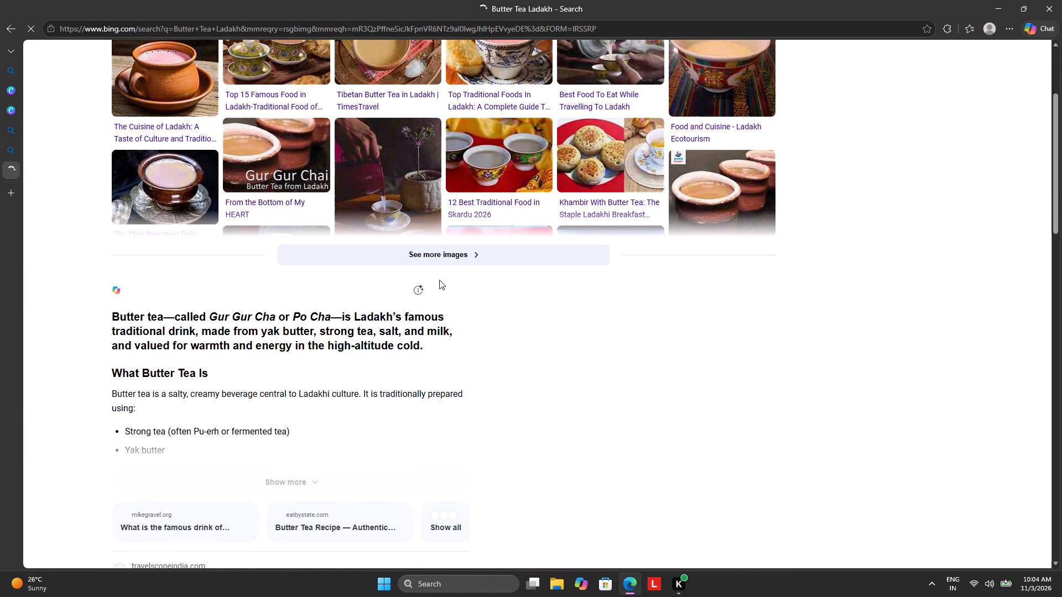
pyautogui.scroll(-5, 434, 279)
pyautogui.scroll(8, 434, 280)
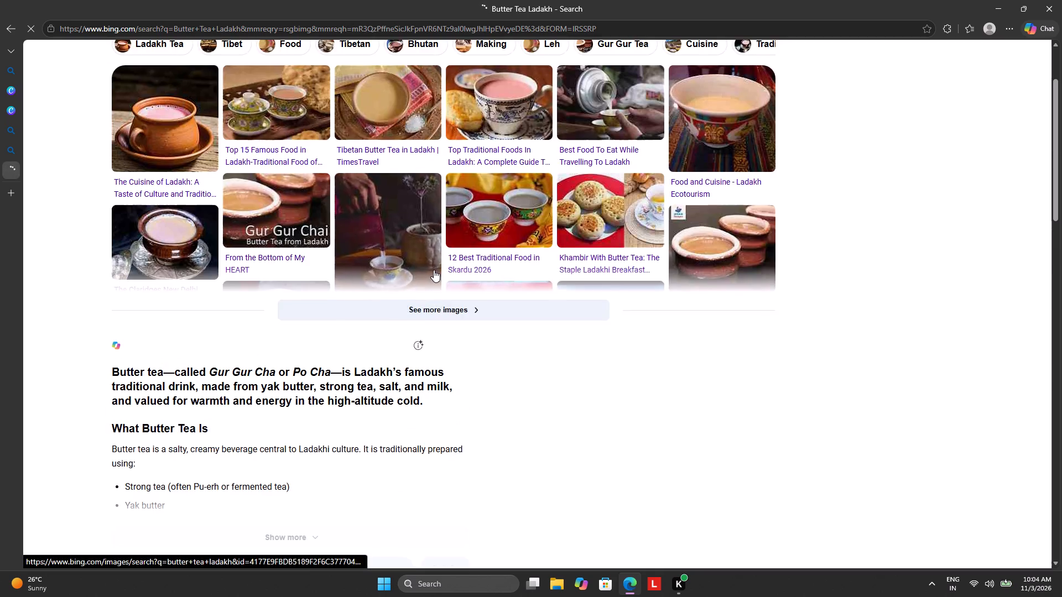
pyautogui.scroll(2, 434, 270)
# Change the web search to "Butter Tea india" and run it.
pyautogui.click(215, 68)
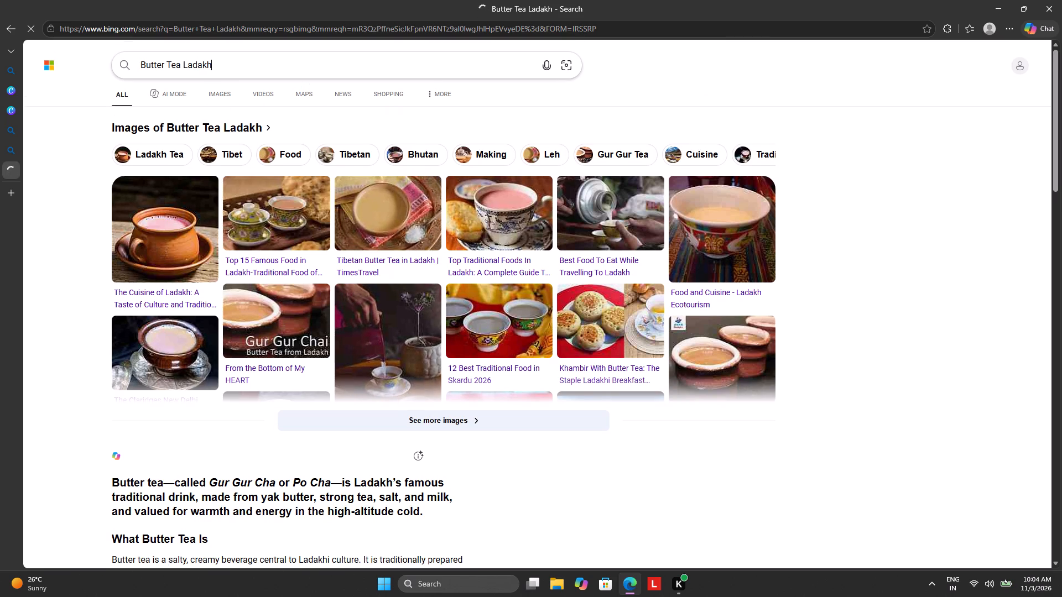
pyautogui.press('BackSpace')
pyautogui.press('BackSpace')
pyautogui.press('BackSpace')
pyautogui.press('BackSpace')
pyautogui.press('BackSpace')
pyautogui.press('BackSpace')
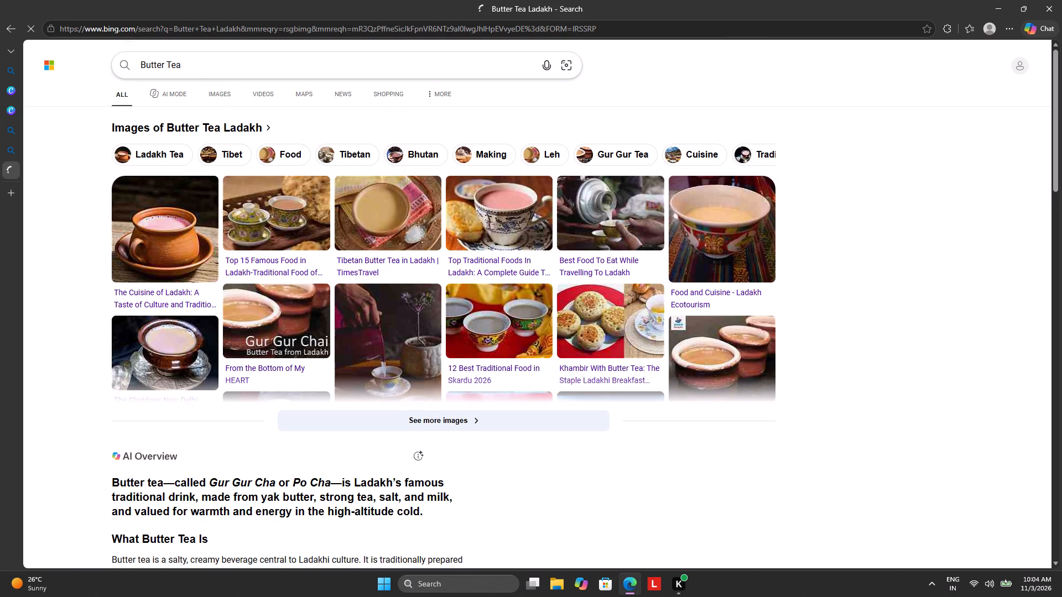
pyautogui.write('india')
pyautogui.press('Return')
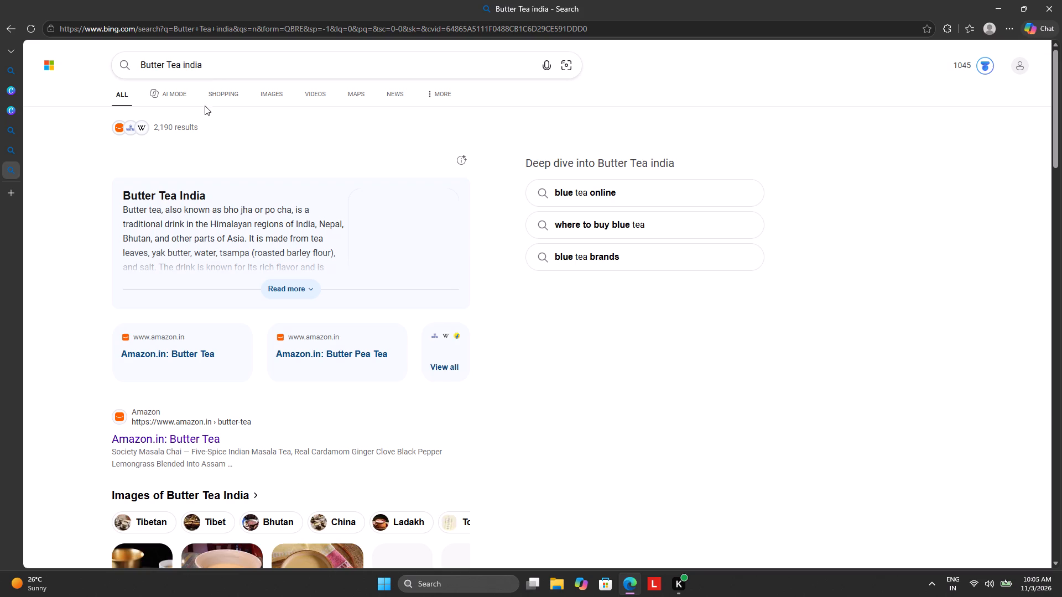
# Open the "Discover Tibetan Butter…" picture of a tea cup from the Butter Tea India image results.
pyautogui.scroll(-4, 205, 356)
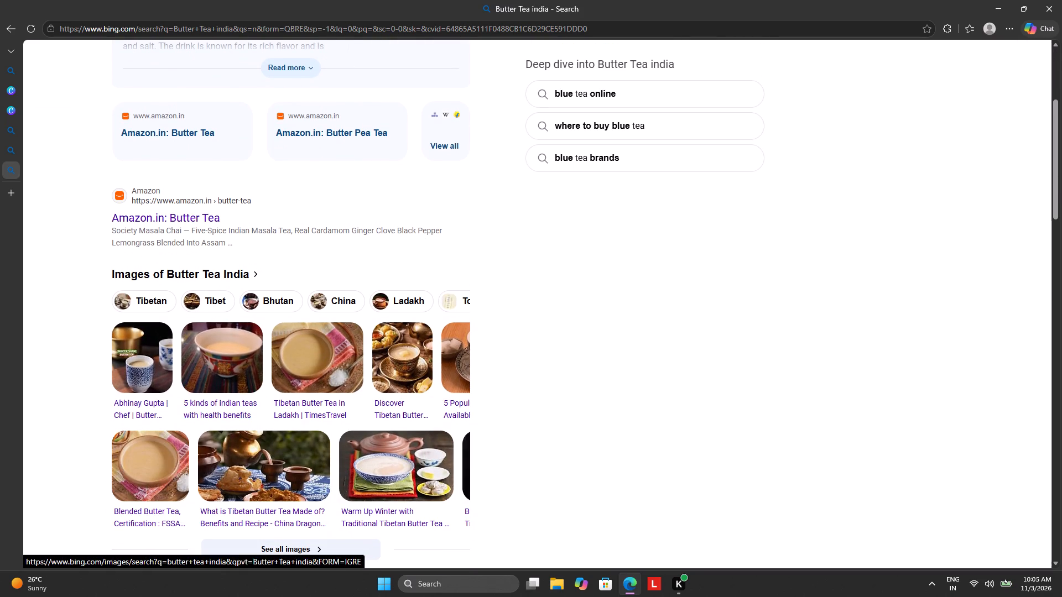
pyautogui.click(409, 359)
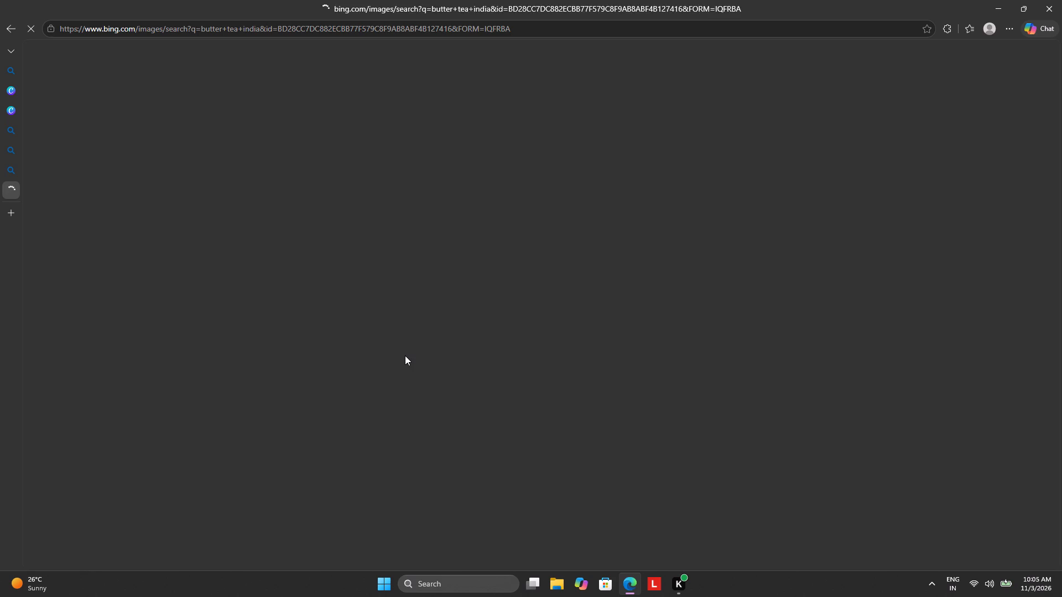
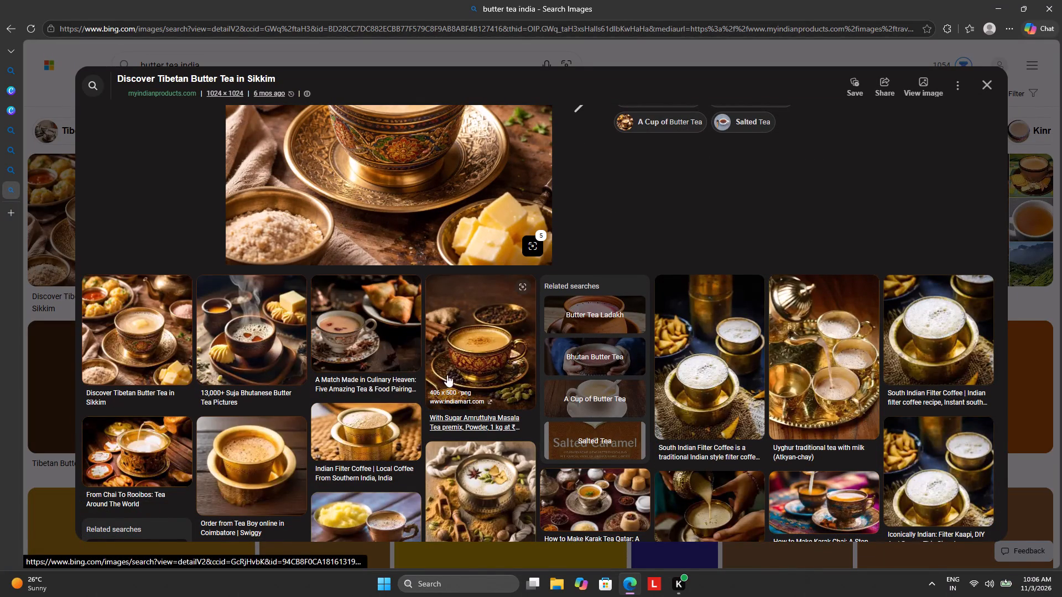
# Expand and look through the images related to the Tibetan butter tea picture for a suitable tea cup, then close the picture.
pyautogui.scroll(-2, 419, 350)
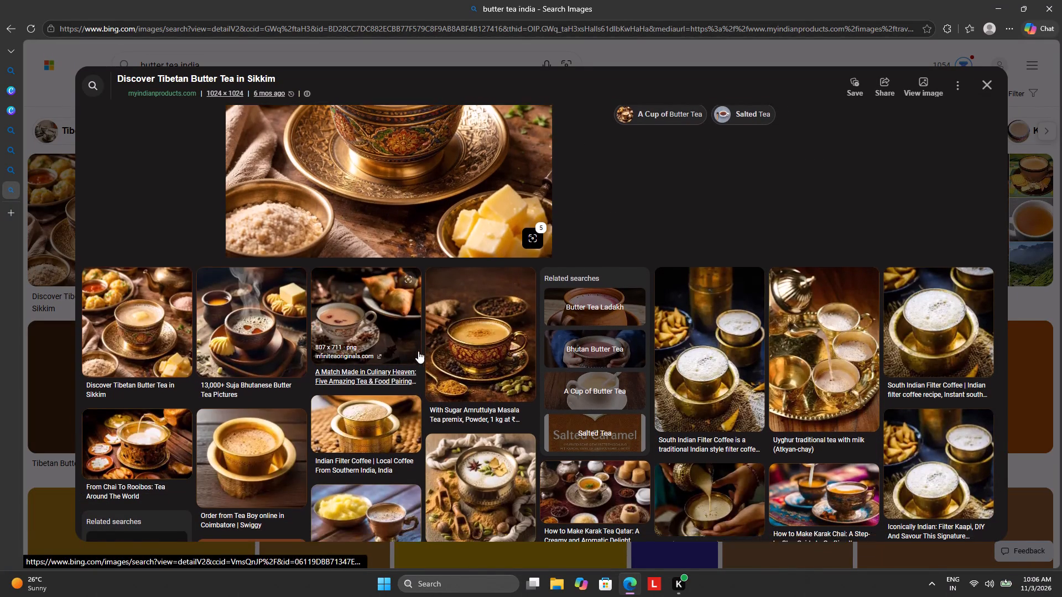
pyautogui.scroll(-1, 418, 351)
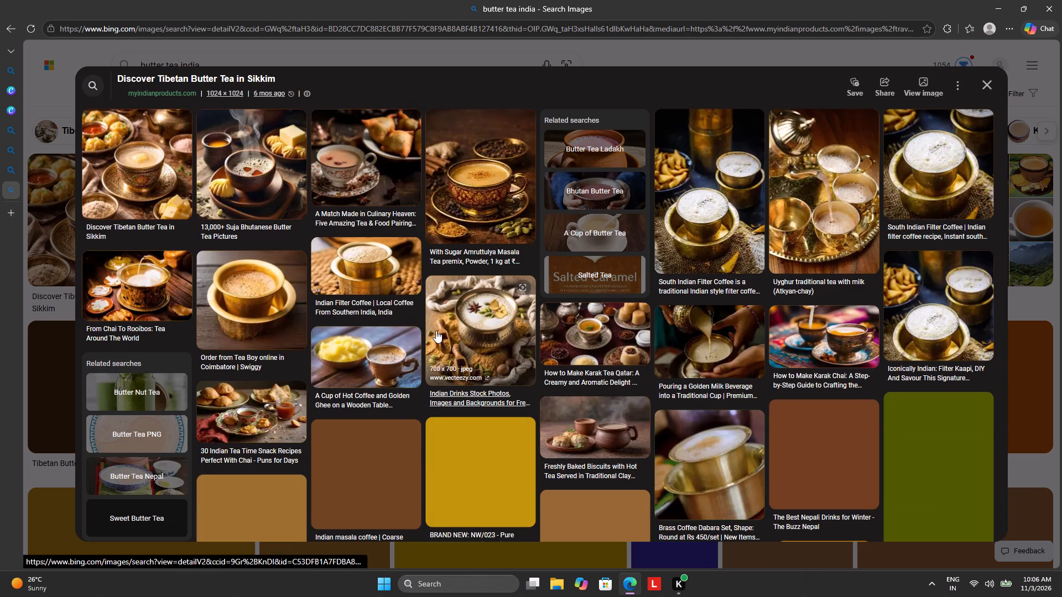
pyautogui.scroll(-2, 436, 331)
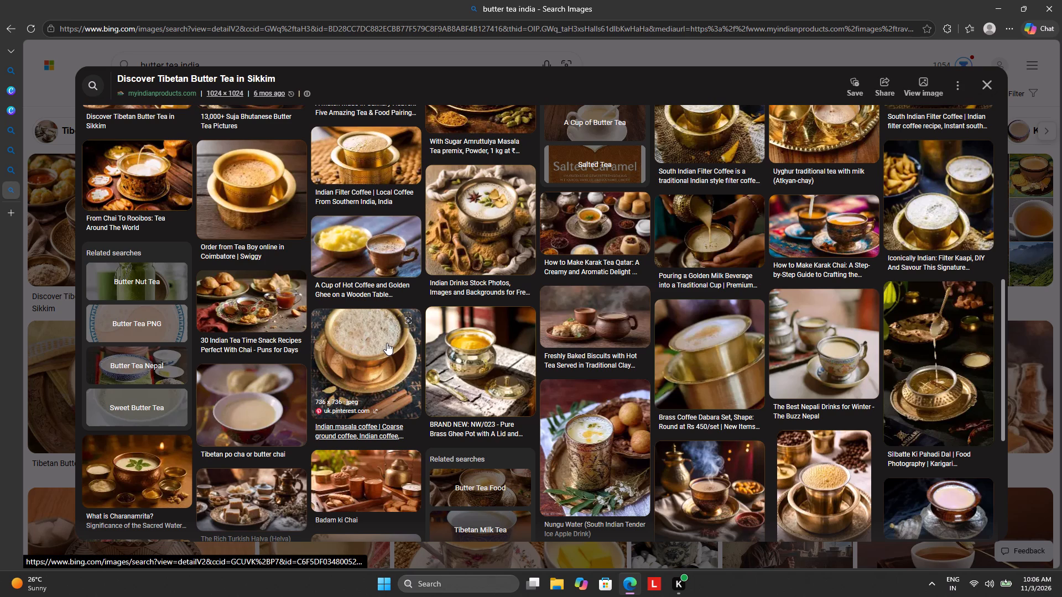
pyautogui.scroll(-3, 387, 342)
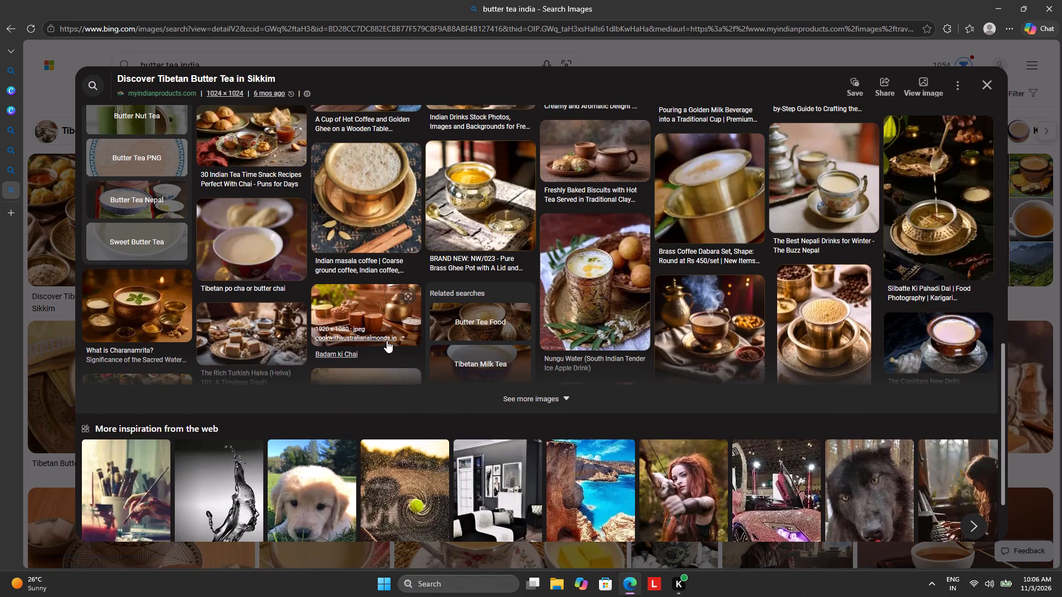
pyautogui.click(551, 393)
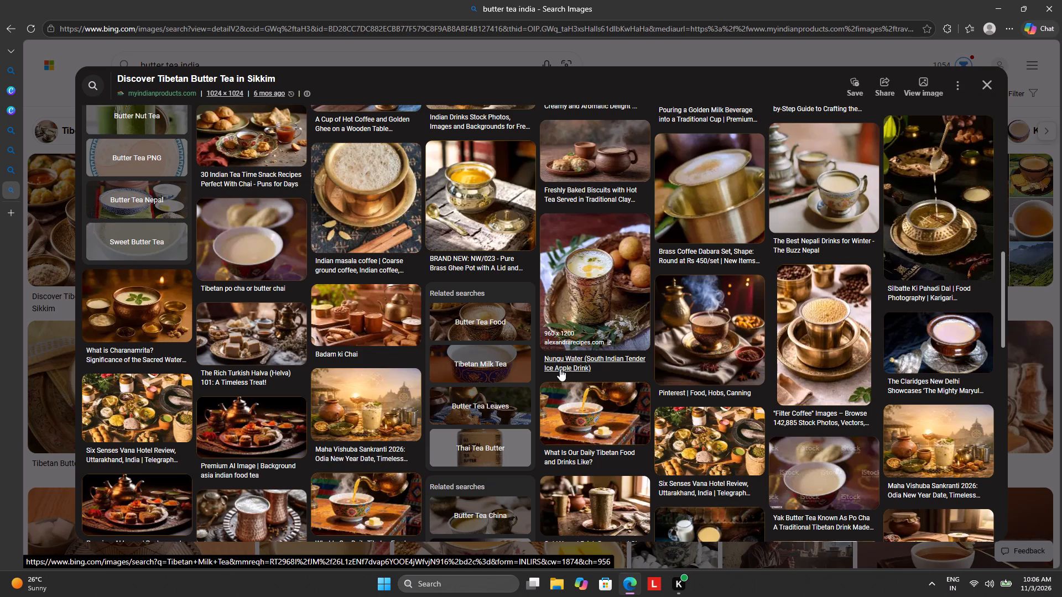
pyautogui.scroll(-5, 386, 369)
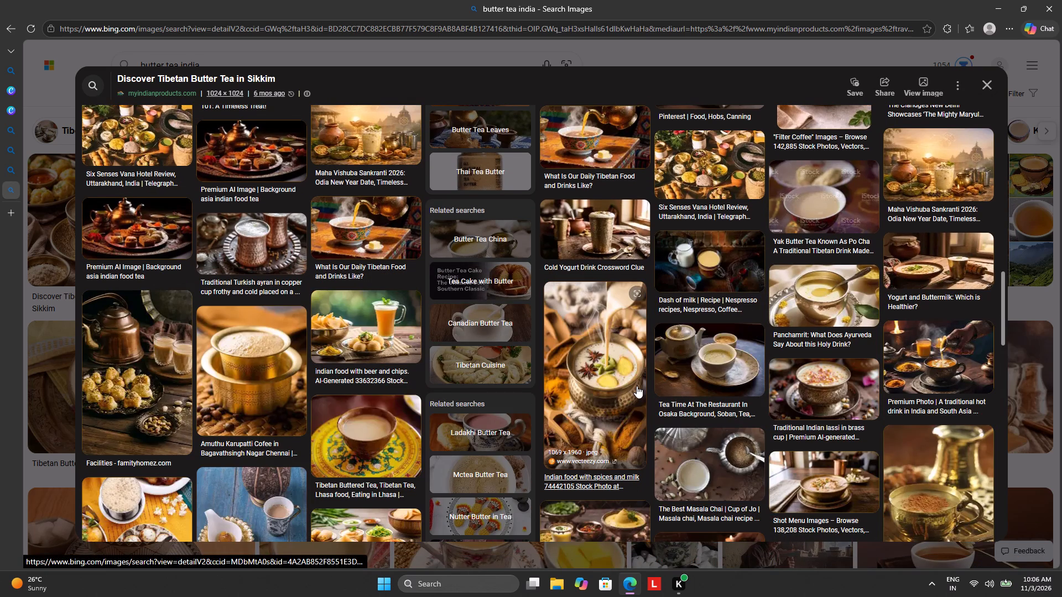
pyautogui.scroll(-3, 574, 370)
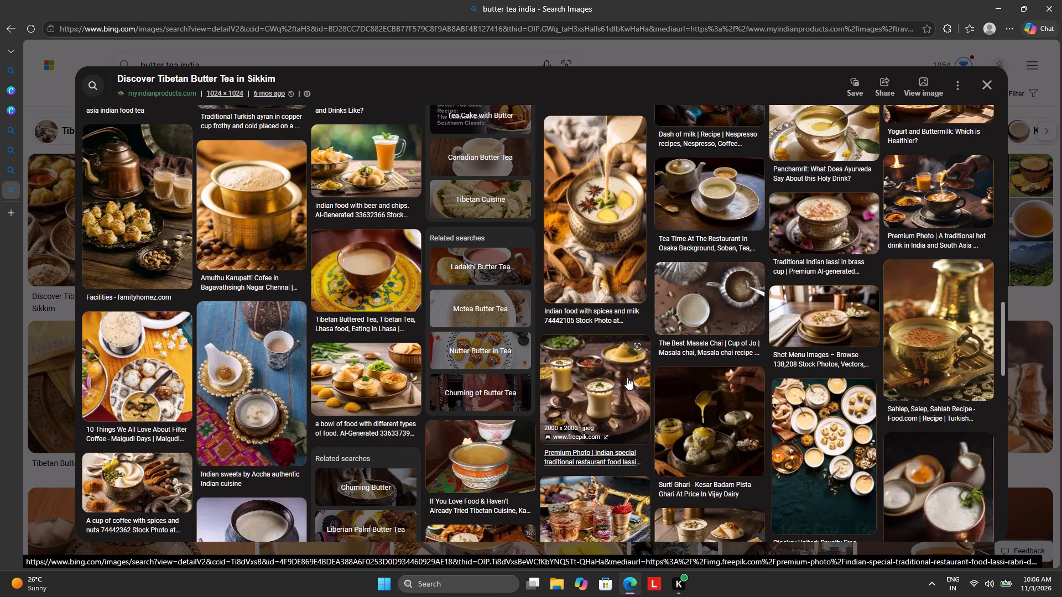
pyautogui.scroll(-2, 534, 360)
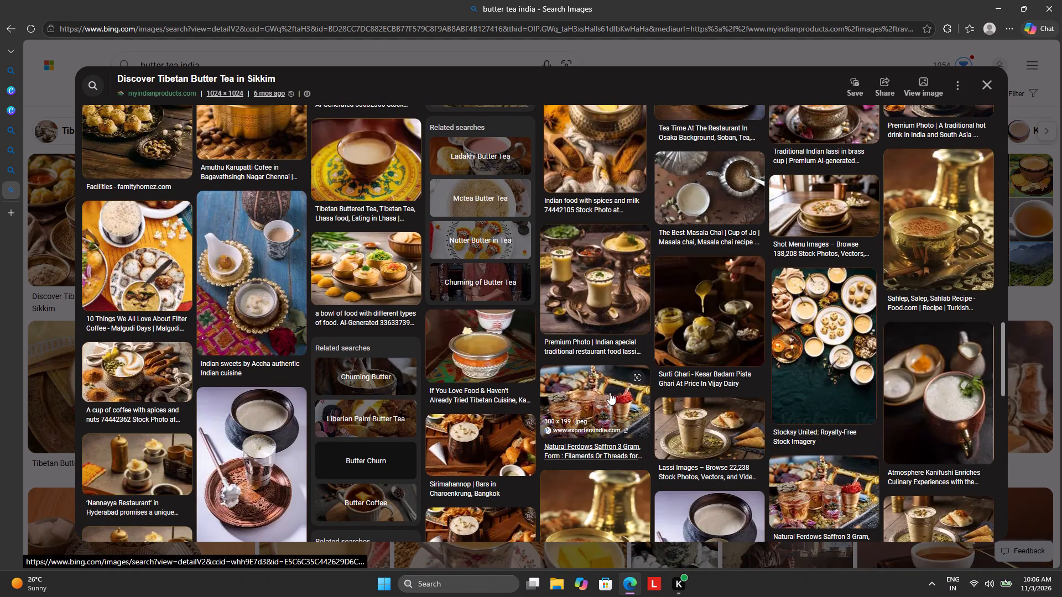
pyautogui.scroll(-5, 579, 422)
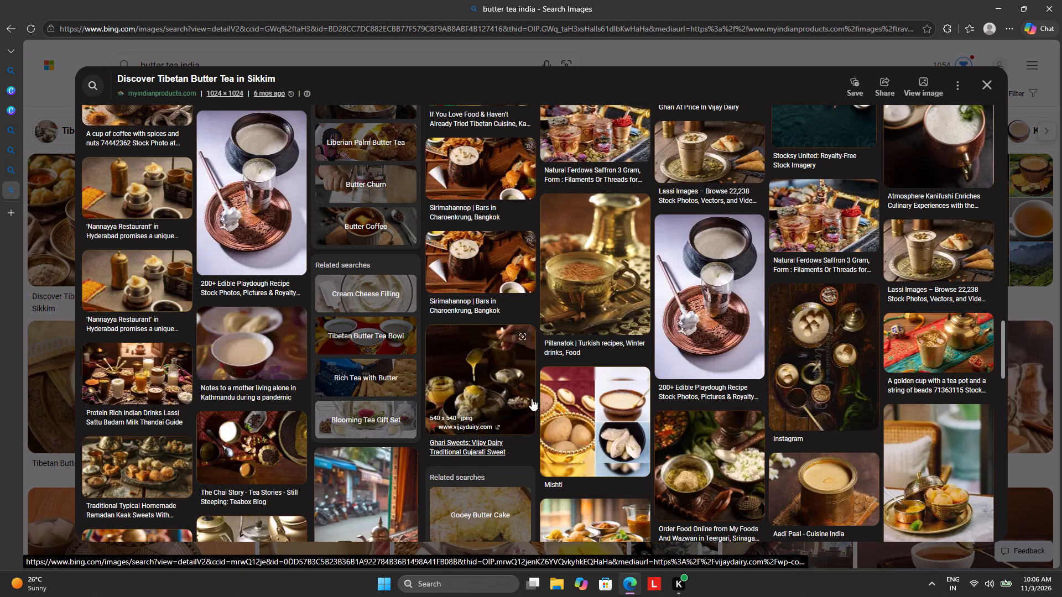
pyautogui.scroll(-5, 573, 406)
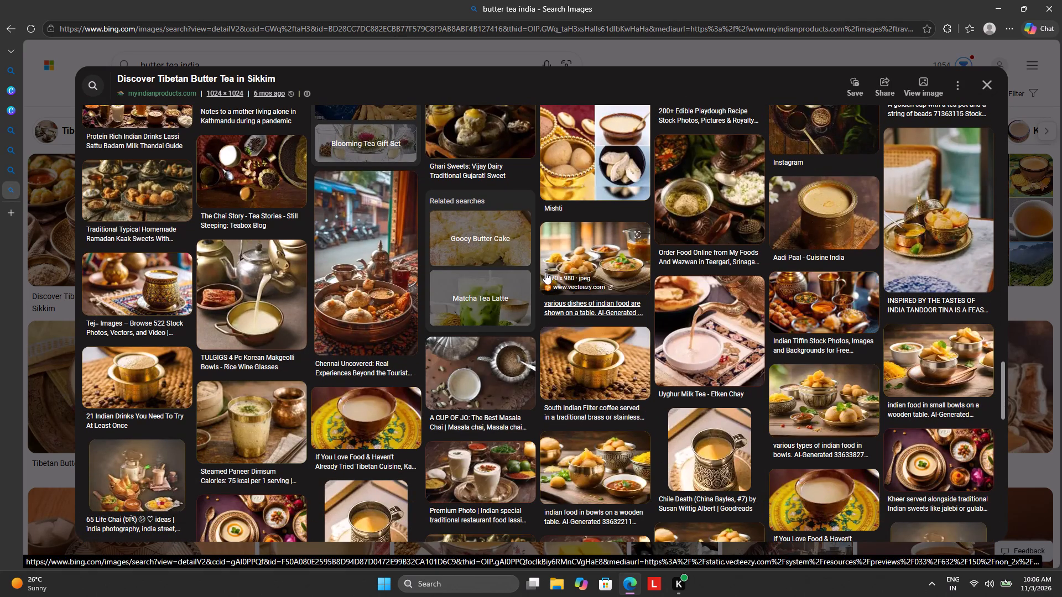
pyautogui.click(978, 83)
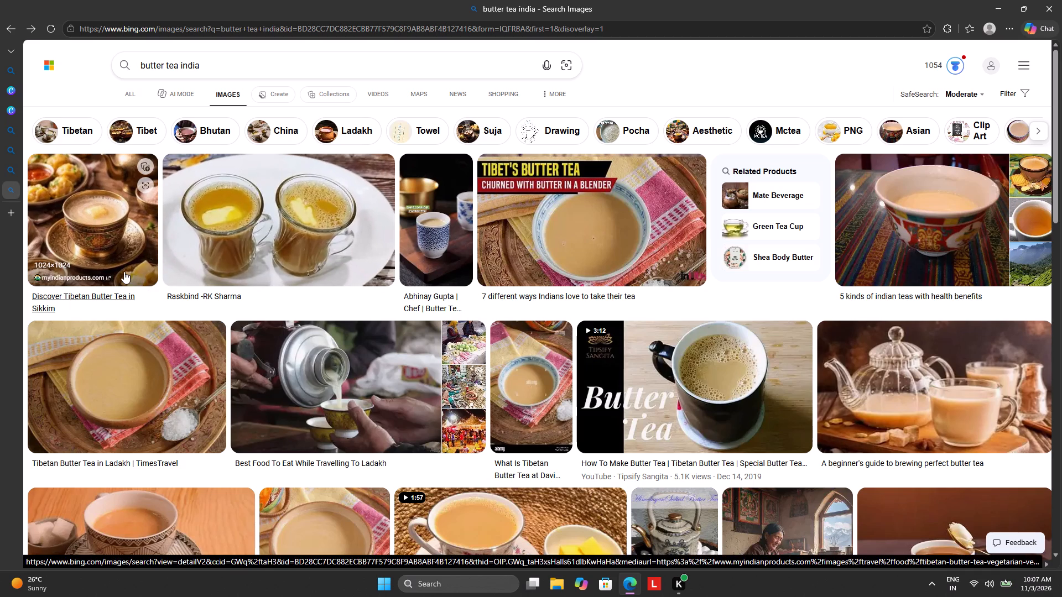
# Reopen the "Discover Tibetan Butter Tea in Sikkim" picture and view the related "A Match Made in Culinary Heaven" tea picture.
pyautogui.click(118, 237)
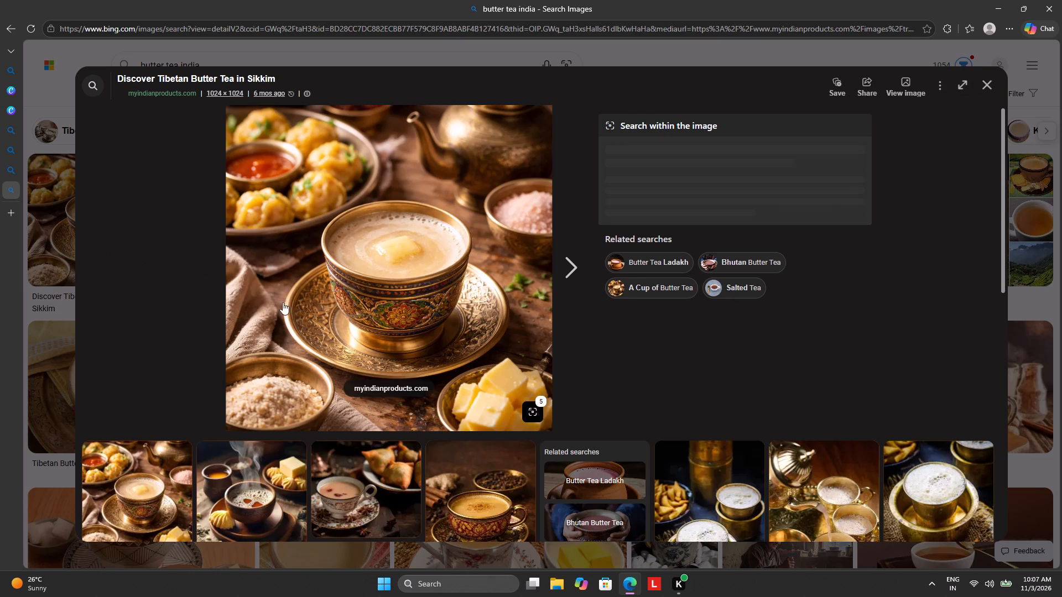
pyautogui.scroll(-4, 301, 302)
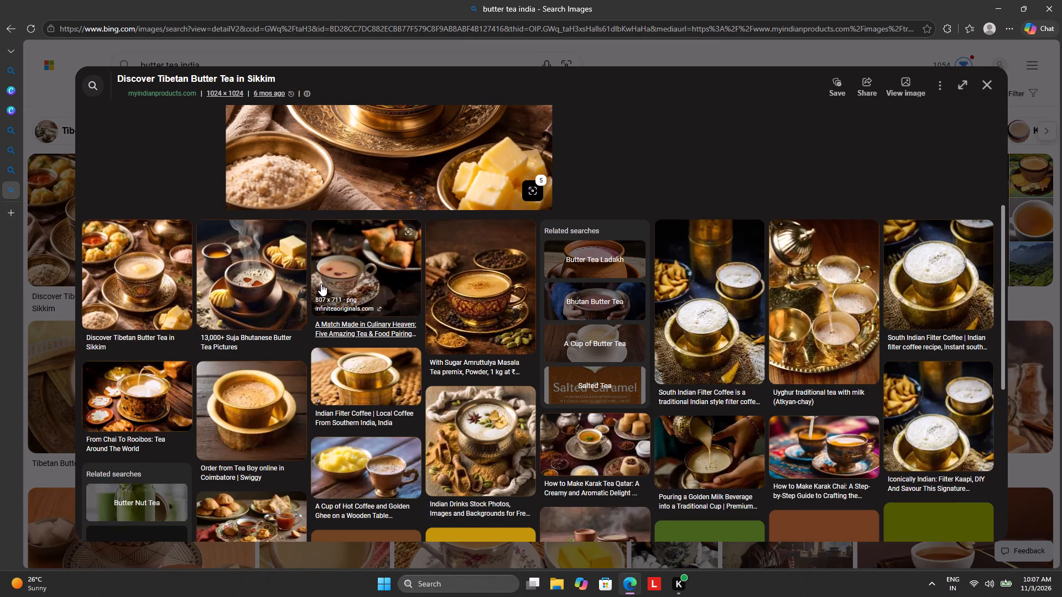
pyautogui.click(382, 274)
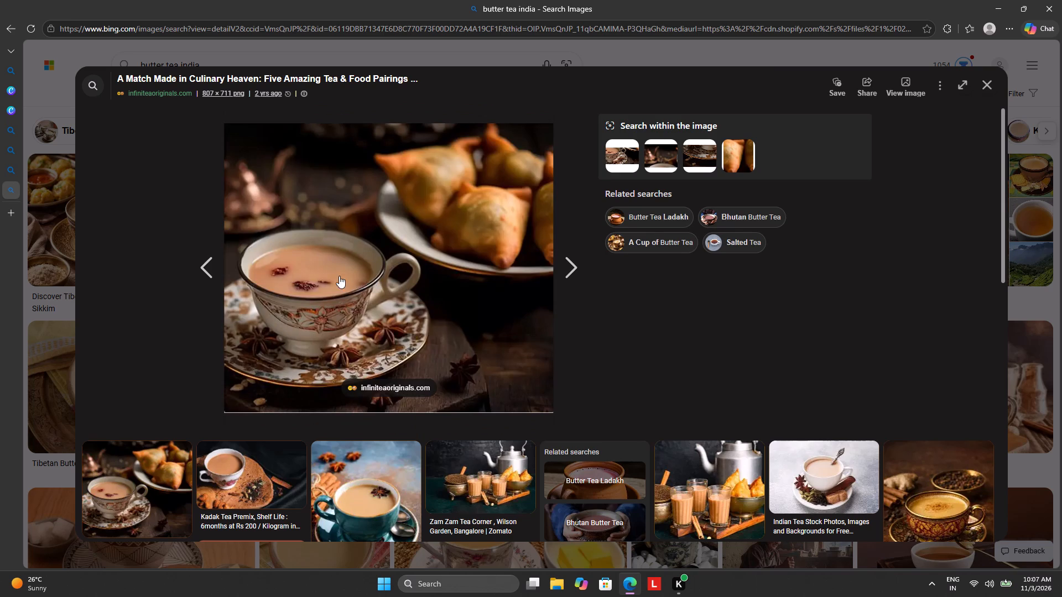
pyautogui.rightClick(334, 310)
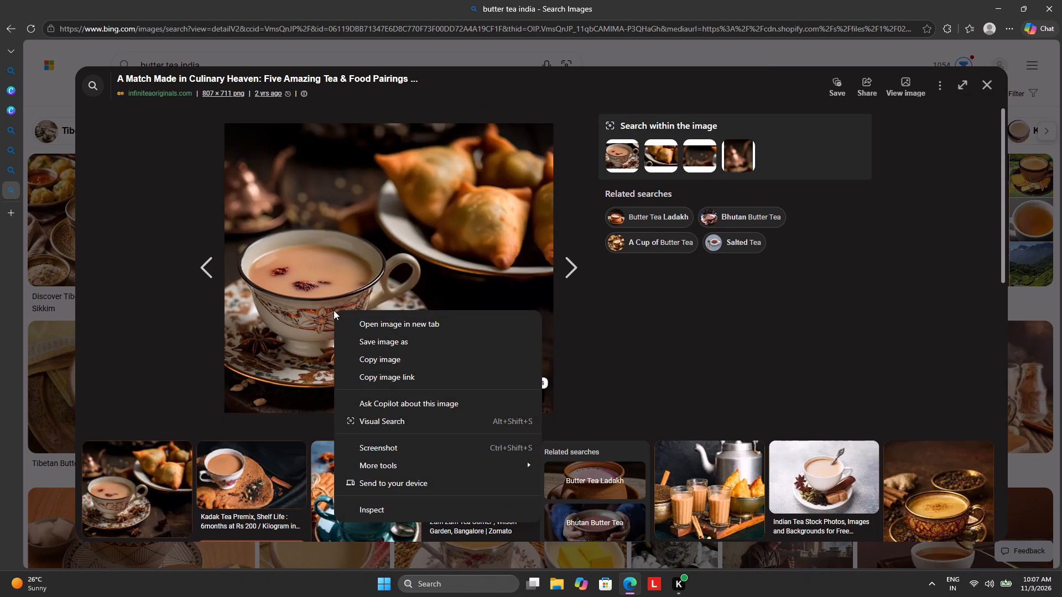
# Look through the expanded set of related tea images and open the "Masala Chai Recipe, The REAL Indian Tea" picture.
pyautogui.scroll(-3, 234, 509)
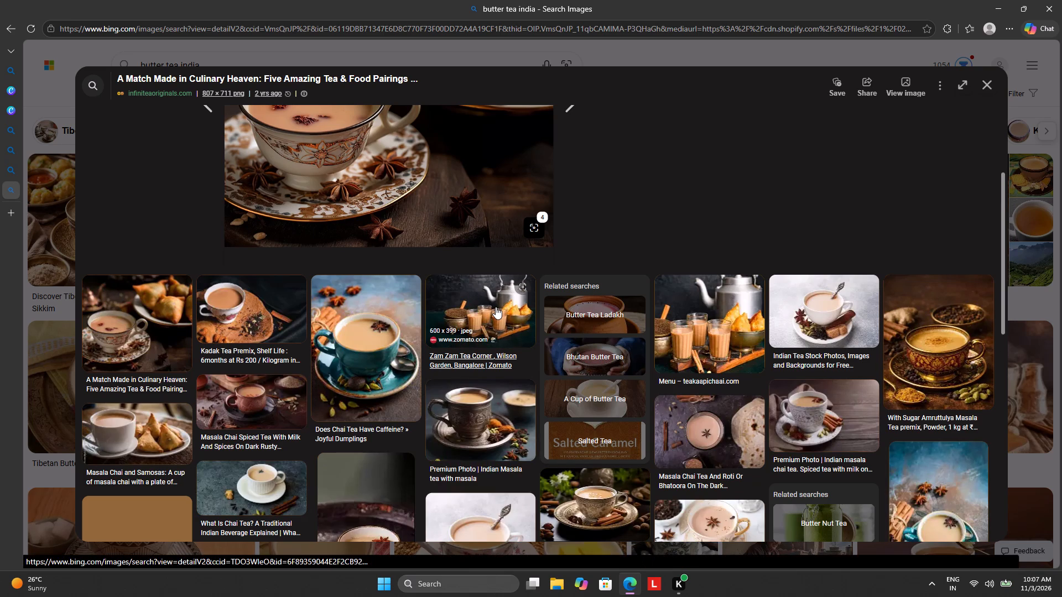
pyautogui.scroll(-5, 496, 307)
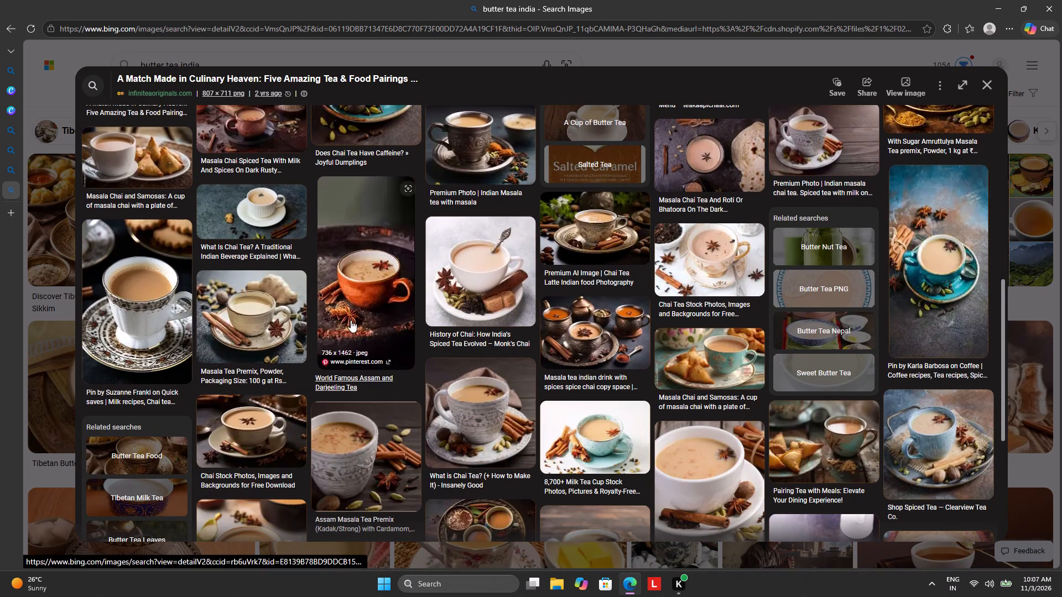
pyautogui.scroll(-2, 427, 470)
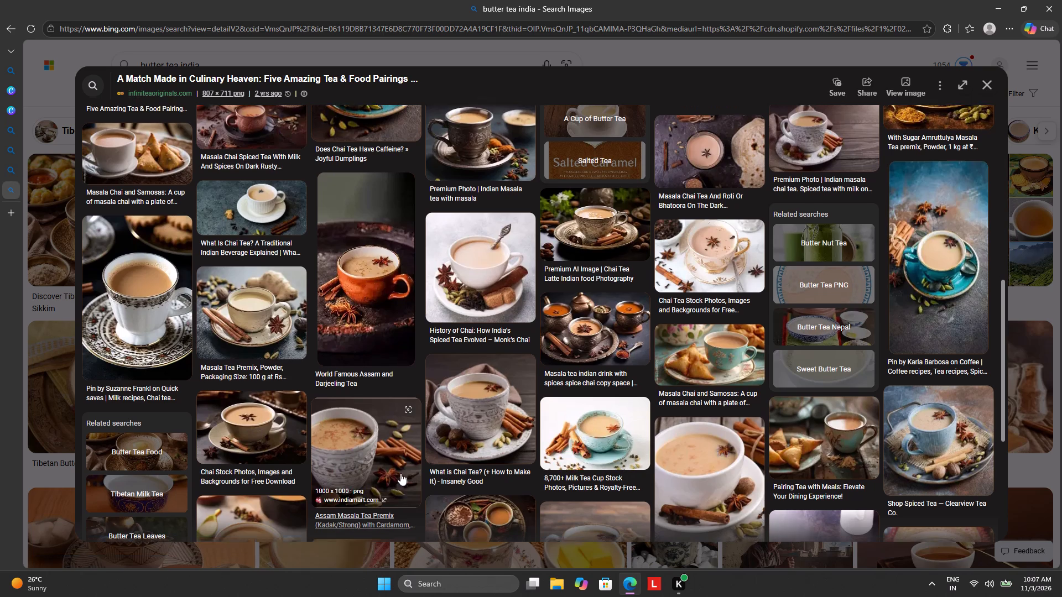
pyautogui.scroll(-1, 400, 473)
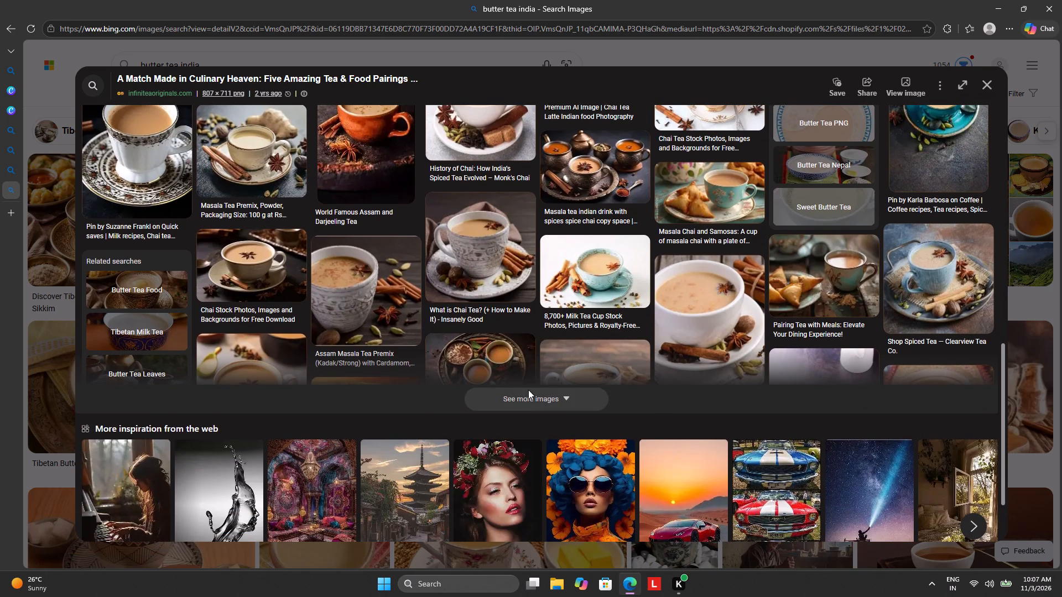
pyautogui.click(525, 401)
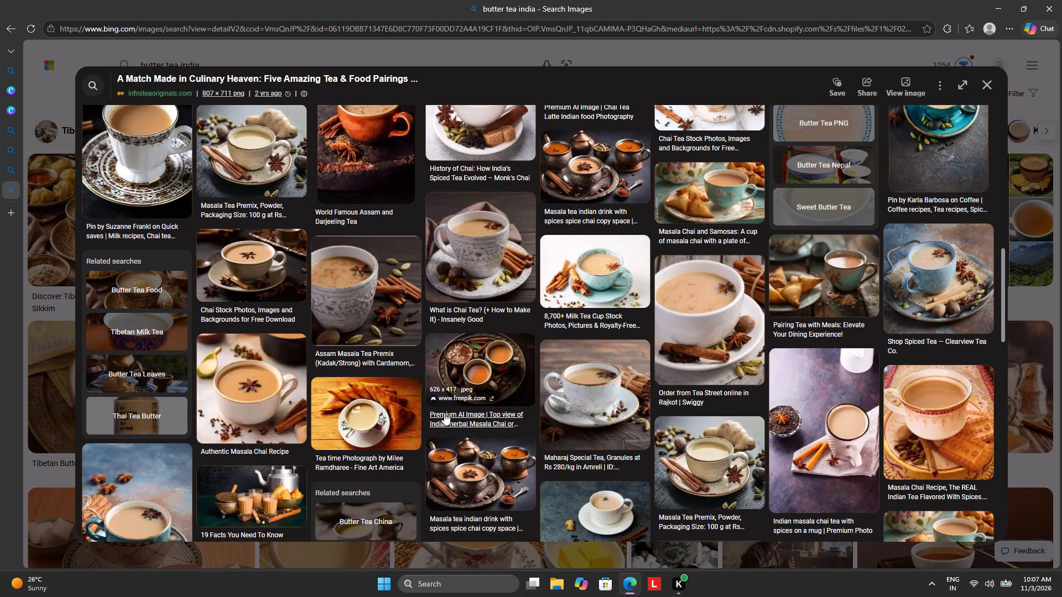
pyautogui.scroll(-3, 487, 317)
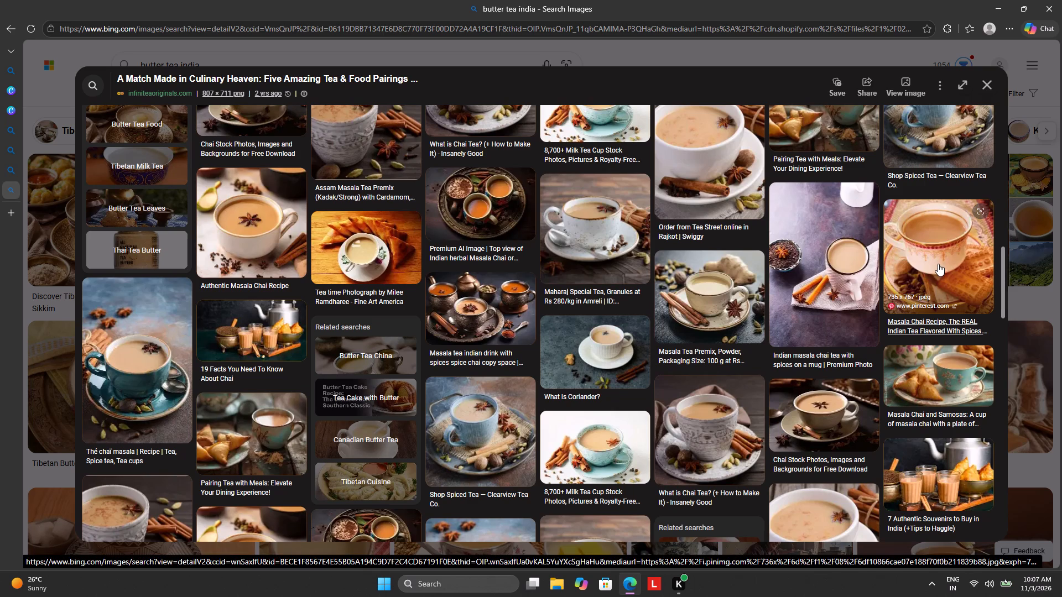
pyautogui.click(938, 264)
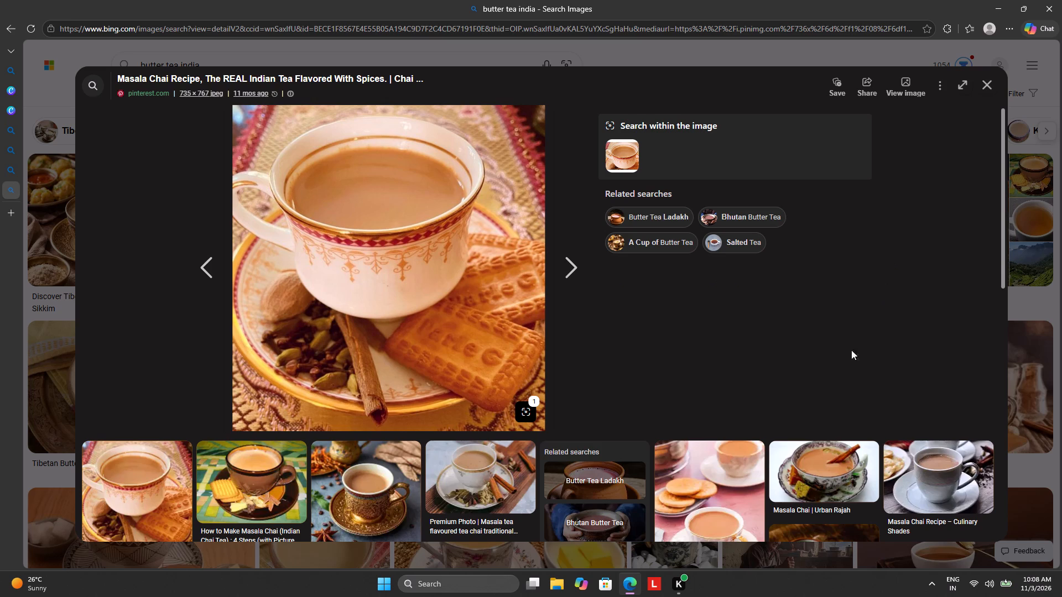
# Open the related "How to Make Masala Chai (Indian Chai Tea)" picture of a brown cup with biscuits and copy the image.
pyautogui.scroll(-1, 325, 450)
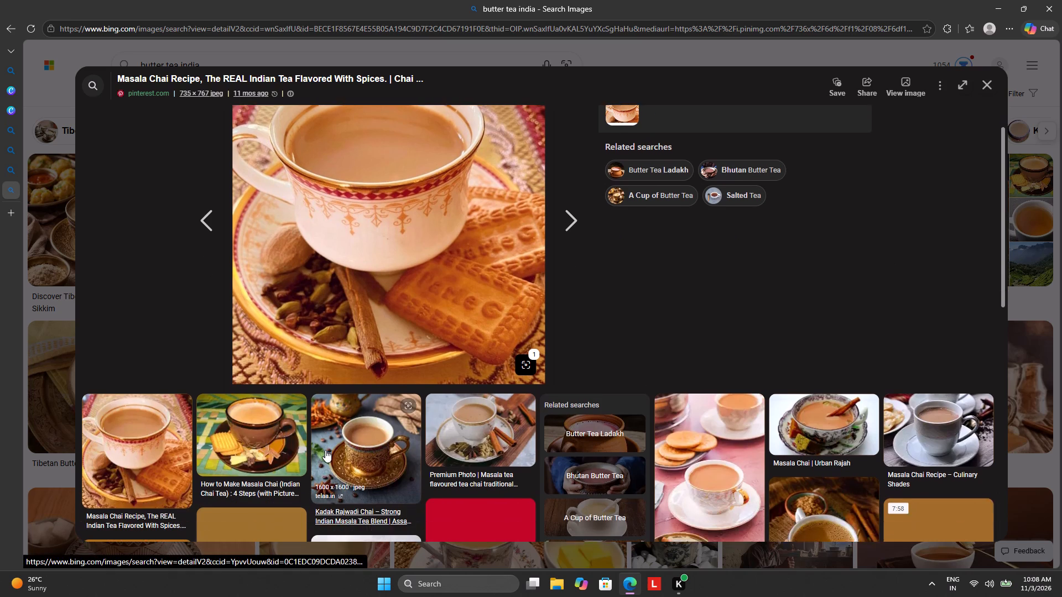
pyautogui.scroll(-1, 325, 450)
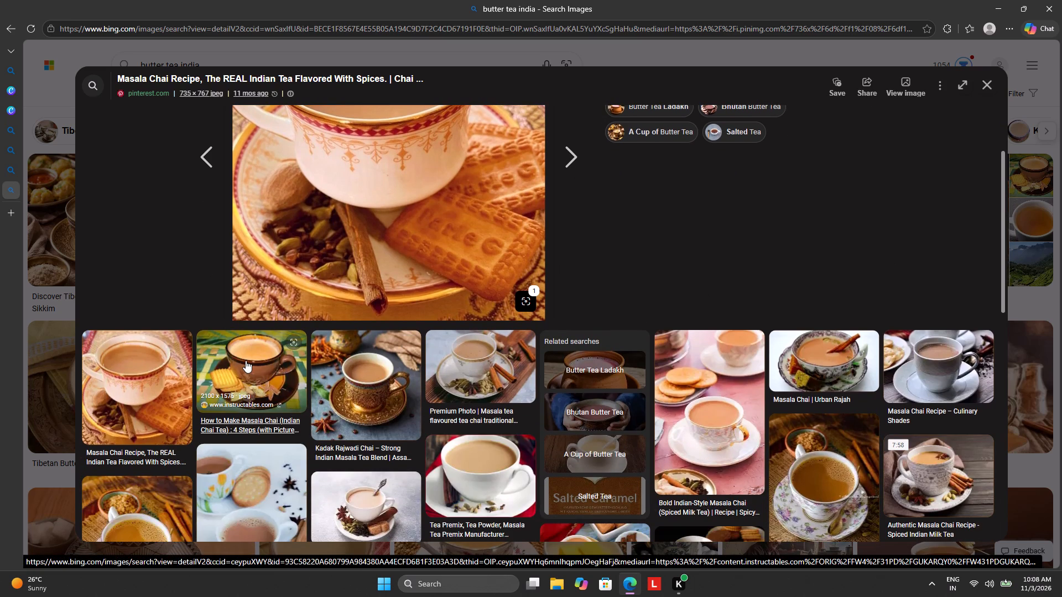
pyautogui.click(246, 360)
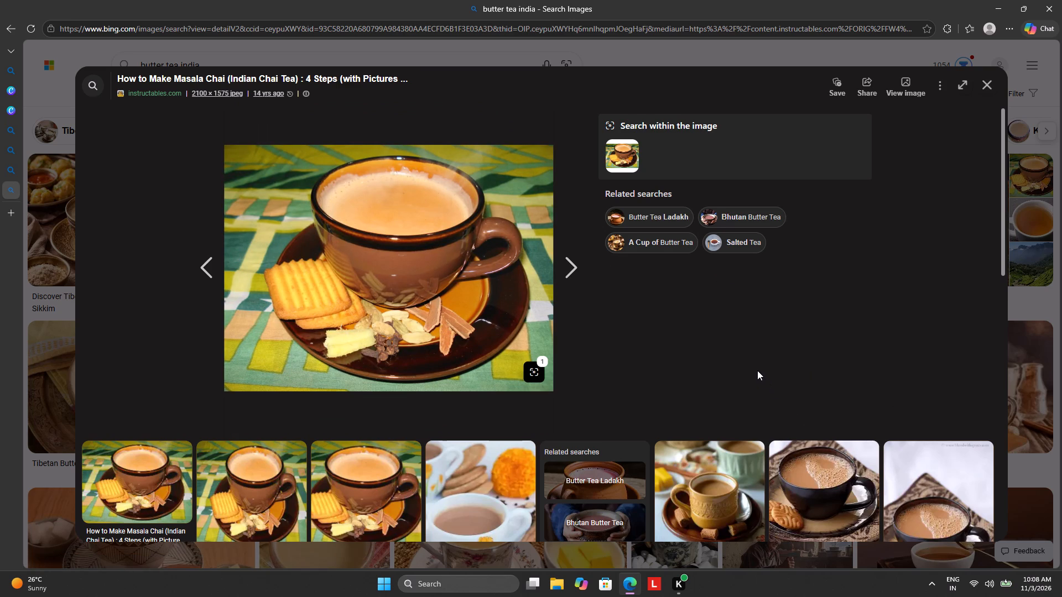
pyautogui.rightClick(451, 295)
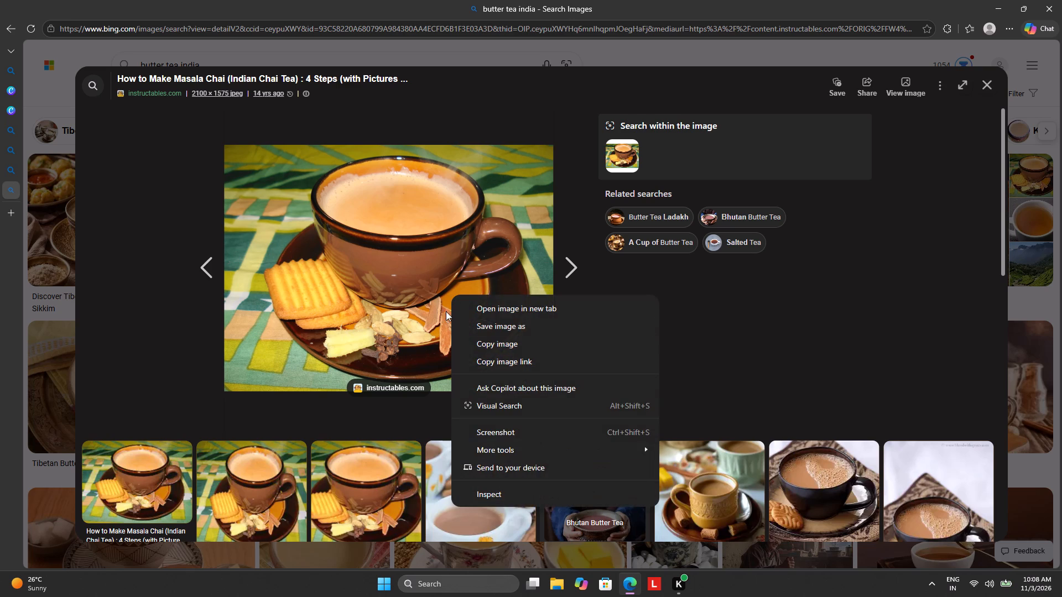
pyautogui.click(494, 344)
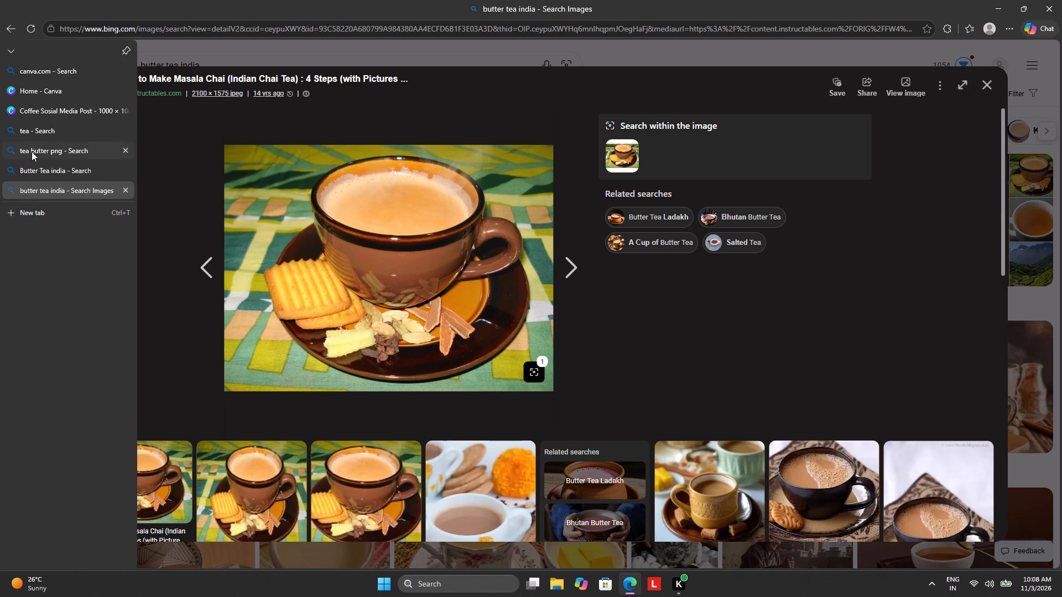
# Switch to the "Coffee Sosial Media Post" design in Canva and paste the copied masala chai picture onto page 5.
pyautogui.click(35, 108)
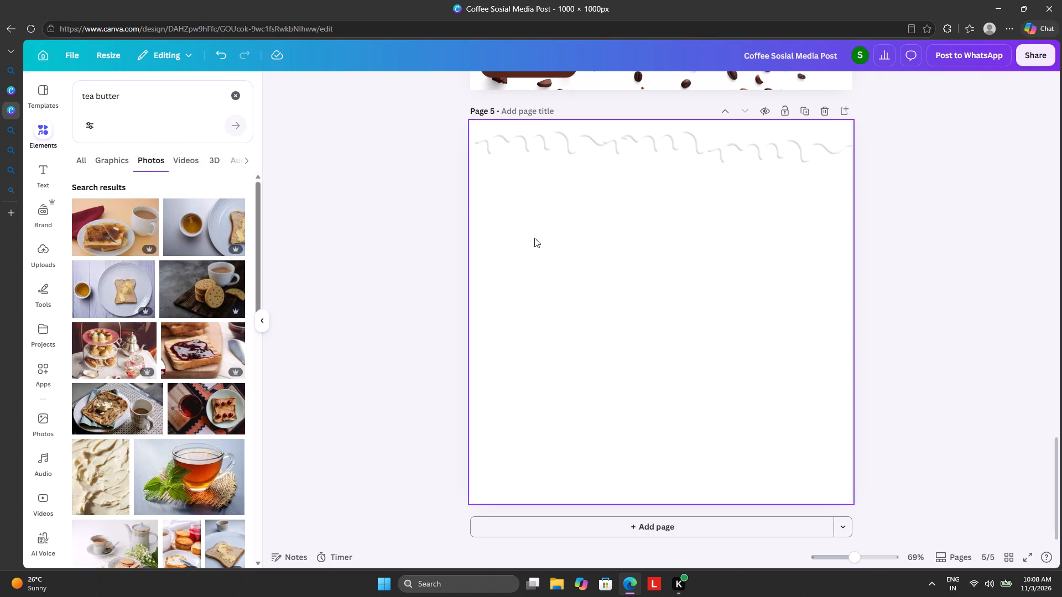
pyautogui.hotkey('ctrl', 'v')
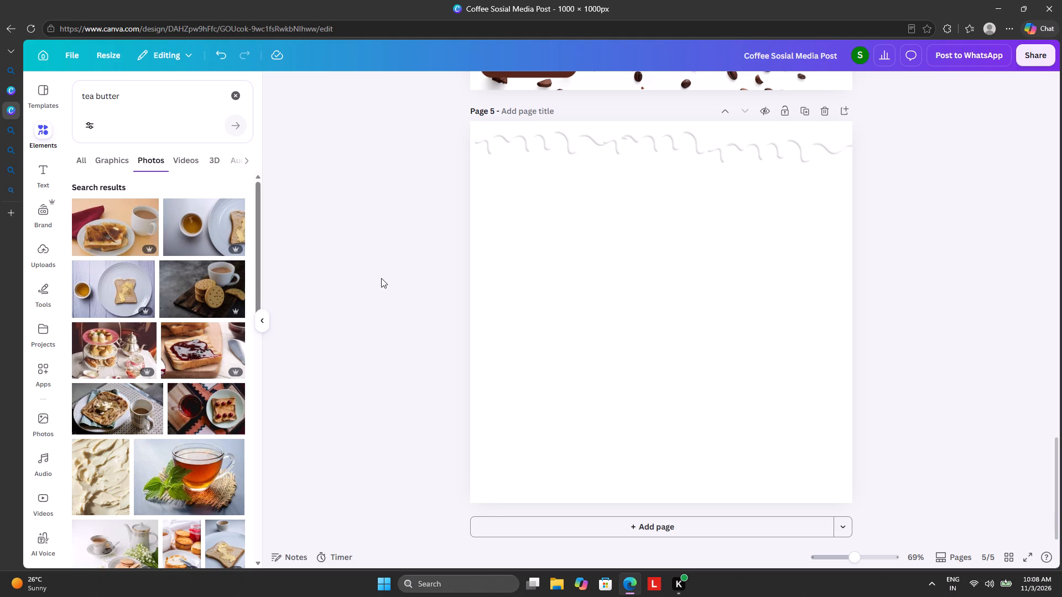
pyautogui.hotkey('ctrl', 'v')
pyautogui.hotkey('ctrl', 'v')
pyautogui.hotkey('ctrl', 'v')
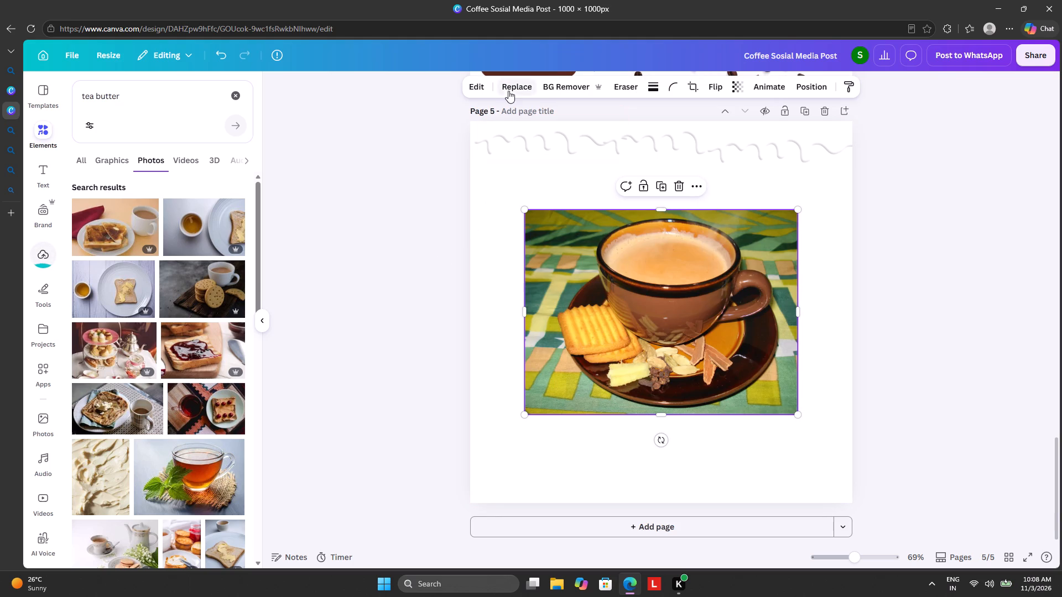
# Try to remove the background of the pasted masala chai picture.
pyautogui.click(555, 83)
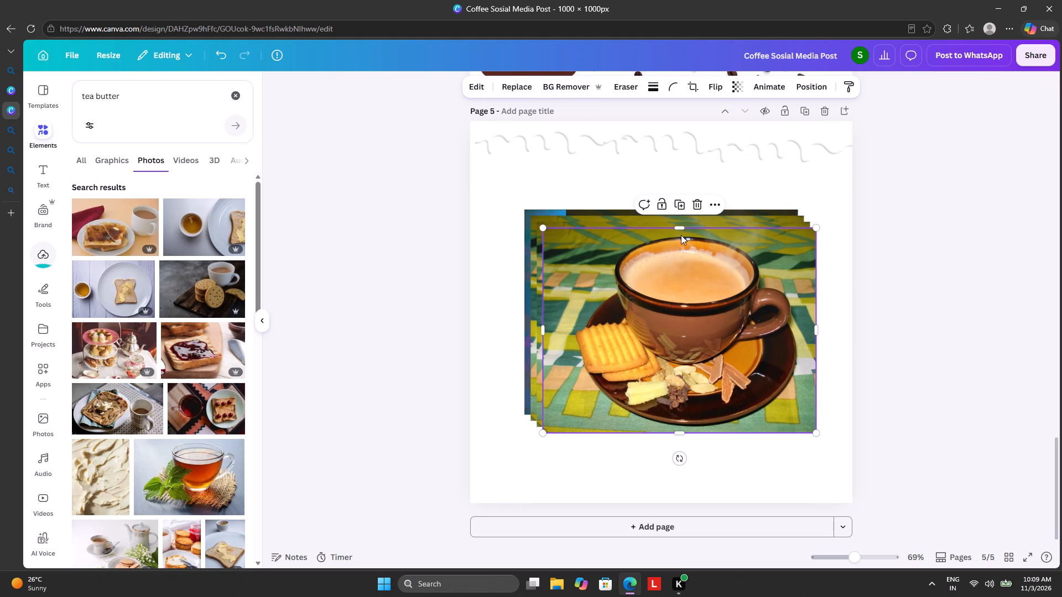
# Delete the three extra copies of the masala chai picture on page 5, keeping only the bottom one.
pyautogui.click(699, 205)
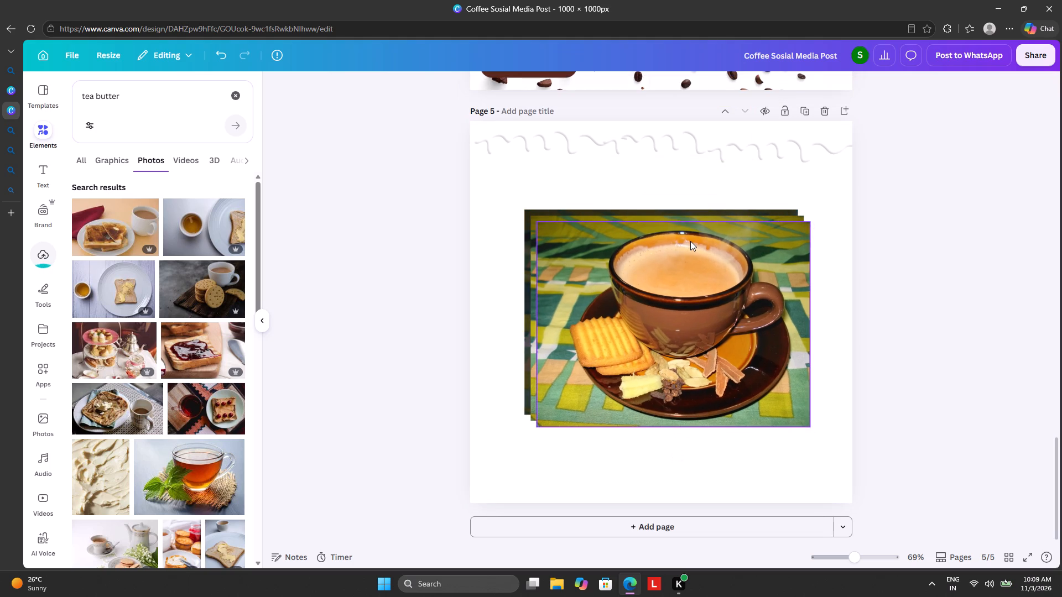
pyautogui.click(690, 241)
pyautogui.click(691, 186)
pyautogui.click(688, 242)
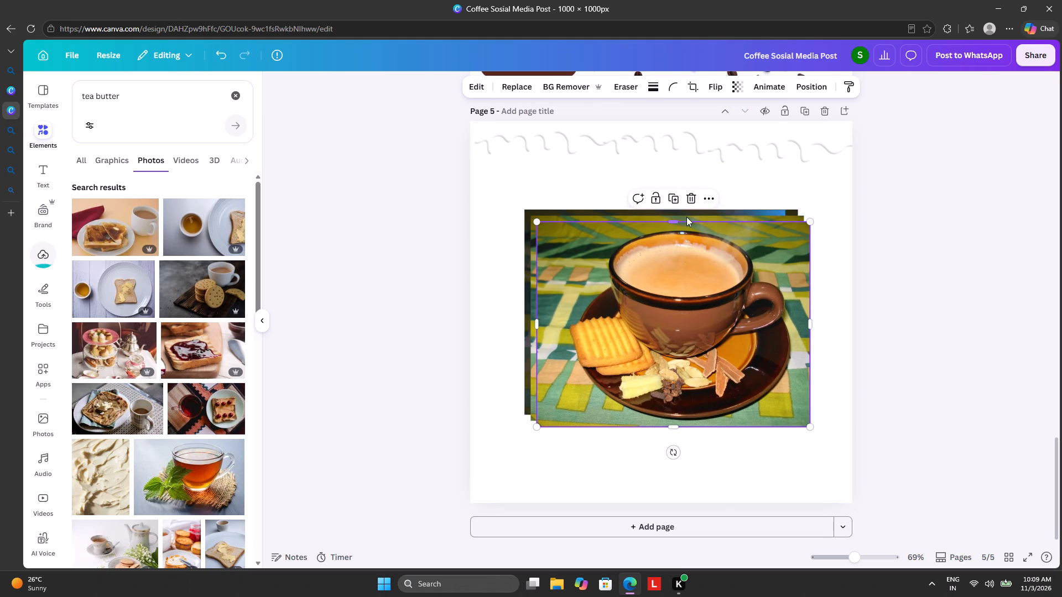
pyautogui.click(690, 204)
pyautogui.click(693, 243)
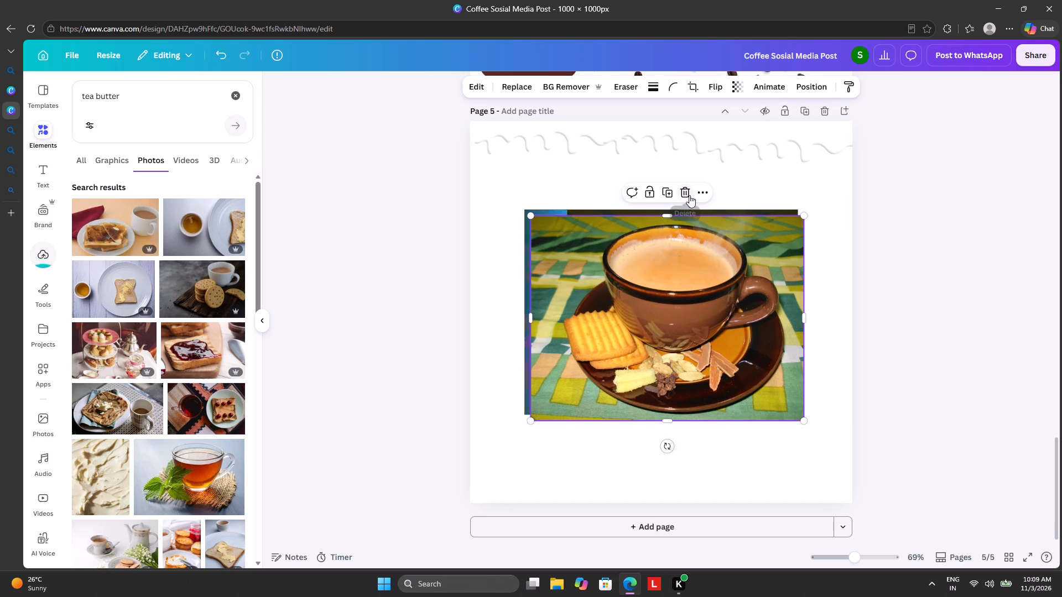
pyautogui.click(689, 195)
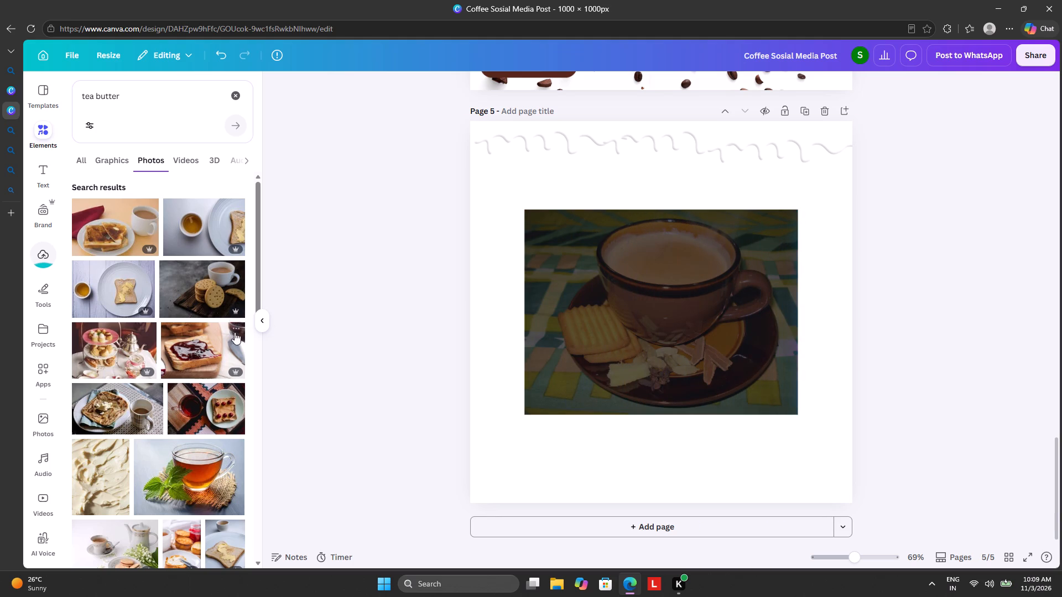
# Show the graphics results for the "tea butter" element search.
pyautogui.click(105, 156)
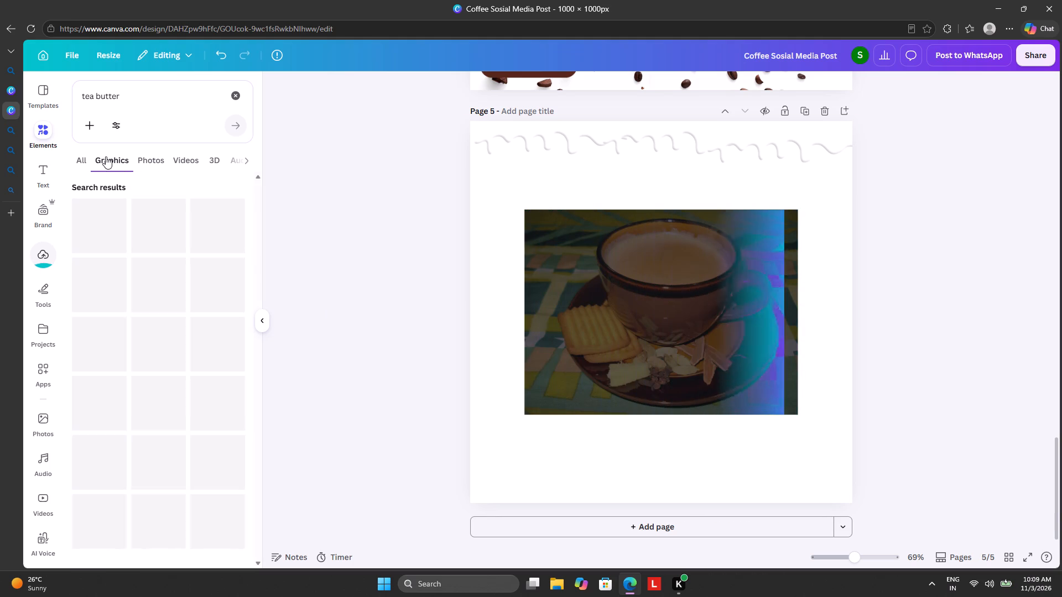
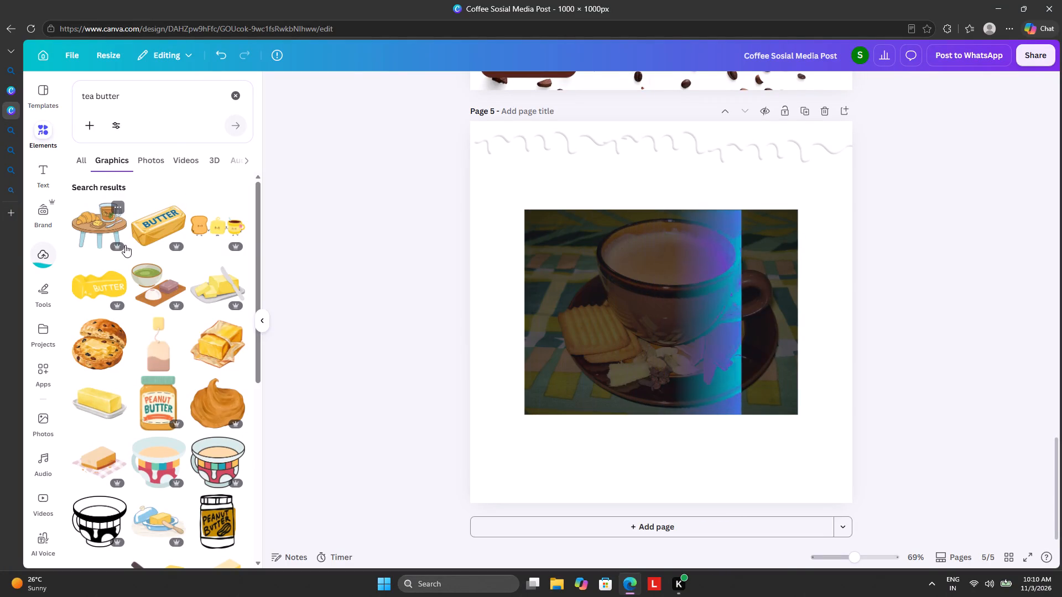
# Look through the "tea butter" graphics results for a graphic suited to page 5.
pyautogui.scroll(-5, 124, 243)
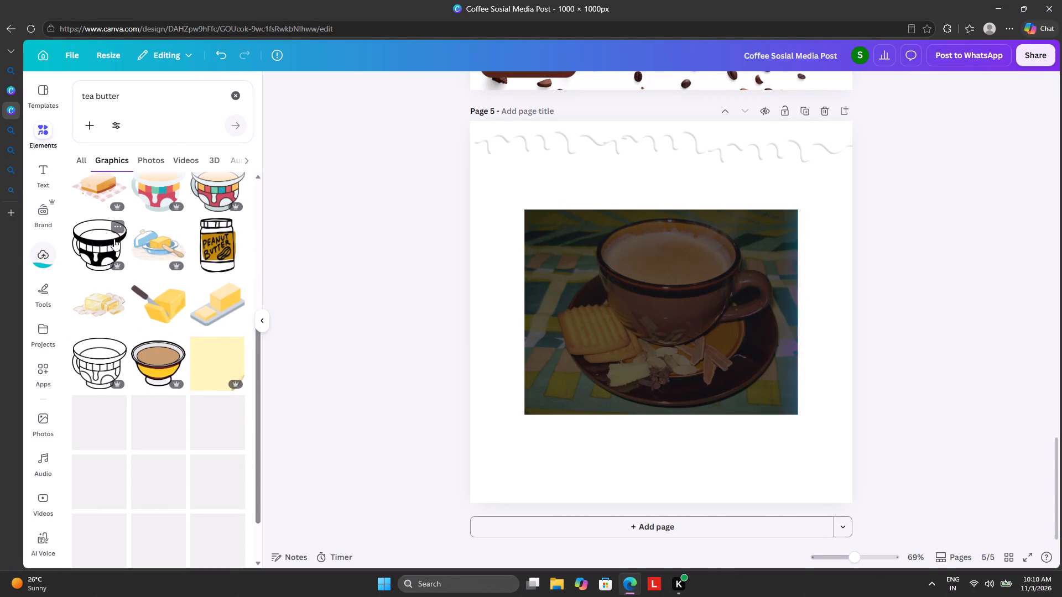
pyautogui.scroll(-2, 114, 238)
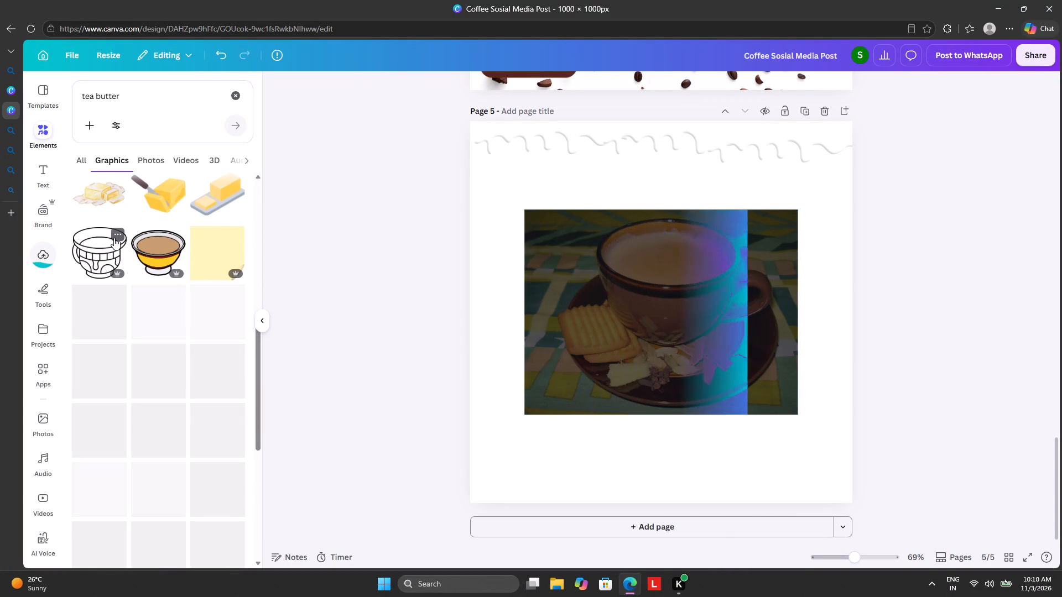
pyautogui.scroll(-3, 114, 238)
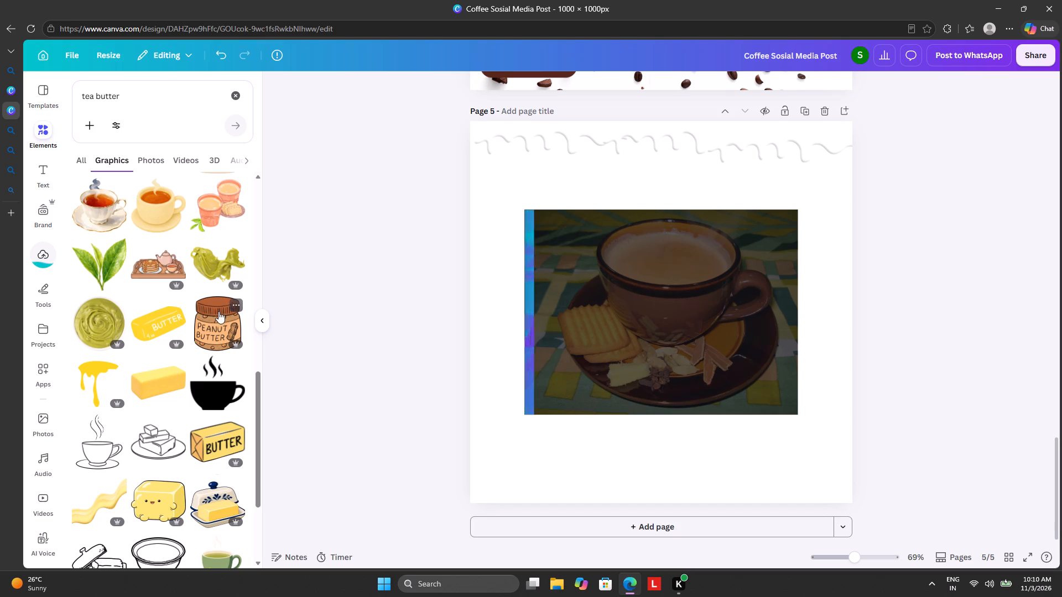
pyautogui.scroll(-4, 162, 345)
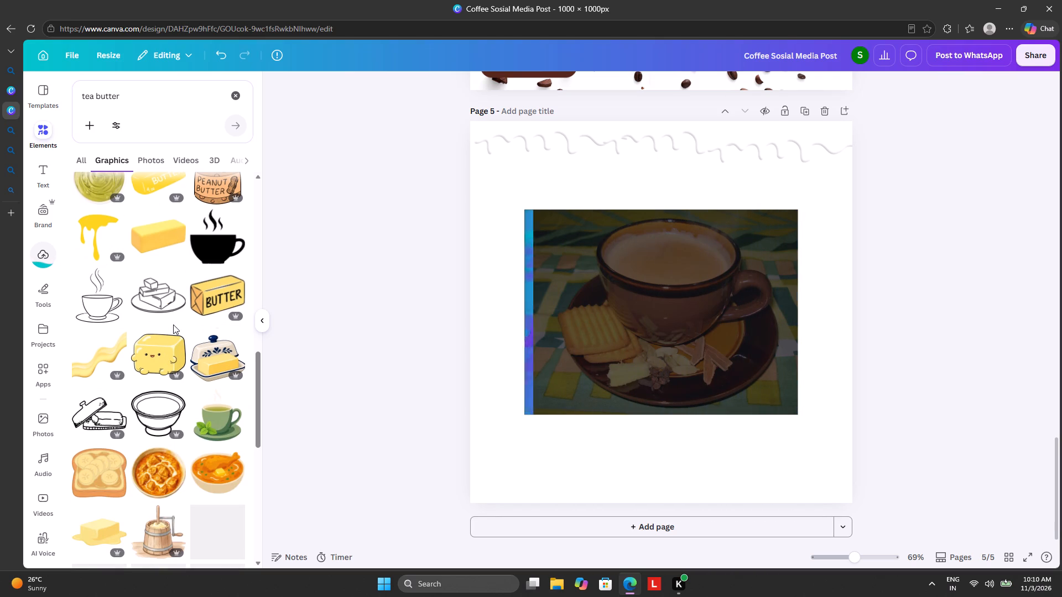
pyautogui.scroll(-4, 164, 335)
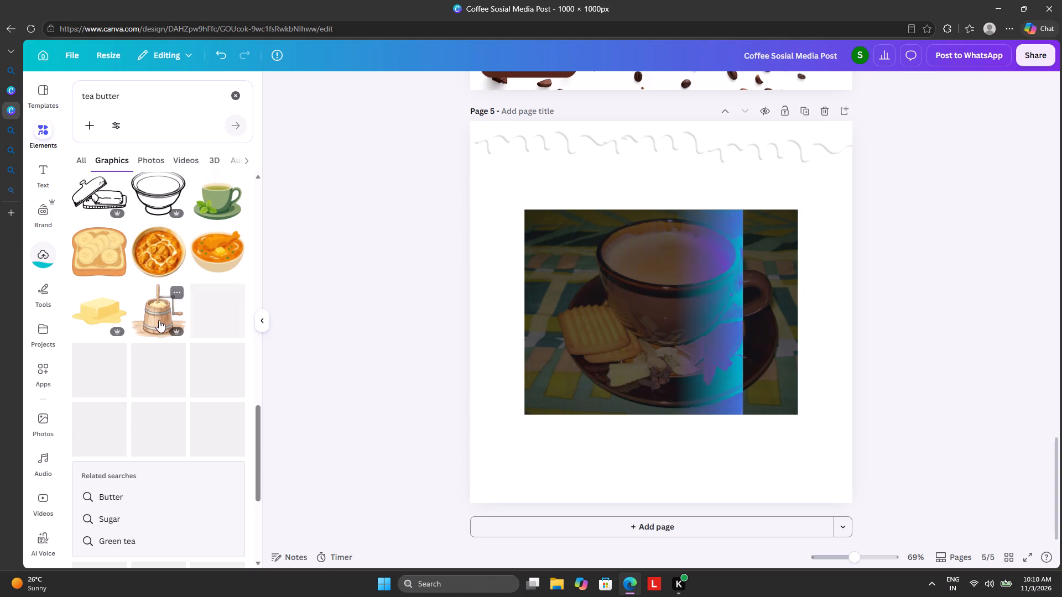
# Replace the element search with a new search for "tea backgrund".
pyautogui.click(238, 98)
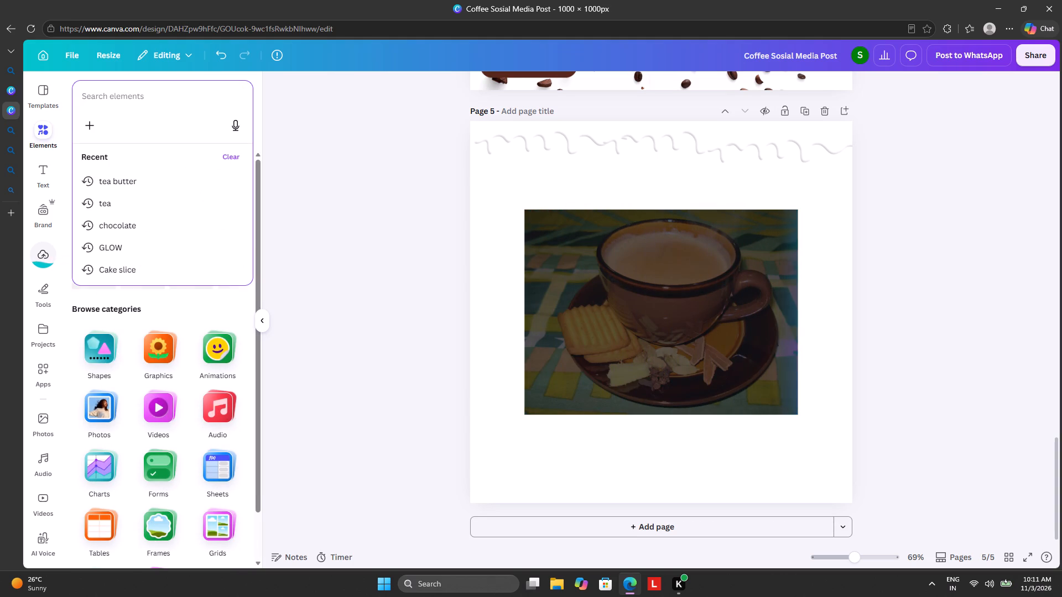
pyautogui.write('tea backgrund')
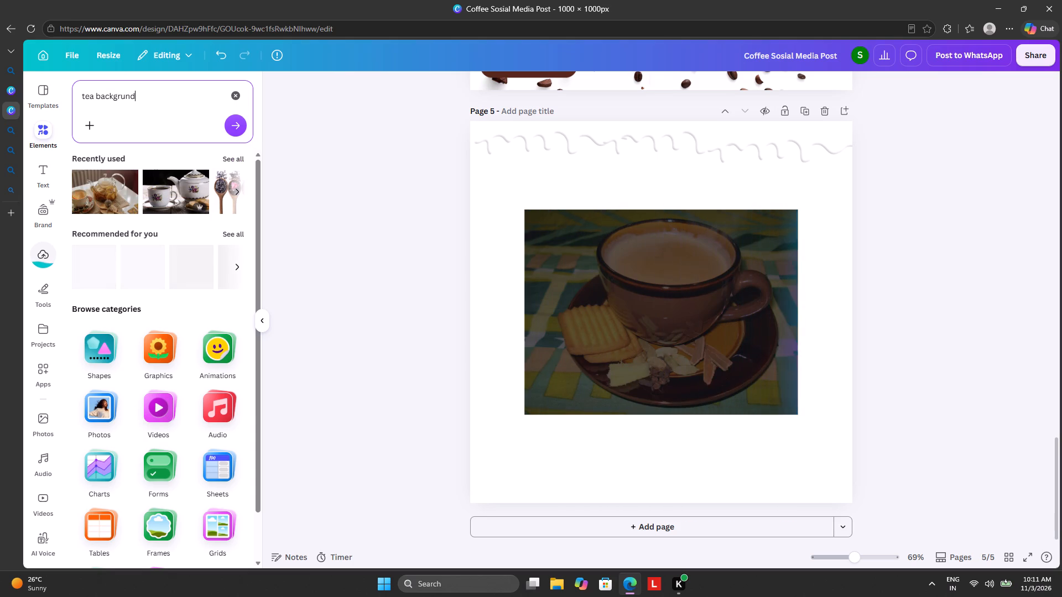
pyautogui.press('Return')
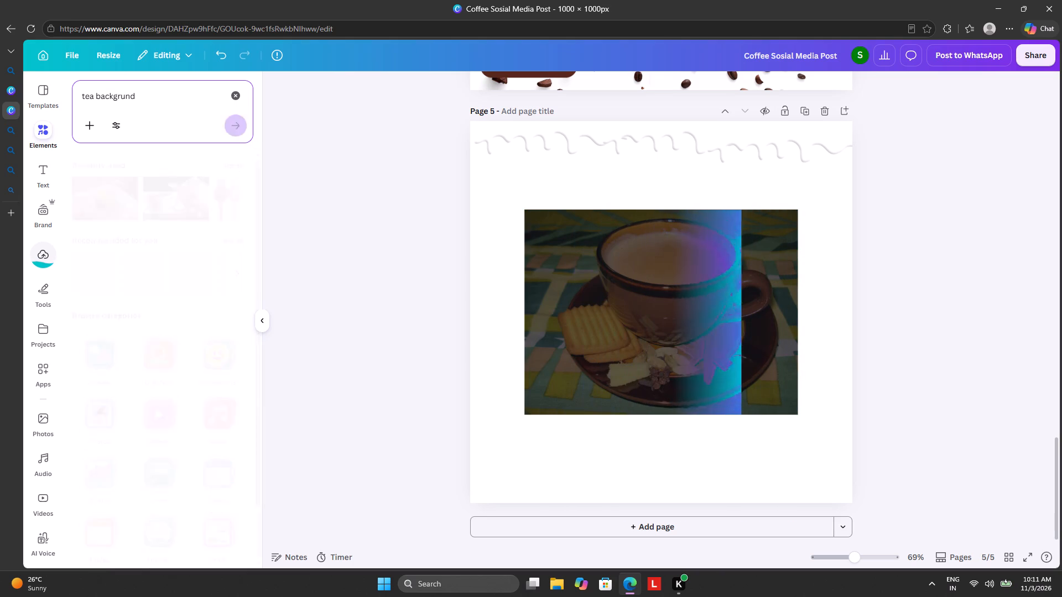
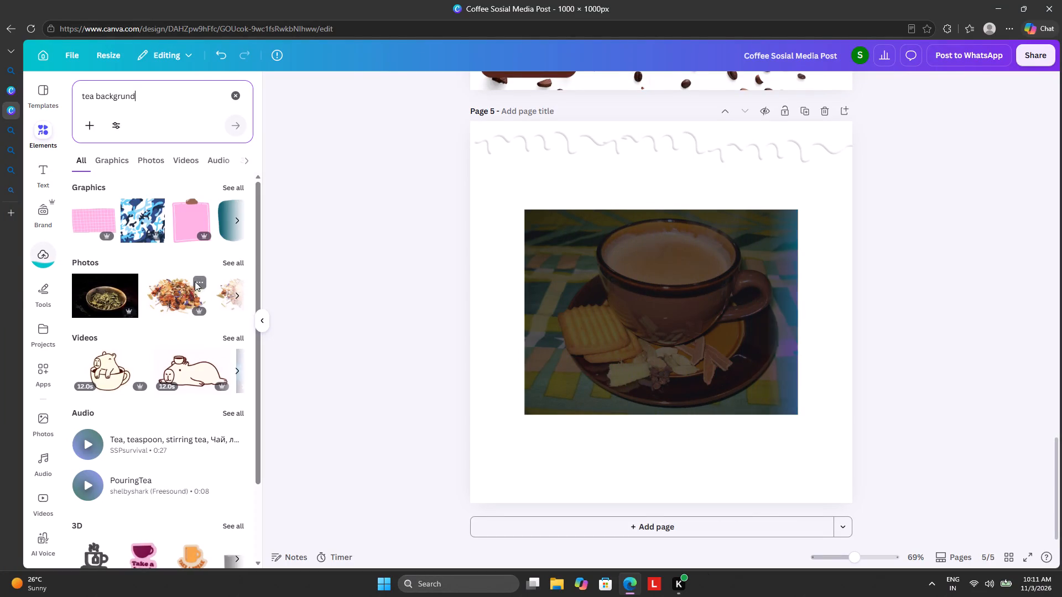
# Show all the graphics results for the "tea backgrund" search.
pyautogui.click(232, 188)
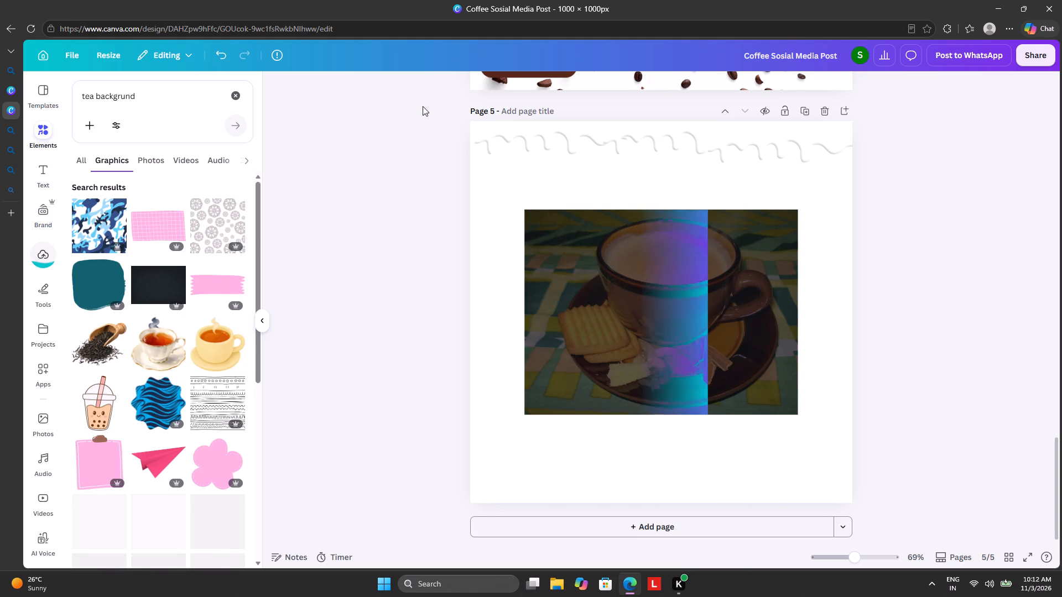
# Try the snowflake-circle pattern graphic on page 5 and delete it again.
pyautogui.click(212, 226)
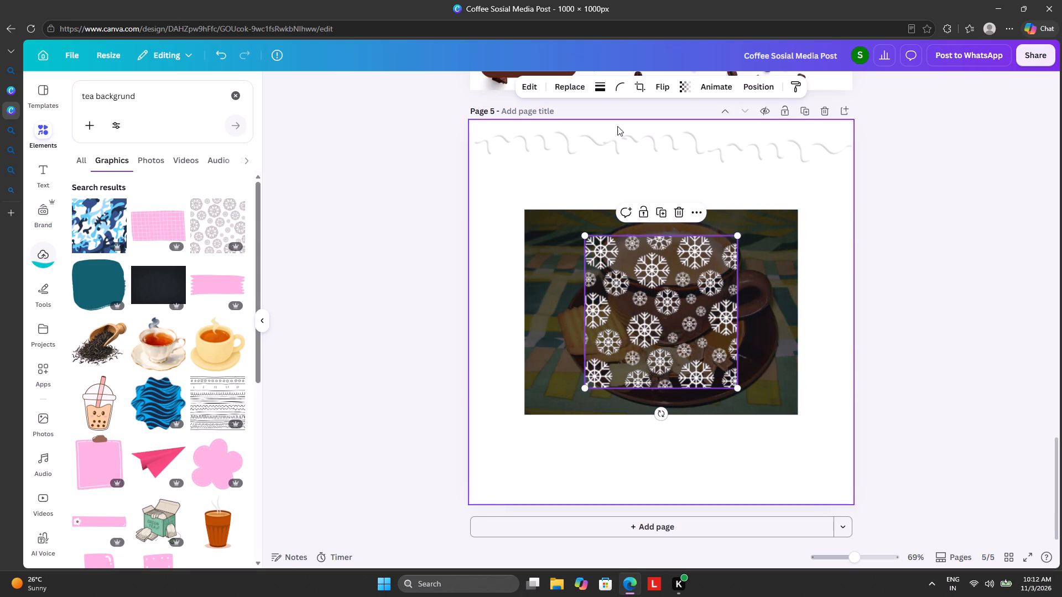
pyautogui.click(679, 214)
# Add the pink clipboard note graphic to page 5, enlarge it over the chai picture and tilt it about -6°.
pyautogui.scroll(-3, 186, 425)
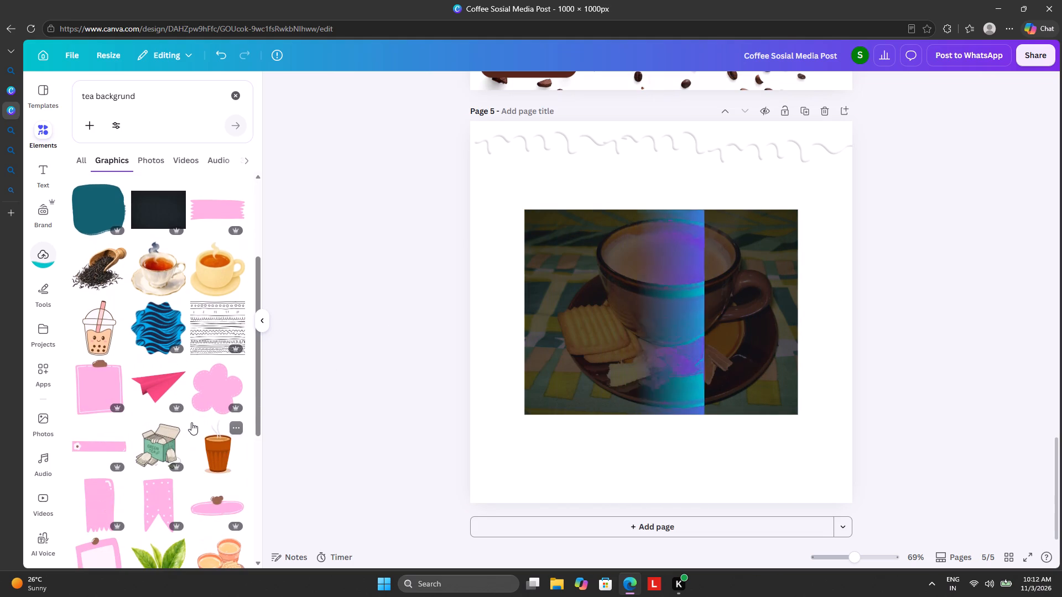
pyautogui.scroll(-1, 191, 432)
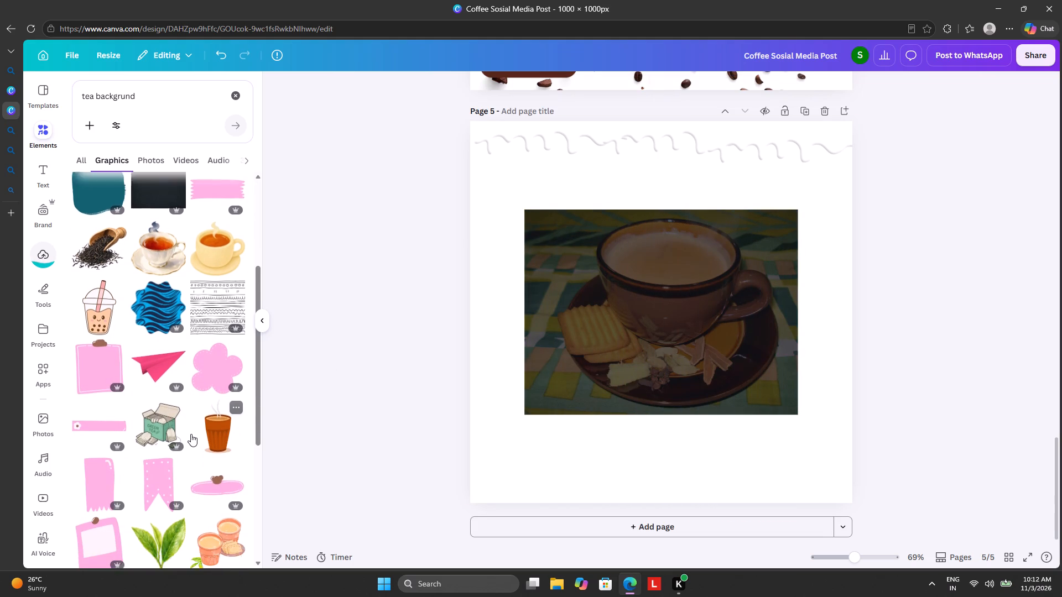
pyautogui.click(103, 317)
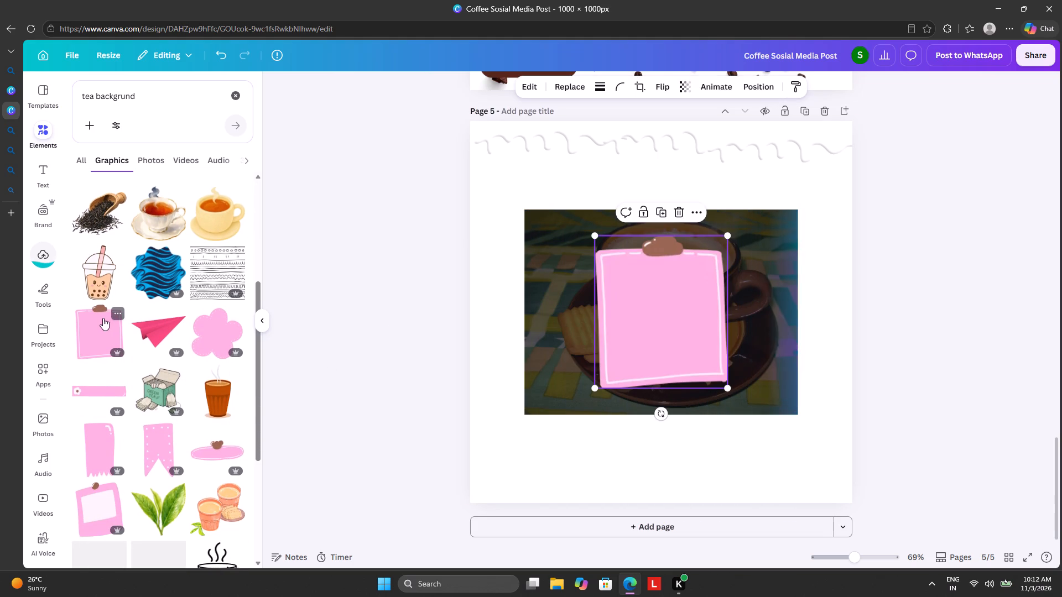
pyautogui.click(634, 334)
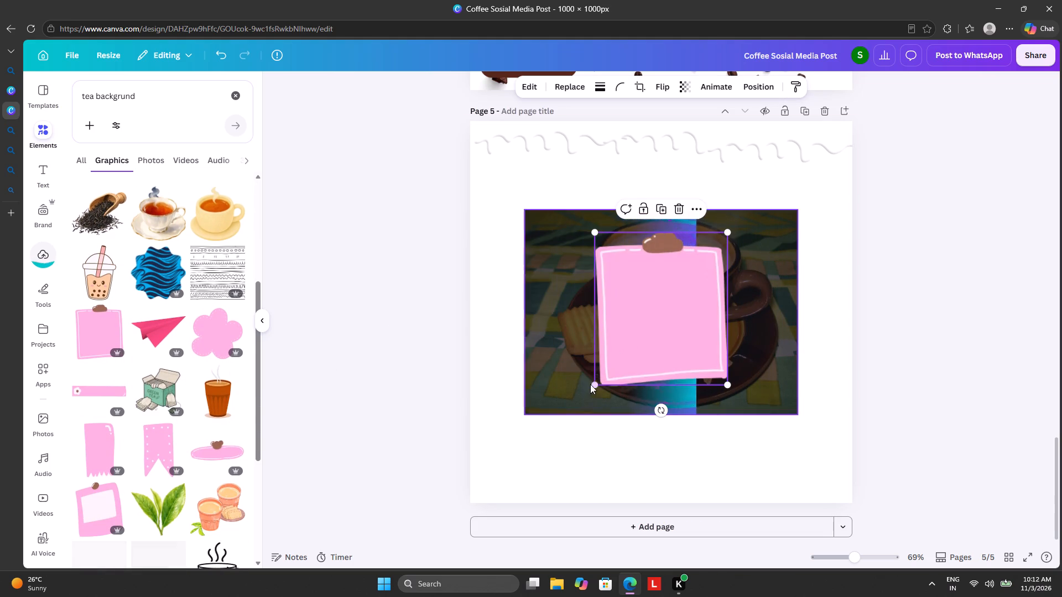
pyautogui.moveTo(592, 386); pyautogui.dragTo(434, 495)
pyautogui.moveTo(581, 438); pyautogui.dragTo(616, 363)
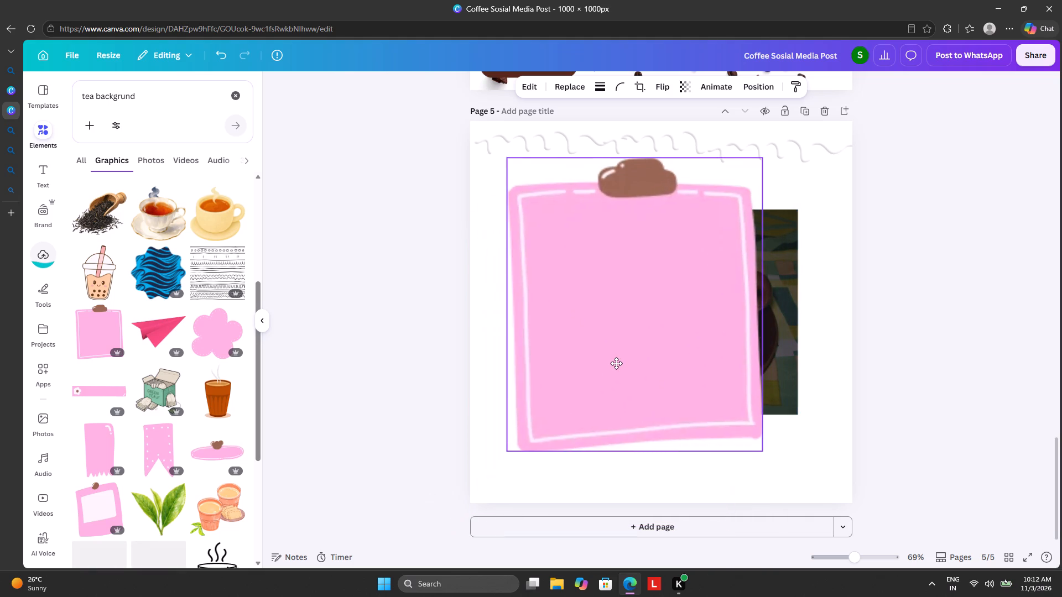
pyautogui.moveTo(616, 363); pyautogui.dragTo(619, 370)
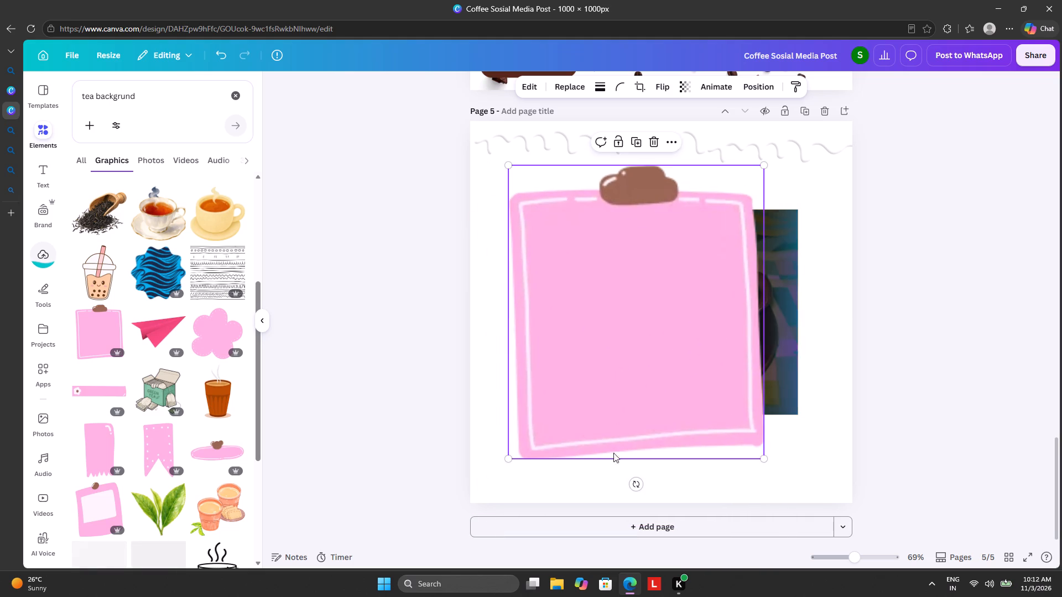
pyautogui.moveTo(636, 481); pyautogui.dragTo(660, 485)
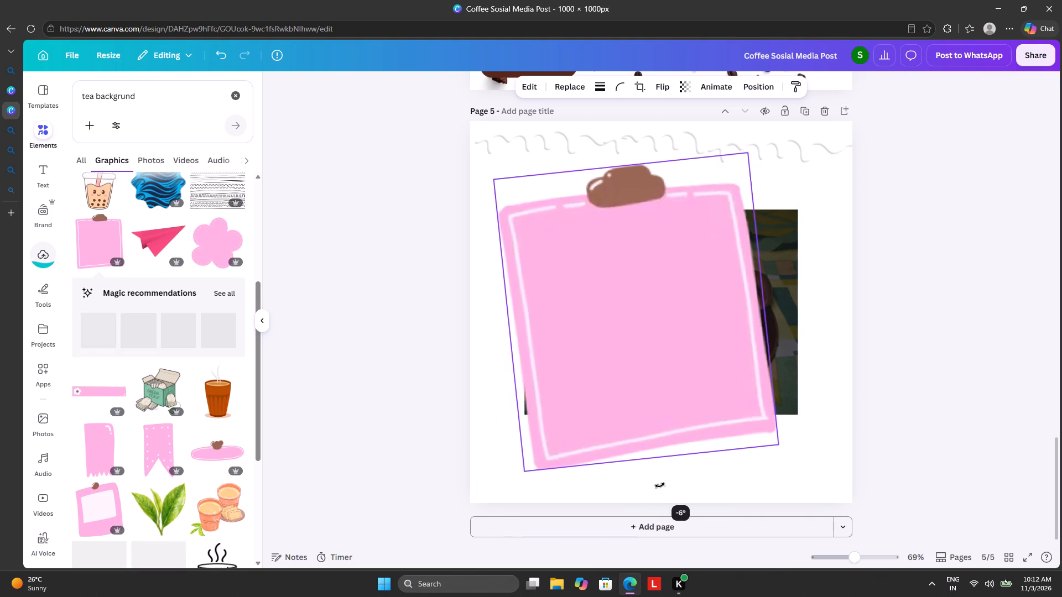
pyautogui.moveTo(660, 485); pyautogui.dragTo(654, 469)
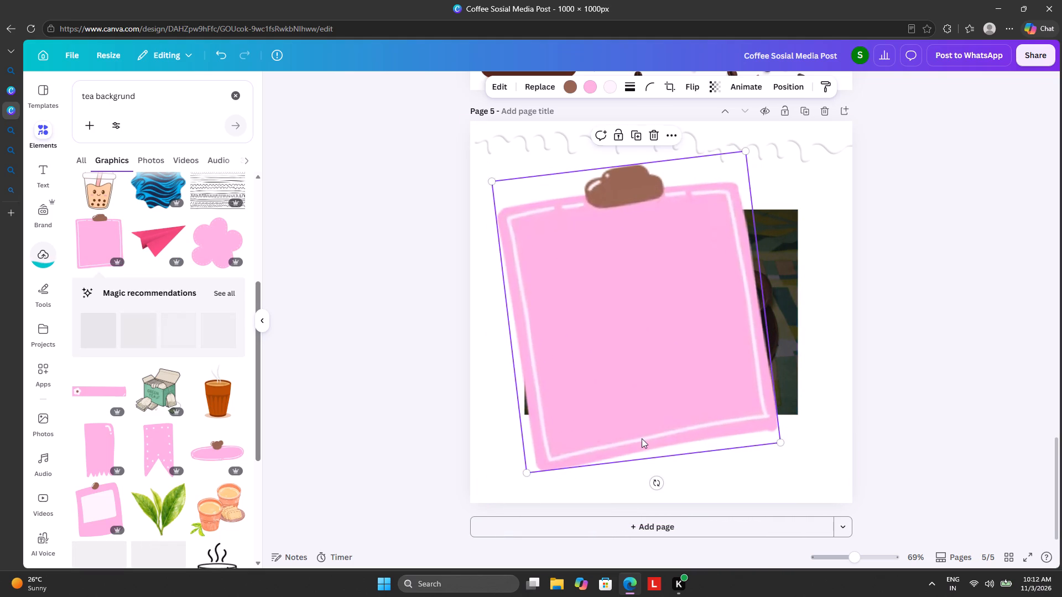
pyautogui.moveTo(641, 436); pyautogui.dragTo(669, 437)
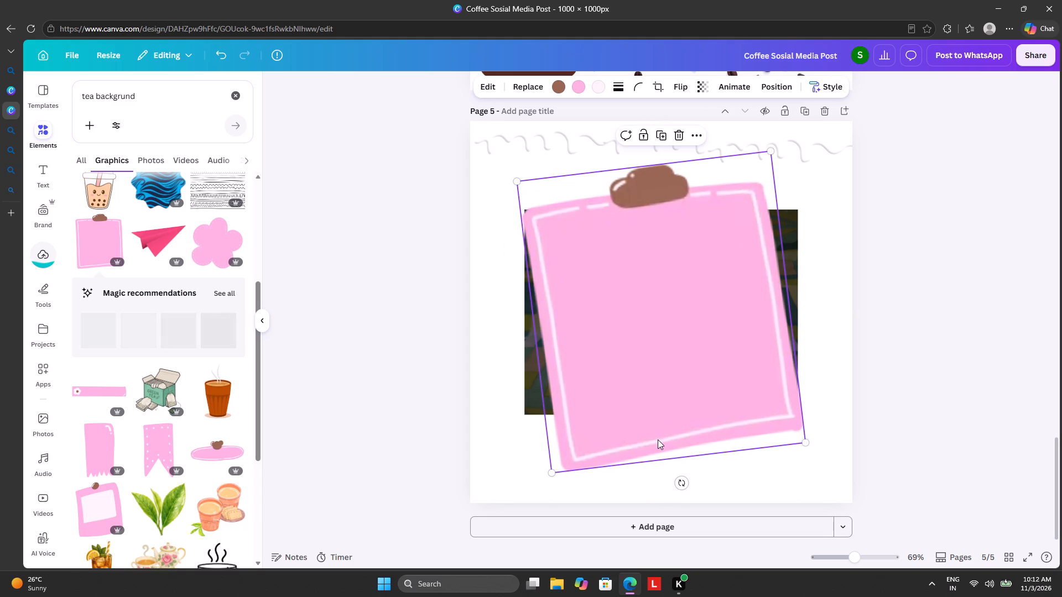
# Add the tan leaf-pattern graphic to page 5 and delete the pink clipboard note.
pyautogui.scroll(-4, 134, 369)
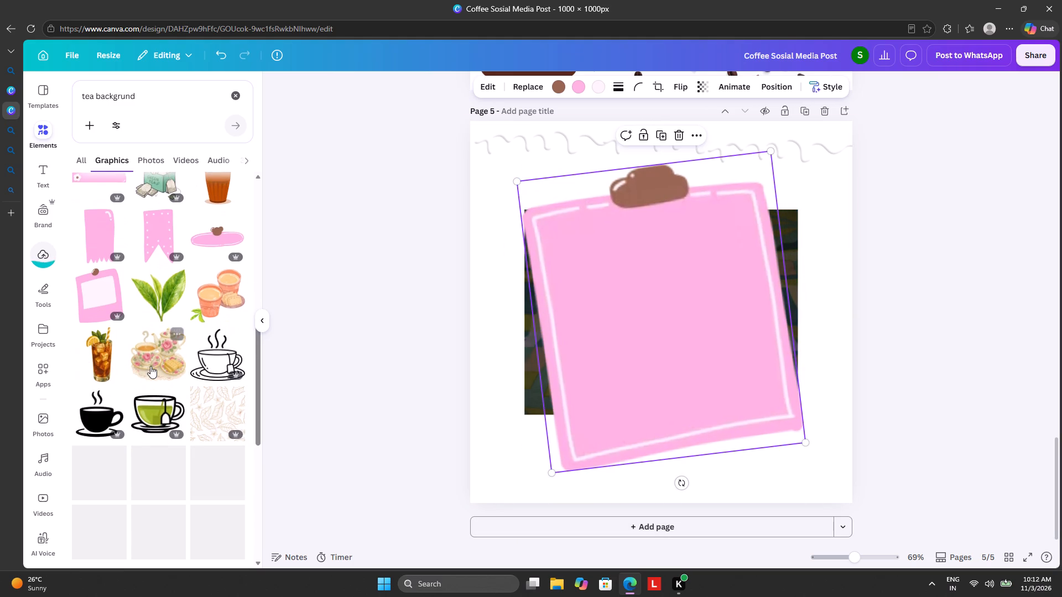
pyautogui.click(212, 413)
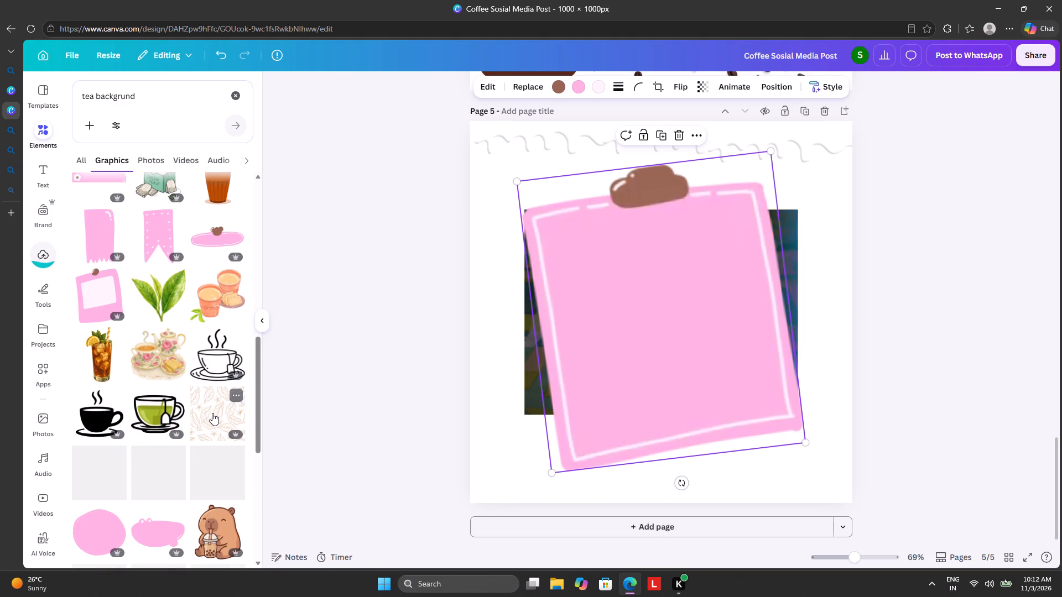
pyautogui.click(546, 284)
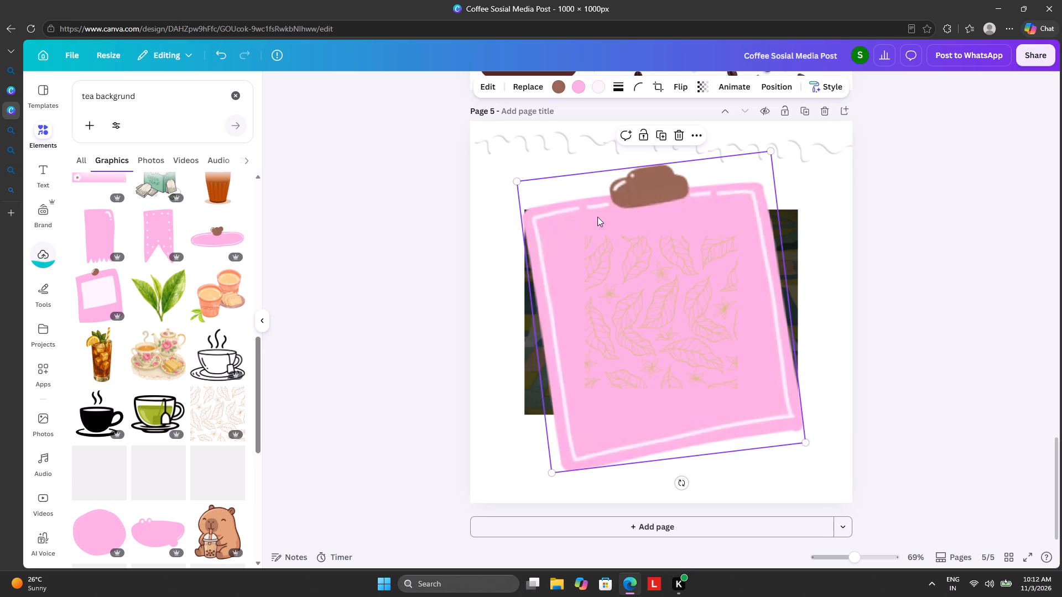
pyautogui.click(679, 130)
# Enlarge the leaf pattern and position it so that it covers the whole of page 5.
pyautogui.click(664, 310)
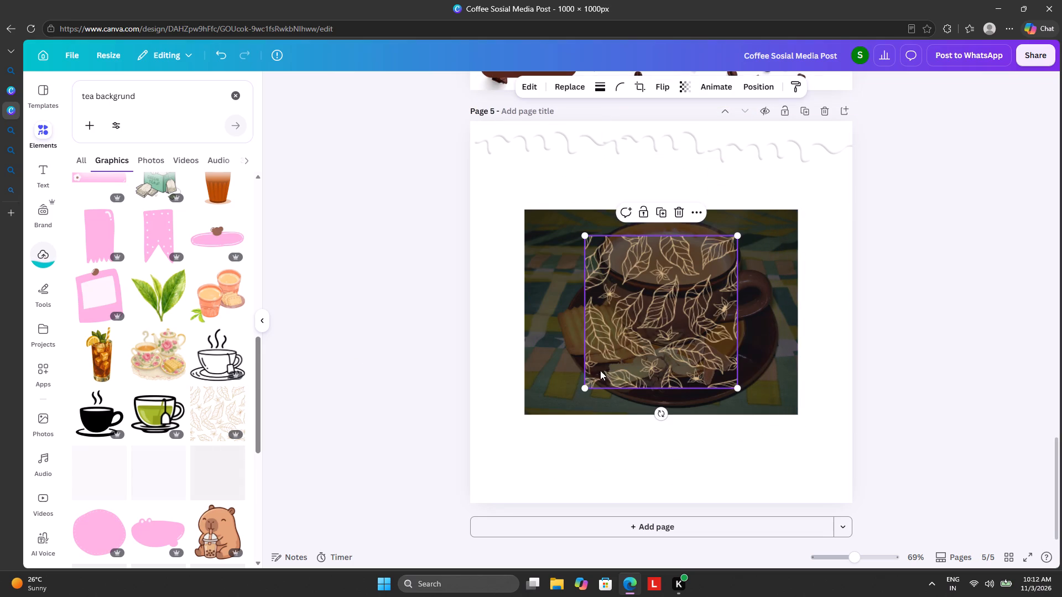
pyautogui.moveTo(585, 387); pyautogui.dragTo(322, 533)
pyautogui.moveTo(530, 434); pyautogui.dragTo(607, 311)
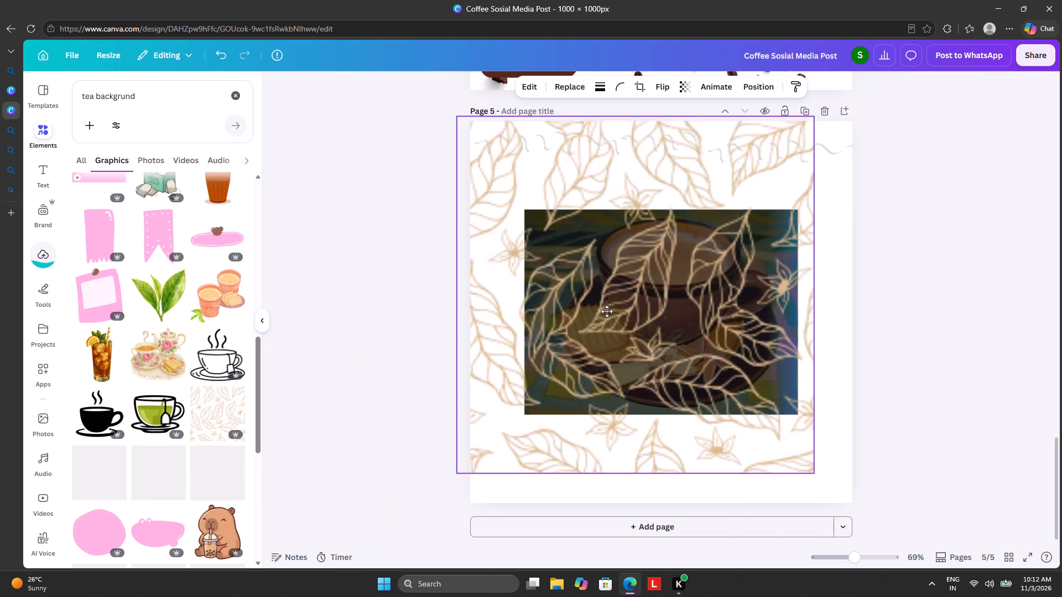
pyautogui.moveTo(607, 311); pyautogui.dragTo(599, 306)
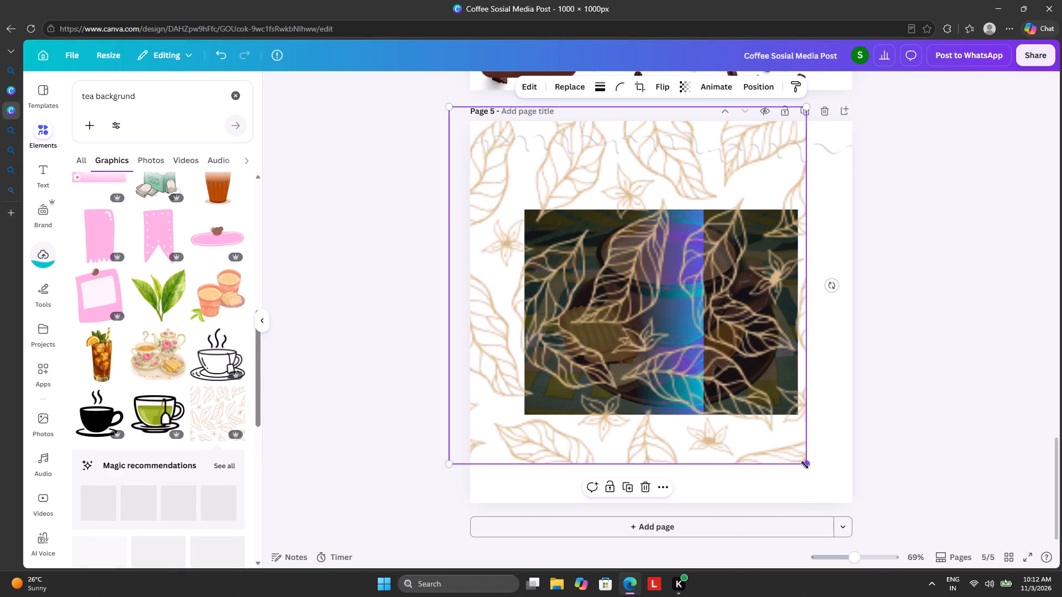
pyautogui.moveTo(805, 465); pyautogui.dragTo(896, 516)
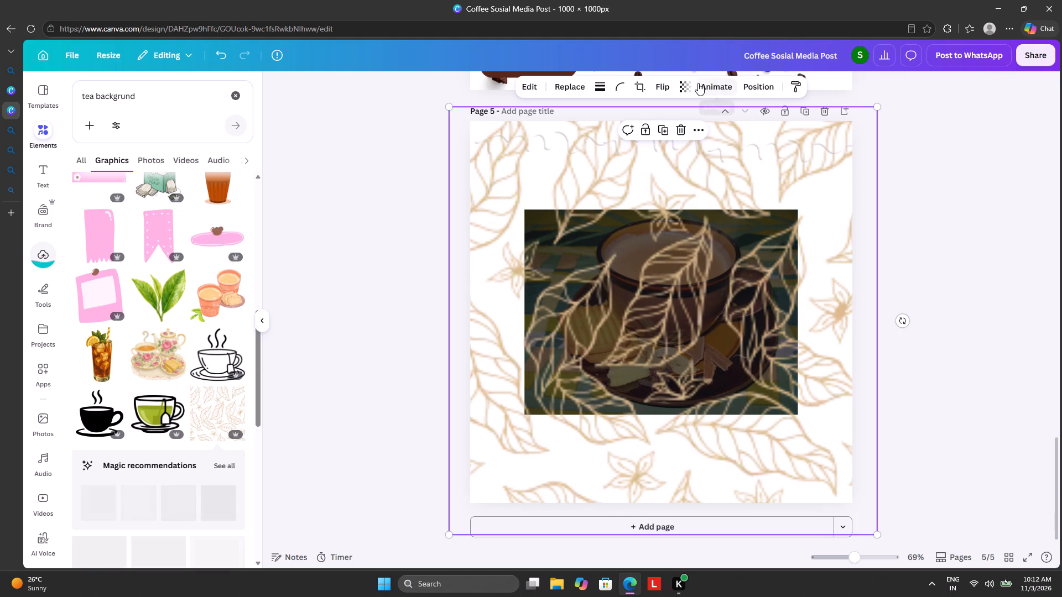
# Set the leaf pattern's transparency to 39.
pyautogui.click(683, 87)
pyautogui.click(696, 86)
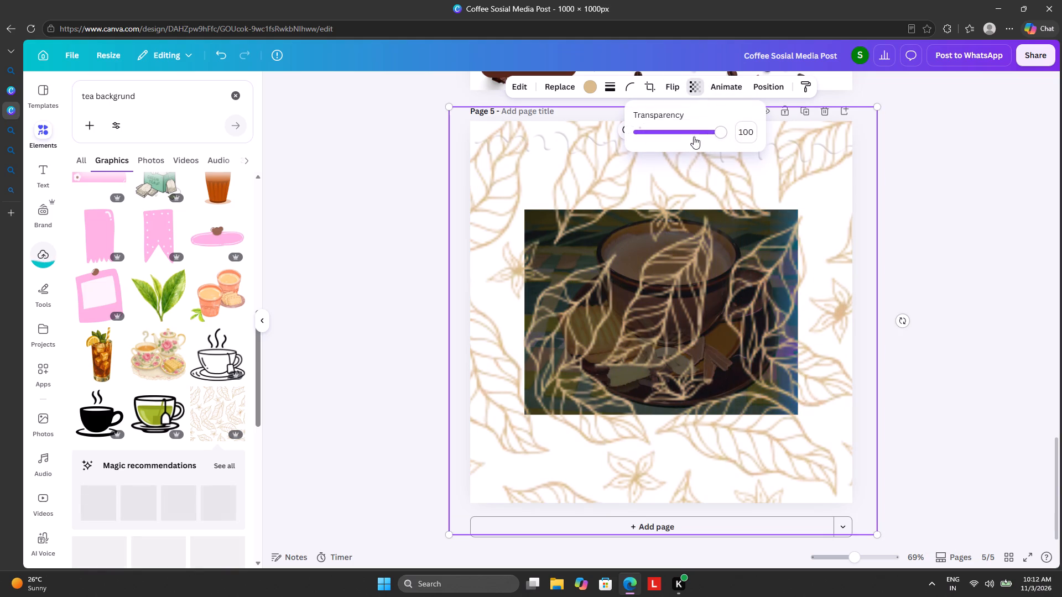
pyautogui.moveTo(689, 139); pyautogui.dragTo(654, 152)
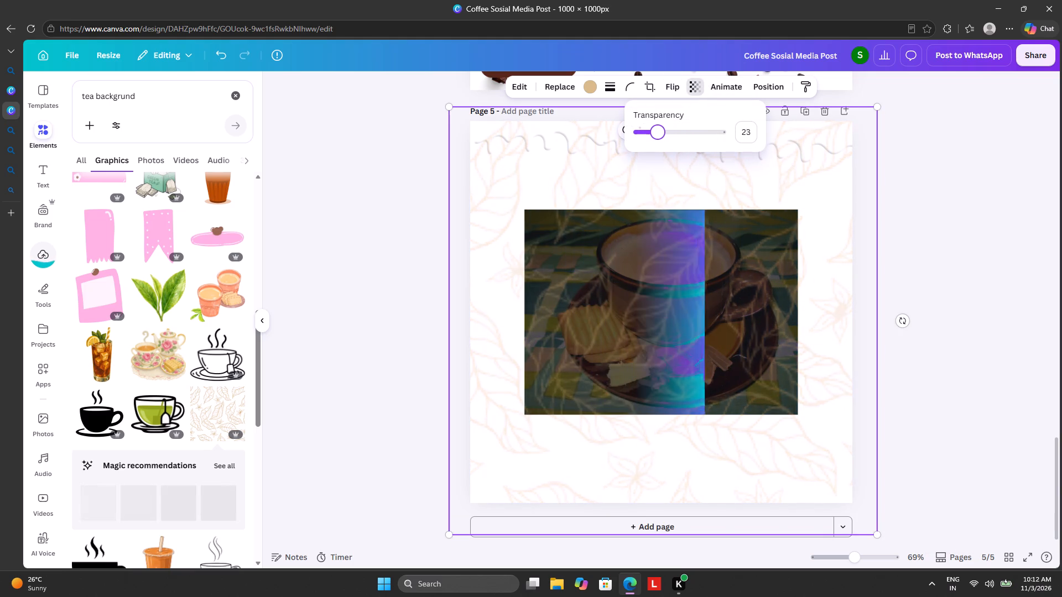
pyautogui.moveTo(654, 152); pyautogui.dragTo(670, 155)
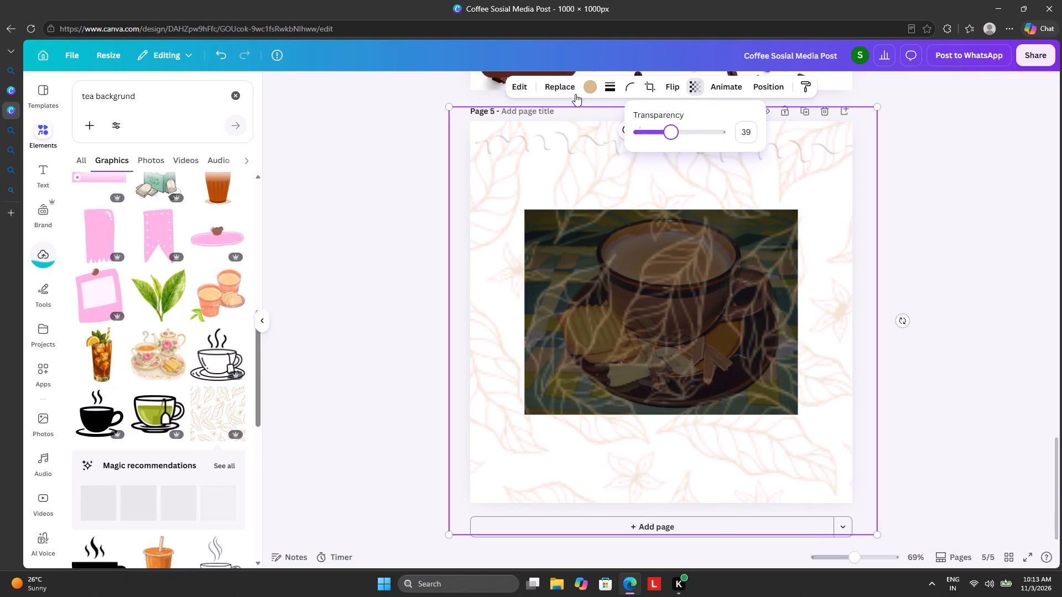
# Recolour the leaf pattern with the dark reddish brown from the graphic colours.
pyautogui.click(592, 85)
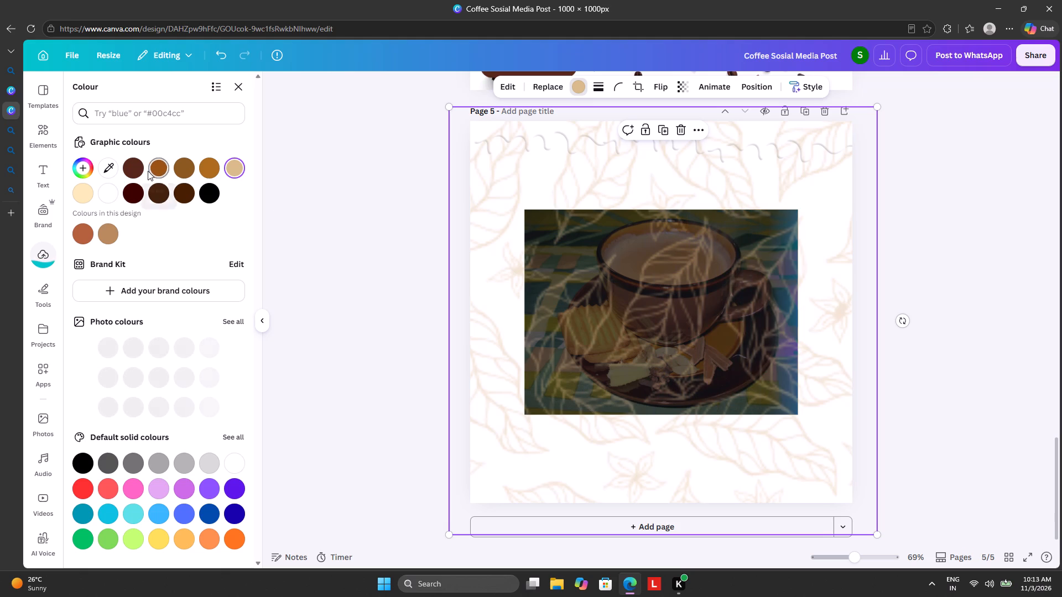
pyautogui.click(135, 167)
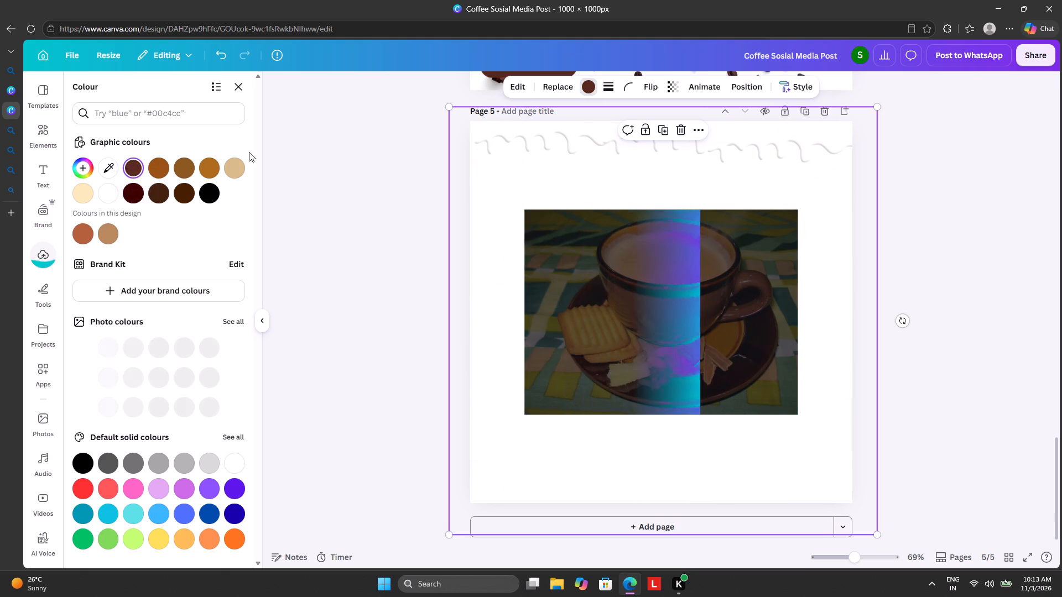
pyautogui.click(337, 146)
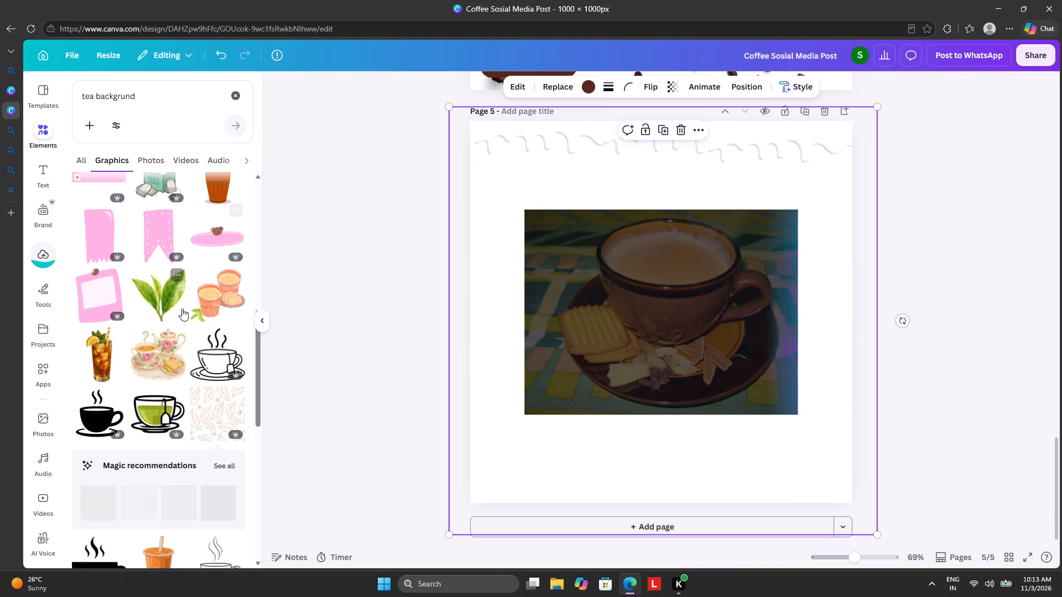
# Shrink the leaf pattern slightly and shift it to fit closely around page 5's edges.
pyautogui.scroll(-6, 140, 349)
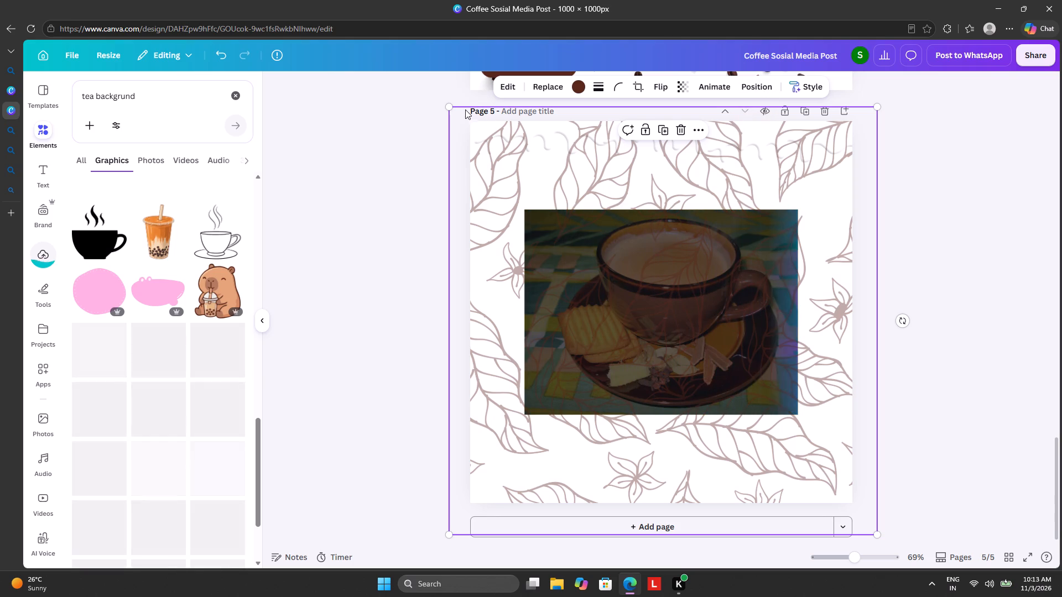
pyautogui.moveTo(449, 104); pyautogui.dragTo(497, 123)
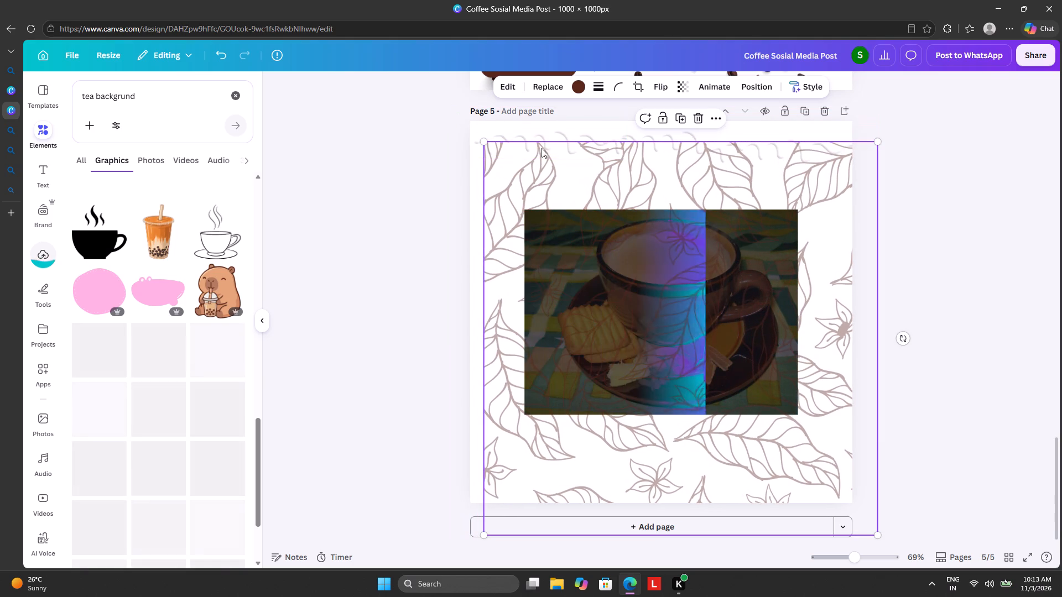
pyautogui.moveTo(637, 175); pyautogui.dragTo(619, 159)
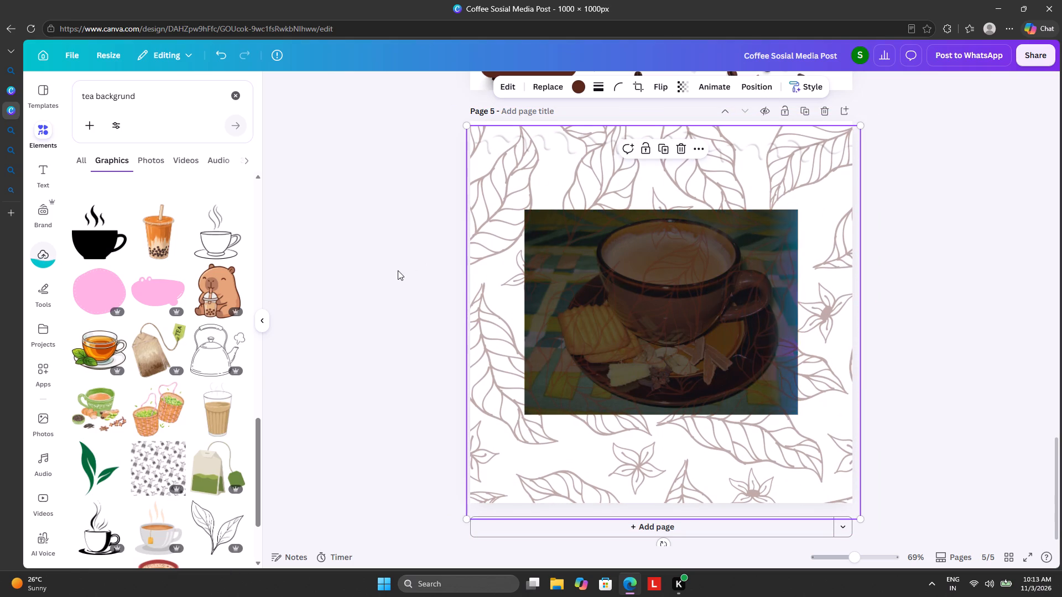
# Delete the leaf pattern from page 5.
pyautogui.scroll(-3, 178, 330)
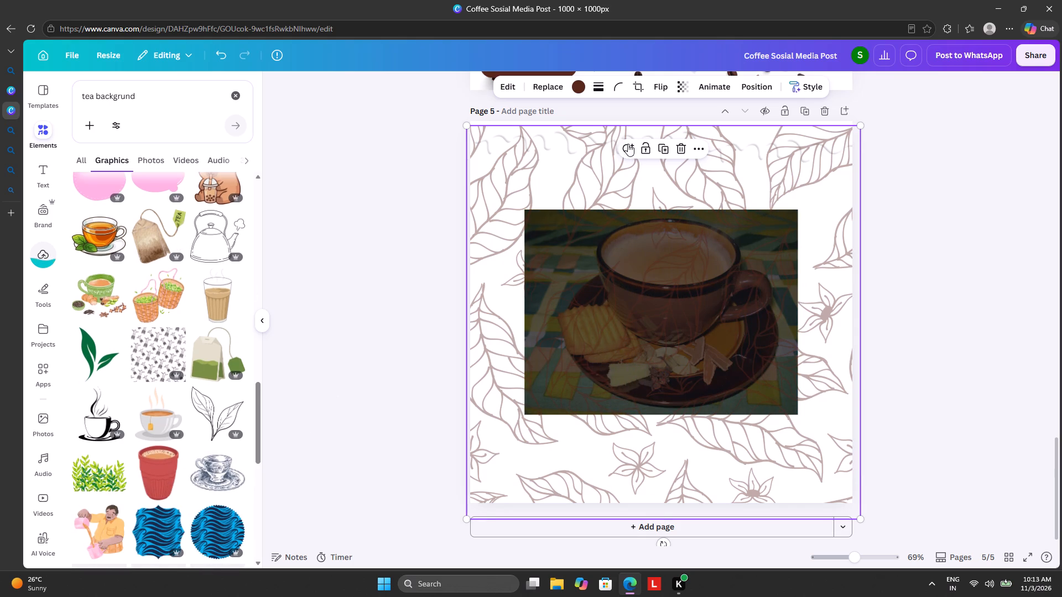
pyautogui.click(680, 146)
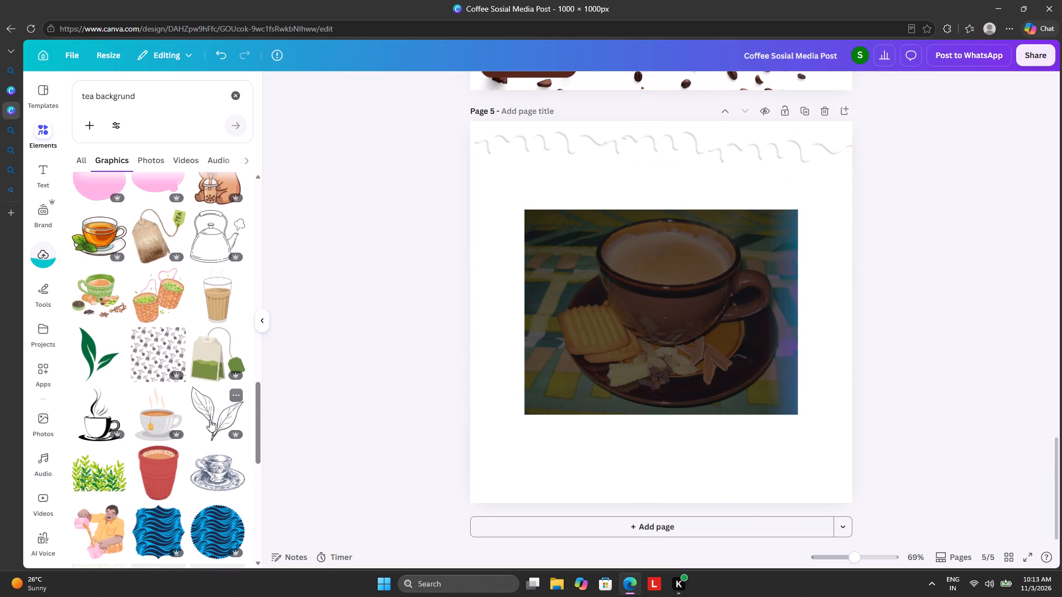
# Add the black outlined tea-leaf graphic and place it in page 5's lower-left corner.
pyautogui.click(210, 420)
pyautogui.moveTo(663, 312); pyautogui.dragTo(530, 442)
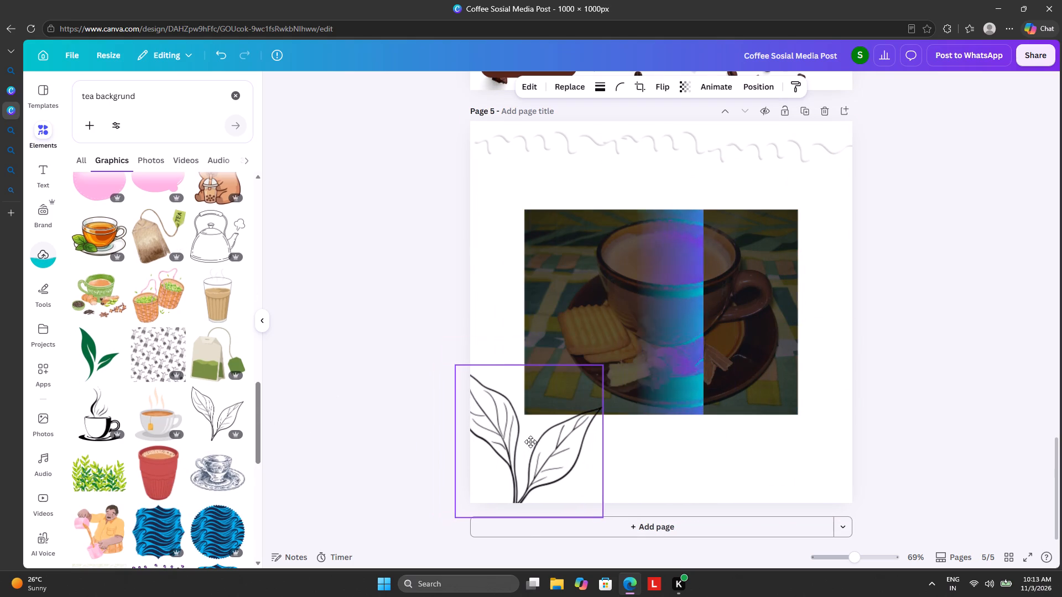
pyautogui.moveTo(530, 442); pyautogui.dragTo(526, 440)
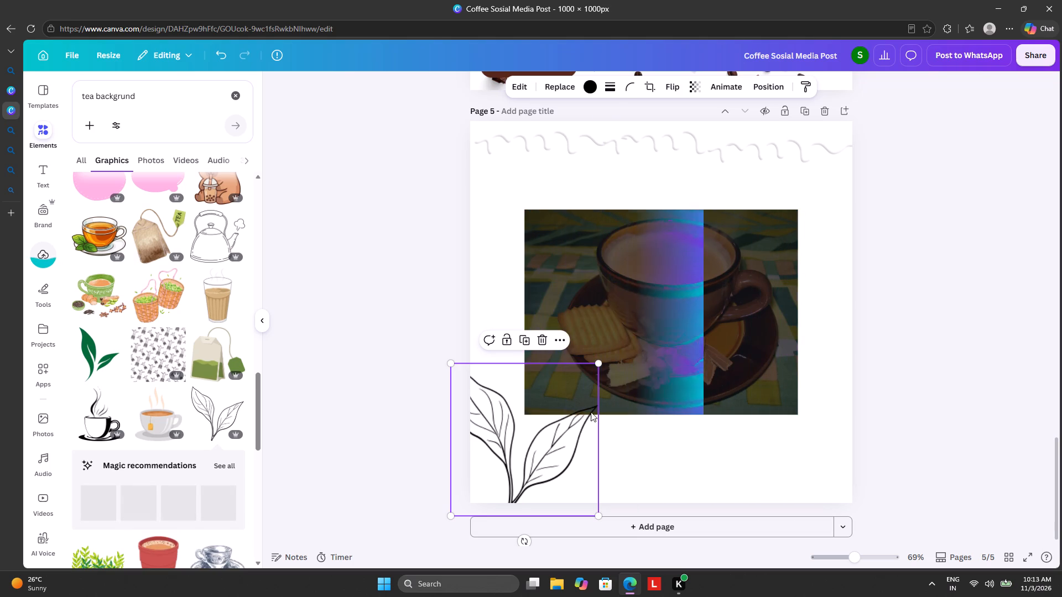
# Move the chai picture slightly up and to the right on page 5.
pyautogui.moveTo(662, 366); pyautogui.dragTo(689, 343)
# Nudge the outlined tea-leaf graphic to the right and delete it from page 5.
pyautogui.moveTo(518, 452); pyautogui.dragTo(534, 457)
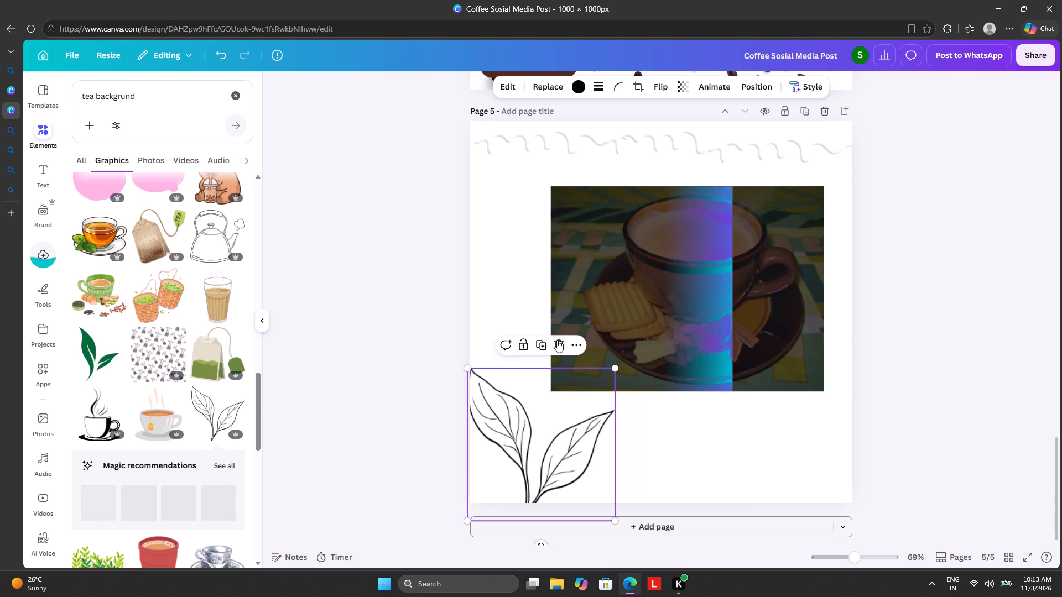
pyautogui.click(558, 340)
# Add the solid green tea-leaf graphic to page 5, scaled down and placed in the page's lower-left corner.
pyautogui.click(102, 347)
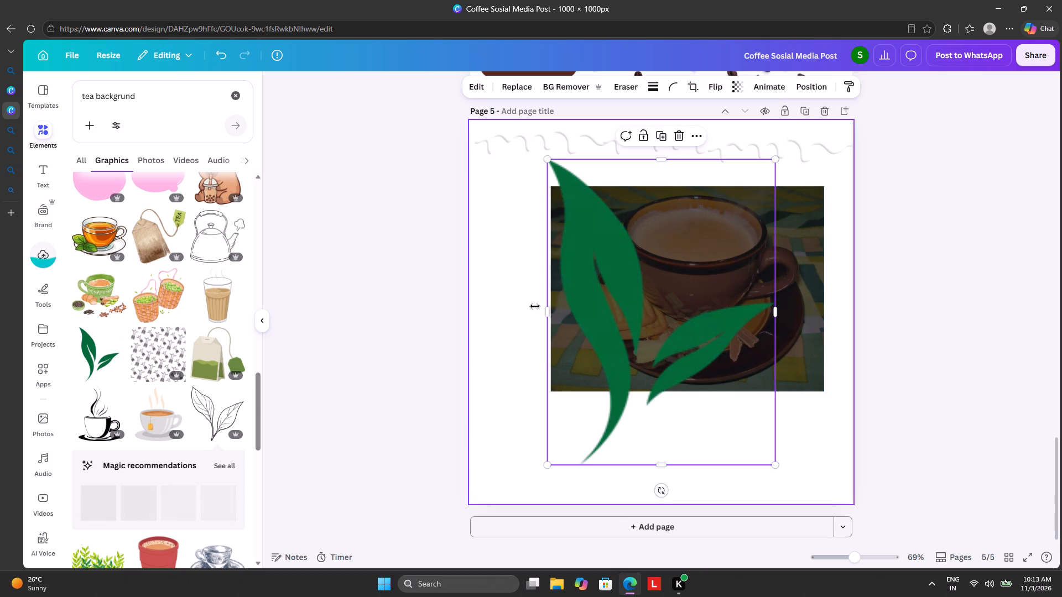
pyautogui.moveTo(548, 161); pyautogui.dragTo(559, 181)
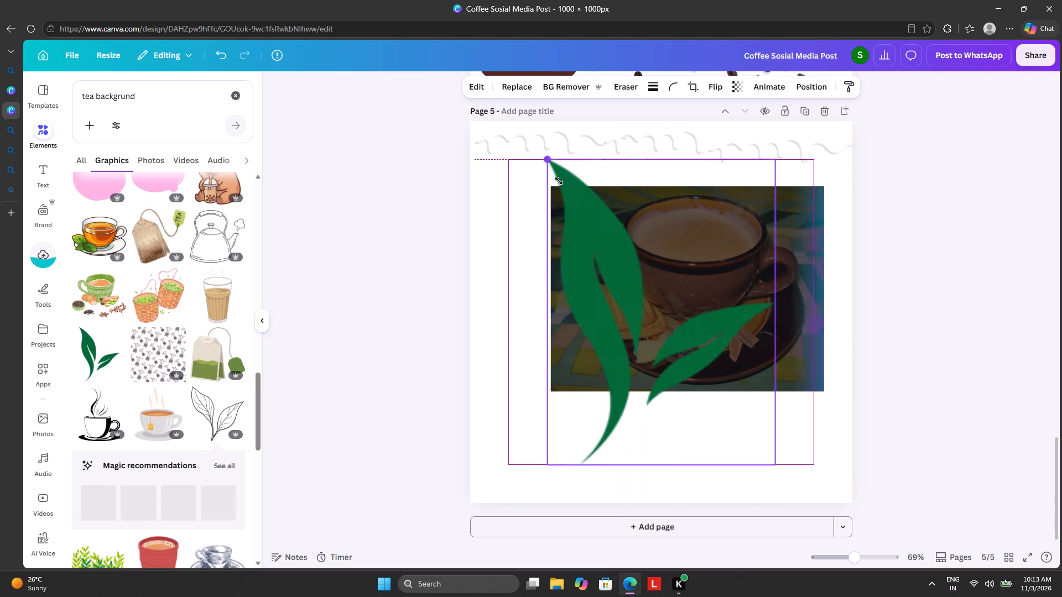
pyautogui.moveTo(559, 181); pyautogui.dragTo(668, 314)
pyautogui.moveTo(728, 383); pyautogui.dragTo(459, 390)
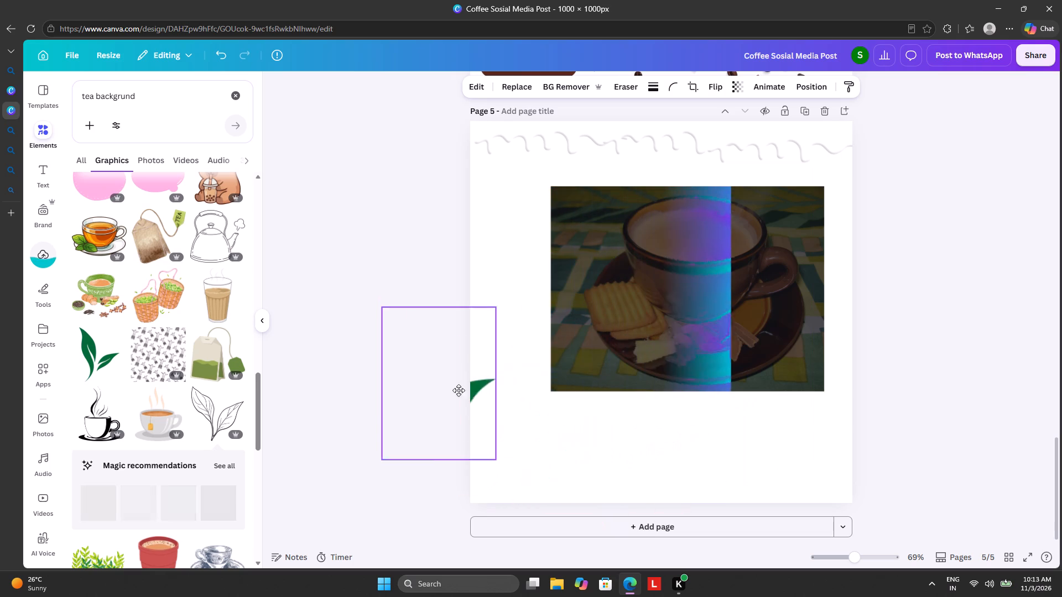
pyautogui.moveTo(459, 390); pyautogui.dragTo(535, 421)
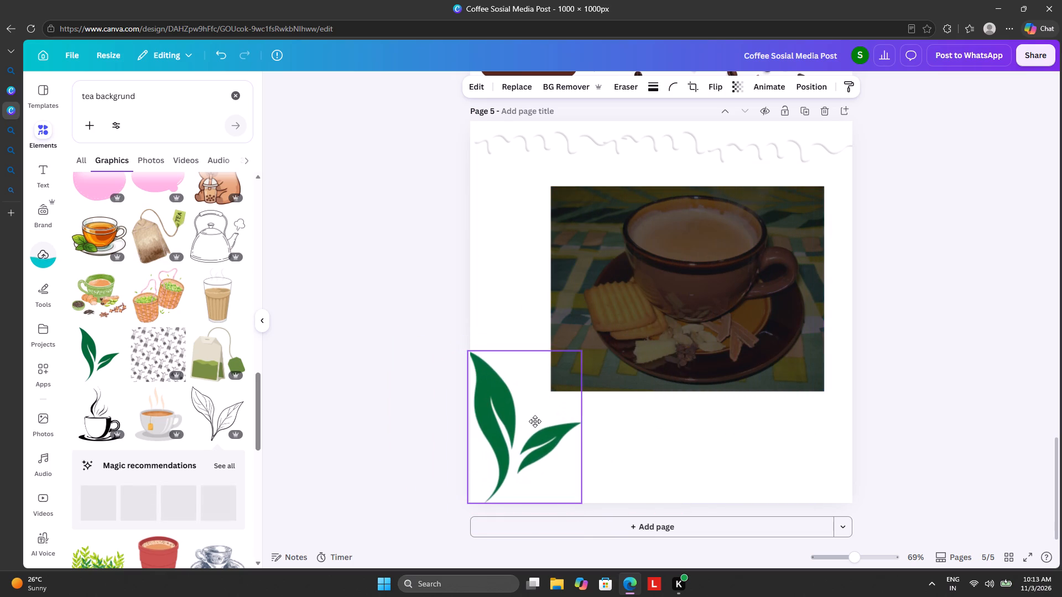
pyautogui.moveTo(535, 421); pyautogui.dragTo(535, 421)
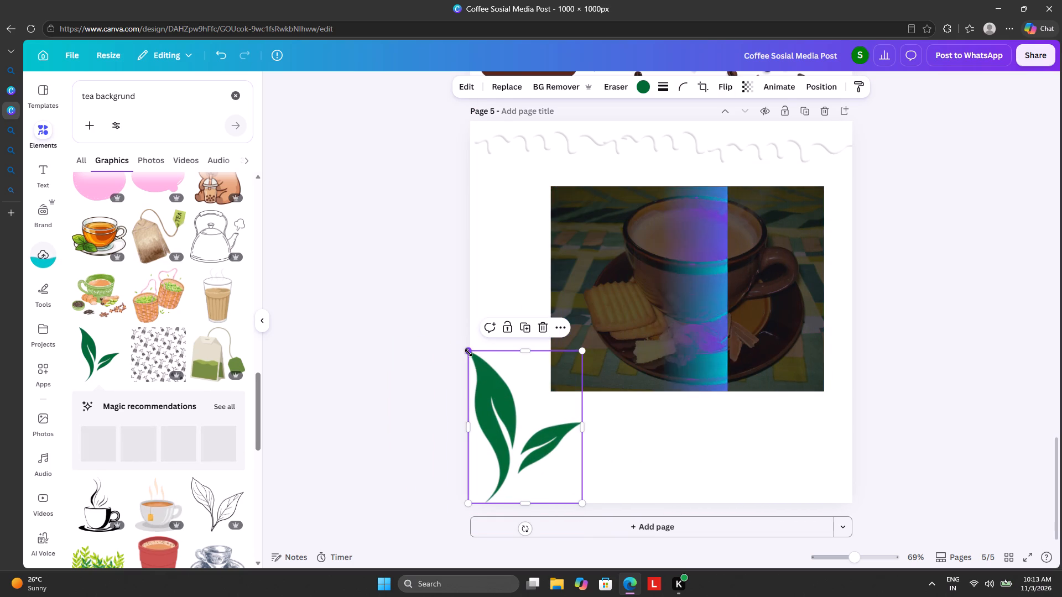
pyautogui.moveTo(470, 353); pyautogui.dragTo(507, 384)
pyautogui.moveTo(528, 429); pyautogui.dragTo(506, 427)
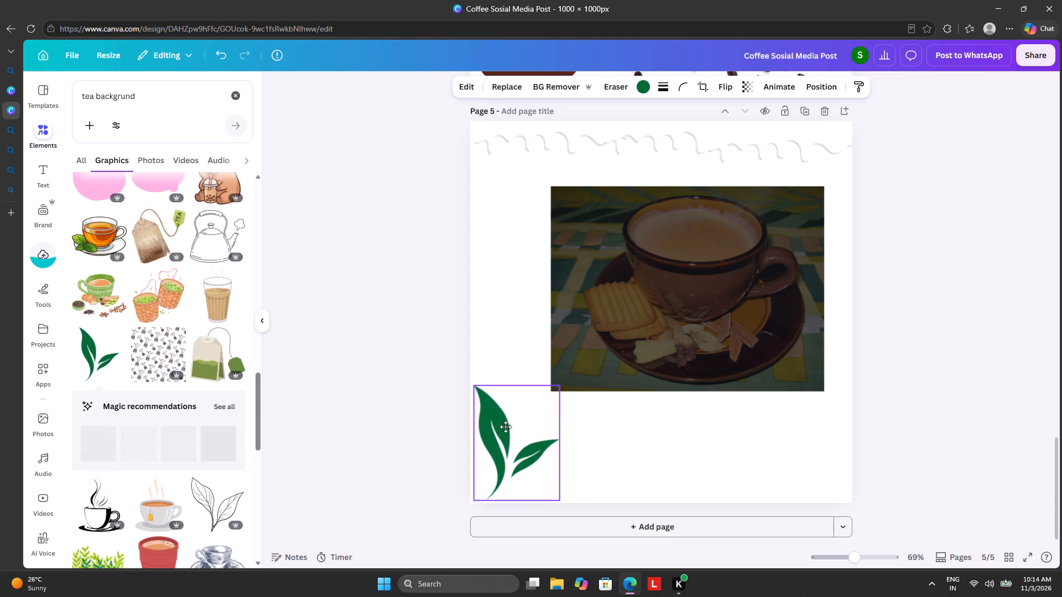
pyautogui.moveTo(506, 427); pyautogui.dragTo(506, 430)
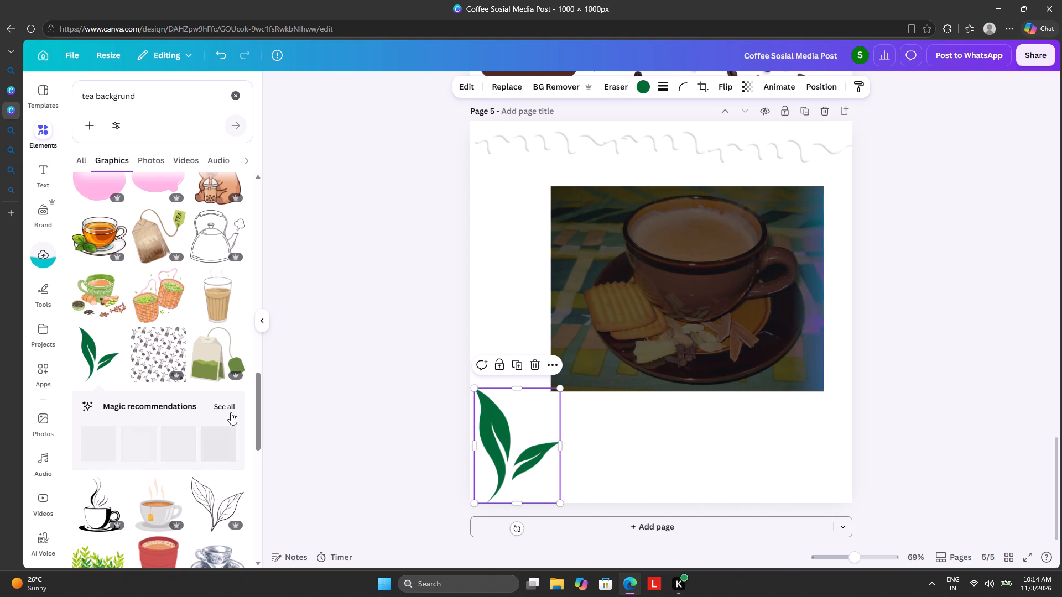
# Browse further through the tea background graphics for more elements for page 5.
pyautogui.scroll(-5, 173, 460)
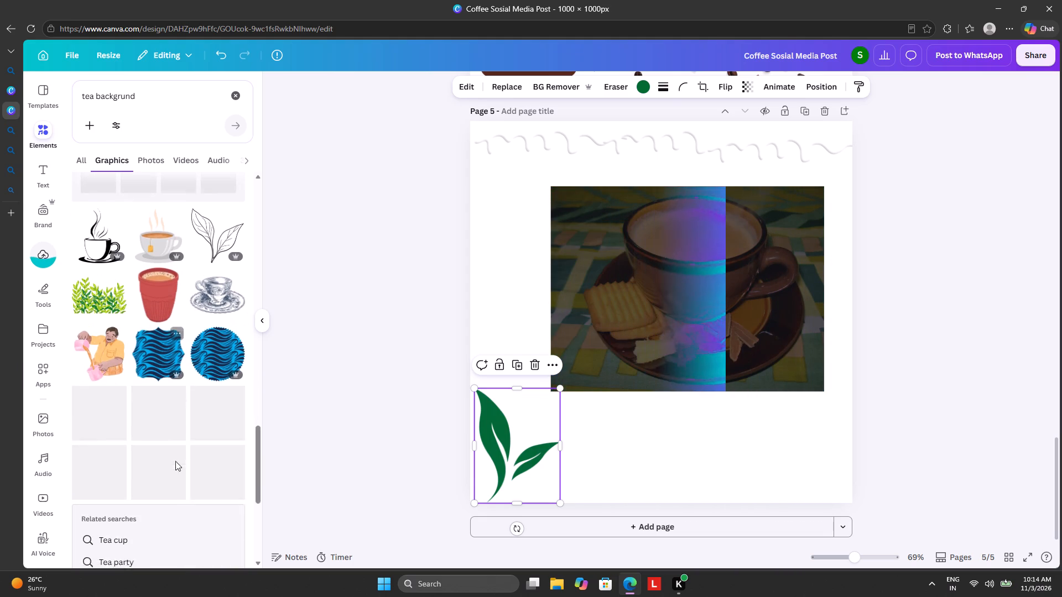
pyautogui.scroll(-1, 174, 457)
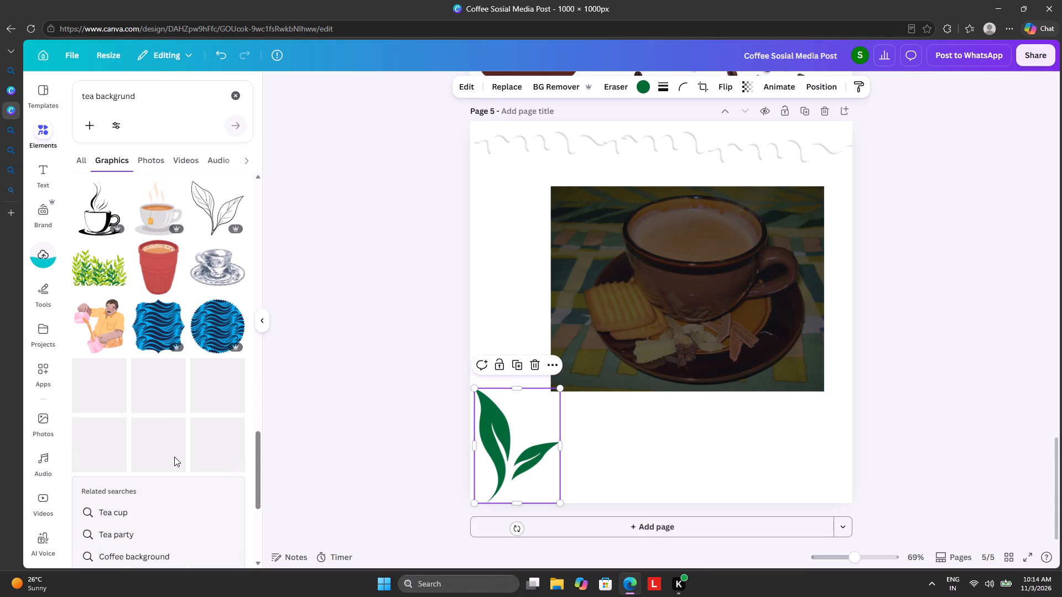
pyautogui.scroll(-3, 174, 457)
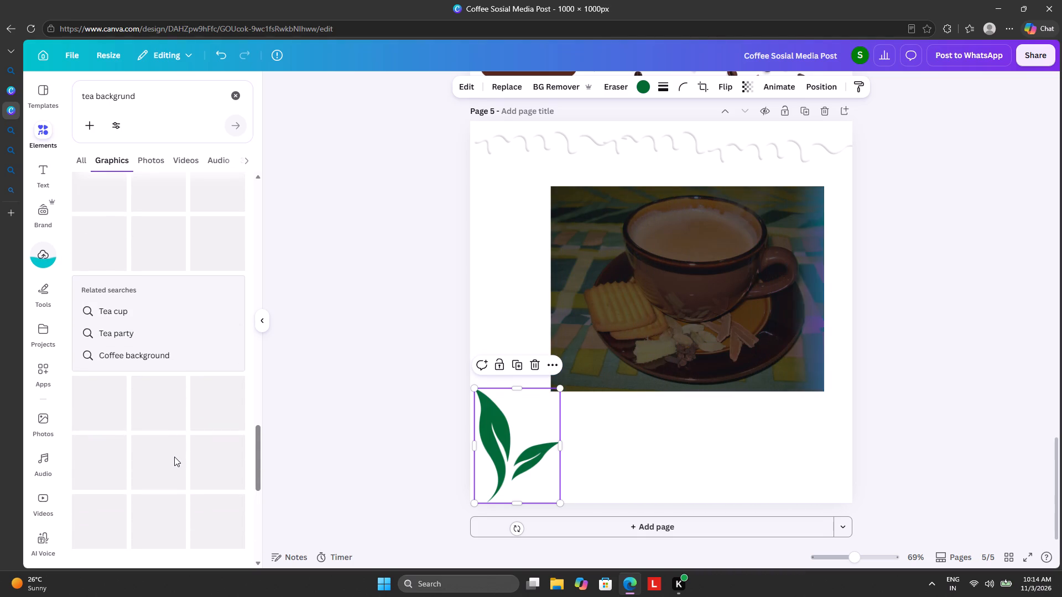
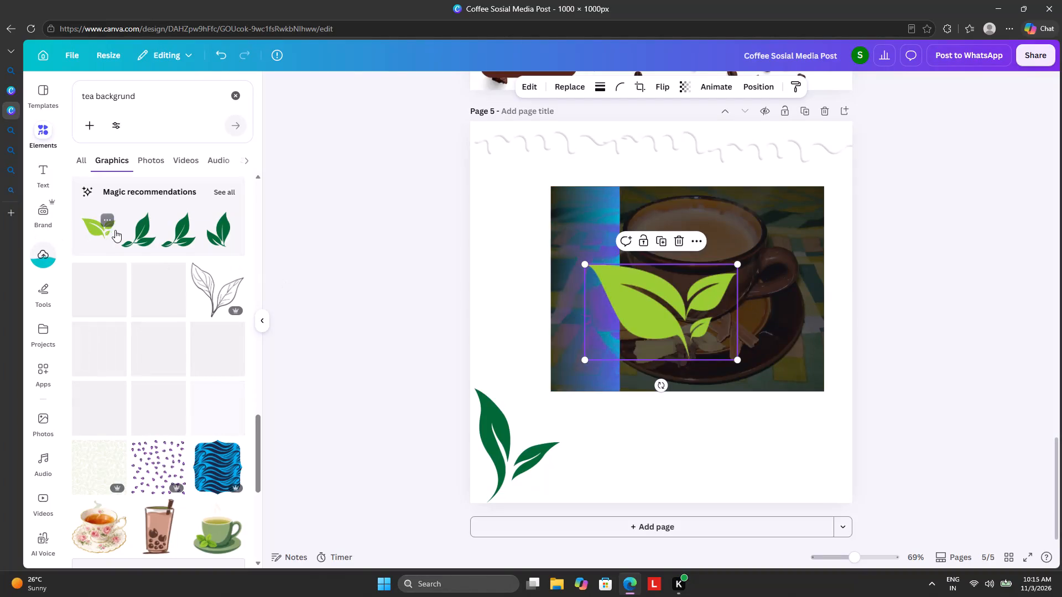
# Add the recommended dark green three-leaf graphic to page 5, scaled down small and placed in the page's lower-right corner.
pyautogui.click(141, 233)
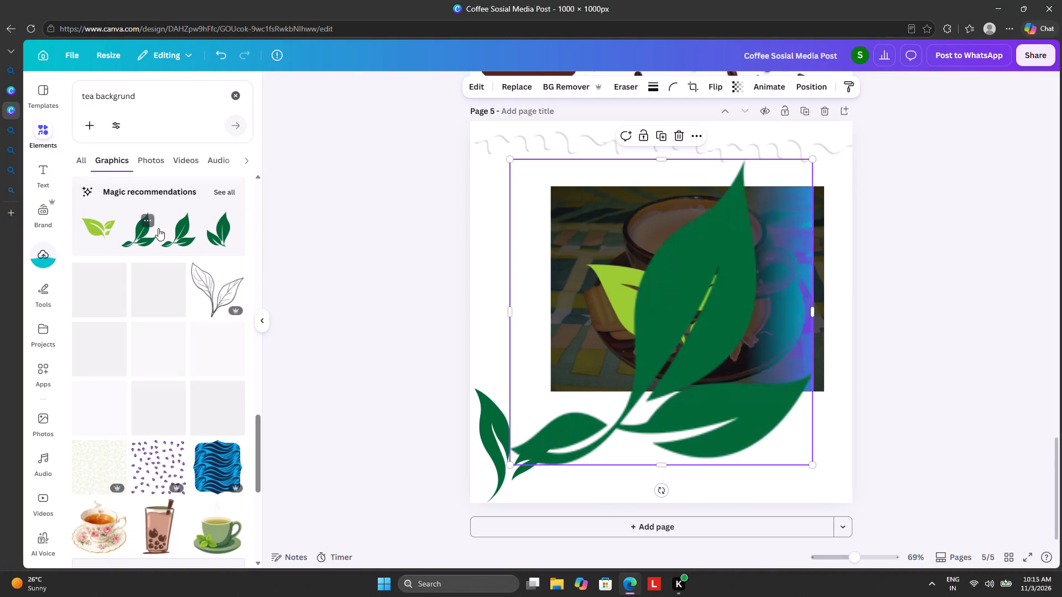
pyautogui.moveTo(671, 340); pyautogui.dragTo(747, 406)
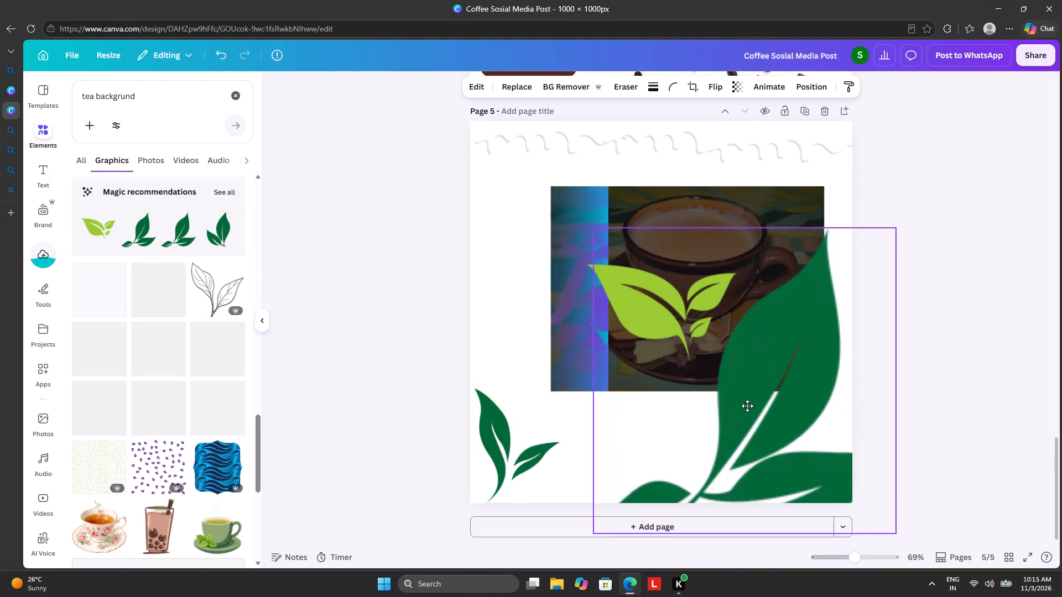
pyautogui.moveTo(747, 406); pyautogui.dragTo(697, 376)
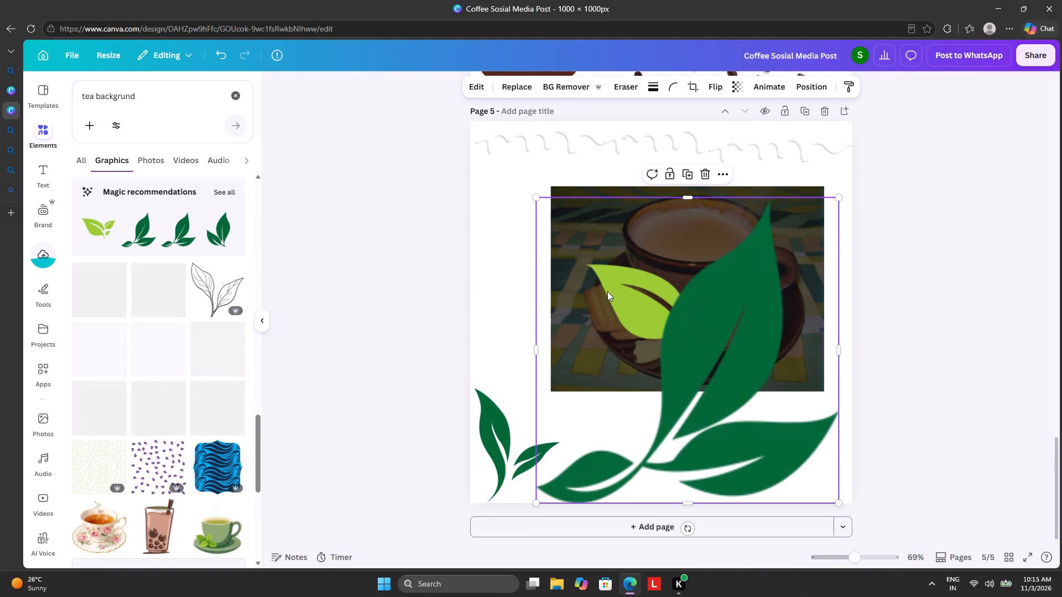
pyautogui.moveTo(535, 194); pyautogui.dragTo(713, 380)
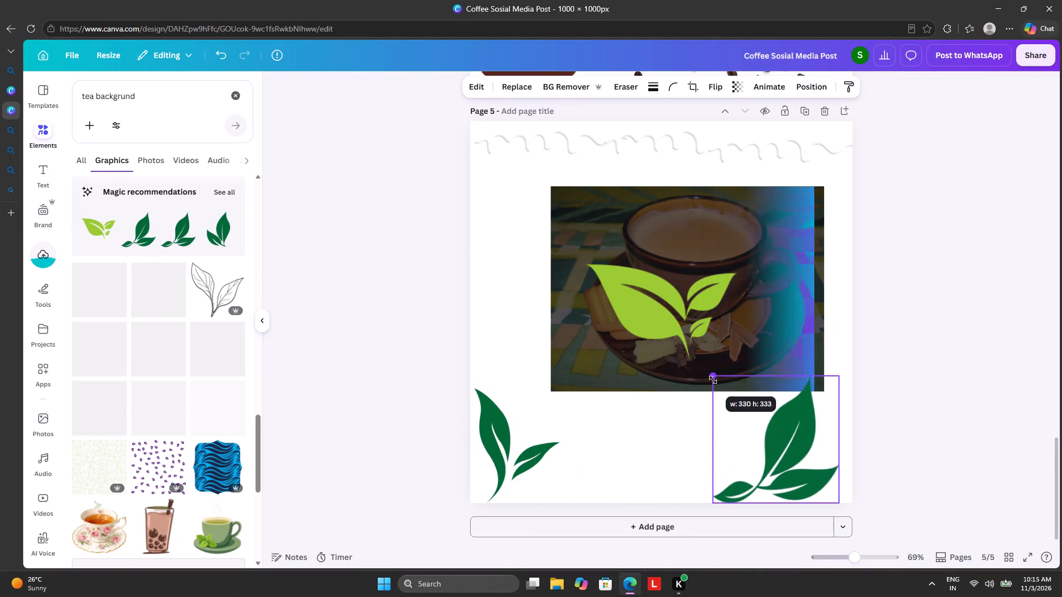
pyautogui.moveTo(713, 380); pyautogui.dragTo(772, 441)
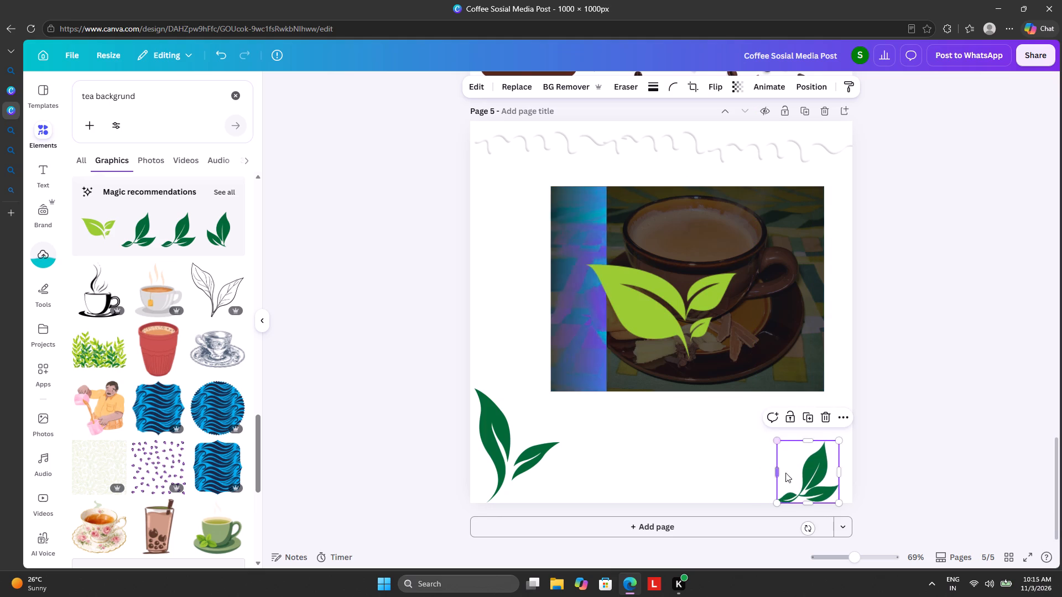
pyautogui.moveTo(808, 478); pyautogui.dragTo(820, 474)
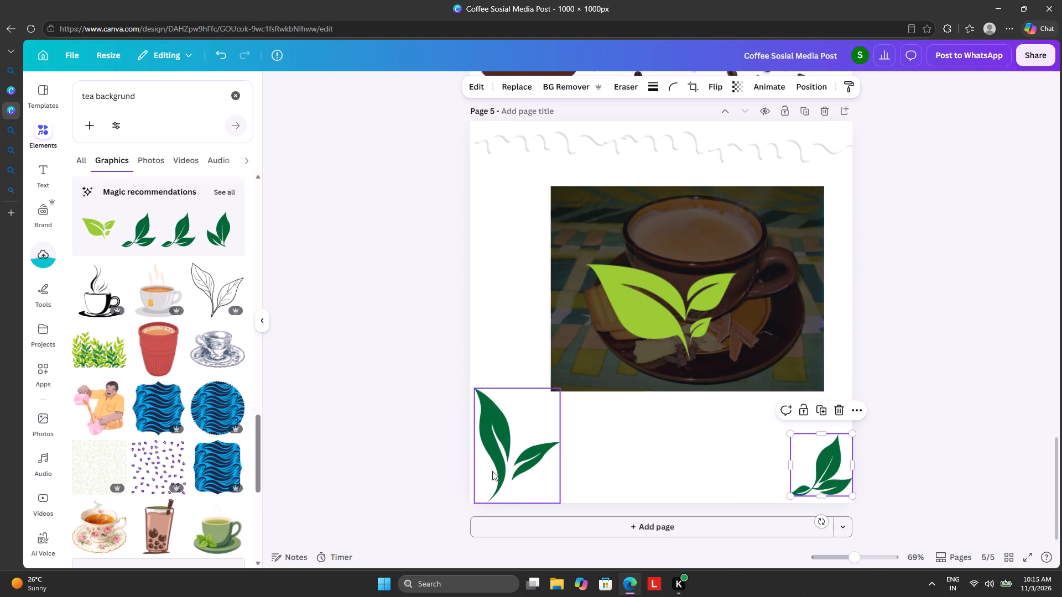
# Shrink the two-leaf graphic at page 5's lower left and place it against the page's lower-left corner.
pyautogui.click(507, 462)
pyautogui.click(505, 426)
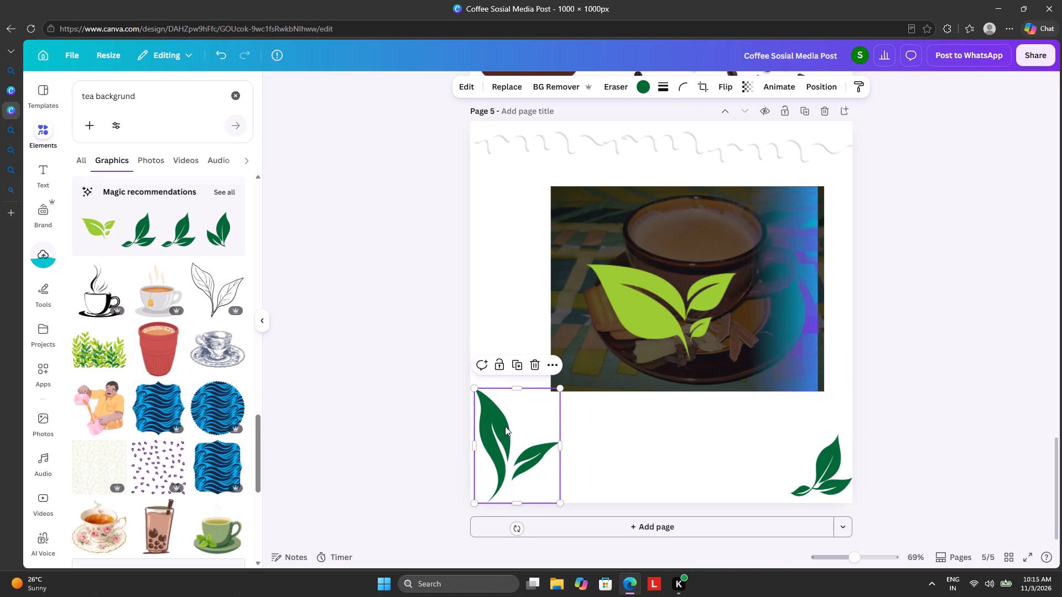
pyautogui.click(497, 400)
pyautogui.moveTo(477, 387); pyautogui.dragTo(516, 435)
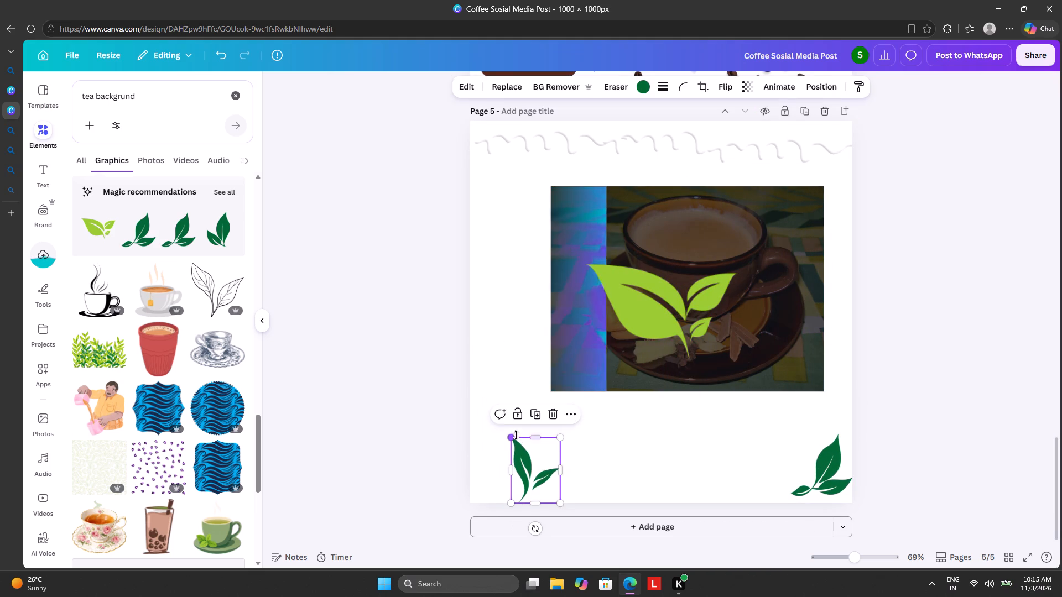
pyautogui.moveTo(533, 477); pyautogui.dragTo(492, 480)
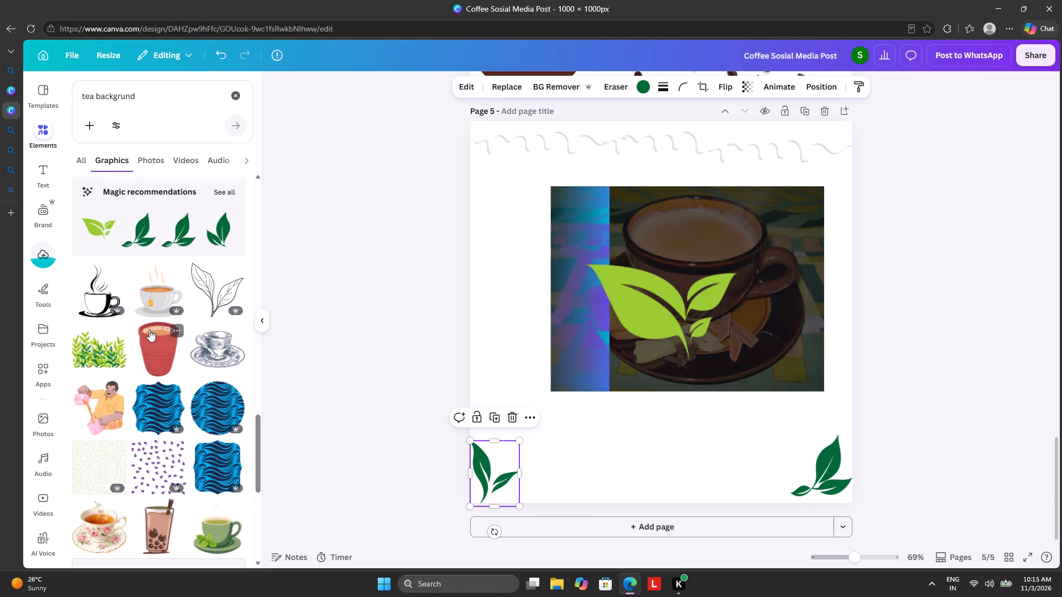
# Delete the light green leaf graphic that overlaps the chai picture on page 5.
pyautogui.scroll(4, 148, 329)
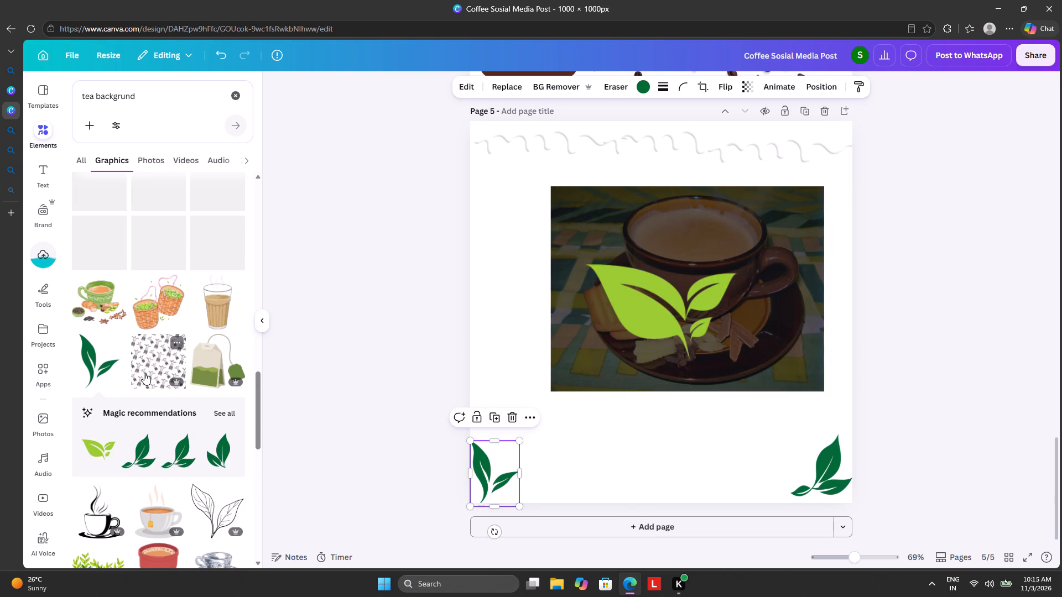
pyautogui.scroll(2, 144, 371)
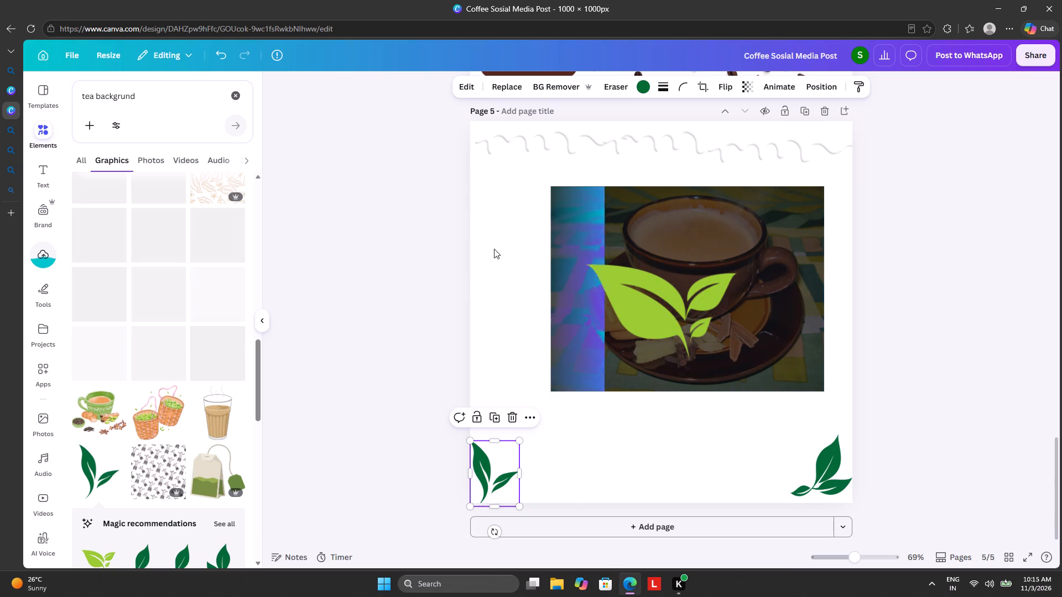
pyautogui.click(674, 316)
pyautogui.click(679, 242)
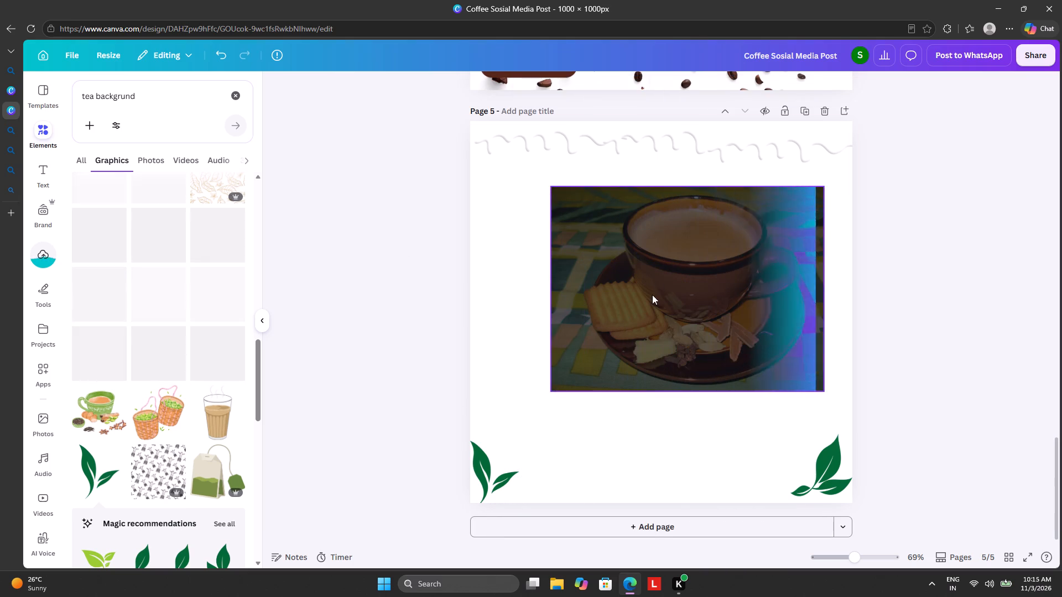
# Shift the darkened chai picture on page 5 slightly to the left and delete it.
pyautogui.click(652, 295)
pyautogui.click(658, 289)
pyautogui.click(658, 289)
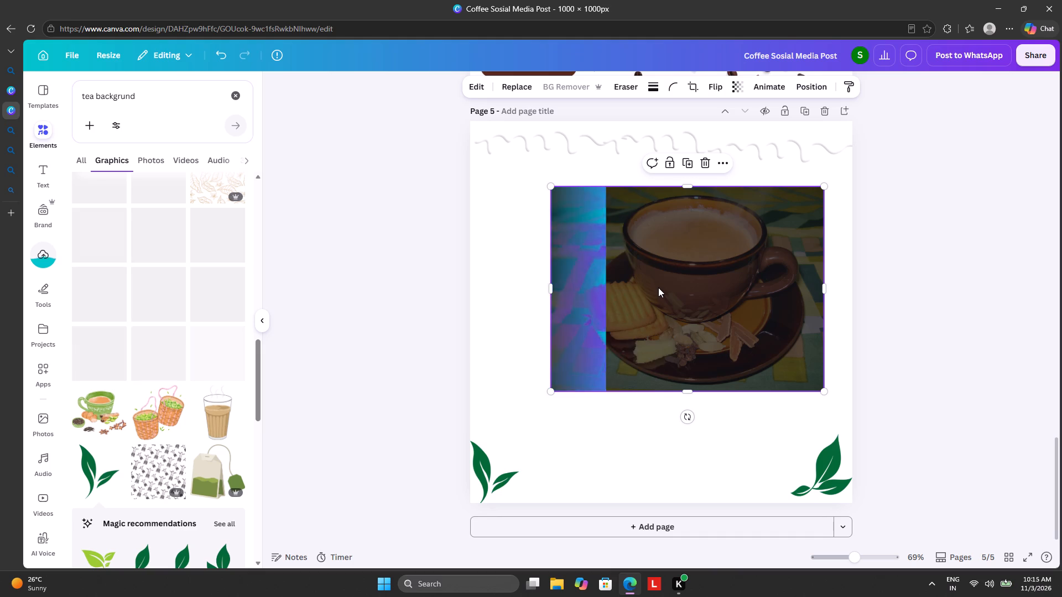
pyautogui.moveTo(657, 279); pyautogui.dragTo(575, 288)
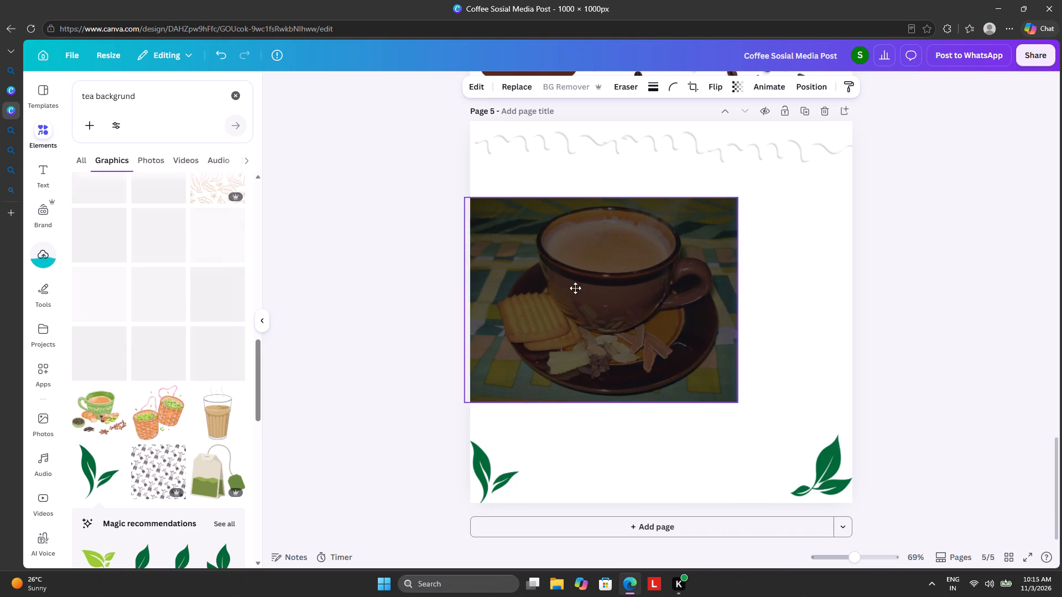
pyautogui.moveTo(575, 288); pyautogui.dragTo(639, 267)
pyautogui.click(687, 148)
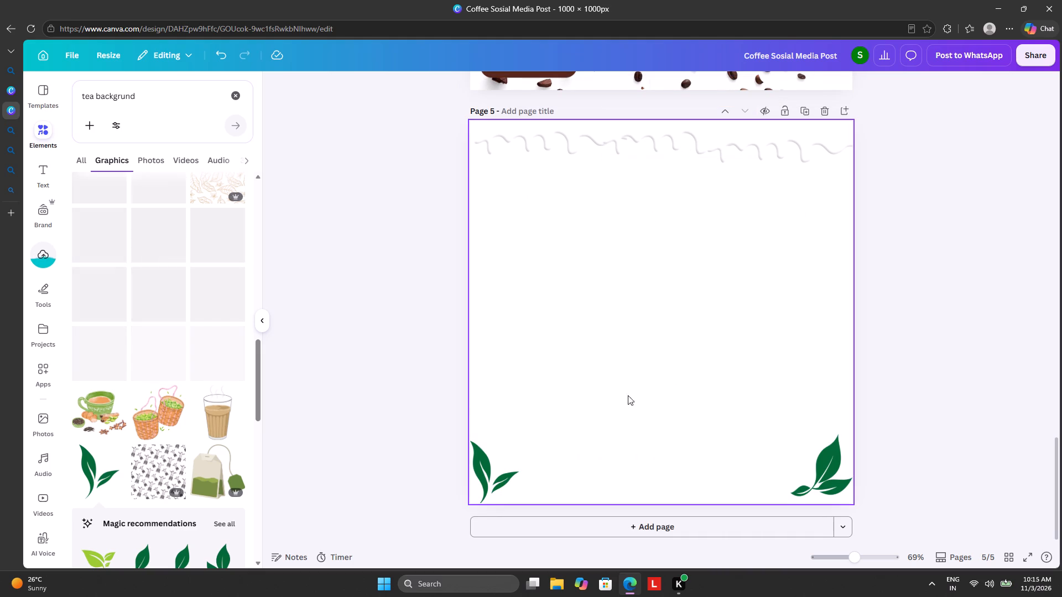
# Paste the copied chai picture into the empty middle of page 5.
pyautogui.hotkey('ctrl', 'v')
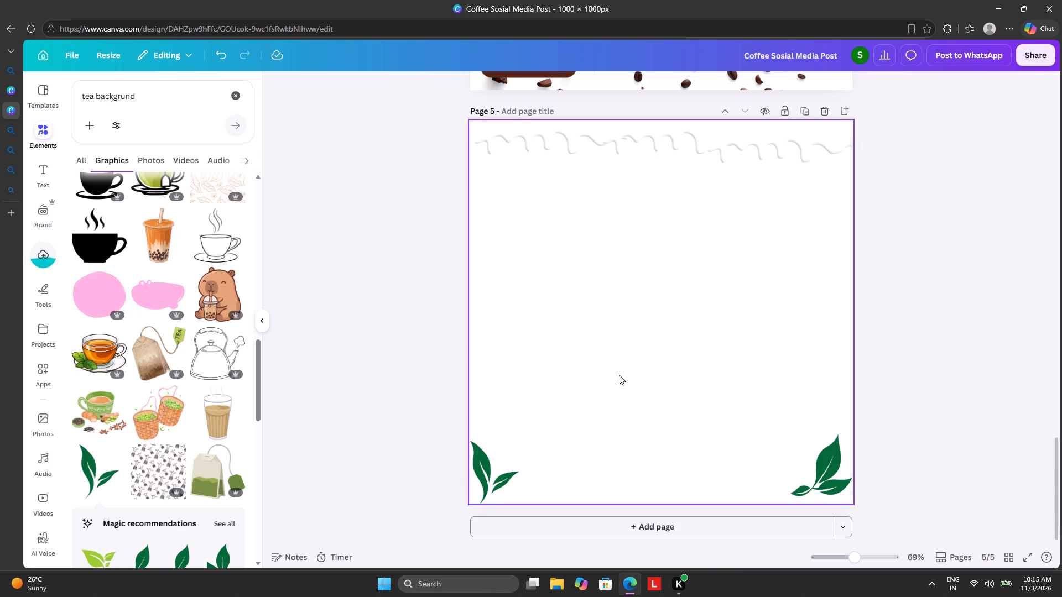
pyautogui.rightClick(616, 341)
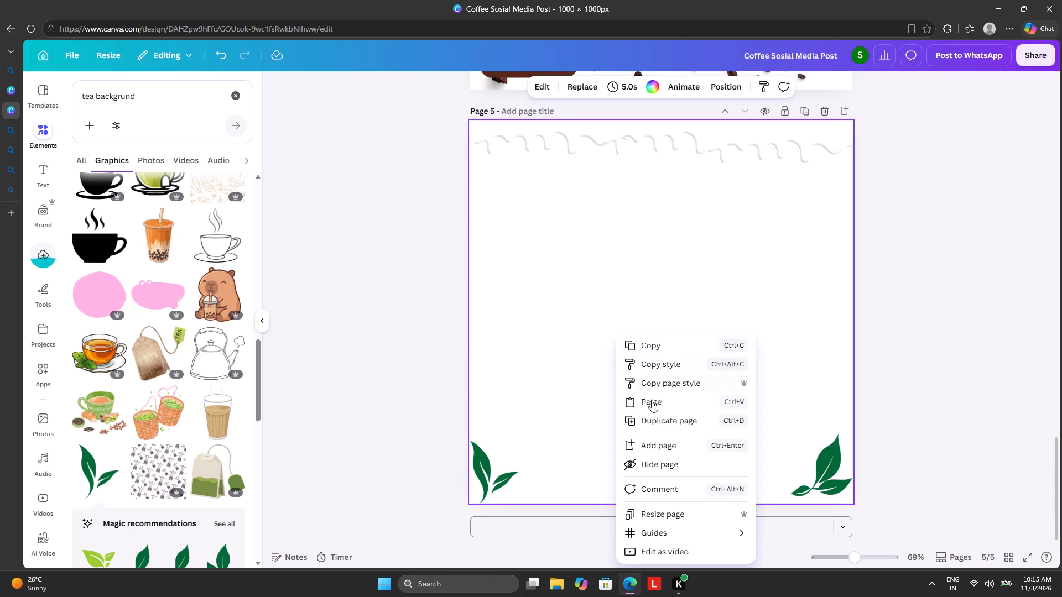
pyautogui.click(660, 401)
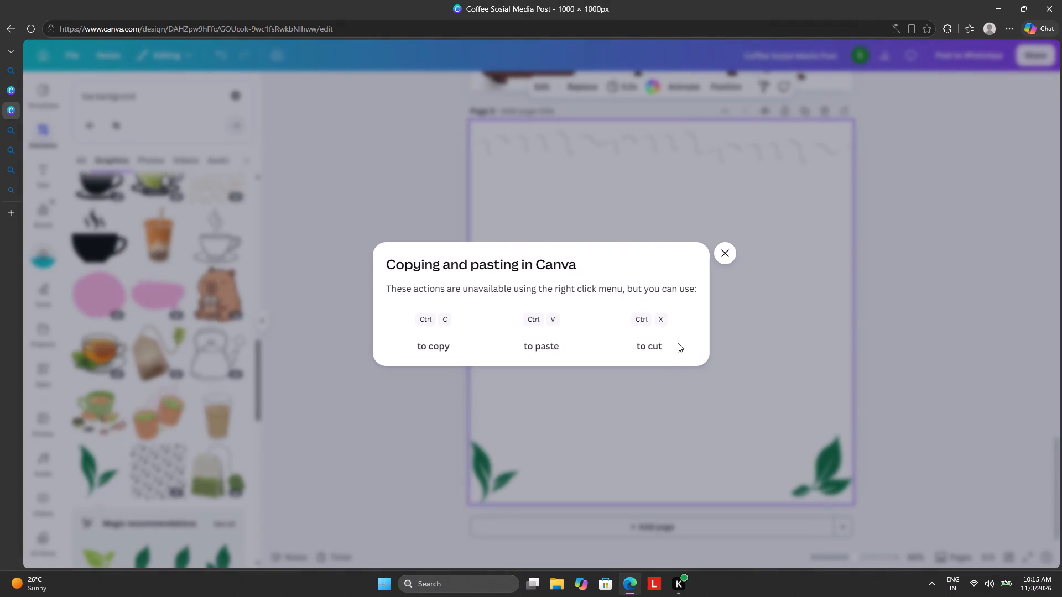
pyautogui.click(722, 254)
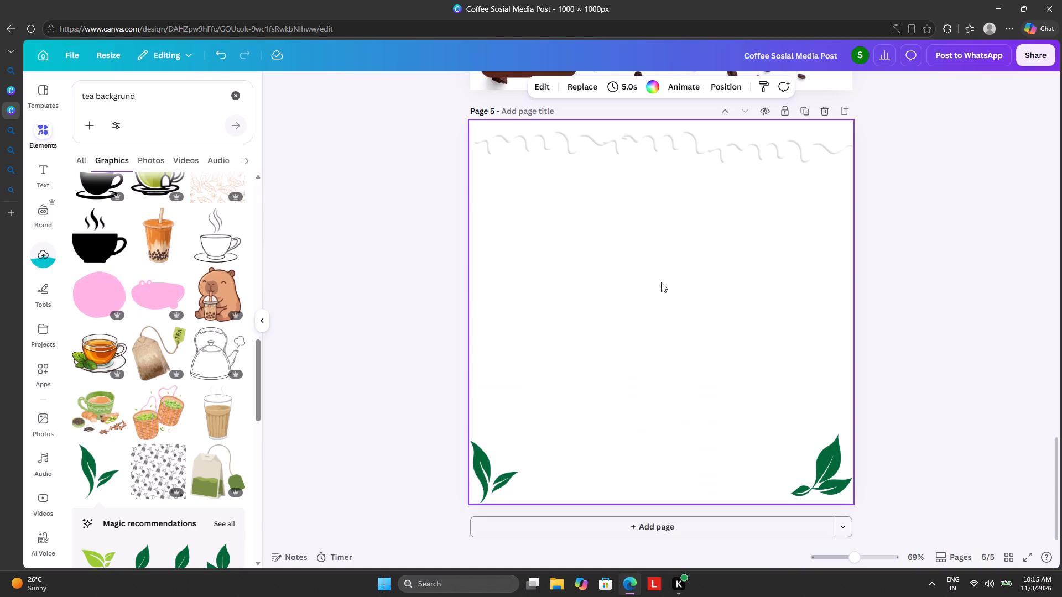
pyautogui.hotkey('ctrl', 'v')
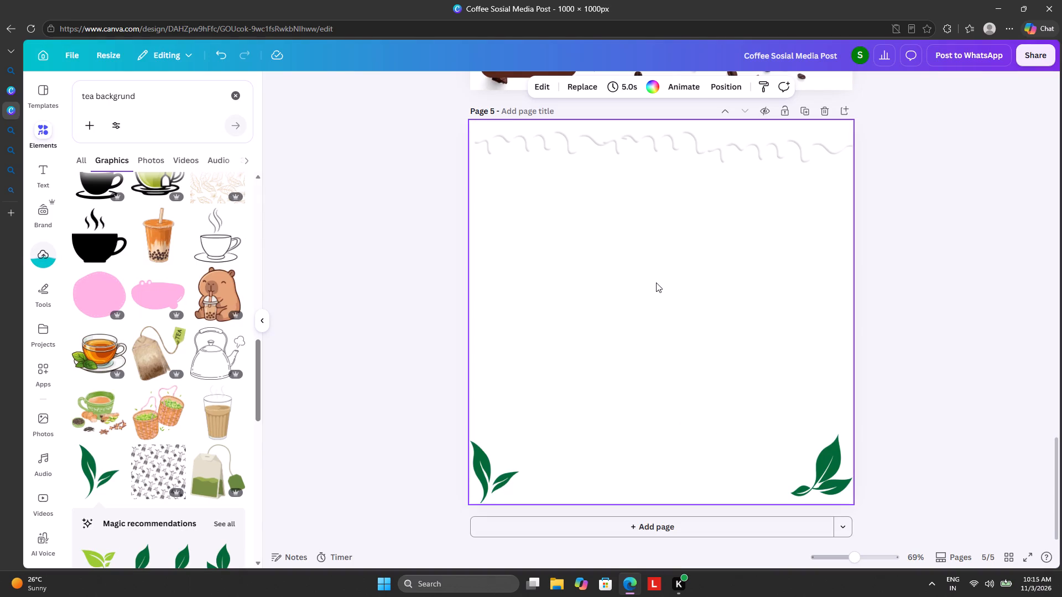
pyautogui.click(653, 284)
pyautogui.click(669, 307)
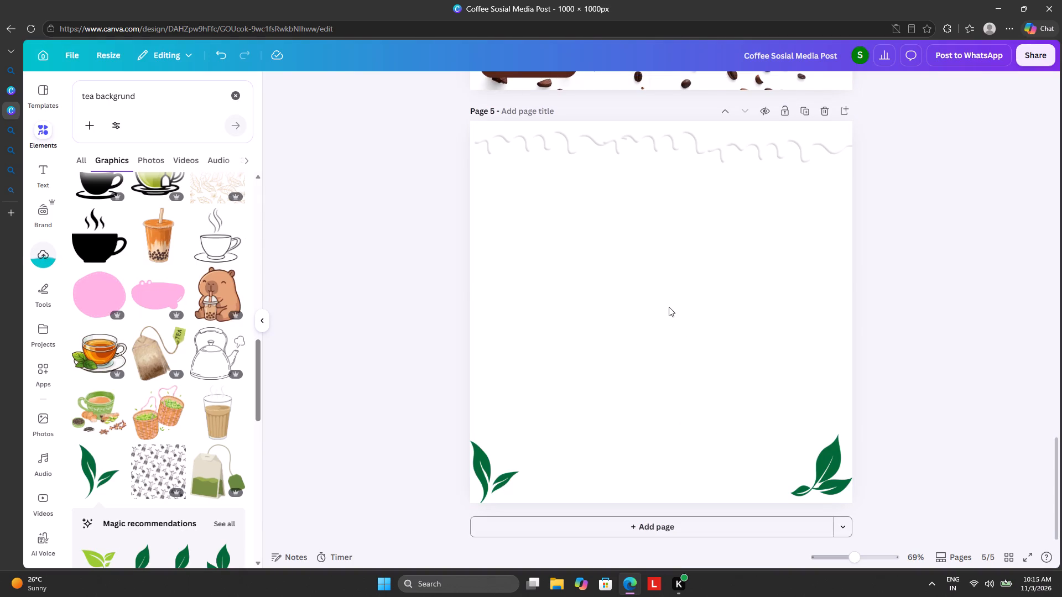
pyautogui.hotkey('ctrl', 'v')
pyautogui.hotkey('ctrl', 'v')
pyautogui.hotkey('ctrl', 'v')
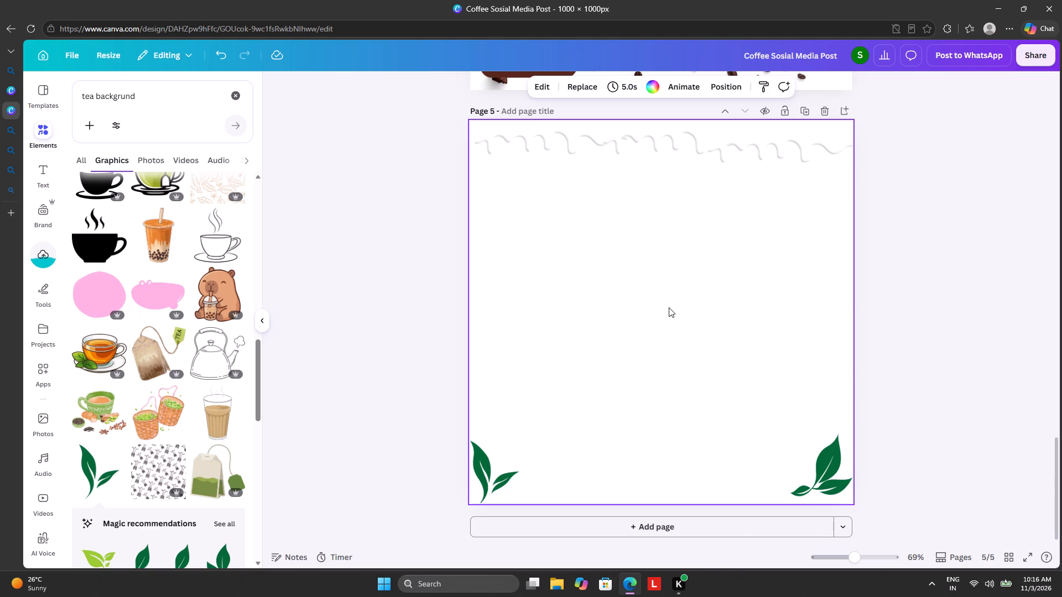
pyautogui.hotkey('ctrl', 'v')
# Retry pasting the chai picture onto page 5, closing the upload messages and browsing the tea graphics meanwhile.
pyautogui.scroll(-4, 233, 347)
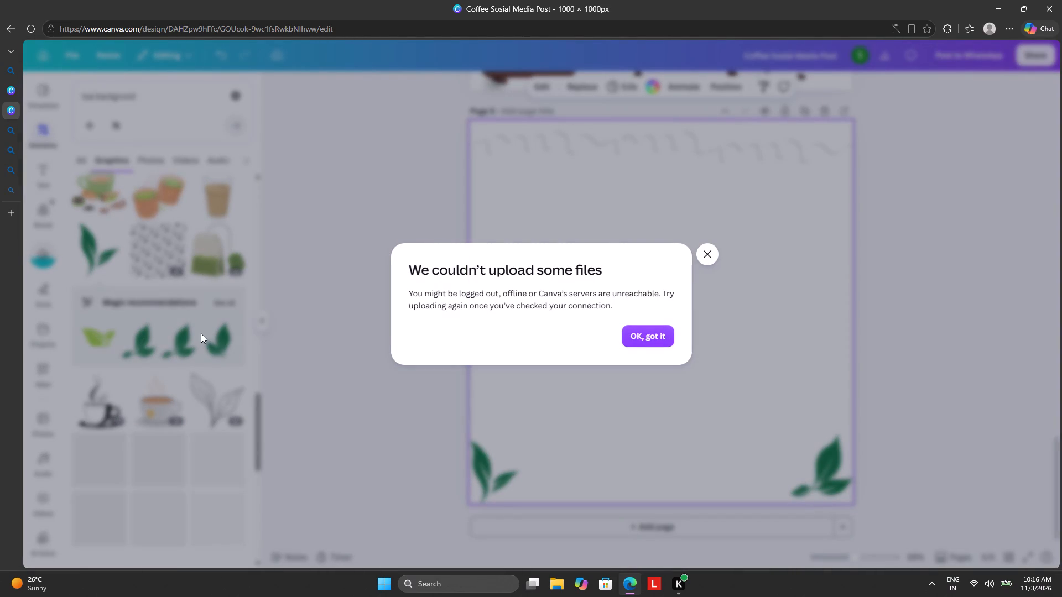
pyautogui.click(706, 254)
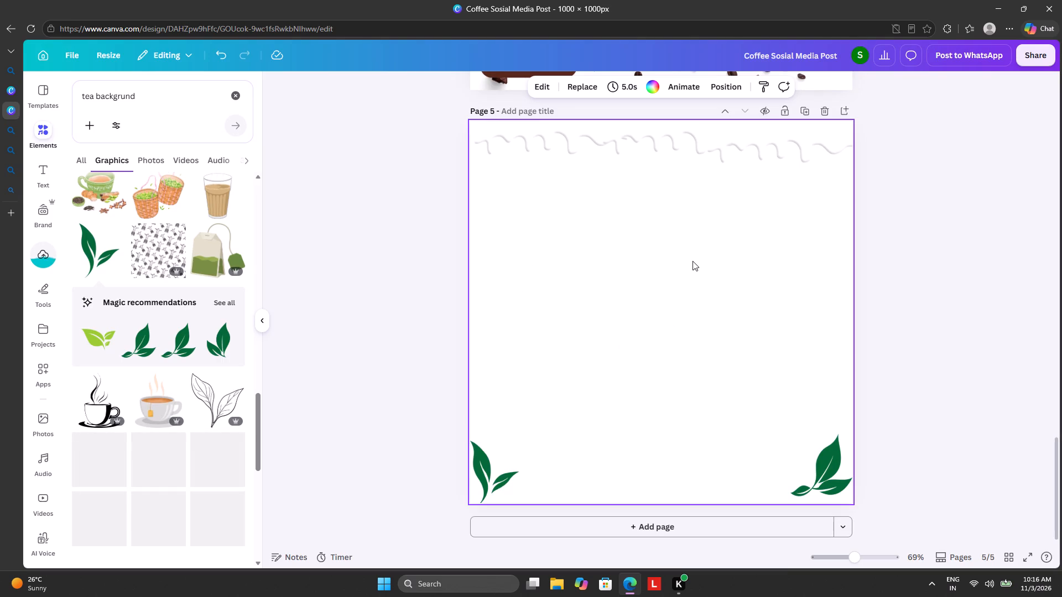
pyautogui.hotkey('ctrl', 'v')
pyautogui.hotkey('ctrl', 'v')
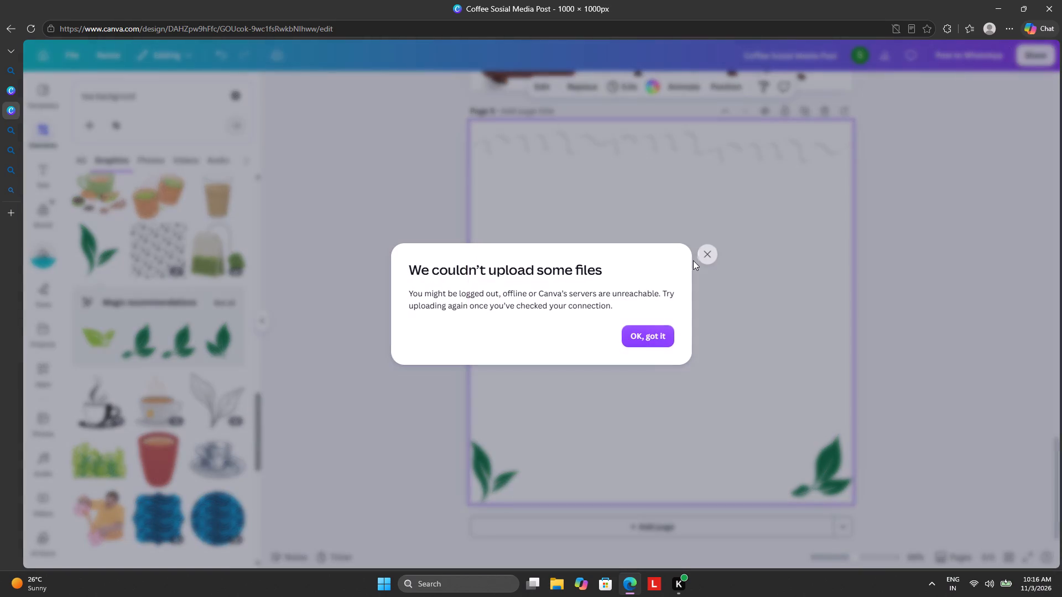
pyautogui.click(711, 250)
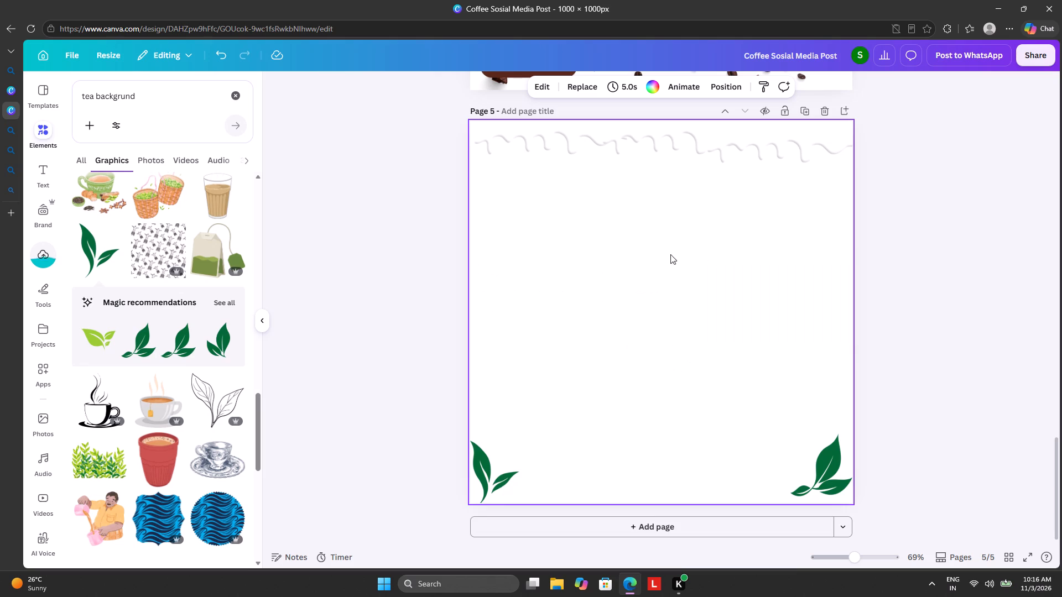
pyautogui.scroll(-3, 589, 242)
pyautogui.scroll(2, 590, 241)
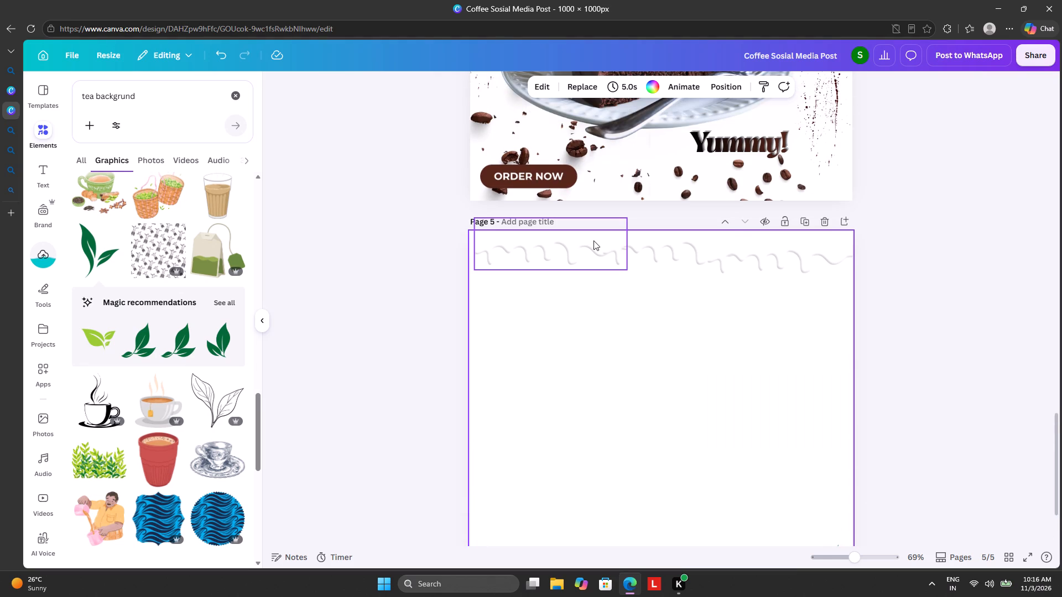
pyautogui.scroll(5, 137, 271)
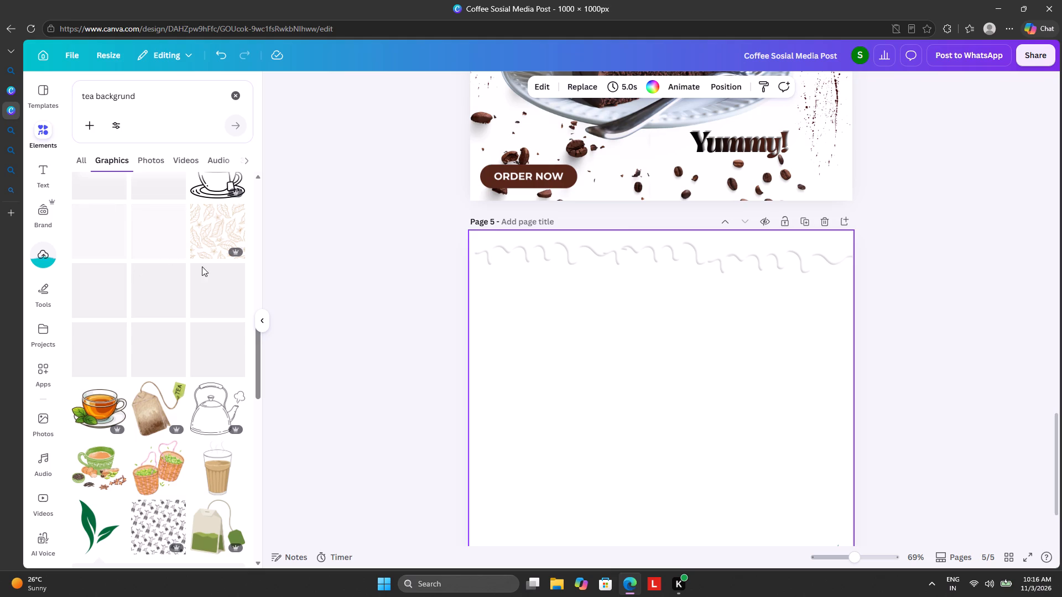
pyautogui.scroll(-5, 589, 409)
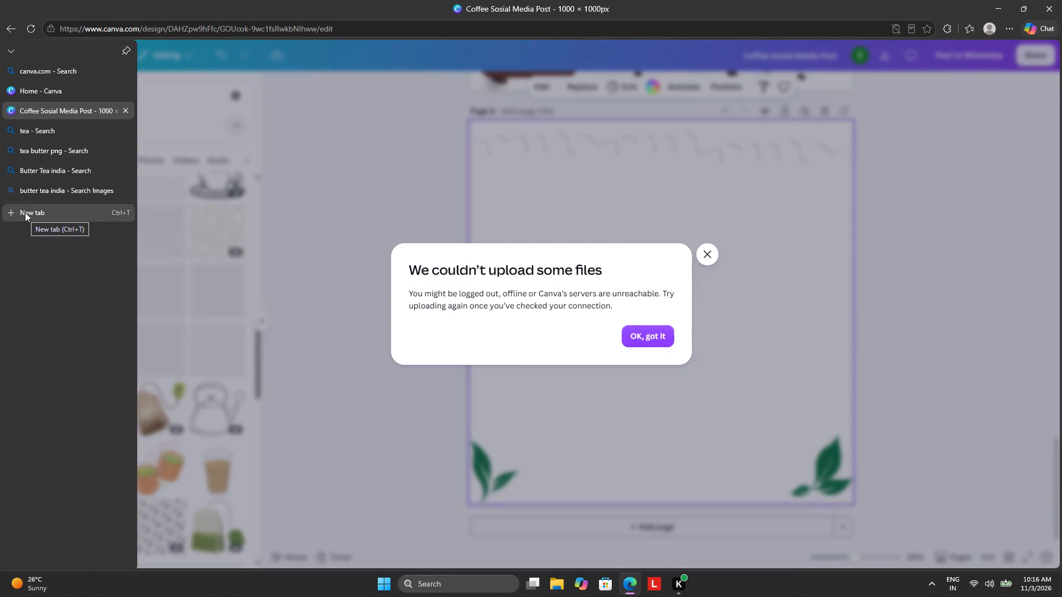
pyautogui.click(711, 255)
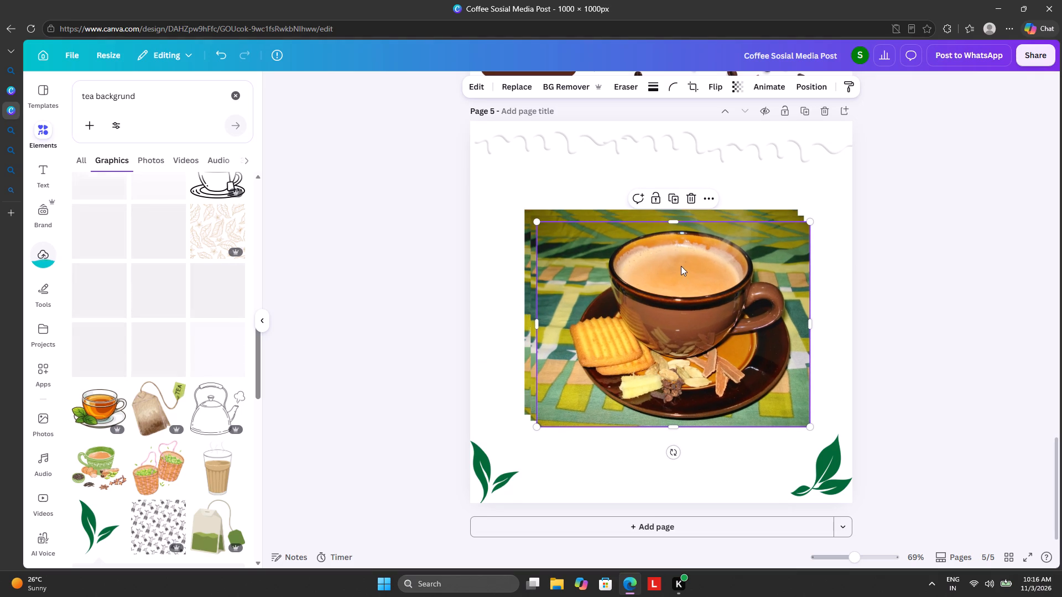
# Delete the two extra overlapping copies of the chai picture, keeping a single one on page 5.
pyautogui.click(690, 199)
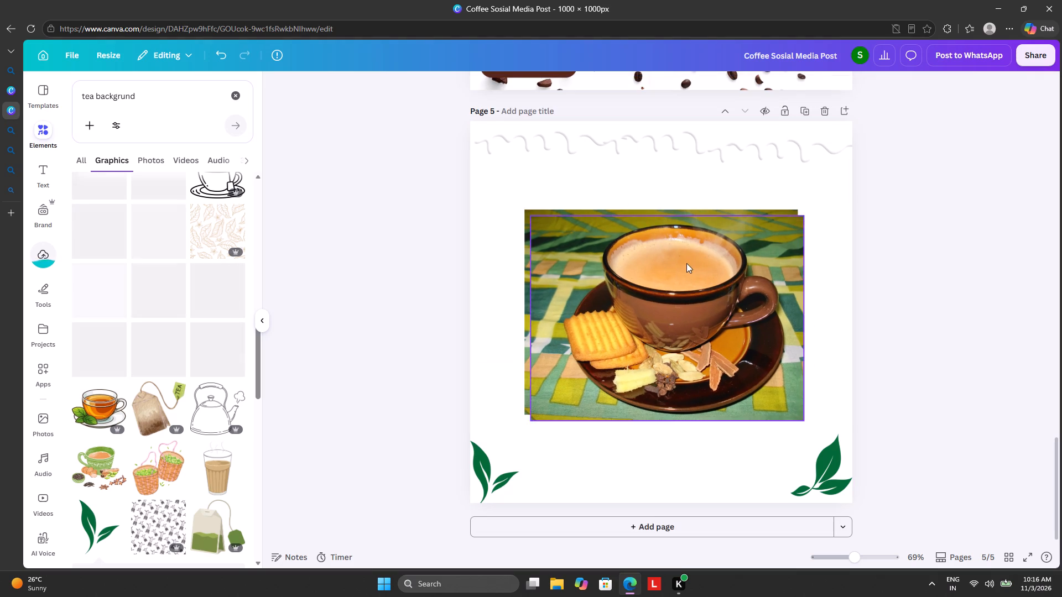
pyautogui.click(686, 263)
pyautogui.click(688, 197)
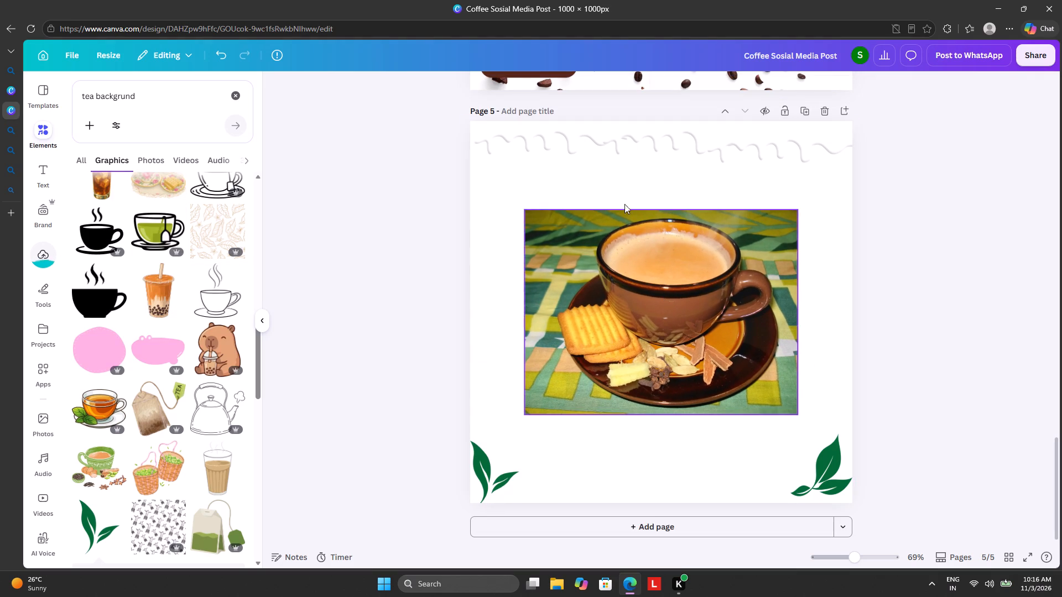
# Apply BG Remover to the chai picture on page 5.
pyautogui.click(625, 325)
pyautogui.click(565, 85)
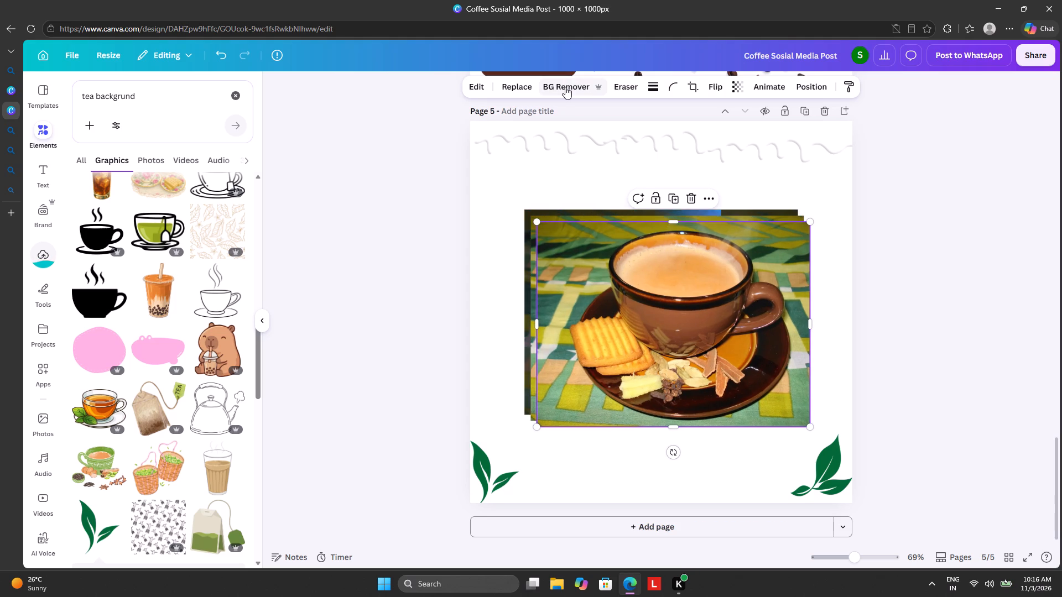
# Delete the two extra chai picture copies overlapping the original on page 5.
pyautogui.click(690, 192)
pyautogui.moveTo(612, 281); pyautogui.dragTo(646, 291)
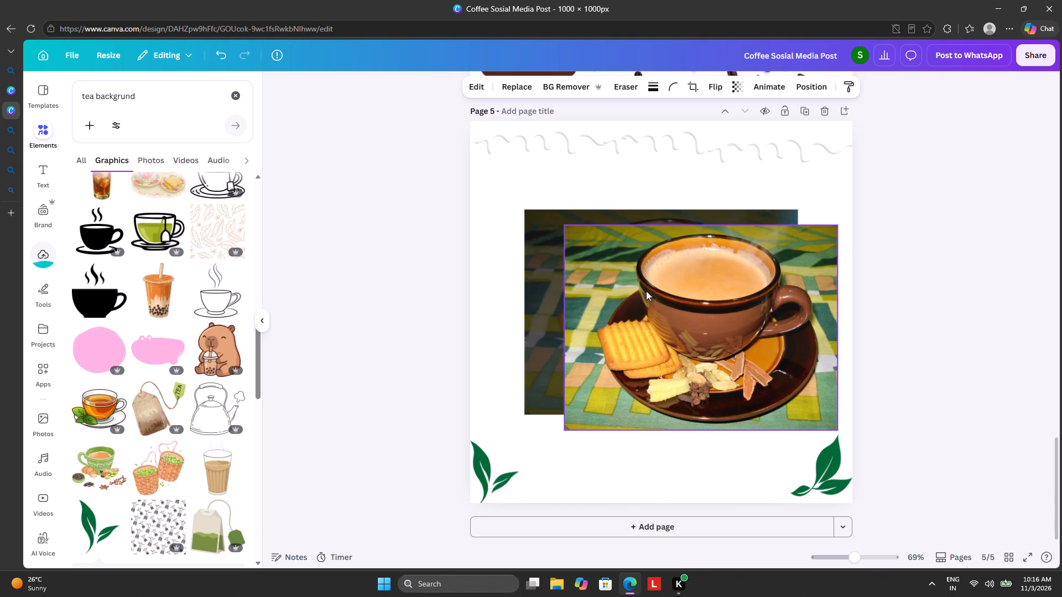
pyautogui.click(716, 202)
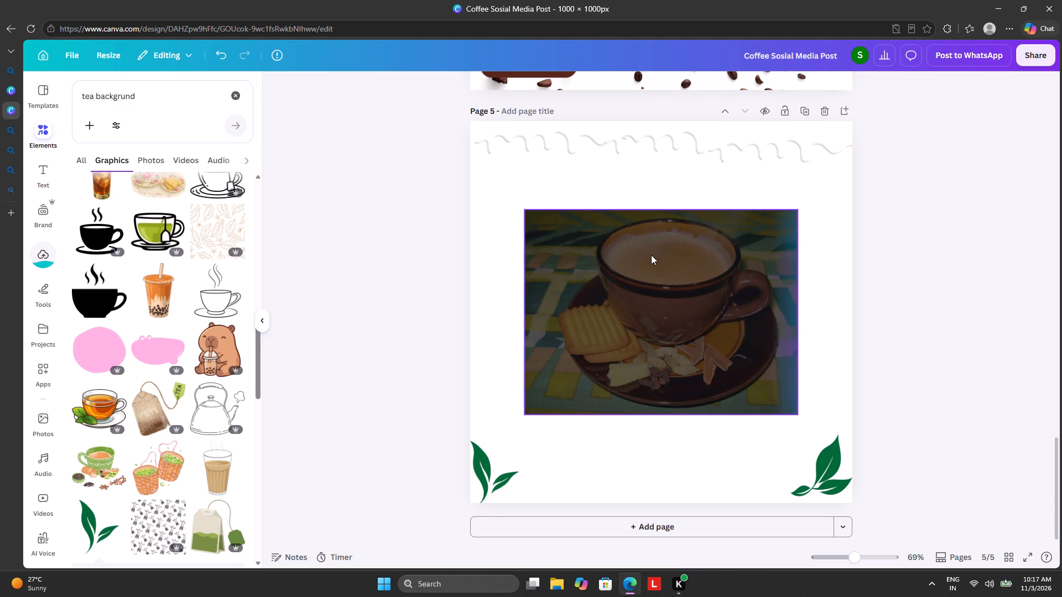
# Search the web for "tea png" in a new browser tab and open the full set of image results.
pyautogui.click(11, 212)
pyautogui.click(416, 119)
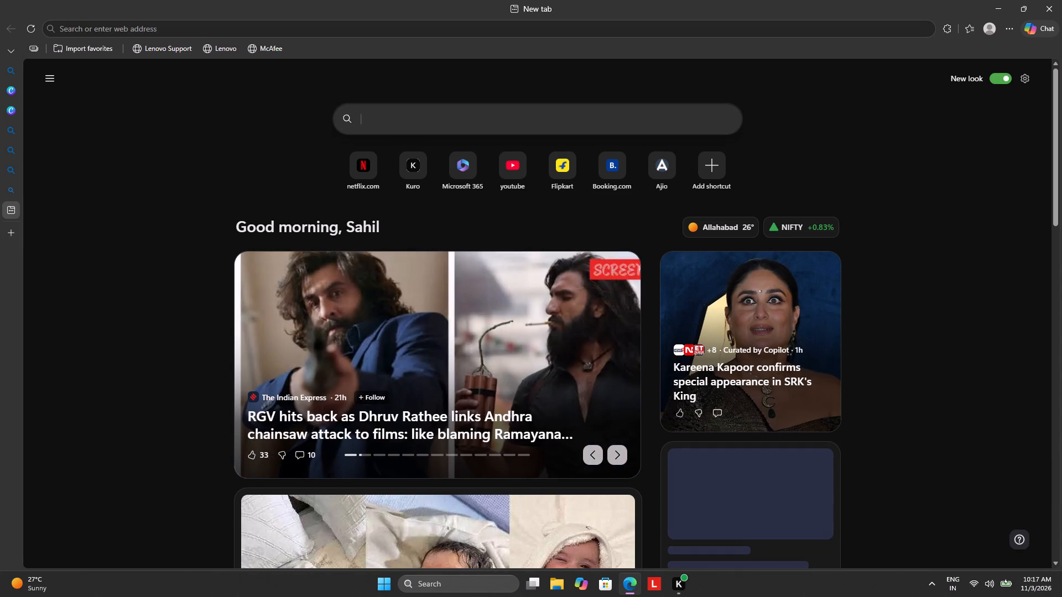
pyautogui.write('tea')
pyautogui.press('space')
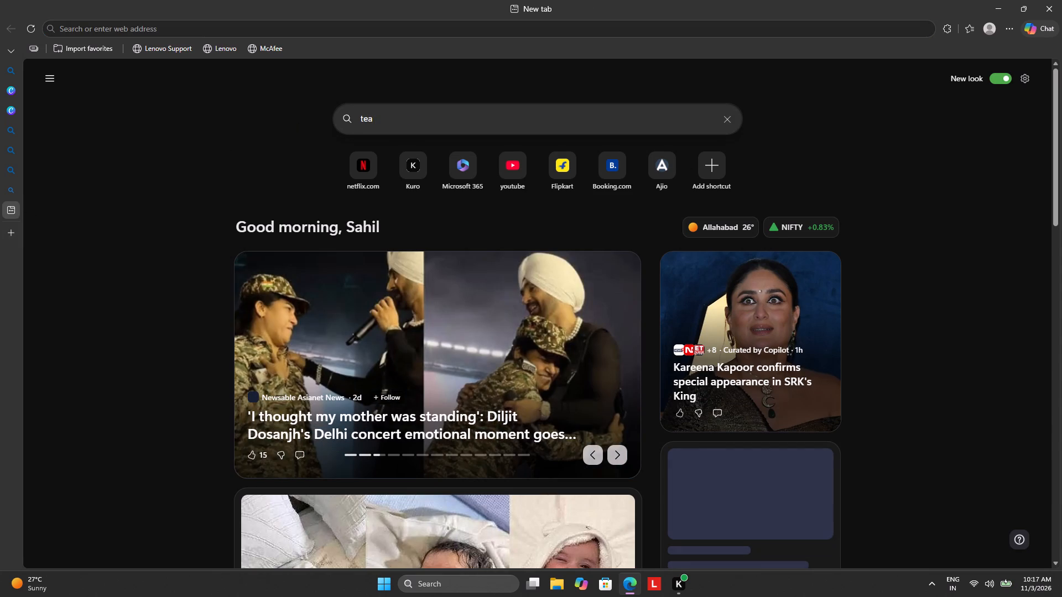
pyautogui.press('Return')
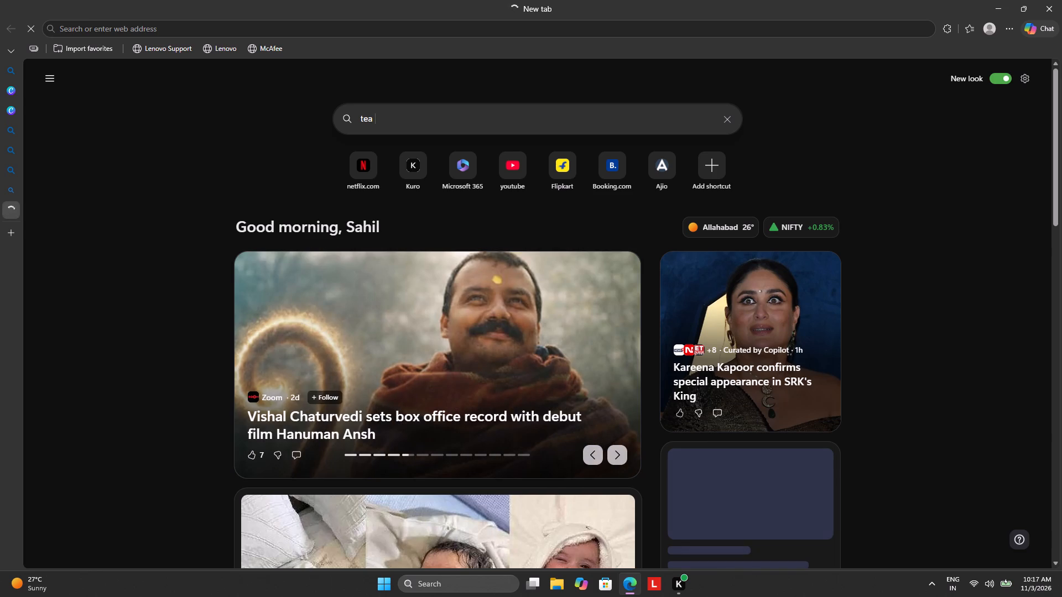
pyautogui.press('p')
pyautogui.write('ng')
pyautogui.press('Return')
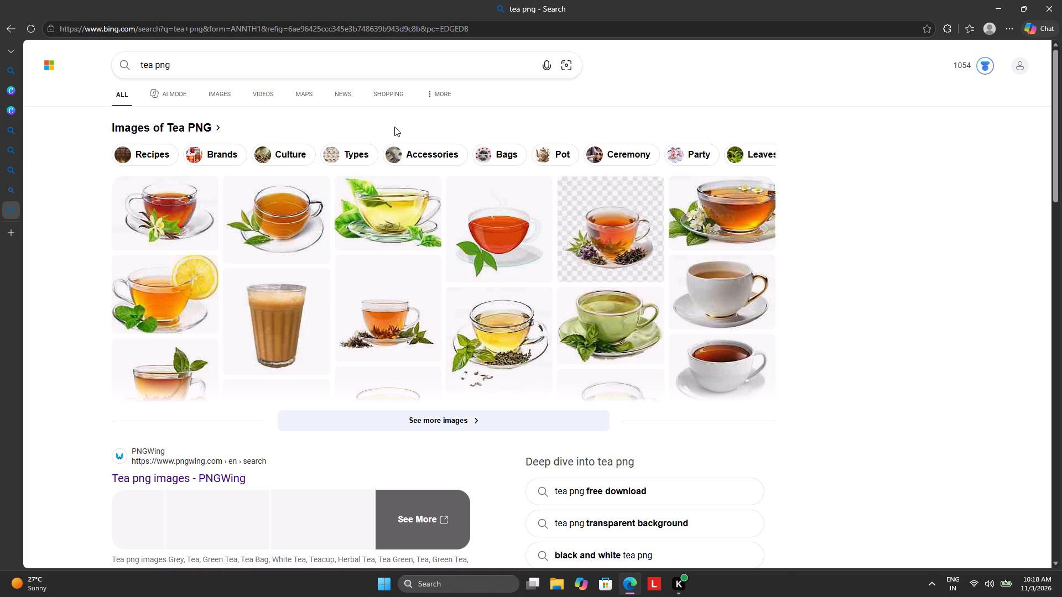
pyautogui.click(419, 419)
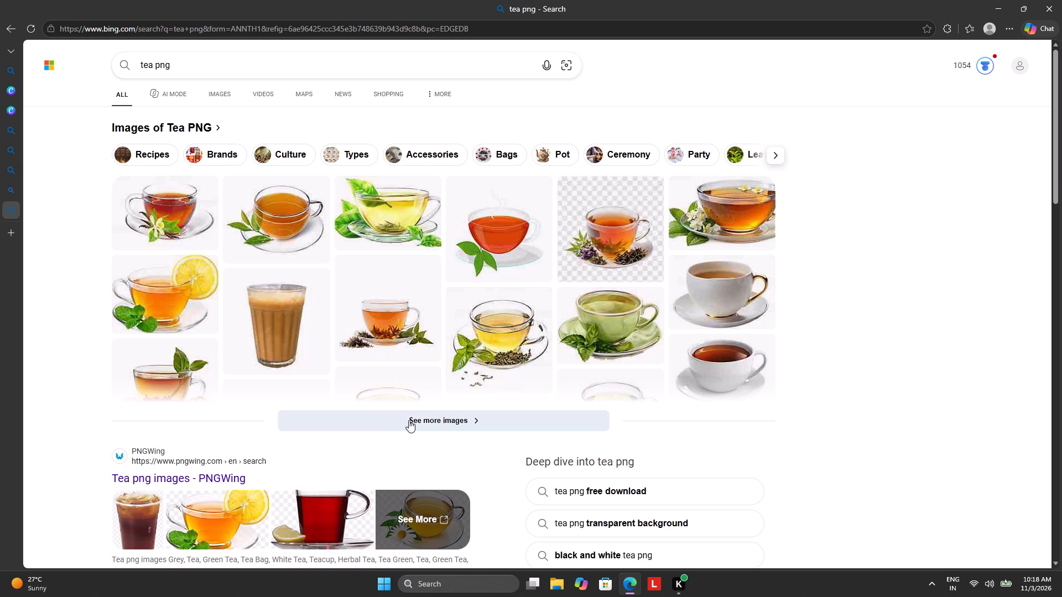
pyautogui.click(410, 420)
pyautogui.scroll(-4, 407, 374)
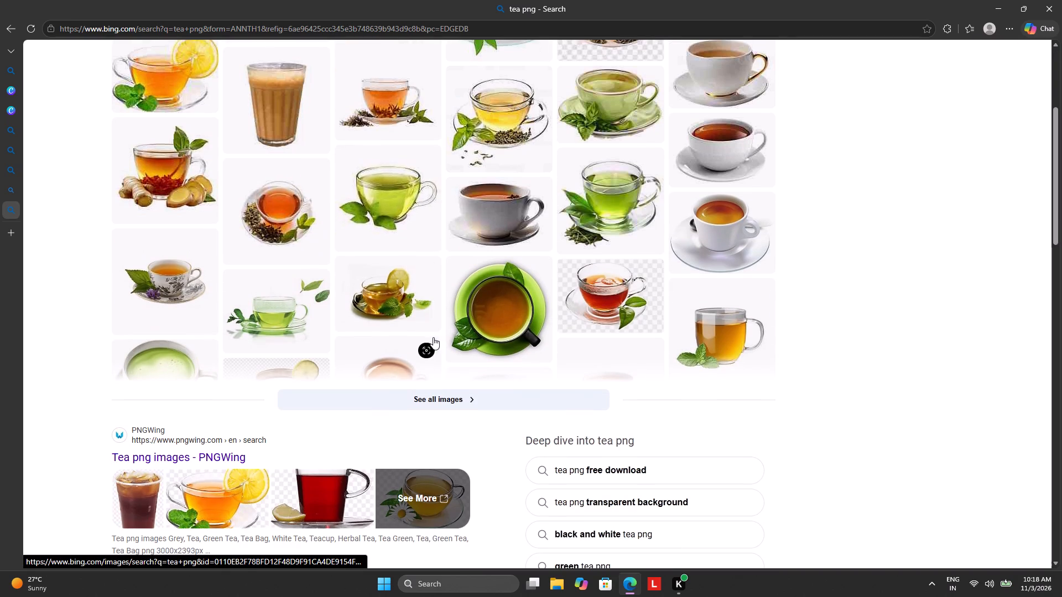
pyautogui.click(439, 399)
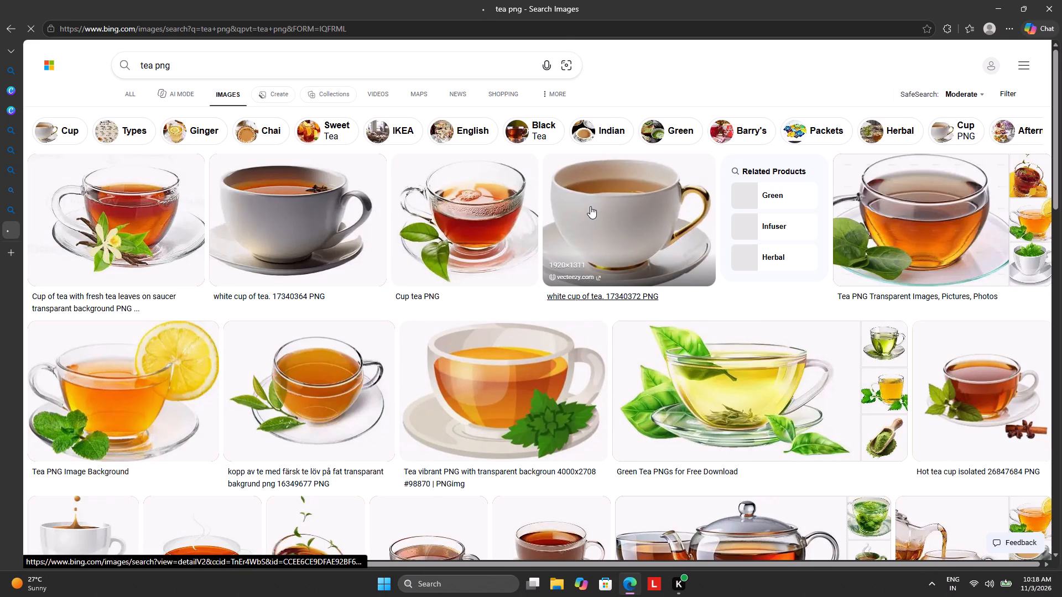
# Browse the tea PNG results, enlarging the glass cup with falling tea leaves and examining its similar images.
pyautogui.scroll(-2, 590, 206)
pyautogui.scroll(-1, 559, 247)
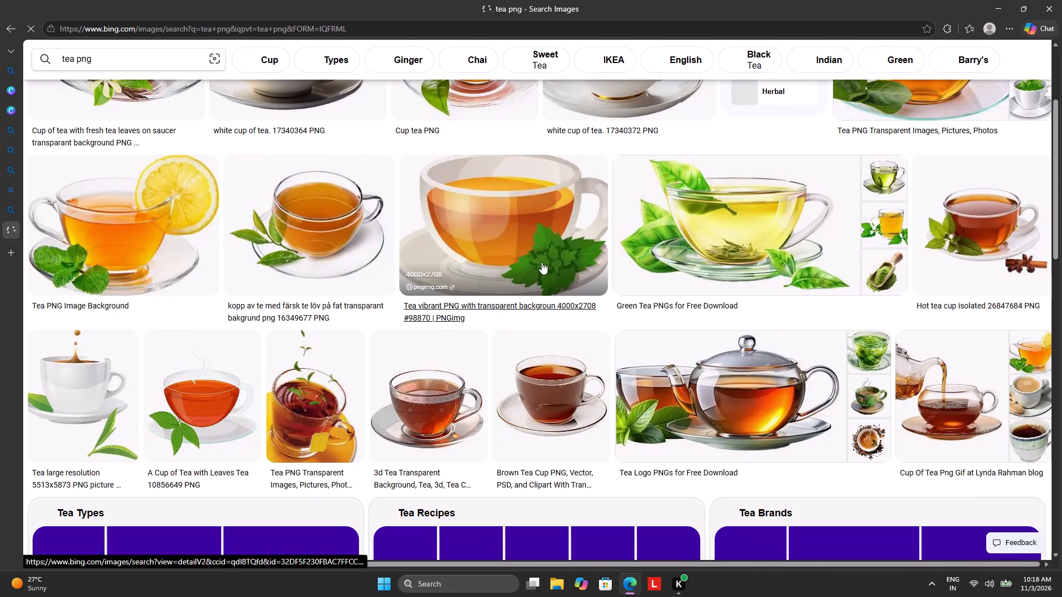
pyautogui.click(309, 396)
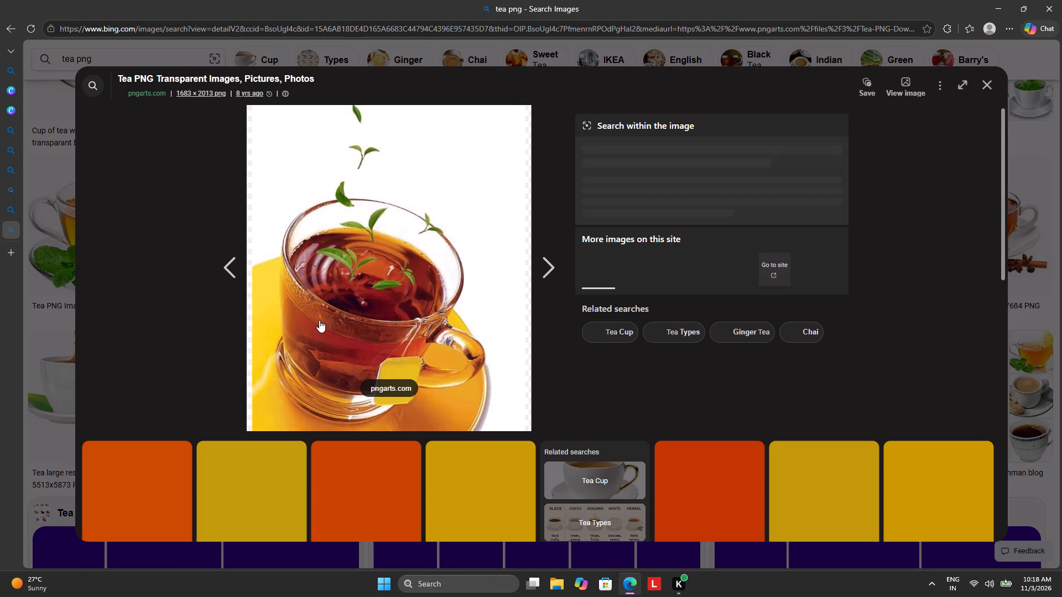
pyautogui.scroll(-2, 361, 288)
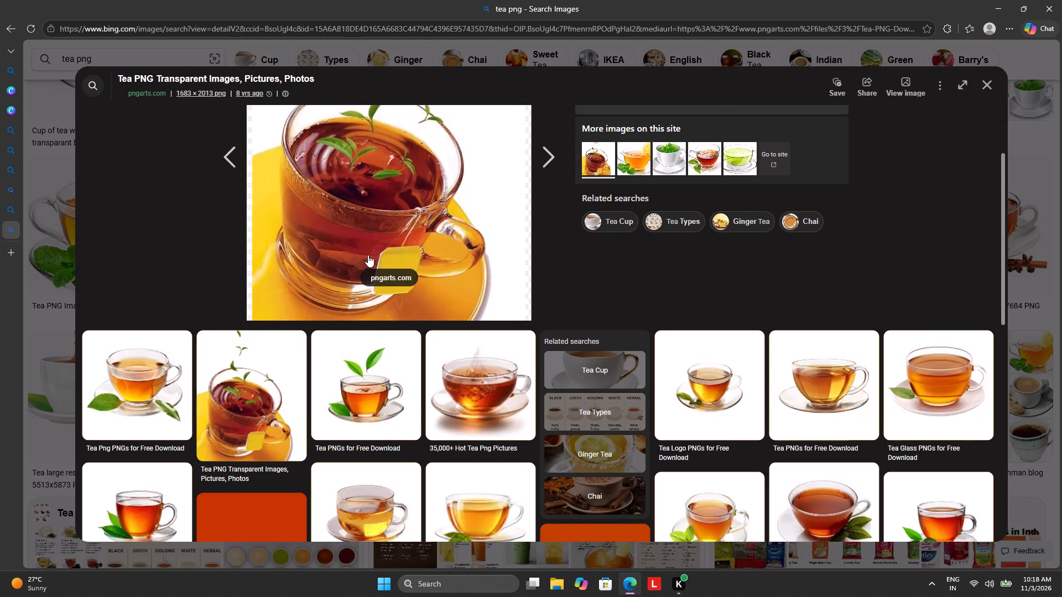
pyautogui.scroll(-2, 369, 441)
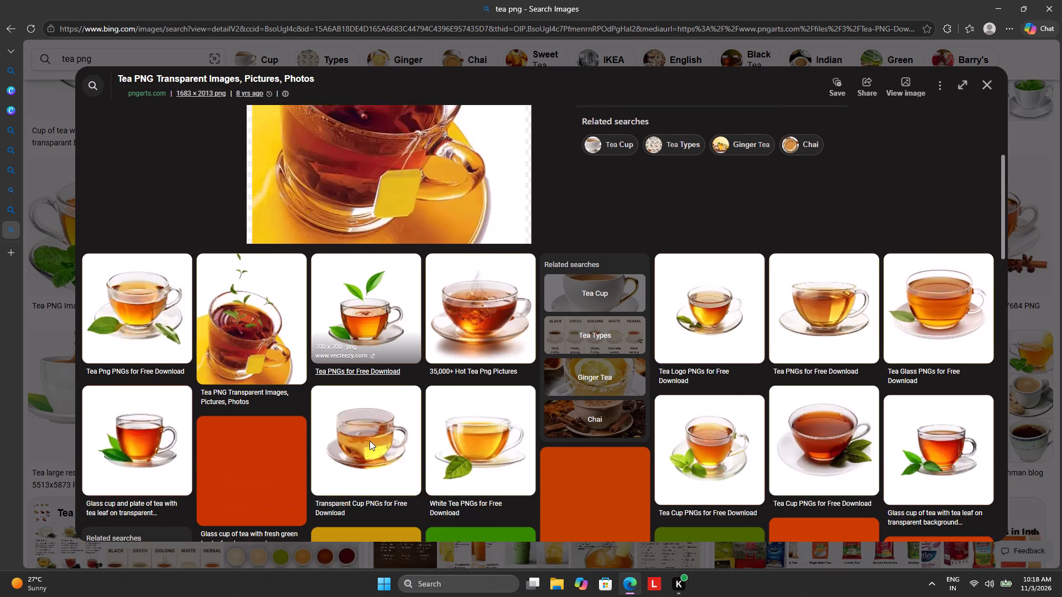
pyautogui.scroll(1, 366, 444)
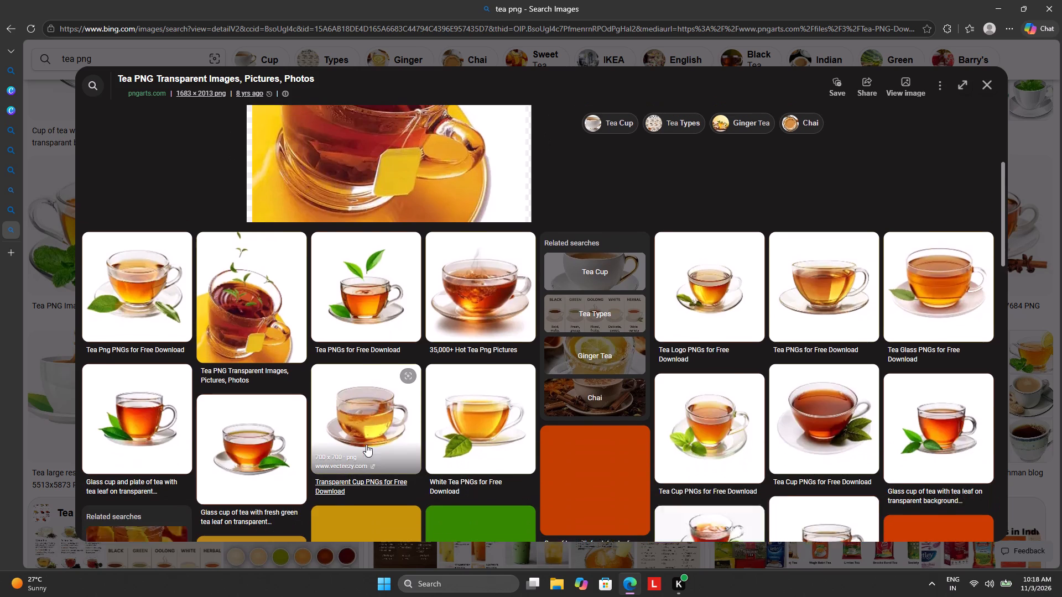
pyautogui.scroll(-2, 366, 444)
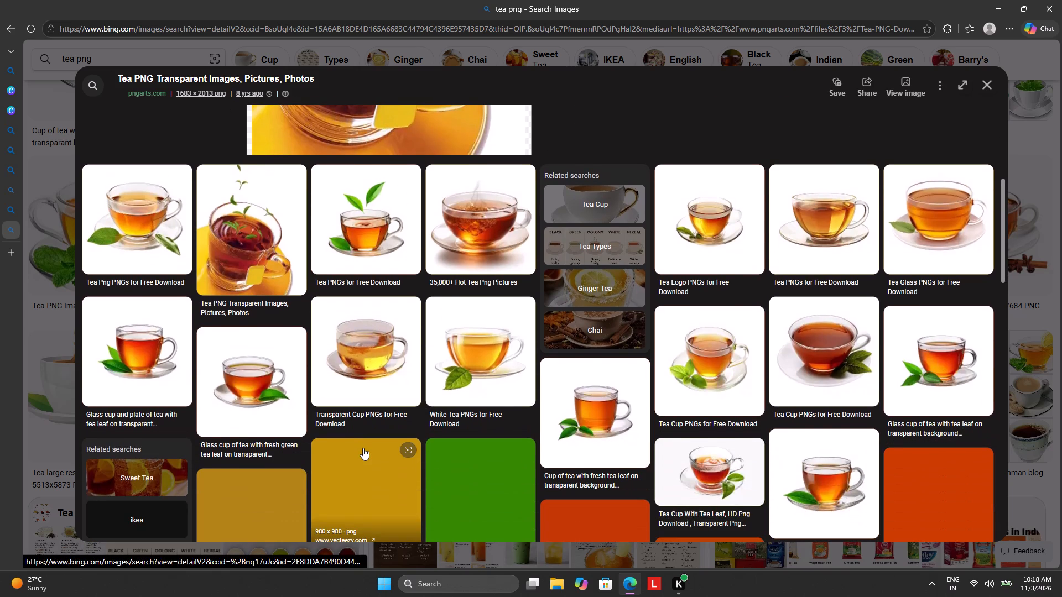
pyautogui.scroll(-2, 360, 449)
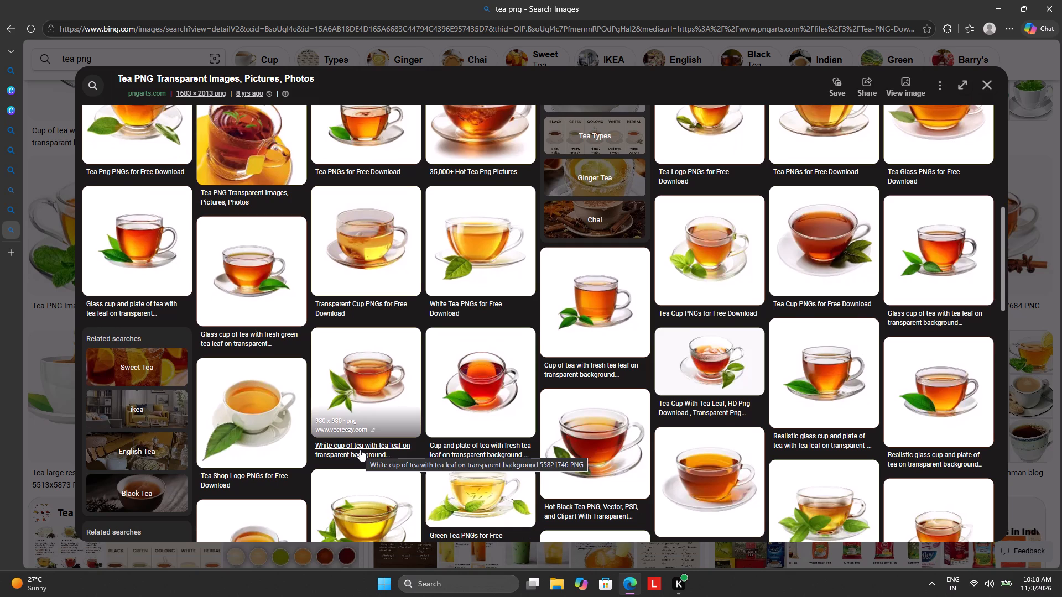
pyautogui.scroll(-3, 419, 370)
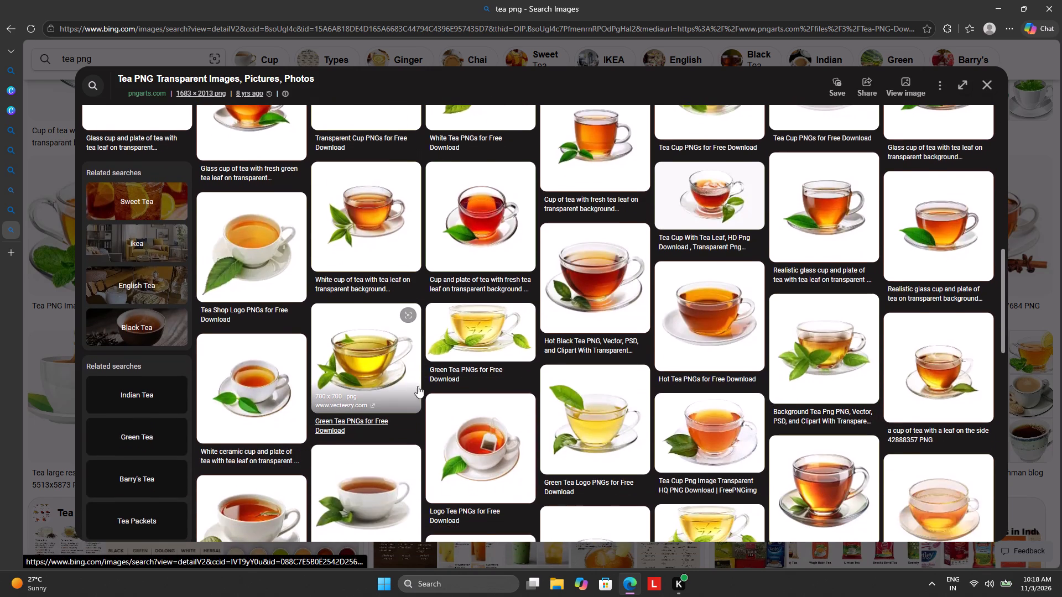
pyautogui.scroll(-5, 415, 392)
pyautogui.scroll(-4, 431, 341)
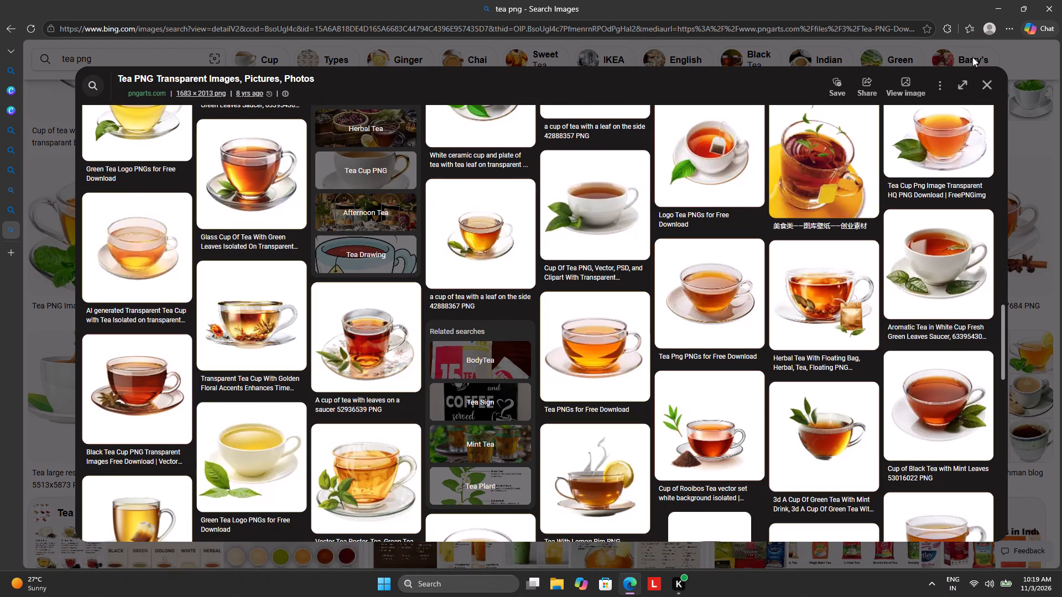
pyautogui.click(983, 85)
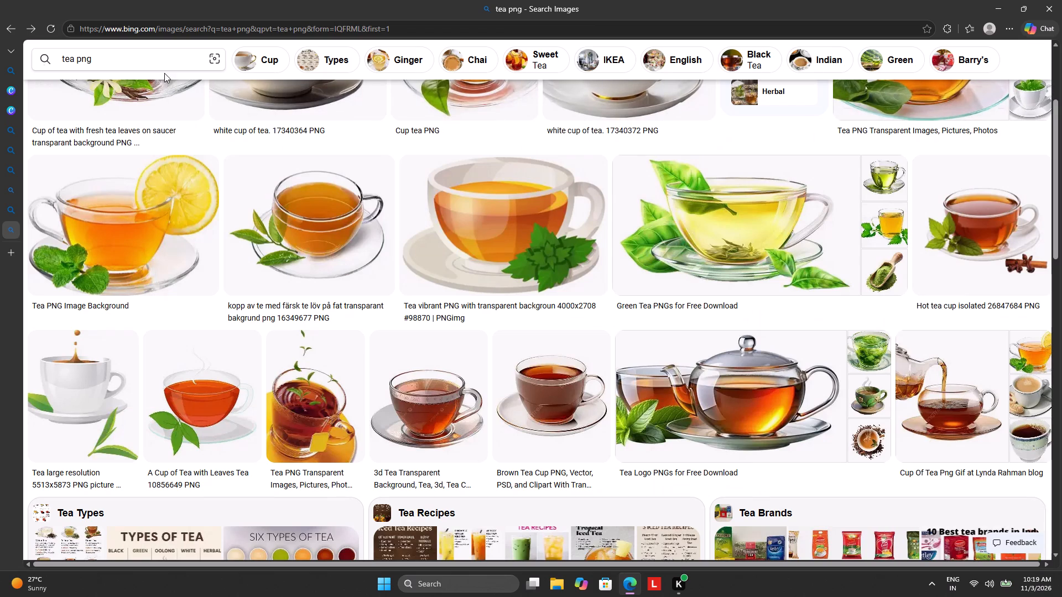
# Change the image search to "tea milkpng" and run it.
pyautogui.click(94, 59)
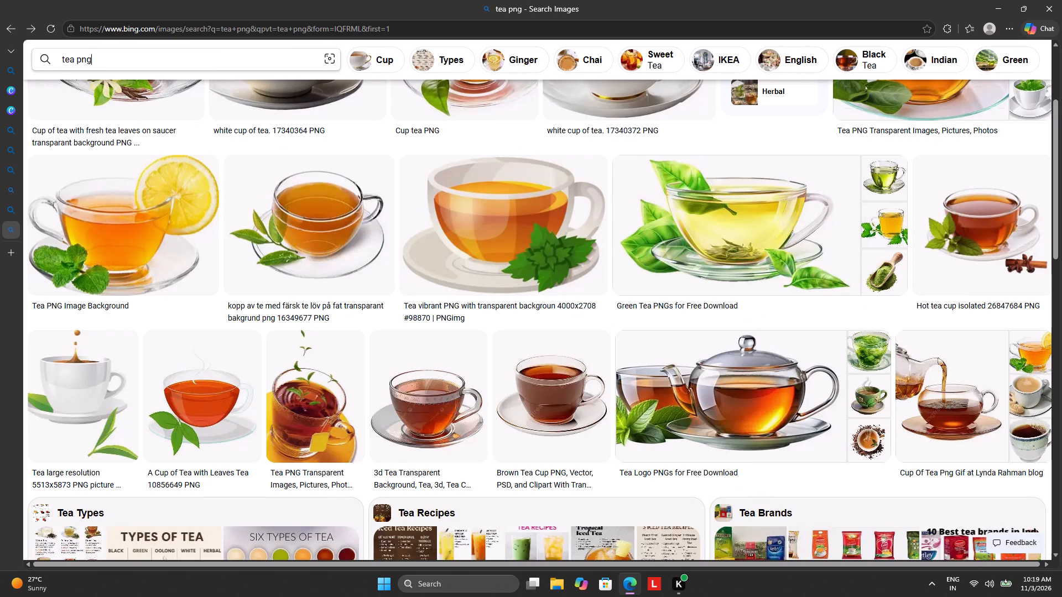
pyautogui.click(76, 60)
pyautogui.press('space')
pyautogui.write('milk')
pyautogui.press('Return')
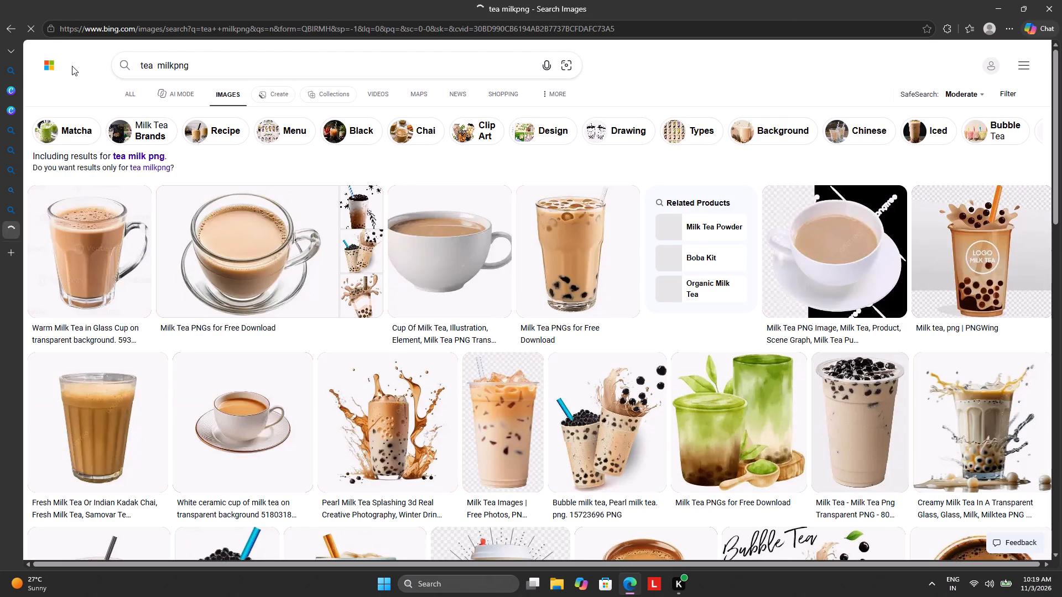
# Enlarge the white ceramic cup of milk tea and examine the similar cup images for a suitable picture.
pyautogui.click(206, 396)
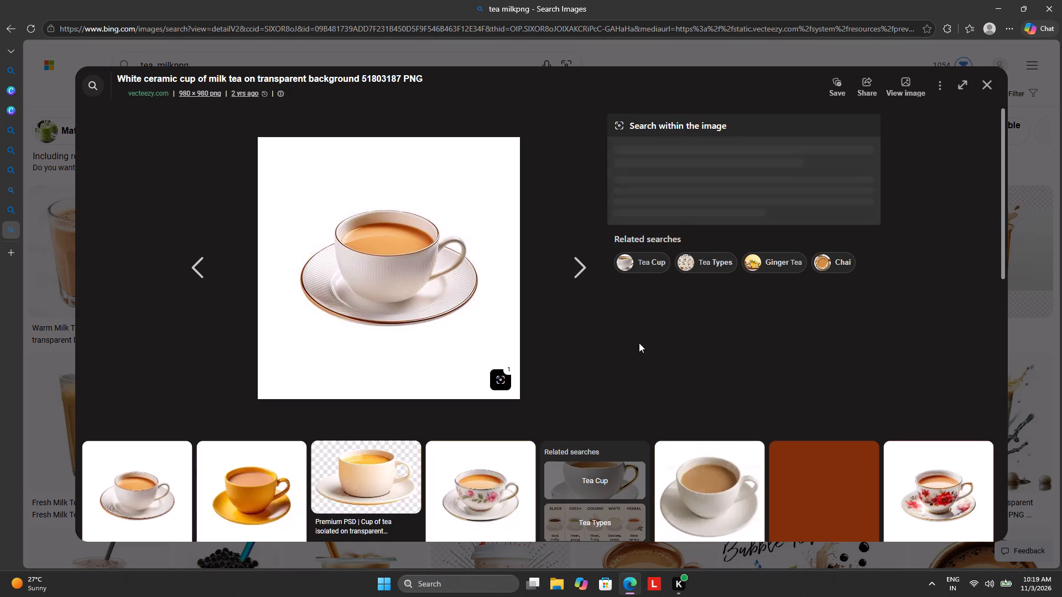
pyautogui.scroll(-4, 638, 343)
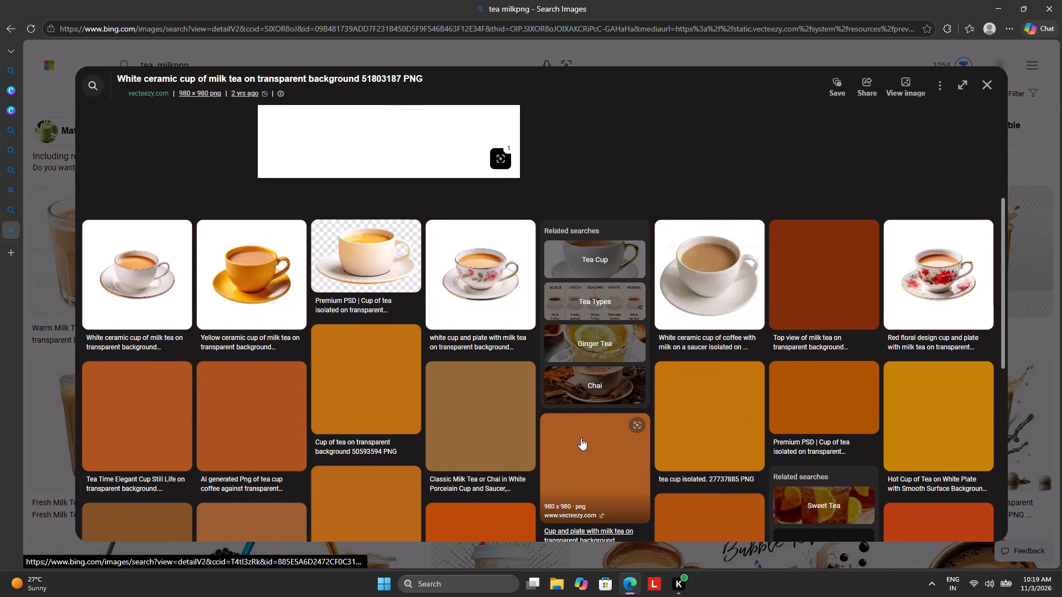
pyautogui.scroll(-3, 479, 441)
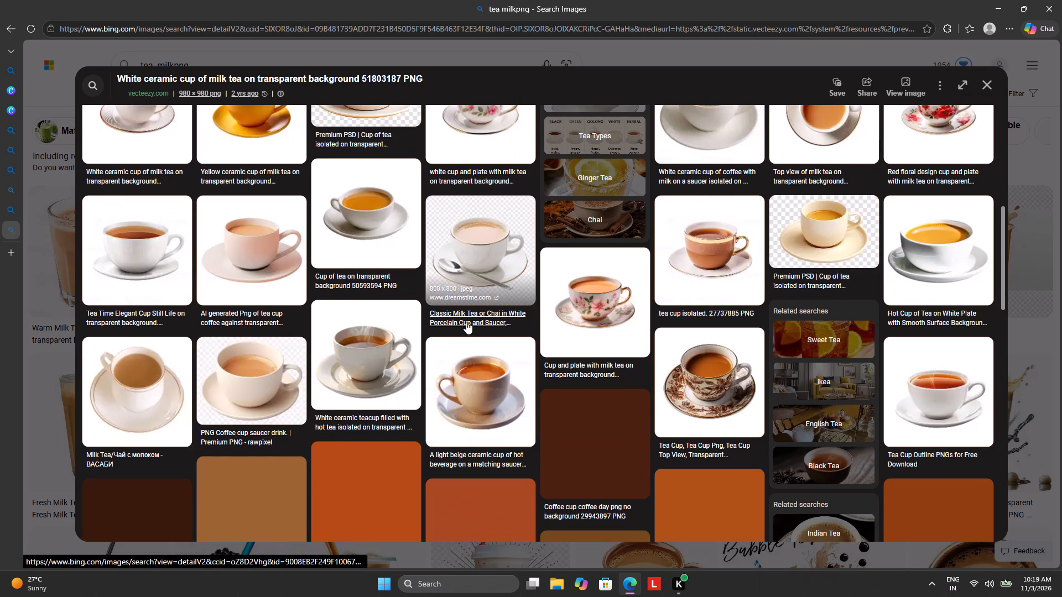
pyautogui.scroll(-5, 464, 323)
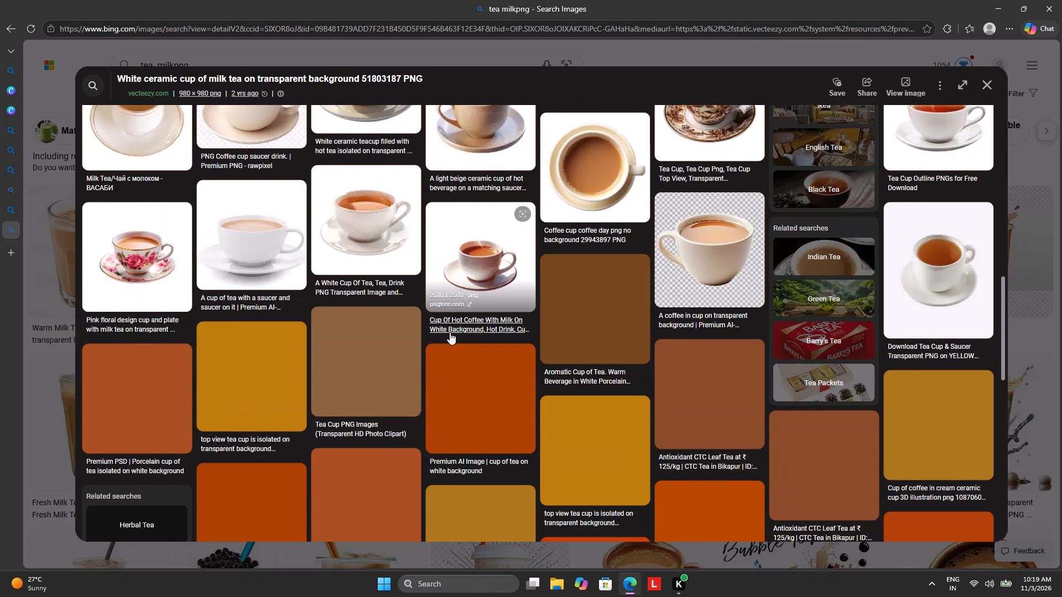
pyautogui.scroll(-4, 450, 332)
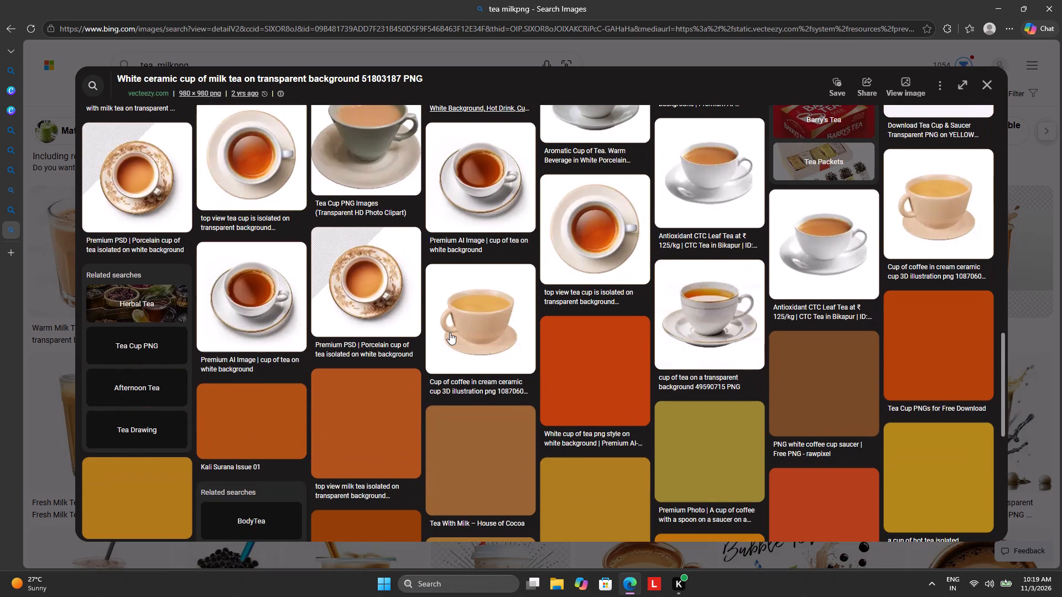
pyautogui.scroll(-2, 450, 332)
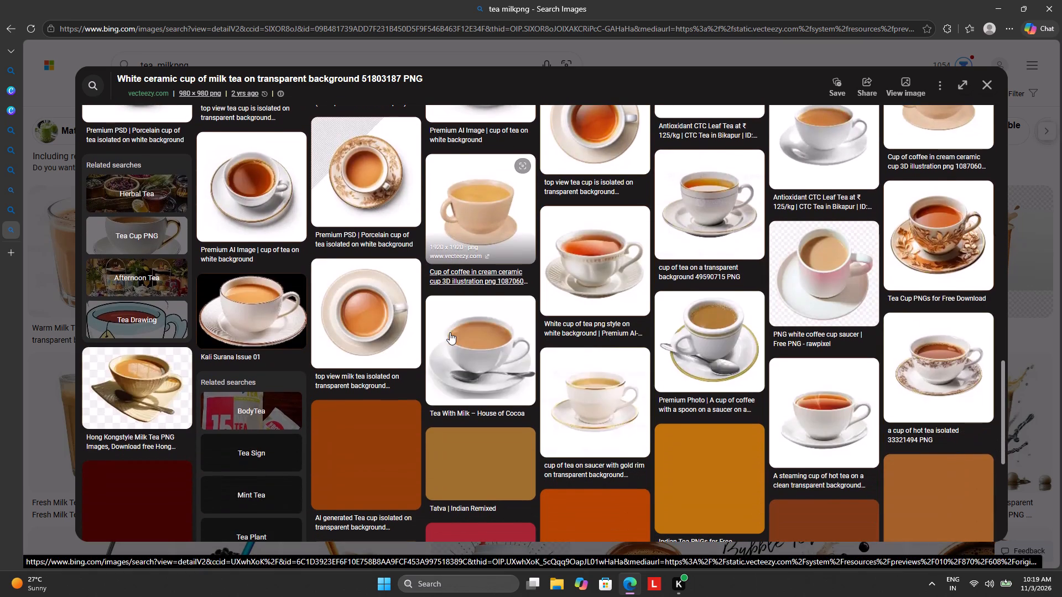
pyautogui.scroll(-1, 450, 332)
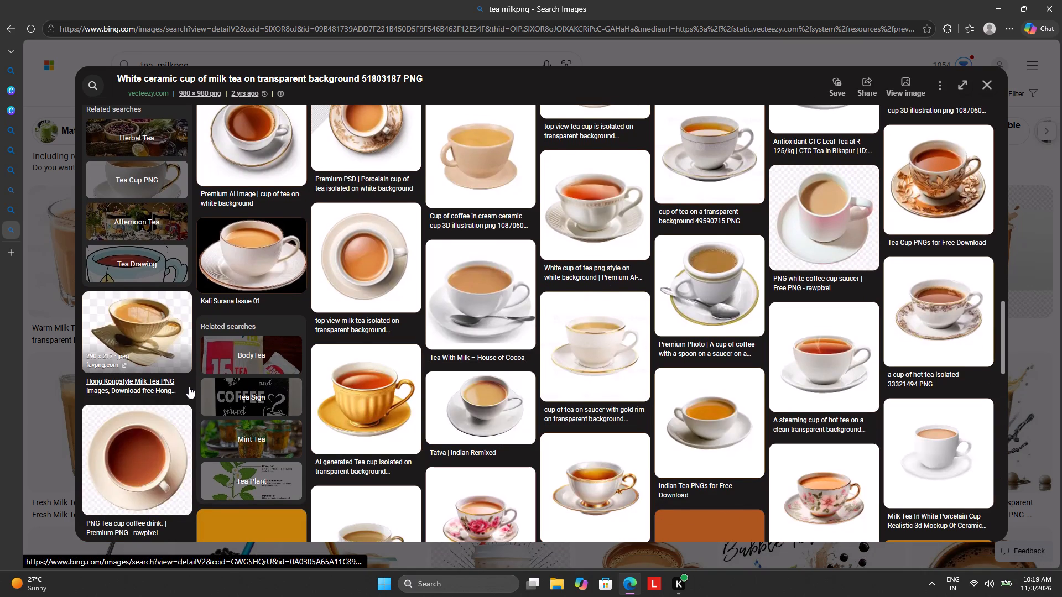
pyautogui.scroll(-7, 523, 361)
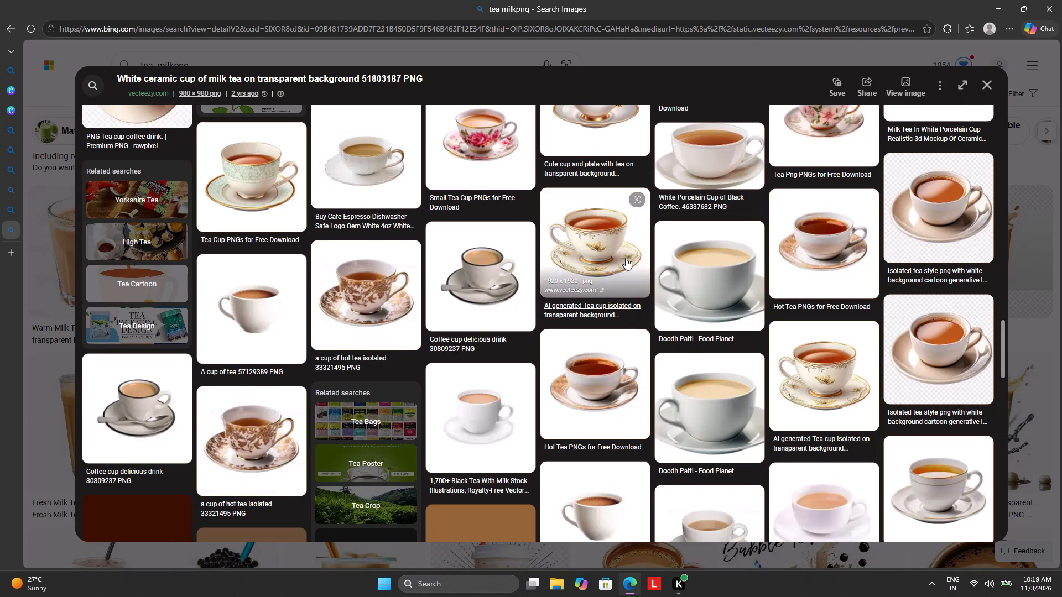
pyautogui.click(986, 78)
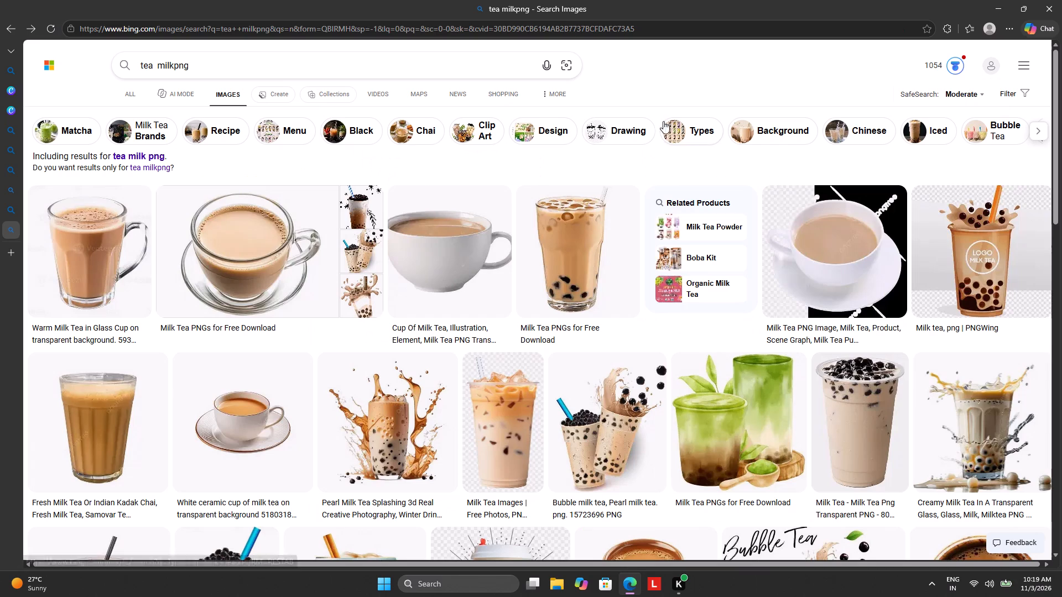
# Change the image search to "tea milk with butter png" and run it.
pyautogui.click(172, 64)
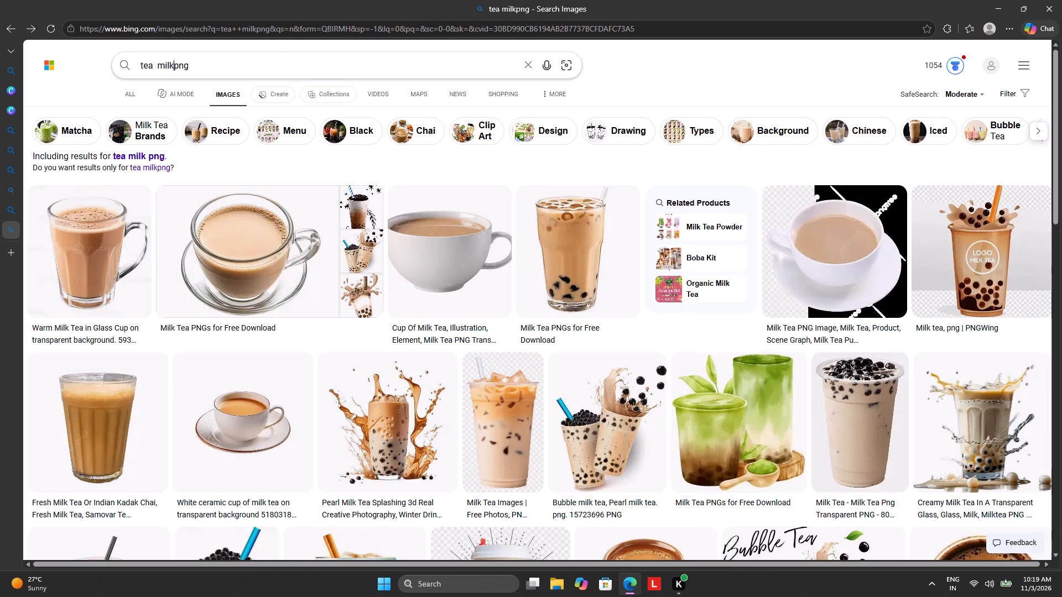
pyautogui.press('space')
pyautogui.write('with butter')
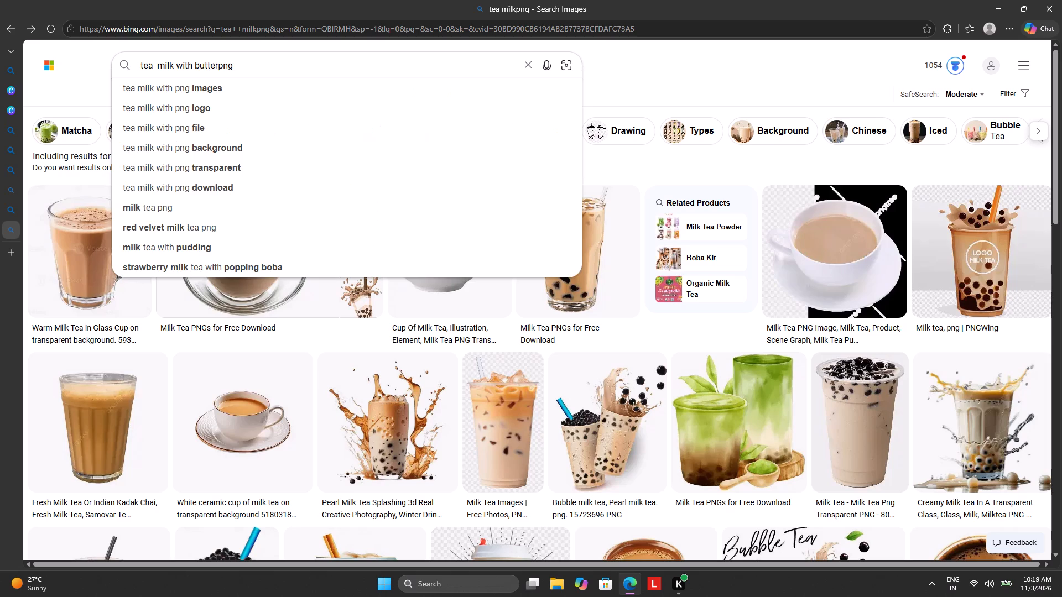
pyautogui.press('space')
pyautogui.press('Return')
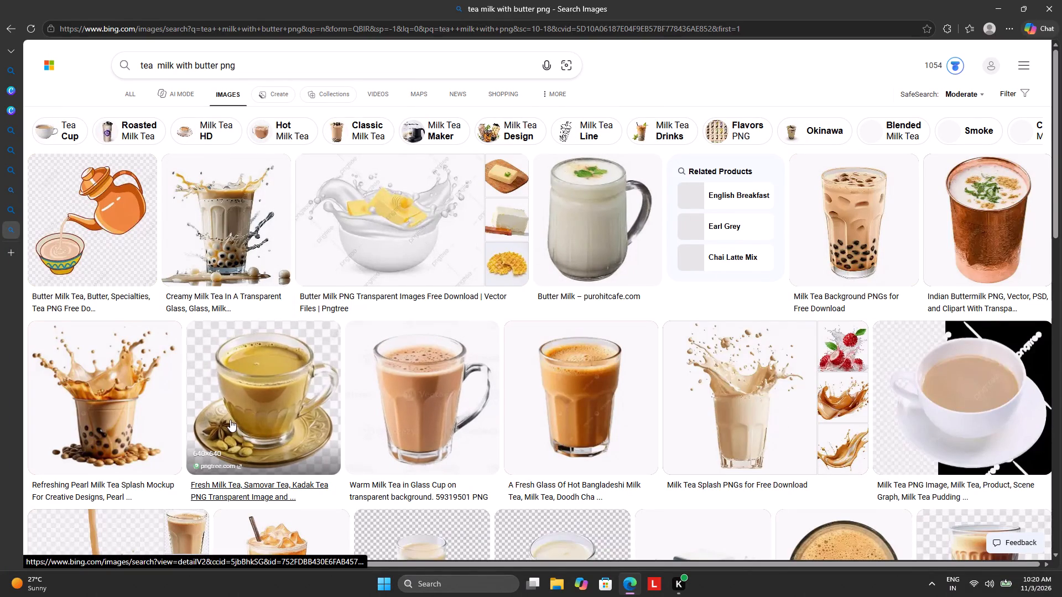
# Browse the milk tea results, enlarging the glass cup with star anise and the brown Masala Chai cup, and examine their similar images.
pyautogui.scroll(-2, 230, 420)
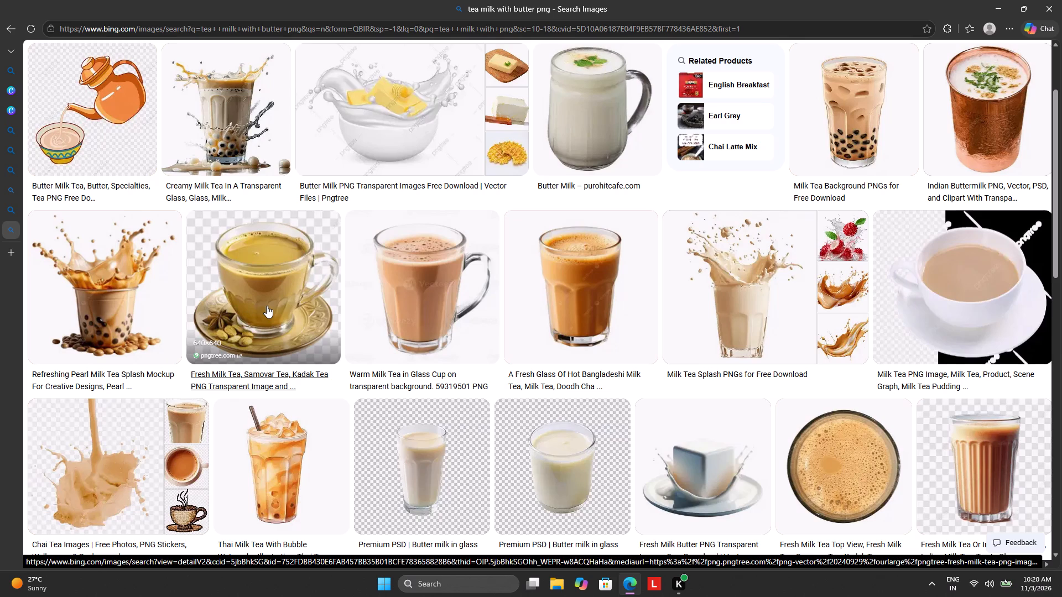
pyautogui.click(267, 306)
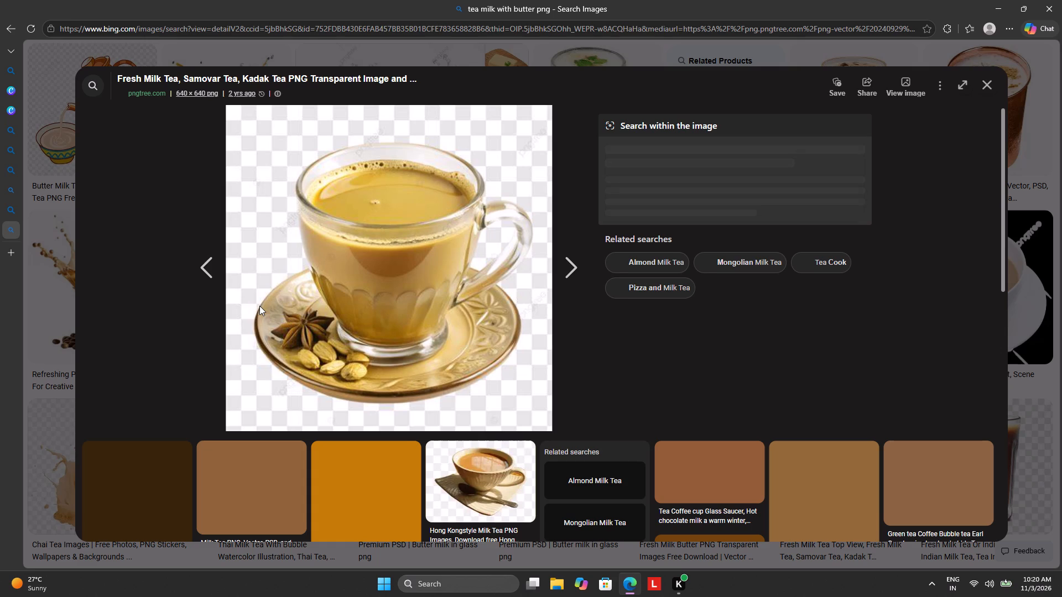
pyautogui.scroll(-3, 267, 418)
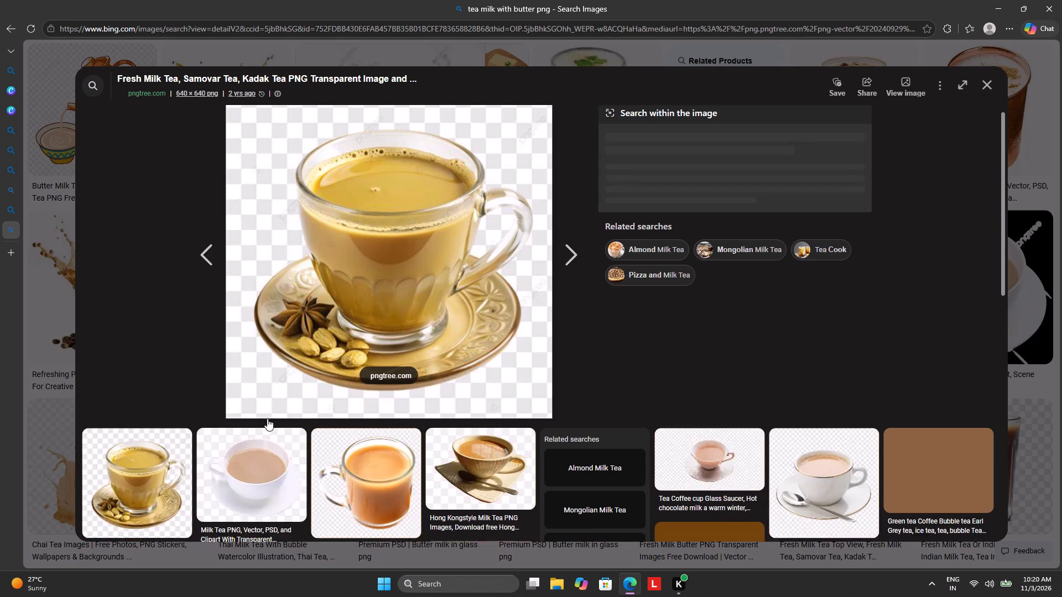
pyautogui.scroll(-2, 267, 418)
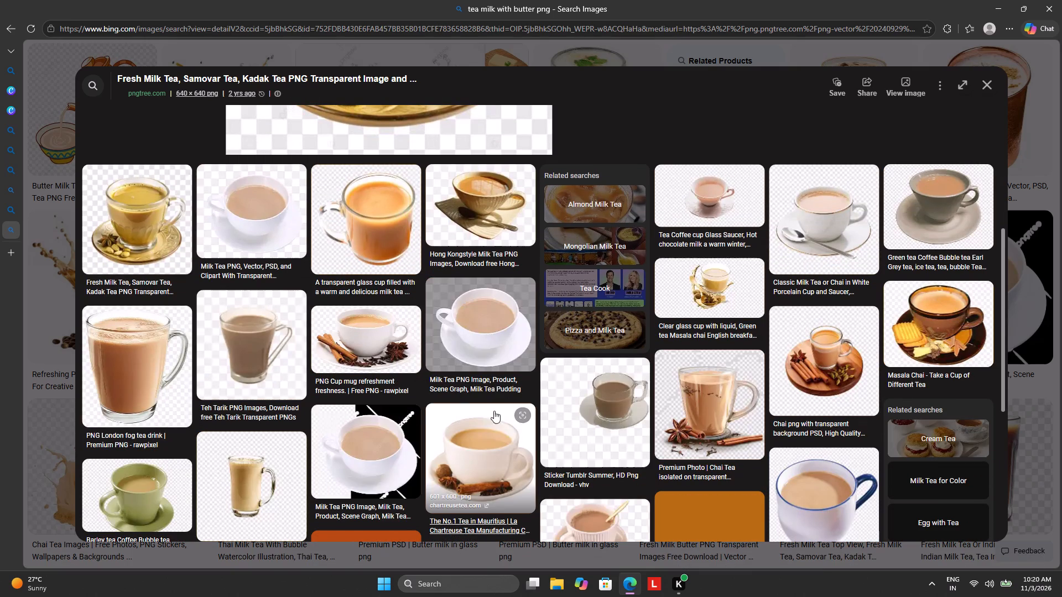
pyautogui.click(902, 321)
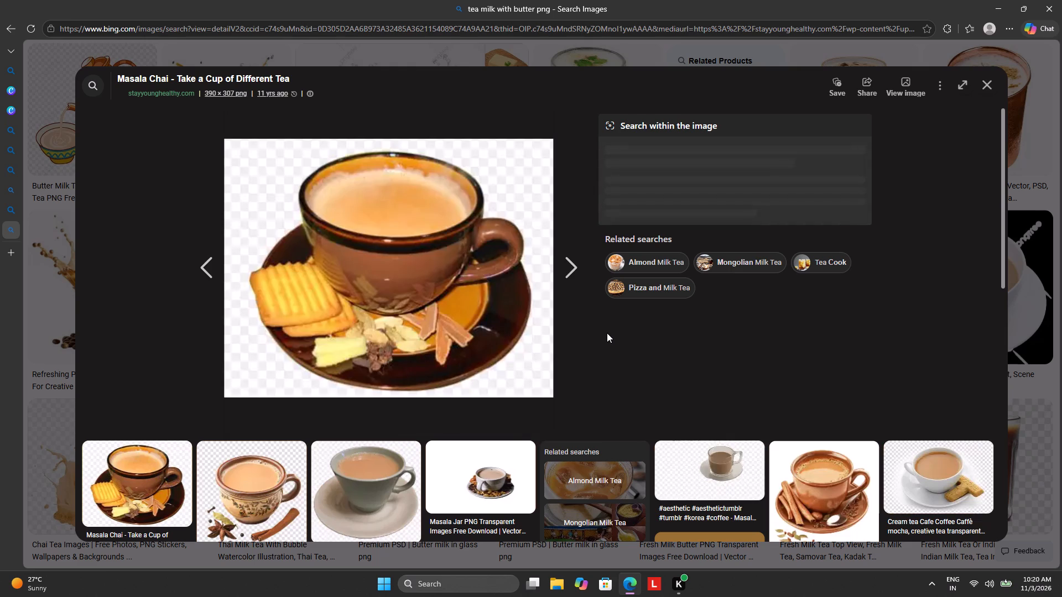
pyautogui.rightClick(447, 292)
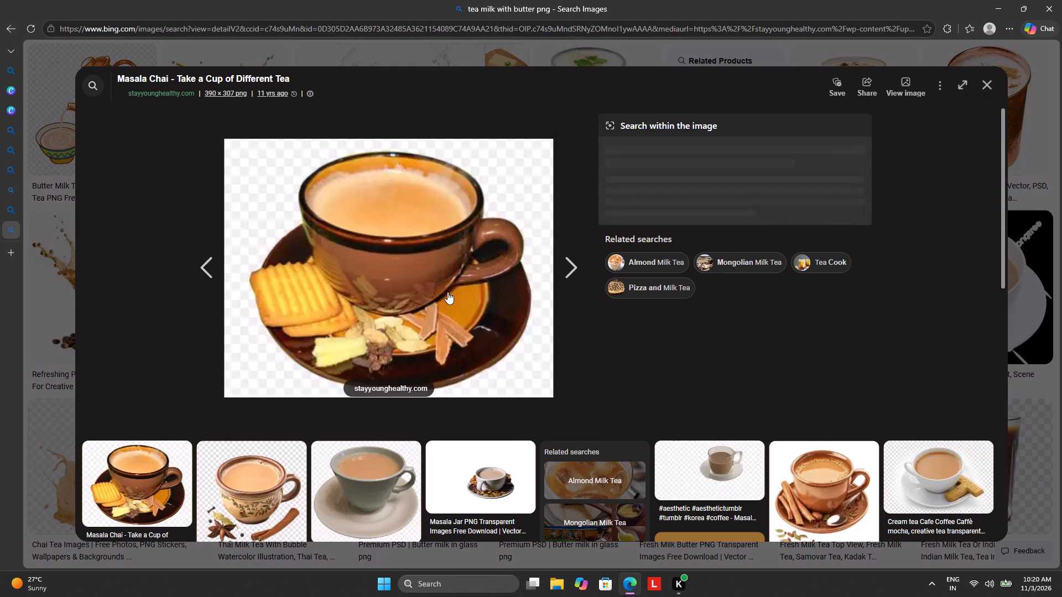
pyautogui.click(483, 345)
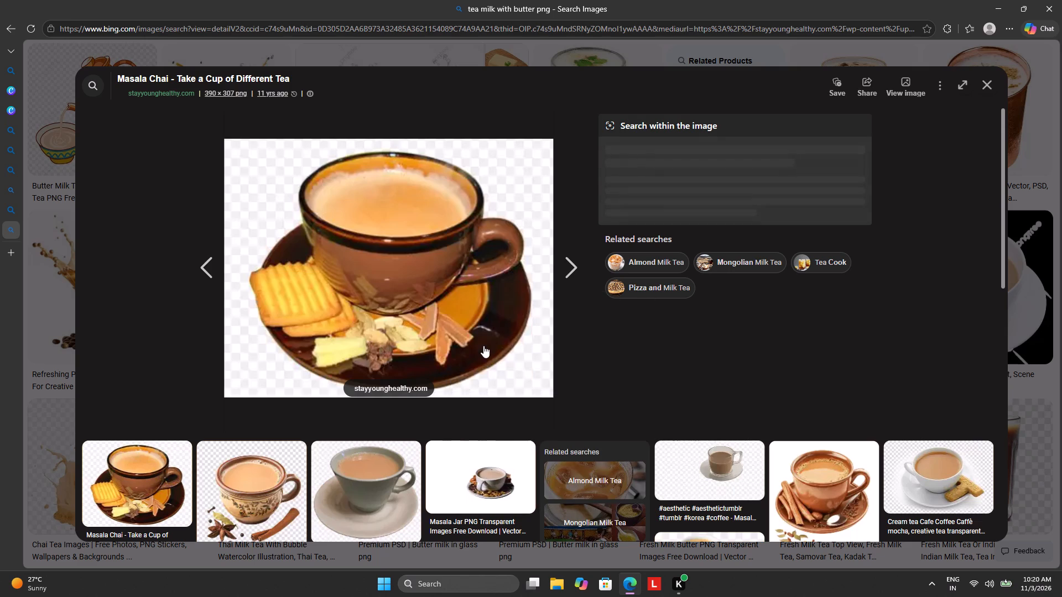
pyautogui.scroll(-4, 421, 352)
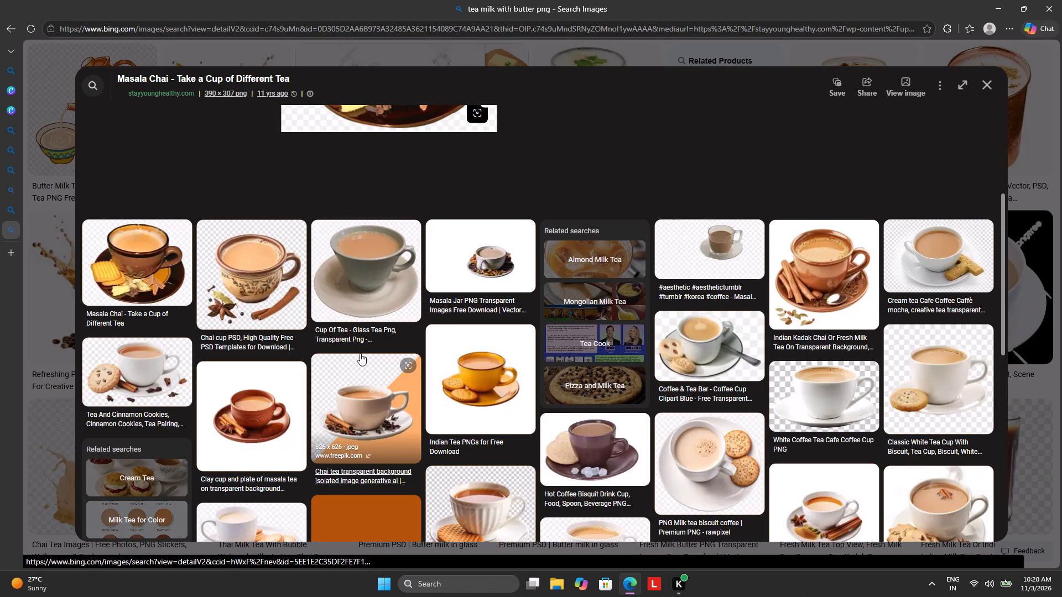
pyautogui.scroll(-4, 355, 354)
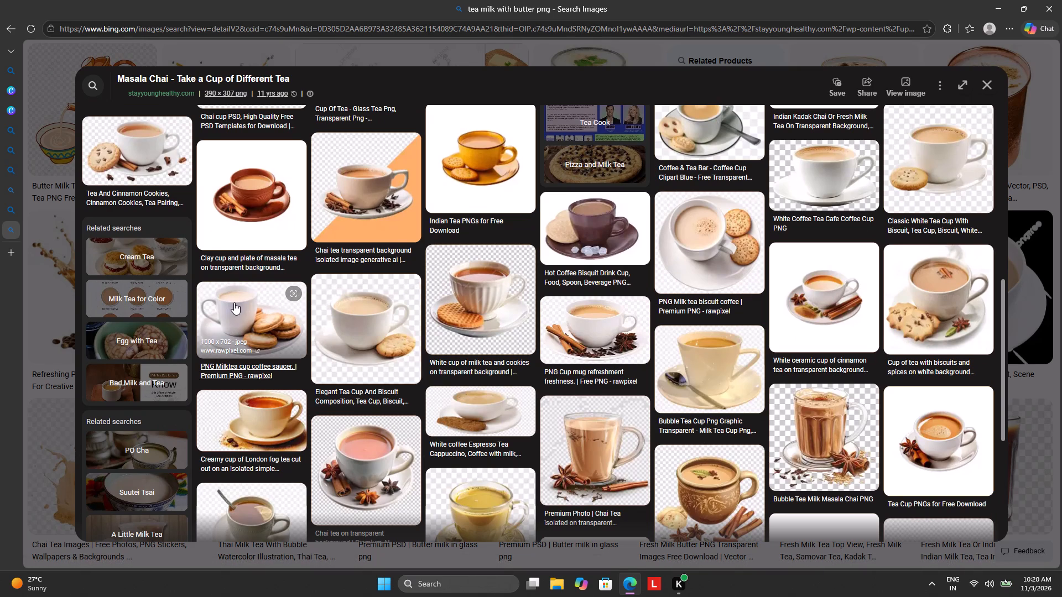
pyautogui.moveTo(212, 300); pyautogui.dragTo(202, 300, button='right')
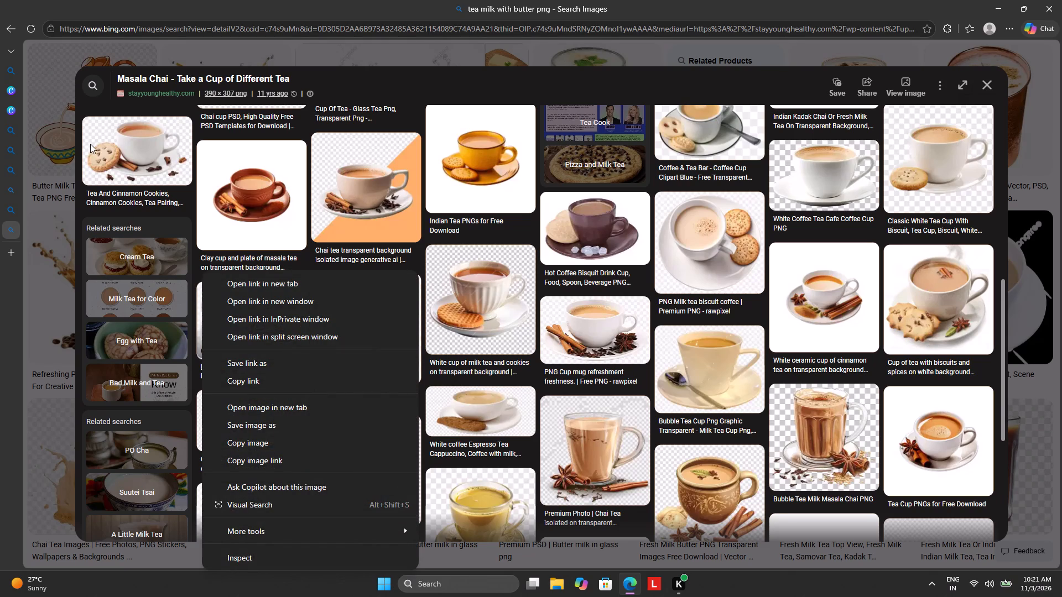
# Enlarge the "Tea And Cinnamon Cookies" picture of a white cup with a chocolate-chip cookie and copy the image.
pyautogui.click(128, 150)
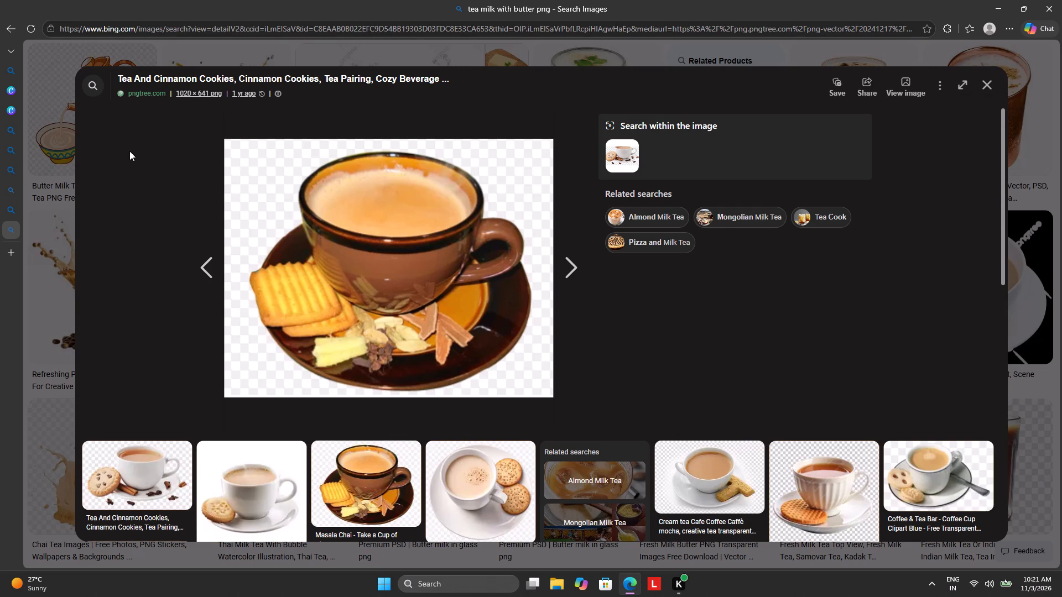
pyautogui.rightClick(282, 264)
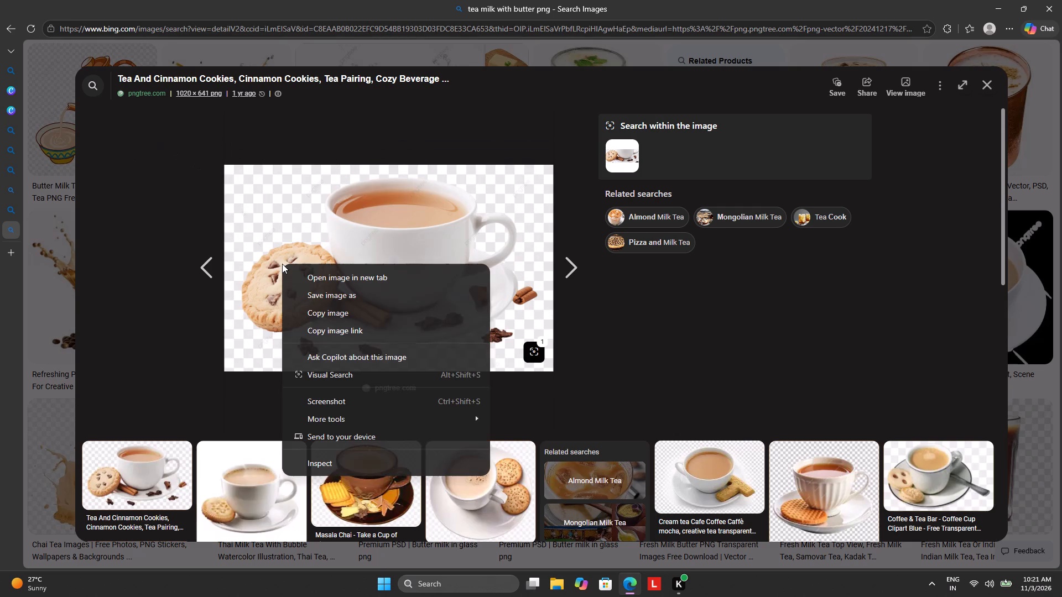
pyautogui.click(341, 310)
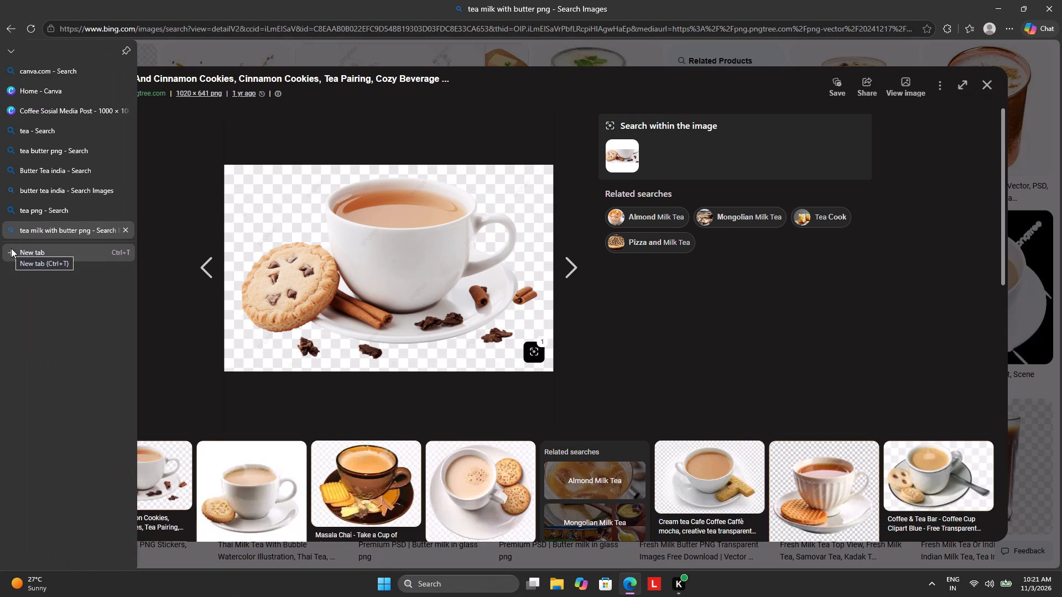
# Switch to the "Coffee Sosial Media Post" Canva design and replace page 5's brown tea cup picture with the copied white cup and cookie image.
pyautogui.click(76, 107)
pyautogui.click(729, 324)
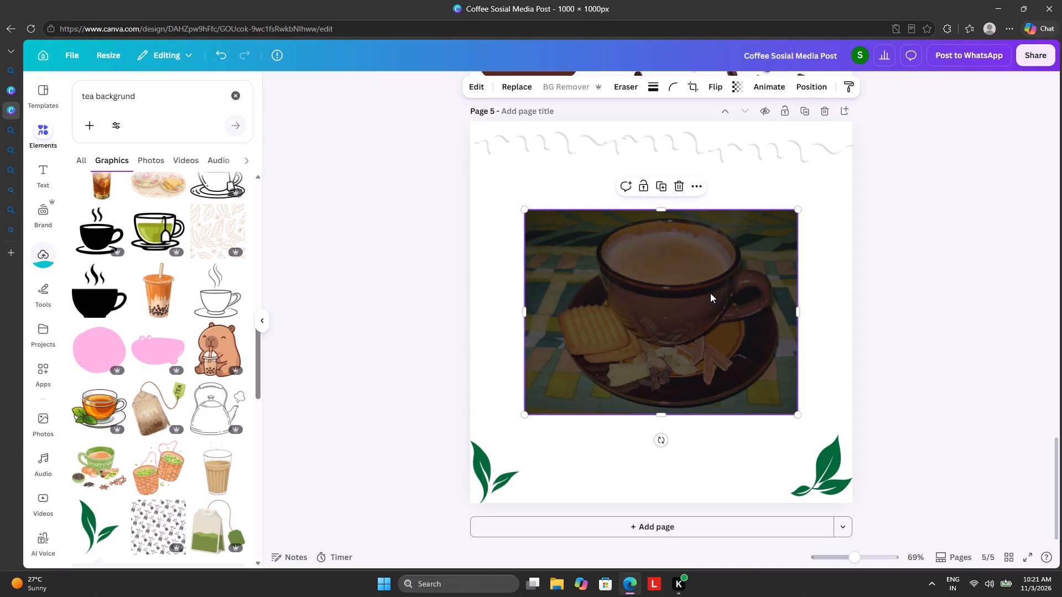
pyautogui.click(679, 181)
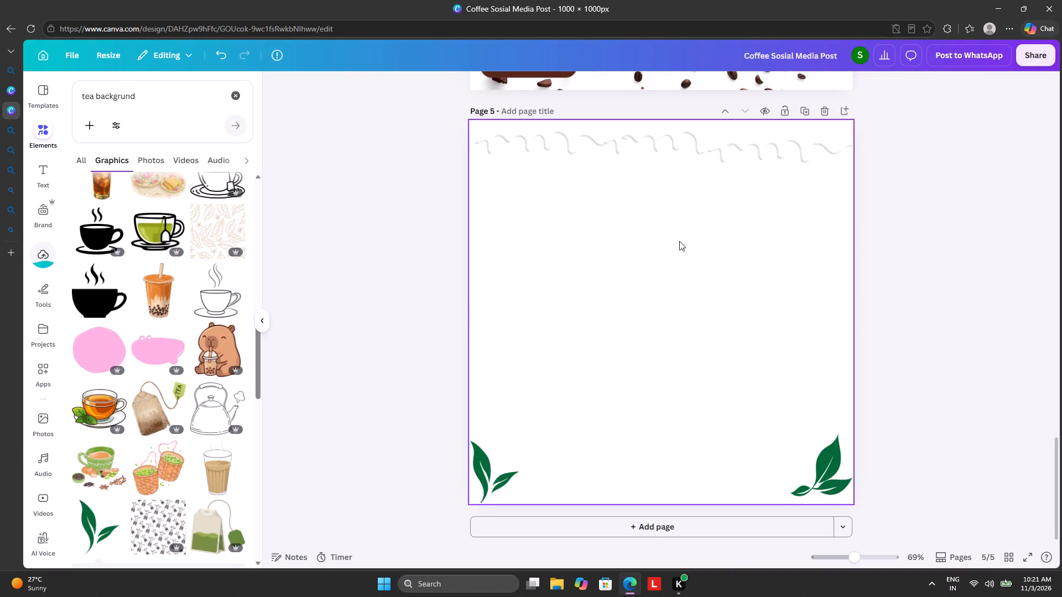
pyautogui.hotkey('ctrl', 'v')
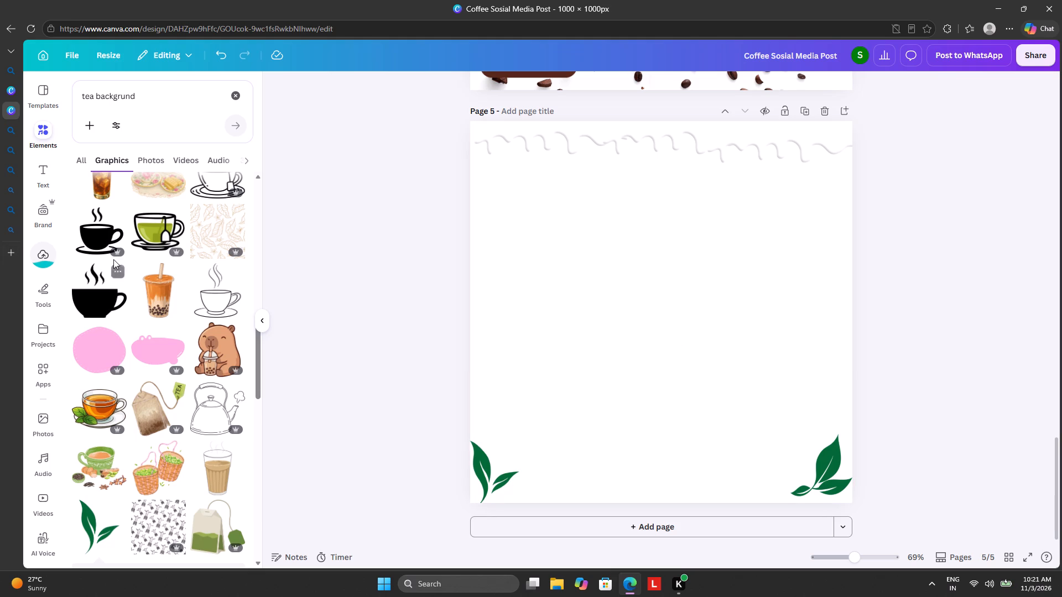
pyautogui.scroll(3, 106, 255)
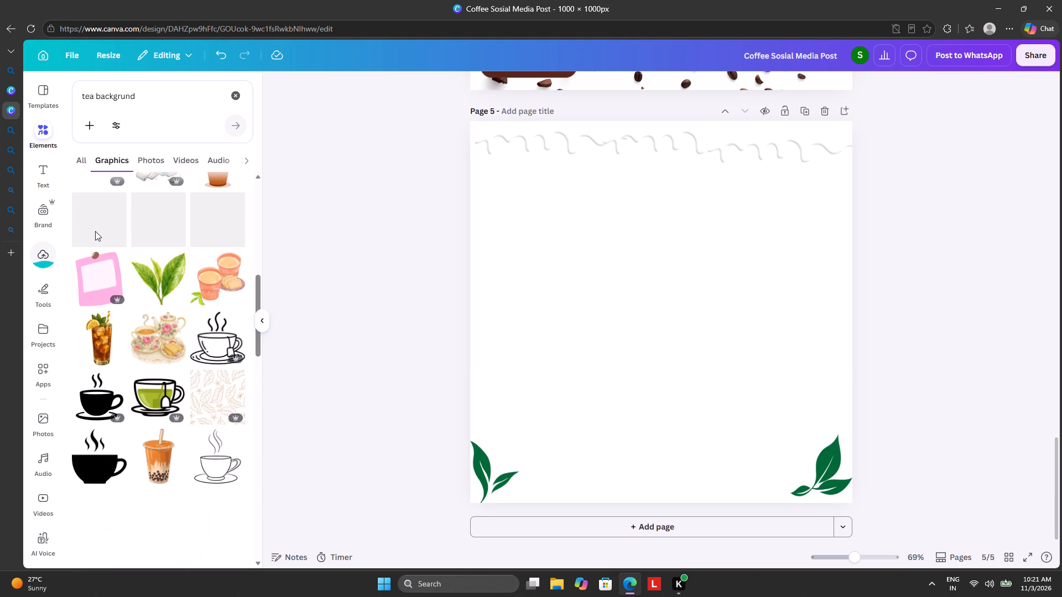
pyautogui.scroll(-2, 189, 269)
pyautogui.scroll(1, 189, 266)
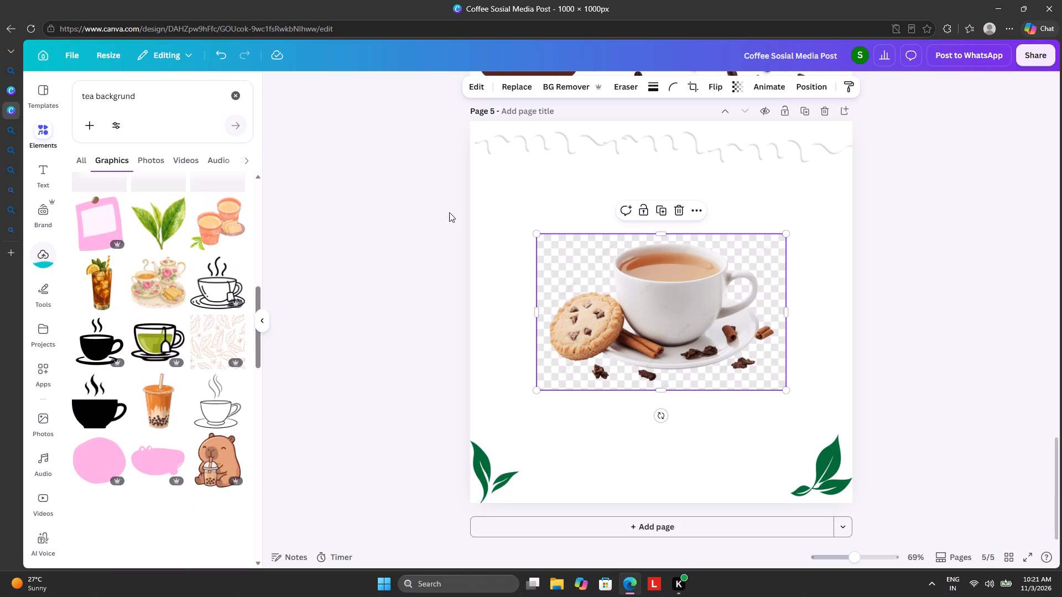
# Run BG Remover on the white tea cup and cookie picture on page 5.
pyautogui.click(561, 86)
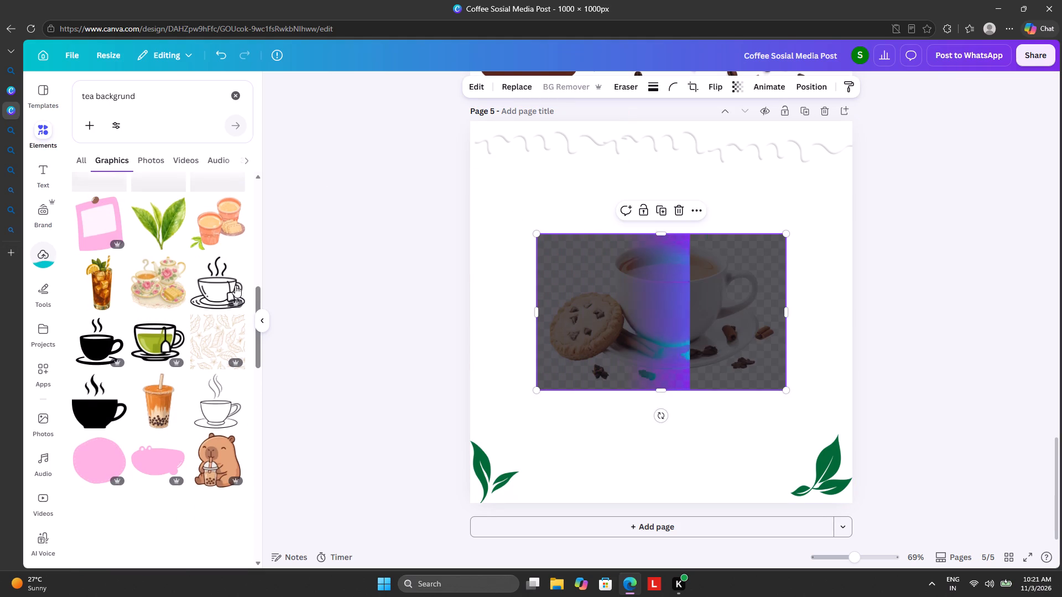
pyautogui.scroll(1, 178, 269)
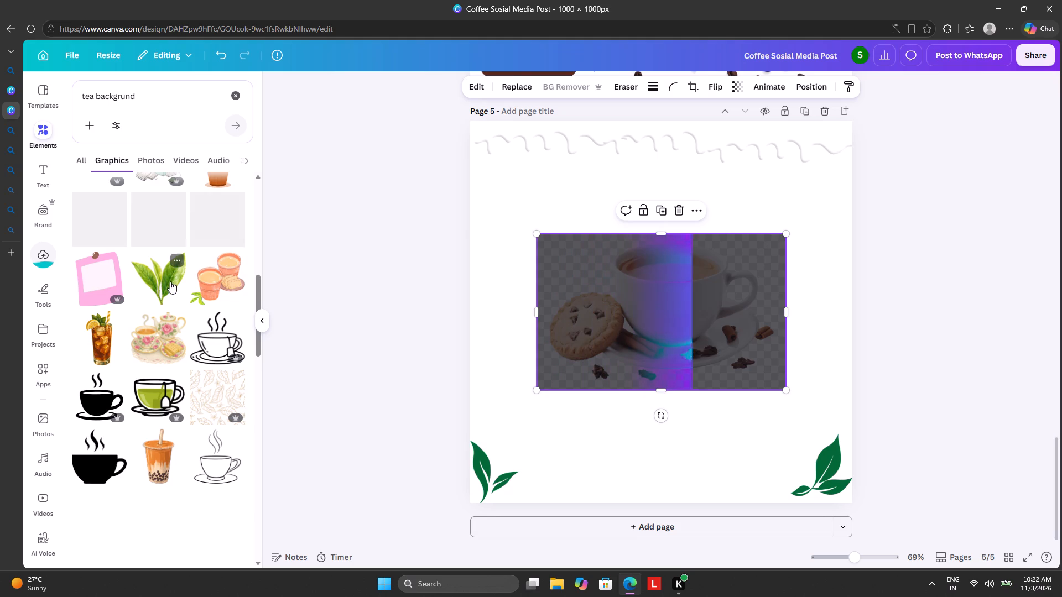
pyautogui.scroll(-5, 167, 288)
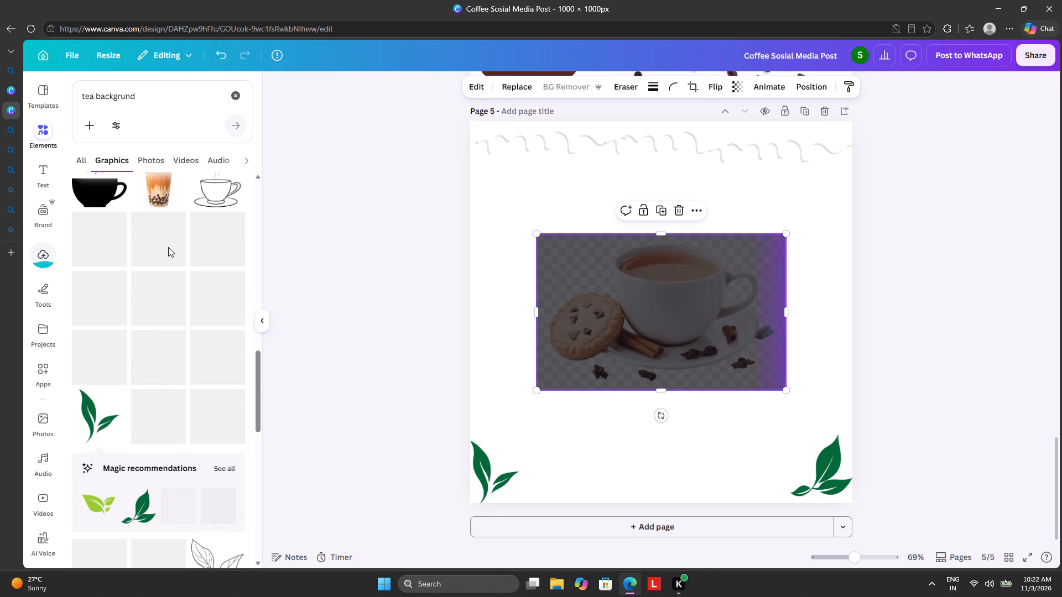
pyautogui.scroll(-8, 180, 245)
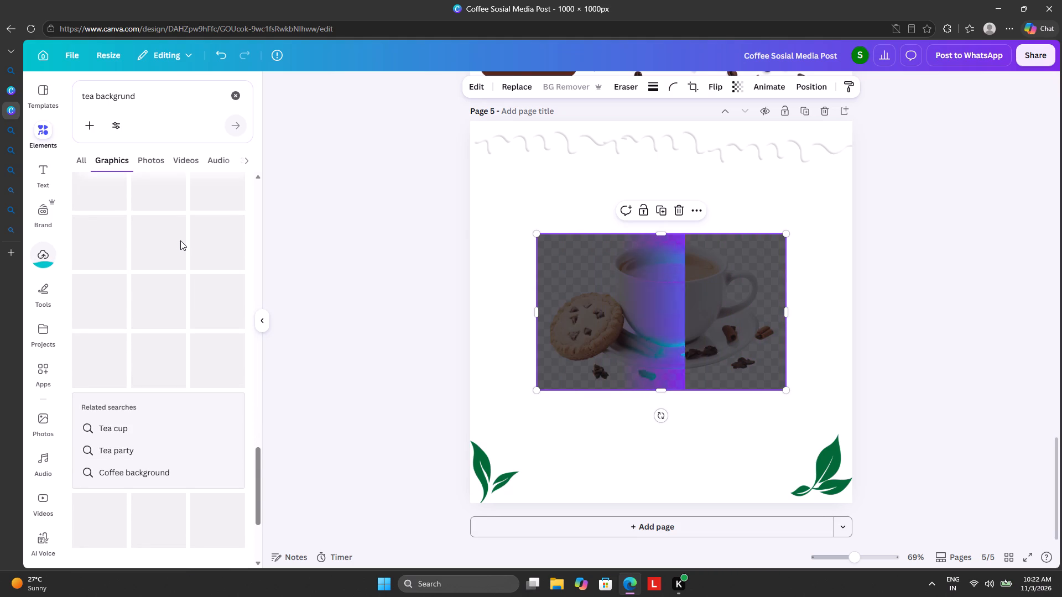
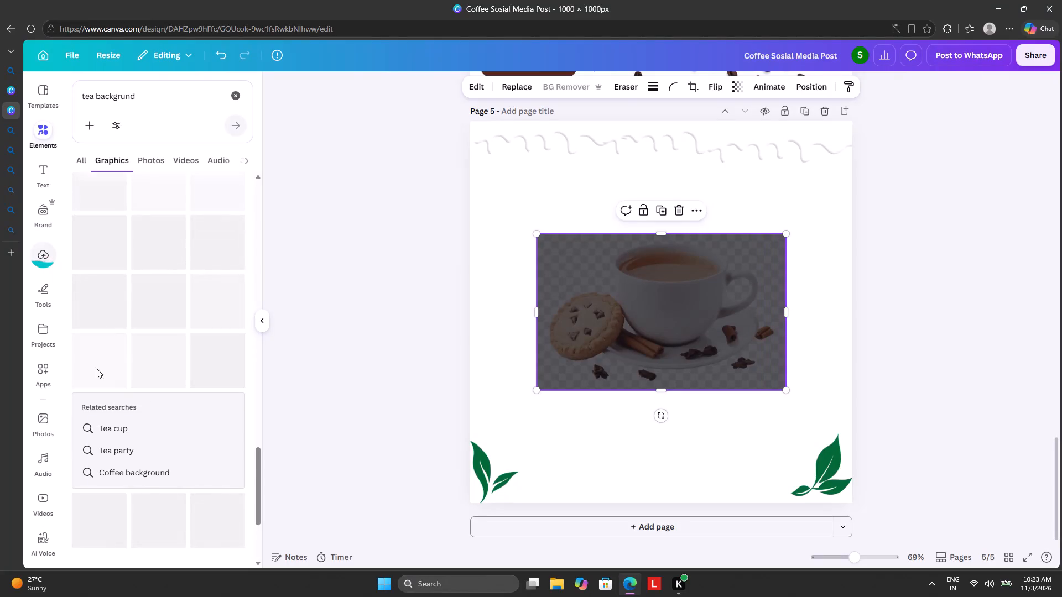
# Delete the two green tea-leaf graphics from the bottom corners of page 5.
pyautogui.click(498, 491)
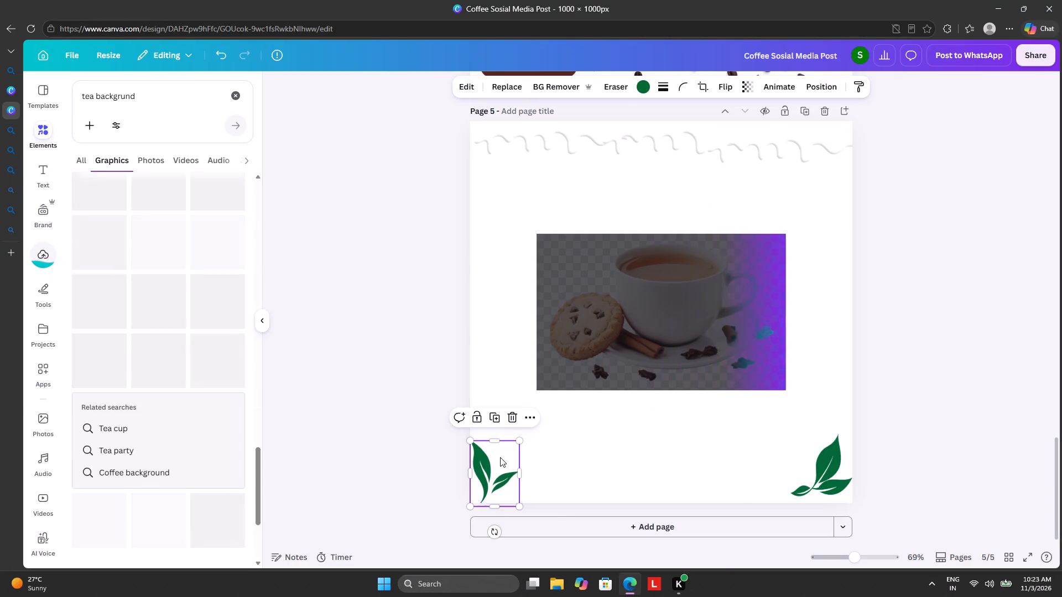
pyautogui.click(514, 415)
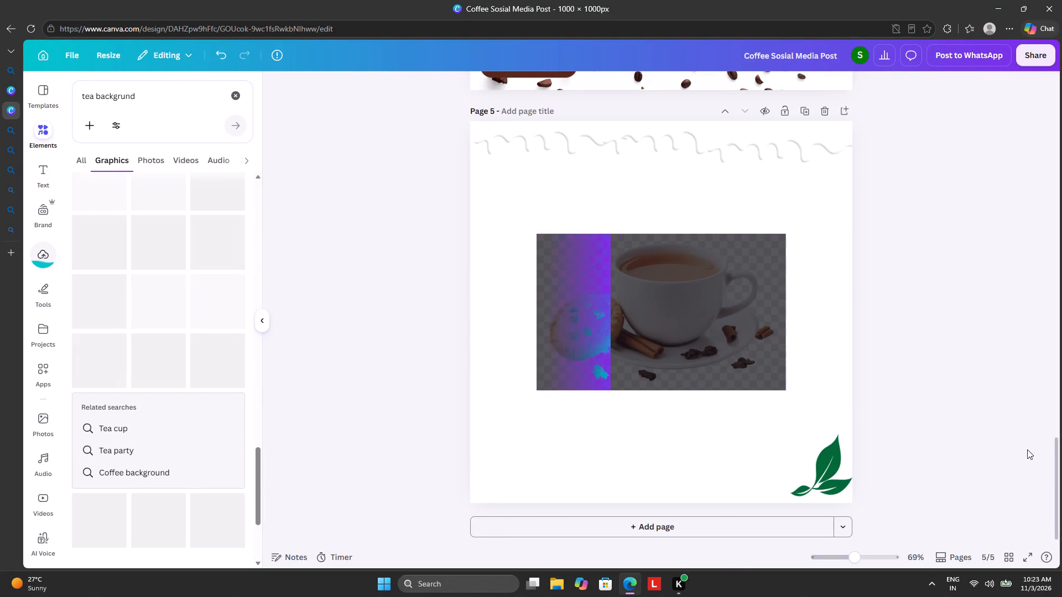
pyautogui.click(829, 449)
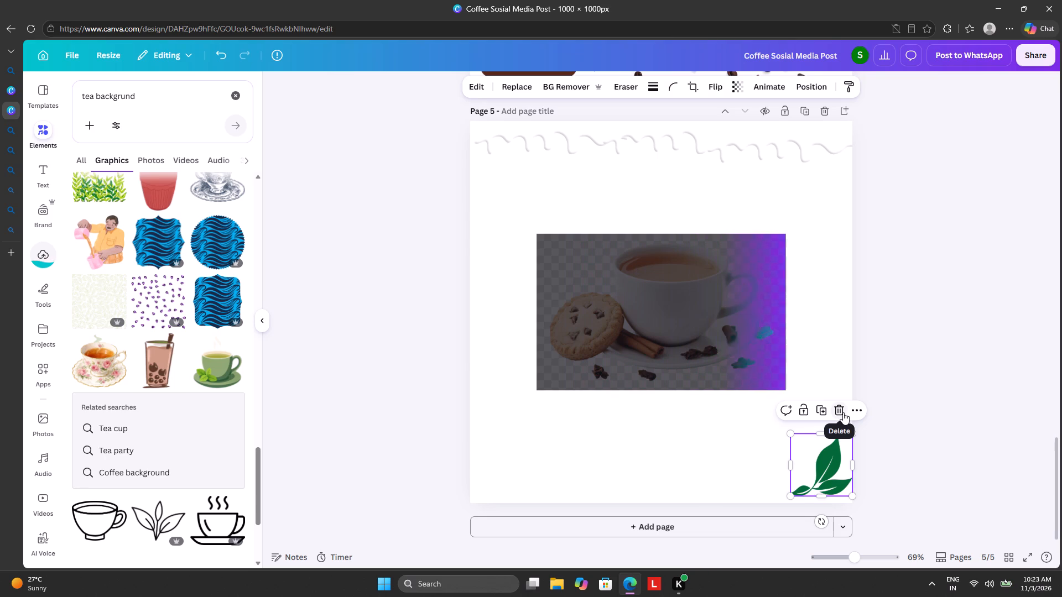
pyautogui.click(843, 412)
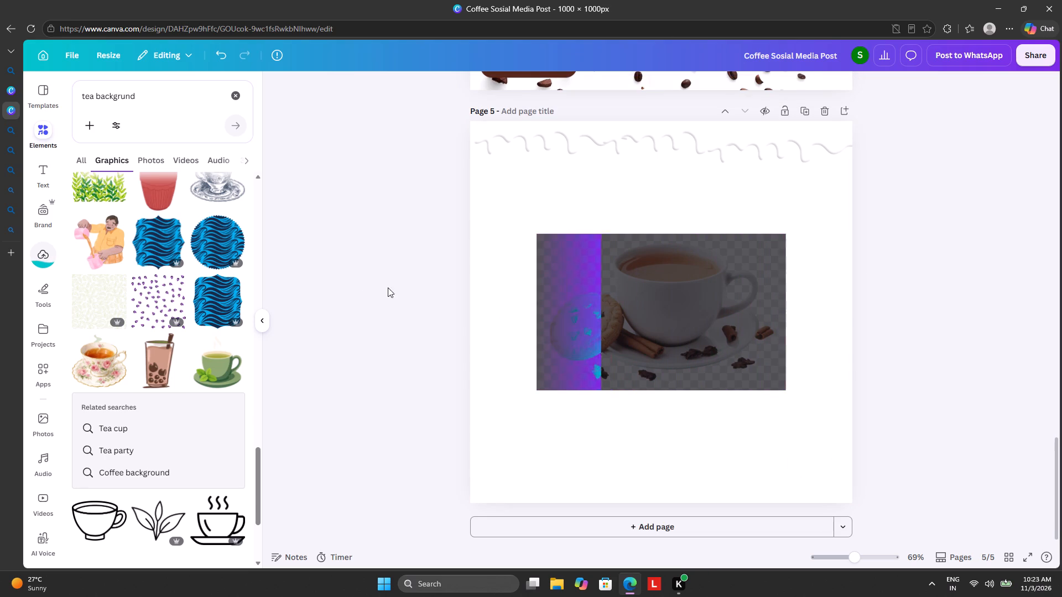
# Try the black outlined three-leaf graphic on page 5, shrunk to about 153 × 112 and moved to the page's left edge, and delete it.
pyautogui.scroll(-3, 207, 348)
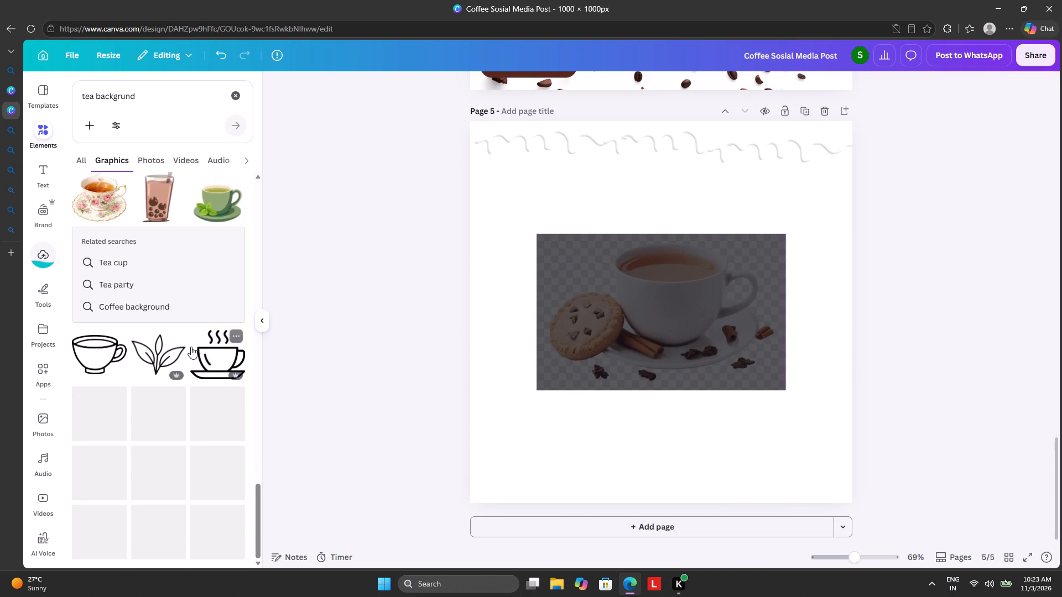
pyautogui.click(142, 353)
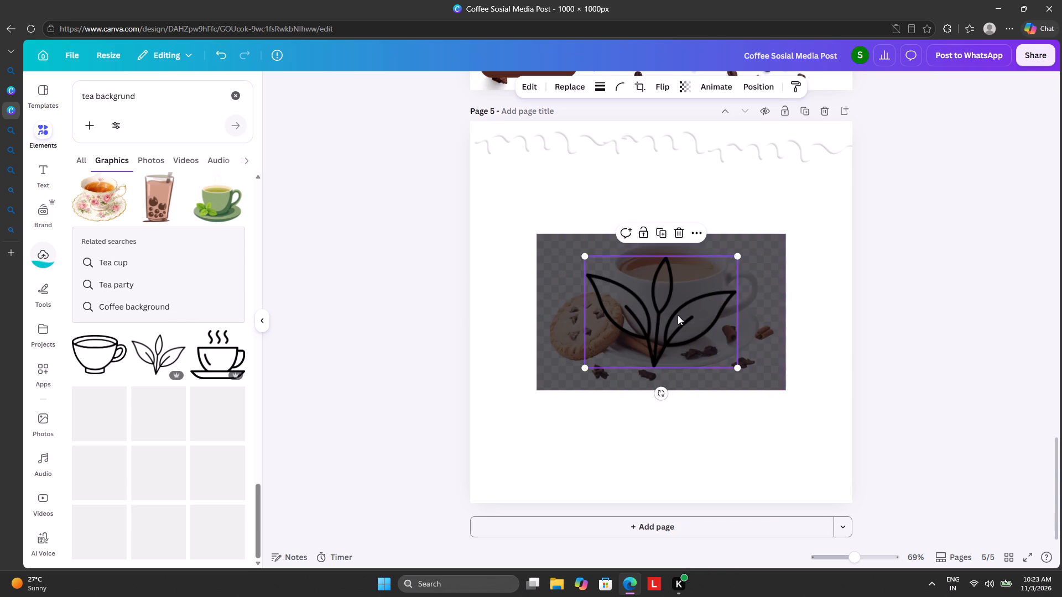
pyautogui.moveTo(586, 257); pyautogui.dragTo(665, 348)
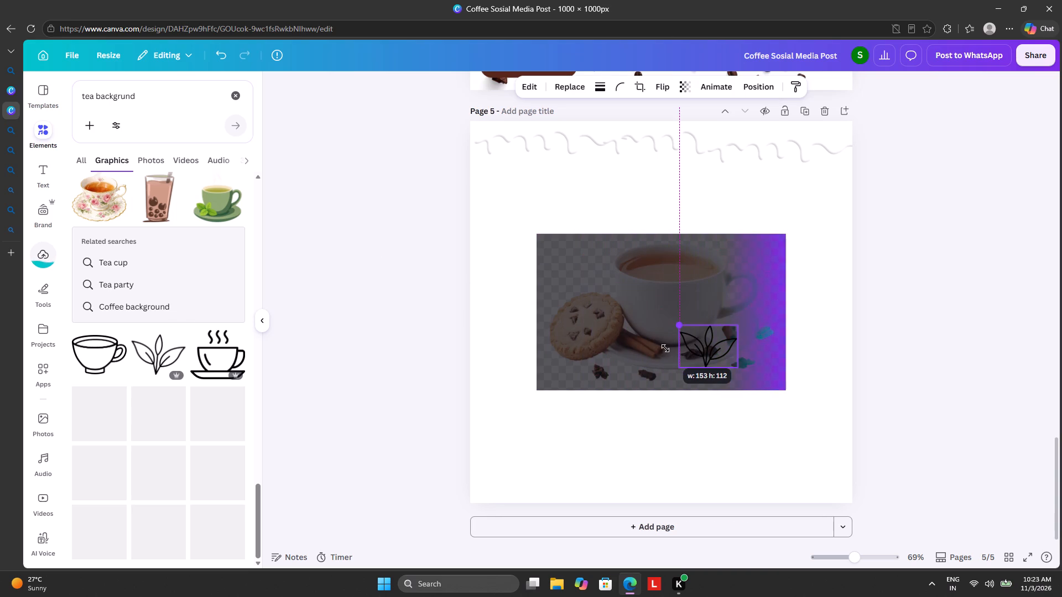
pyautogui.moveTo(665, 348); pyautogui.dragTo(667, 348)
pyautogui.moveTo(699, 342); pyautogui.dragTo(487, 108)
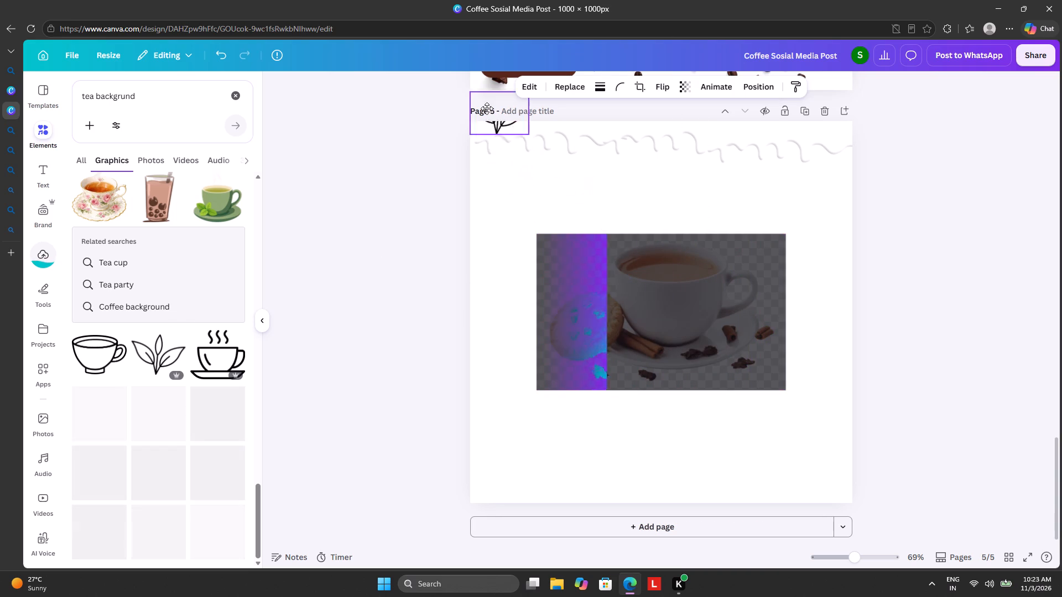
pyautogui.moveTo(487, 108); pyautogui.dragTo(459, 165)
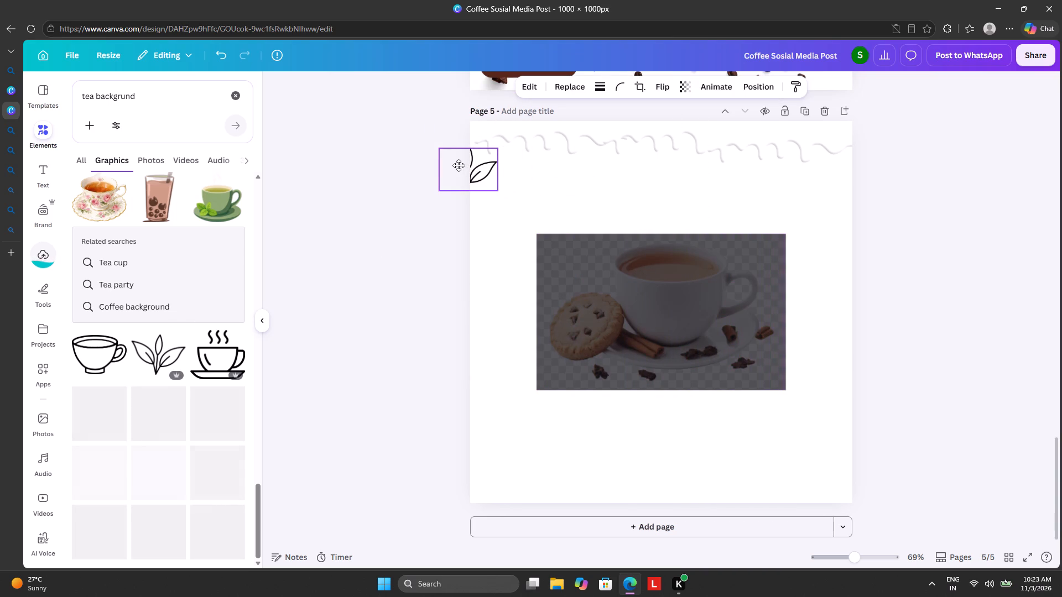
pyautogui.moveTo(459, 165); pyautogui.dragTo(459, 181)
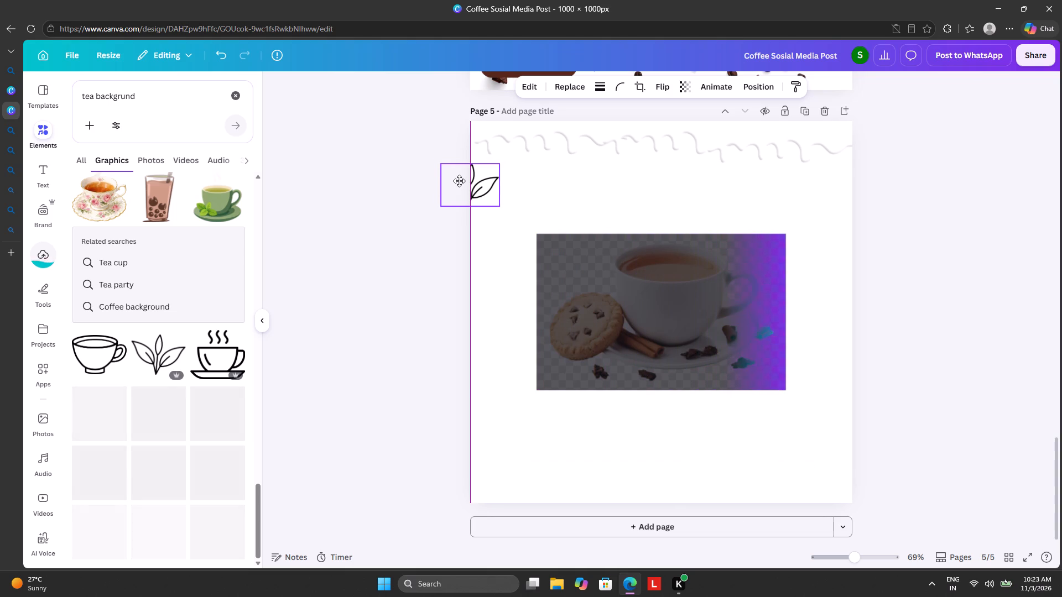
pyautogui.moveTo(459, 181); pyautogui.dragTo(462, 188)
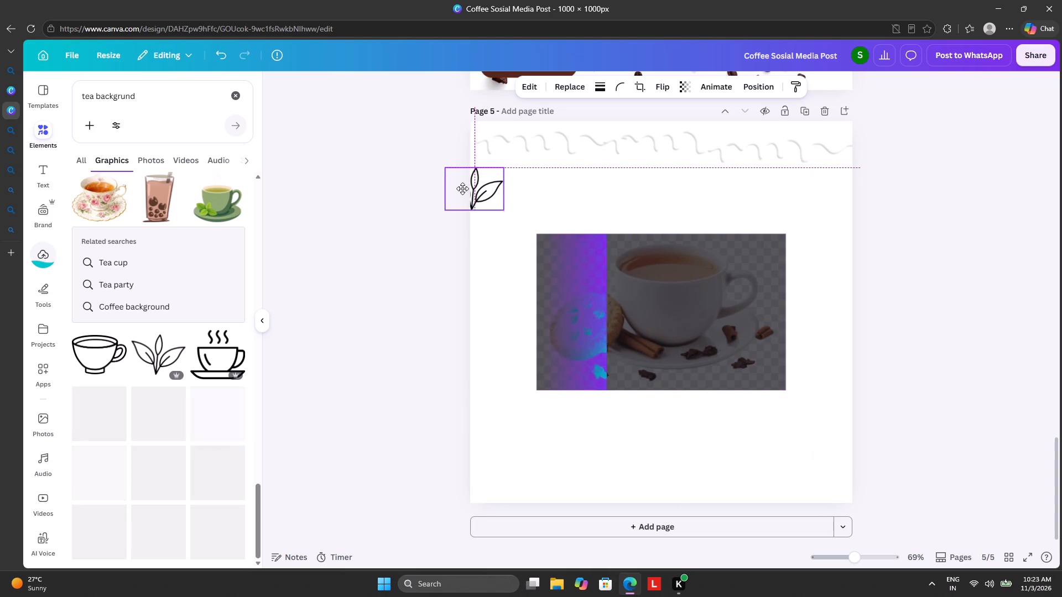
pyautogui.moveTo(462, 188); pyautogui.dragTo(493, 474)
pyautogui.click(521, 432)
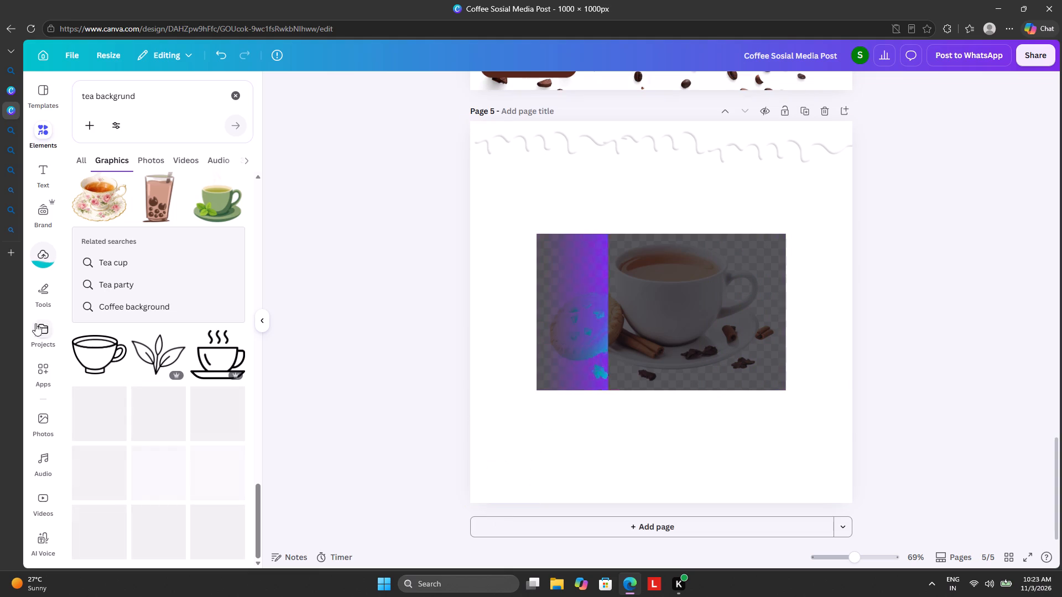
# Browse the tea background graphics results for other decorations suited to page 5.
pyautogui.scroll(-5, 115, 261)
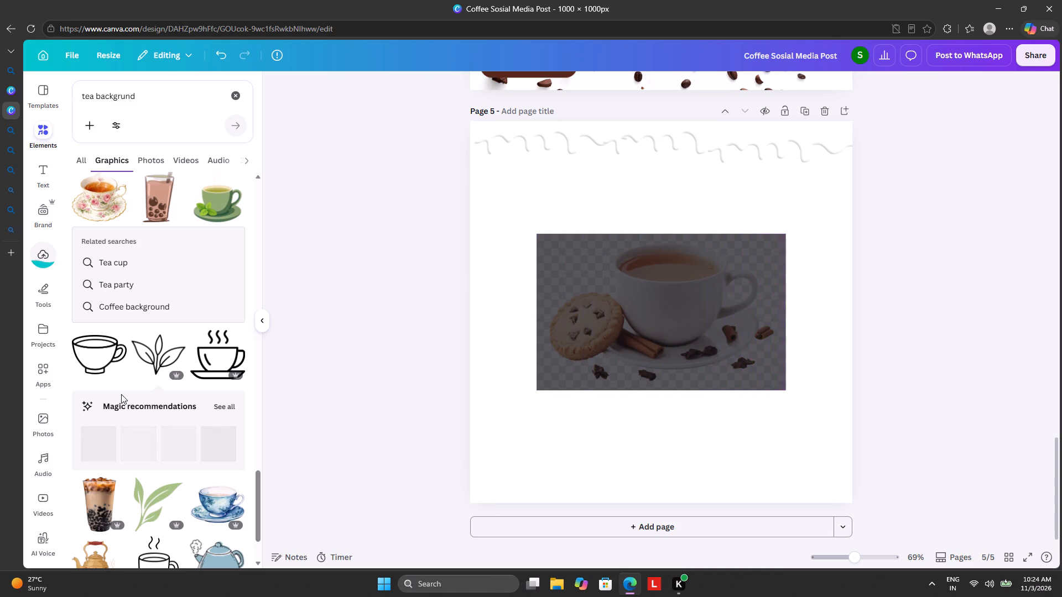
pyautogui.scroll(-4, 121, 394)
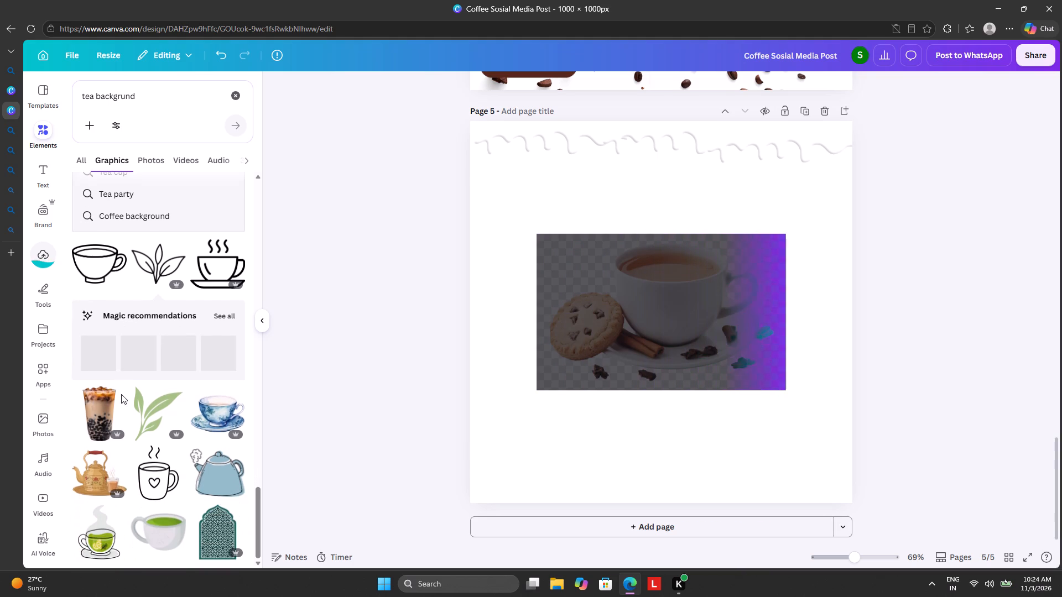
pyautogui.scroll(-4, 121, 394)
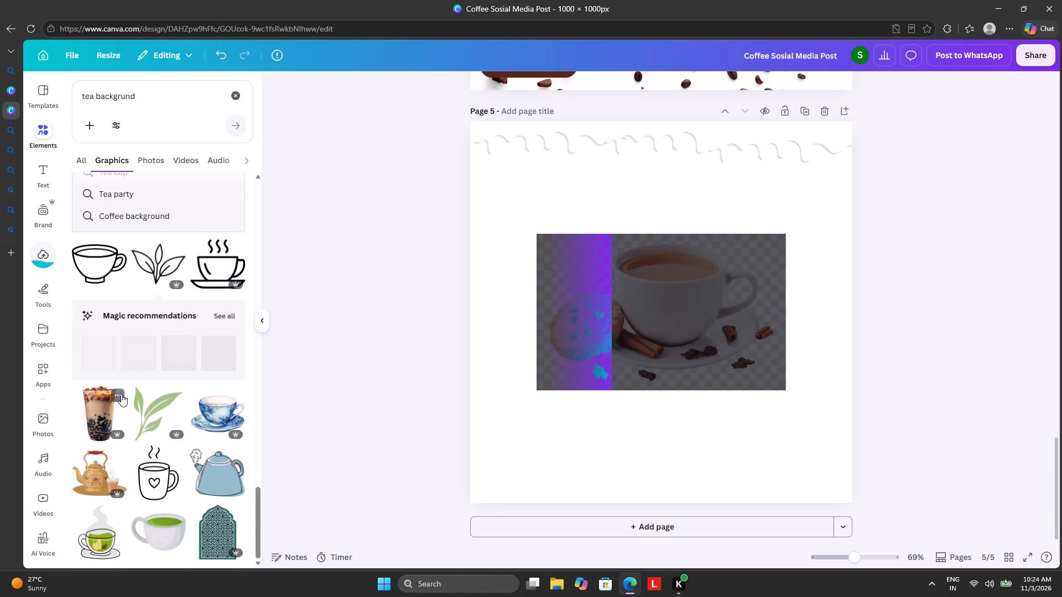
pyautogui.scroll(4, 121, 394)
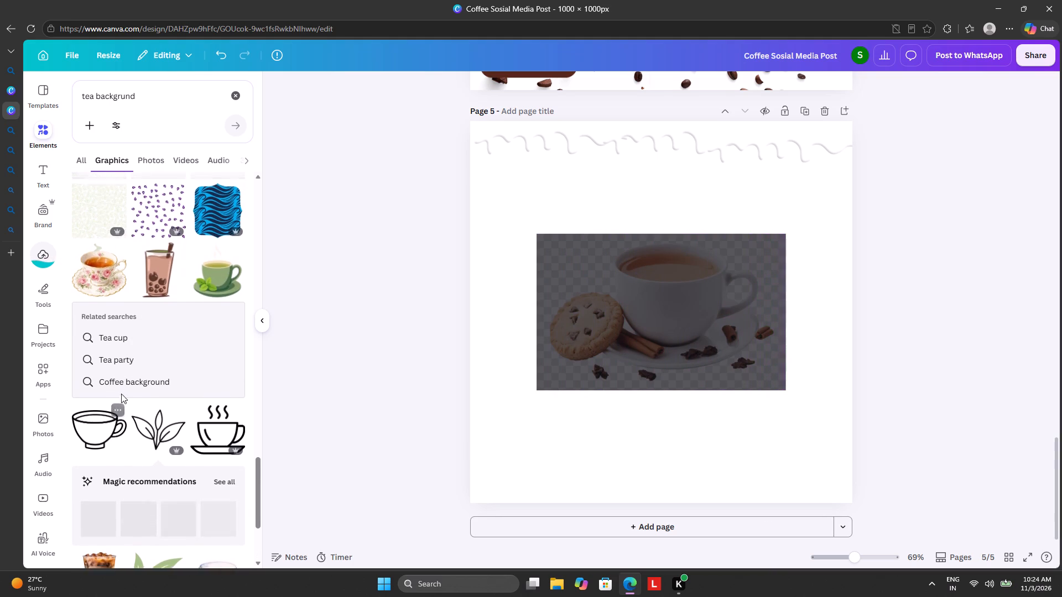
pyautogui.scroll(3, 121, 394)
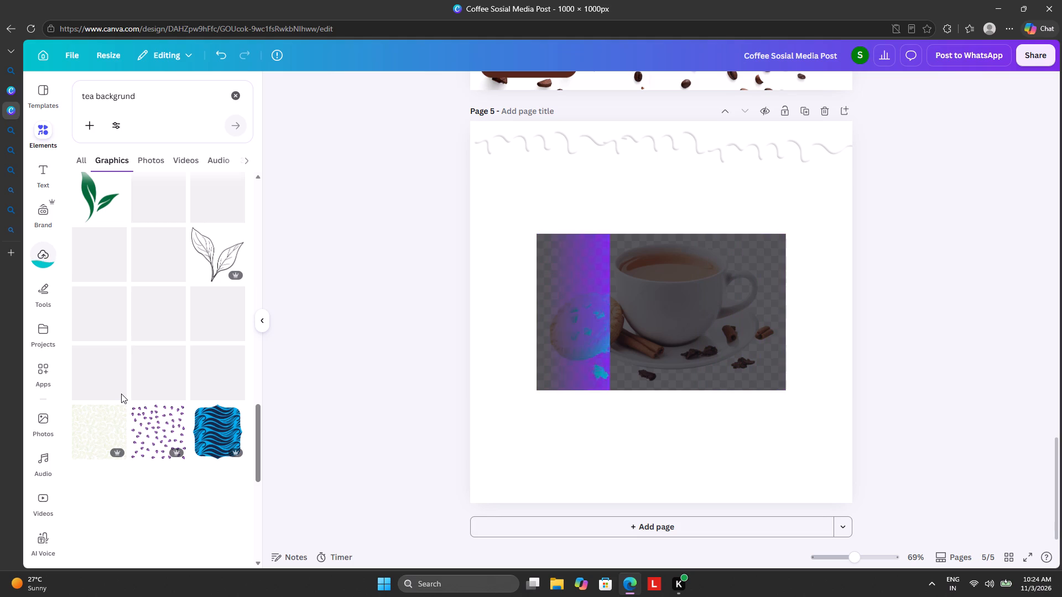
pyautogui.scroll(4, 121, 392)
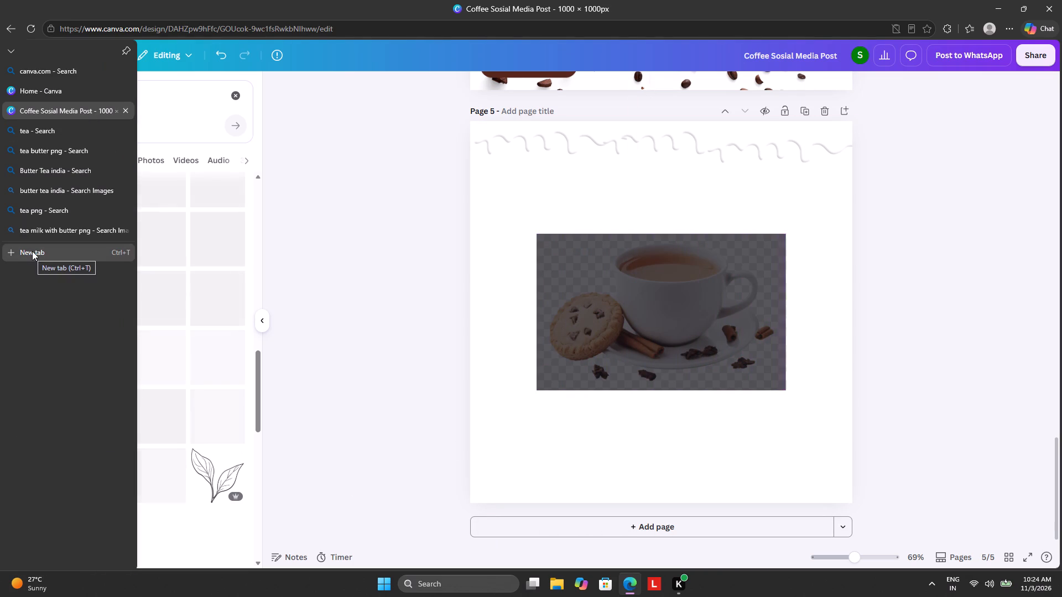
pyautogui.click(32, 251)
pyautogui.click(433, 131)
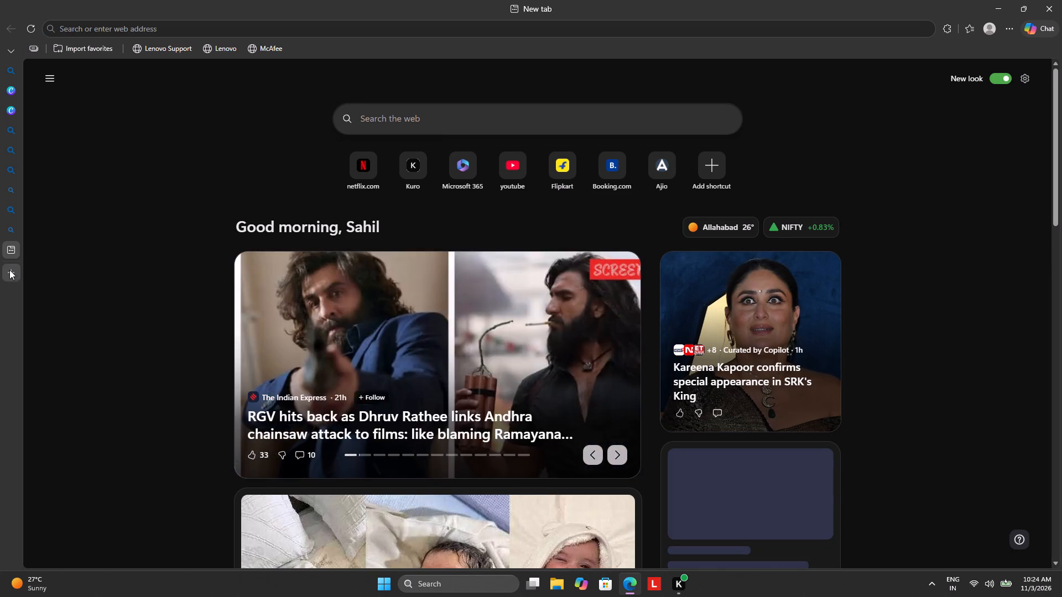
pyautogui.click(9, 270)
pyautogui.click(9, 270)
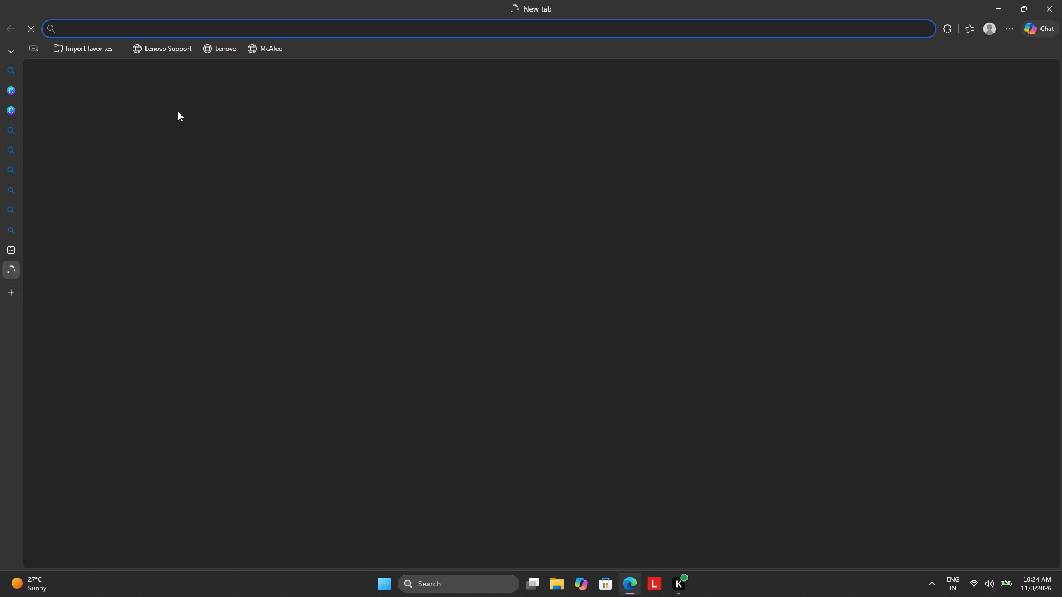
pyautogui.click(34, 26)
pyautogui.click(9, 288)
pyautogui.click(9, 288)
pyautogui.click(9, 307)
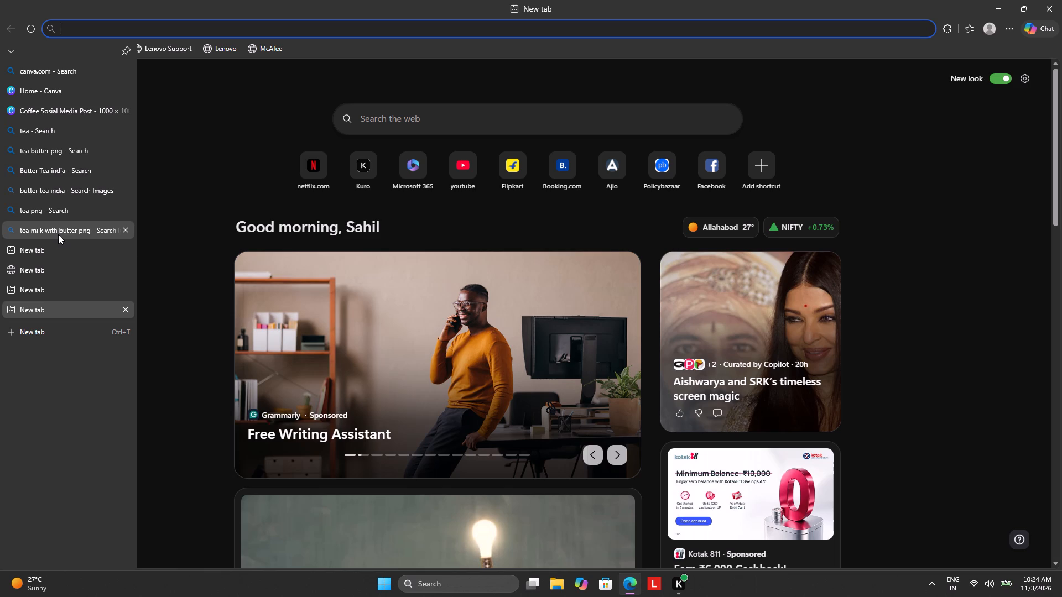
# Switch to the "tea milk with butter png" image search and examine the pictures related to the tea and cinnamon cookies image for a suitable milk tea cup.
pyautogui.click(58, 234)
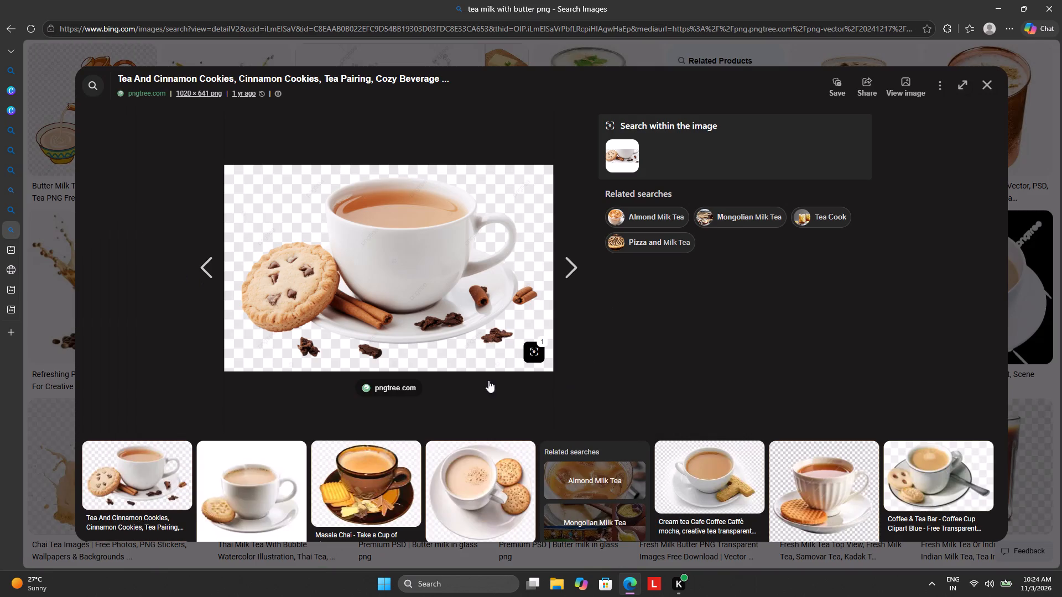
pyautogui.scroll(-3, 477, 376)
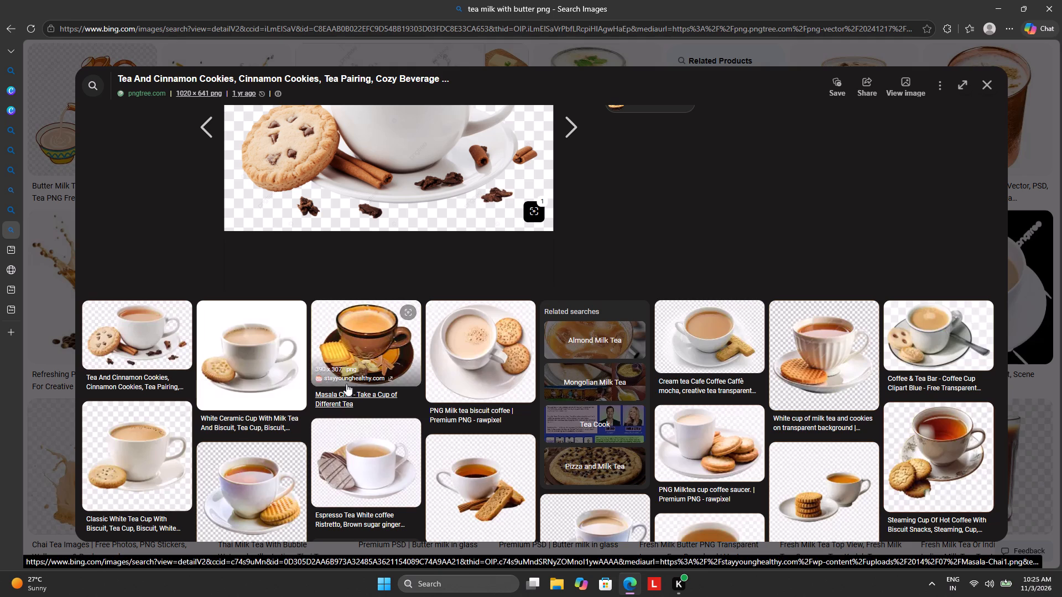
pyautogui.scroll(-3, 323, 388)
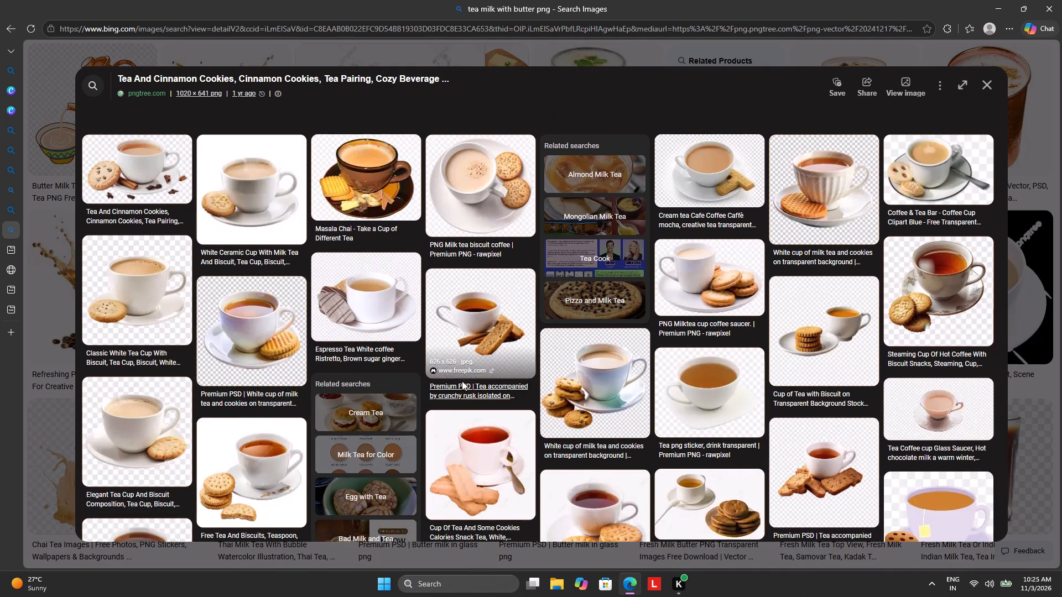
pyautogui.scroll(-4, 614, 433)
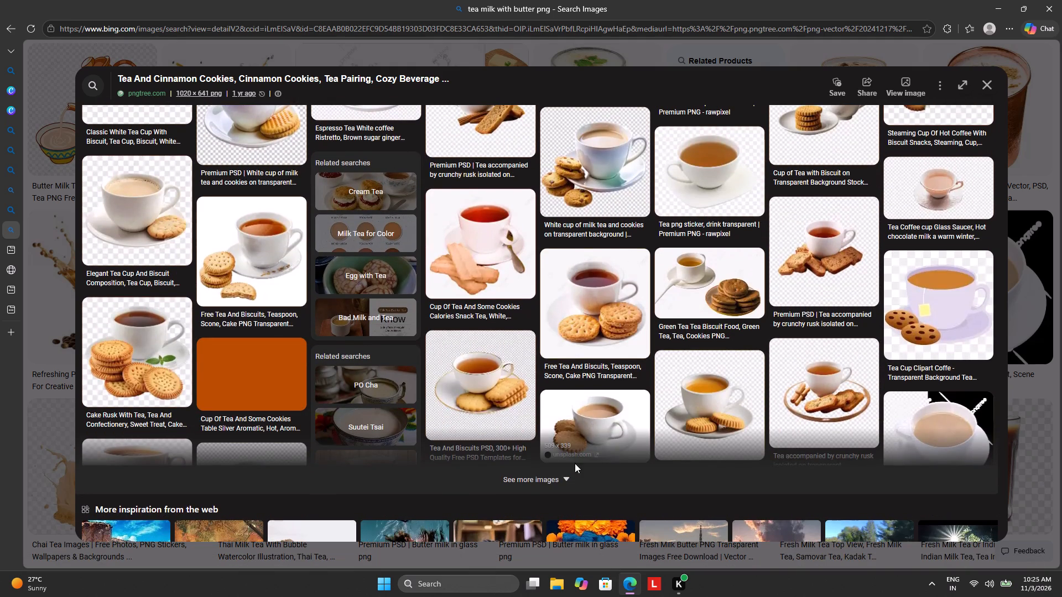
pyautogui.click(541, 482)
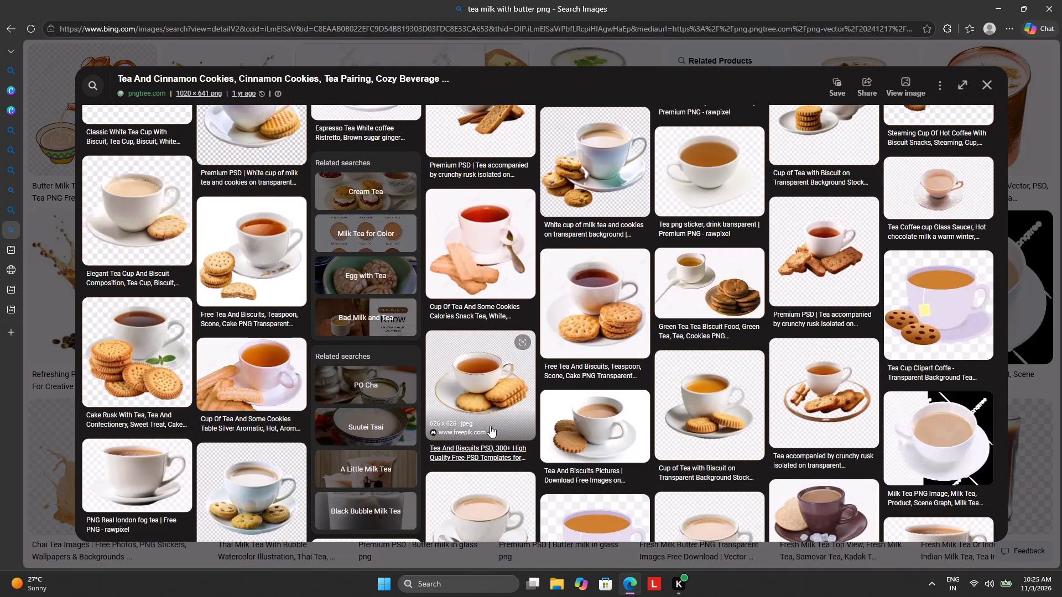
pyautogui.scroll(-4, 473, 422)
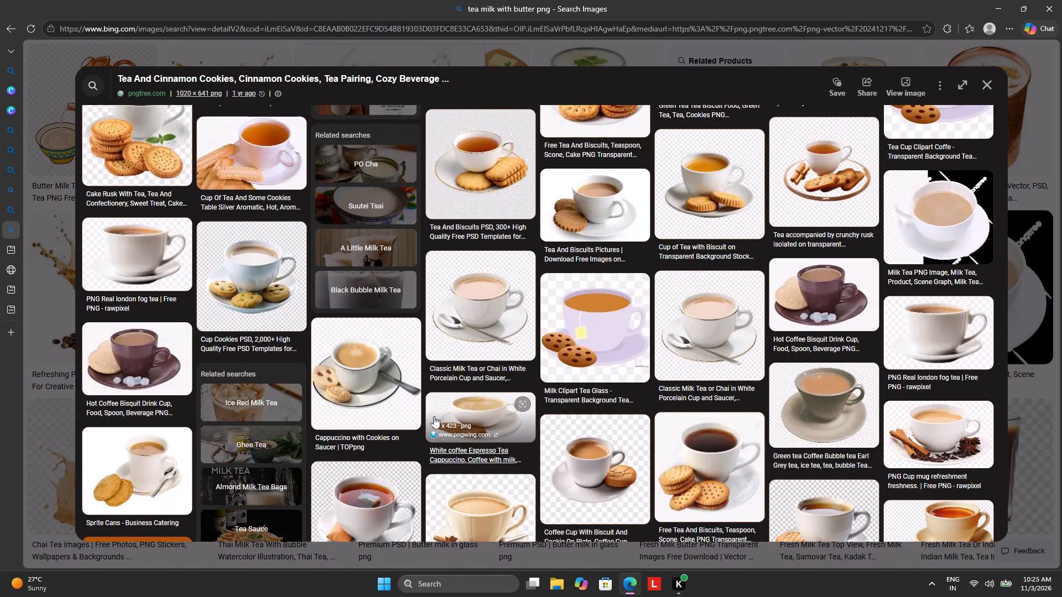
pyautogui.scroll(-2, 418, 414)
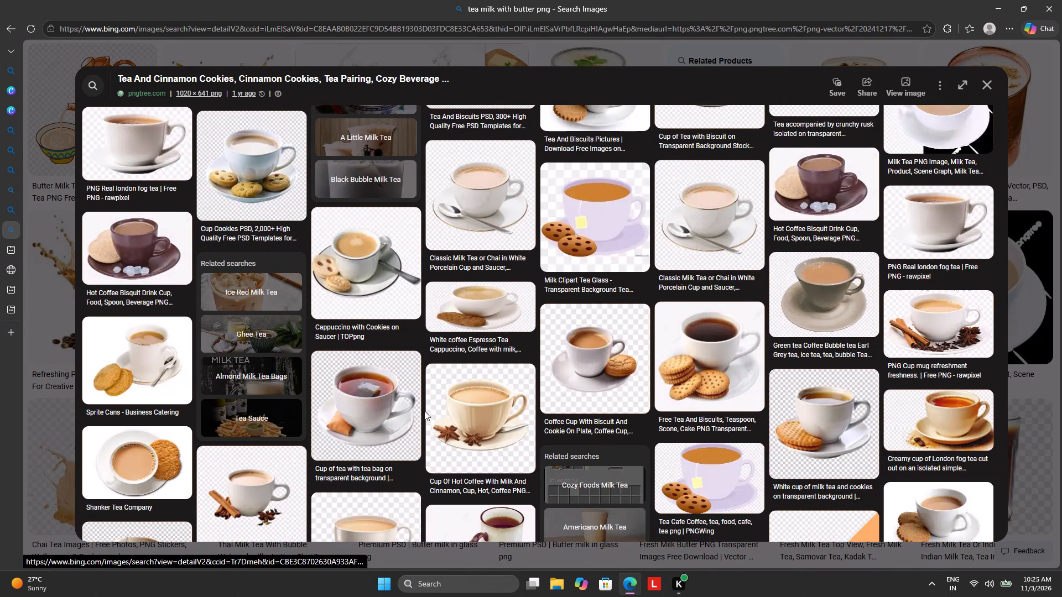
pyautogui.scroll(-2, 330, 391)
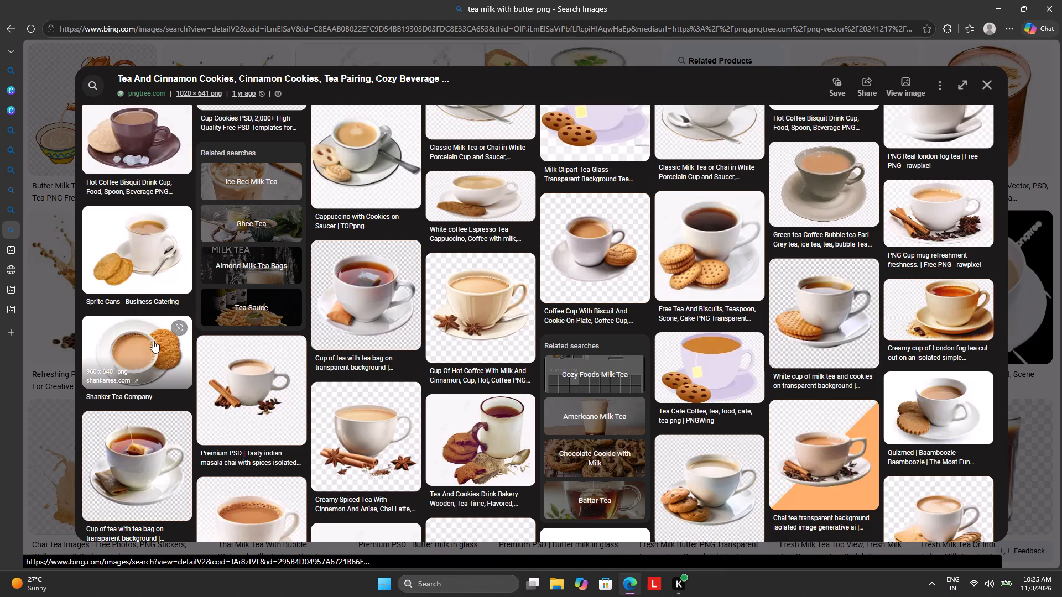
pyautogui.scroll(-2, 153, 339)
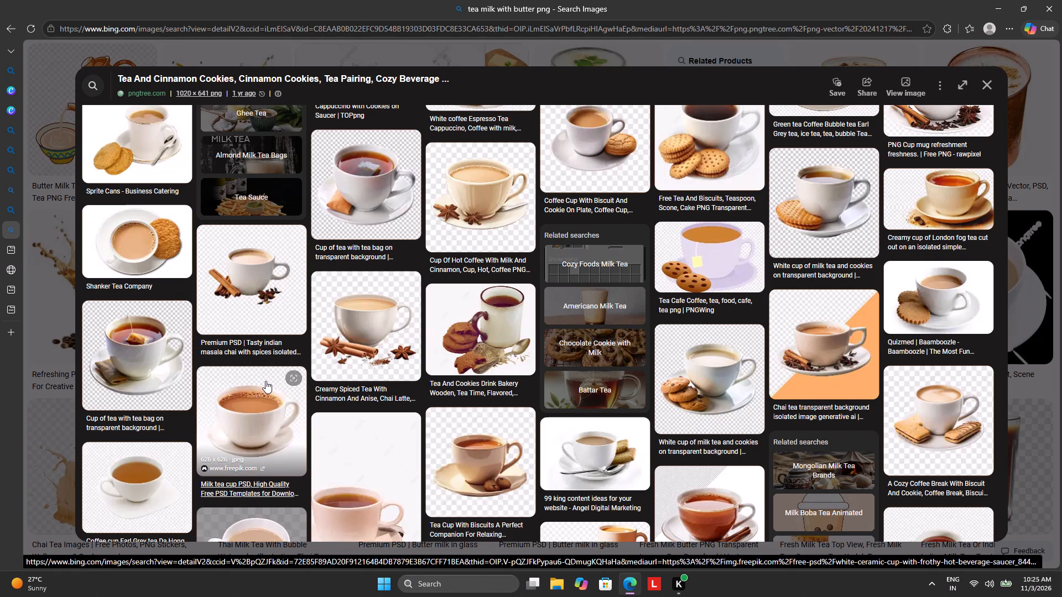
pyautogui.scroll(-3, 265, 381)
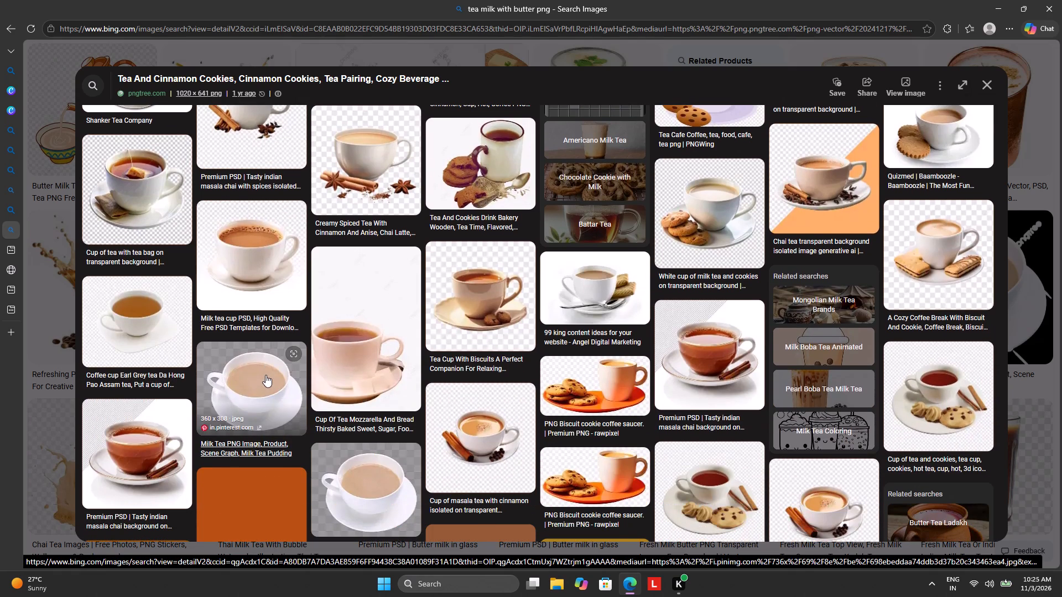
pyautogui.scroll(-2, 265, 375)
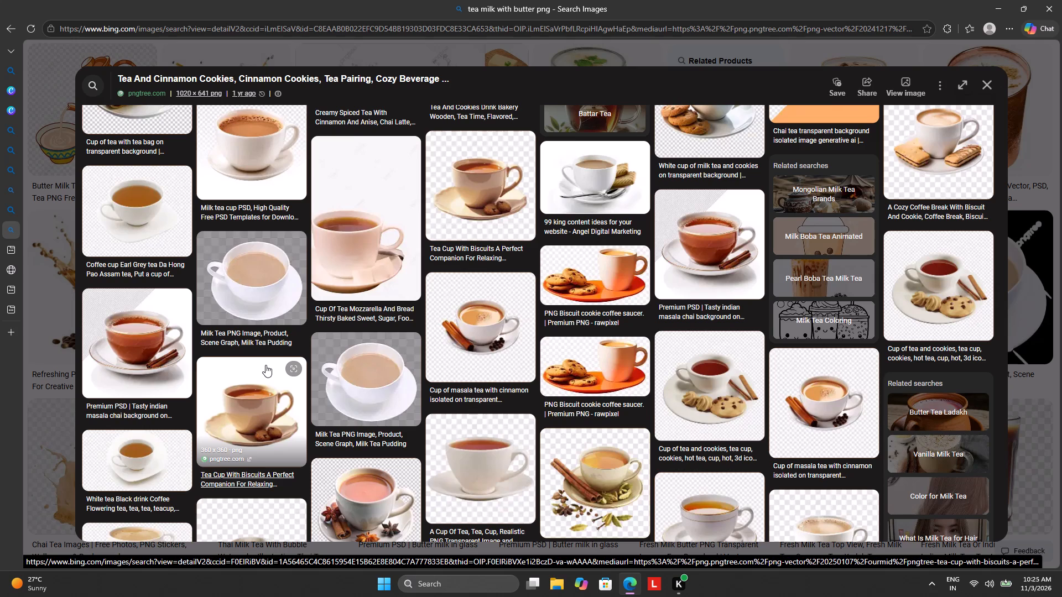
pyautogui.scroll(-2, 265, 365)
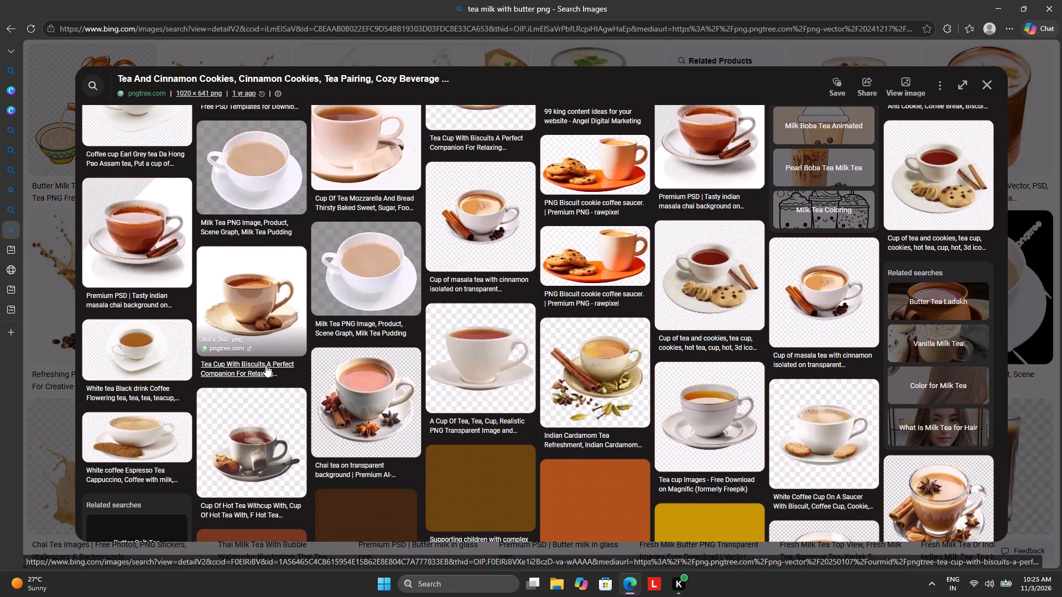
pyautogui.scroll(-1, 265, 365)
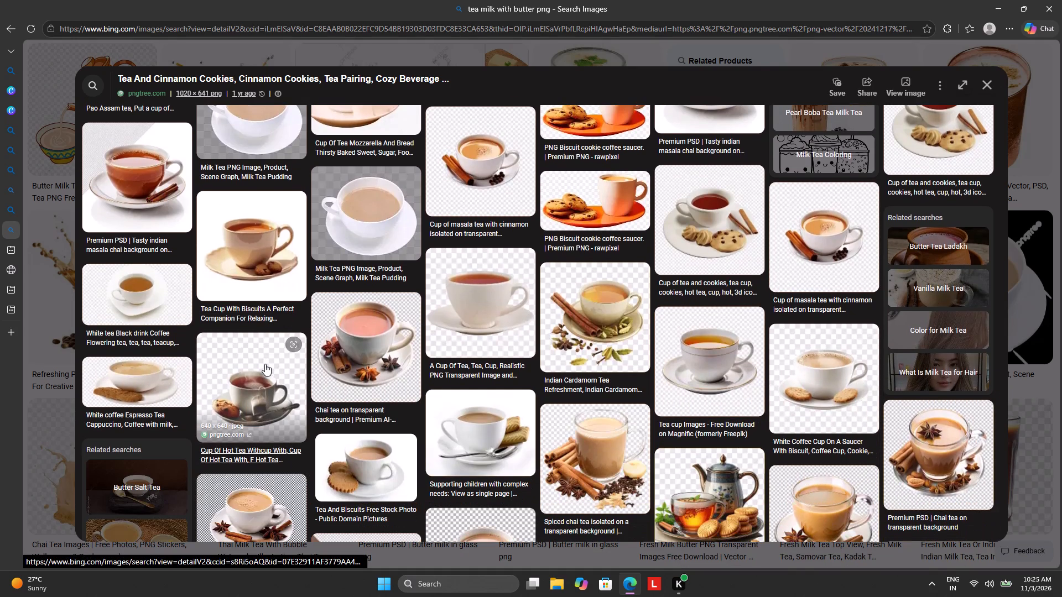
pyautogui.scroll(-2, 265, 364)
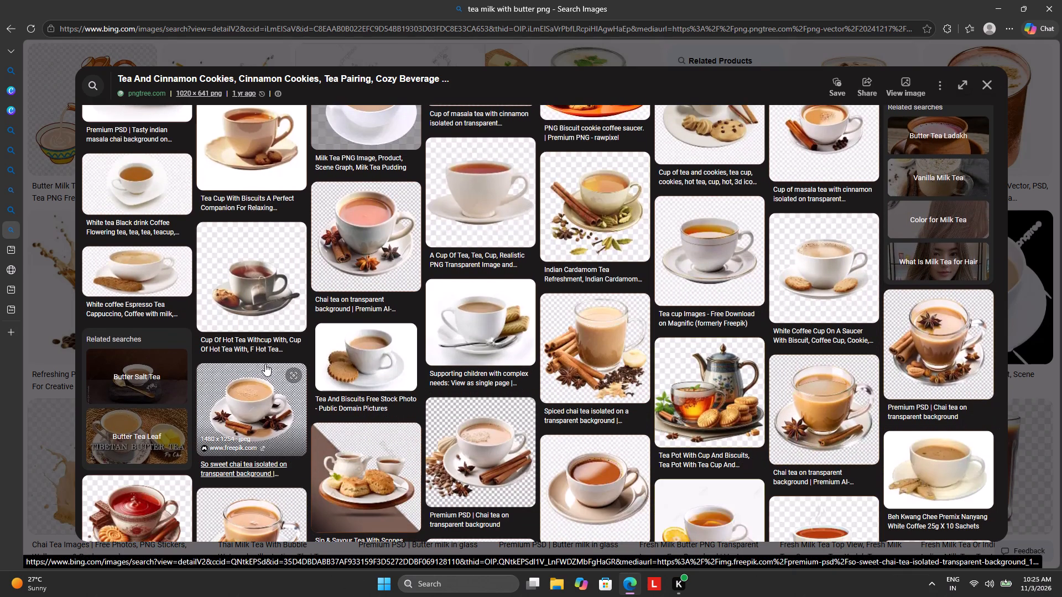
pyautogui.scroll(-4, 265, 364)
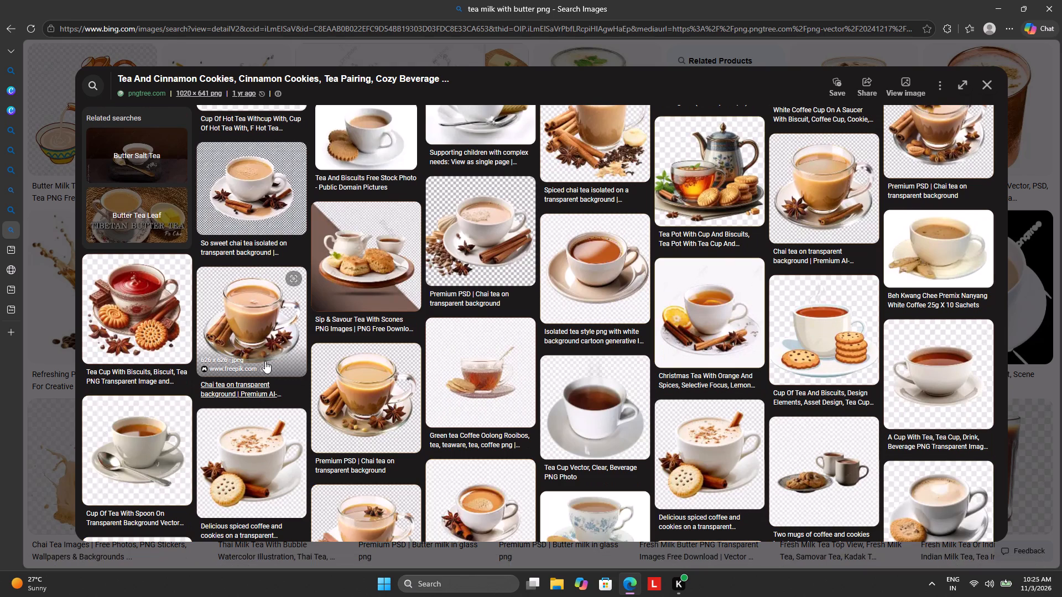
pyautogui.scroll(-1, 265, 361)
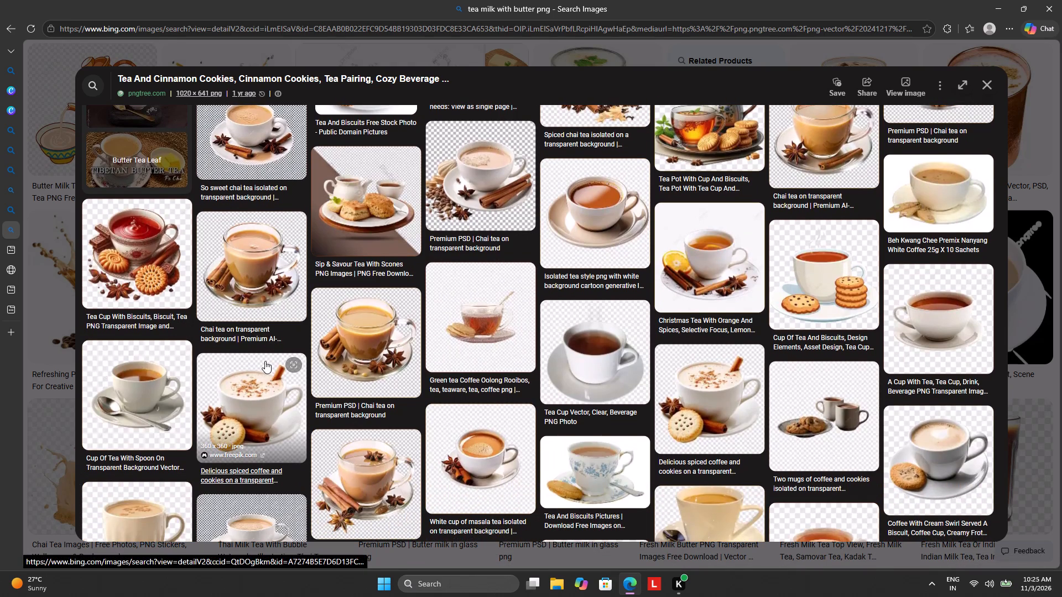
pyautogui.scroll(-2, 265, 361)
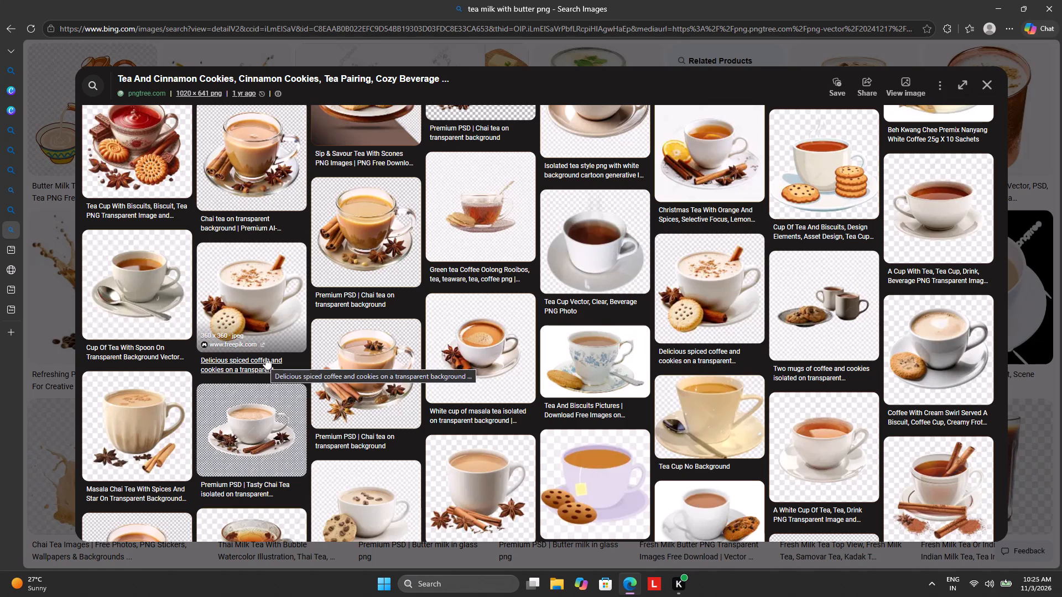
pyautogui.scroll(-5, 386, 334)
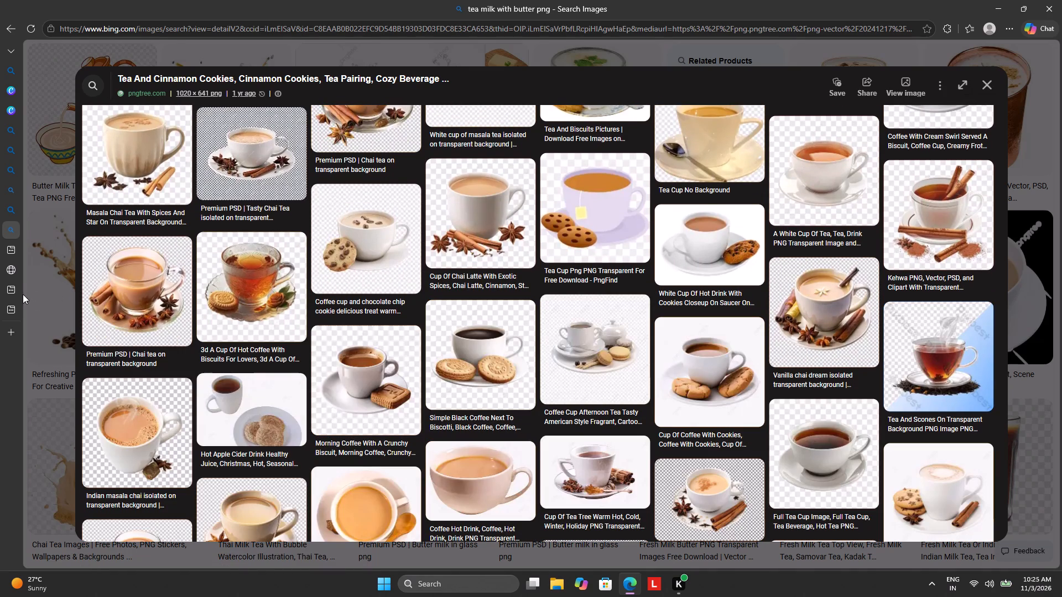
pyautogui.scroll(-4, 253, 311)
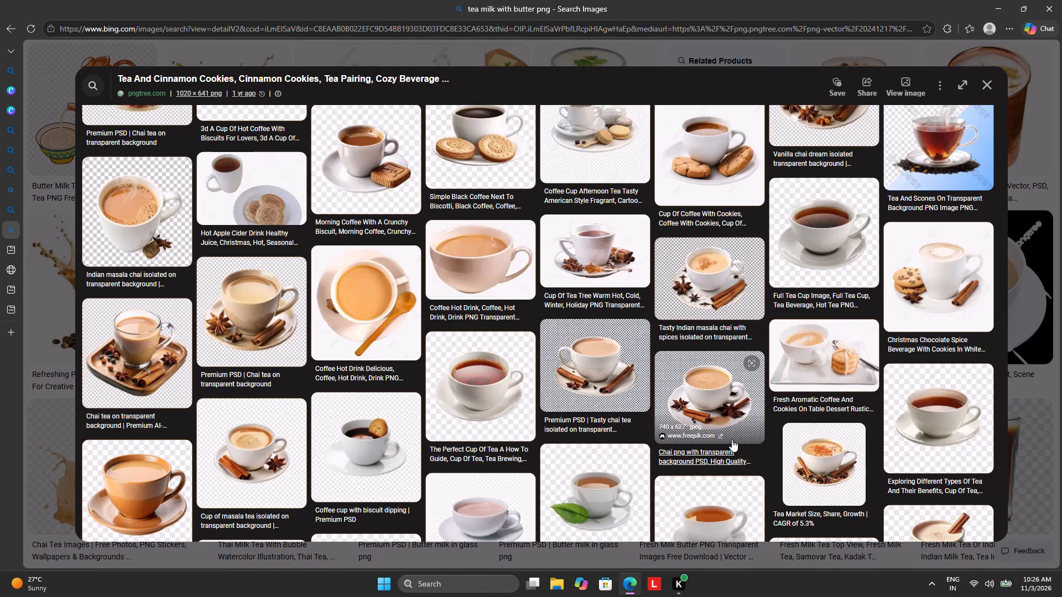
pyautogui.scroll(-2, 699, 404)
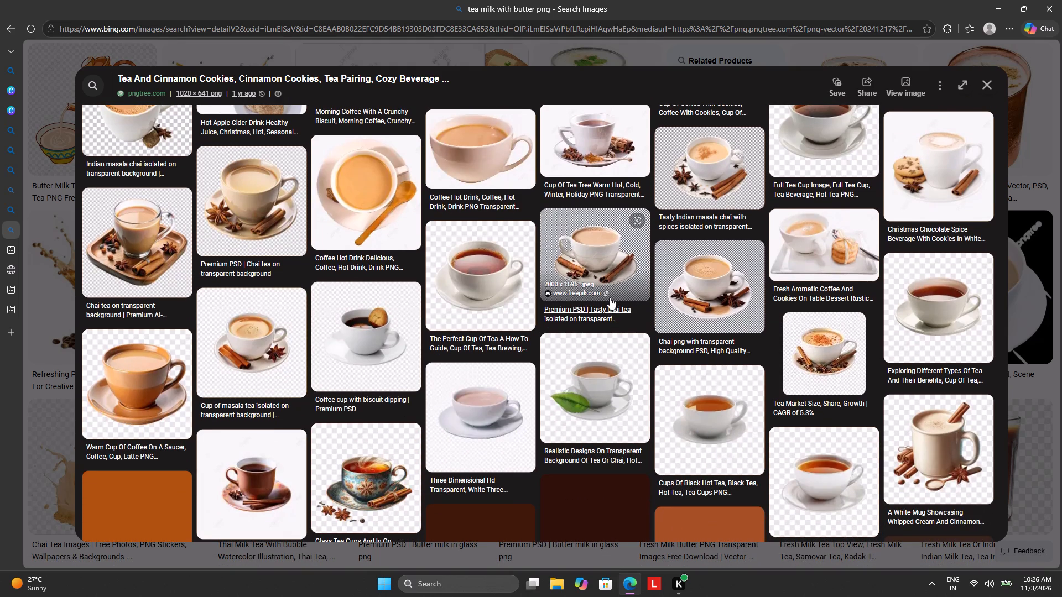
pyautogui.scroll(-2, 610, 297)
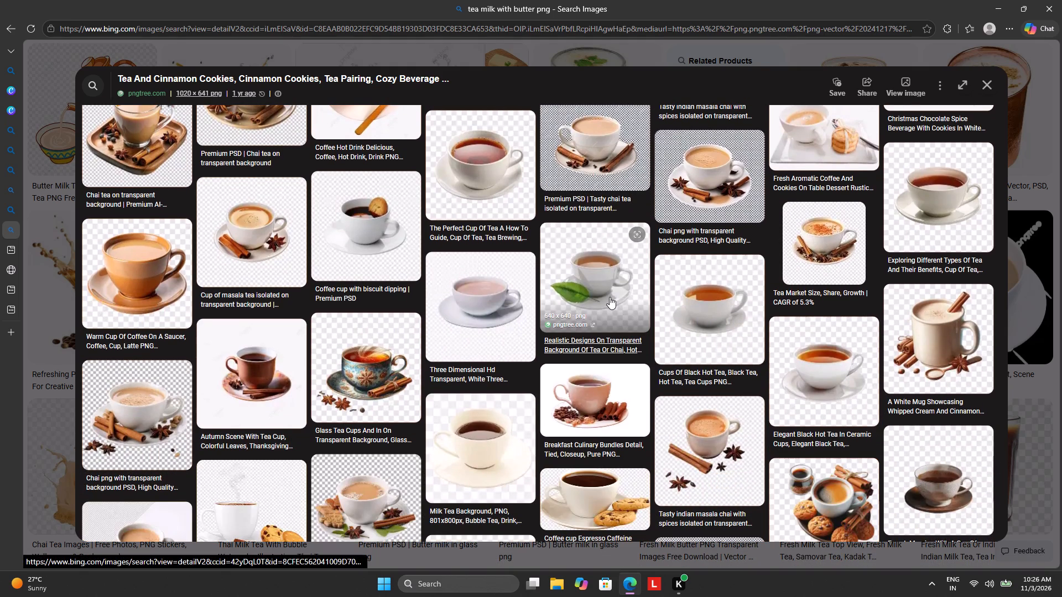
pyautogui.scroll(-3, 610, 297)
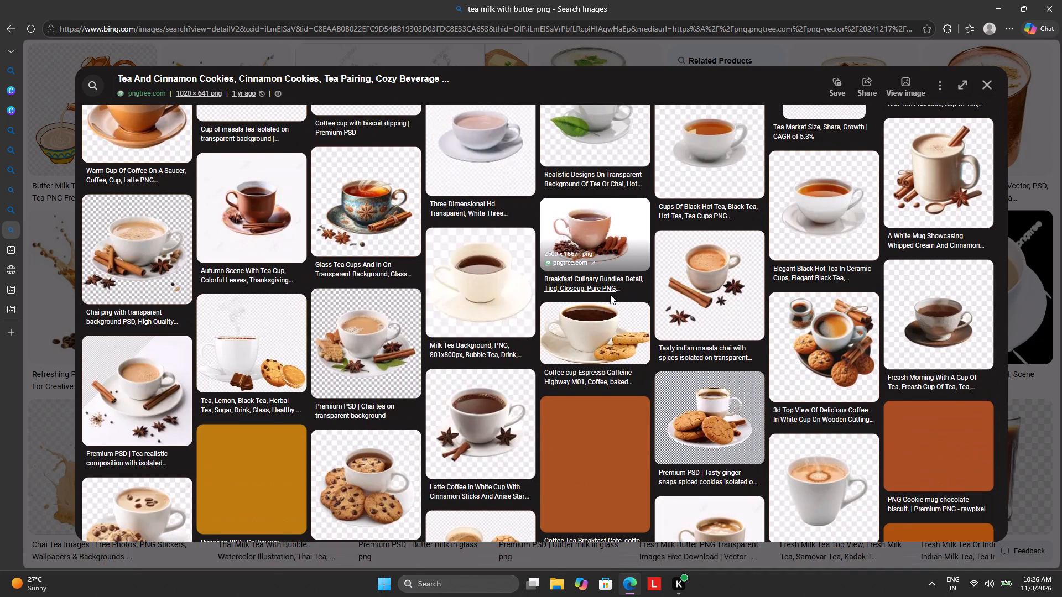
pyautogui.scroll(-2, 610, 295)
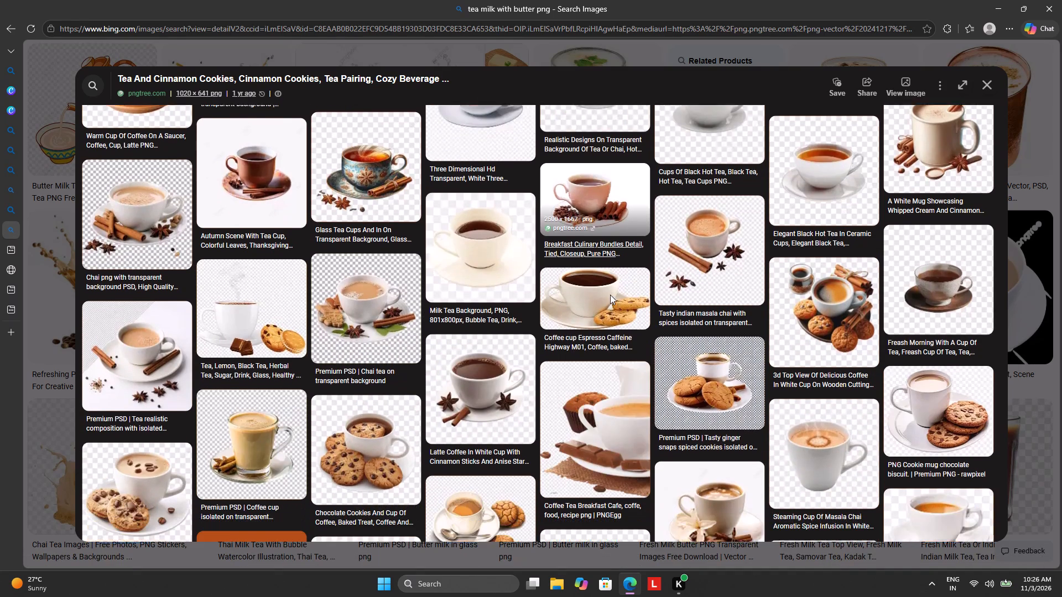
pyautogui.scroll(-1, 610, 295)
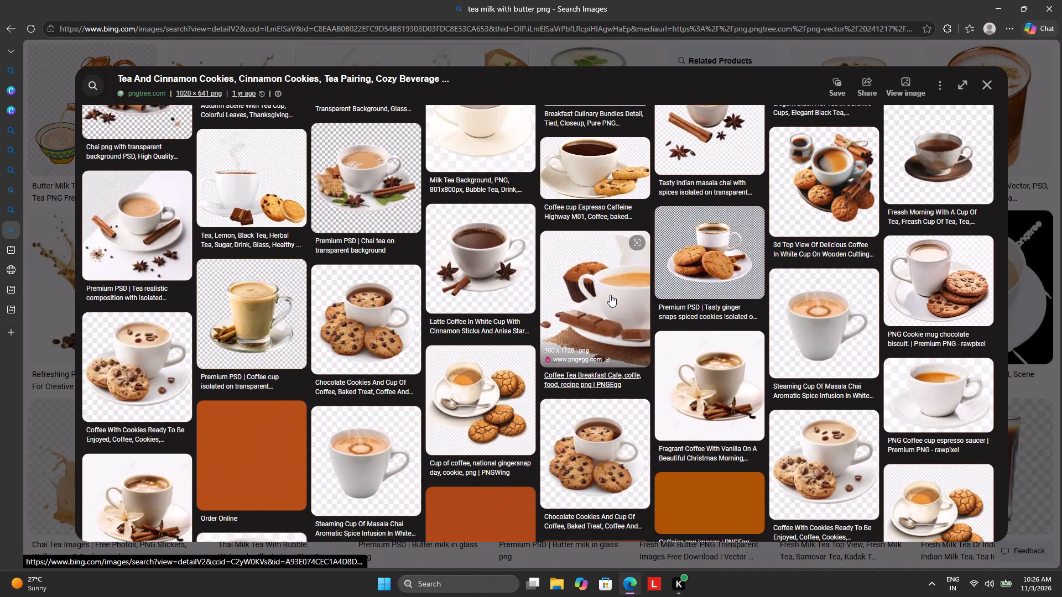
pyautogui.scroll(-2, 610, 295)
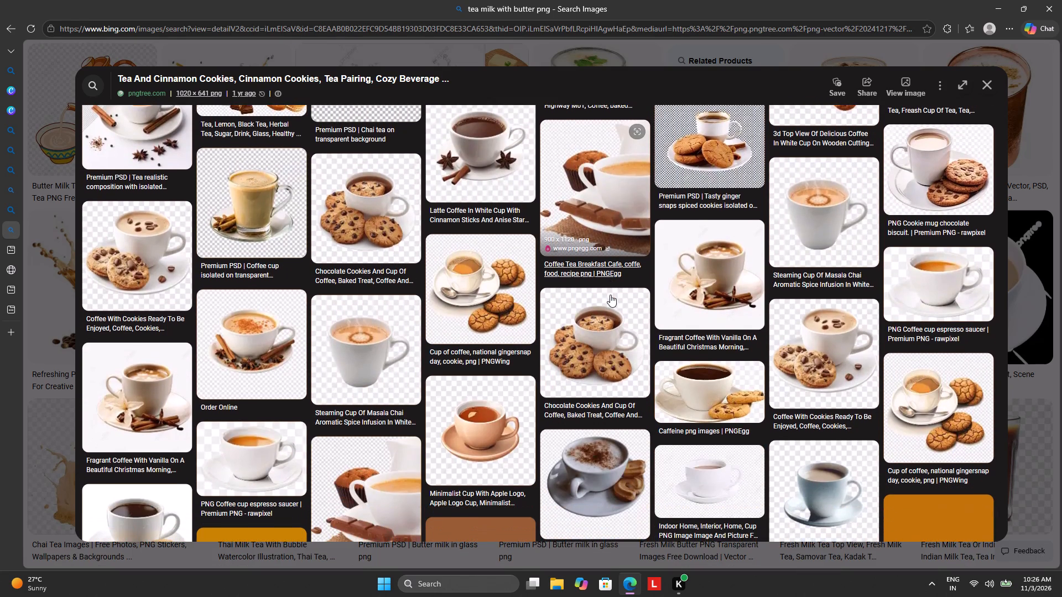
pyautogui.scroll(-3, 610, 295)
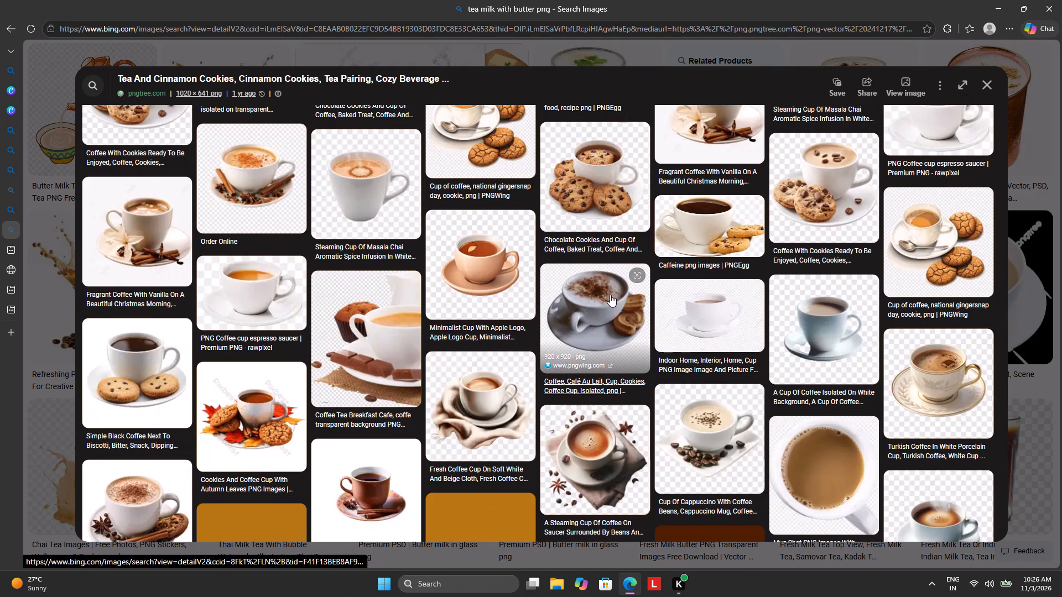
pyautogui.scroll(-2, 610, 295)
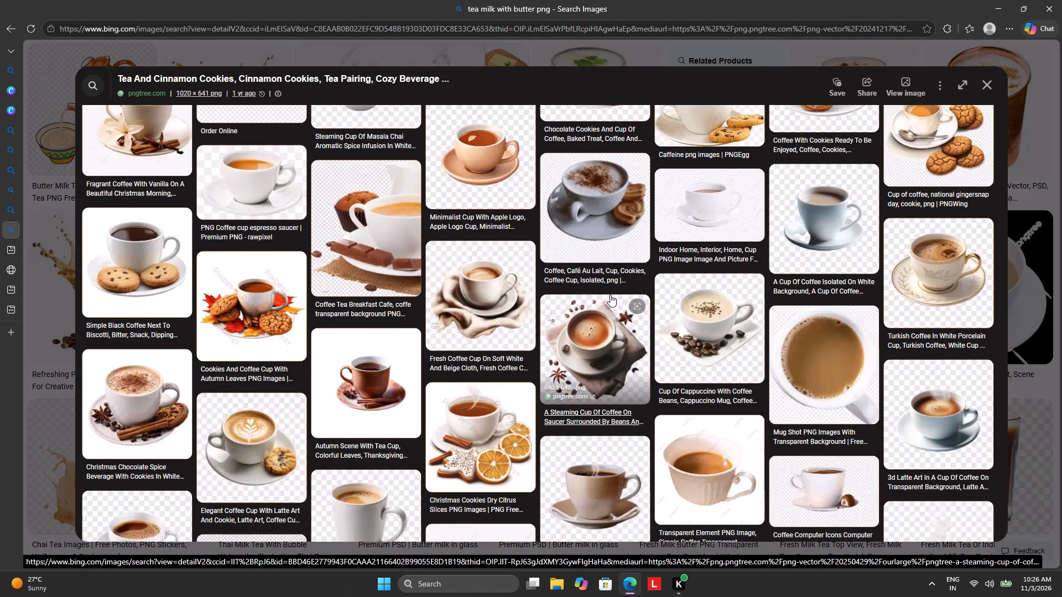
pyautogui.scroll(-4, 610, 295)
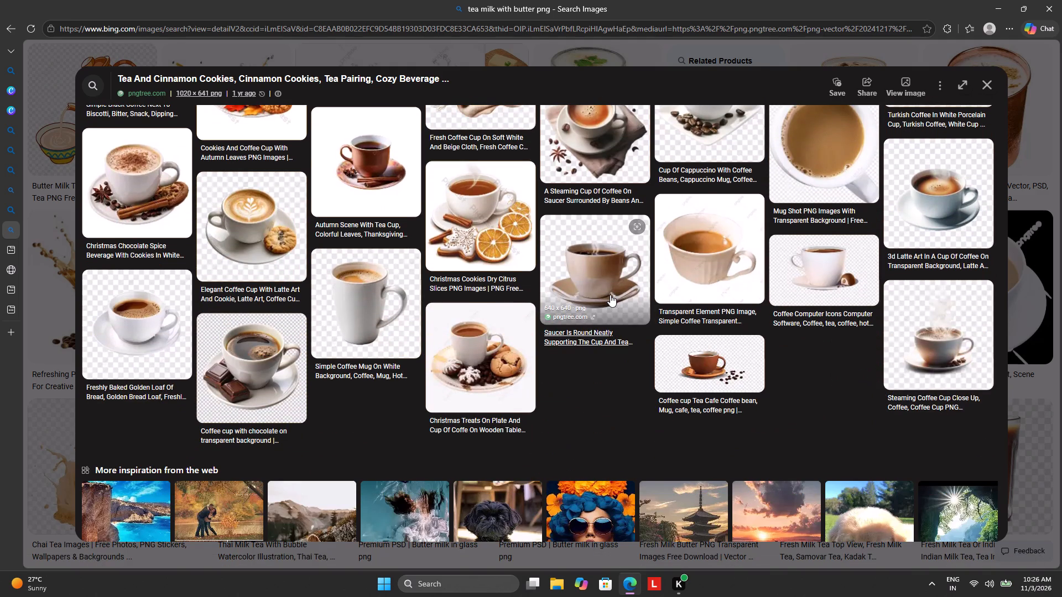
pyautogui.scroll(-3, 606, 292)
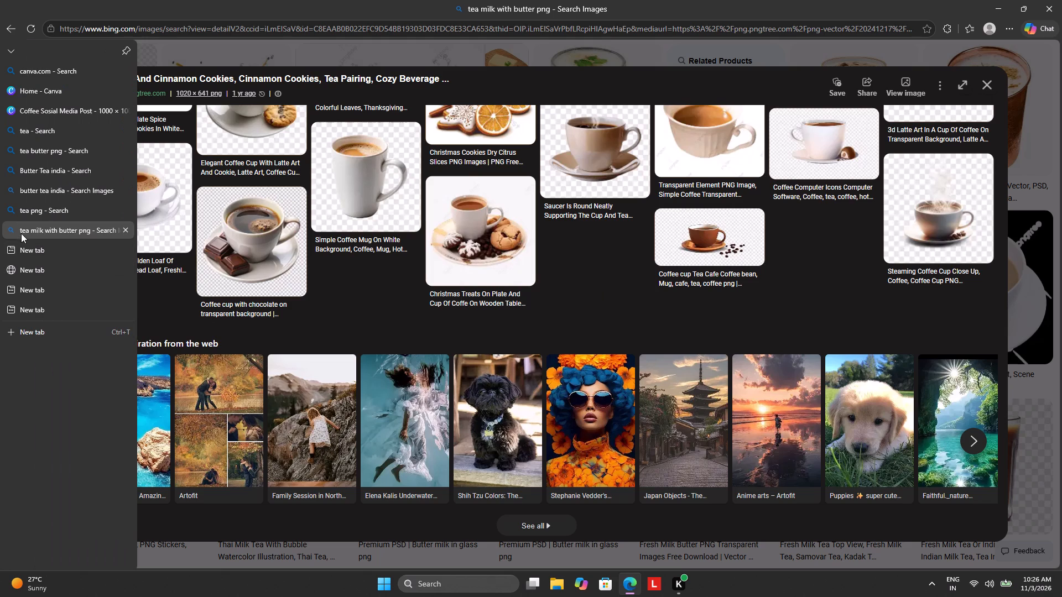
pyautogui.click(991, 80)
# Search Bing Images for "tea milk with butter png white background" and look through the results.
pyautogui.scroll(-1, 412, 168)
pyautogui.scroll(7, 412, 167)
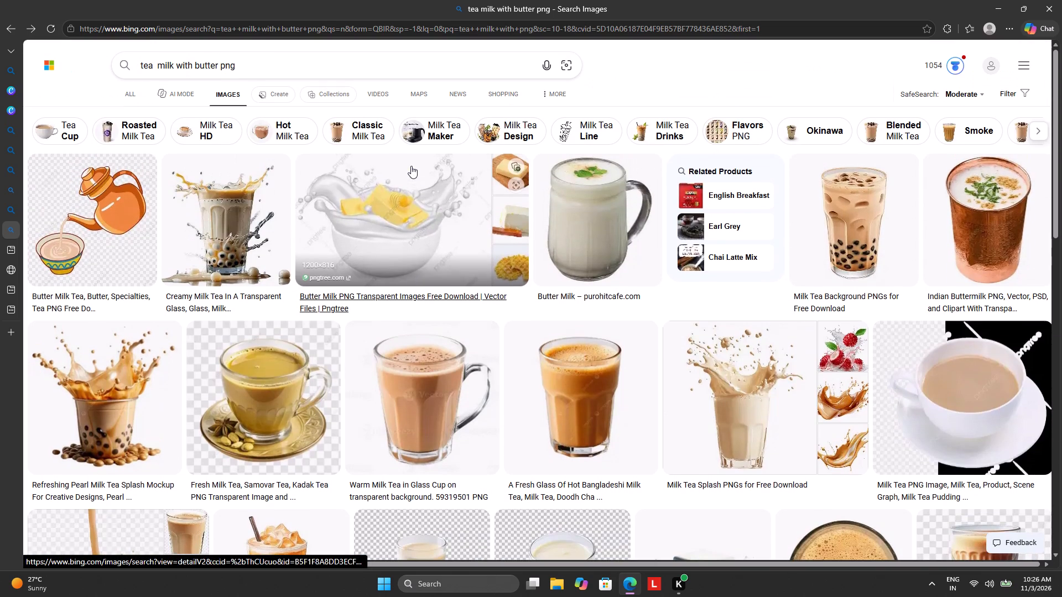
pyautogui.scroll(2, 410, 165)
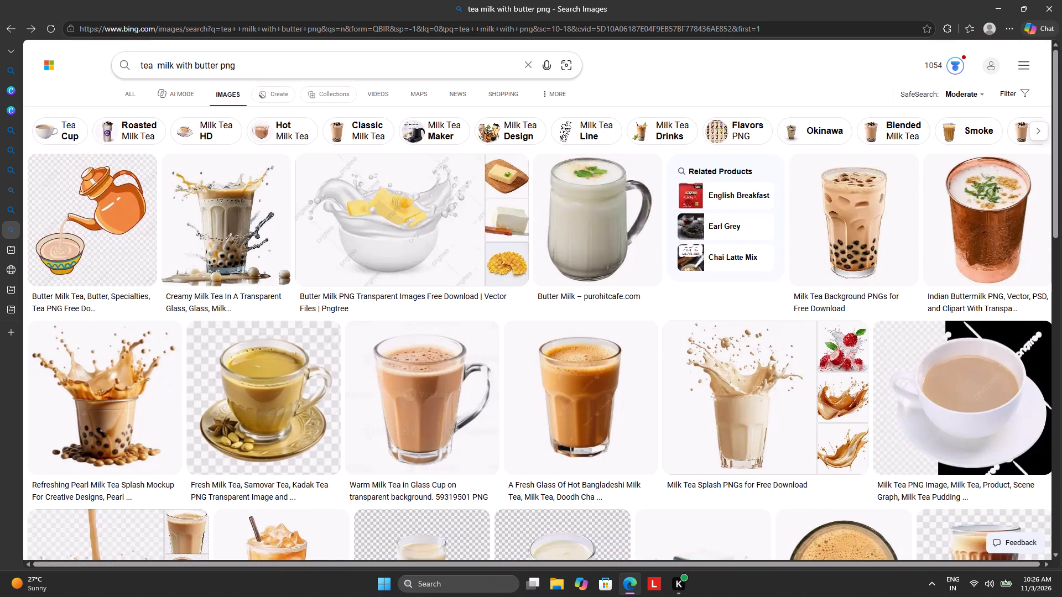
pyautogui.click(241, 62)
pyautogui.press('space')
pyautogui.write('white b')
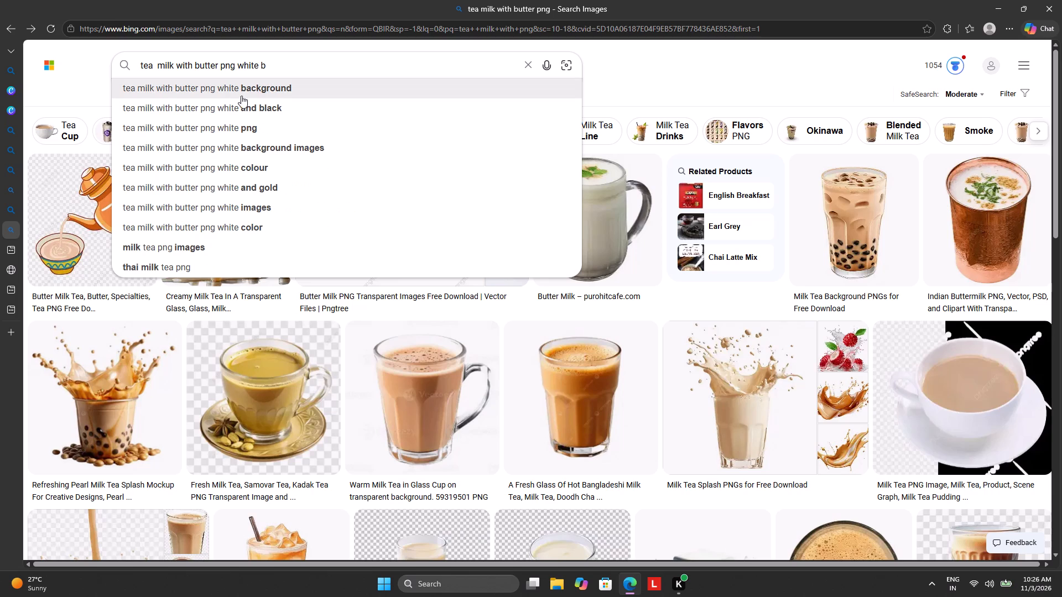
pyautogui.click(264, 81)
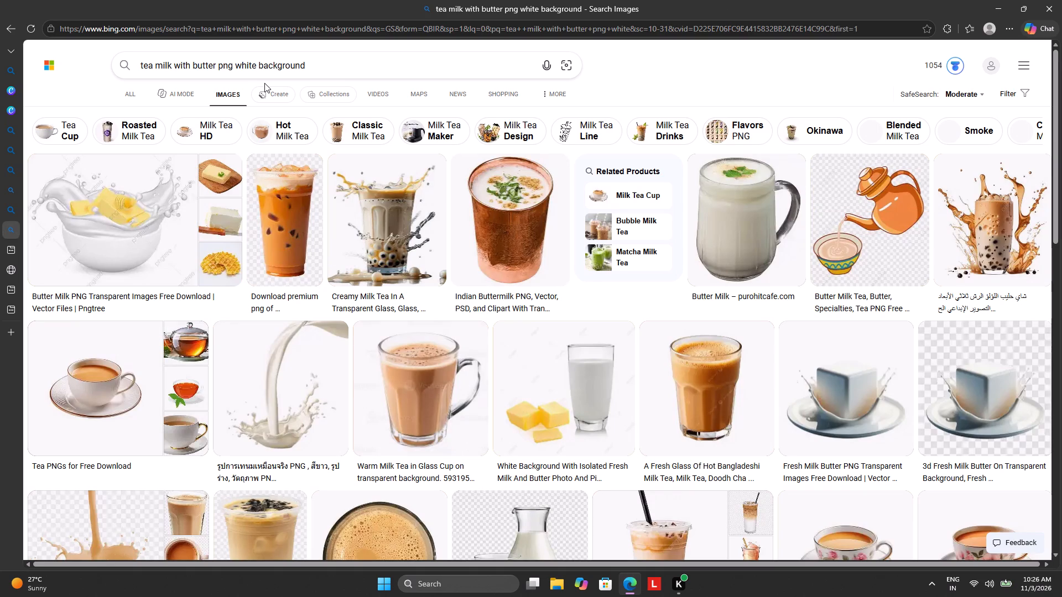
pyautogui.scroll(-5, 836, 444)
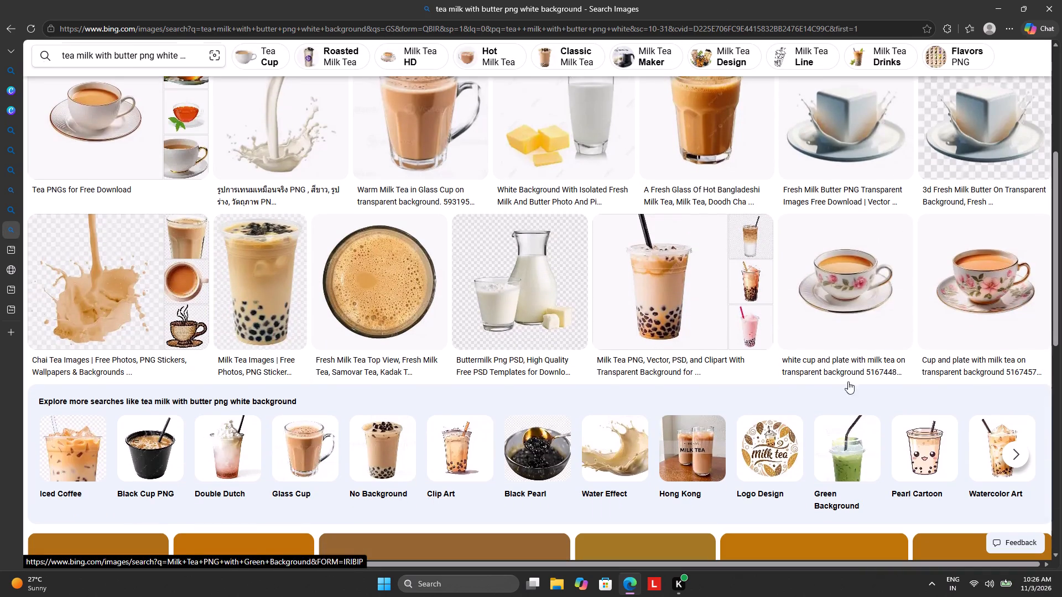
# Open the pink floral cup and plate with milk tea image and look through its related tea cup pictures.
pyautogui.click(975, 272)
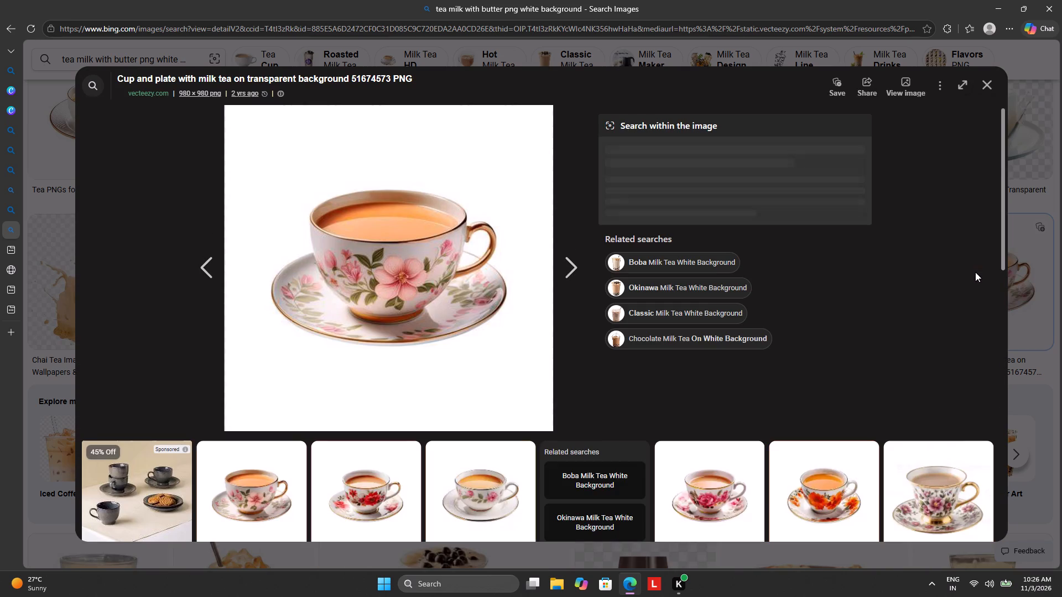
pyautogui.scroll(-4, 408, 364)
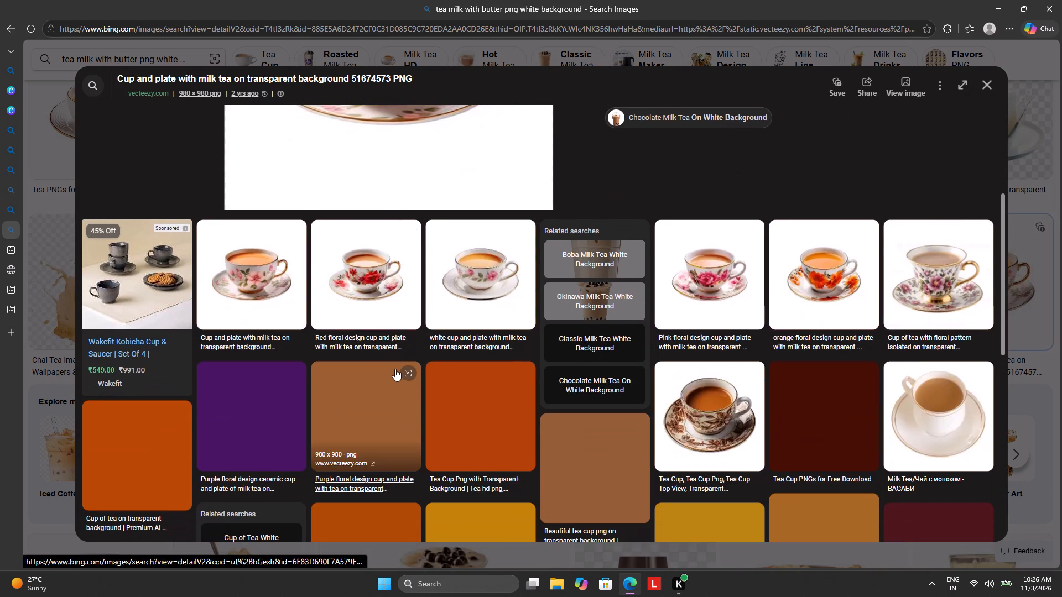
pyautogui.scroll(-2, 394, 369)
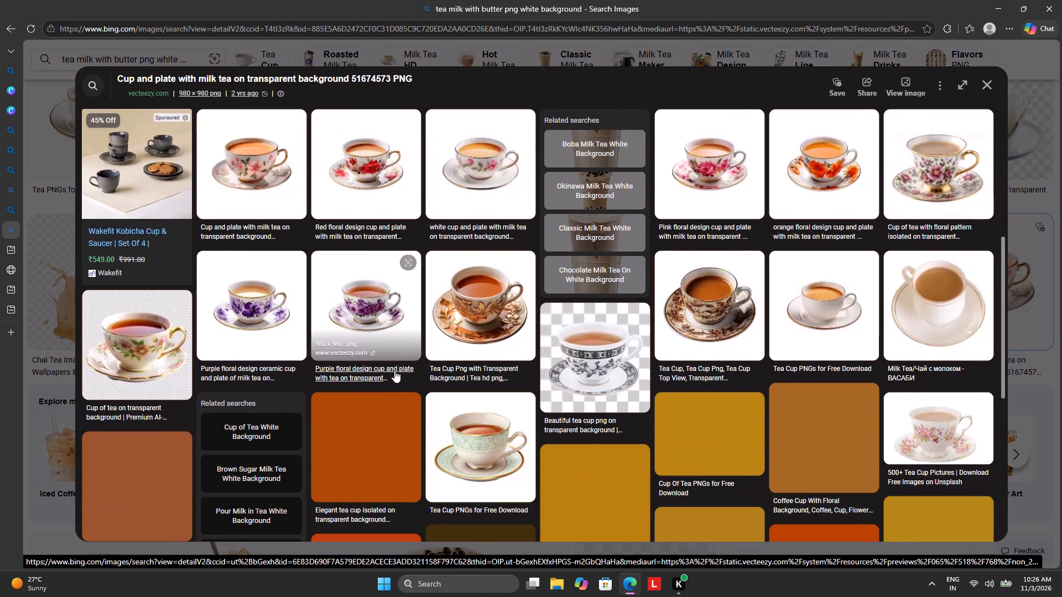
pyautogui.scroll(-3, 394, 370)
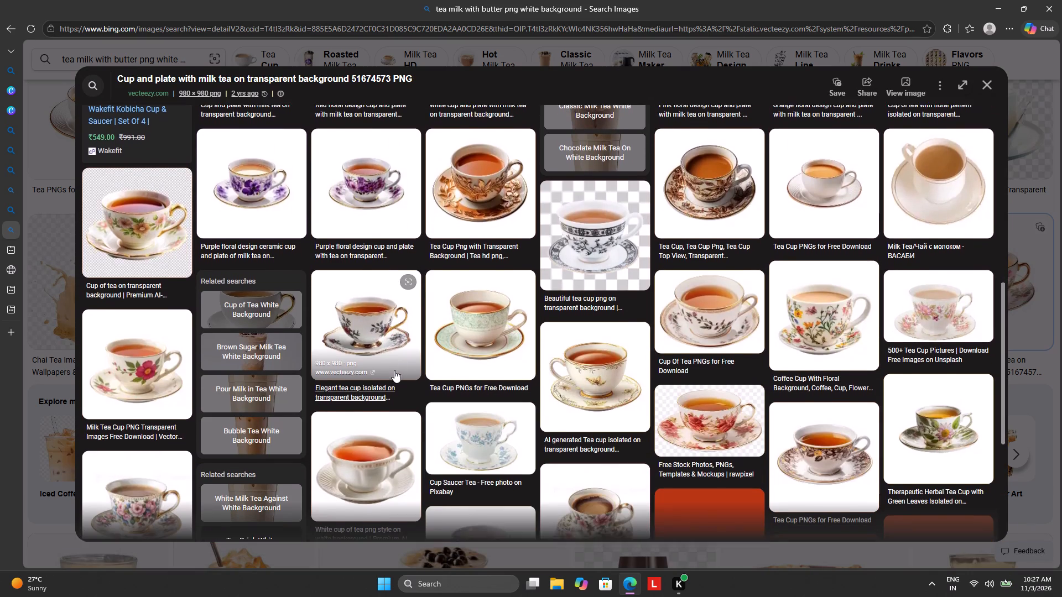
pyautogui.scroll(-2, 394, 370)
# Expand the related images, examine further tea cup pictures for a suitable one, and open the plain white cup of tea PNG.
pyautogui.click(587, 397)
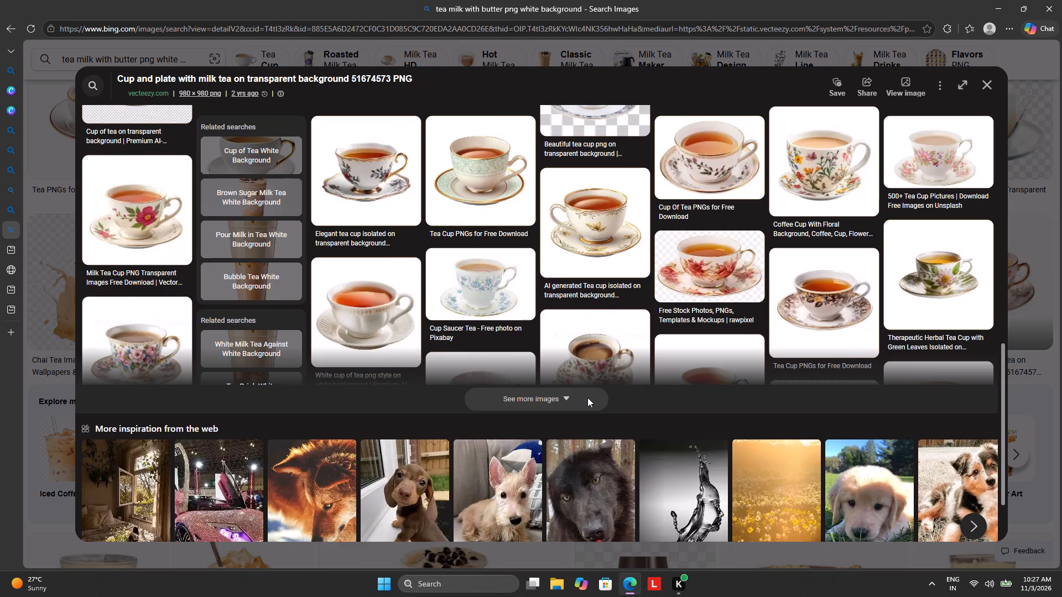
pyautogui.scroll(-4, 488, 336)
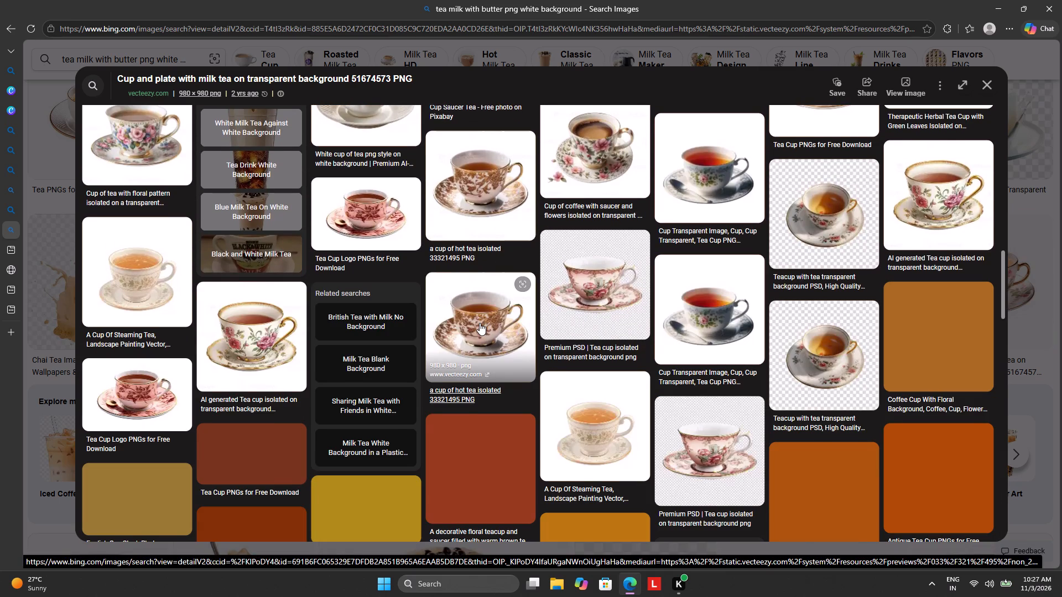
pyautogui.scroll(-3, 480, 323)
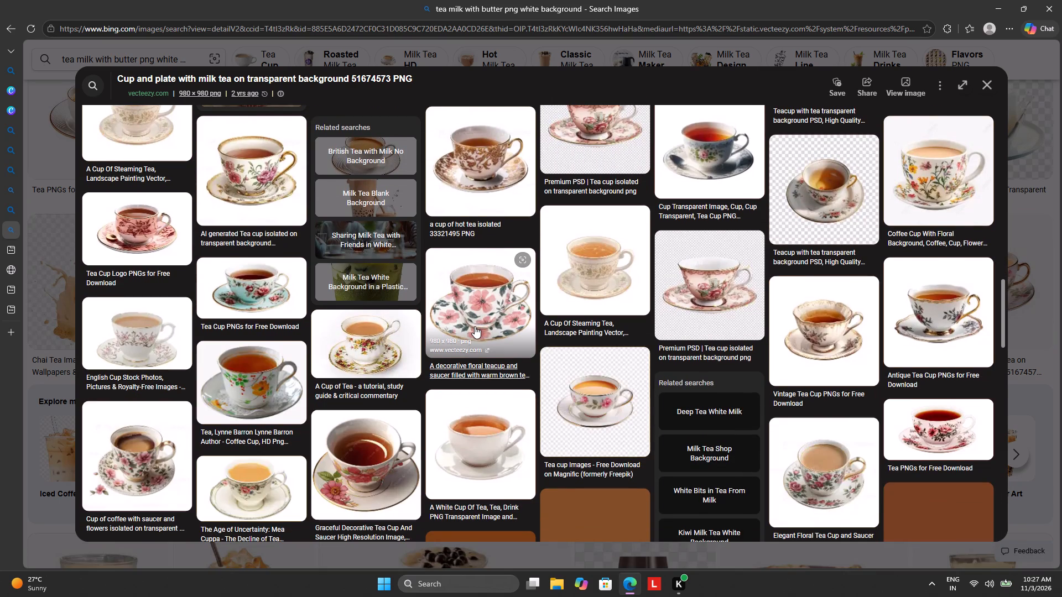
pyautogui.scroll(-3, 473, 328)
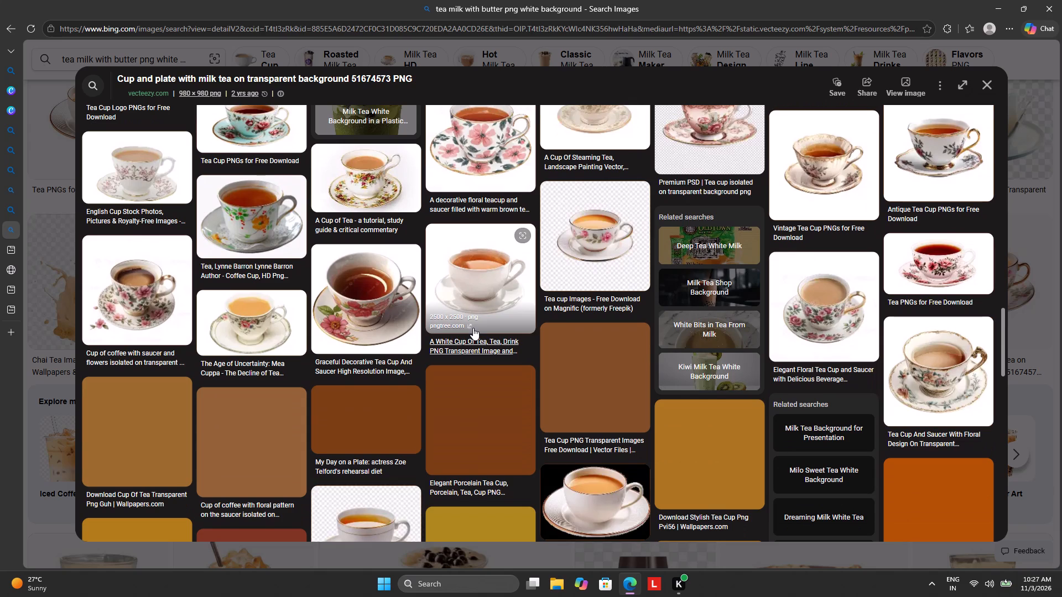
pyautogui.scroll(-1, 473, 328)
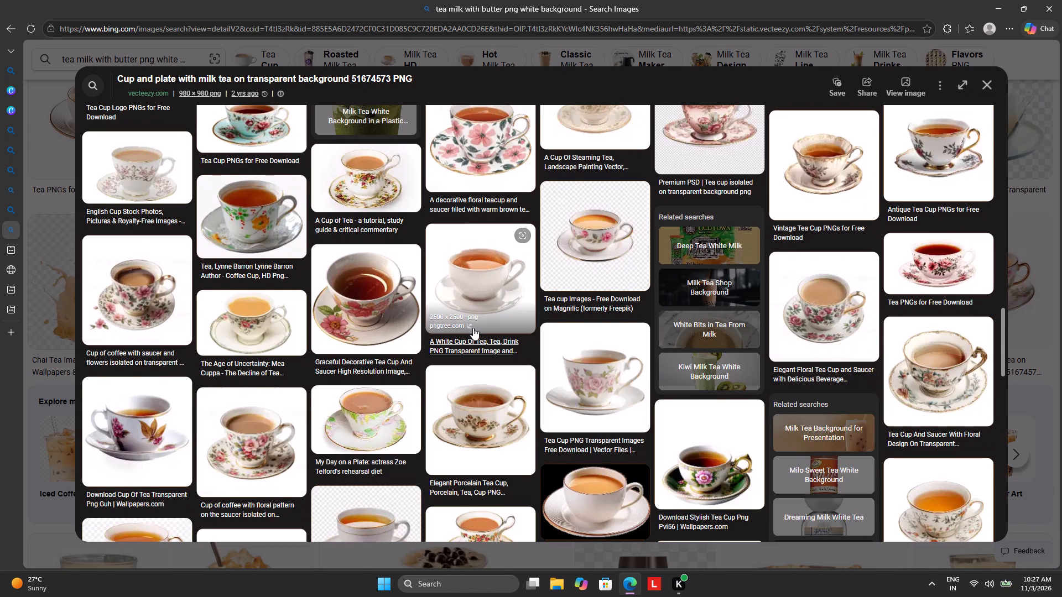
pyautogui.scroll(-5, 473, 328)
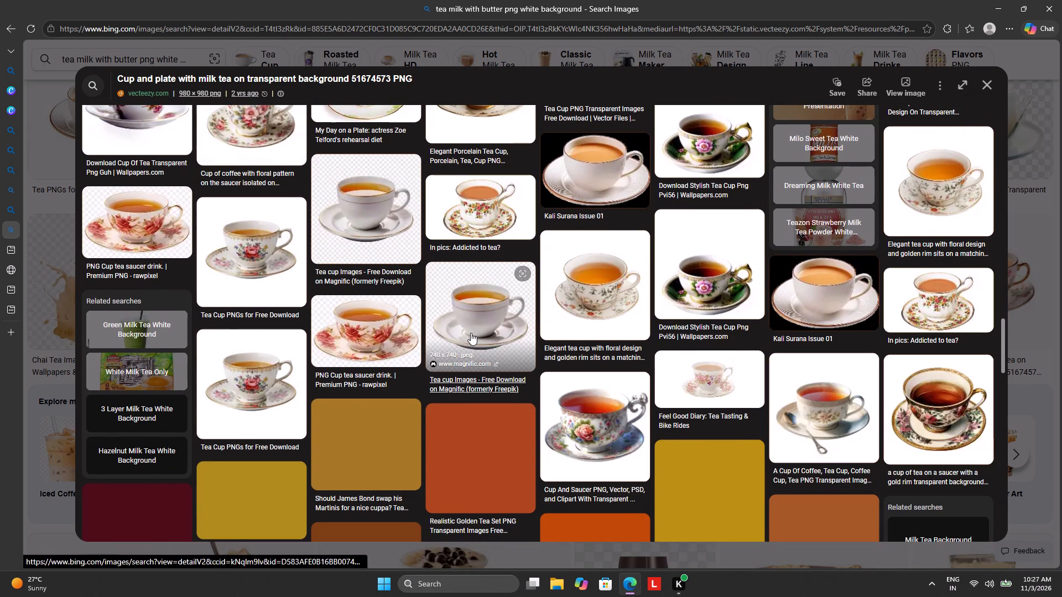
pyautogui.scroll(-2, 471, 333)
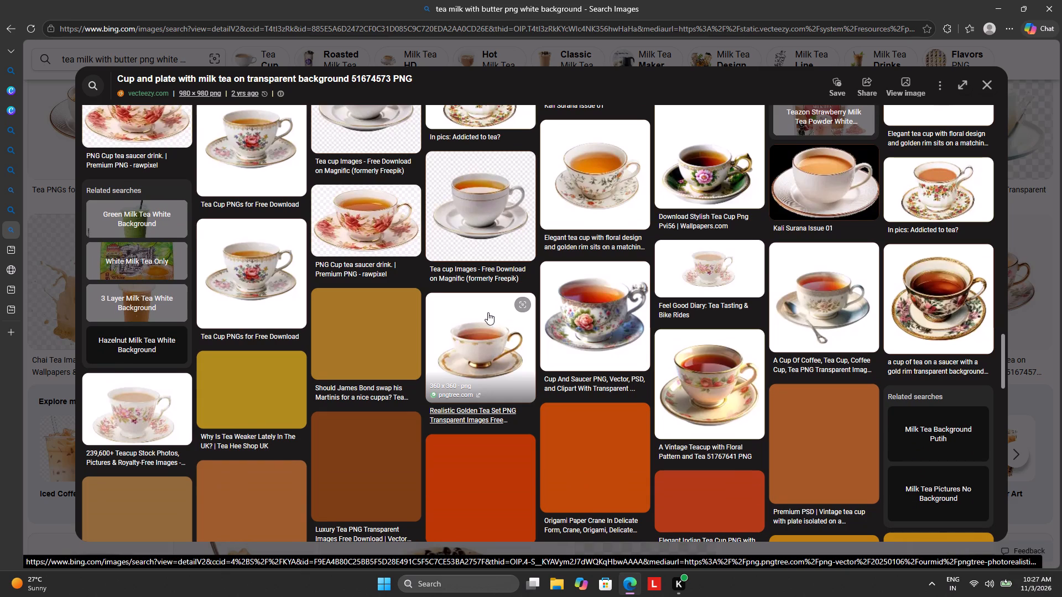
pyautogui.scroll(6, 563, 248)
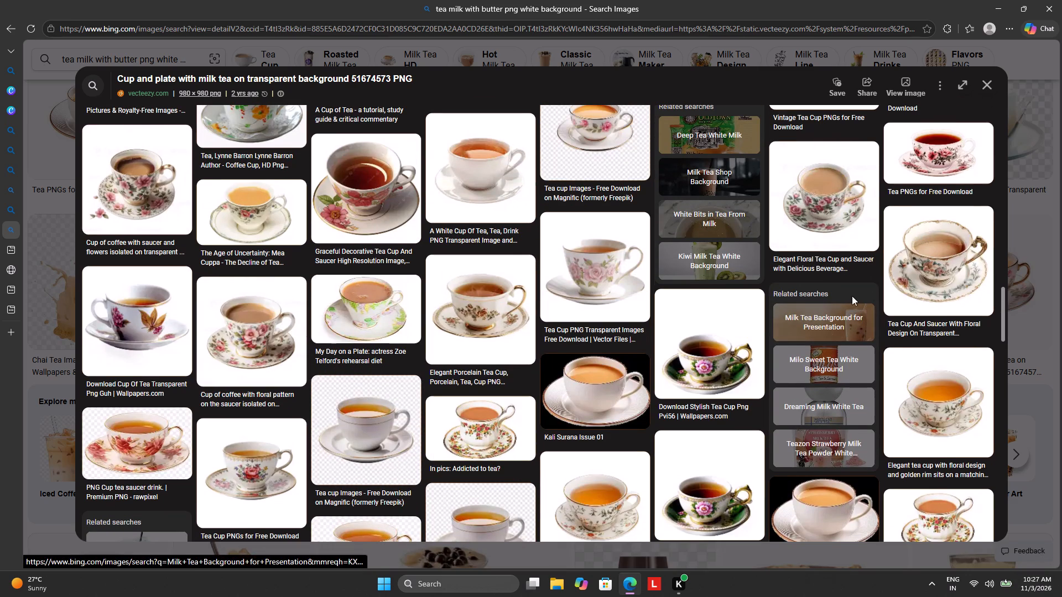
pyautogui.scroll(3, 596, 322)
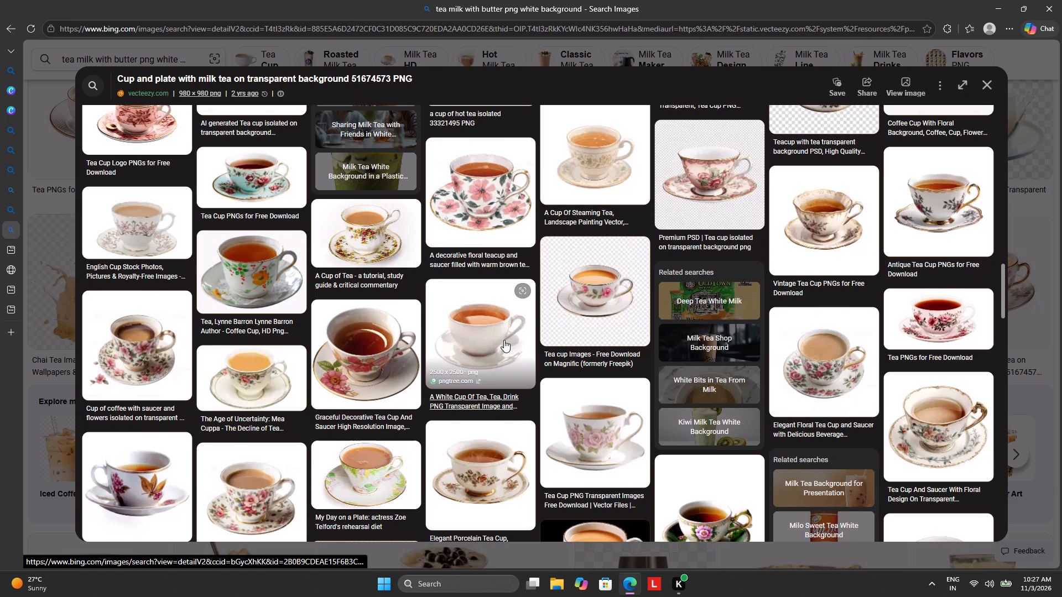
pyautogui.click(488, 340)
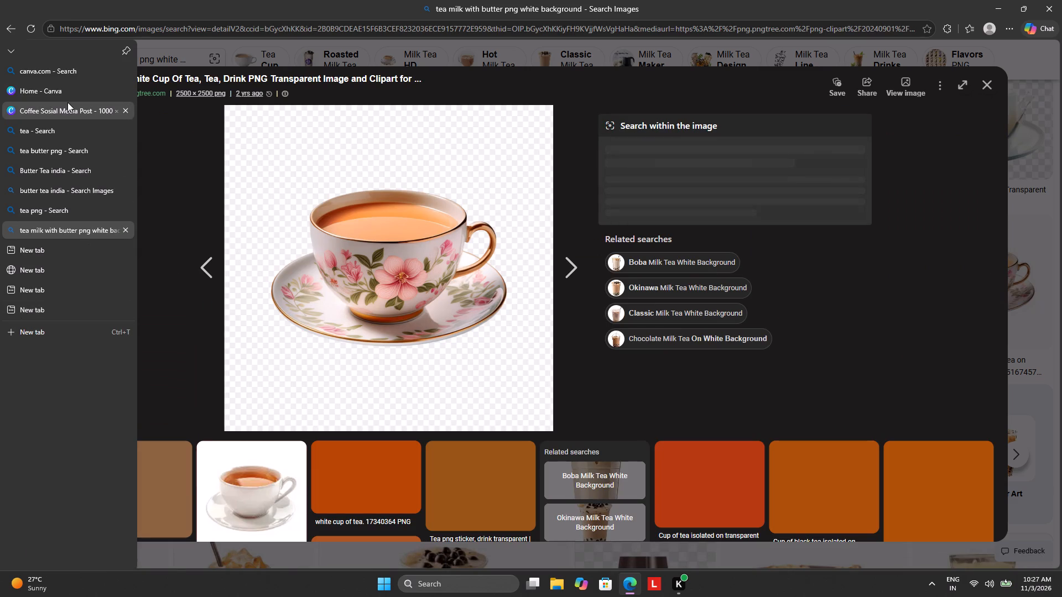
# Switch to the Coffee Sosial Media Post design in Canva and close the browser window, choosing to leave the site.
pyautogui.click(67, 106)
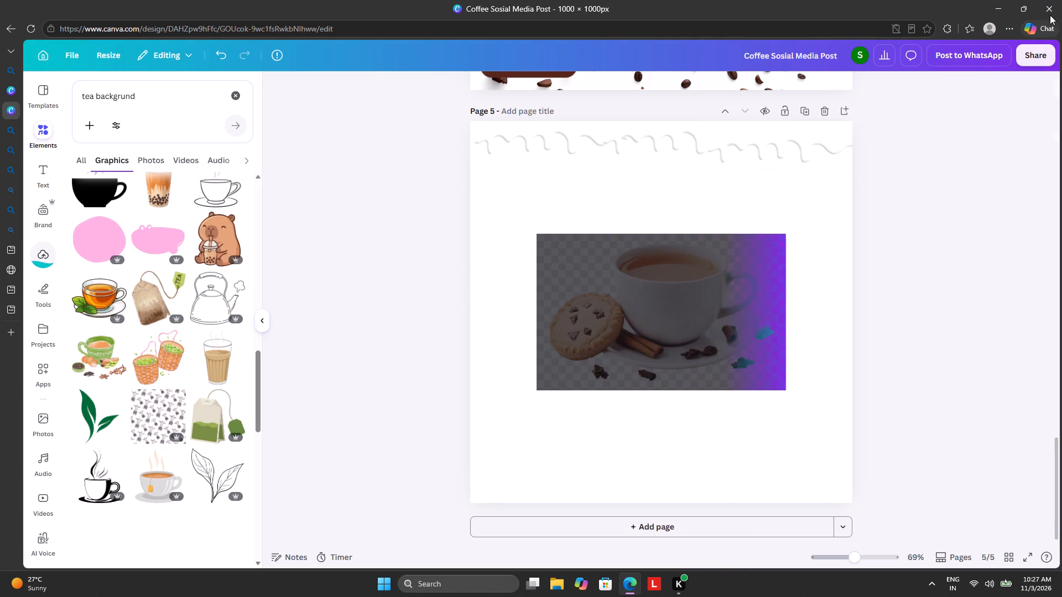
pyautogui.click(1052, 10)
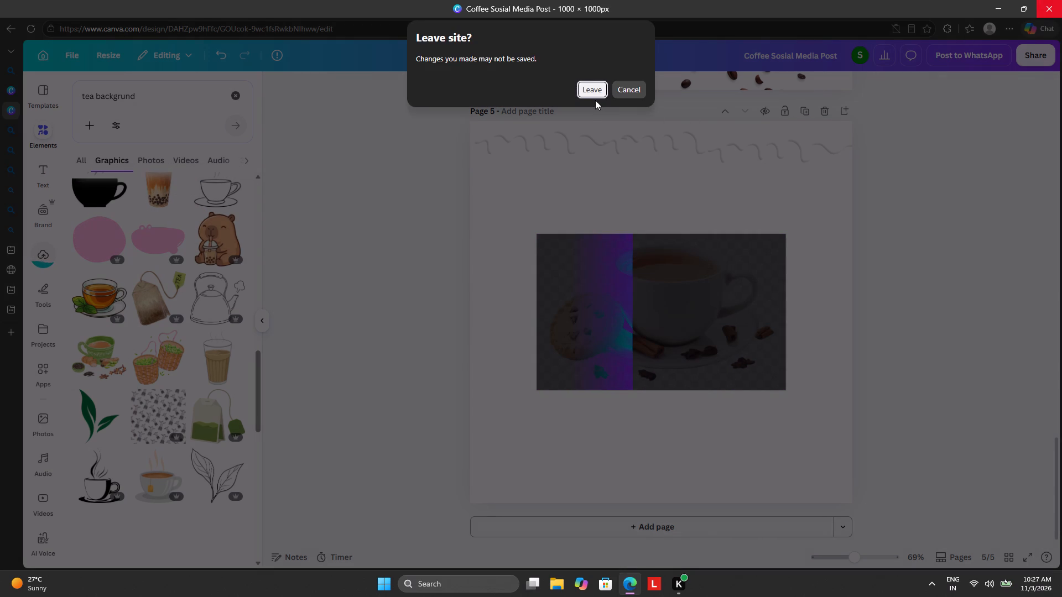
pyautogui.click(595, 99)
pyautogui.click(595, 88)
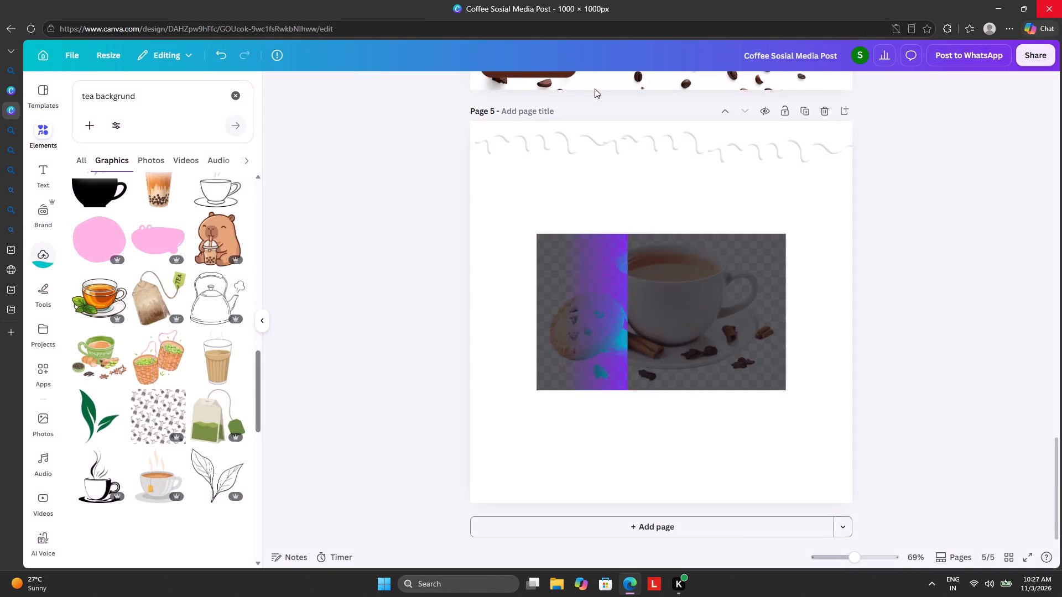
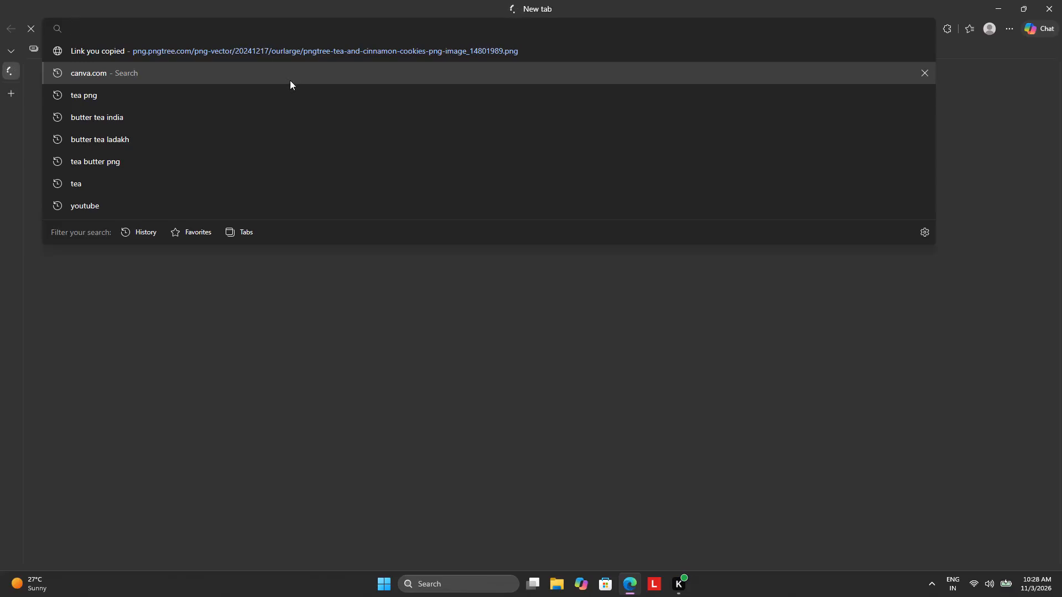
# Search the web for canva.com and open Canva's Log In page from the results.
pyautogui.click(289, 77)
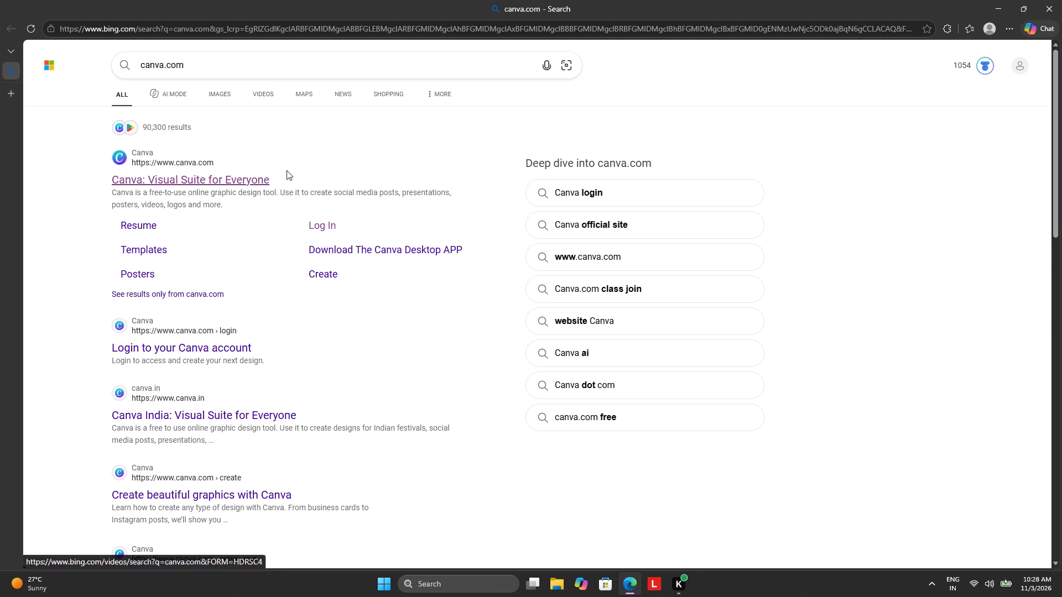
pyautogui.click(317, 230)
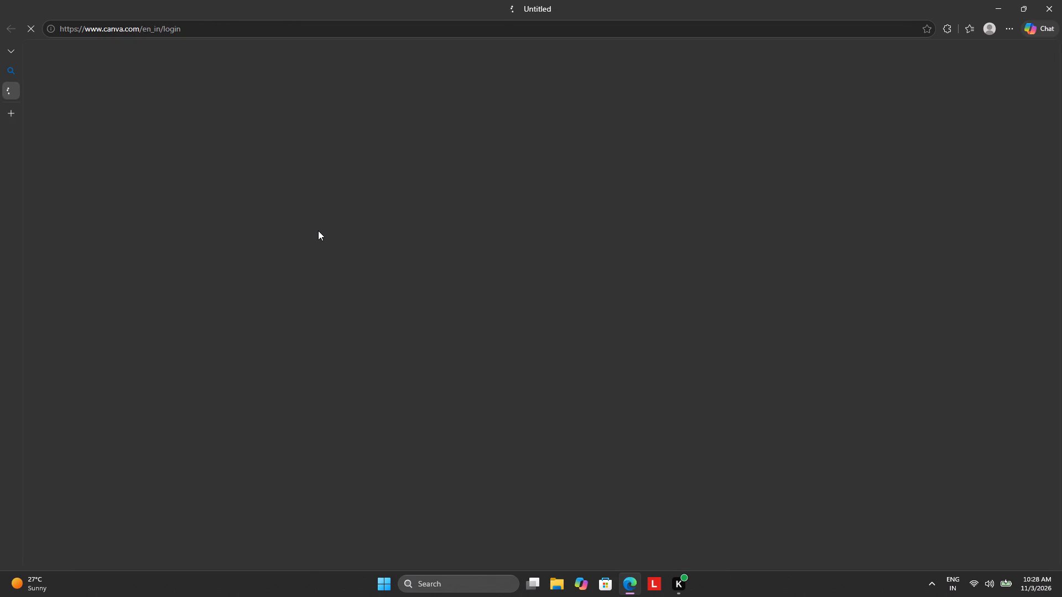
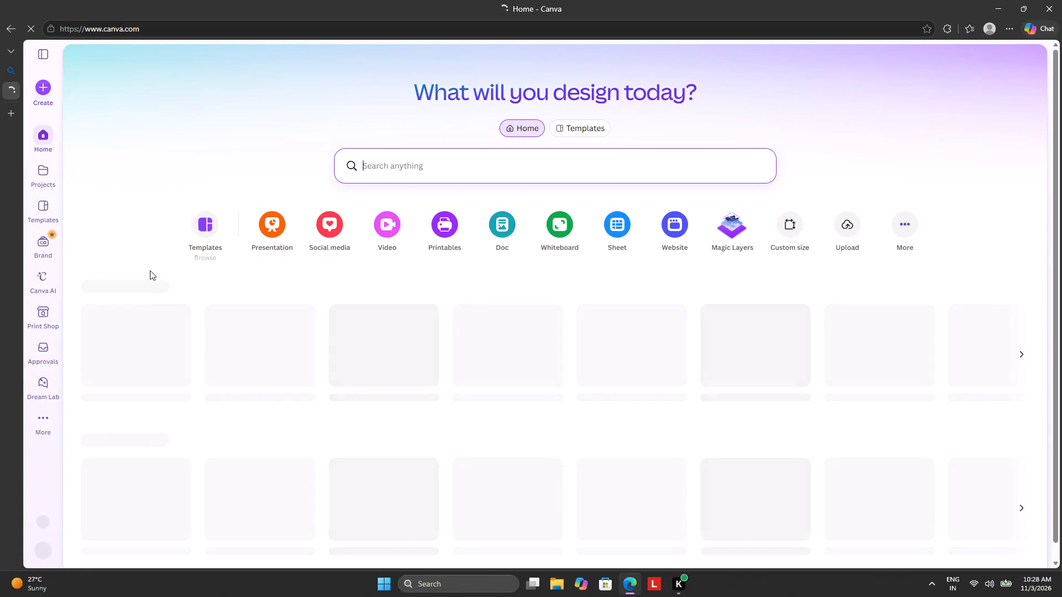
# Open the Projects page from the Canva home page.
pyautogui.click(45, 166)
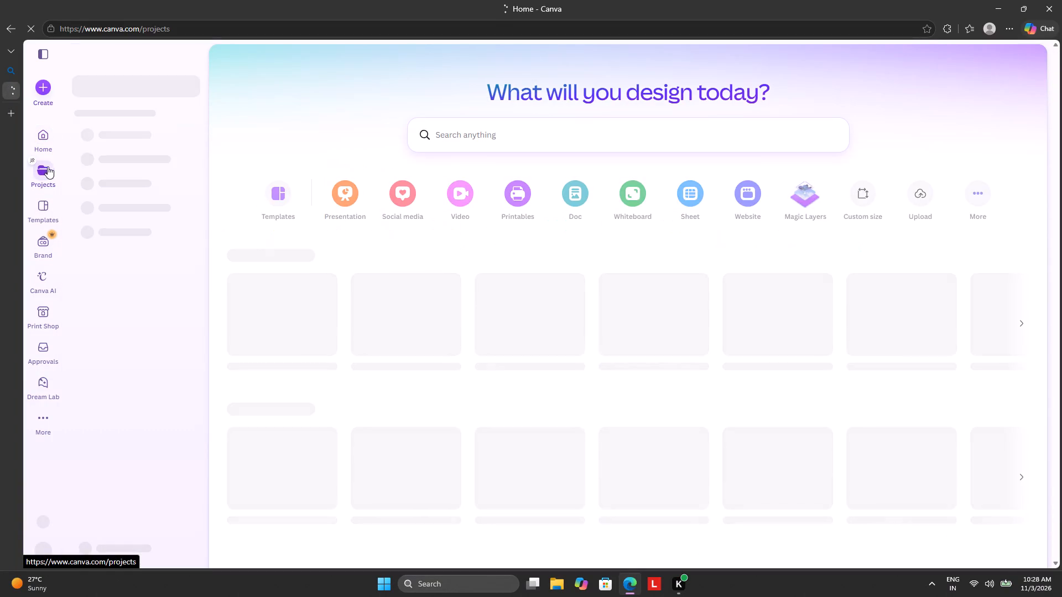
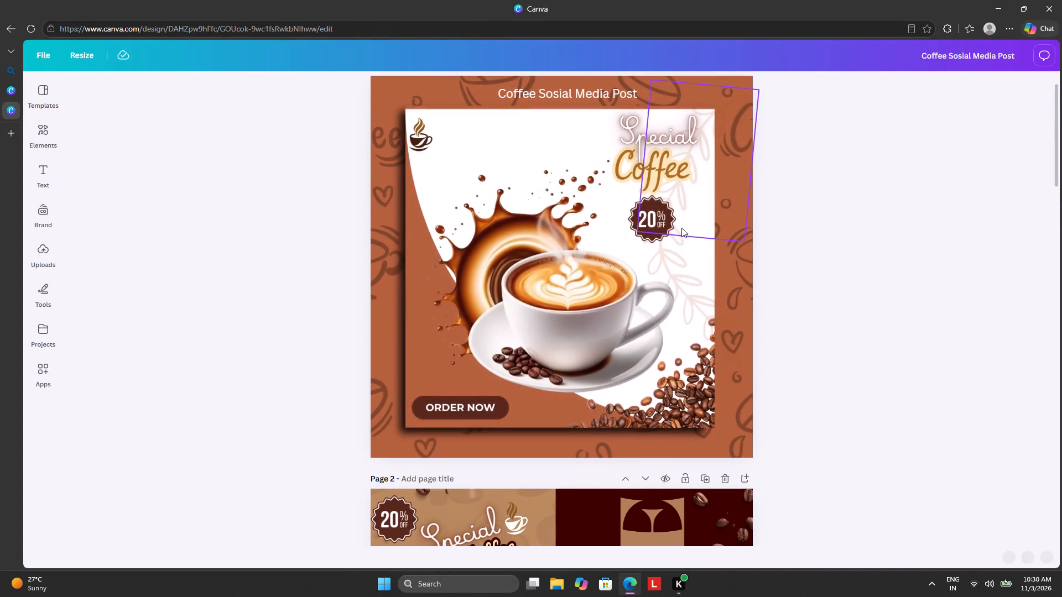
# Delete the unloaded image placeholder from the middle of page 5 in the Coffee Sosial Media Post design.
pyautogui.scroll(-16, 664, 248)
pyautogui.scroll(-13, 644, 271)
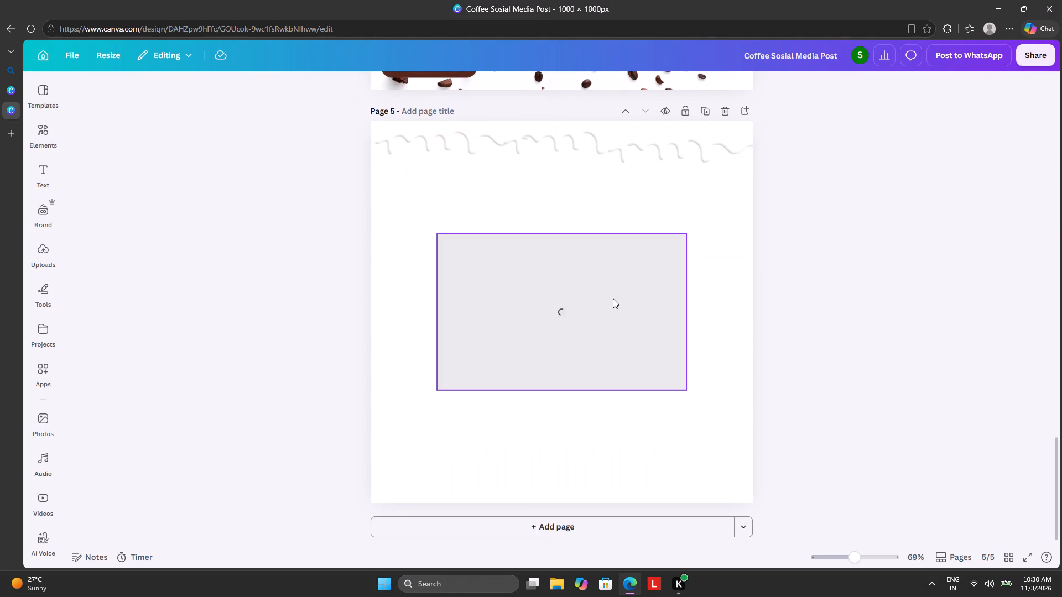
pyautogui.rightClick(596, 307)
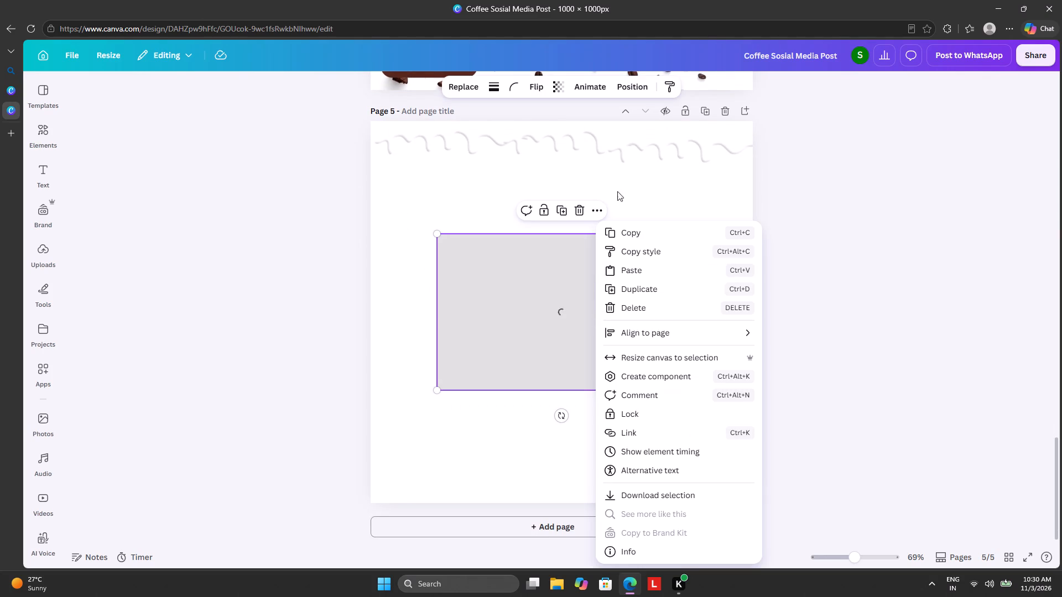
pyautogui.click(579, 212)
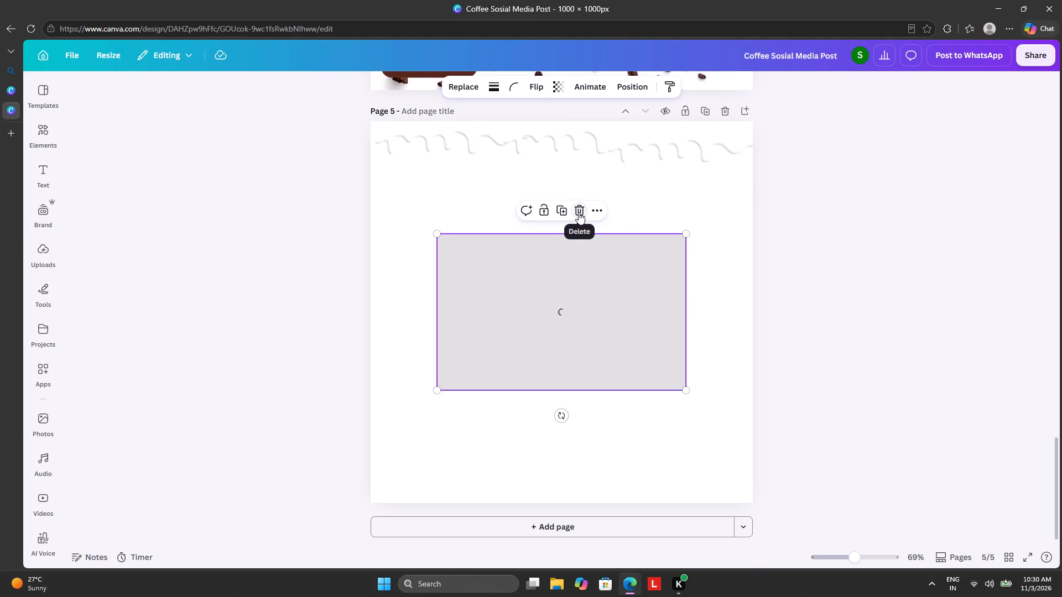
pyautogui.moveTo(567, 322); pyautogui.dragTo(727, 316)
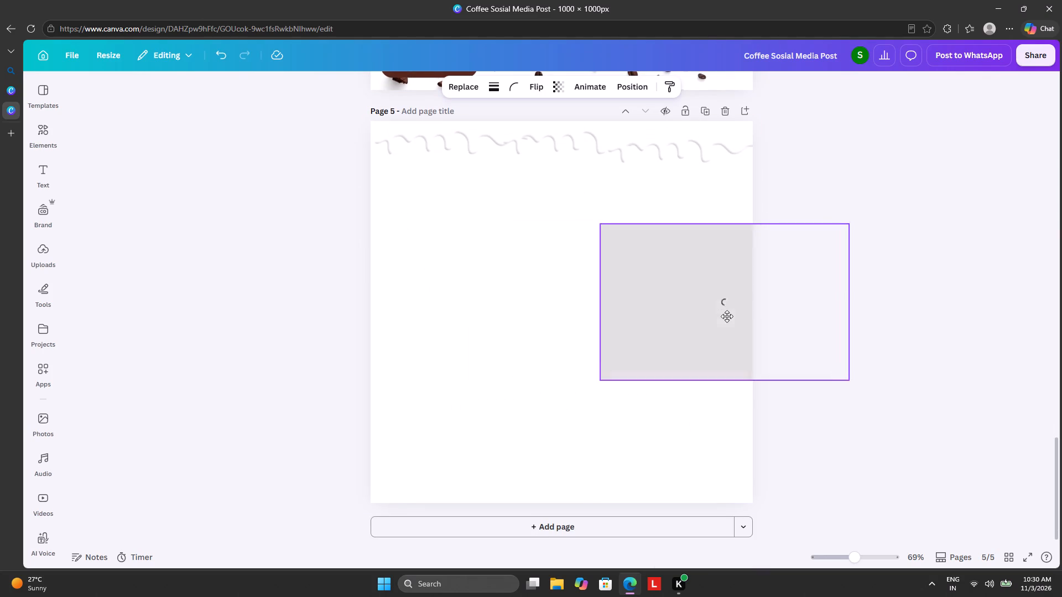
pyautogui.moveTo(727, 316); pyautogui.dragTo(566, 376)
pyautogui.click(579, 258)
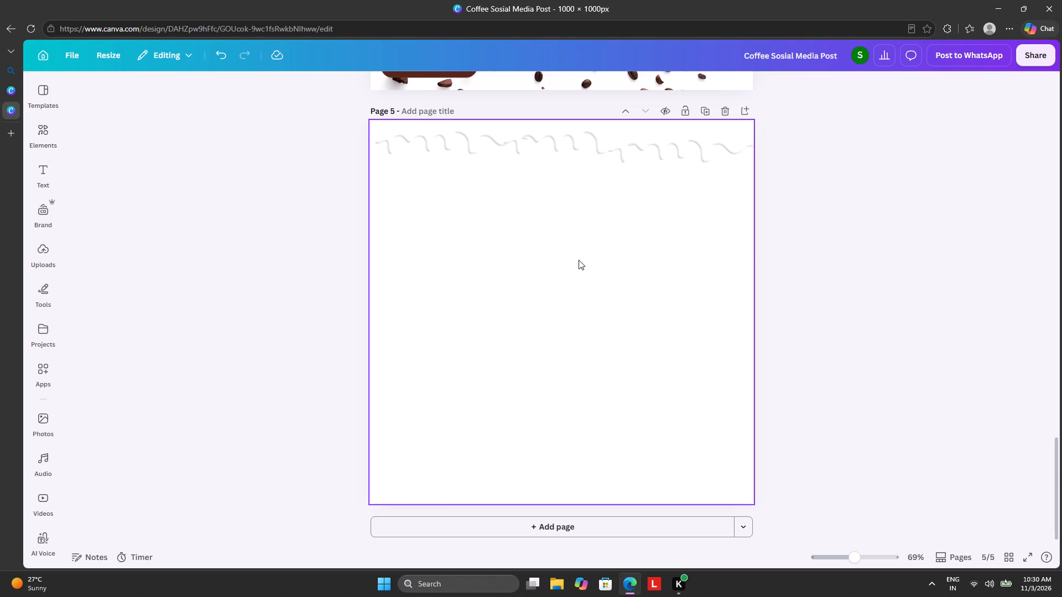
# Paste the picture of the milk tea cup with cookie onto page 5 and remove its background.
pyautogui.hotkey('ctrl', 'v')
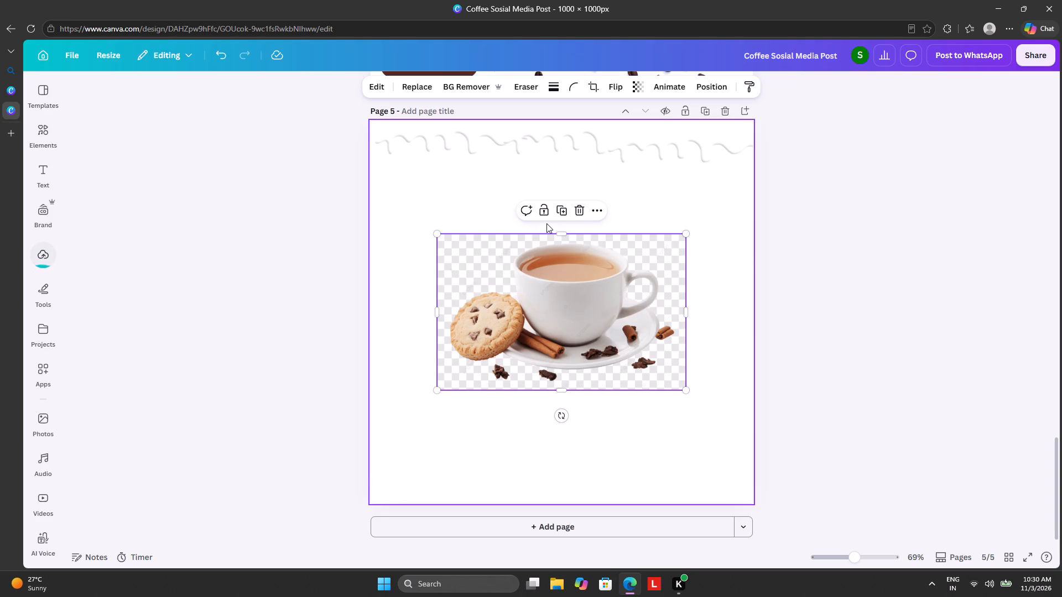
pyautogui.click(464, 81)
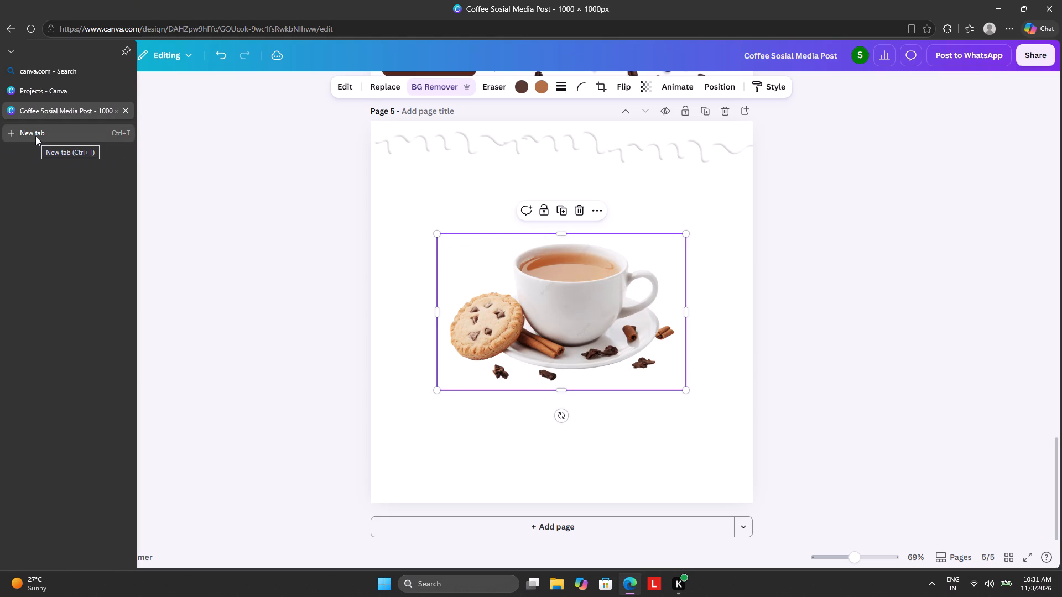
# Search the web for "tea with butter" in a new browser tab.
pyautogui.click(35, 135)
pyautogui.click(386, 123)
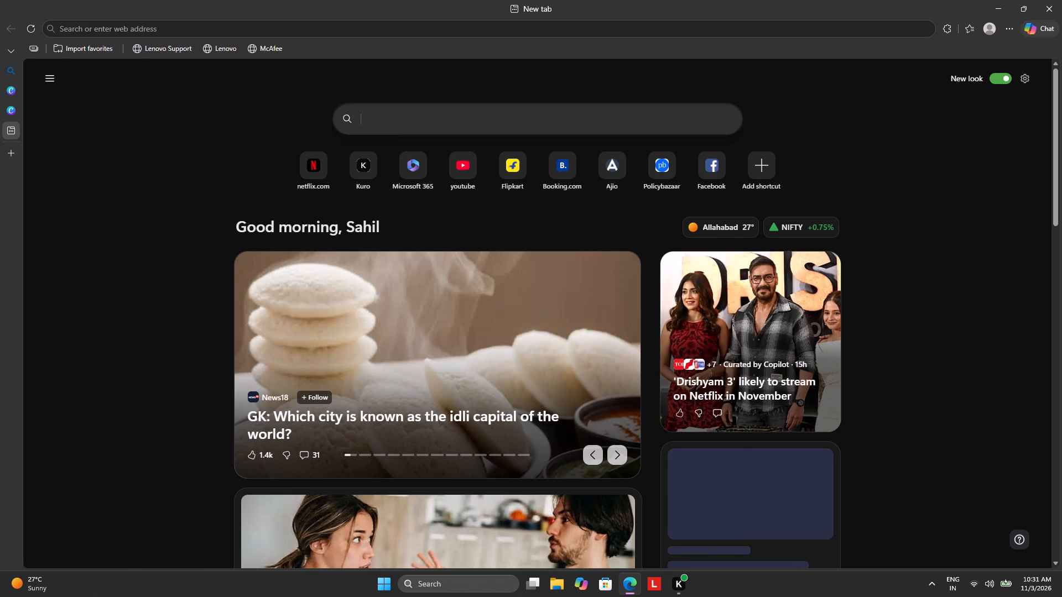
pyautogui.press('t')
pyautogui.press('e')
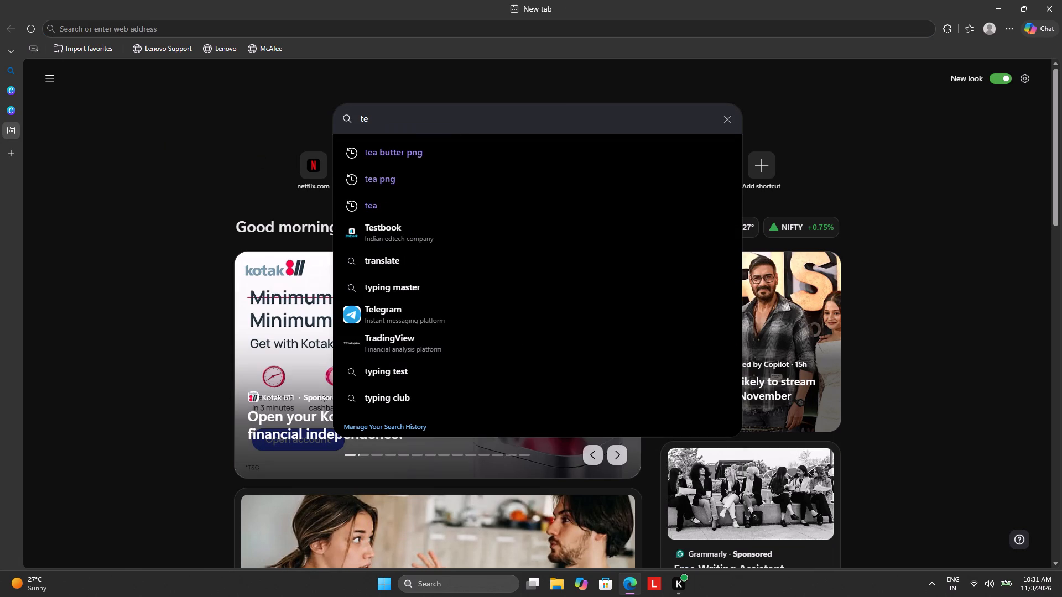
pyautogui.press('a')
pyautogui.press('space')
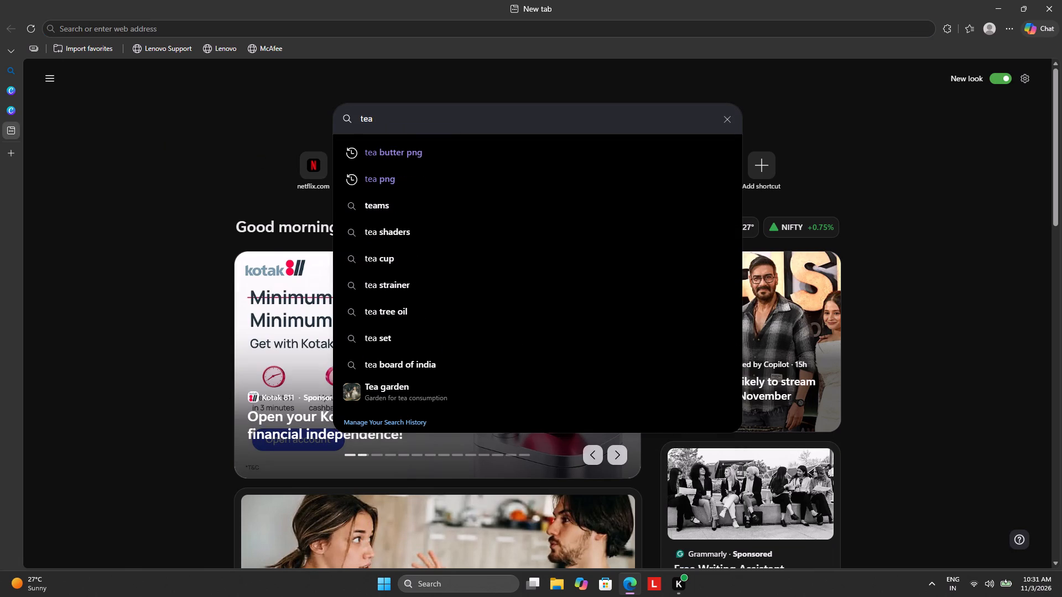
pyautogui.press('w')
pyautogui.press('i')
pyautogui.press('t')
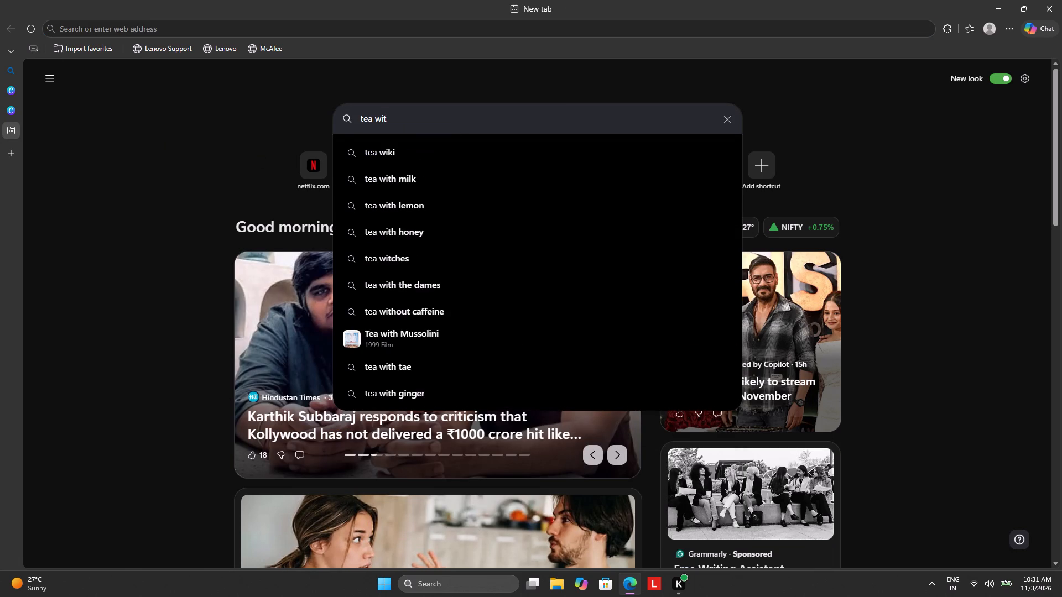
pyautogui.write('h bu')
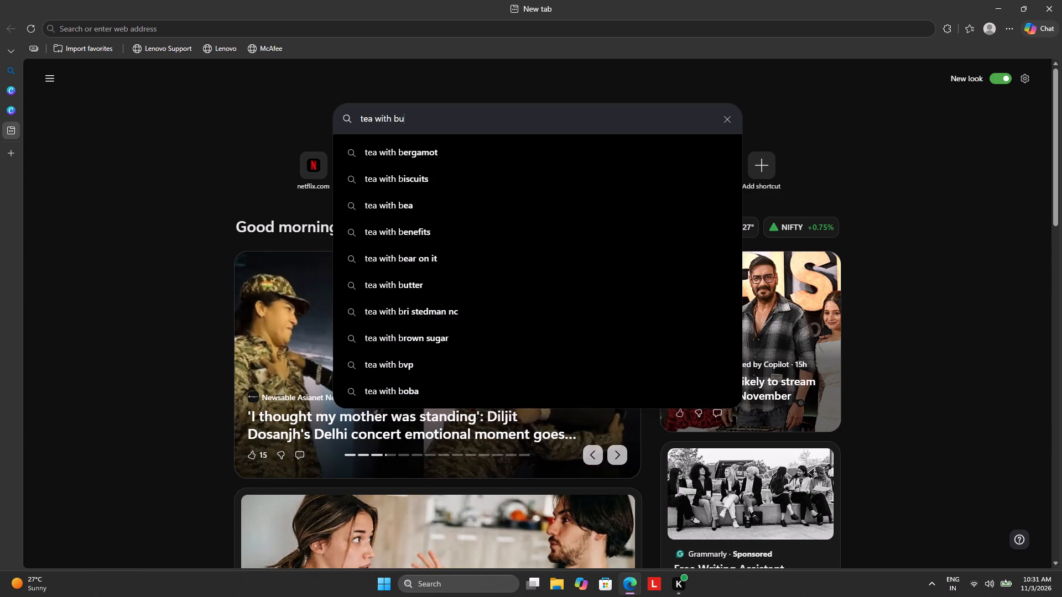
pyautogui.write('tt')
pyautogui.press('e')
pyautogui.press('r')
pyautogui.press('space')
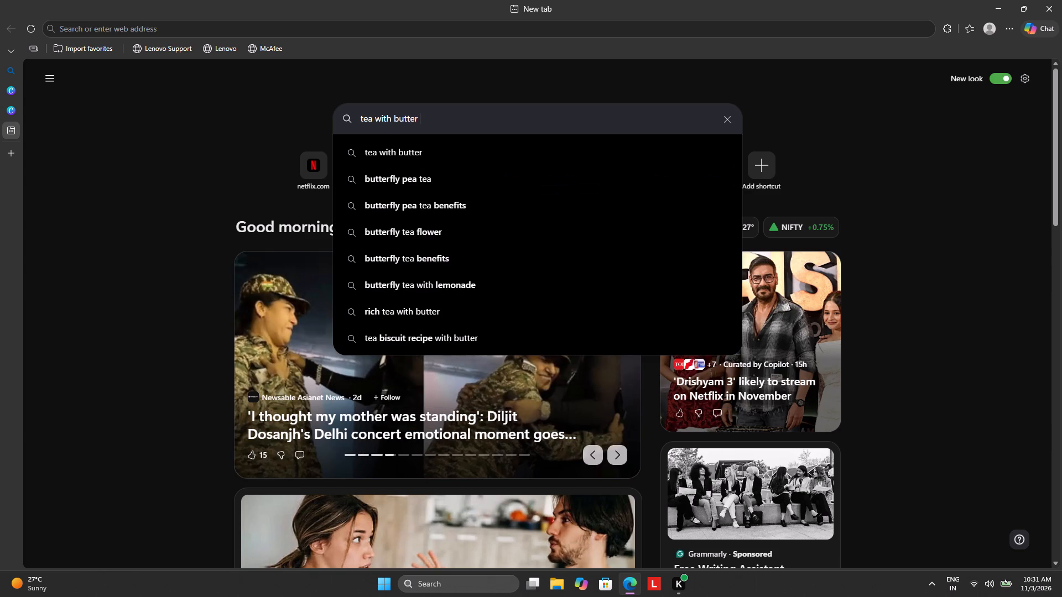
pyautogui.press('Return')
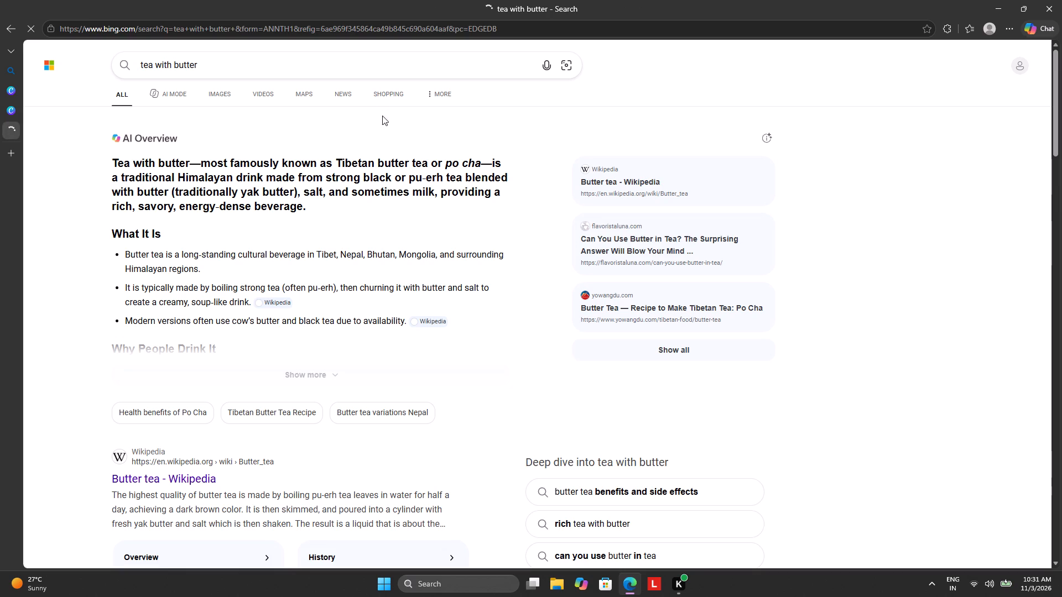
# Refine the web search to "tea with butter png" and show all of its image results.
pyautogui.click(278, 70)
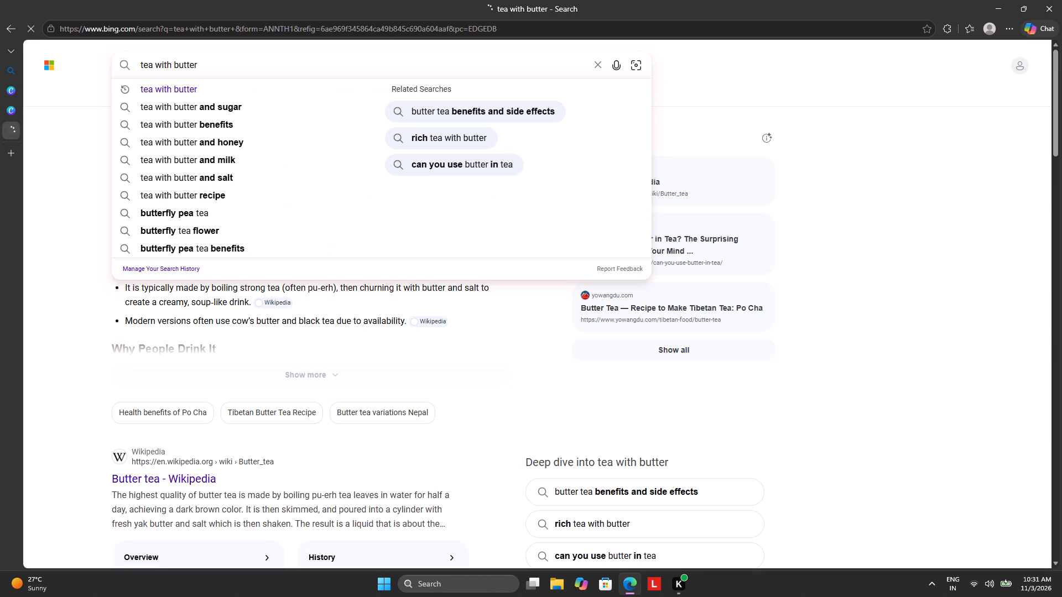
pyautogui.write('pn')
pyautogui.press('g')
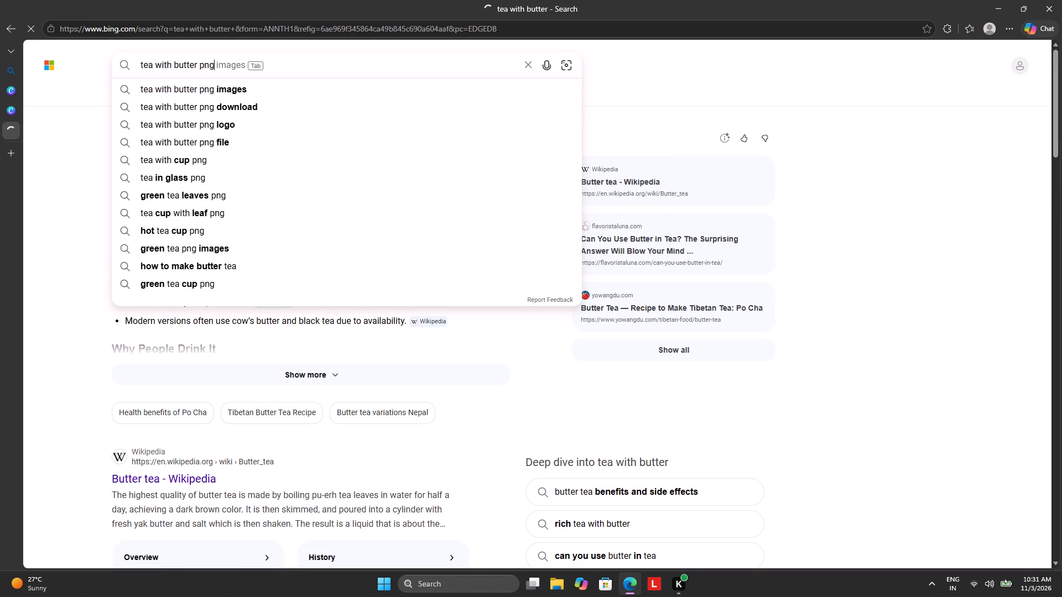
pyautogui.press('space')
pyautogui.press('Return')
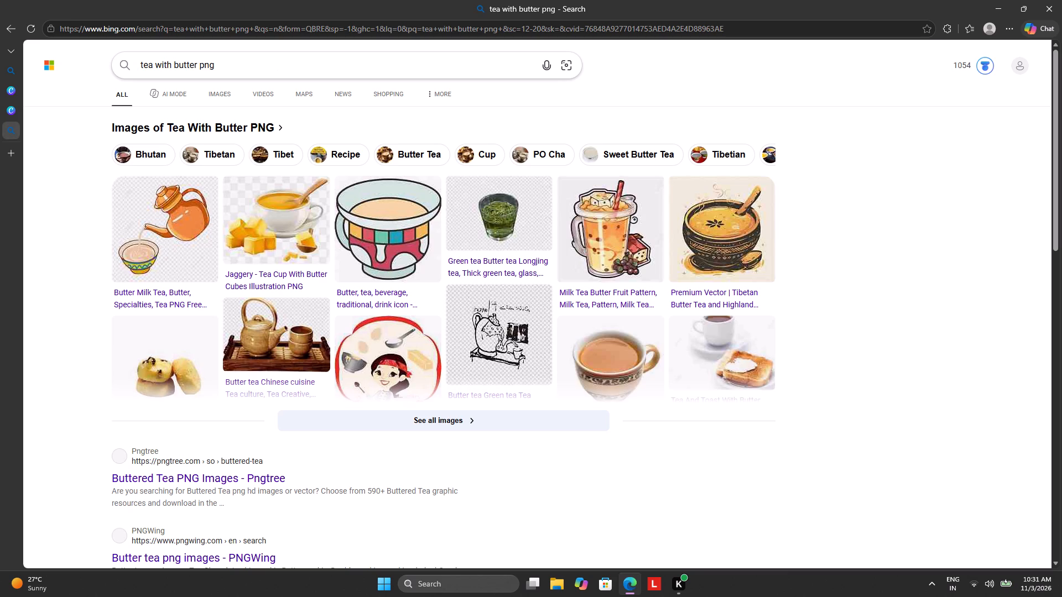
pyautogui.click(483, 423)
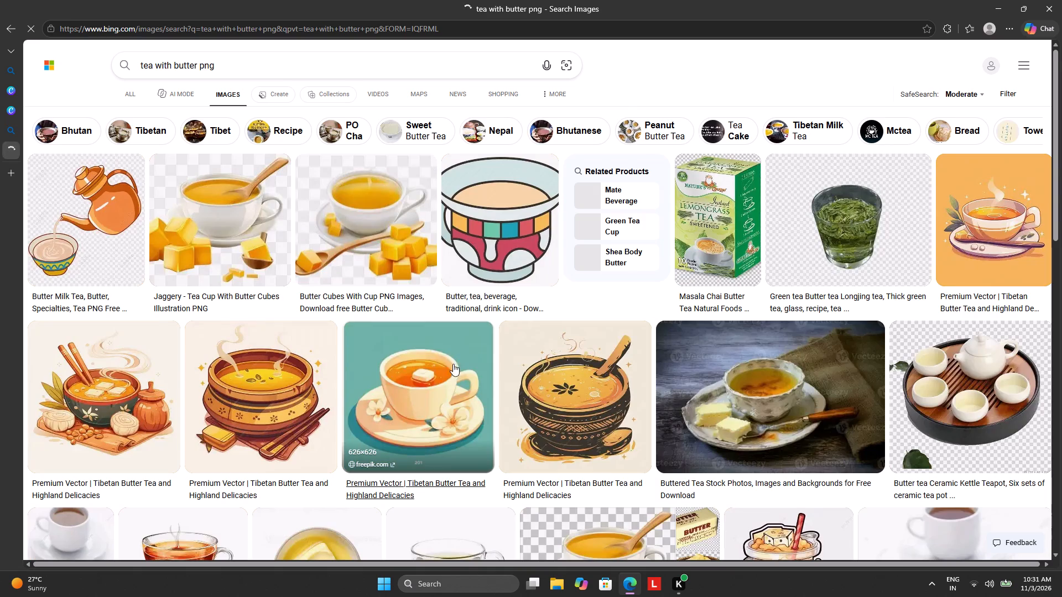
# Browse the image results for a tea picture and open the white cup with the gold handle.
pyautogui.scroll(-4, 587, 327)
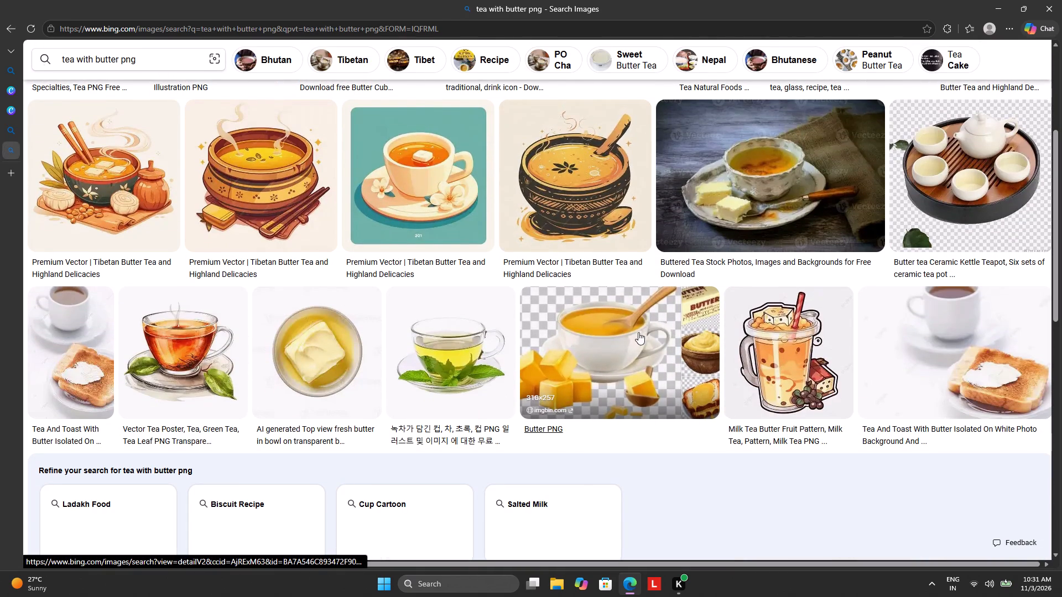
pyautogui.scroll(-4, 583, 322)
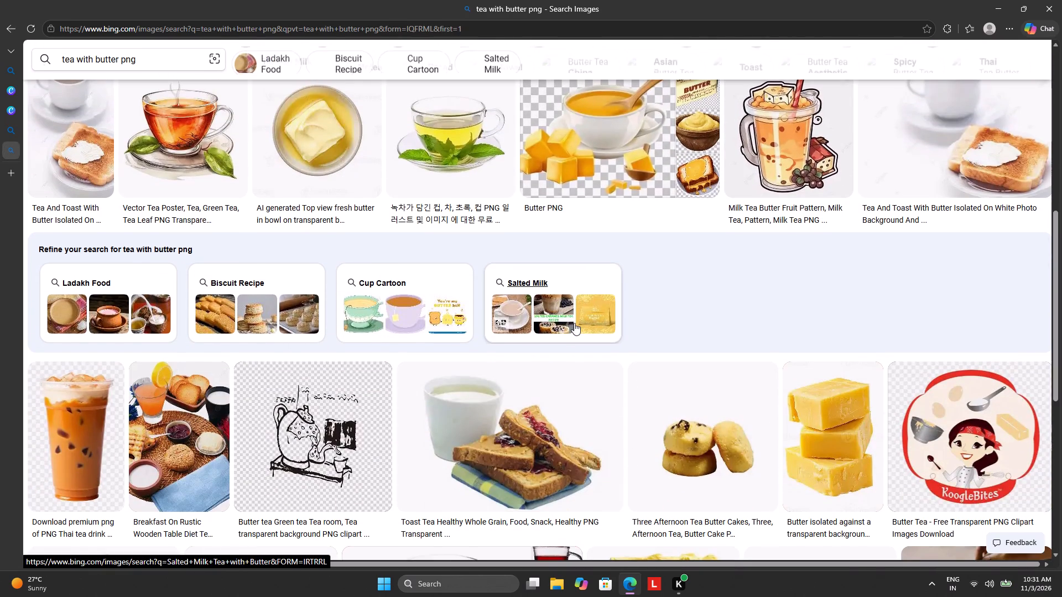
pyautogui.scroll(-2, 573, 323)
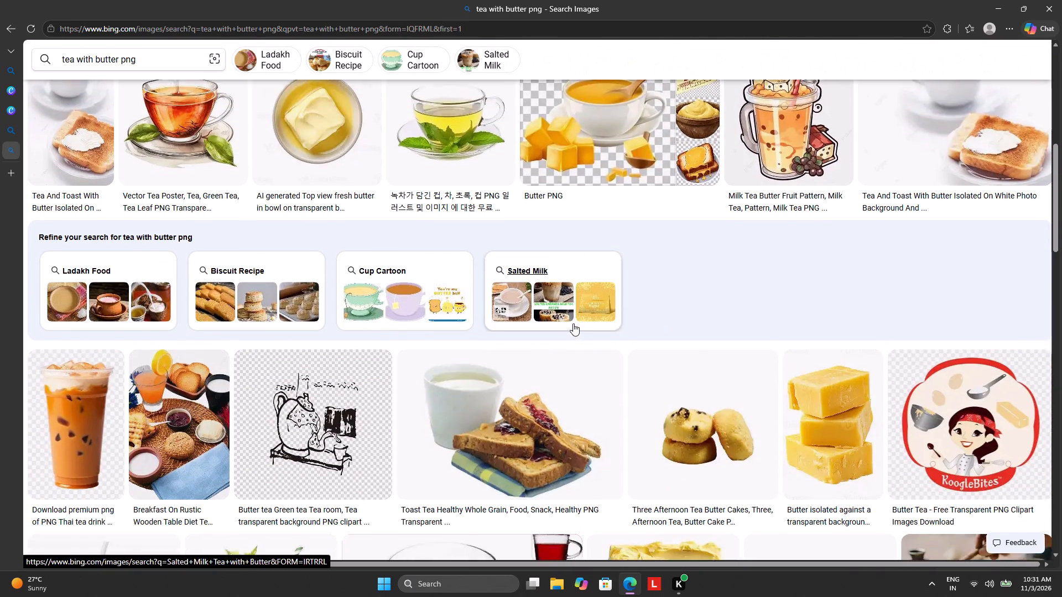
pyautogui.scroll(-6, 573, 323)
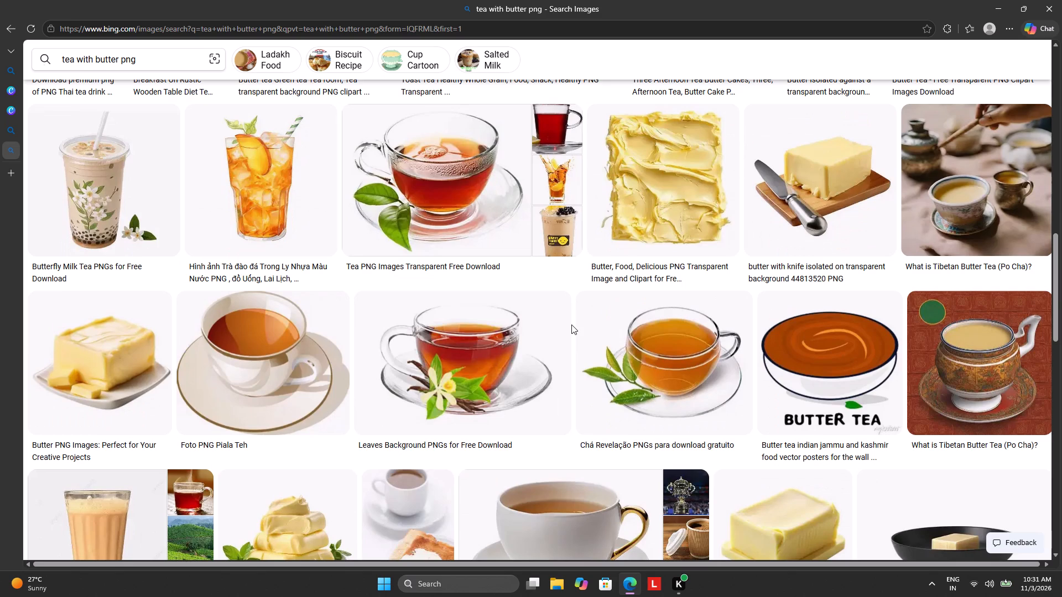
pyautogui.scroll(-3, 570, 324)
pyautogui.click(571, 364)
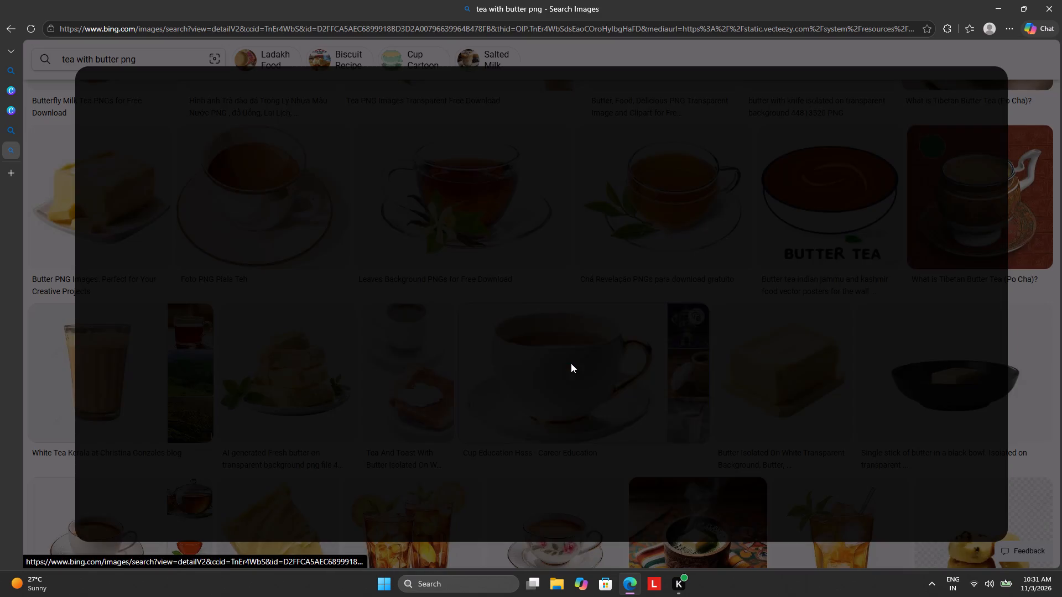
# Look through the similar tea cup images, loading more of them, and open the speckled cup with saucer and spoon.
pyautogui.scroll(-3, 494, 374)
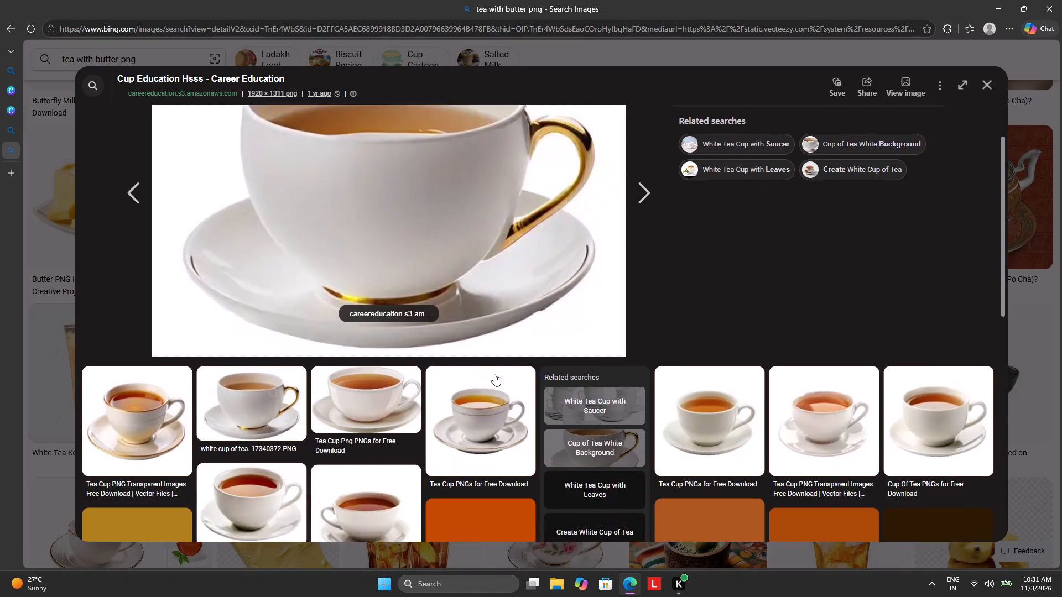
pyautogui.scroll(-10, 494, 374)
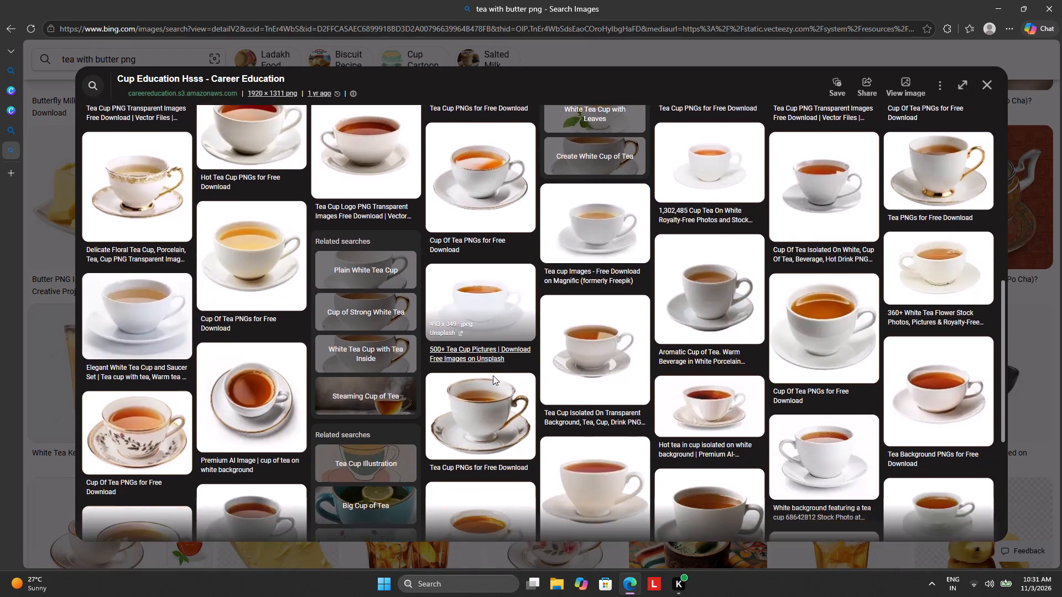
pyautogui.scroll(-2, 493, 375)
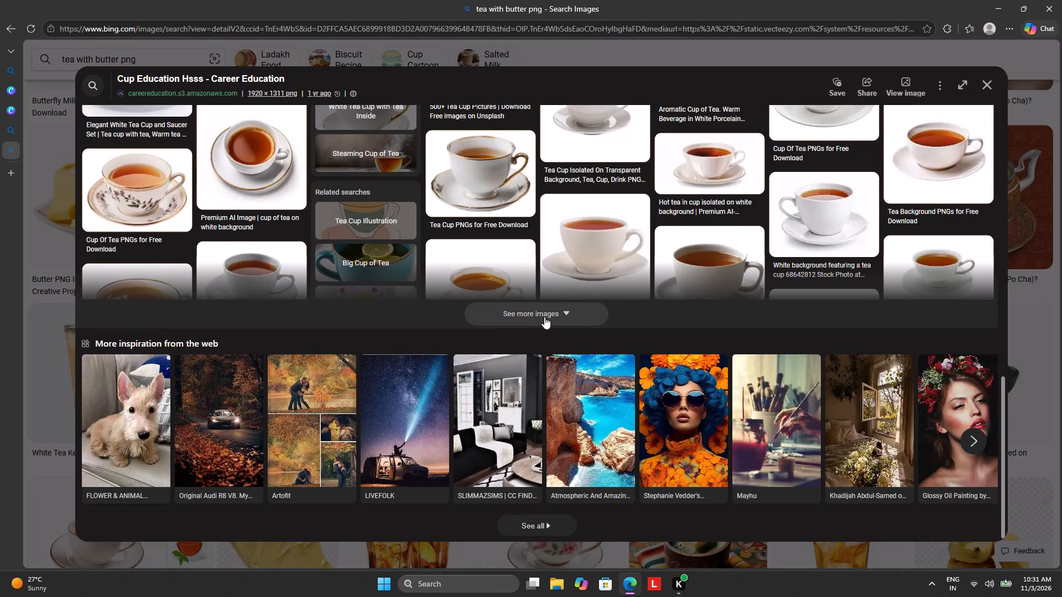
pyautogui.click(544, 317)
pyautogui.scroll(-4, 524, 350)
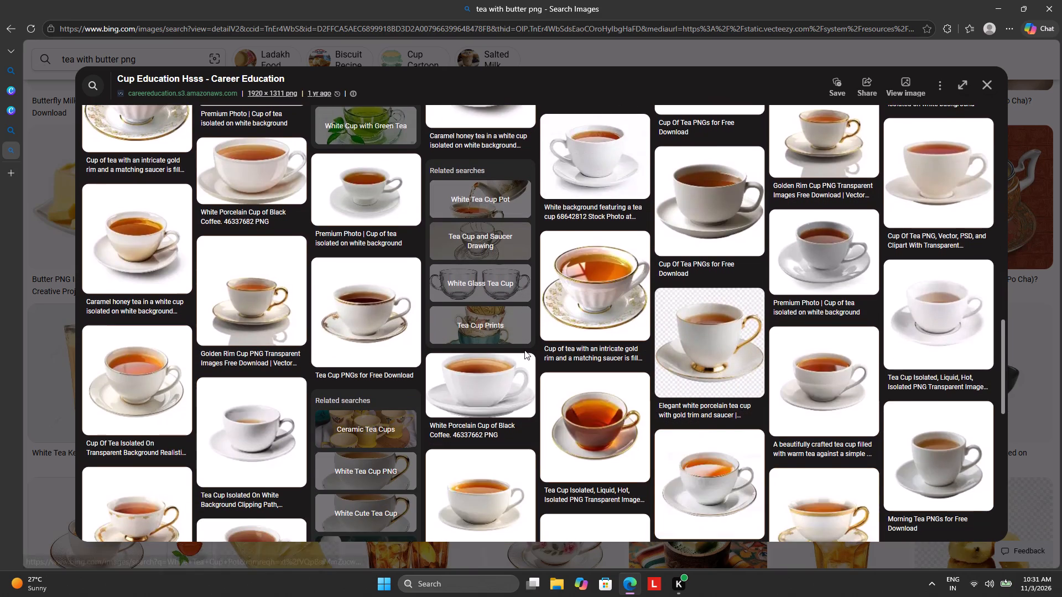
pyautogui.scroll(-8, 524, 350)
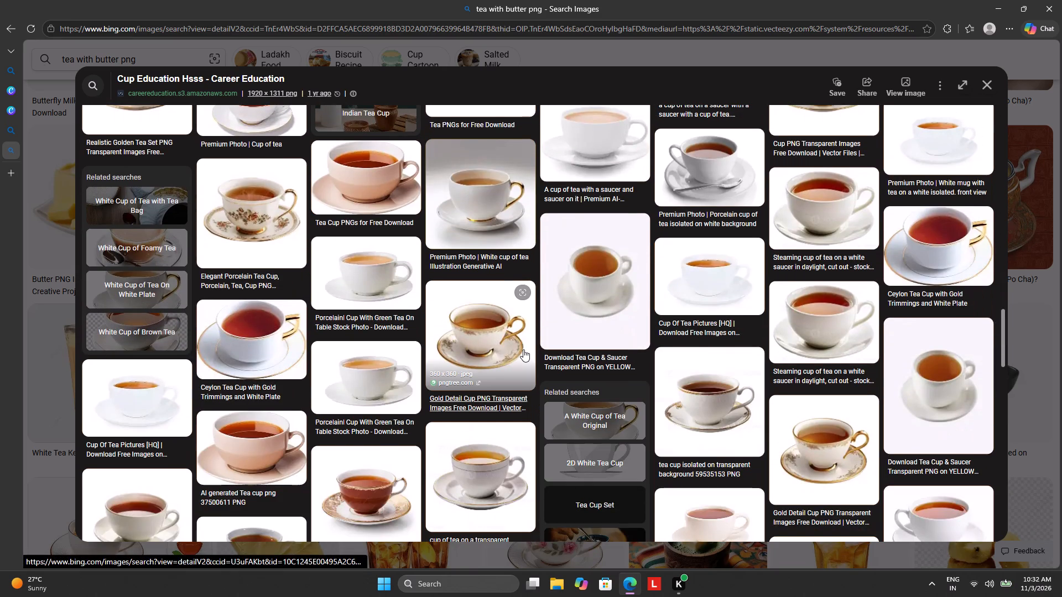
pyautogui.scroll(-6, 523, 349)
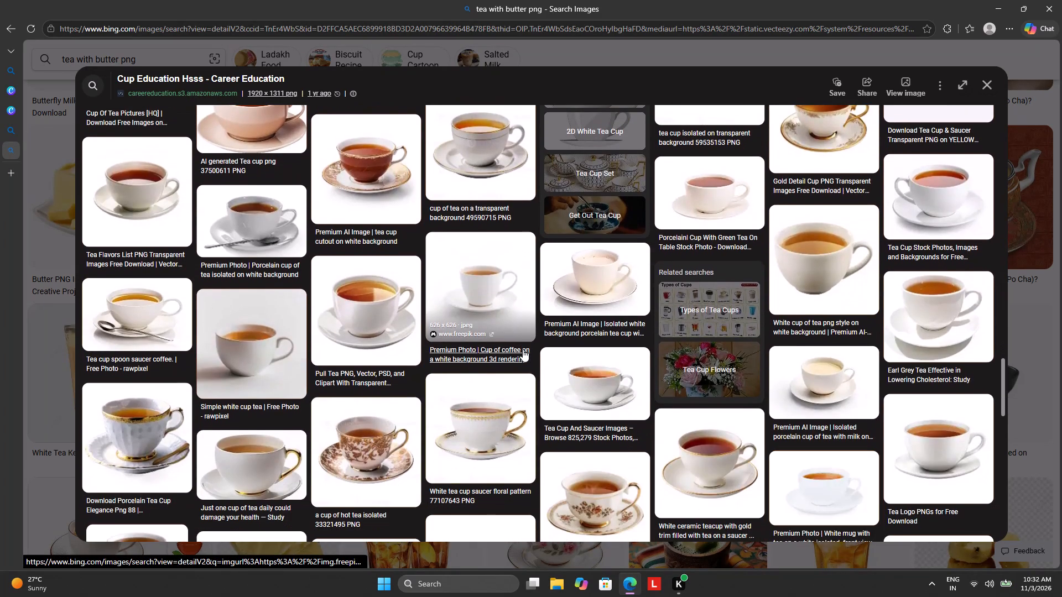
pyautogui.scroll(-8, 523, 349)
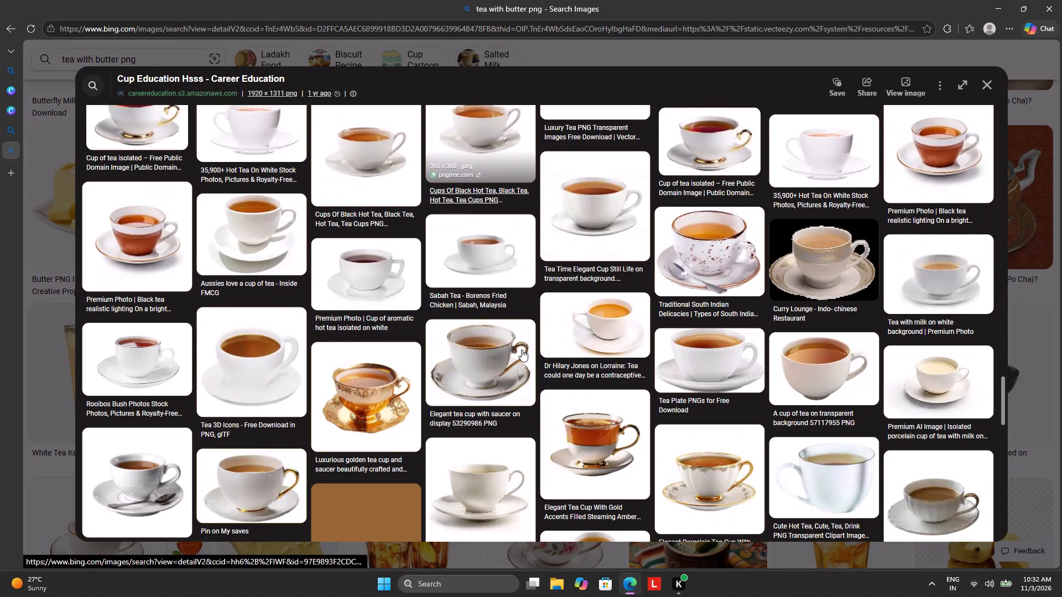
pyautogui.click(717, 273)
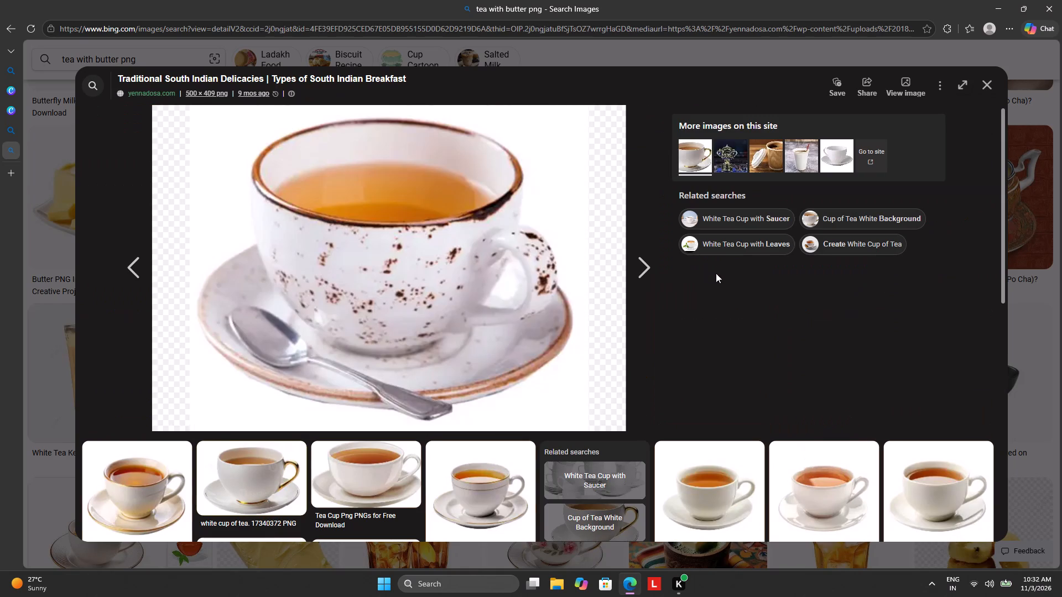
# Look through more images similar to the speckled cup, loading additional ones, and open the related search "British Tea Cup".
pyautogui.scroll(-4, 419, 381)
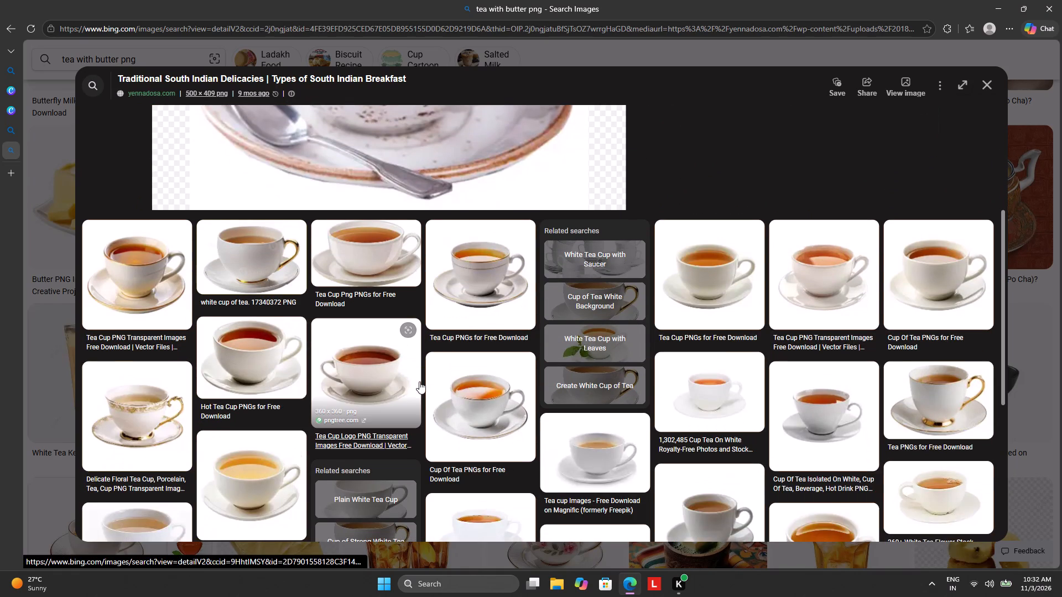
pyautogui.scroll(-5, 419, 381)
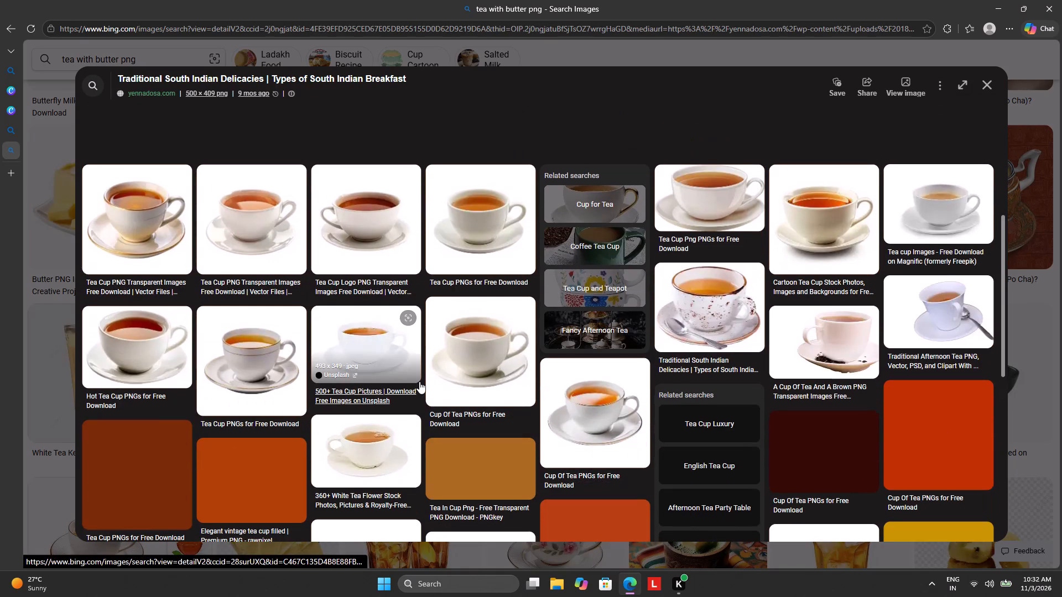
pyautogui.scroll(-4, 420, 380)
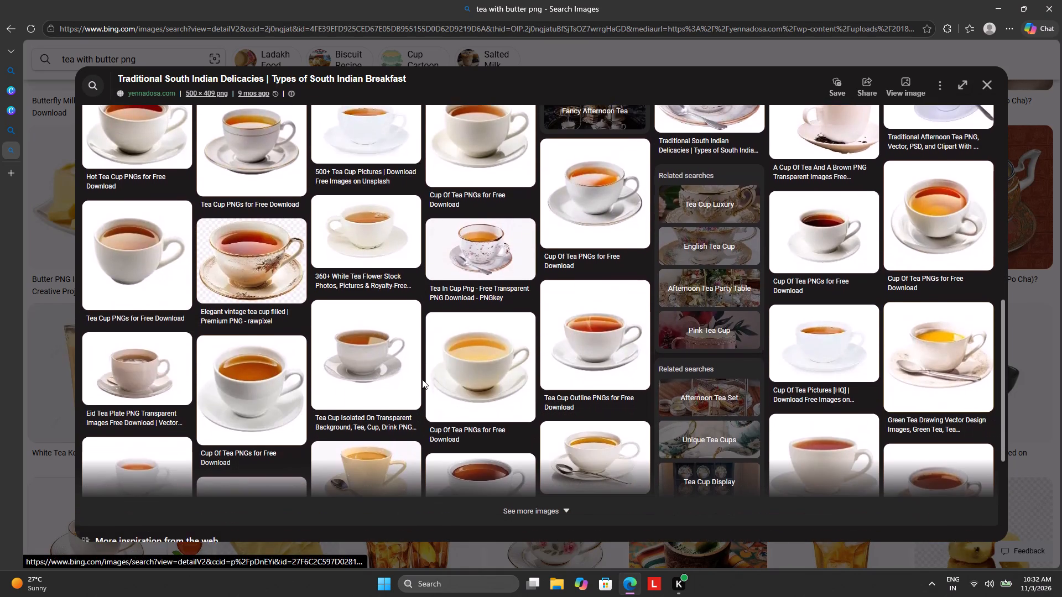
pyautogui.scroll(-2, 422, 379)
pyautogui.click(532, 404)
pyautogui.scroll(-3, 527, 401)
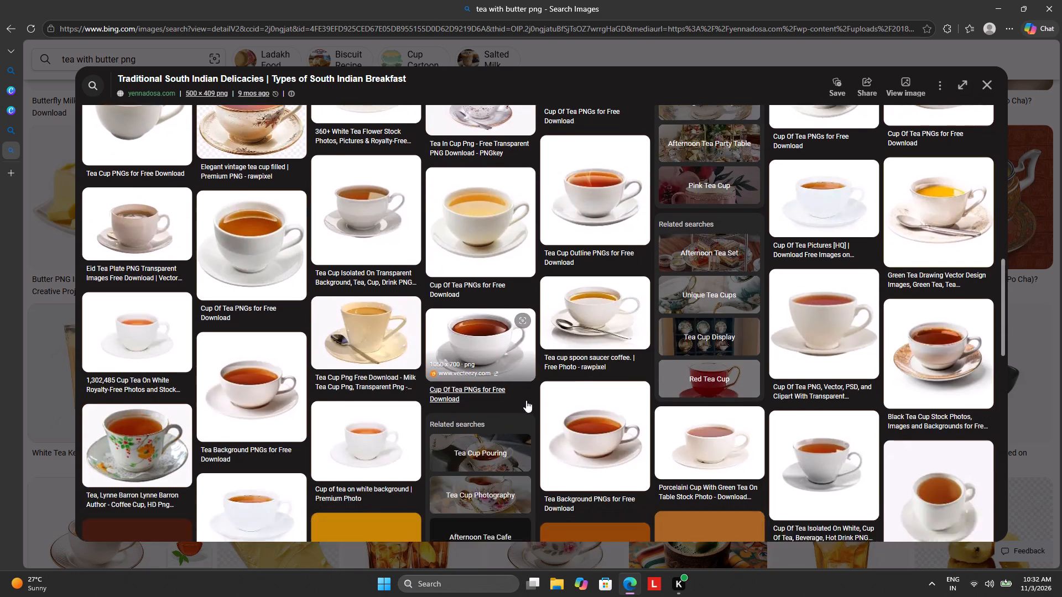
pyautogui.scroll(-1, 526, 400)
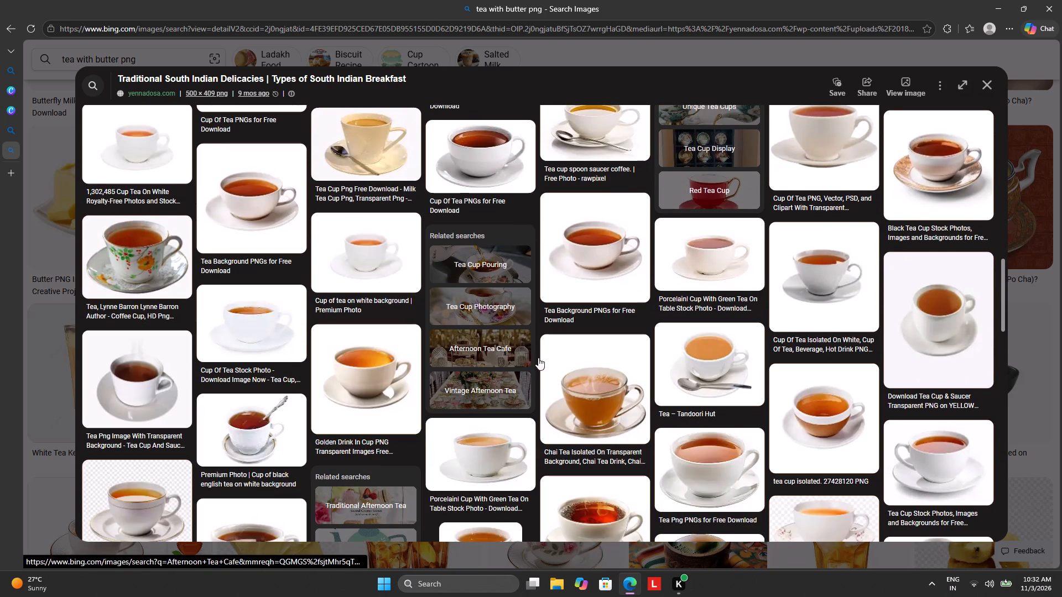
pyautogui.scroll(-3, 575, 345)
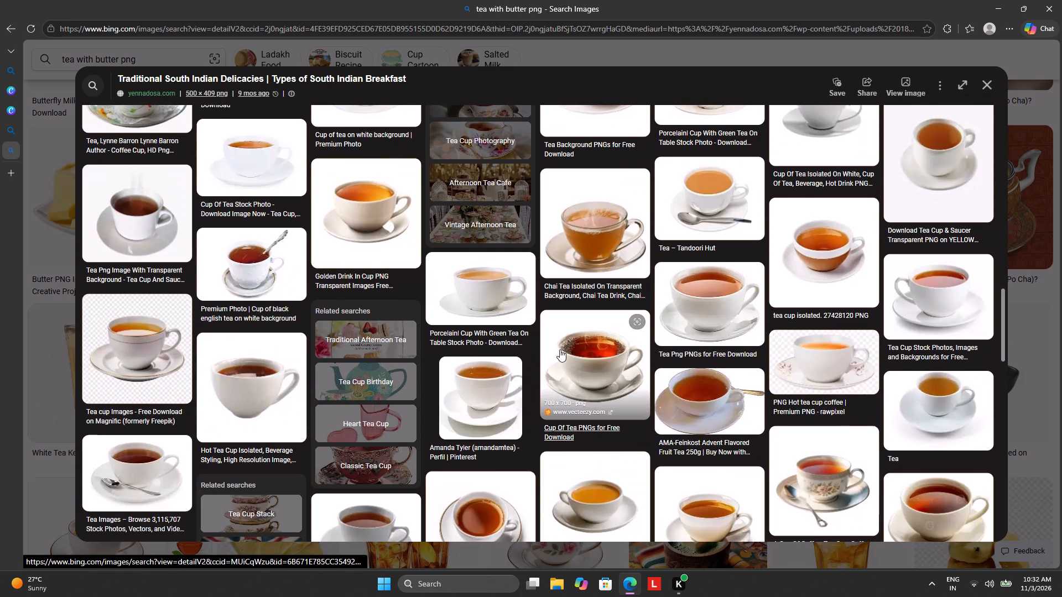
pyautogui.scroll(-3, 474, 378)
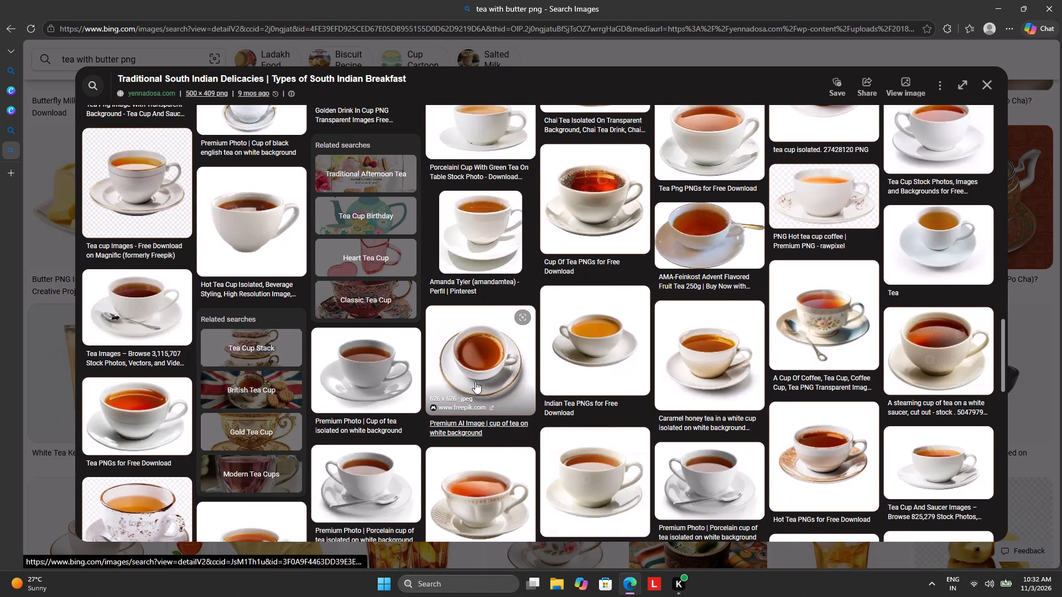
pyautogui.click(271, 389)
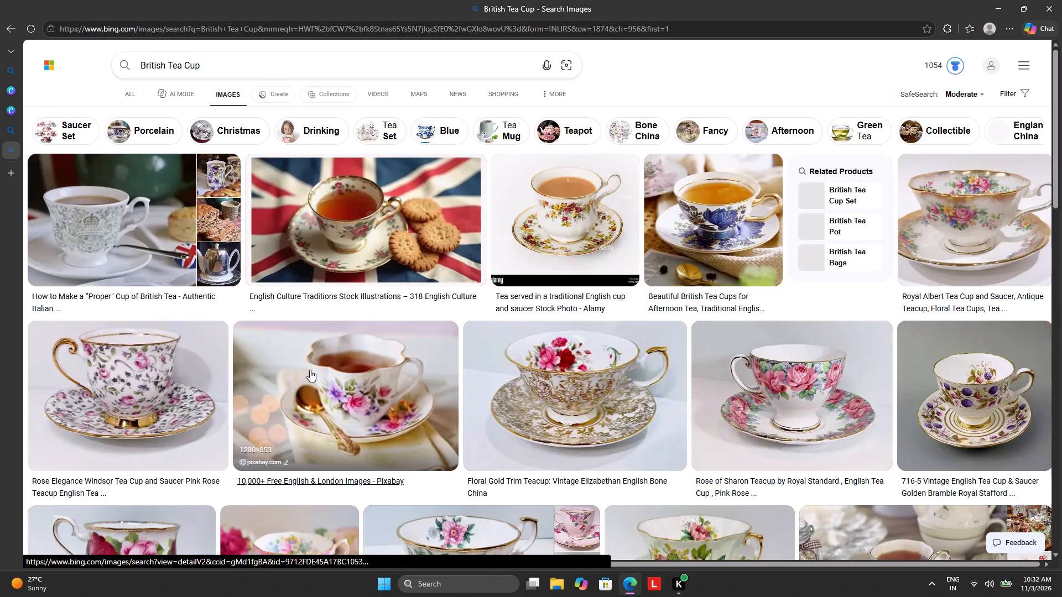
# Open the tea cup with biscuits on the British flag, look through its similar images, and close the image view.
pyautogui.click(382, 248)
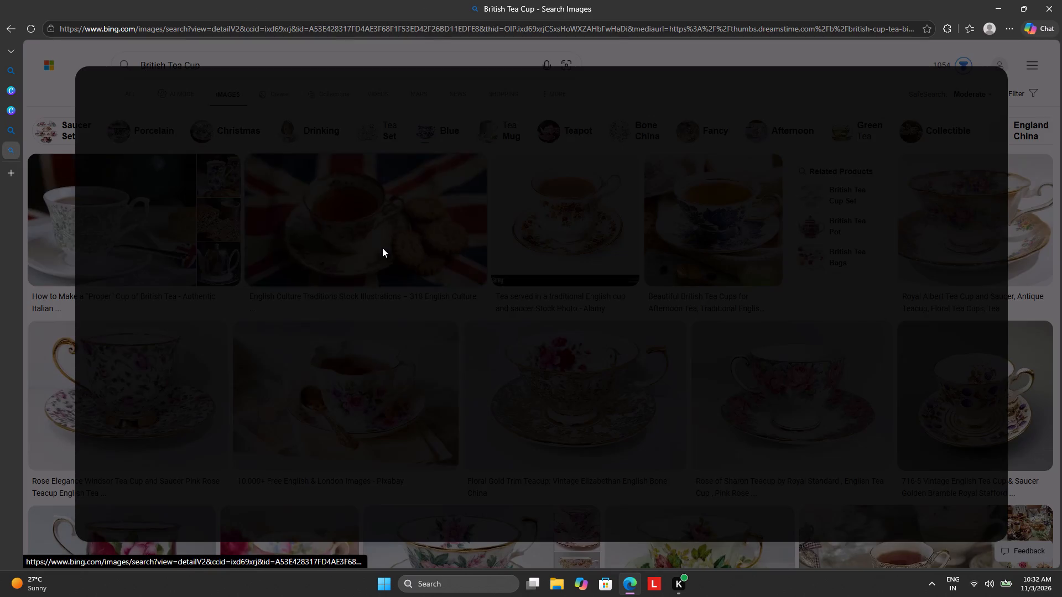
pyautogui.scroll(-2, 442, 265)
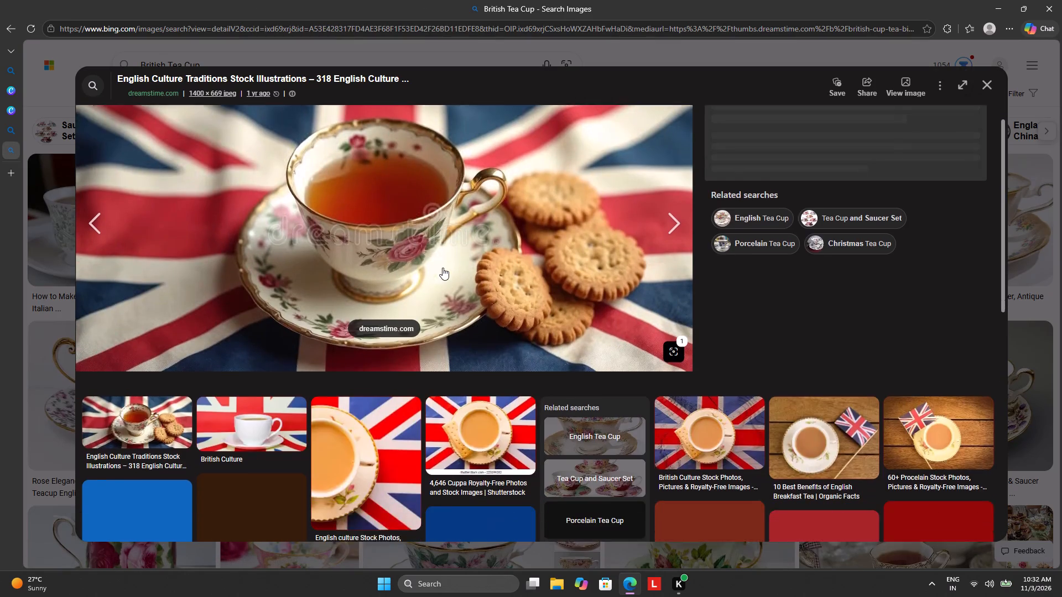
pyautogui.scroll(-6, 442, 268)
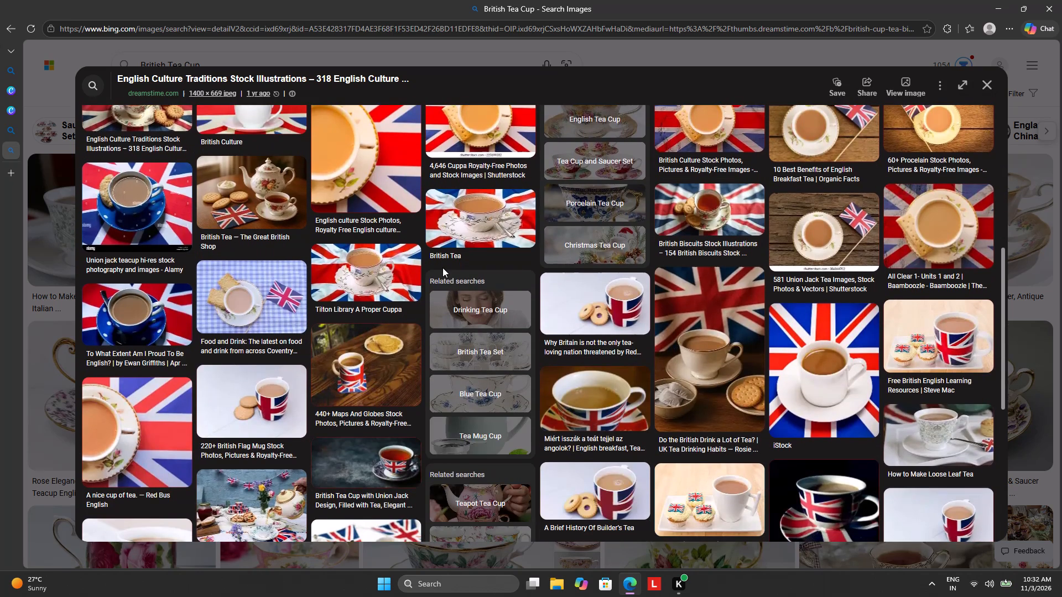
pyautogui.scroll(-1, 442, 268)
pyautogui.click(990, 86)
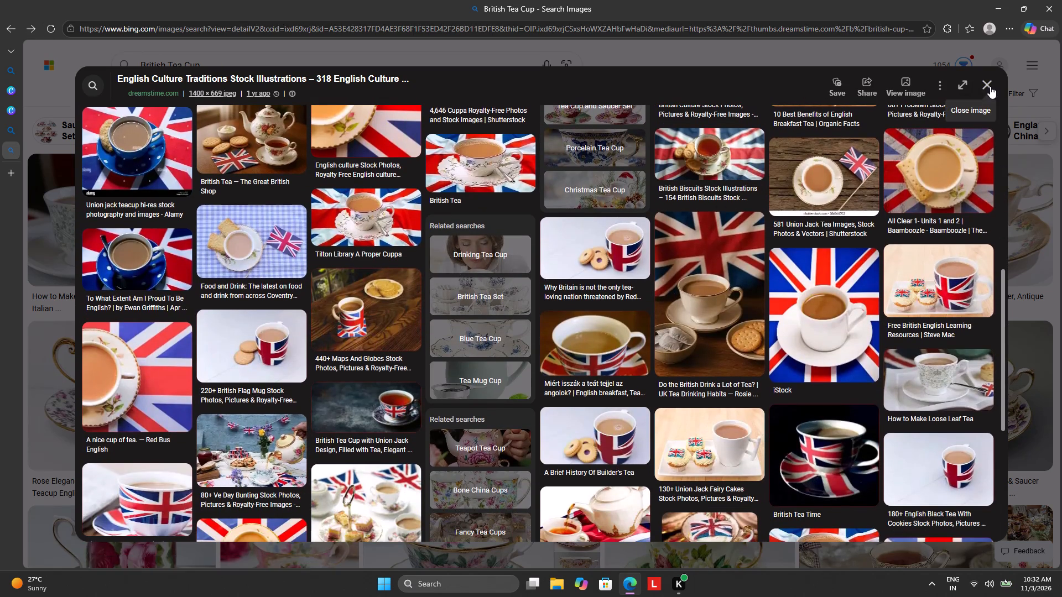
# Browse the "British Tea Cup" image results for a suitable picture and open the black cup with gold handle and spoon.
pyautogui.scroll(-9, 629, 216)
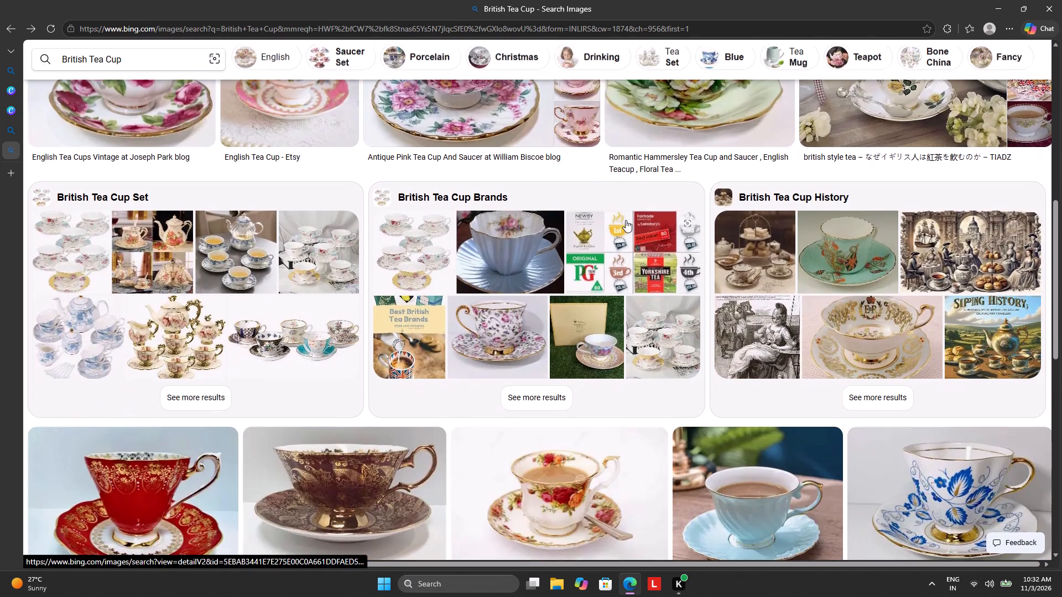
pyautogui.scroll(-4, 438, 245)
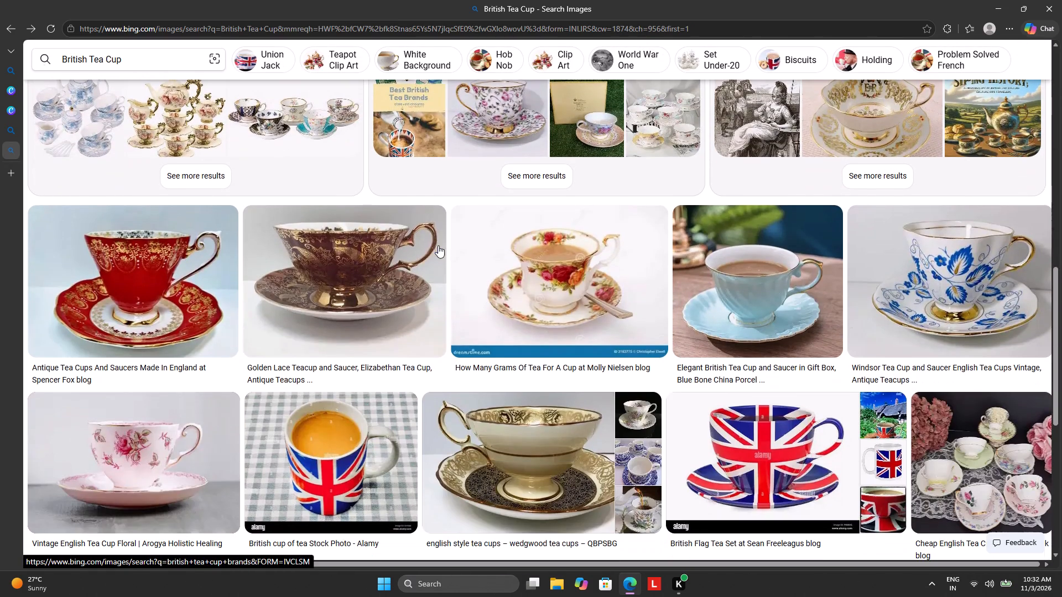
pyautogui.scroll(-5, 592, 288)
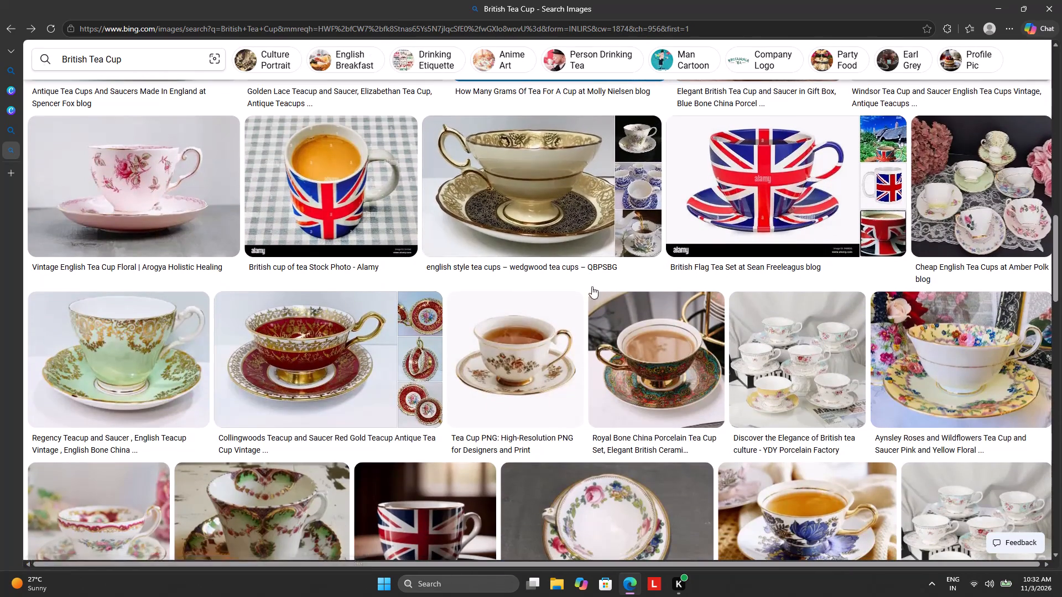
pyautogui.scroll(-10, 592, 286)
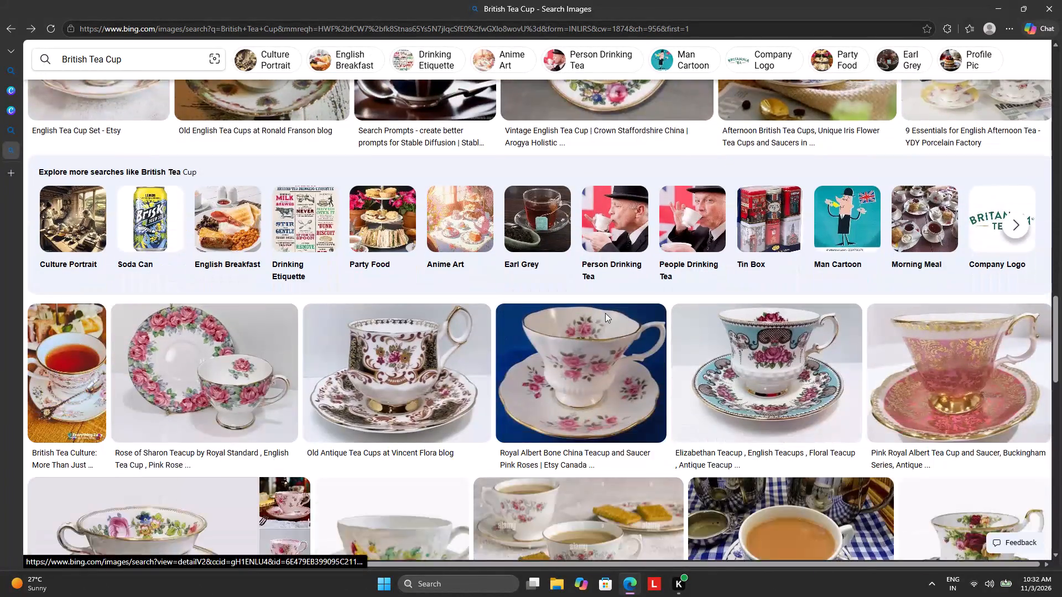
pyautogui.scroll(-11, 605, 311)
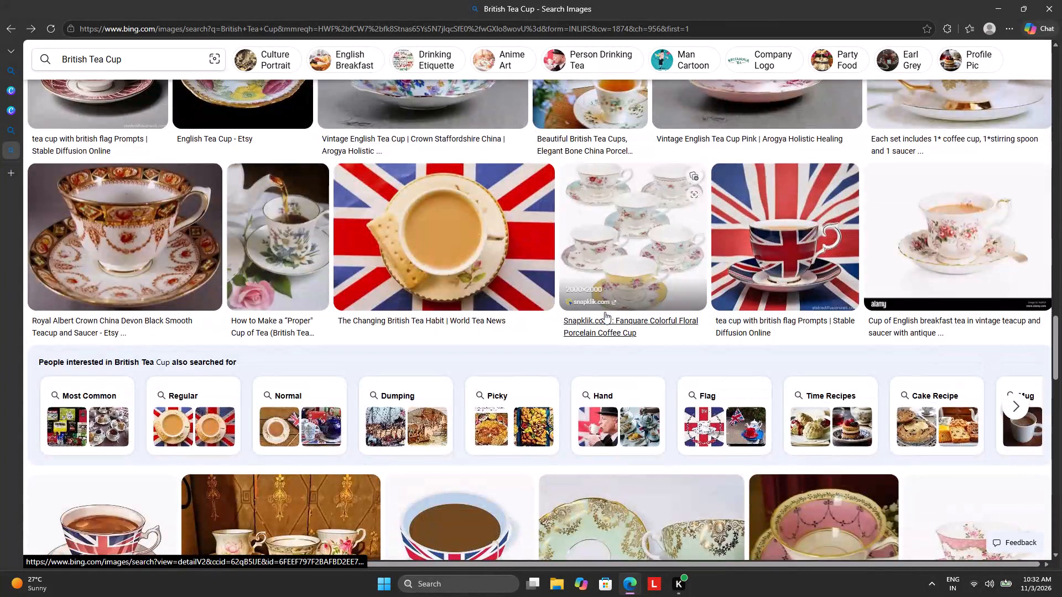
pyautogui.scroll(-12, 605, 312)
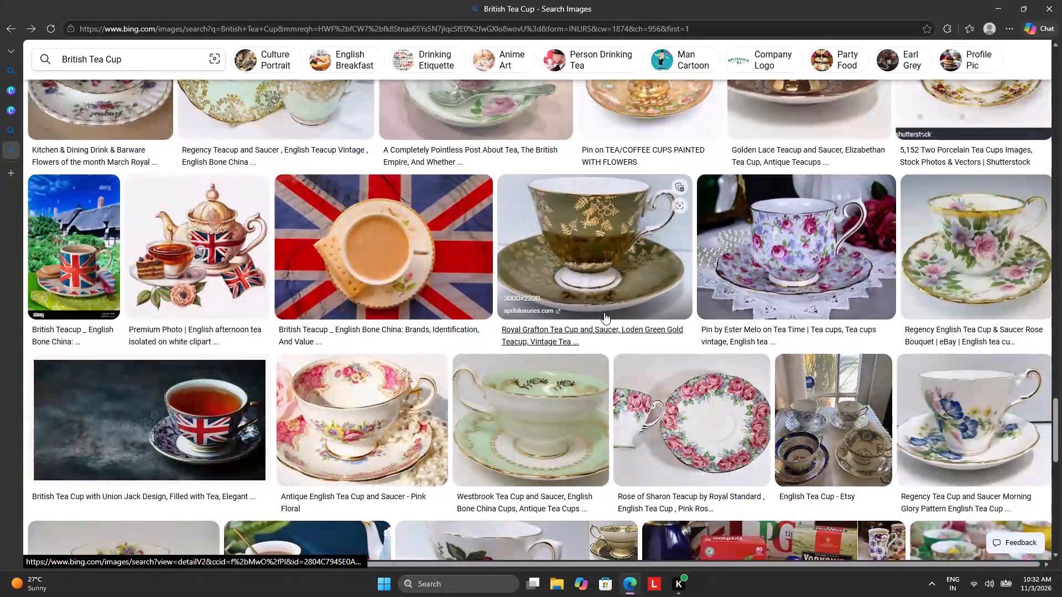
pyautogui.scroll(-7, 604, 312)
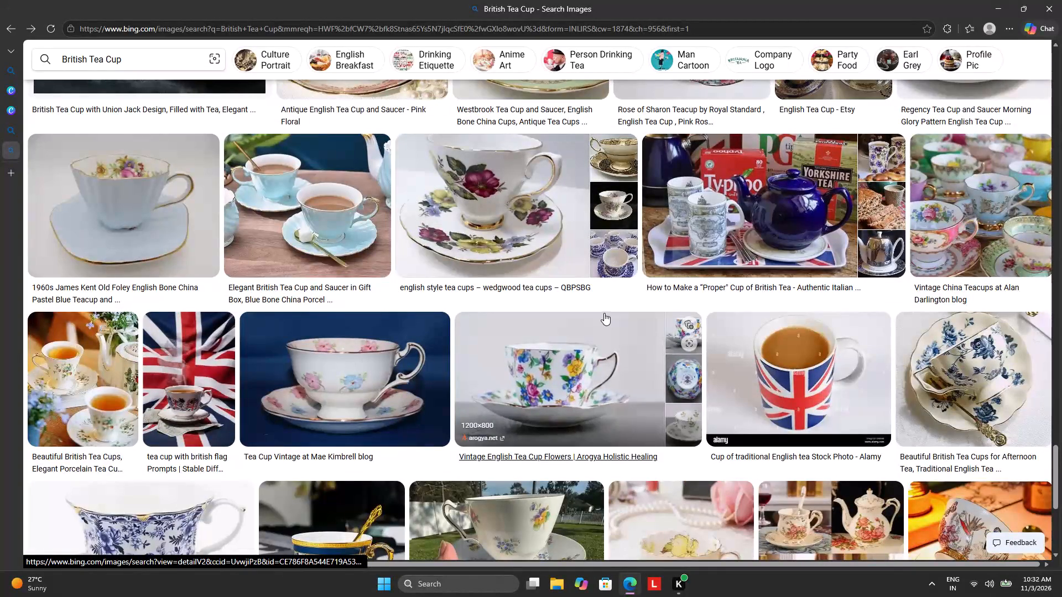
pyautogui.scroll(-9, 604, 313)
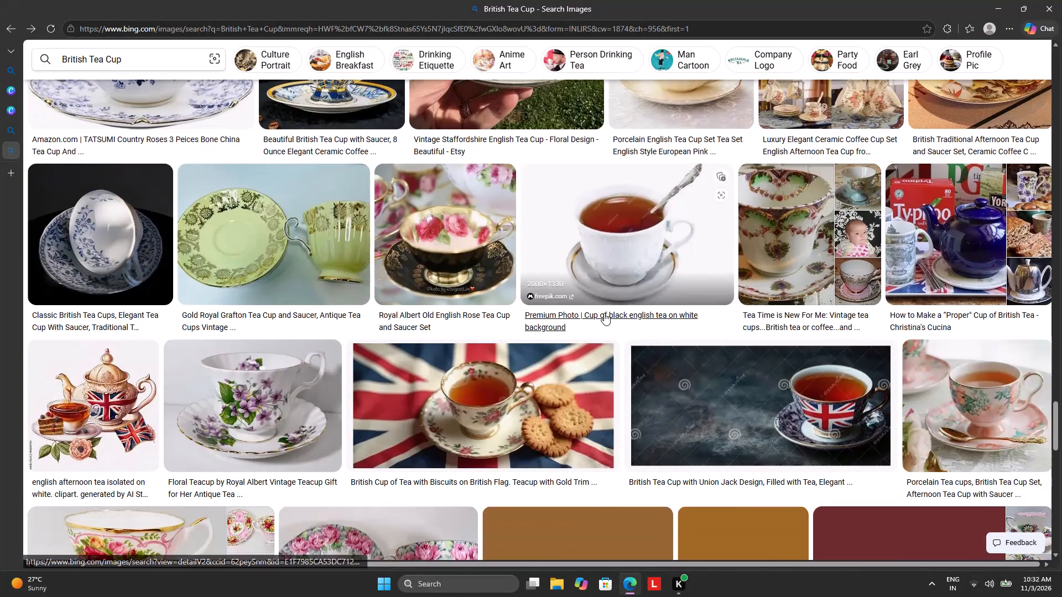
pyautogui.scroll(-6, 604, 313)
pyautogui.scroll(1, 604, 313)
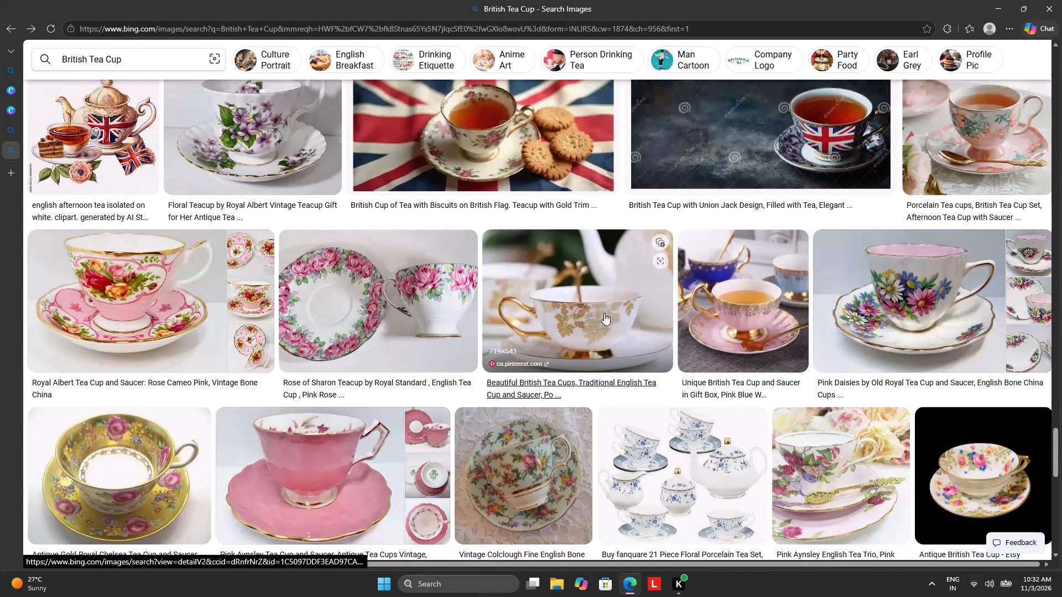
pyautogui.scroll(-8, 604, 313)
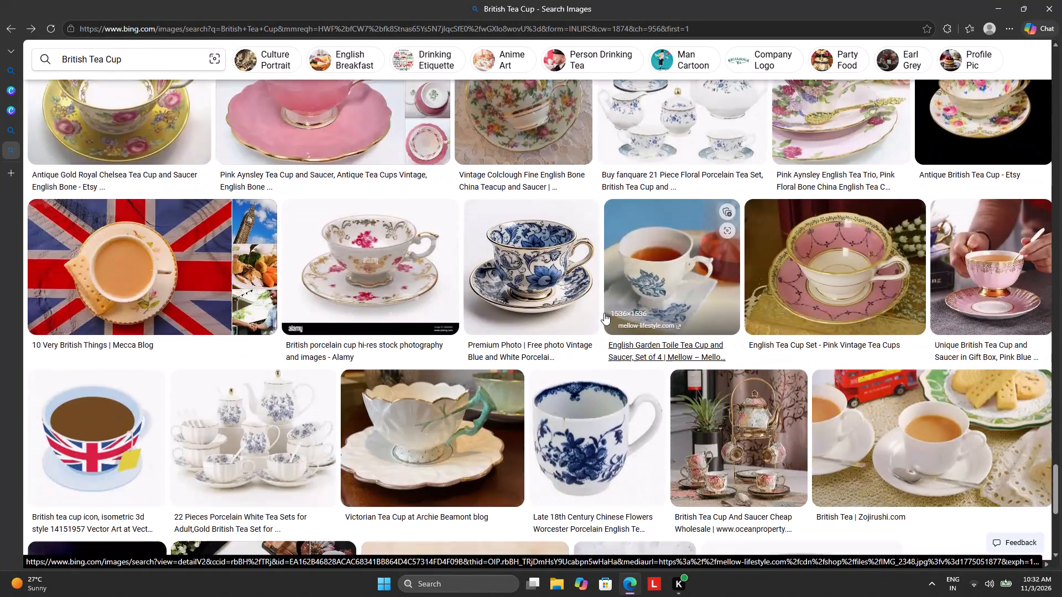
pyautogui.scroll(-4, 604, 313)
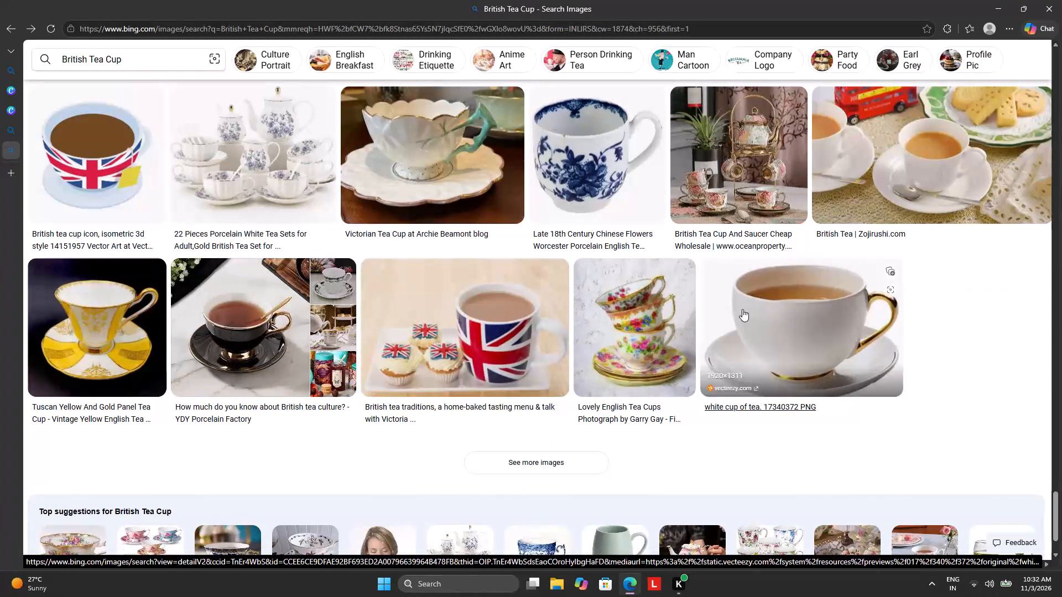
pyautogui.click(252, 343)
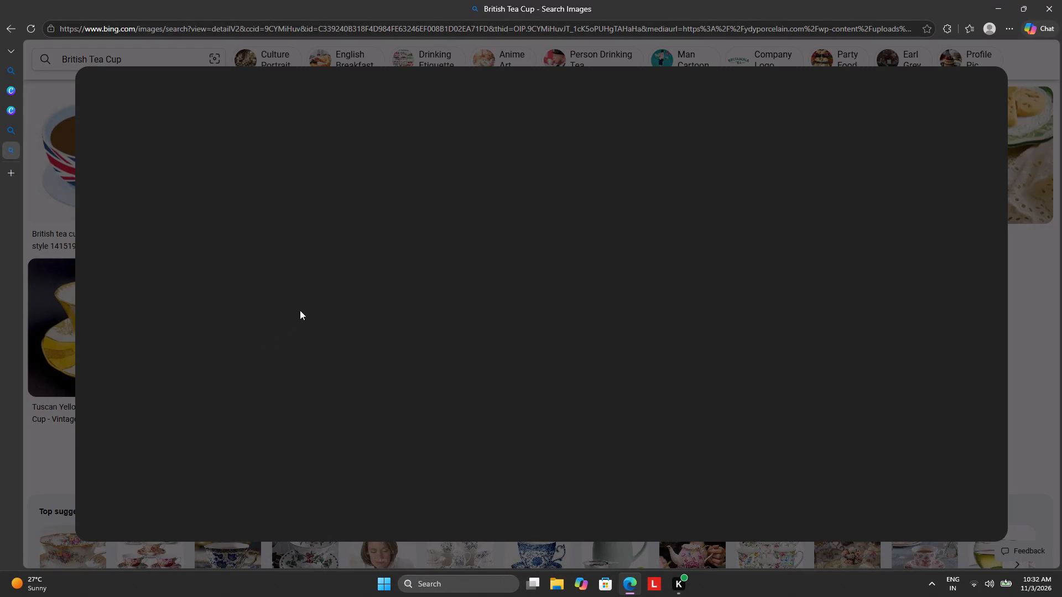
# Look through images similar to the black cup, loading more of them, and open the blue marbled cup with a cookie on its saucer.
pyautogui.scroll(-2, 369, 302)
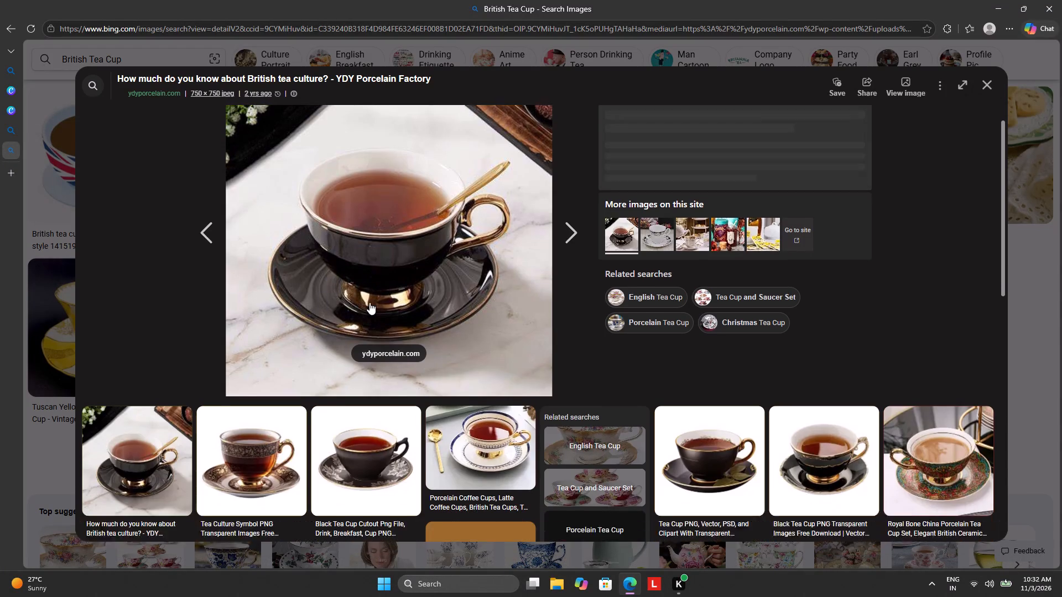
pyautogui.scroll(-2, 369, 302)
pyautogui.scroll(-4, 430, 407)
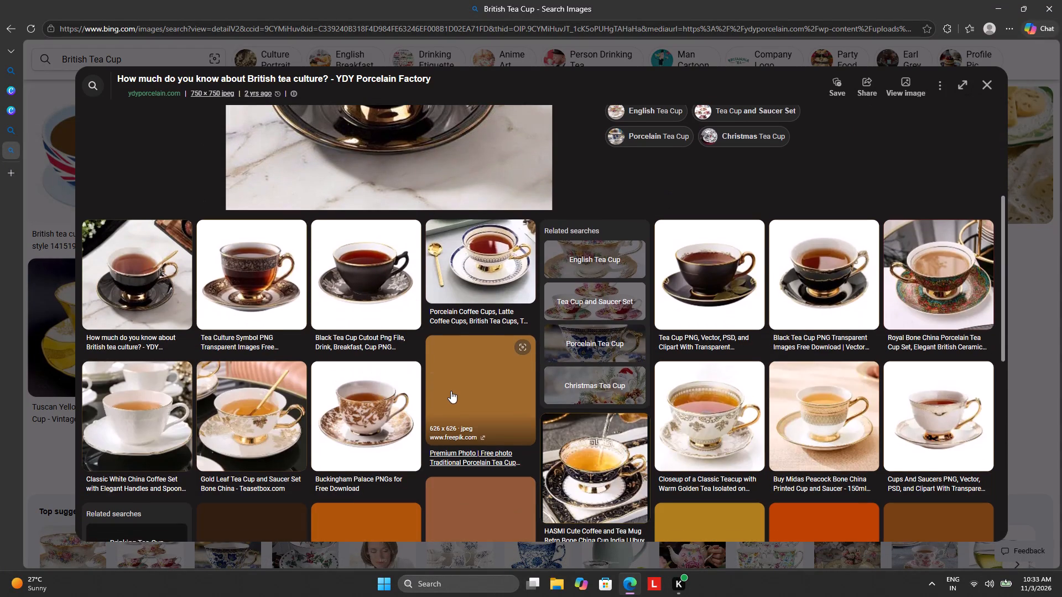
pyautogui.scroll(-4, 452, 383)
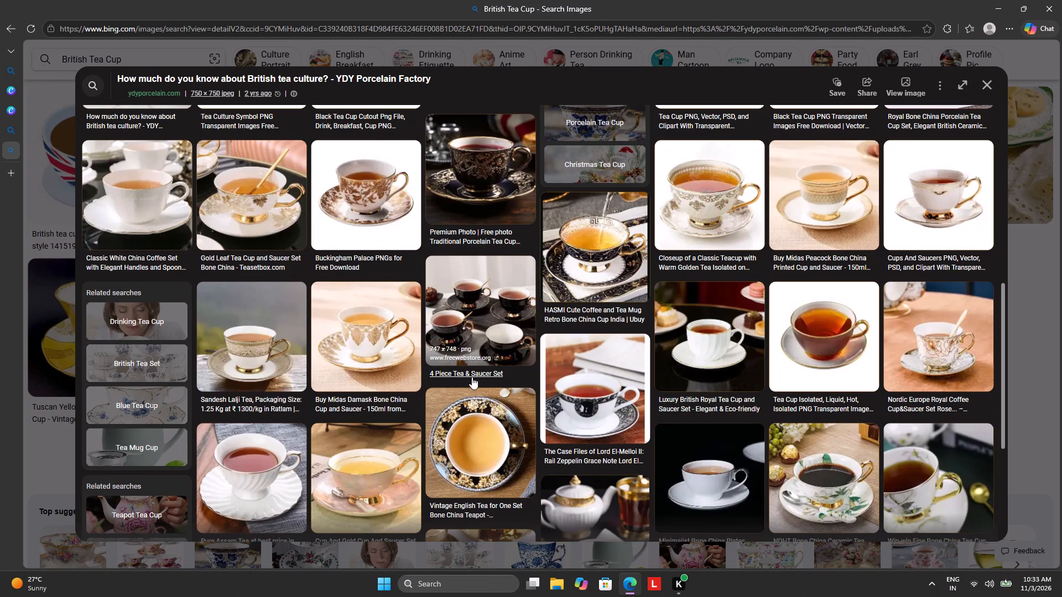
pyautogui.scroll(-3, 569, 355)
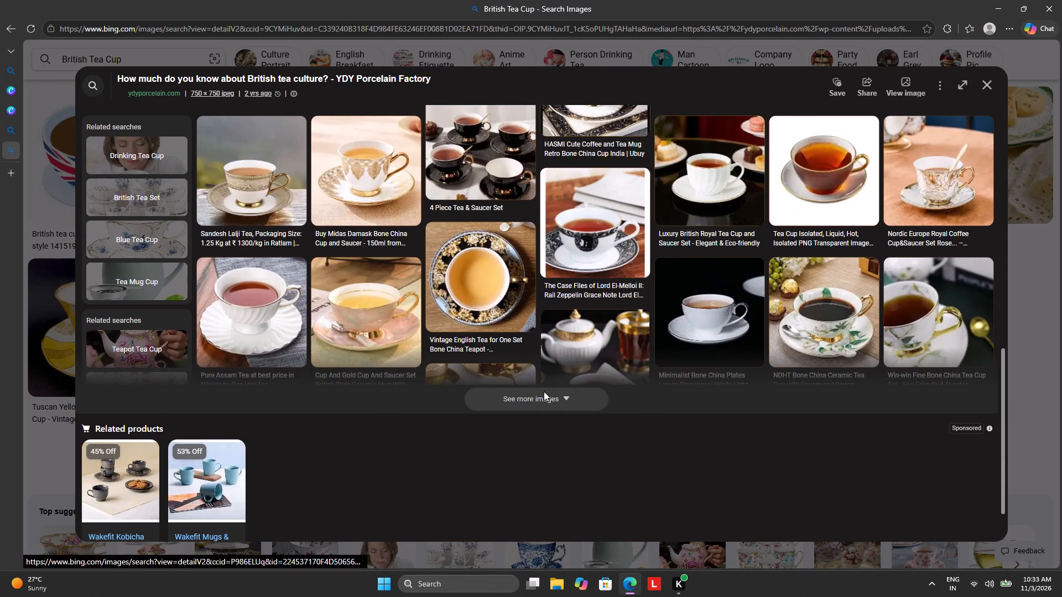
pyautogui.click(544, 391)
pyautogui.scroll(-4, 528, 381)
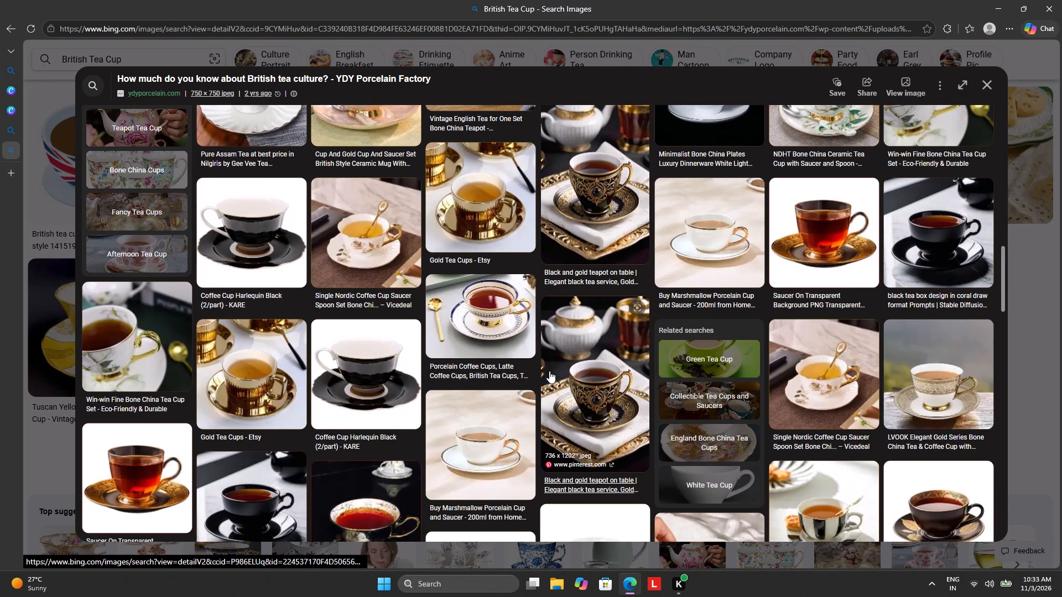
pyautogui.scroll(-6, 549, 371)
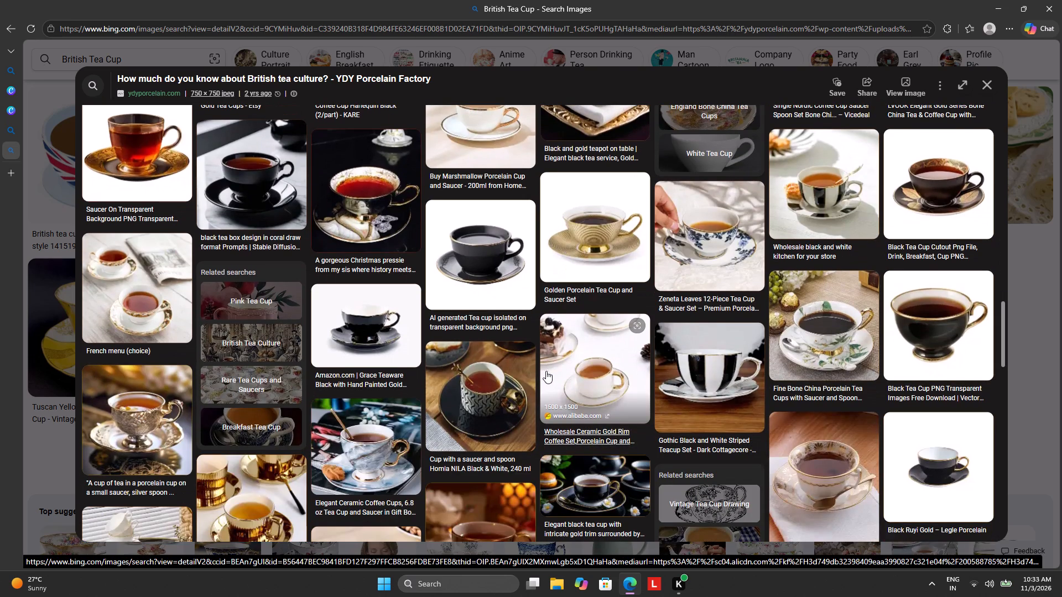
pyautogui.scroll(-4, 539, 377)
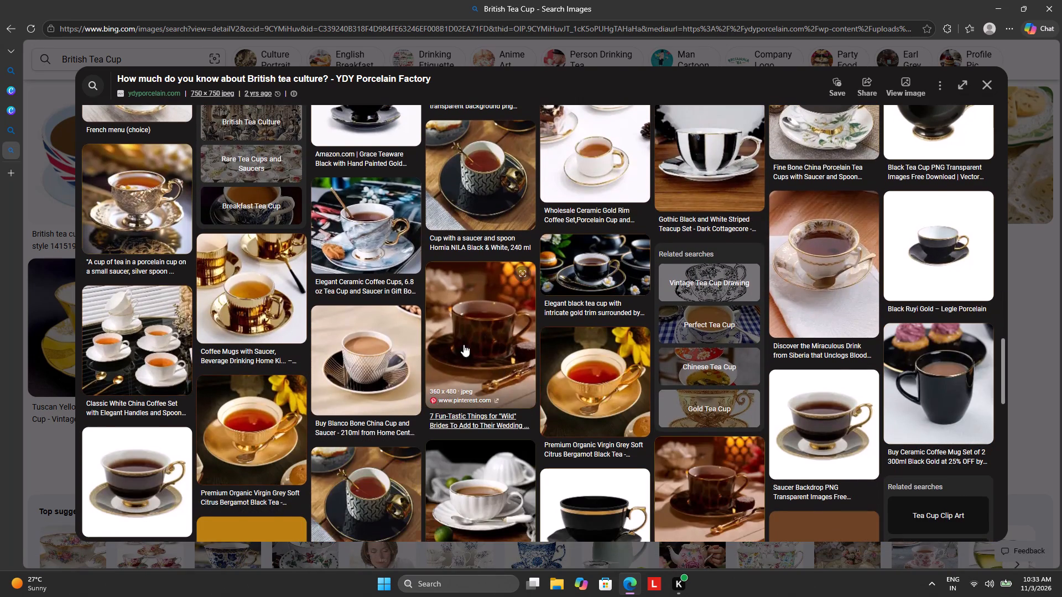
pyautogui.click(358, 219)
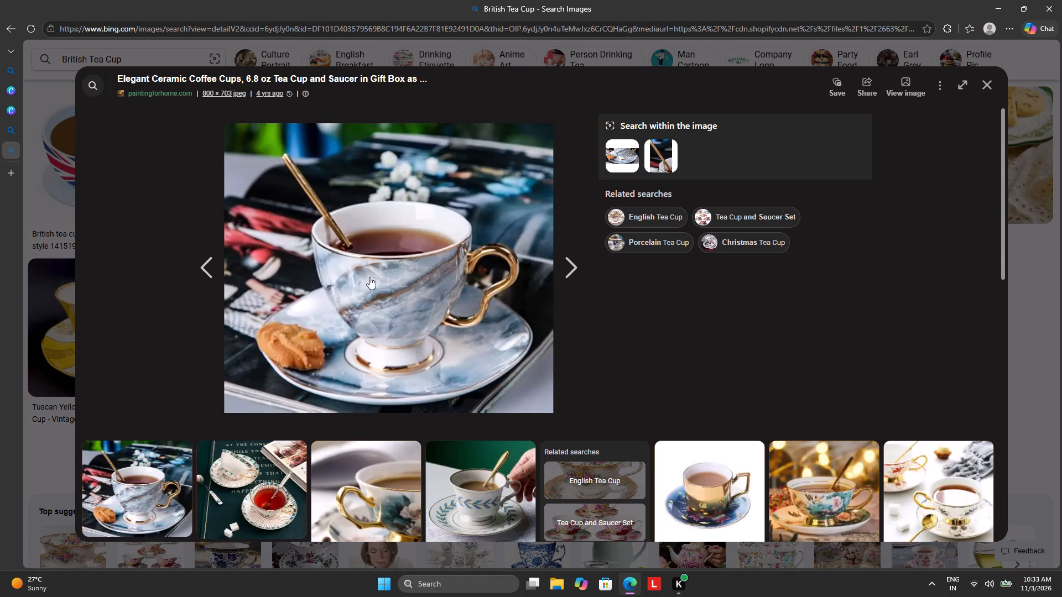
# Look through images similar to the blue marbled cup, loading more of them, and close the image view.
pyautogui.scroll(-5, 357, 379)
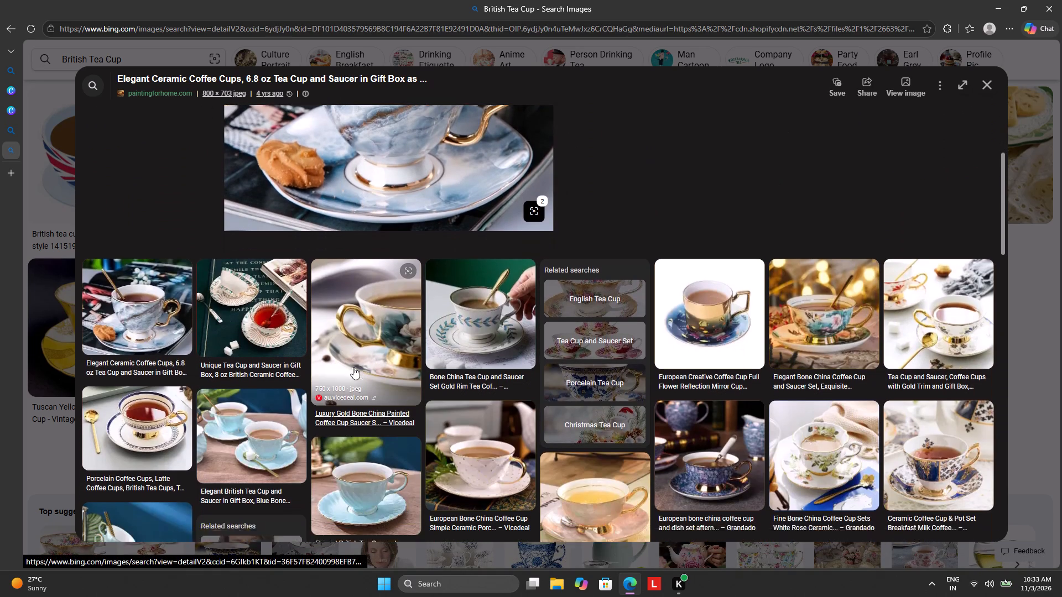
pyautogui.scroll(-2, 353, 367)
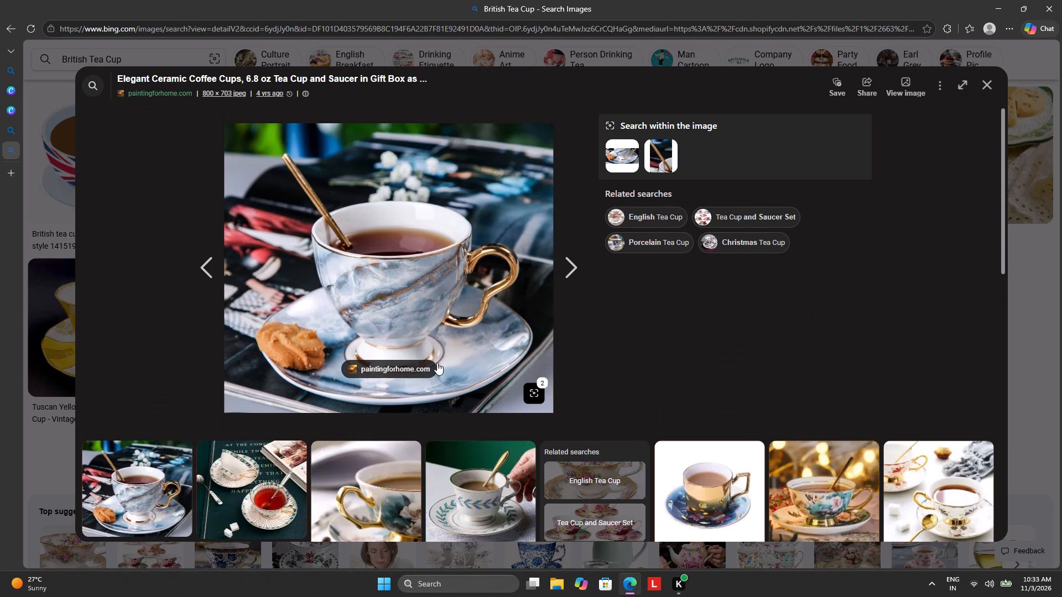
pyautogui.scroll(-6, 412, 358)
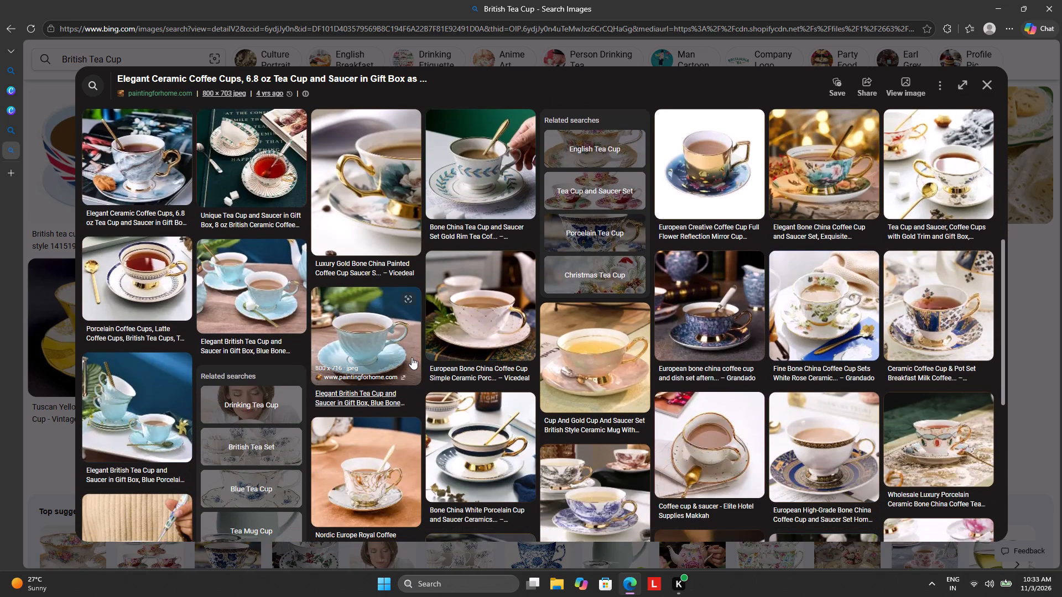
pyautogui.scroll(-5, 412, 357)
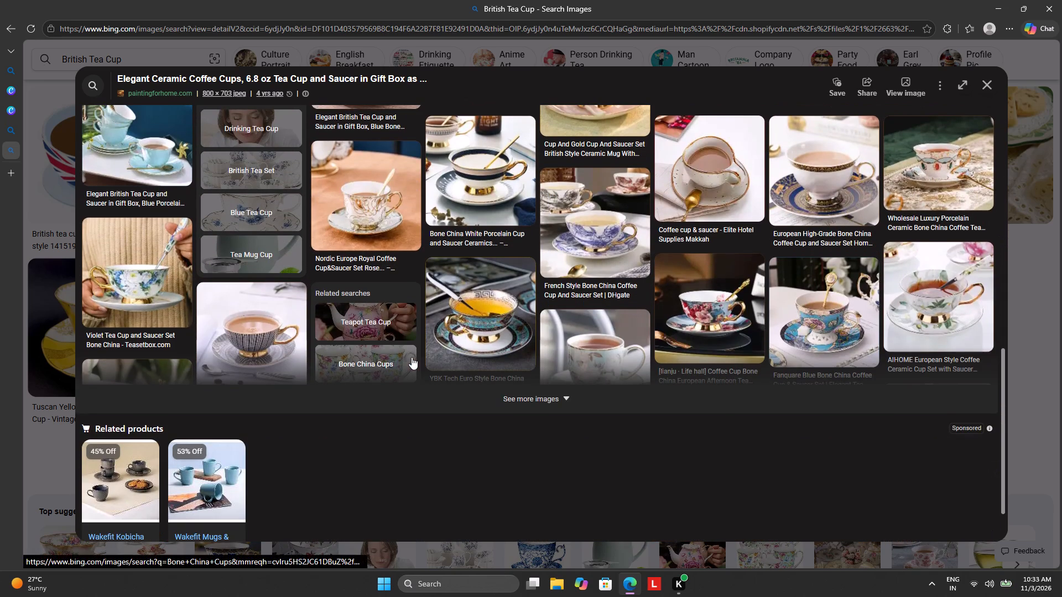
pyautogui.click(543, 400)
pyautogui.scroll(-1, 489, 382)
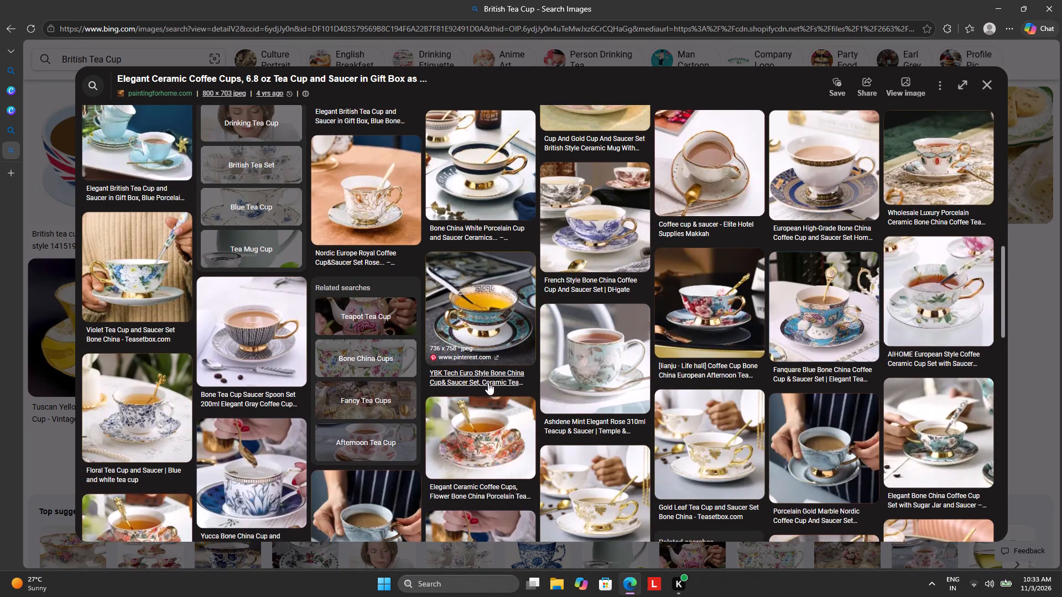
pyautogui.scroll(-7, 488, 383)
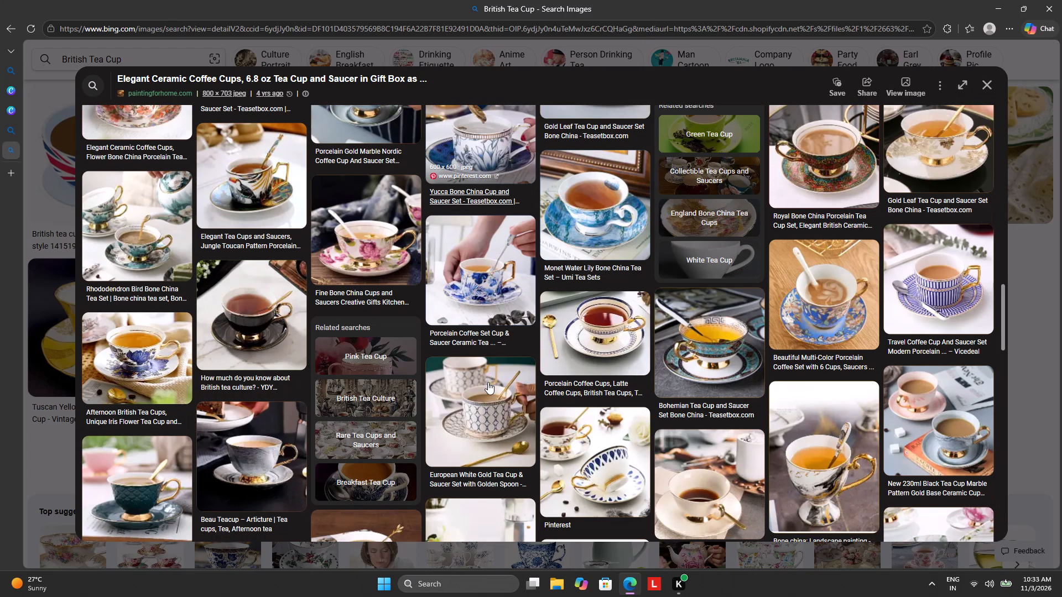
pyautogui.scroll(-3, 488, 382)
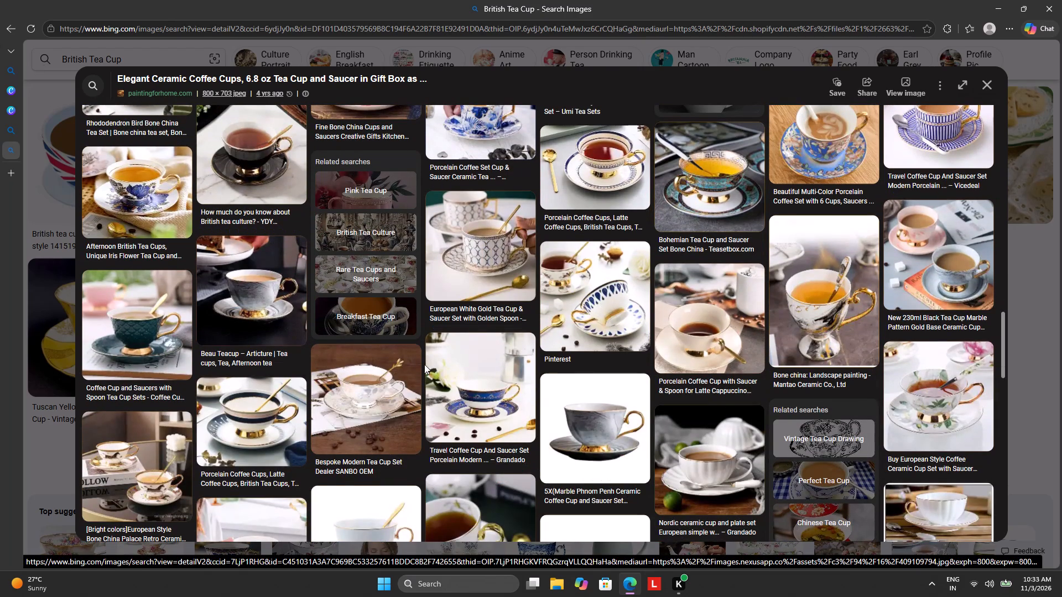
pyautogui.scroll(-5, 478, 343)
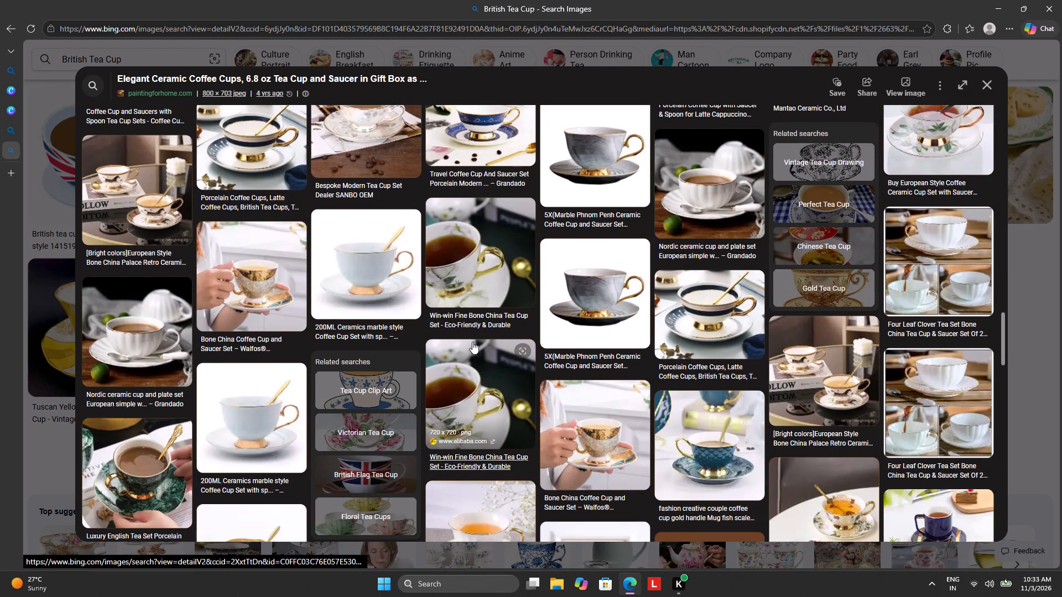
pyautogui.scroll(-6, 471, 342)
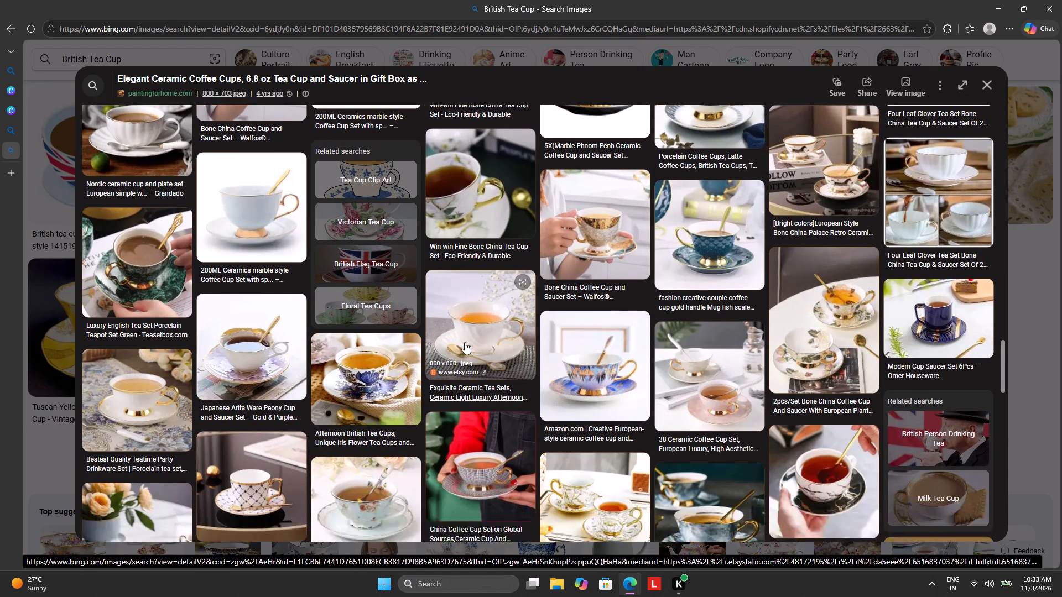
pyautogui.scroll(-2, 459, 343)
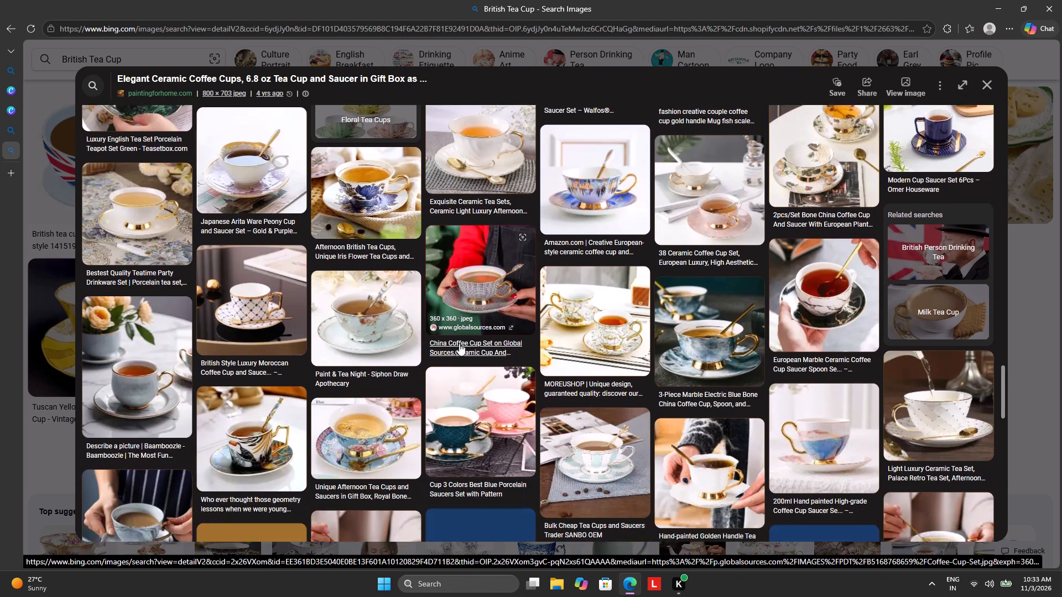
pyautogui.scroll(-3, 459, 343)
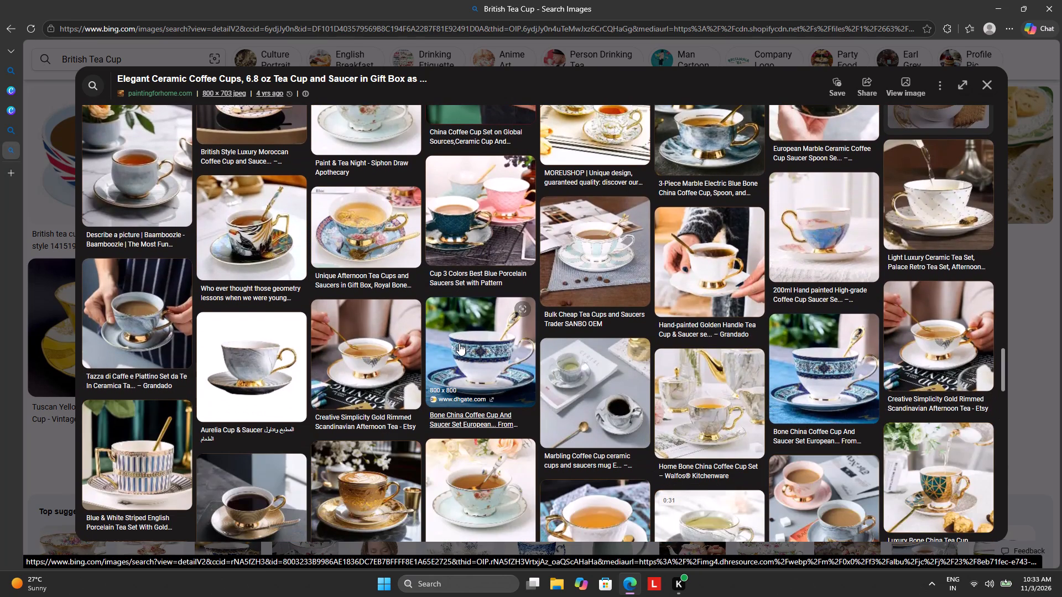
pyautogui.scroll(-5, 459, 343)
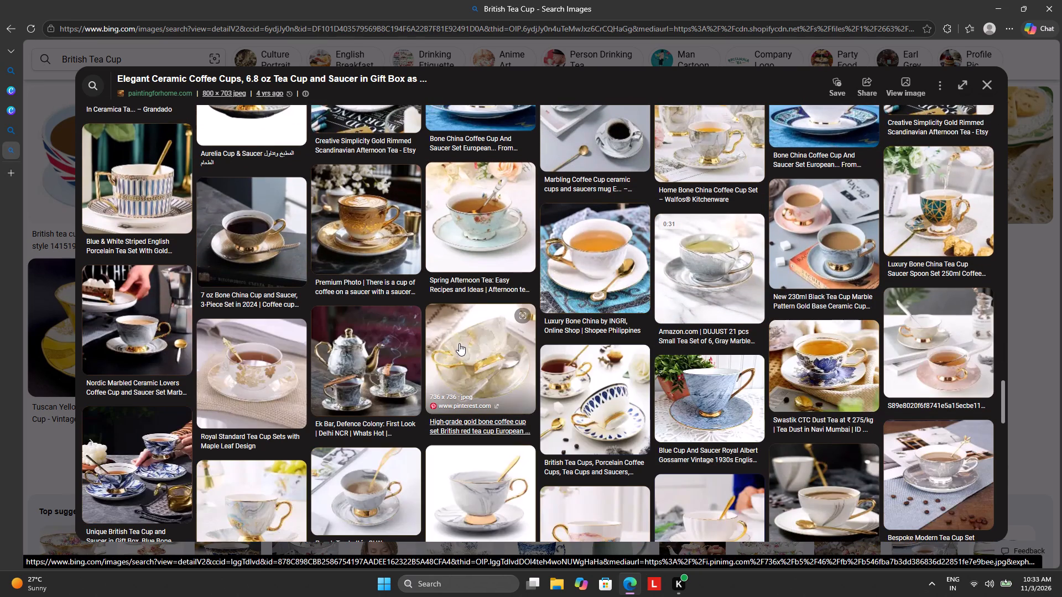
pyautogui.scroll(-3, 459, 343)
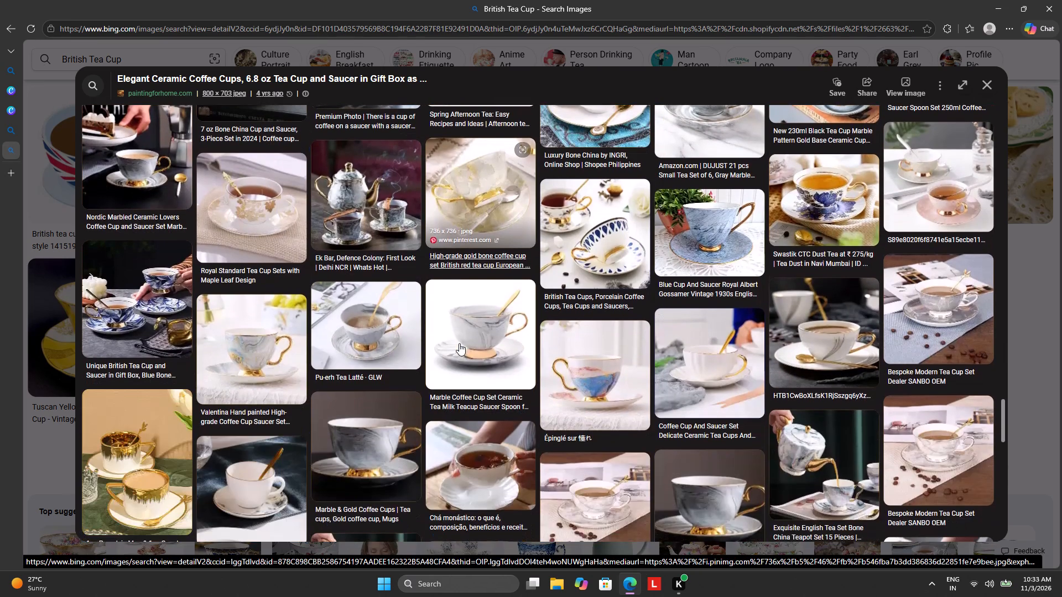
pyautogui.click(988, 77)
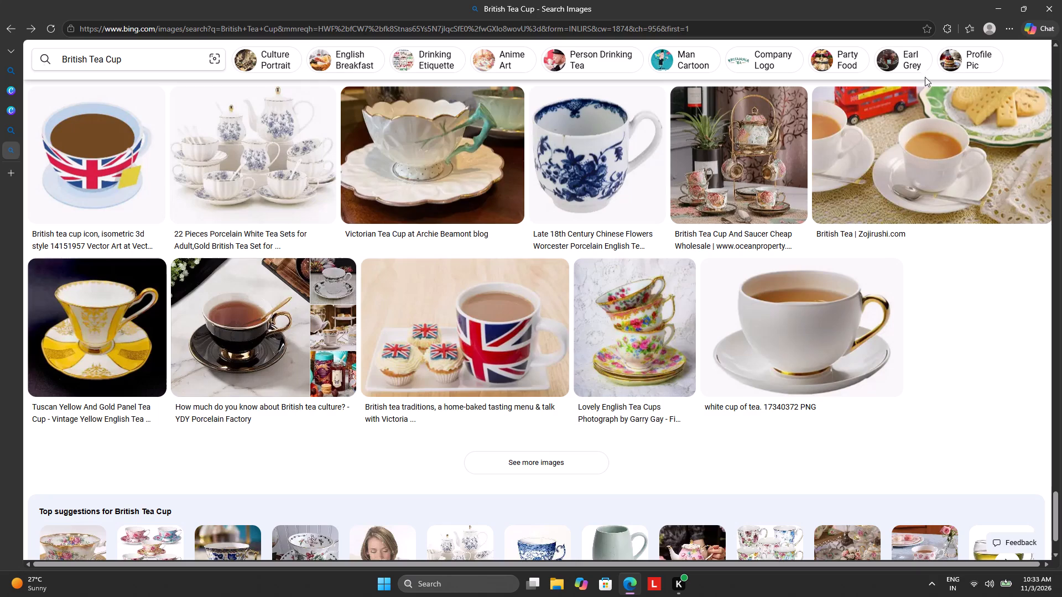
# Browse back through the "British Tea Cup" image results to the start of the page for a suitable cup picture.
pyautogui.scroll(11, 391, 161)
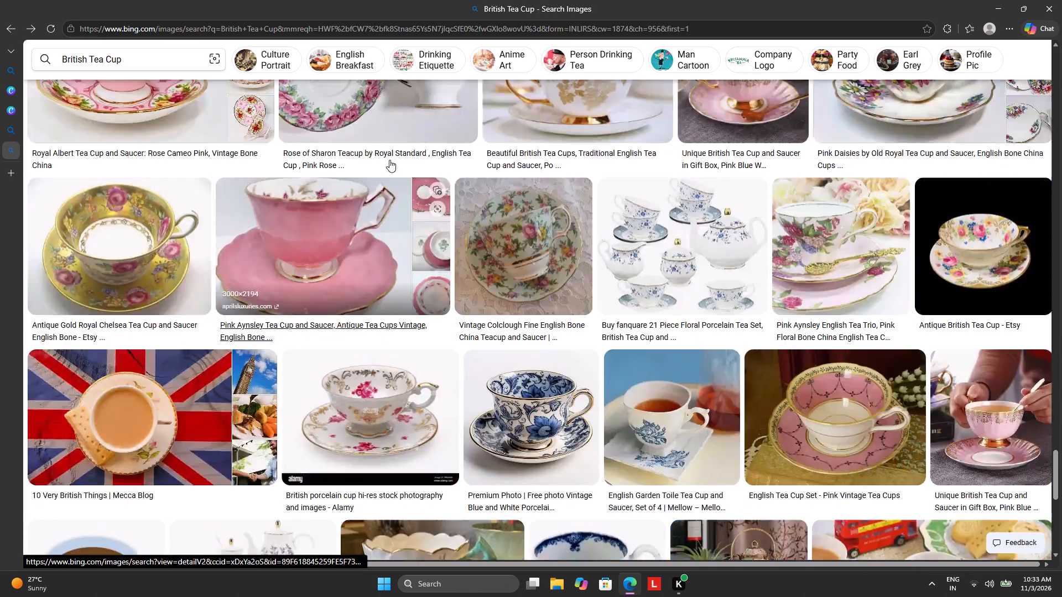
pyautogui.scroll(-1, 389, 160)
pyautogui.scroll(18, 389, 158)
pyautogui.scroll(6, 386, 156)
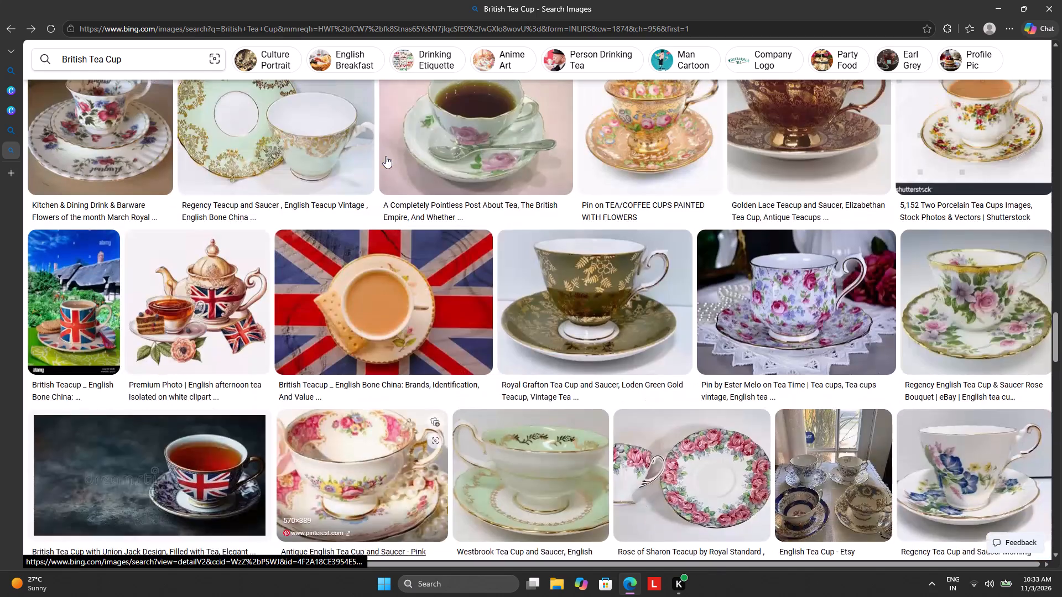
pyautogui.scroll(2, 372, 264)
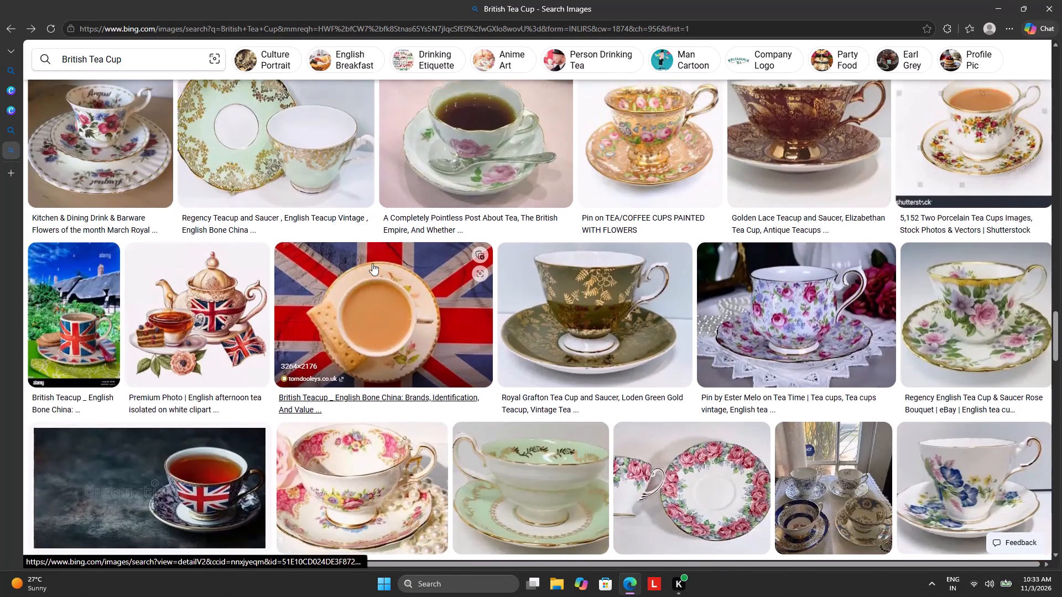
pyautogui.scroll(11, 372, 263)
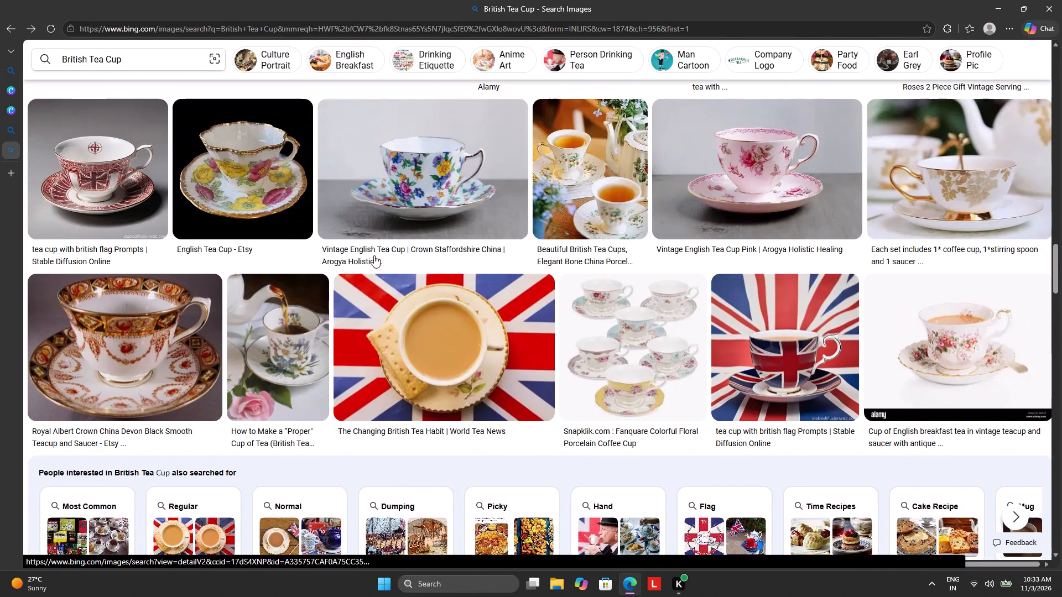
pyautogui.scroll(17, 374, 250)
pyautogui.scroll(6, 376, 247)
pyautogui.click(22, 171)
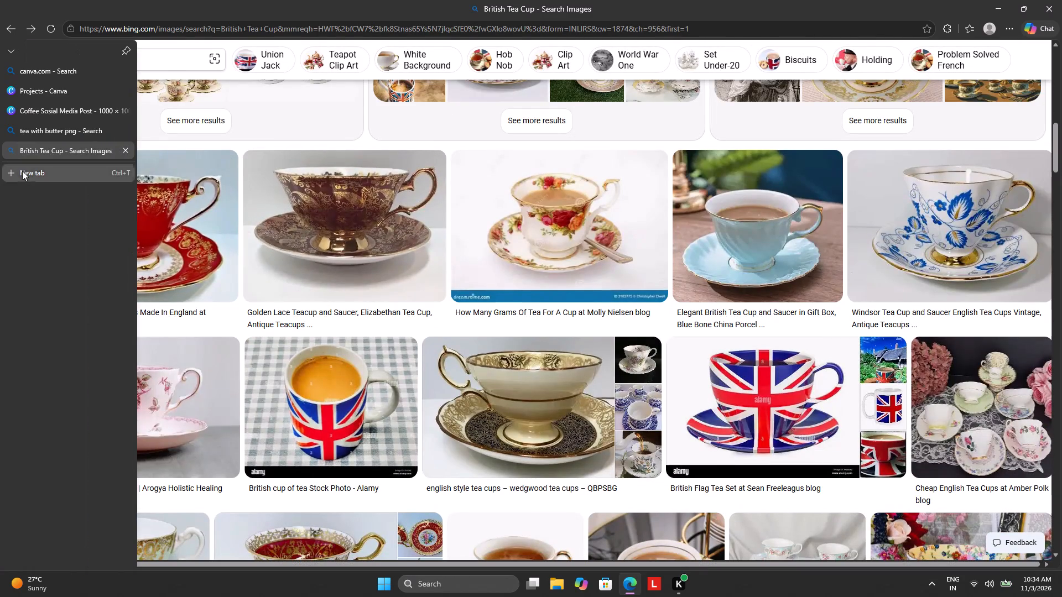
pyautogui.scroll(5, 388, 187)
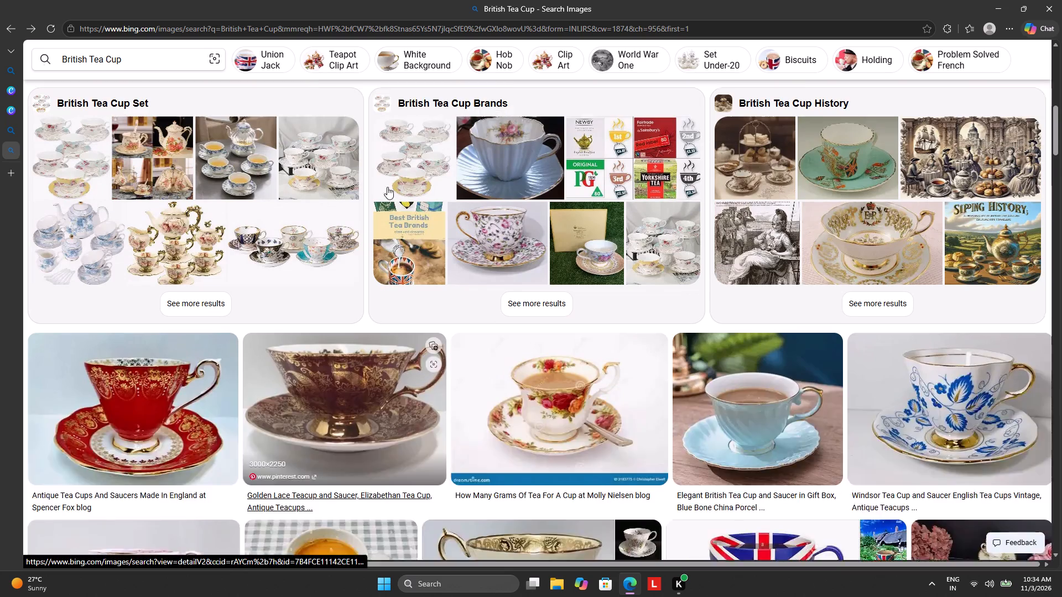
pyautogui.scroll(13, 387, 187)
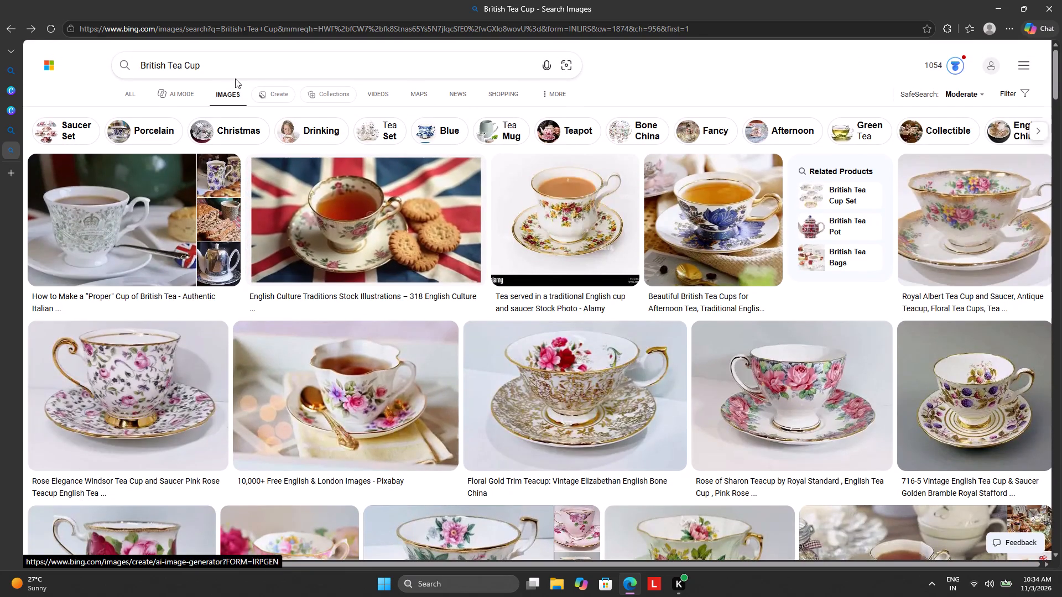
# Search images again for the earlier query "tea milk with butter png white background".
pyautogui.click(525, 65)
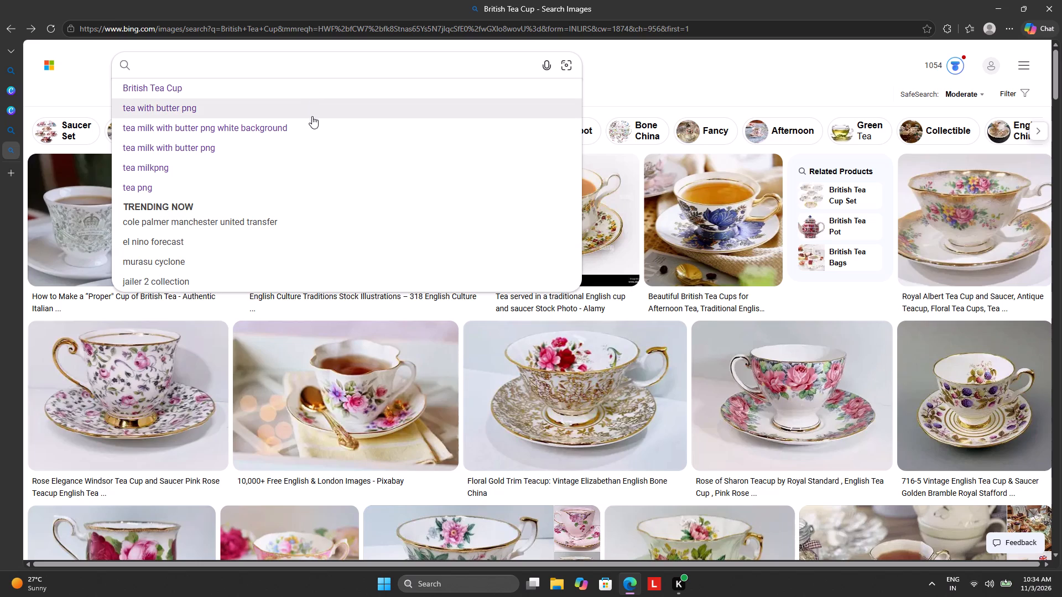
pyautogui.click(311, 130)
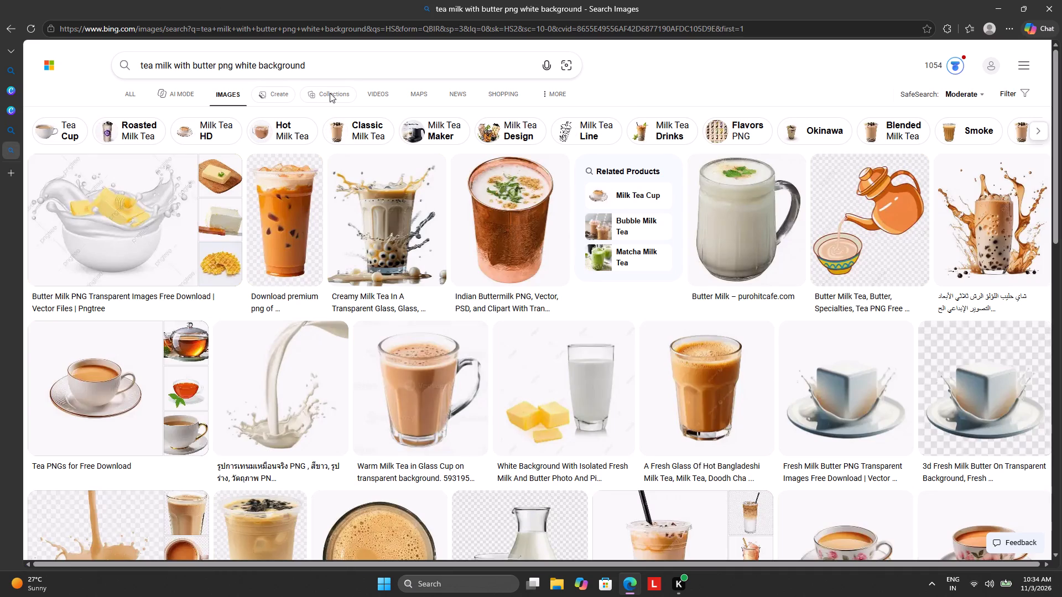
# Browse the milk tea image results and open the pink floral cup and plate with milk tea on transparent background.
pyautogui.scroll(-4, 331, 294)
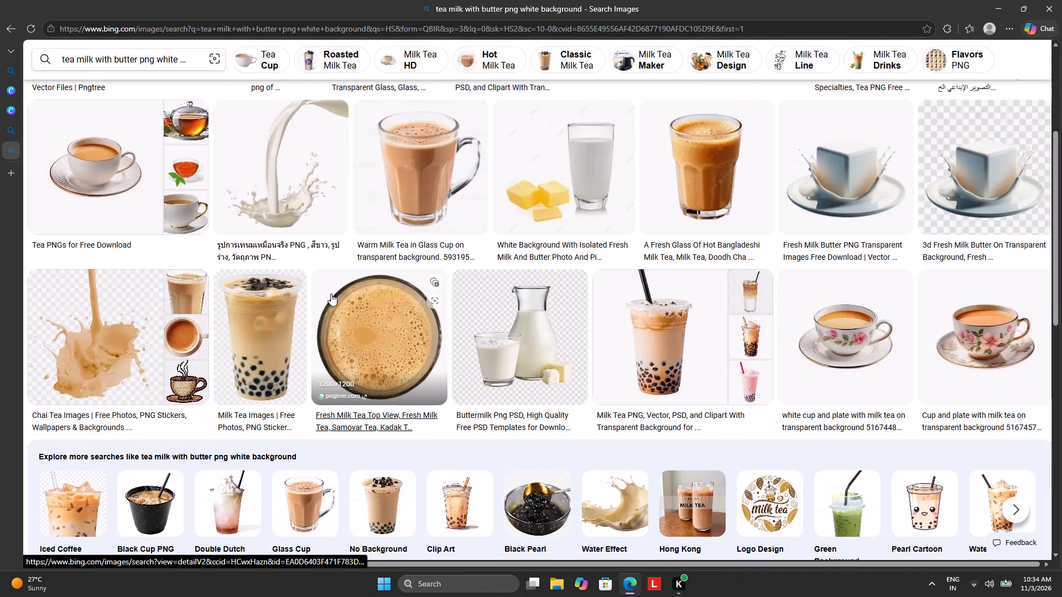
pyautogui.scroll(-4, 593, 291)
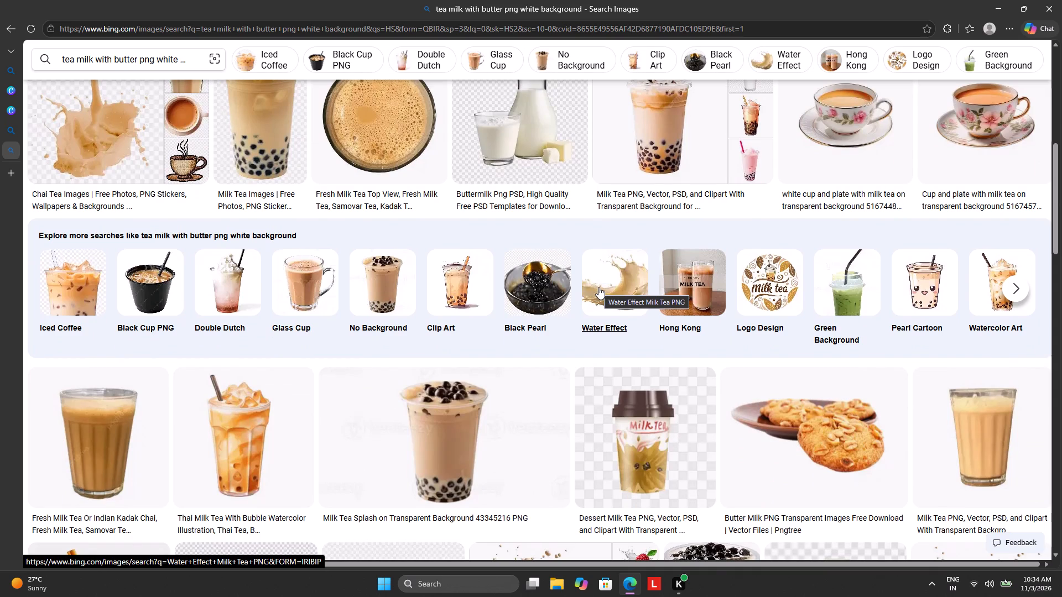
pyautogui.click(999, 126)
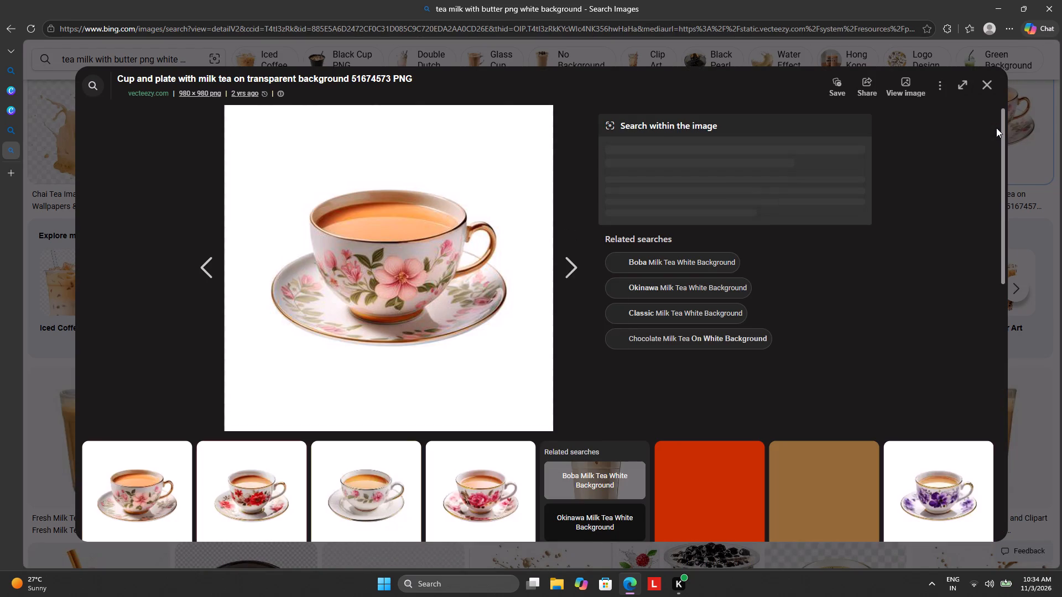
# Browse images similar to the pink floral cup, loading more of them, and open the elegant white porcelain tea cup with gold trim.
pyautogui.scroll(-5, 457, 475)
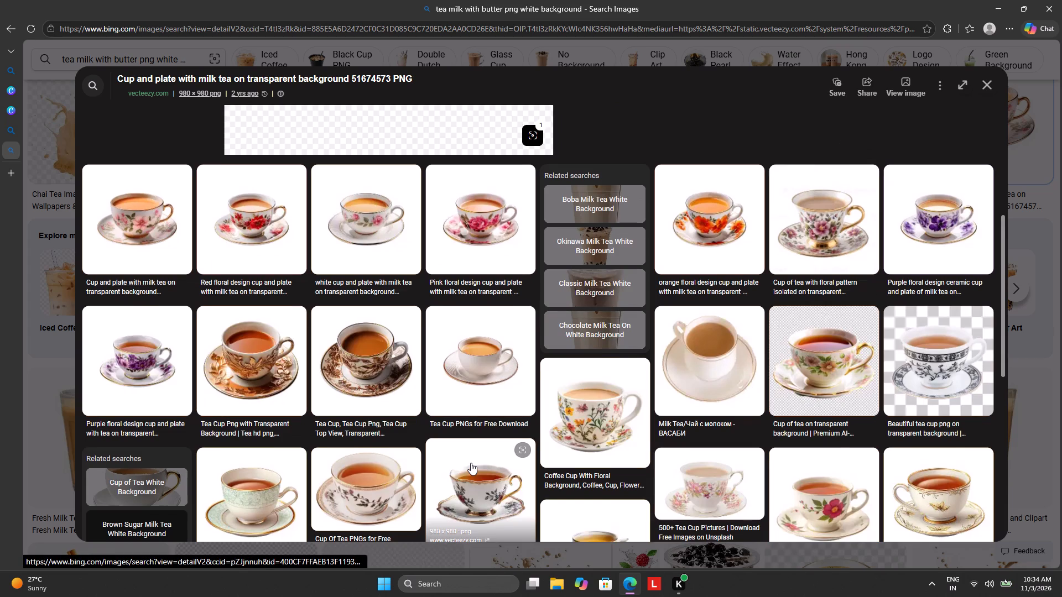
pyautogui.scroll(-4, 471, 463)
pyautogui.scroll(-3, 547, 352)
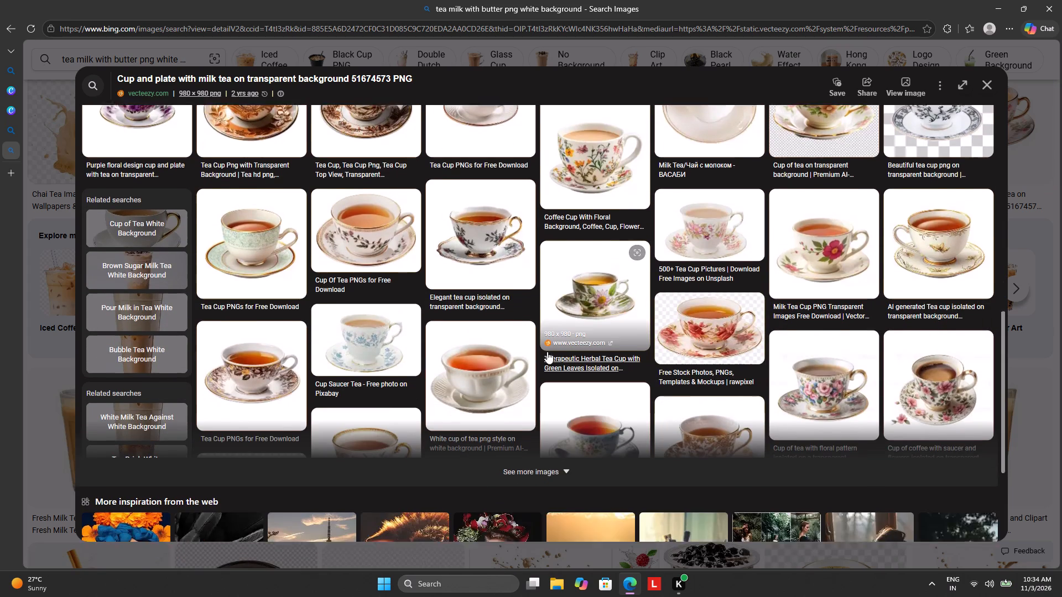
pyautogui.scroll(-1, 547, 352)
pyautogui.click(576, 308)
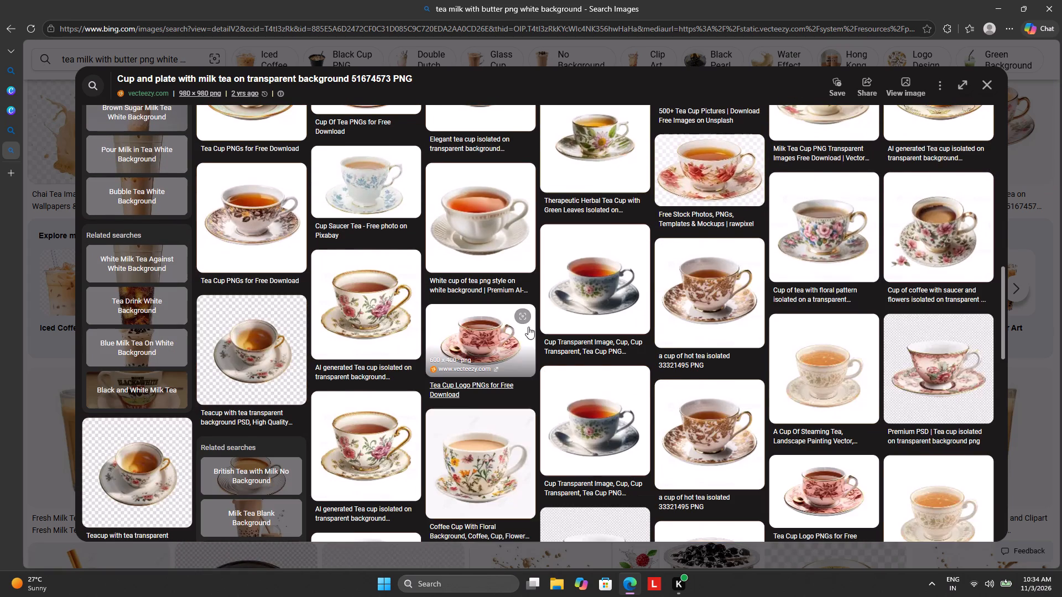
pyautogui.scroll(-6, 488, 331)
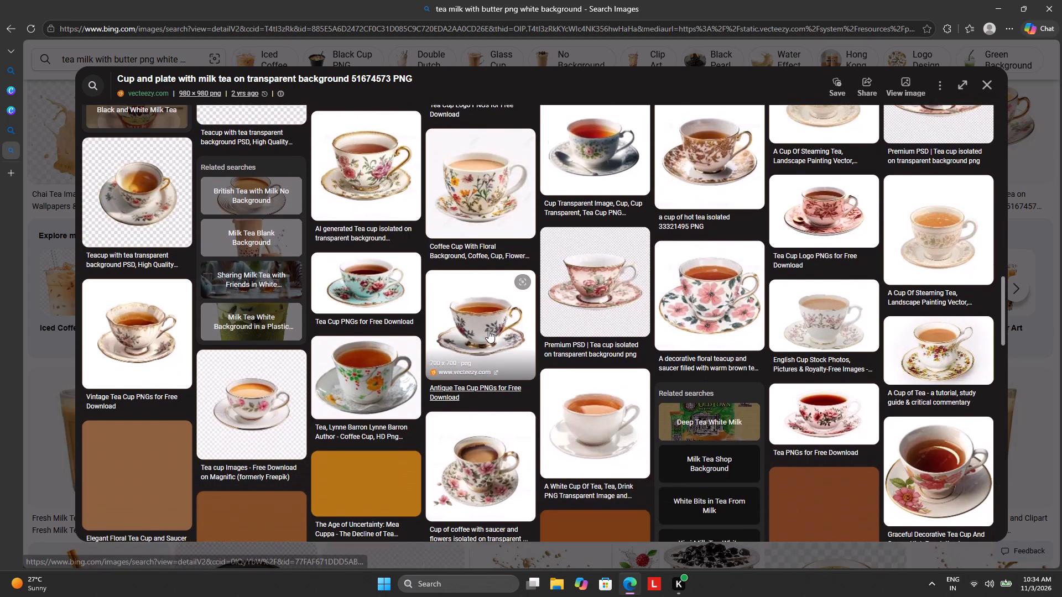
pyautogui.scroll(-4, 473, 329)
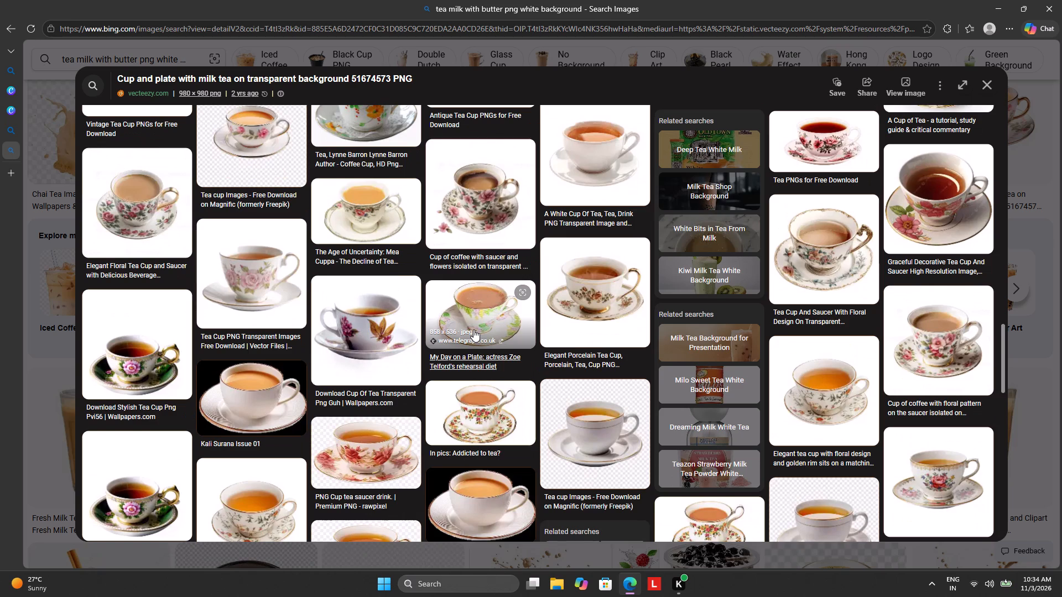
pyautogui.scroll(-4, 473, 329)
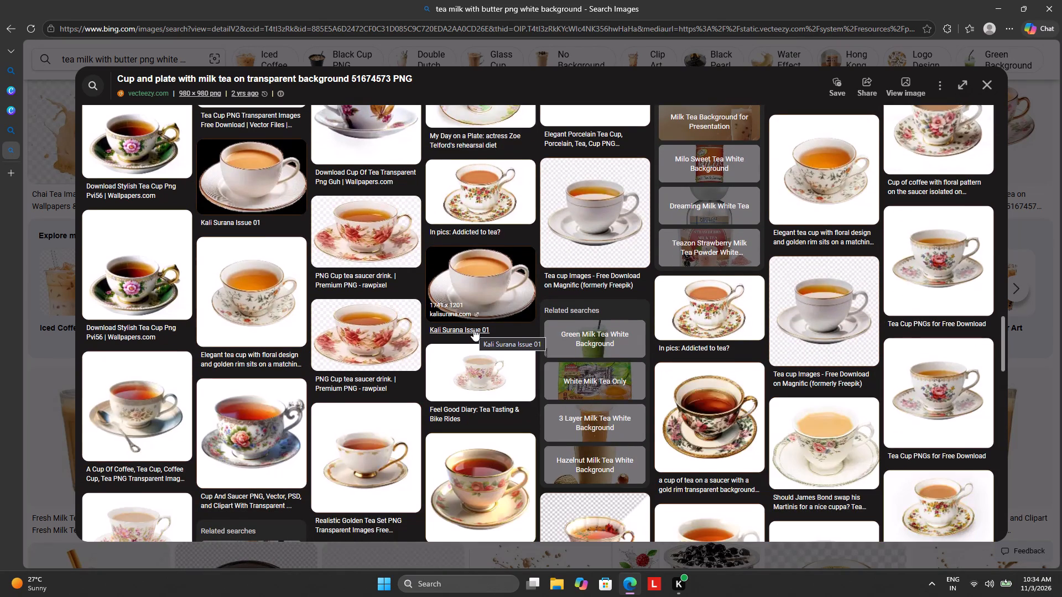
pyautogui.scroll(-8, 470, 330)
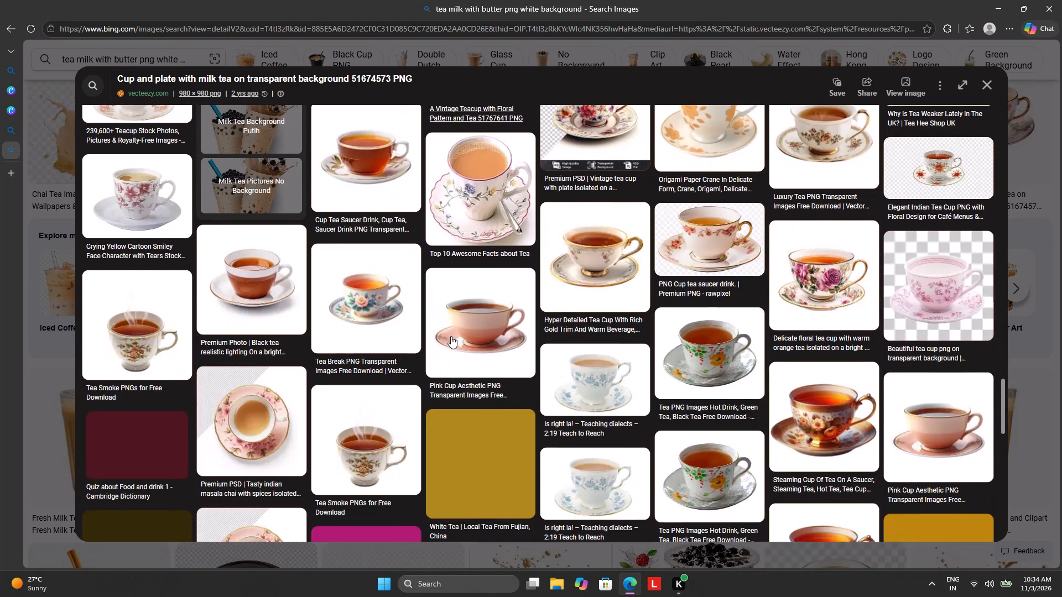
pyautogui.scroll(-5, 450, 337)
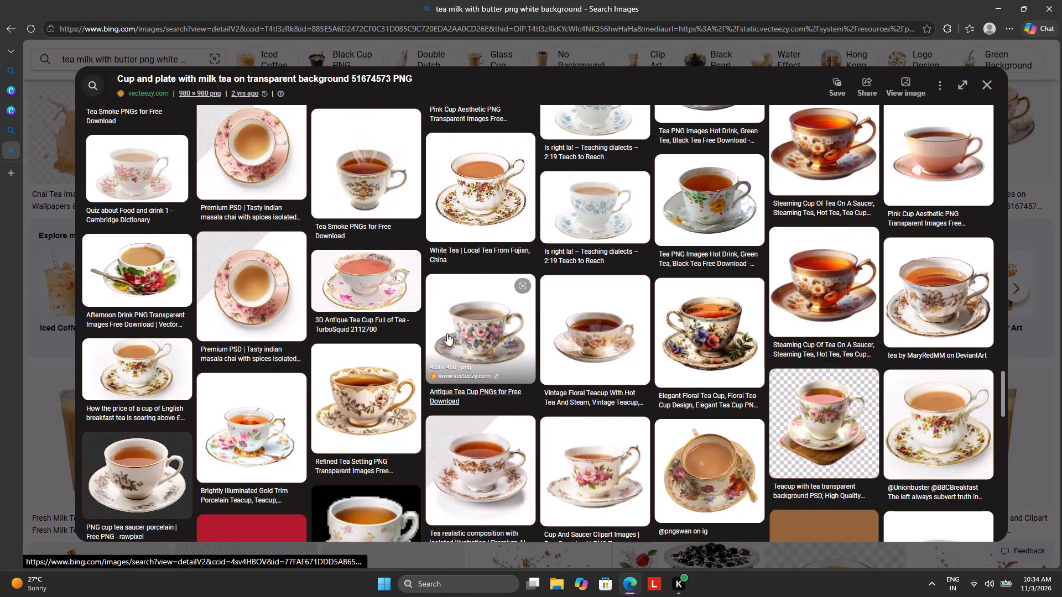
pyautogui.scroll(-6, 458, 323)
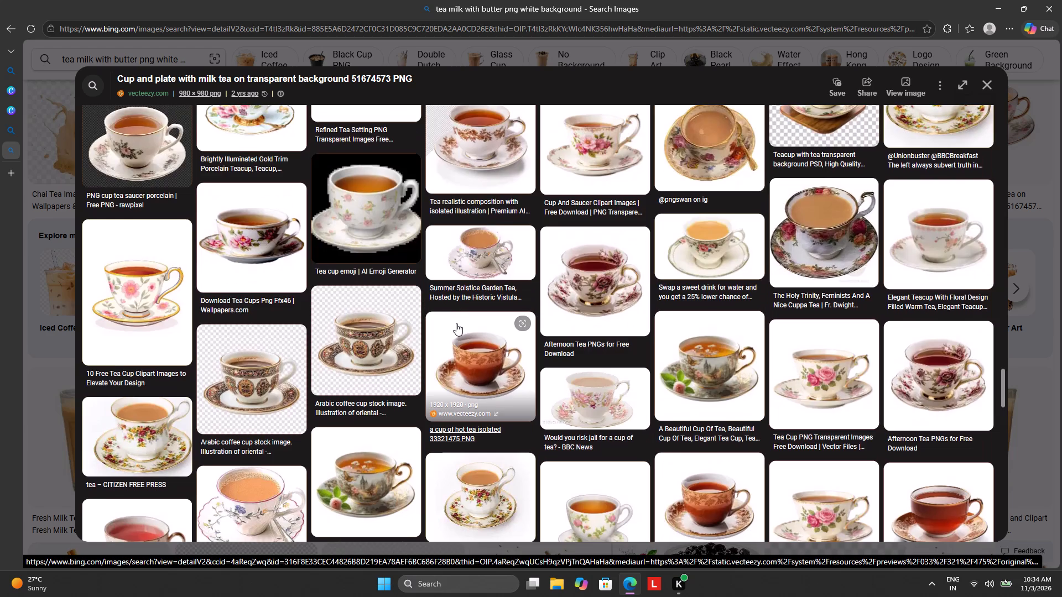
pyautogui.scroll(-11, 456, 323)
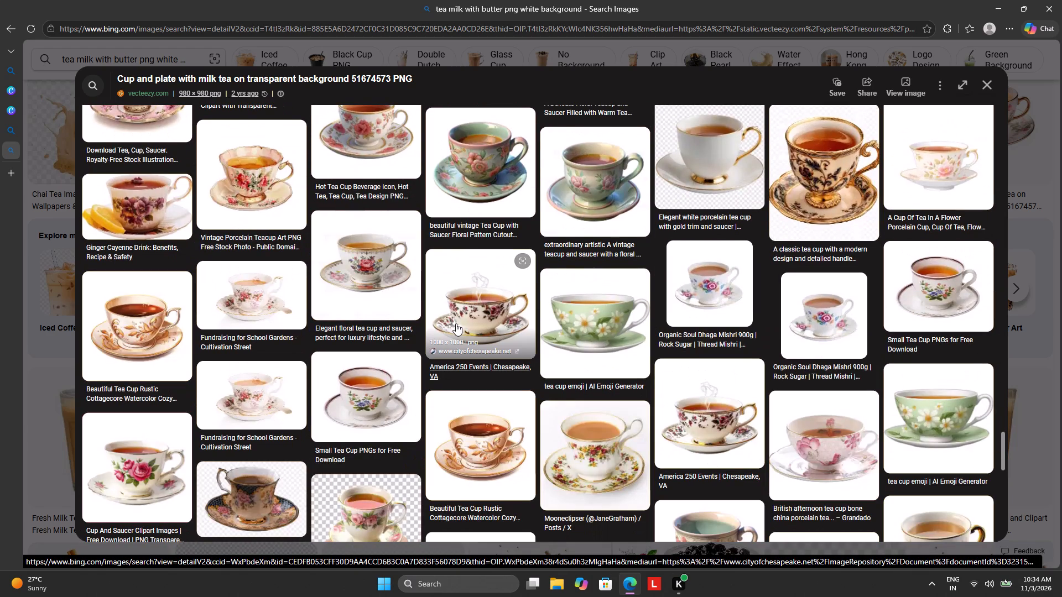
pyautogui.scroll(-4, 459, 322)
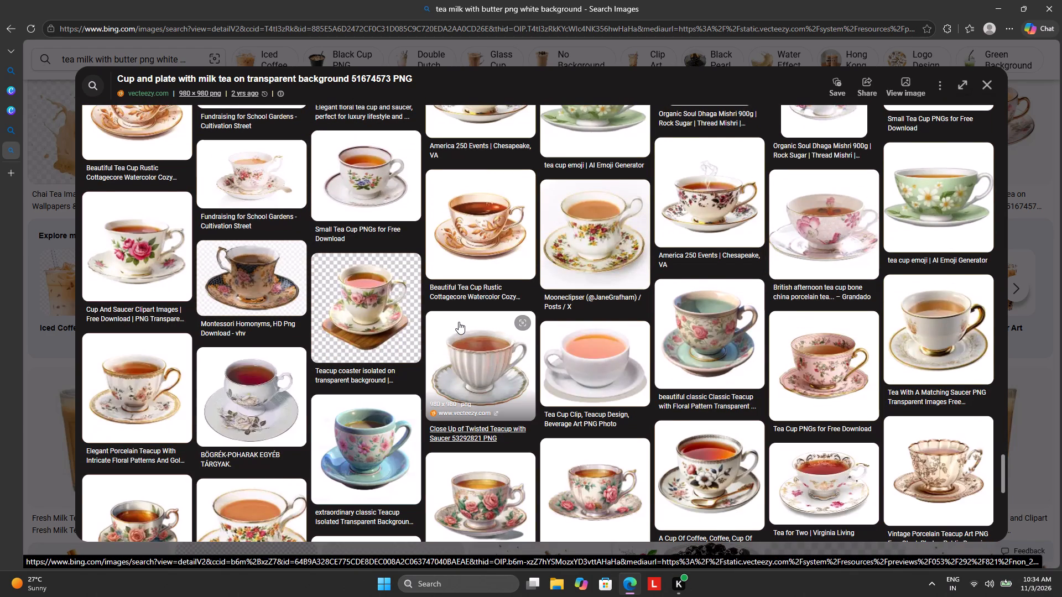
pyautogui.scroll(6, 459, 322)
pyautogui.click(678, 244)
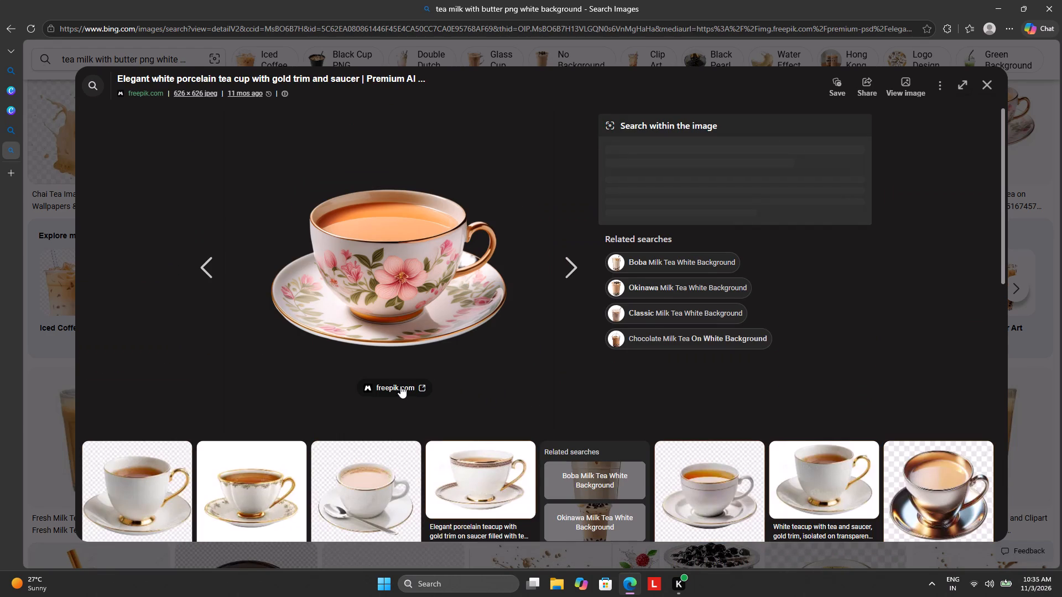
# Look through related cup images, viewing the milk tea cup with a spoon, and open the creamy cup of London fog tea.
pyautogui.scroll(-4, 400, 386)
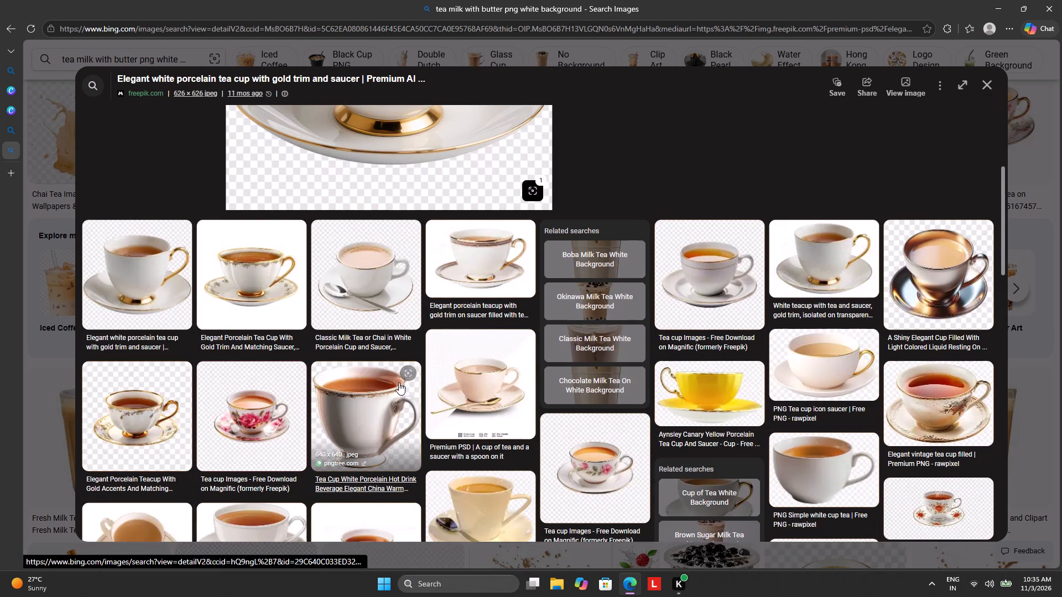
pyautogui.scroll(-5, 399, 383)
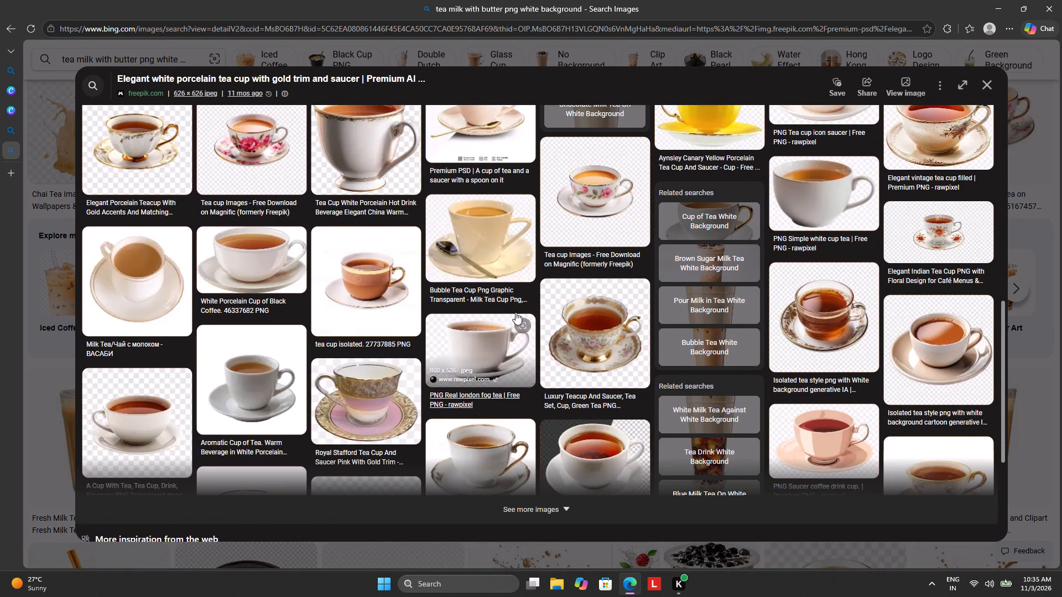
pyautogui.click(499, 235)
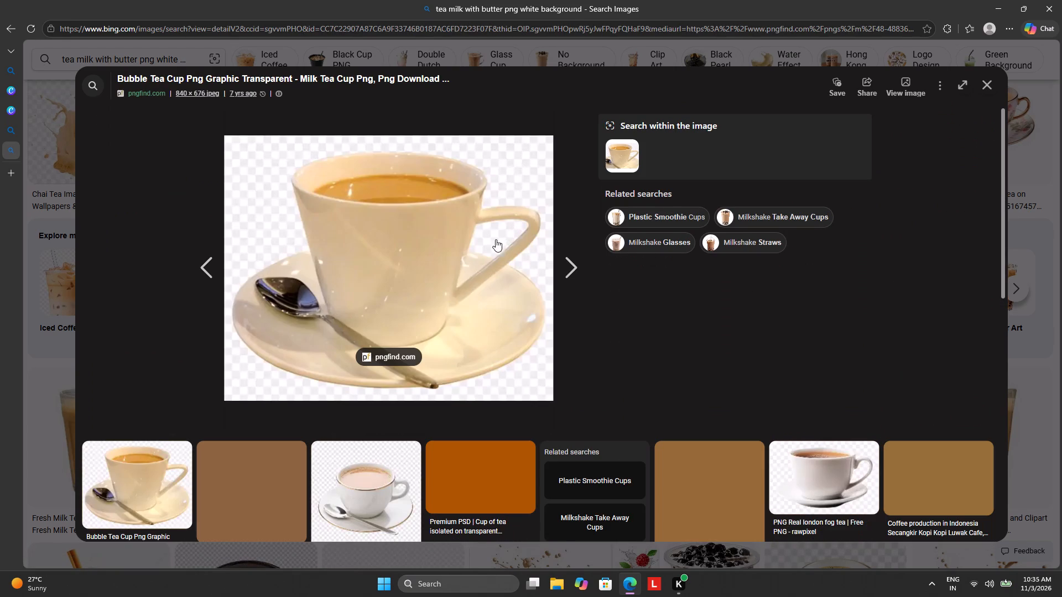
pyautogui.scroll(-4, 439, 337)
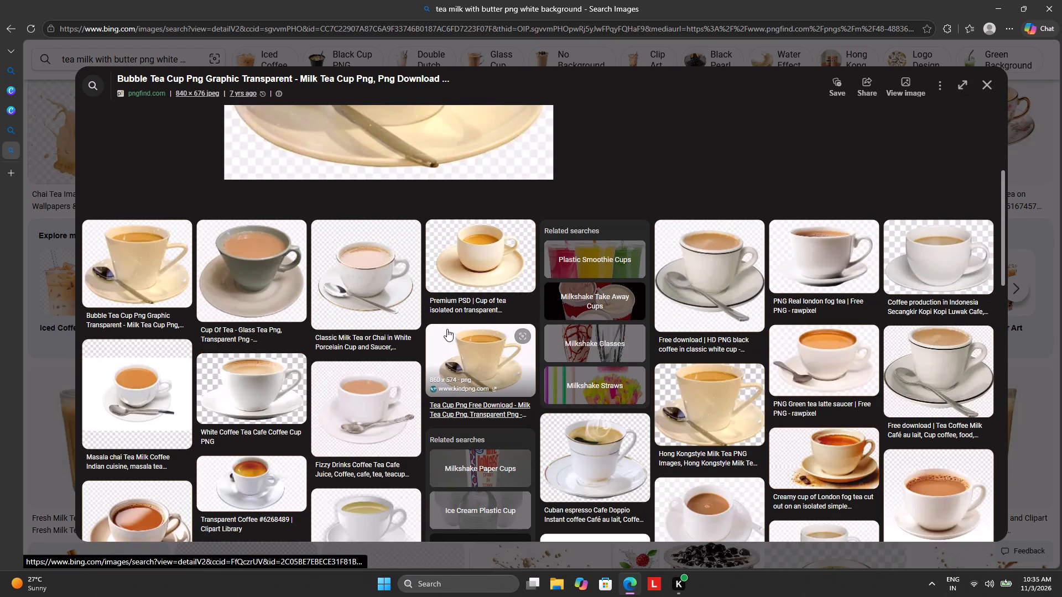
pyautogui.scroll(-4, 448, 328)
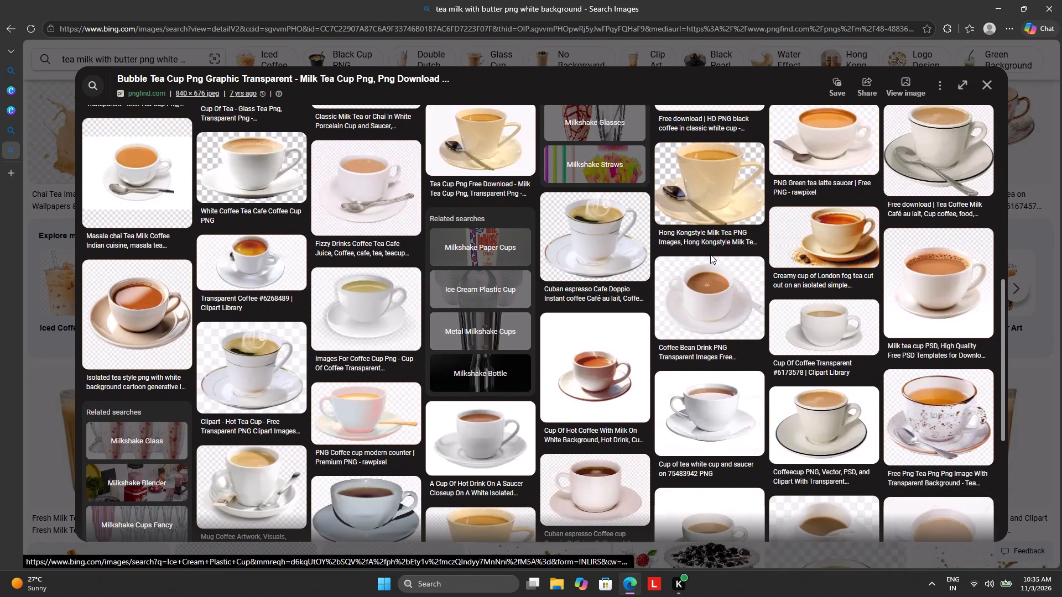
pyautogui.click(852, 236)
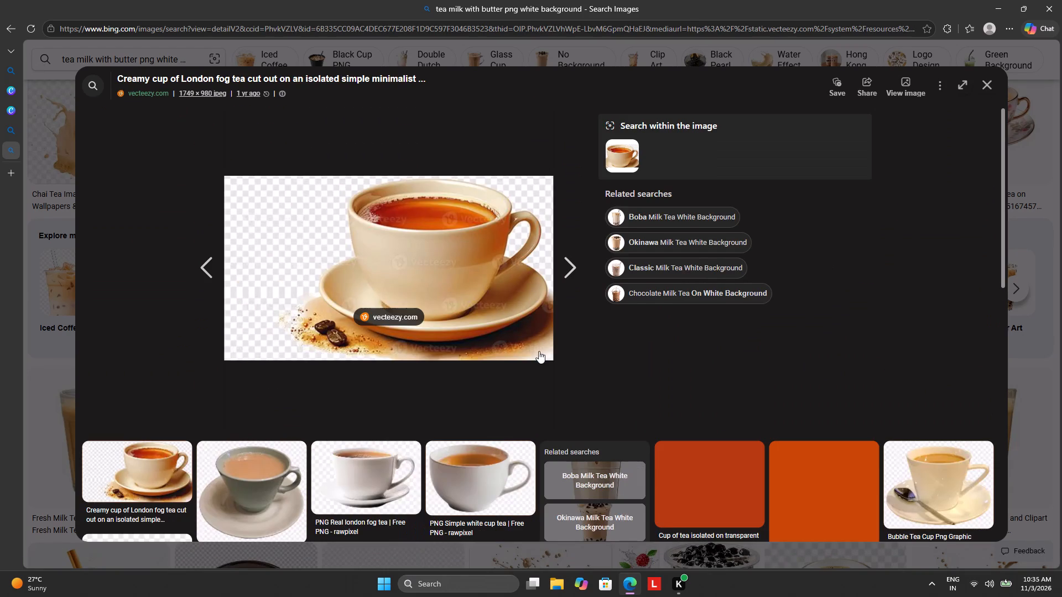
# Browse images similar to the London fog tea cup and open the chai tea cup with spices on a half-orange background.
pyautogui.scroll(-3, 476, 364)
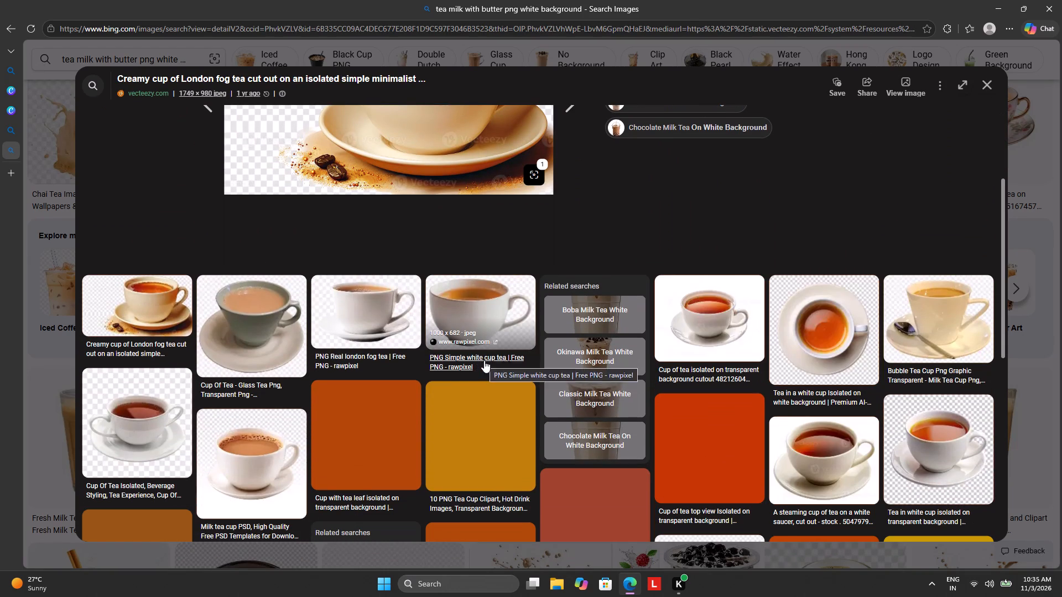
pyautogui.scroll(-3, 459, 380)
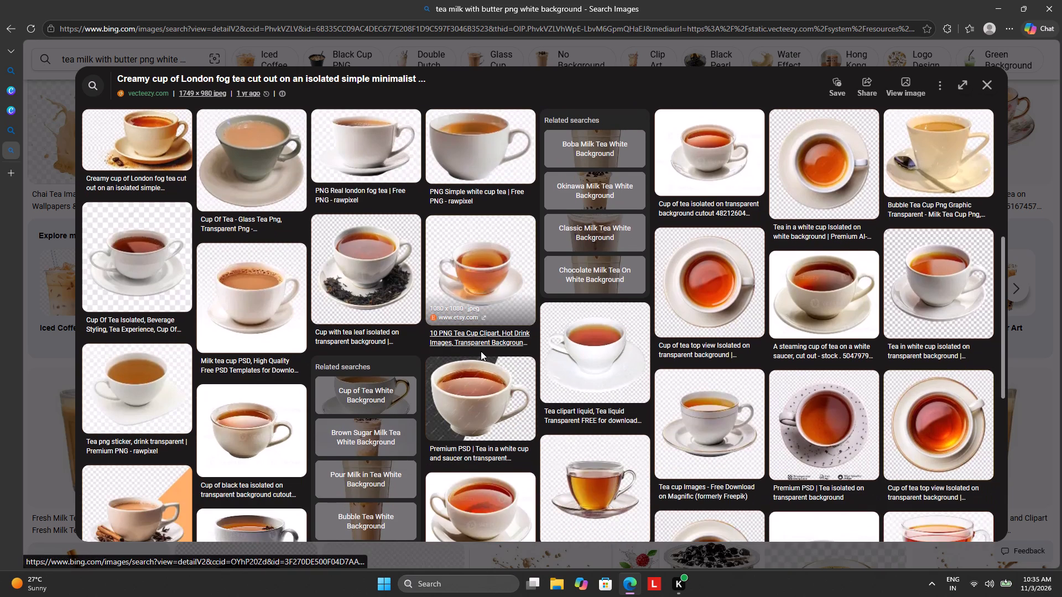
pyautogui.scroll(-4, 481, 350)
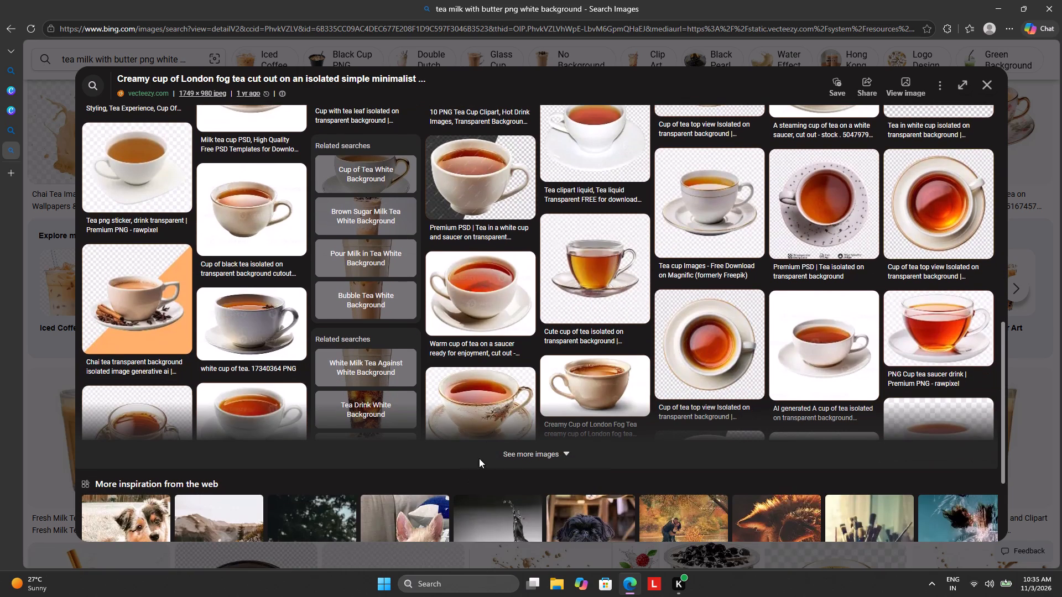
pyautogui.click(144, 317)
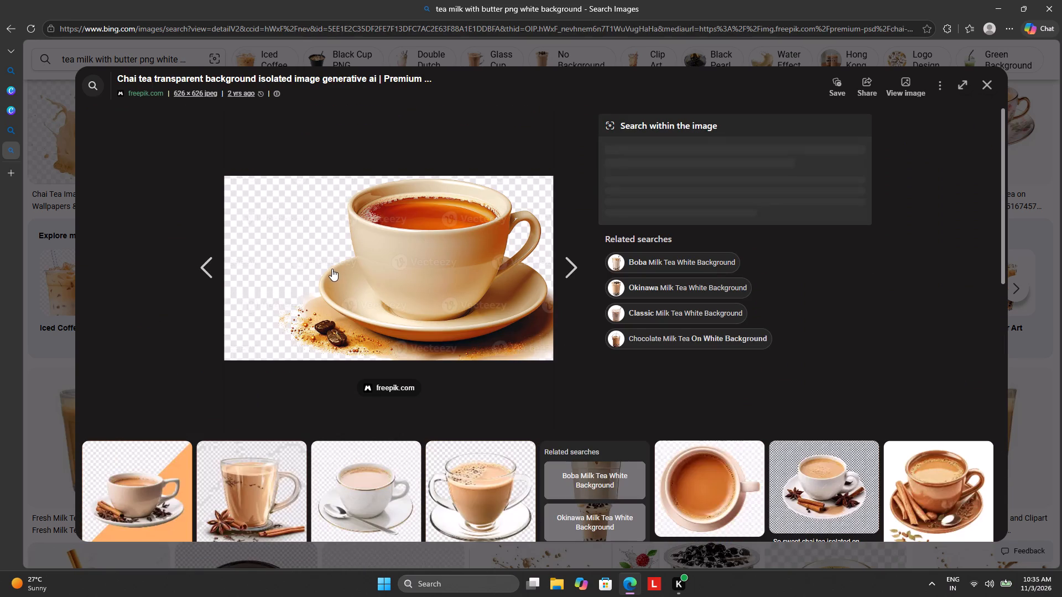
# Browse the images similar to the chai tea cup with spices, loading more of them, for a suitable background-free cup.
pyautogui.scroll(-2, 389, 329)
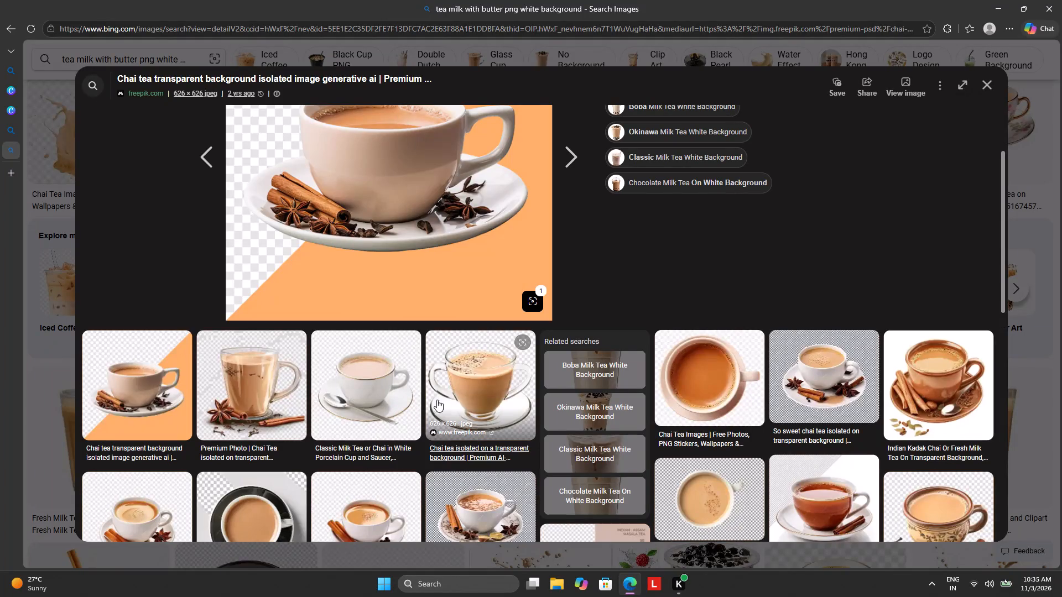
pyautogui.scroll(-4, 439, 402)
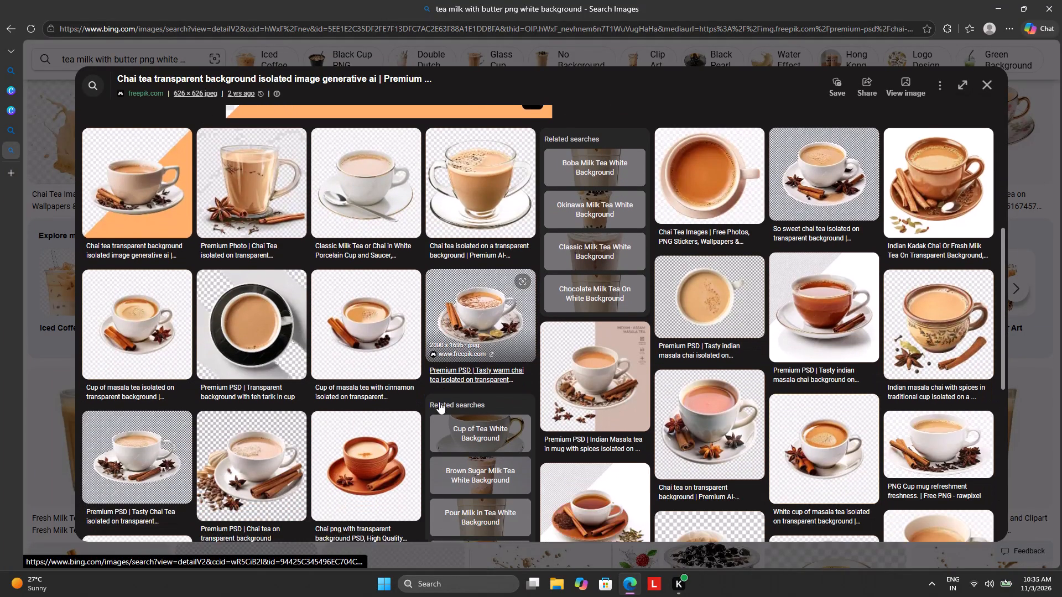
pyautogui.scroll(-3, 439, 401)
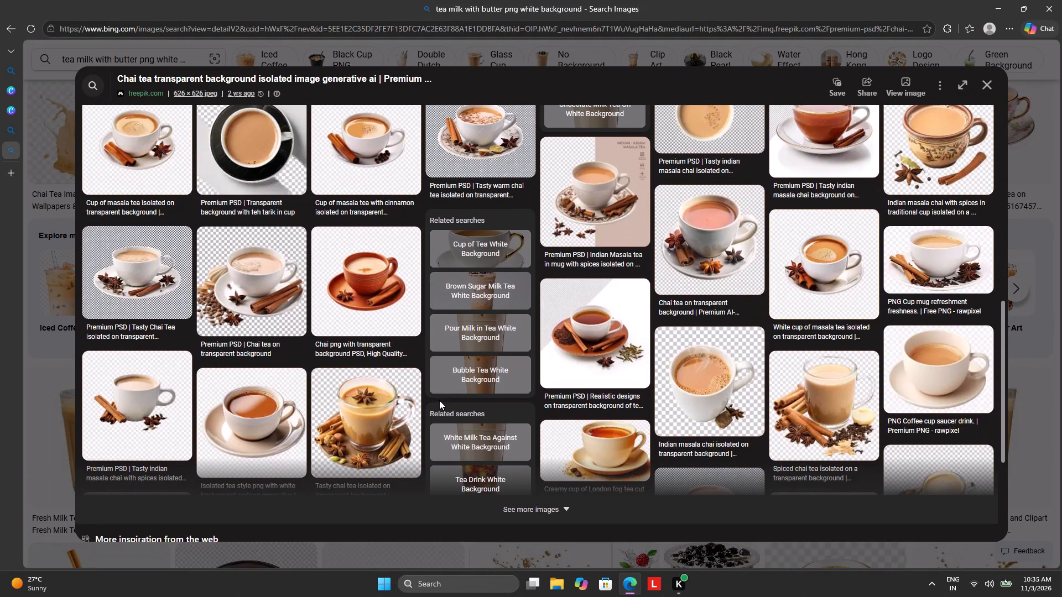
pyautogui.click(528, 509)
pyautogui.scroll(-2, 528, 467)
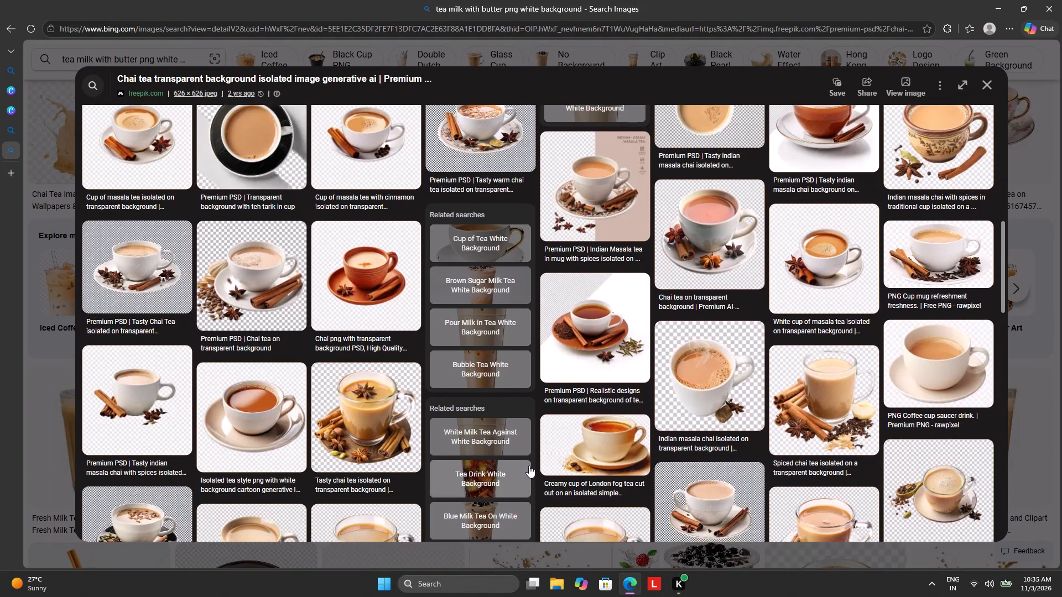
pyautogui.scroll(-2, 529, 465)
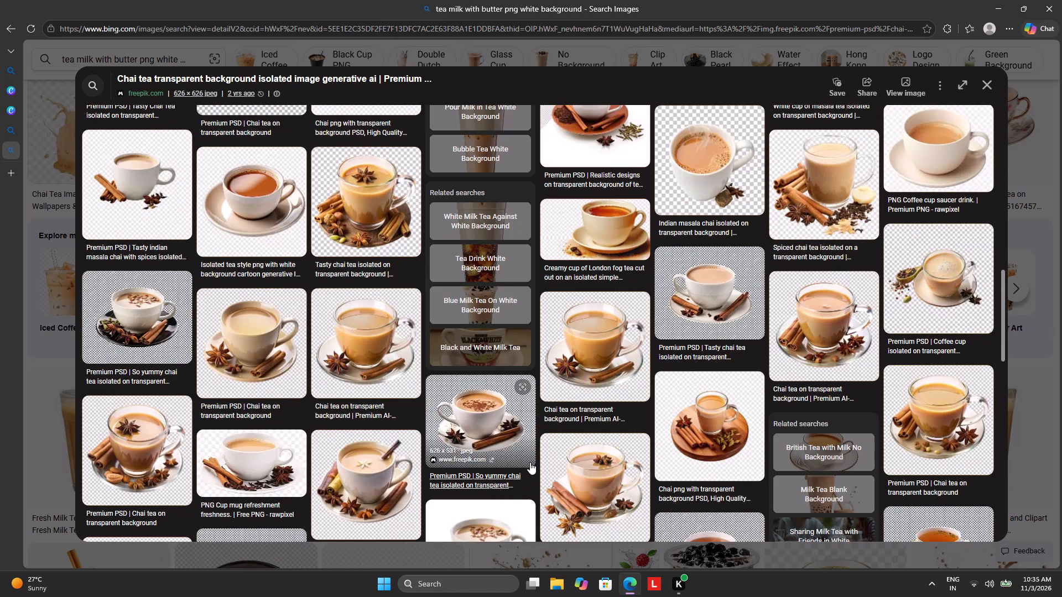
pyautogui.scroll(-3, 530, 462)
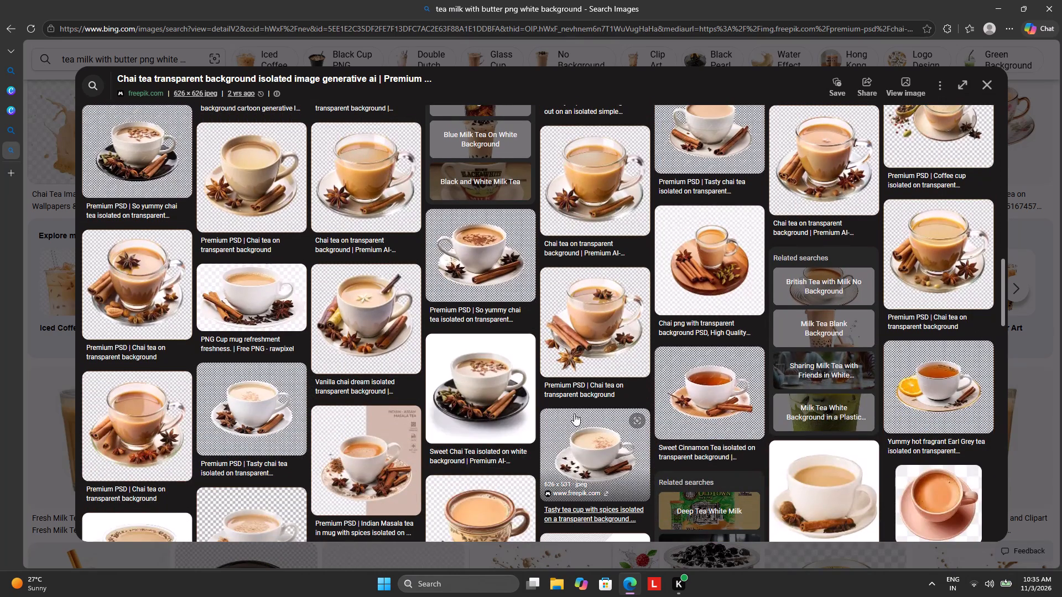
pyautogui.scroll(-1, 581, 404)
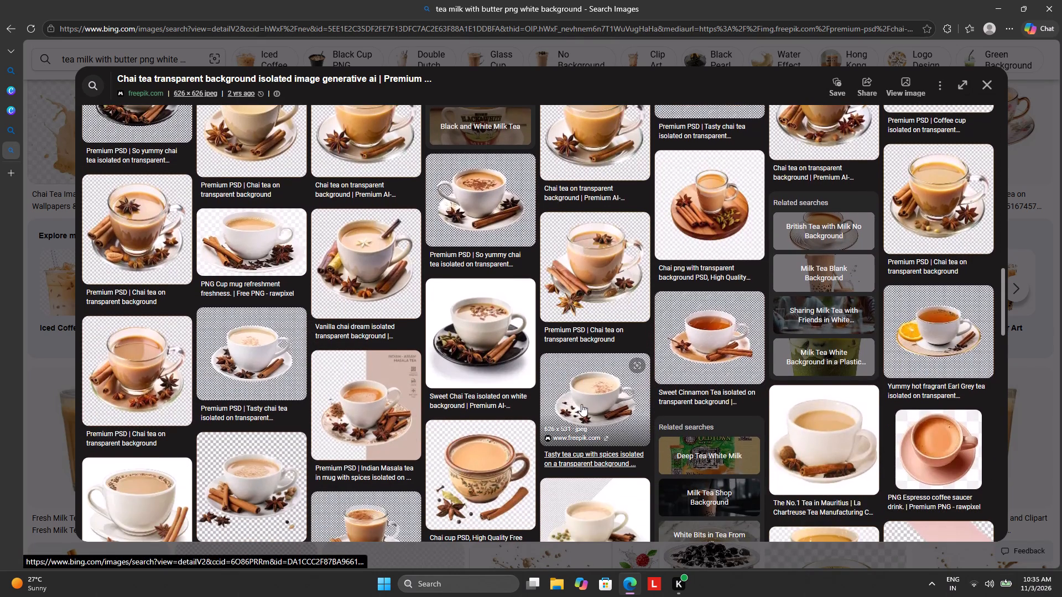
pyautogui.scroll(-6, 581, 404)
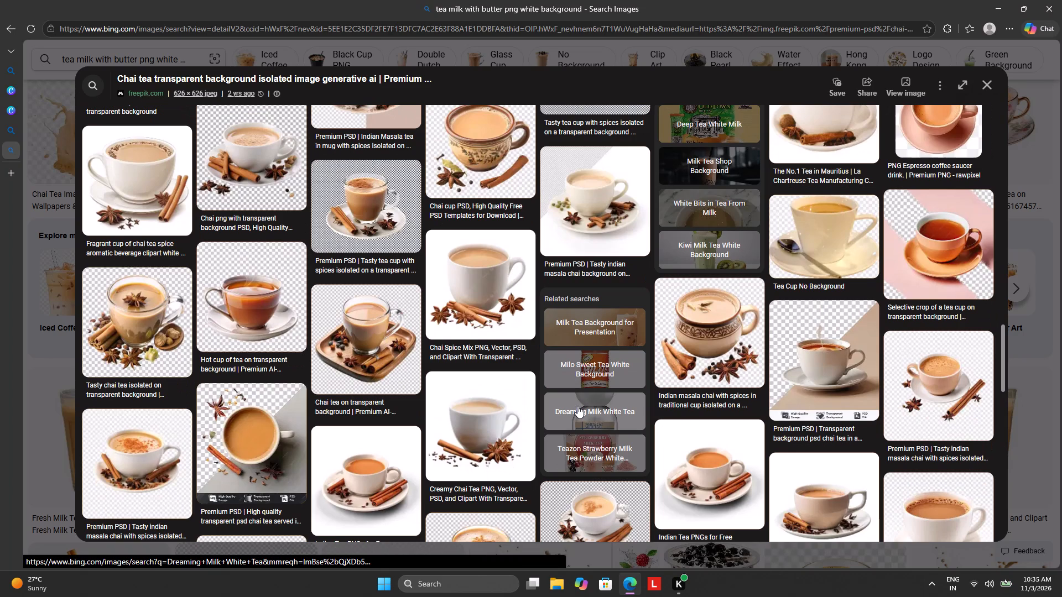
pyautogui.scroll(-5, 577, 406)
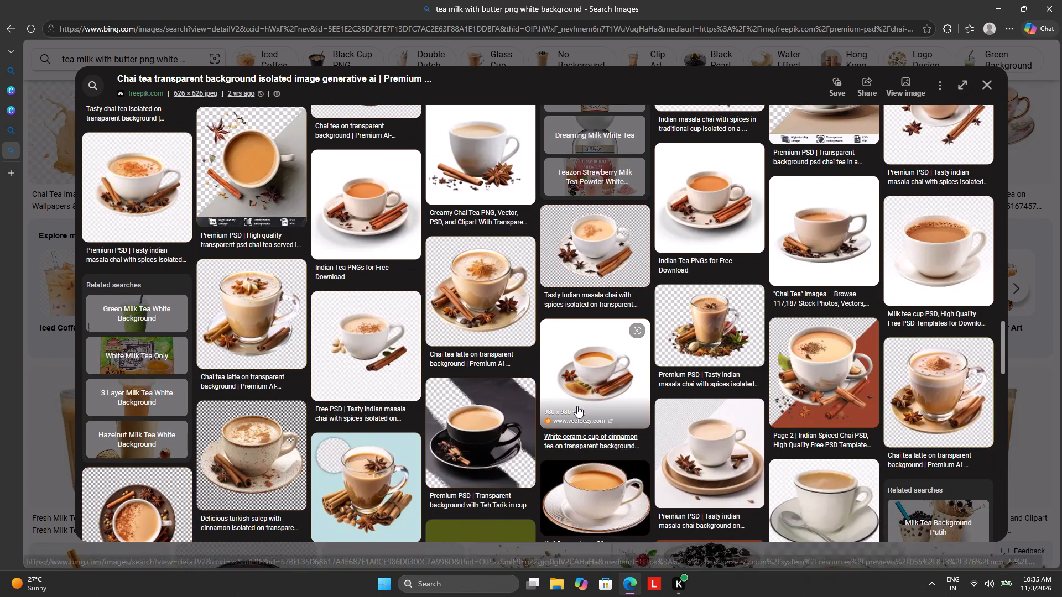
pyautogui.scroll(-2, 579, 394)
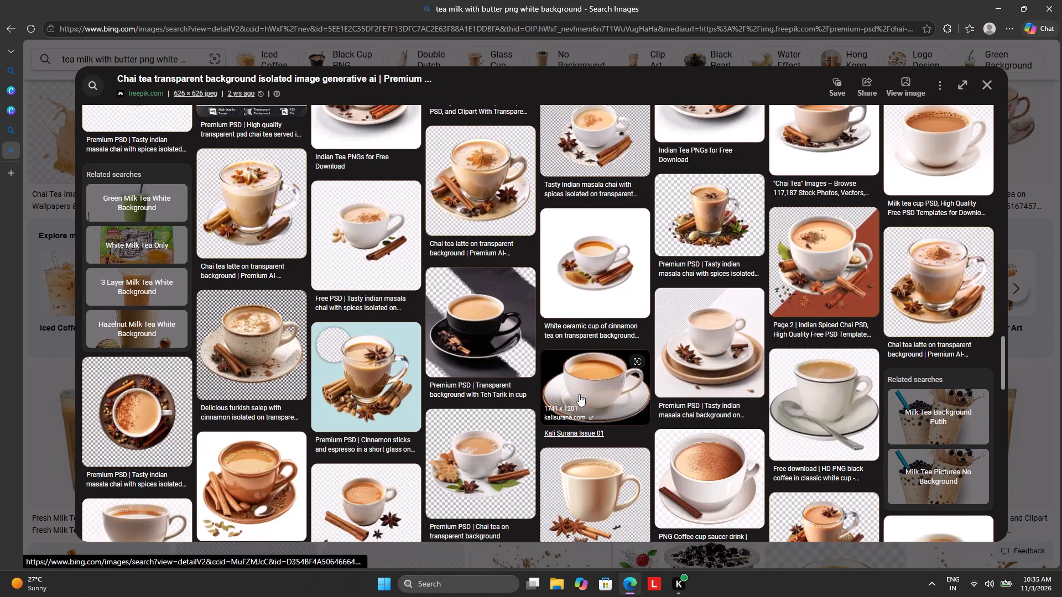
pyautogui.scroll(-3, 579, 395)
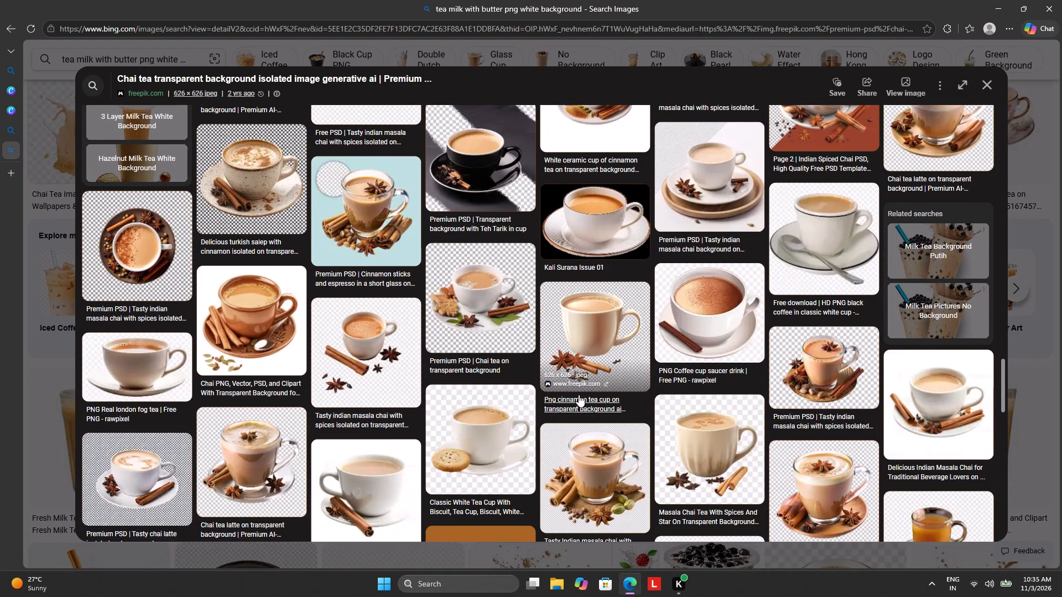
pyautogui.scroll(-2, 579, 395)
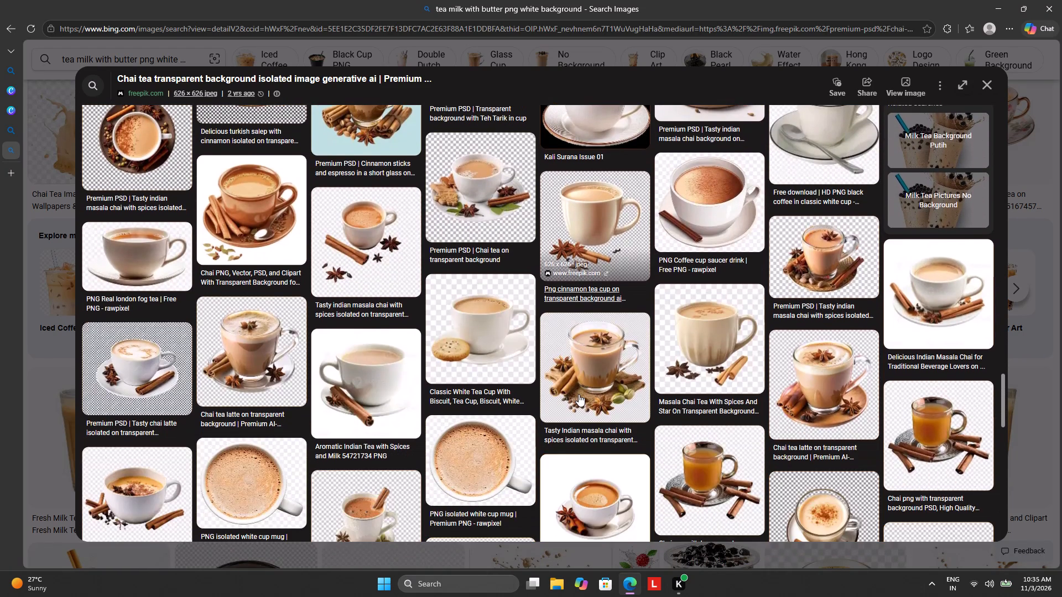
pyautogui.scroll(-3, 599, 358)
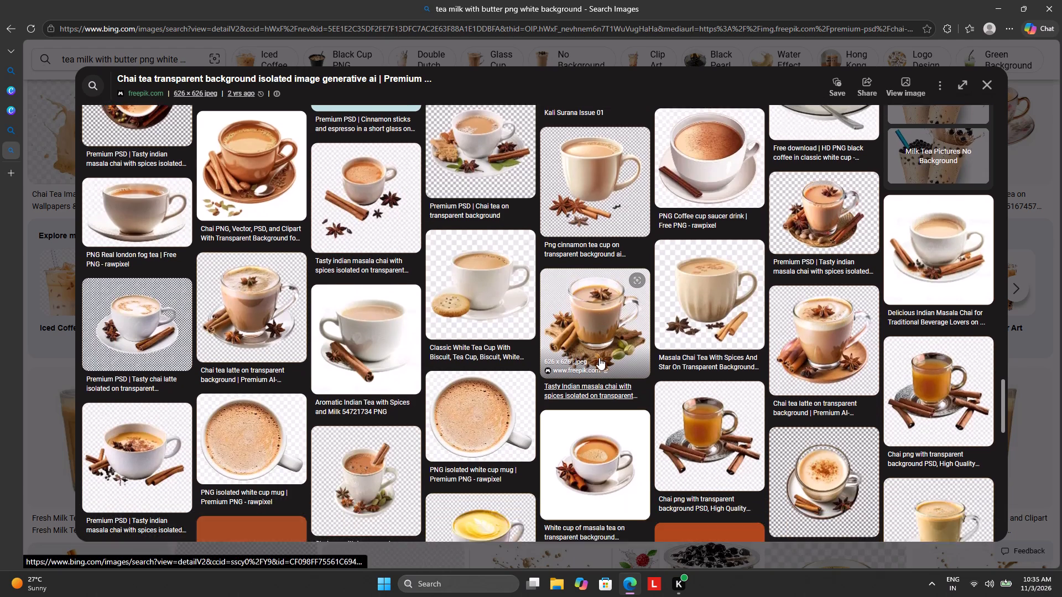
pyautogui.scroll(-2, 599, 355)
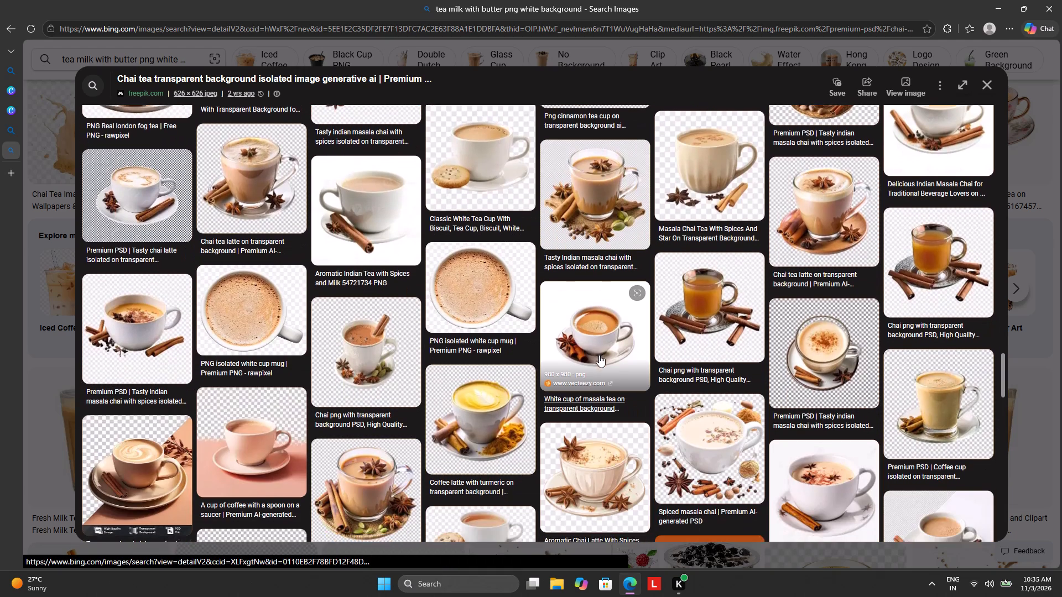
pyautogui.scroll(-4, 599, 353)
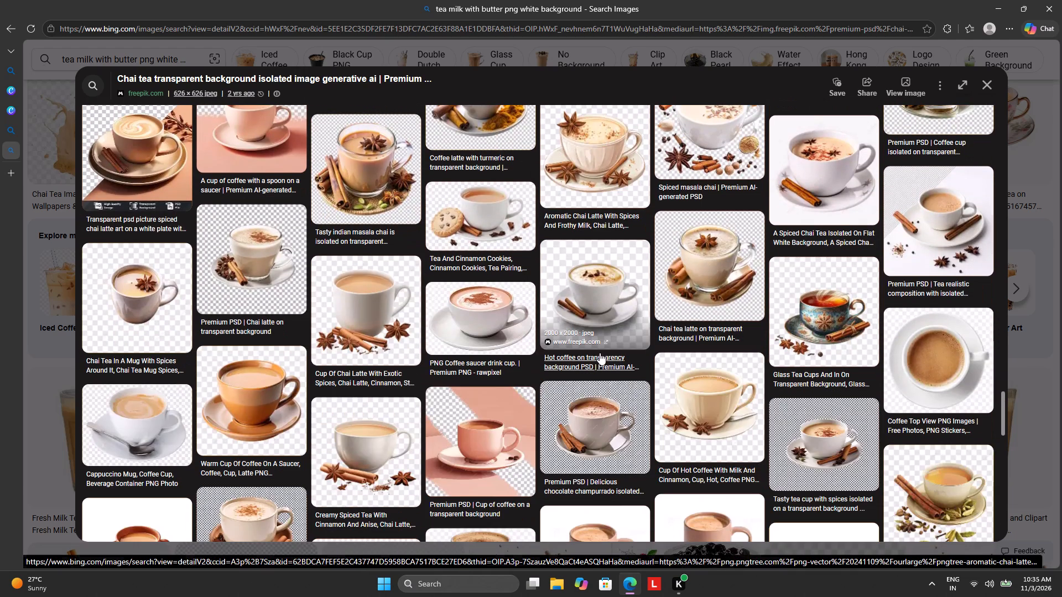
# Go back over the similar chai images and open the tasty warm chai tea cup with cinnamon and star anise on a patterned saucer.
pyautogui.scroll(17, 600, 351)
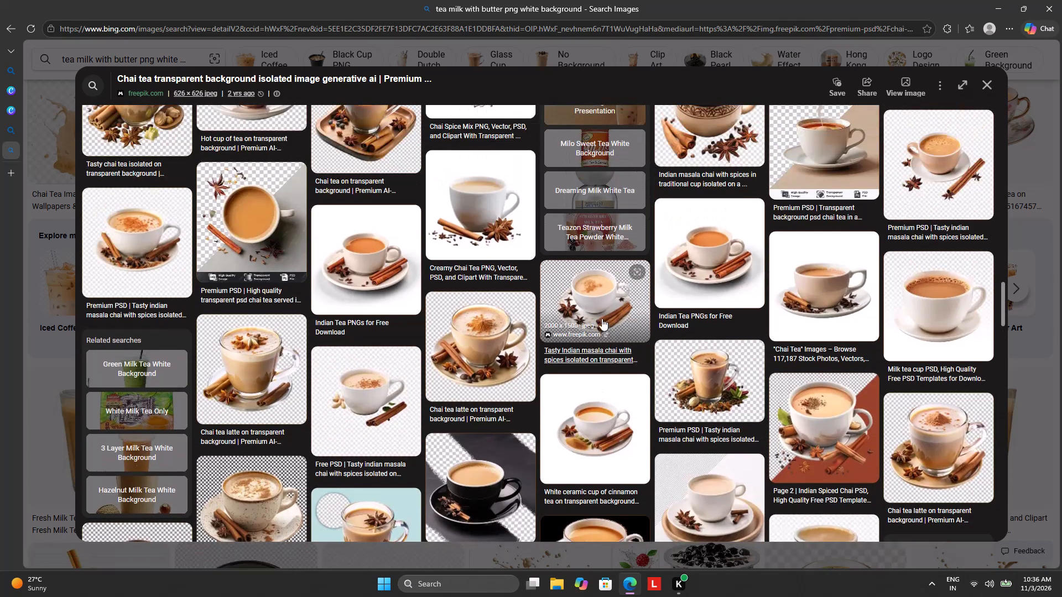
pyautogui.scroll(-1, 604, 297)
pyautogui.scroll(6, 605, 295)
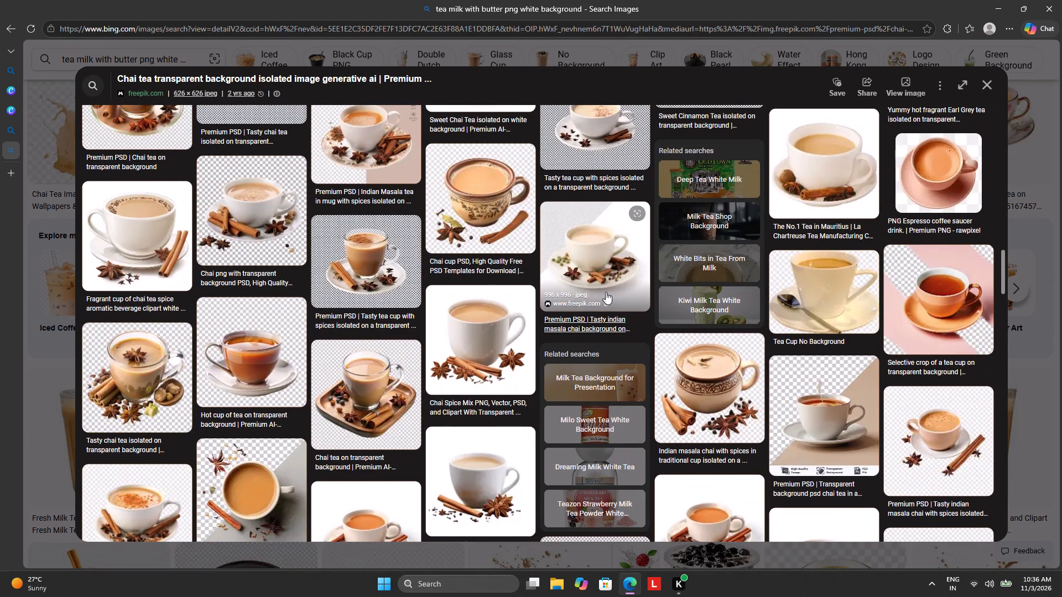
pyautogui.scroll(5, 606, 290)
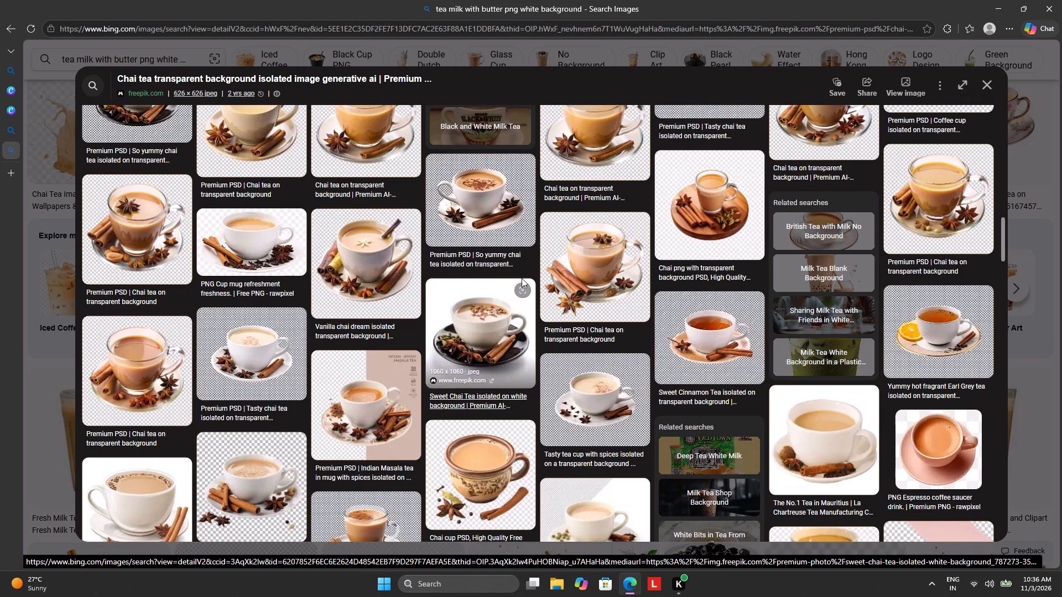
pyautogui.scroll(4, 548, 271)
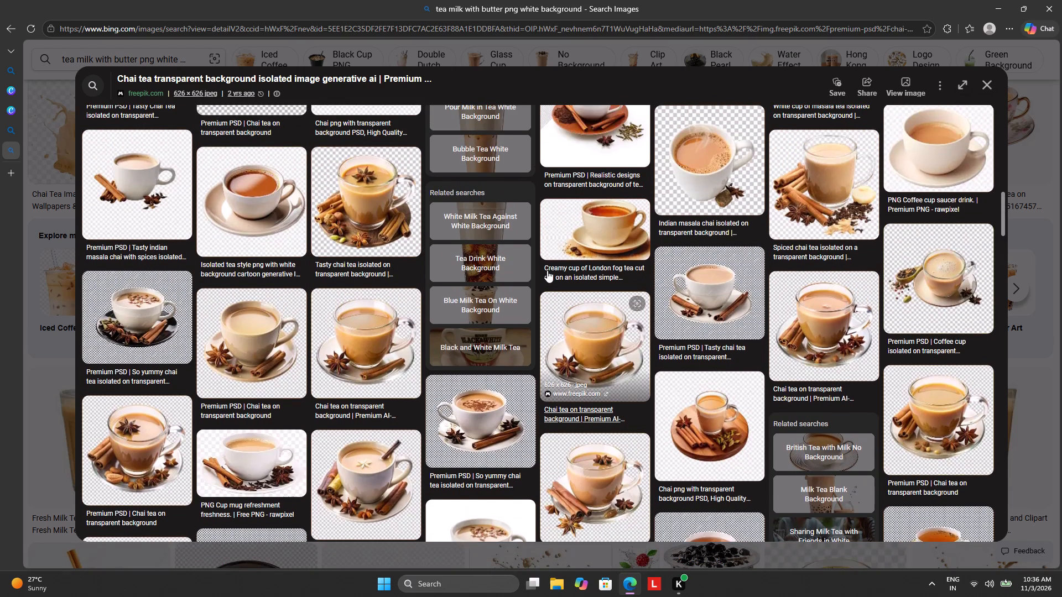
pyautogui.scroll(4, 748, 264)
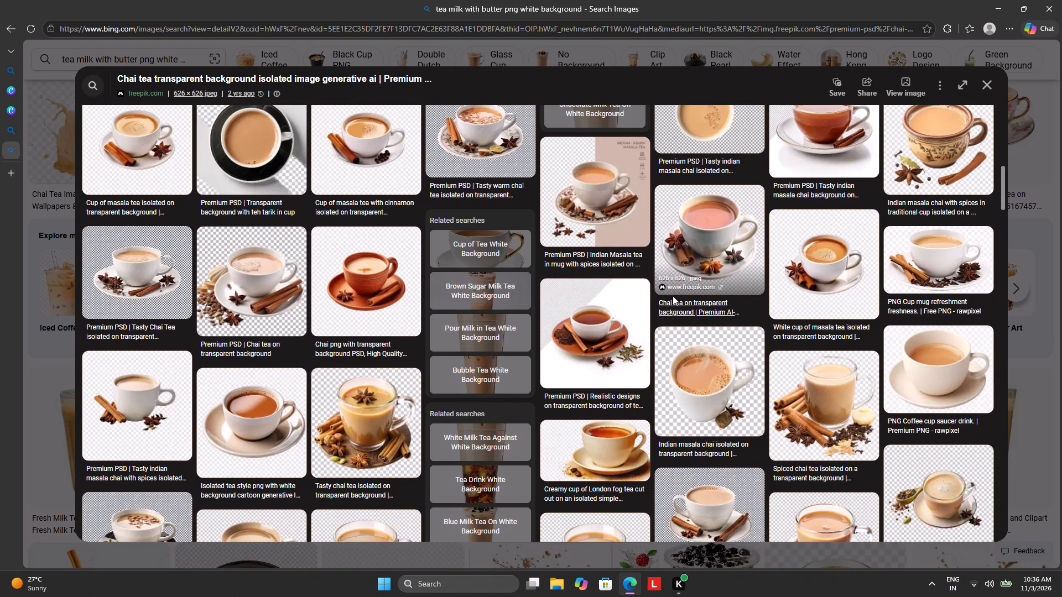
pyautogui.scroll(3, 673, 296)
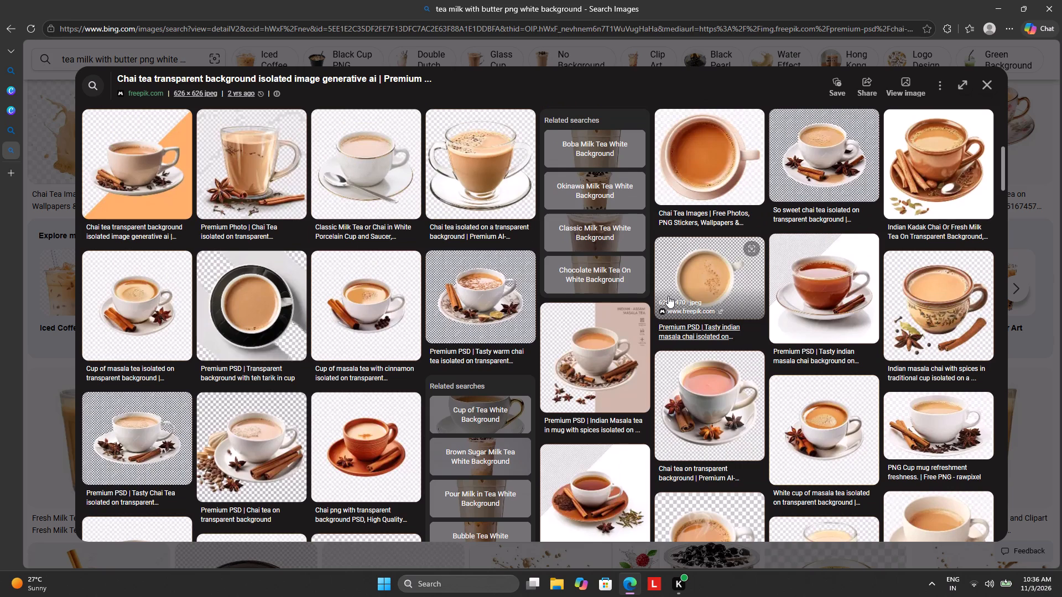
pyautogui.scroll(2, 668, 295)
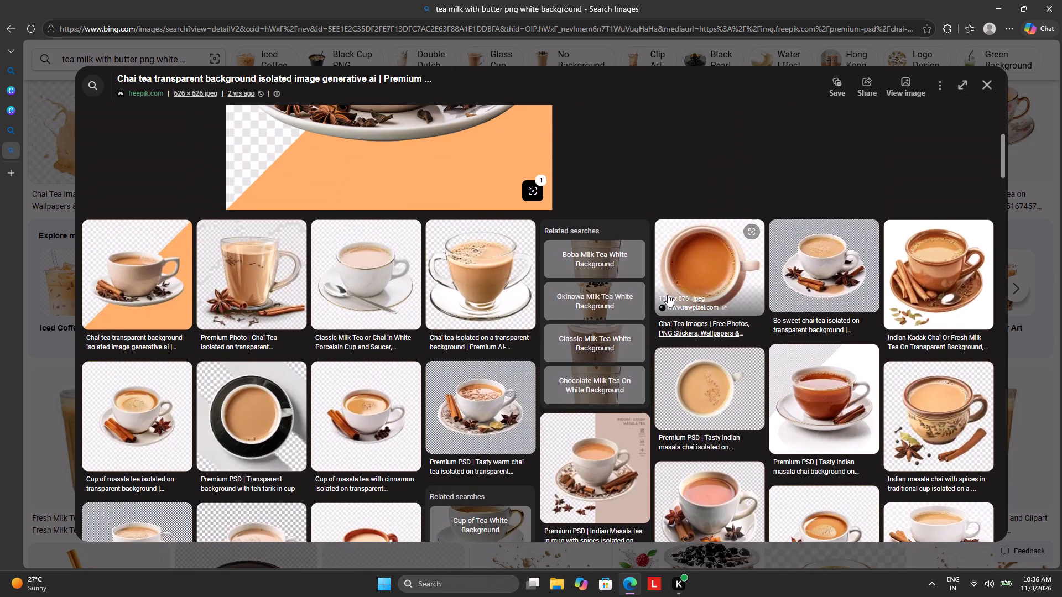
pyautogui.click(498, 407)
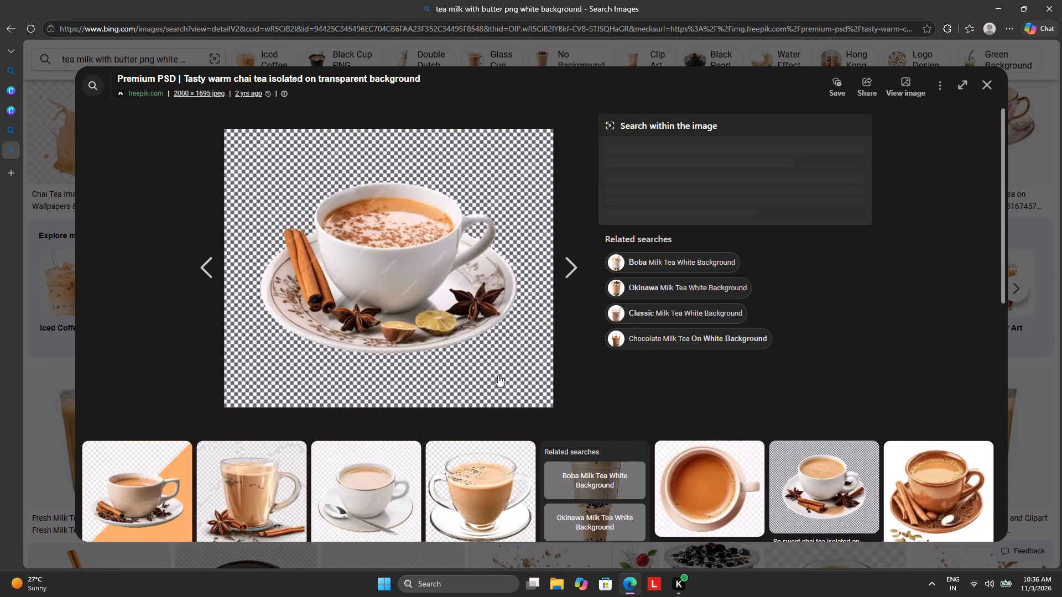
# Browse images similar to the warm chai tea cup, loading more, and open the tasty Indian masala chai in a glass cup with spices.
pyautogui.scroll(-2, 378, 416)
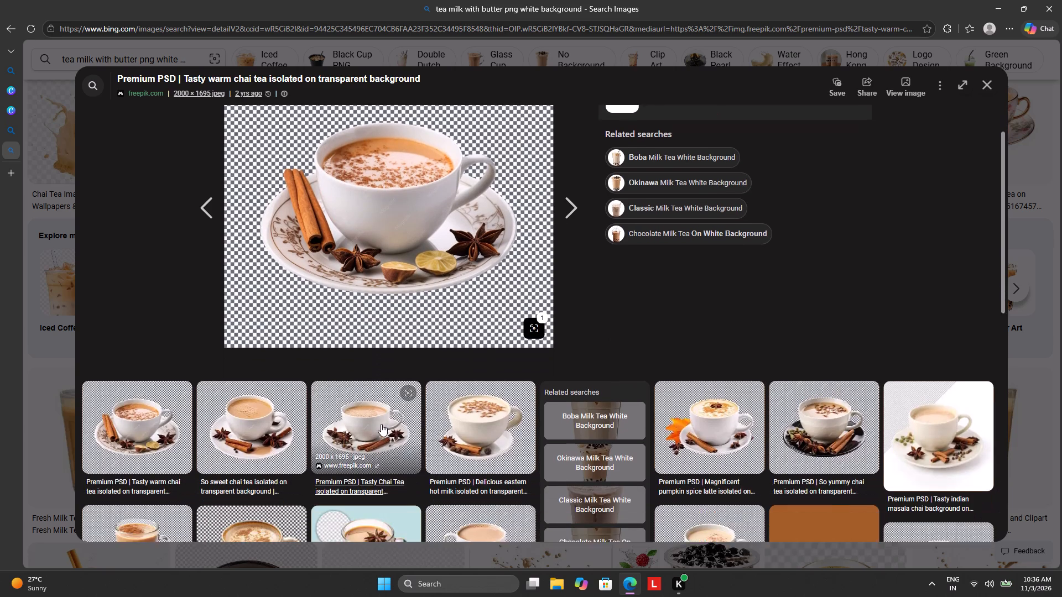
pyautogui.scroll(-1, 381, 424)
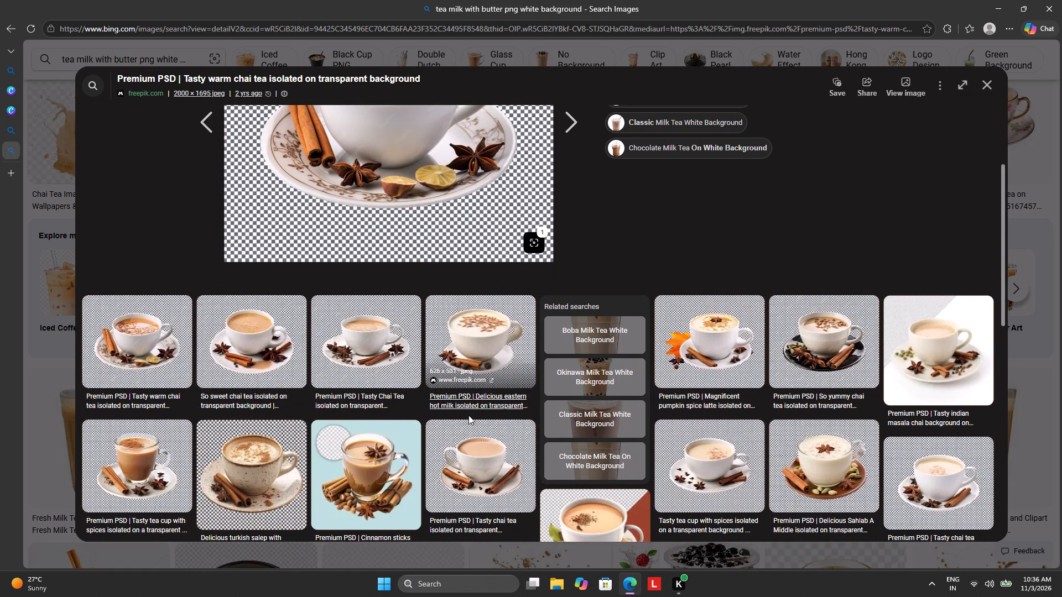
pyautogui.scroll(-6, 466, 419)
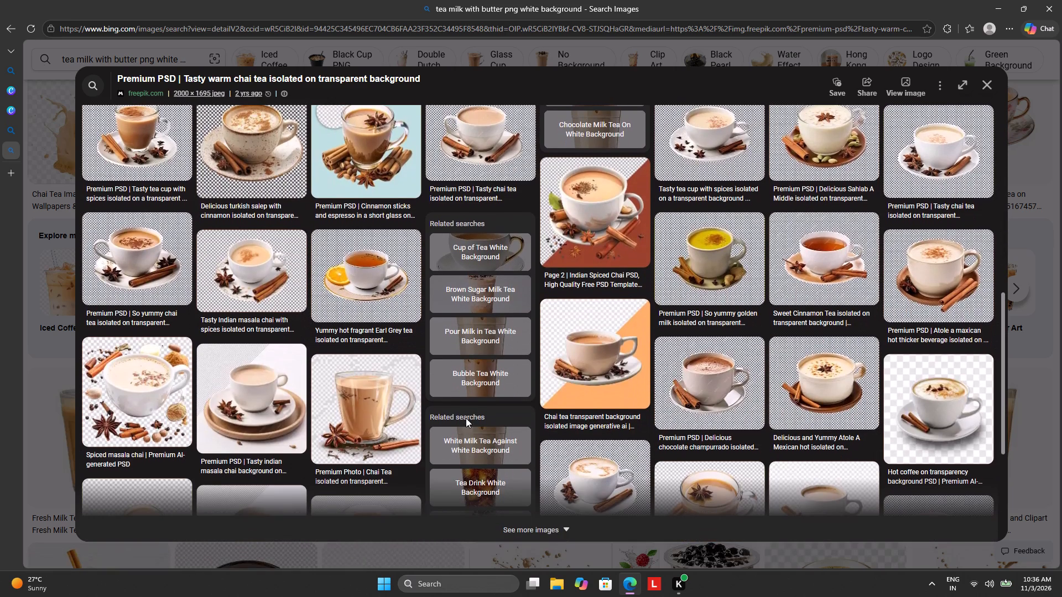
pyautogui.scroll(-3, 465, 418)
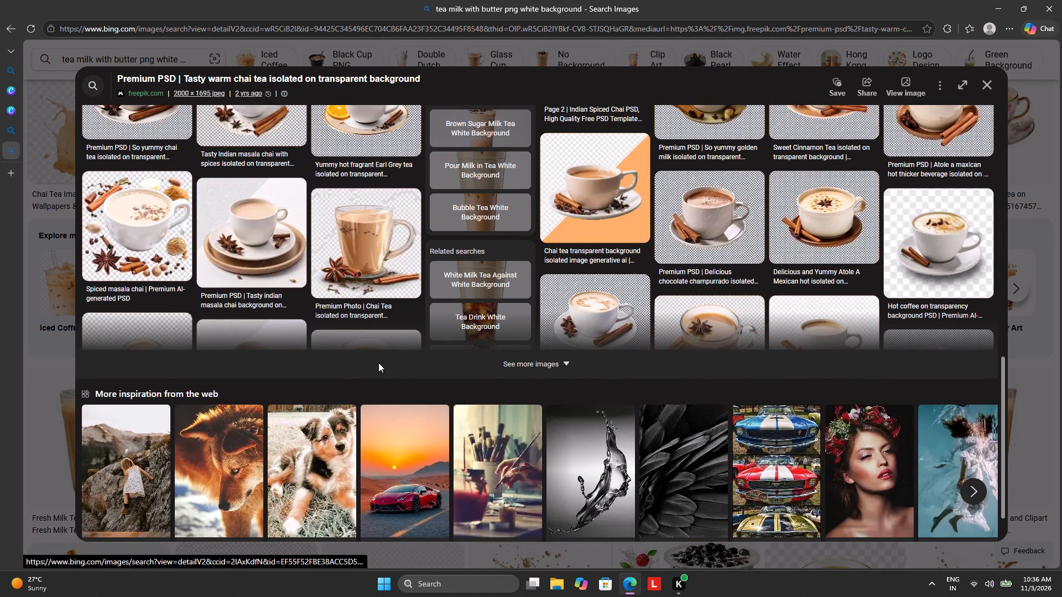
pyautogui.click(484, 370)
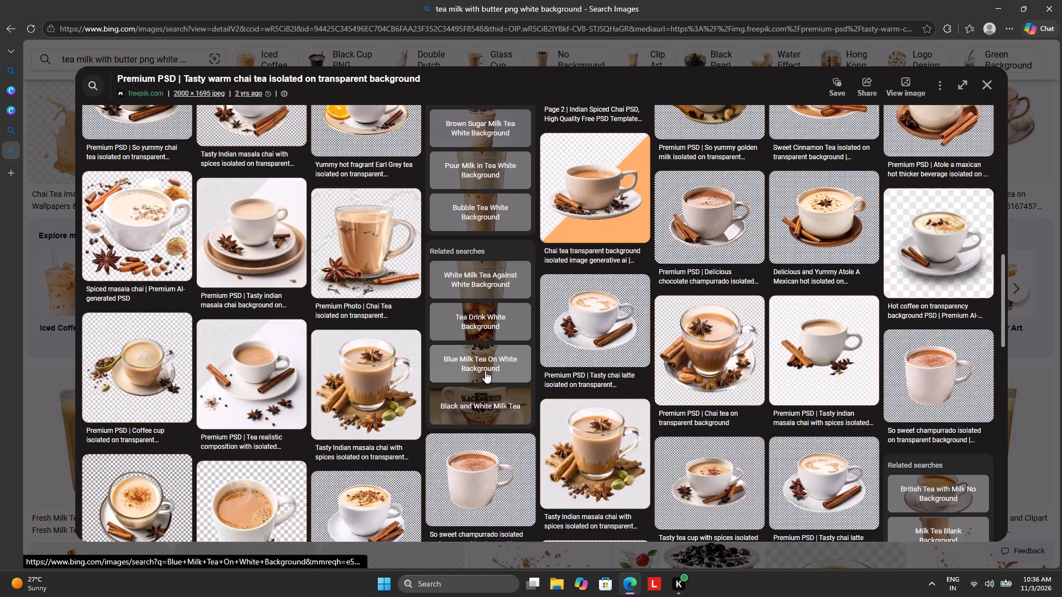
pyautogui.click(401, 376)
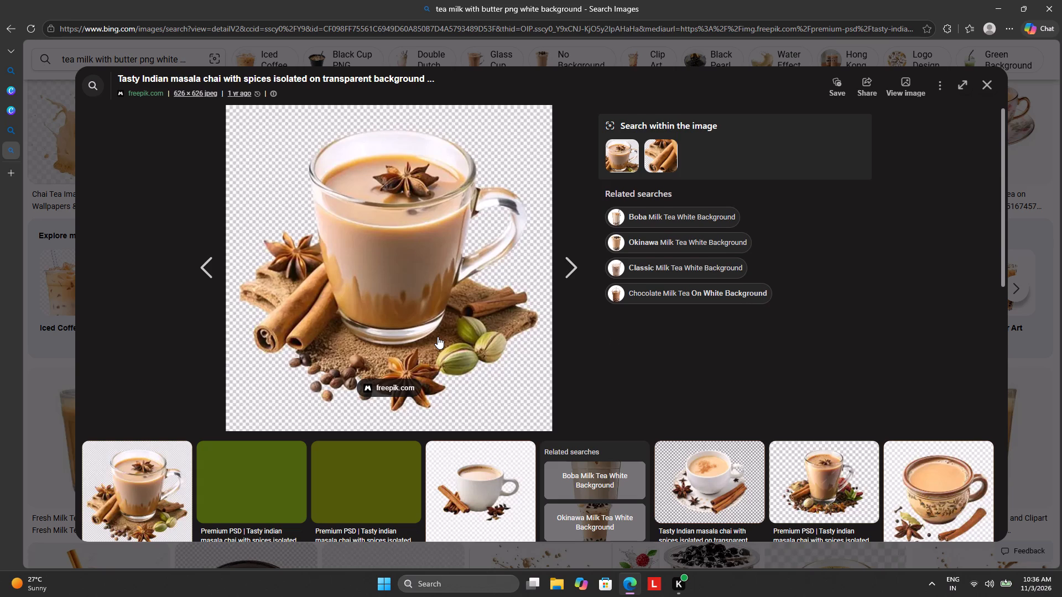
# Browse images similar to the masala chai glass, loading more, and open the Indian Kadak Chai or Fresh Milk Tea brown cup.
pyautogui.scroll(-4, 444, 339)
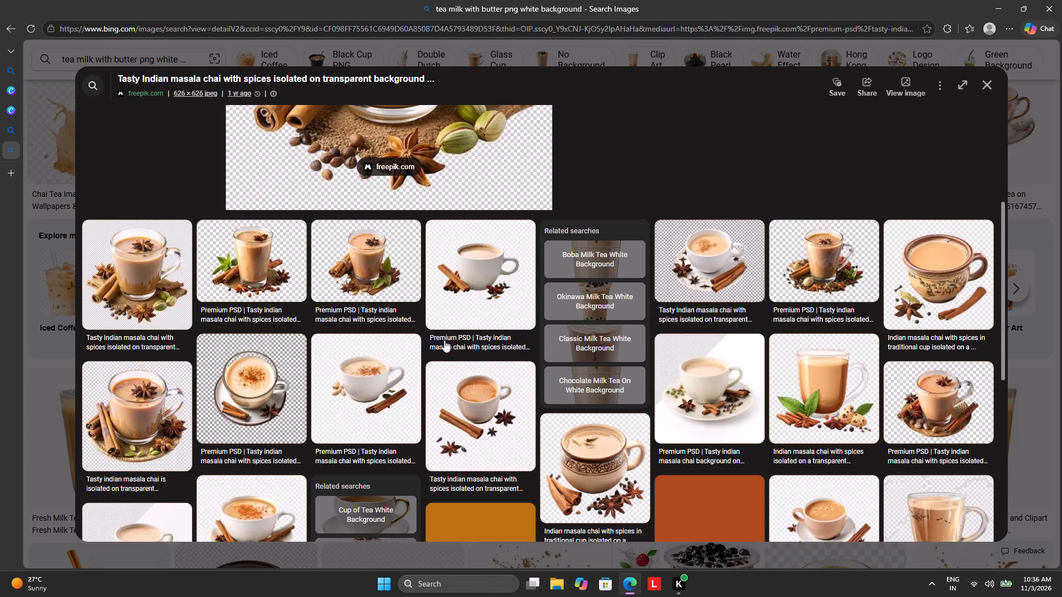
pyautogui.scroll(-4, 454, 335)
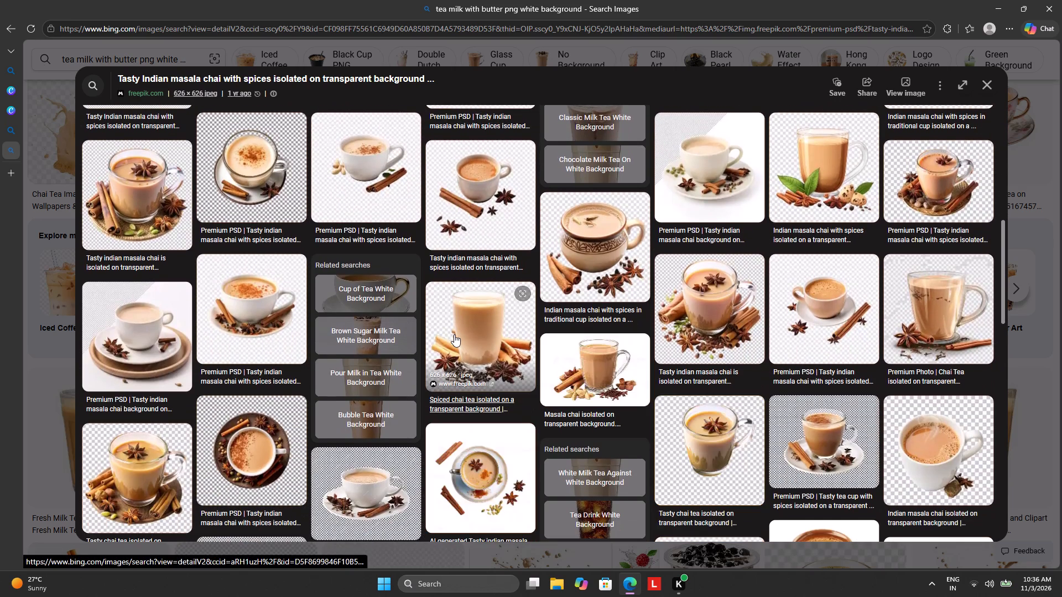
pyautogui.scroll(-3, 689, 437)
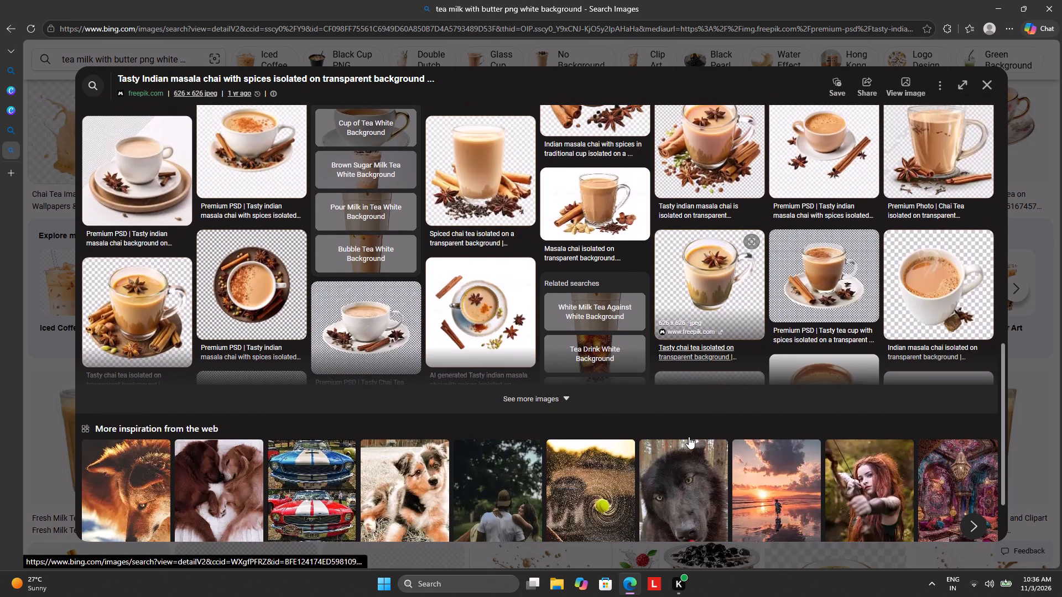
pyautogui.click(601, 397)
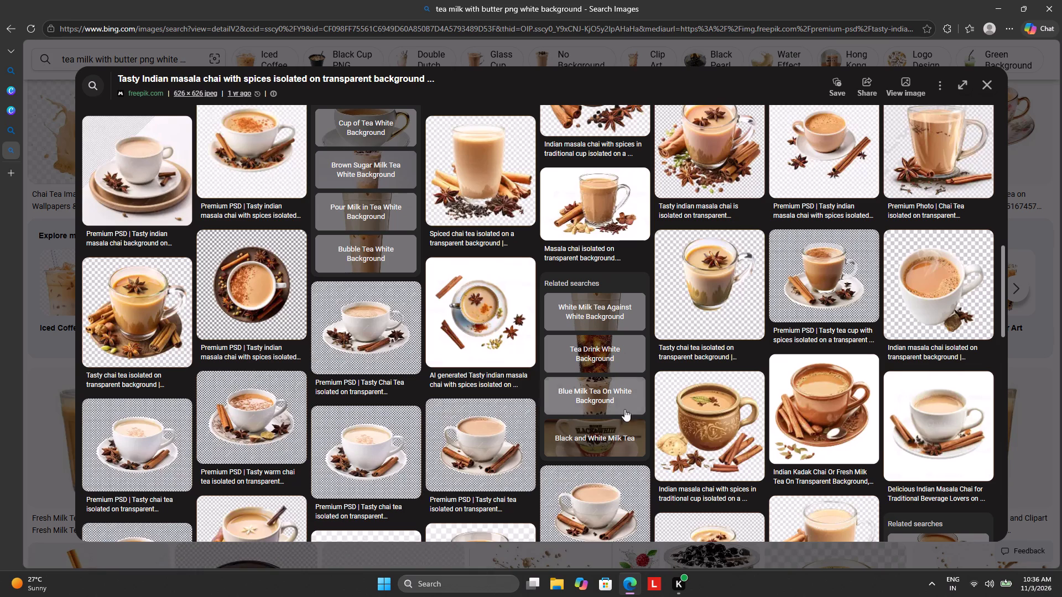
pyautogui.scroll(-3, 756, 422)
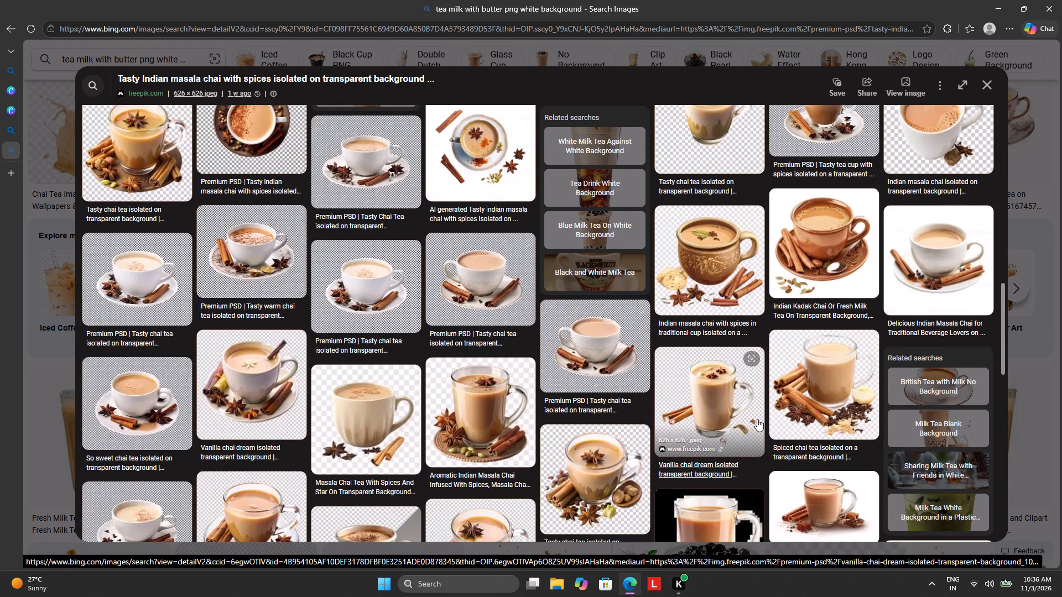
pyautogui.click(818, 234)
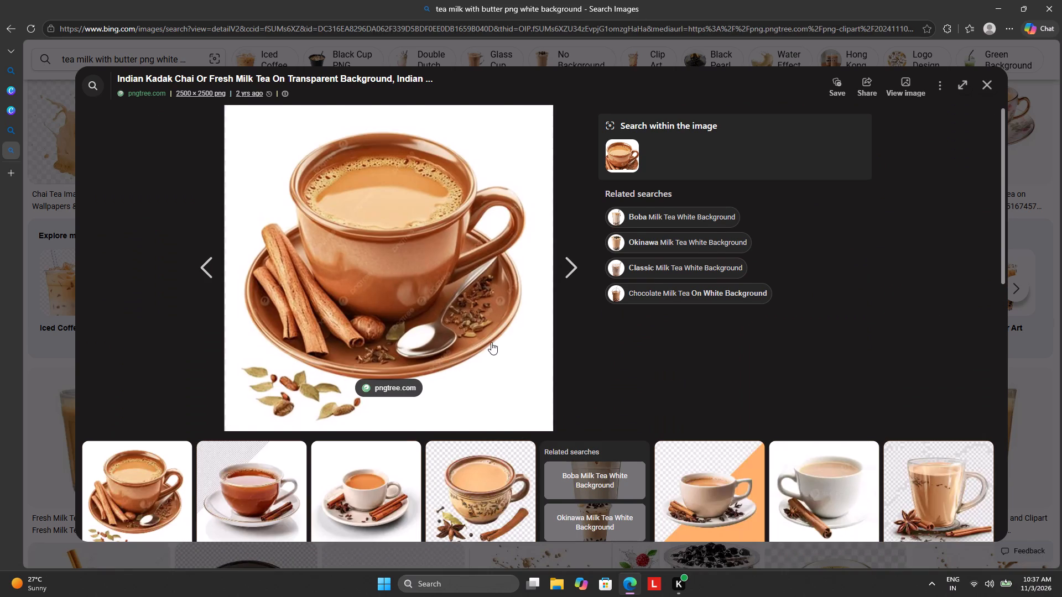
# Copy the image of the brown Indian Kadak Chai cup with cinnamon sticks and spoon.
pyautogui.rightClick(489, 339)
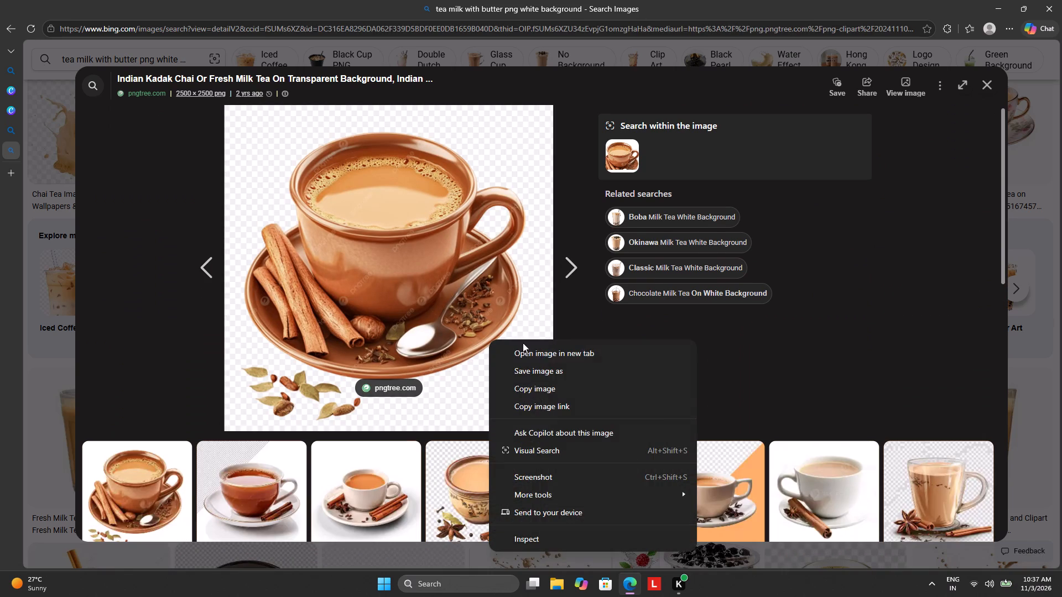
pyautogui.click(585, 385)
# Browse images similar to the Kadak Chai cup, loading more, and open the so yummy chai tea in a white cup on a black saucer.
pyautogui.scroll(-5, 414, 378)
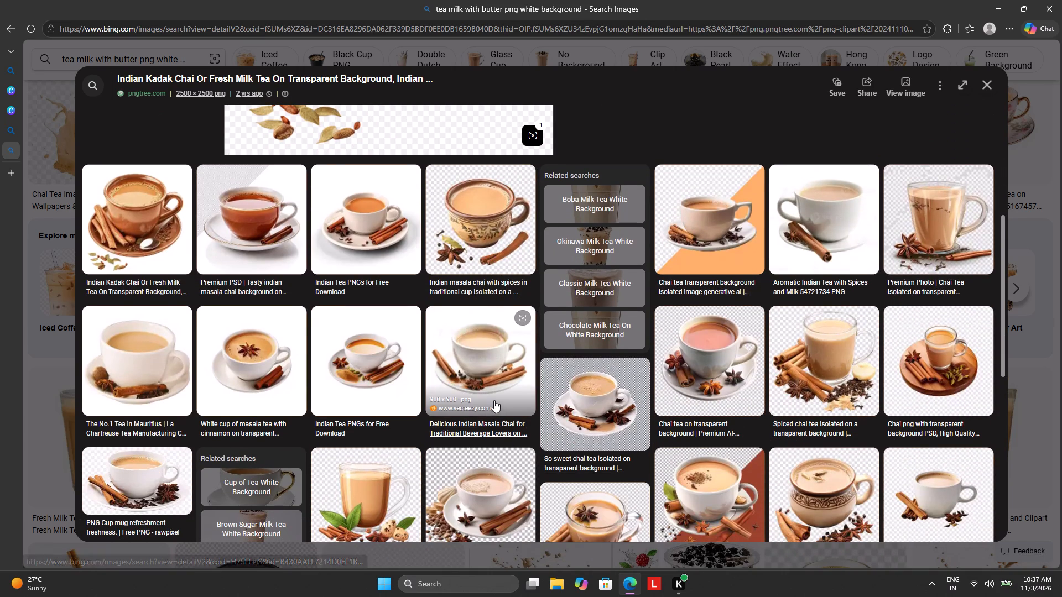
pyautogui.scroll(-3, 494, 400)
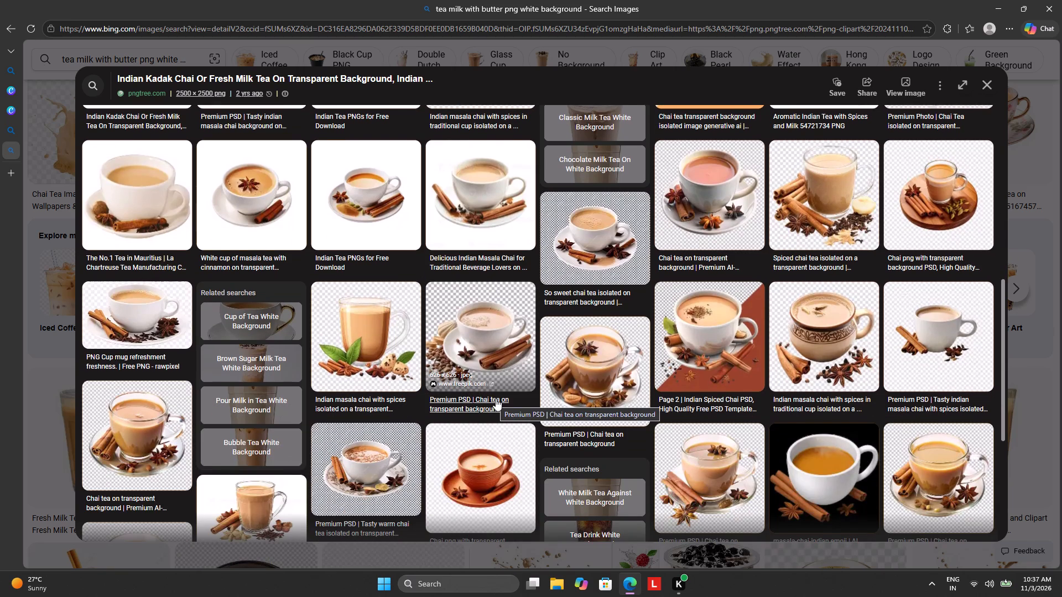
pyautogui.scroll(-3, 496, 396)
pyautogui.click(559, 390)
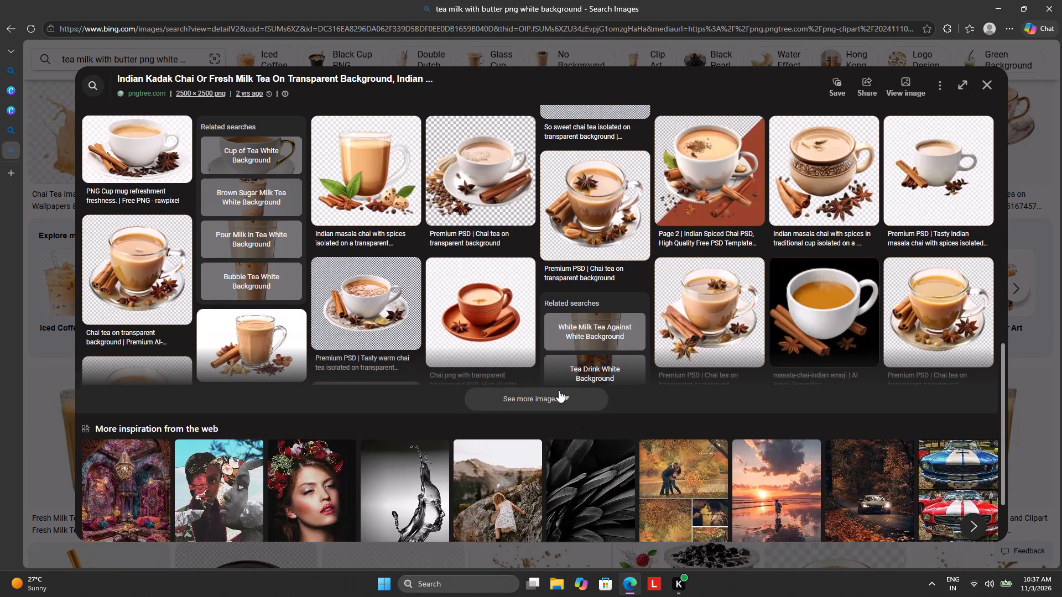
pyautogui.scroll(-2, 425, 378)
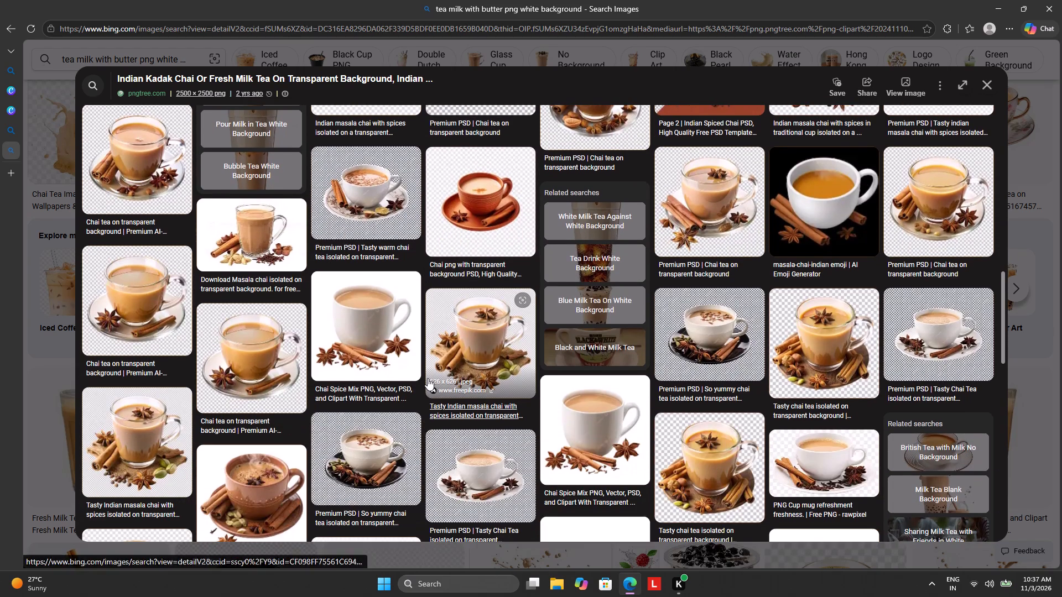
pyautogui.scroll(-3, 428, 378)
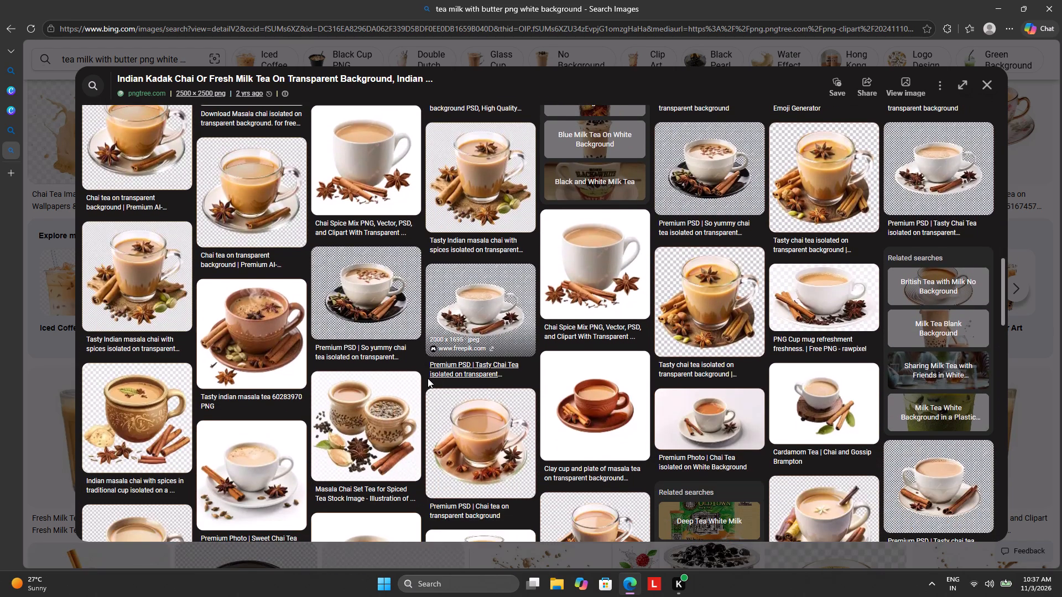
pyautogui.click(365, 279)
# Browse images similar to the so yummy chai tea, loading more, and open the Teh Tarik in a black cup.
pyautogui.scroll(-3, 404, 266)
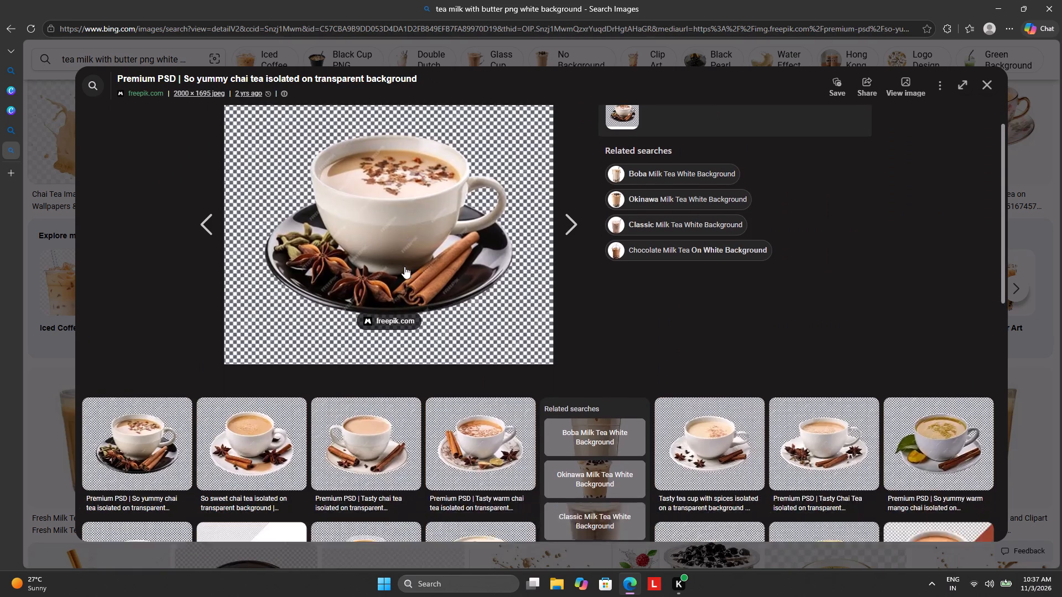
pyautogui.scroll(-7, 404, 266)
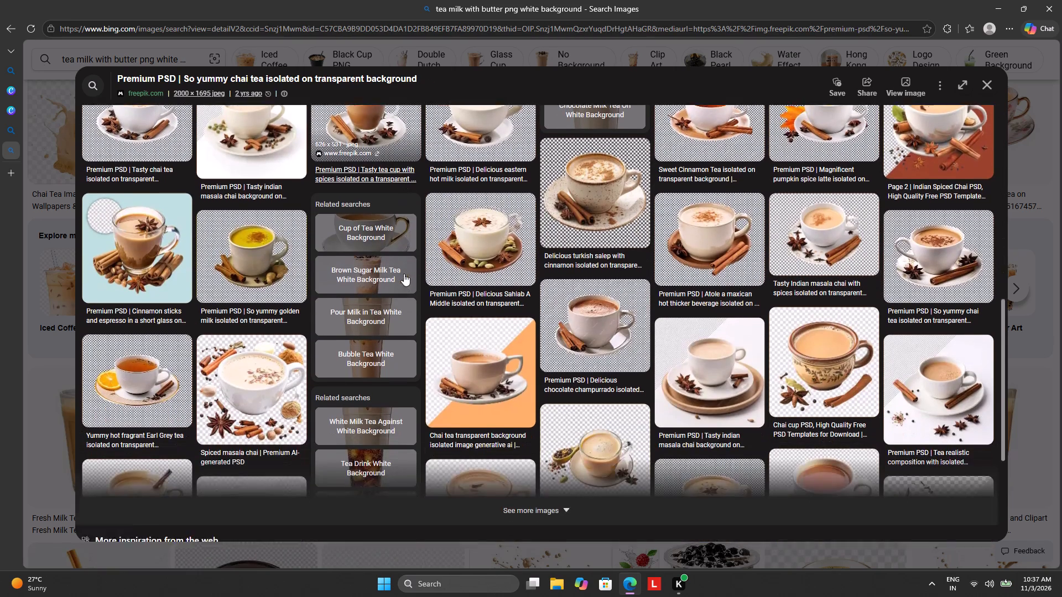
pyautogui.click(504, 455)
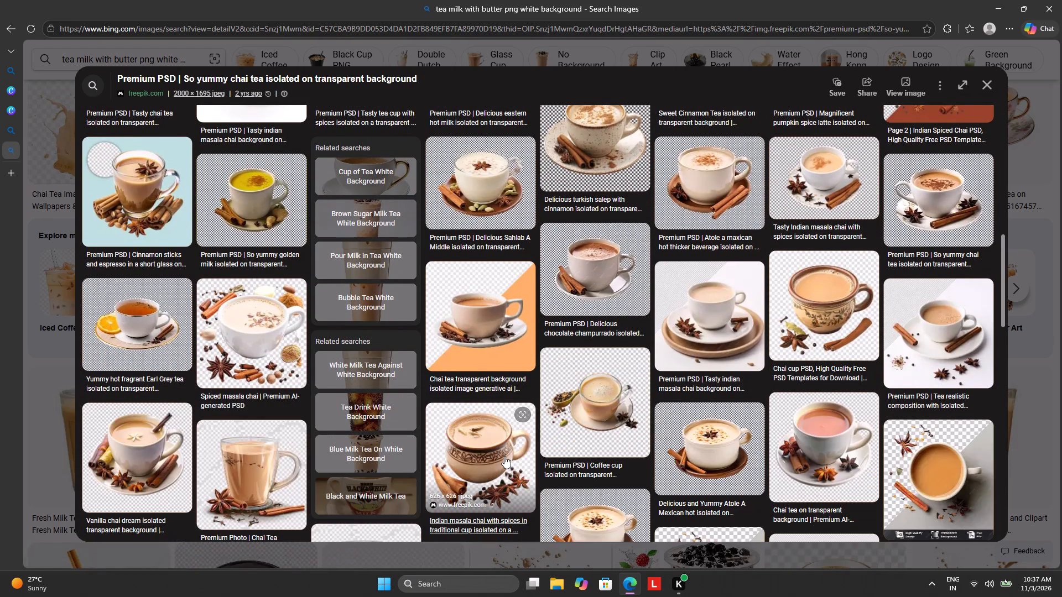
pyautogui.scroll(-7, 499, 431)
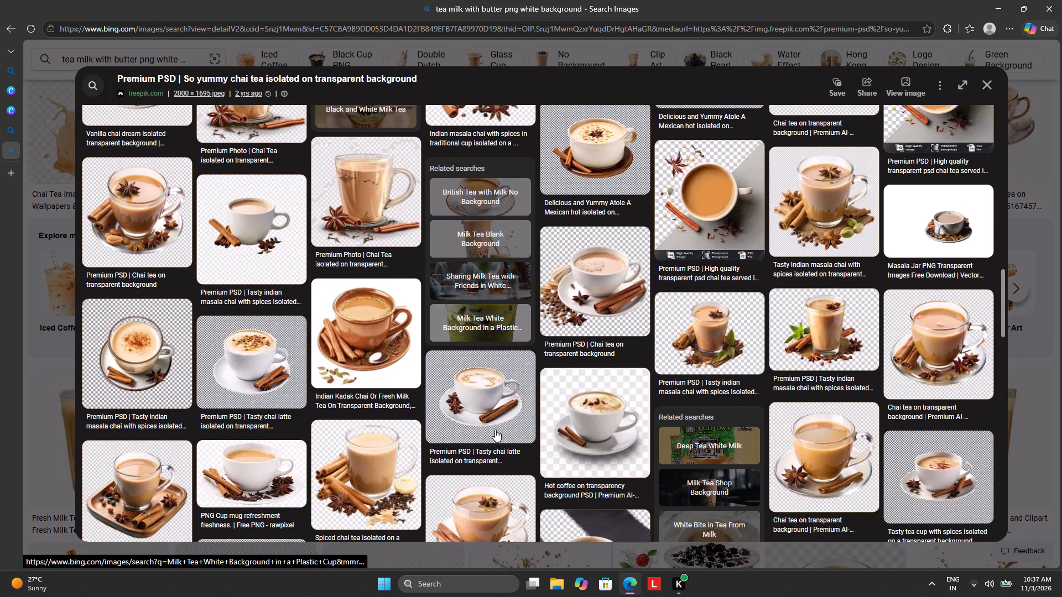
pyautogui.scroll(-3, 494, 430)
pyautogui.click(564, 402)
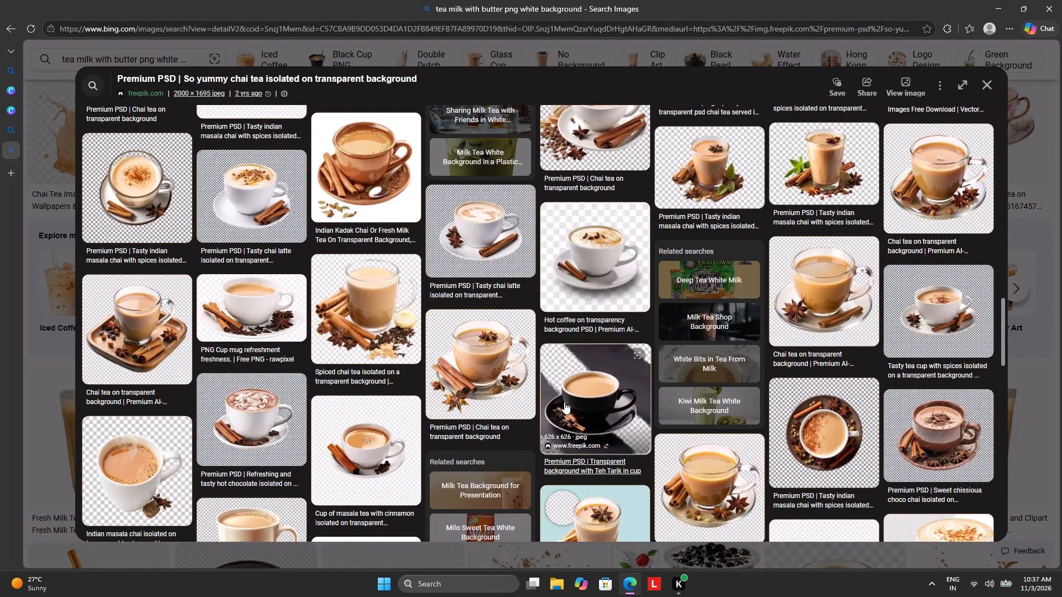
# Browse images similar to the Teh Tarik cup, loading more, and open the Vecteezy chai tea in a black cup with cinnamon and star anise.
pyautogui.scroll(-3, 425, 419)
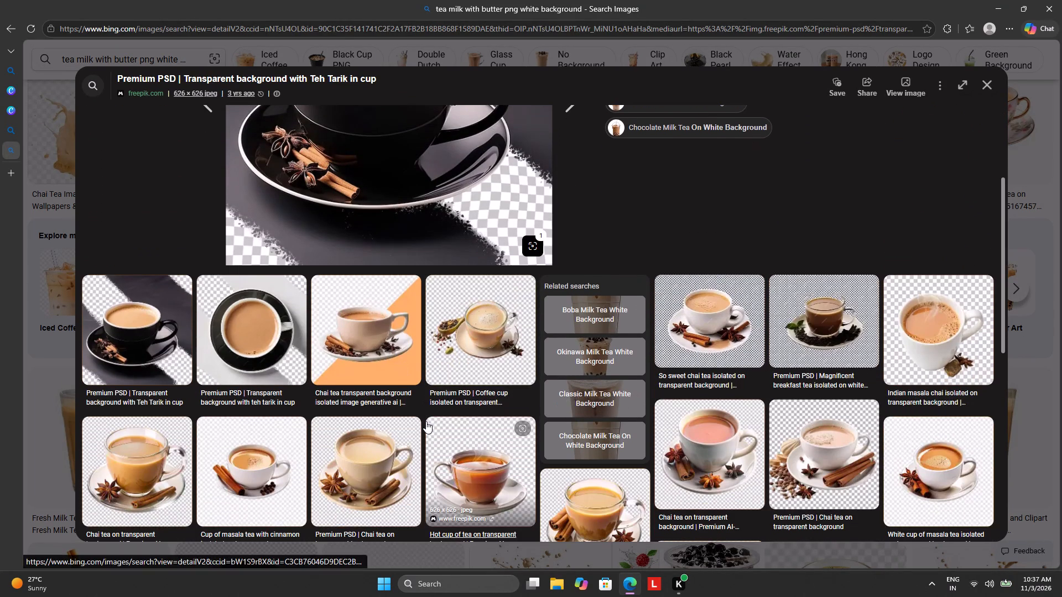
pyautogui.scroll(-3, 445, 407)
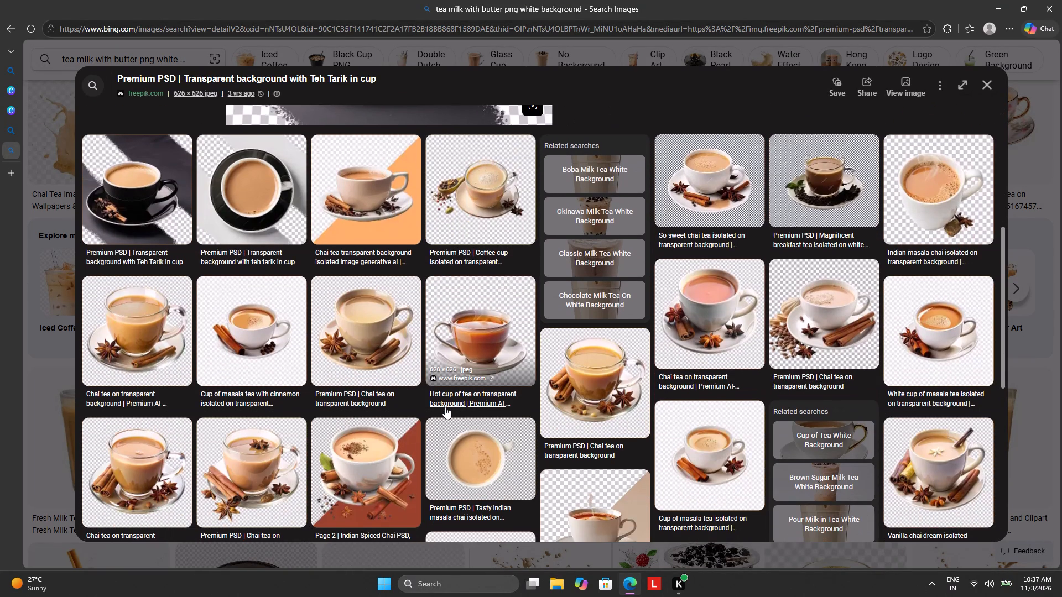
pyautogui.scroll(-3, 444, 407)
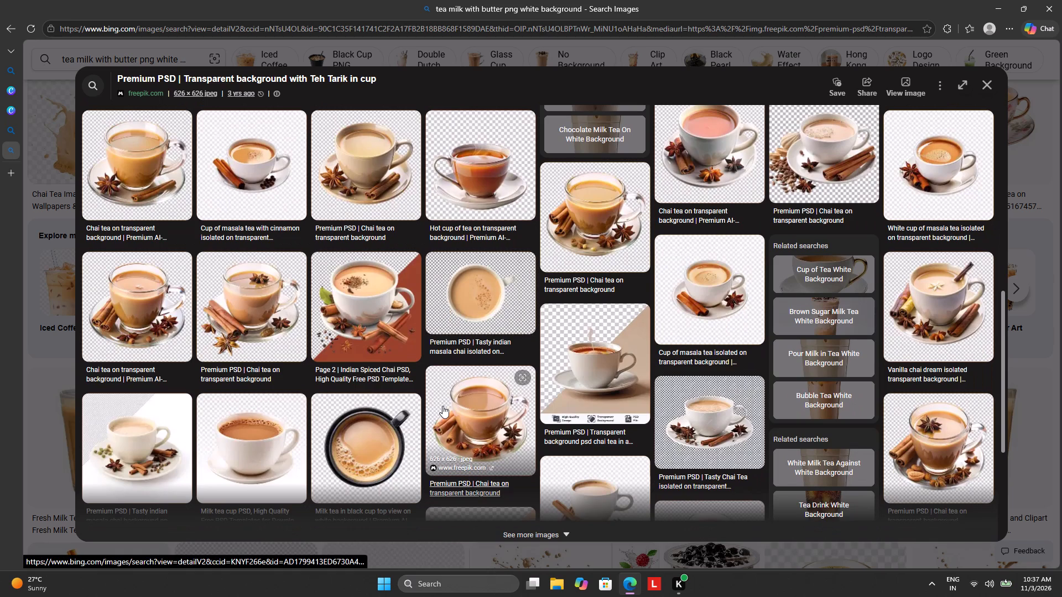
pyautogui.scroll(-4, 442, 406)
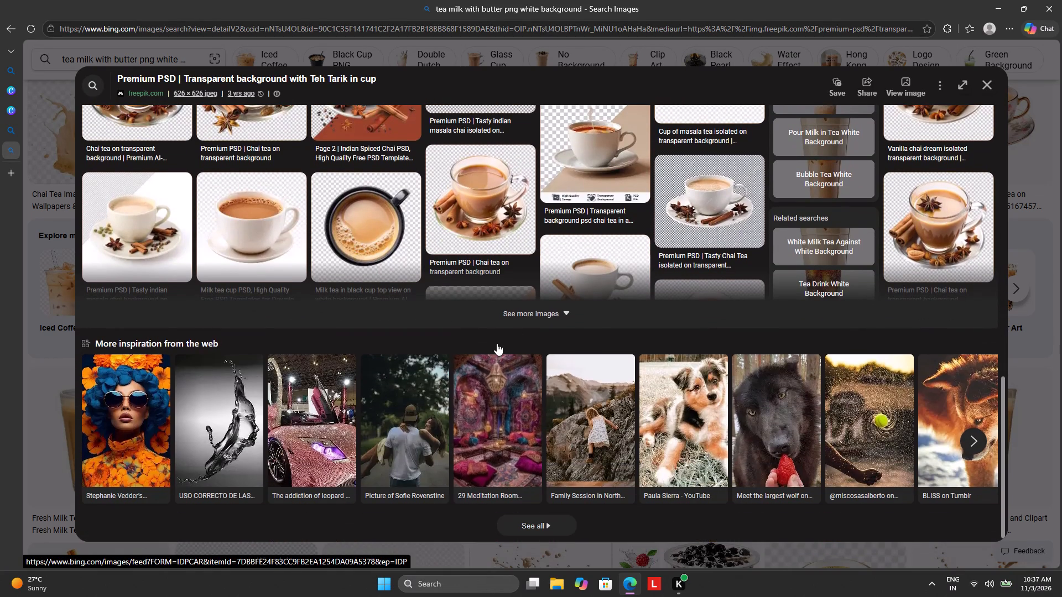
pyautogui.click(520, 321)
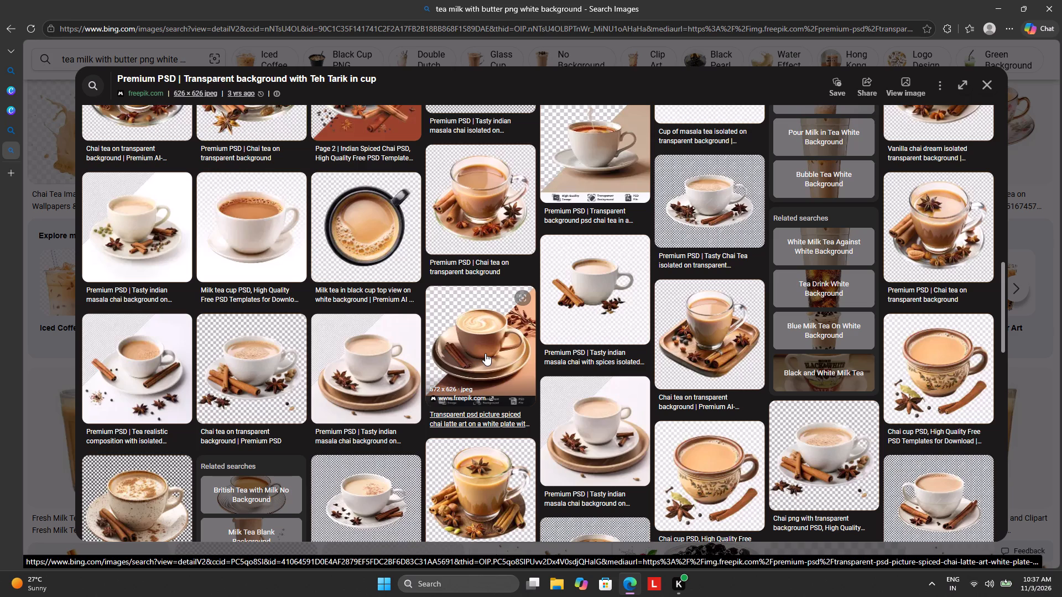
pyautogui.scroll(-3, 485, 353)
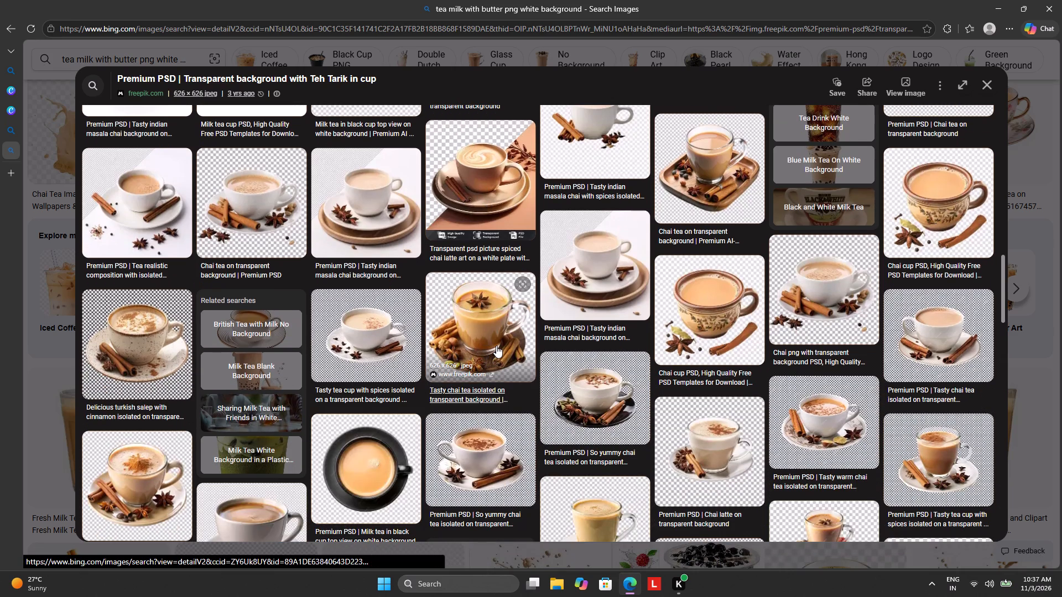
pyautogui.scroll(-7, 496, 345)
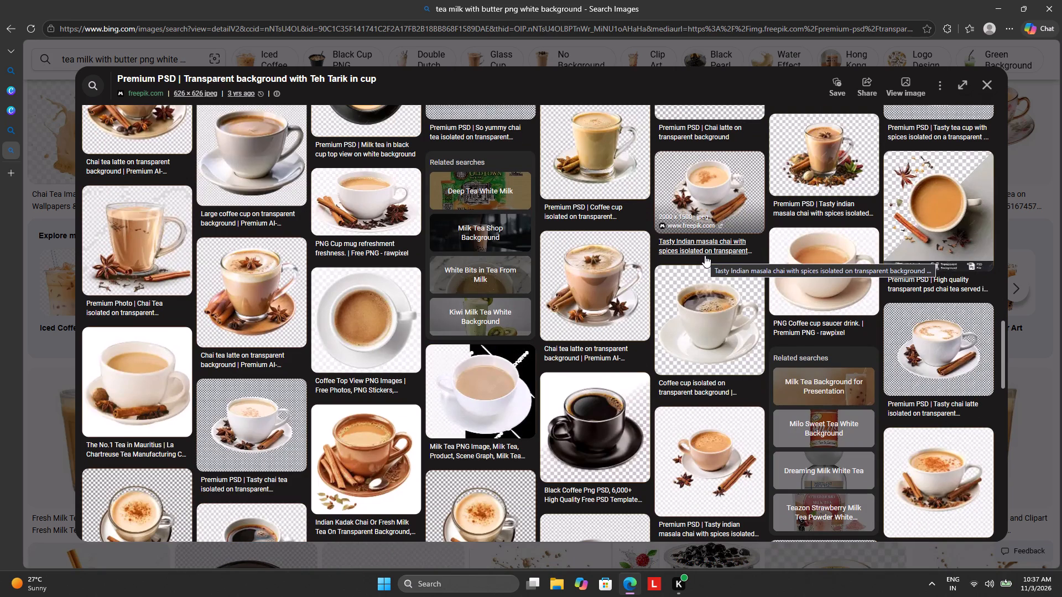
pyautogui.scroll(-5, 704, 258)
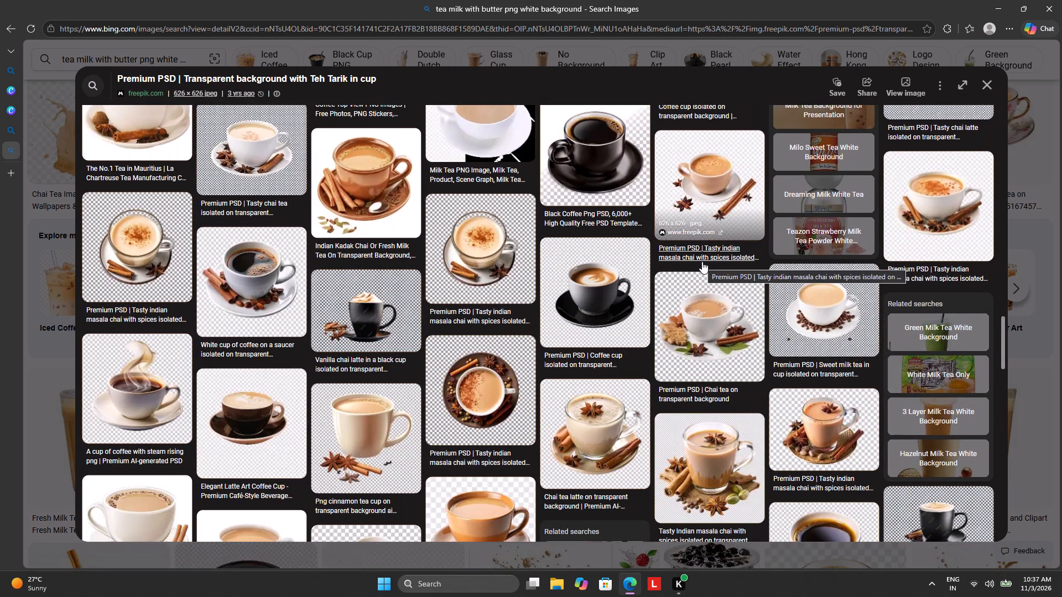
pyautogui.scroll(-3, 684, 385)
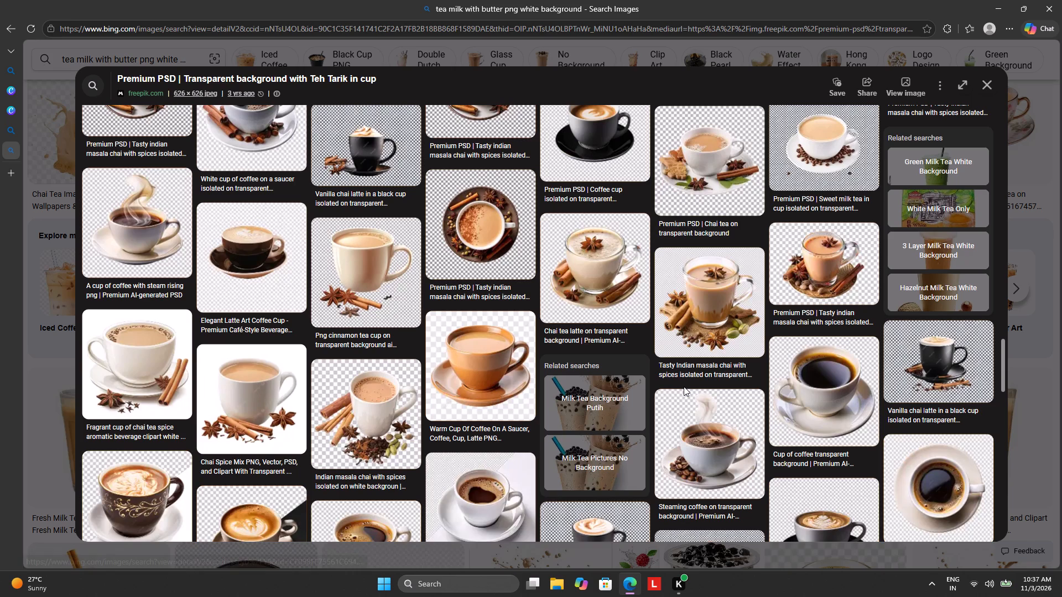
pyautogui.scroll(-5, 684, 386)
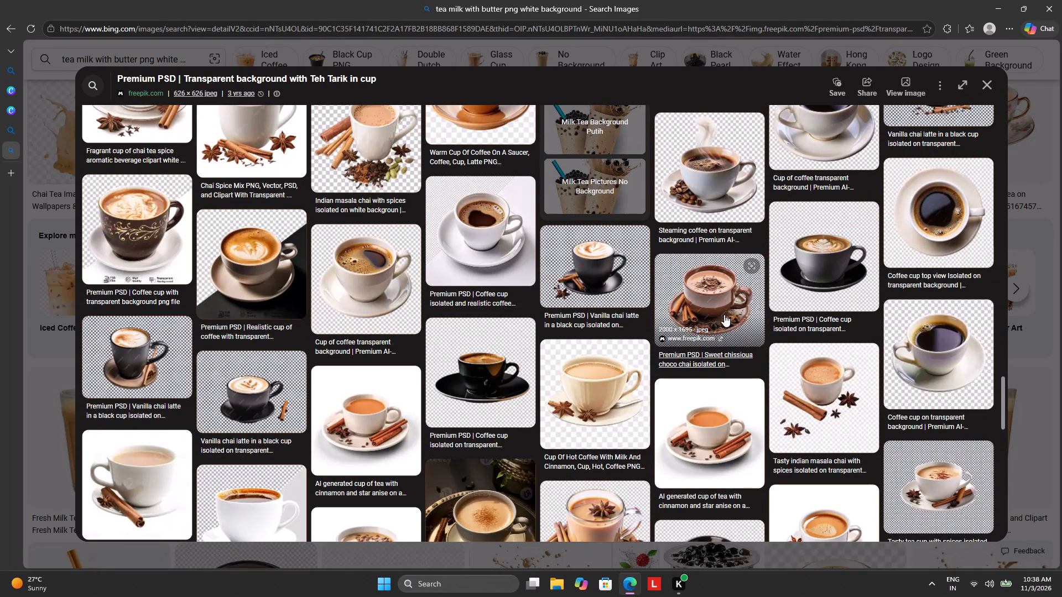
pyautogui.scroll(-3, 734, 309)
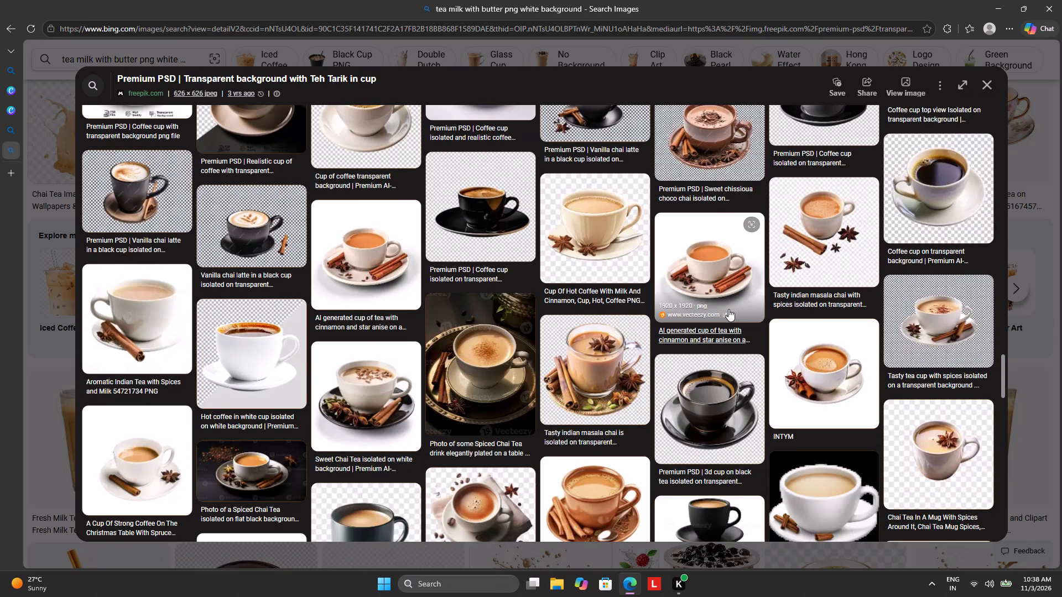
pyautogui.scroll(-2, 728, 308)
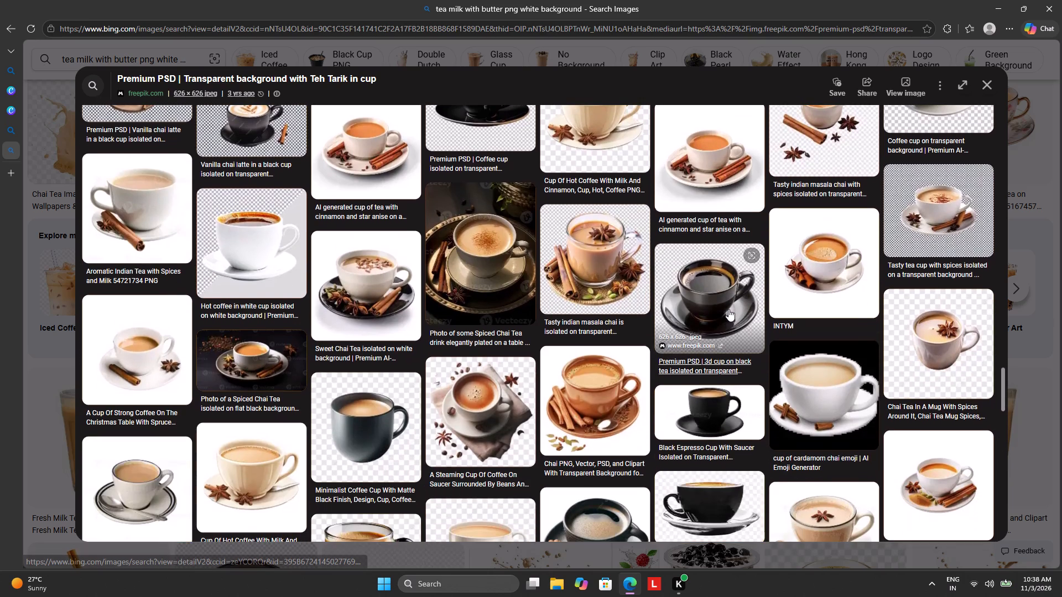
pyautogui.scroll(-8, 728, 308)
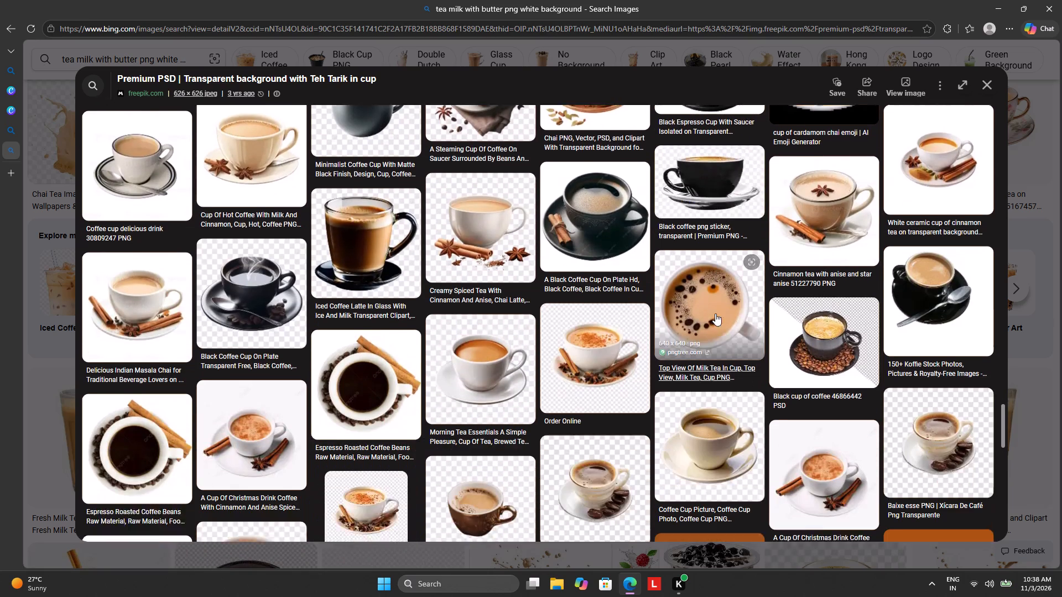
pyautogui.scroll(-3, 709, 314)
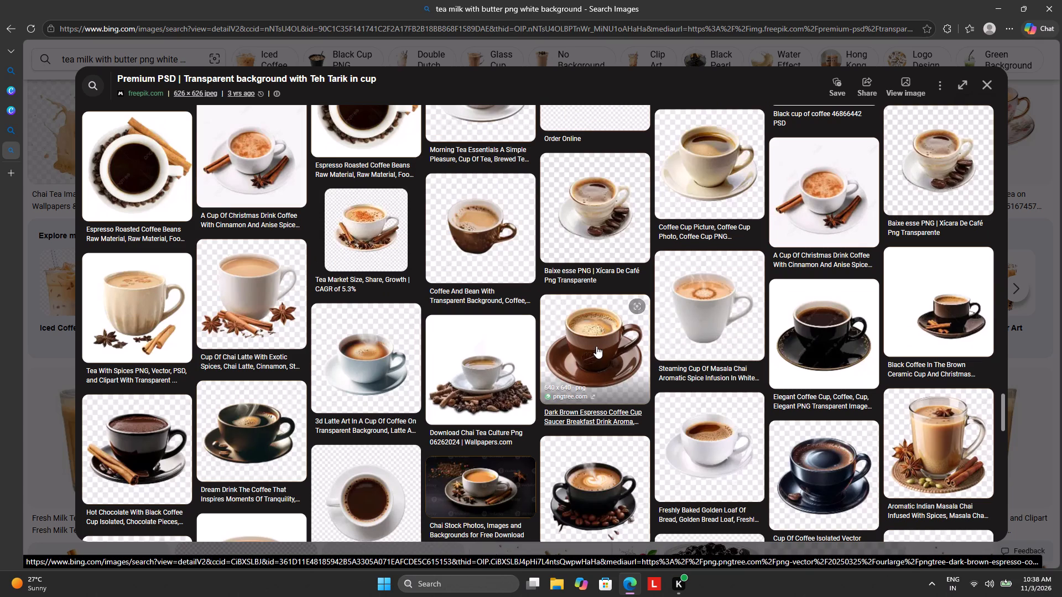
pyautogui.scroll(-4, 596, 347)
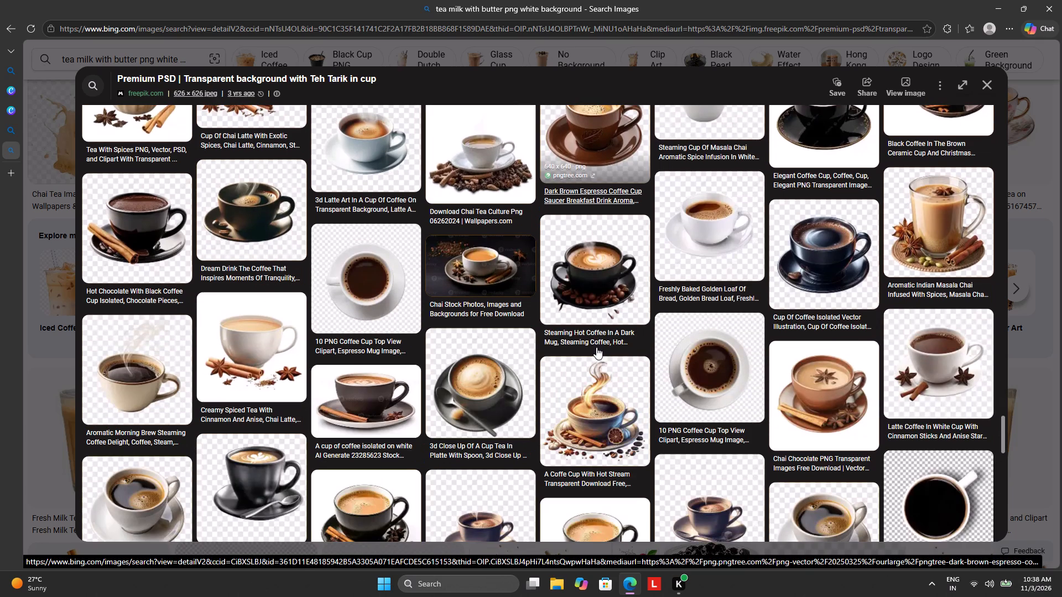
pyautogui.scroll(-4, 617, 401)
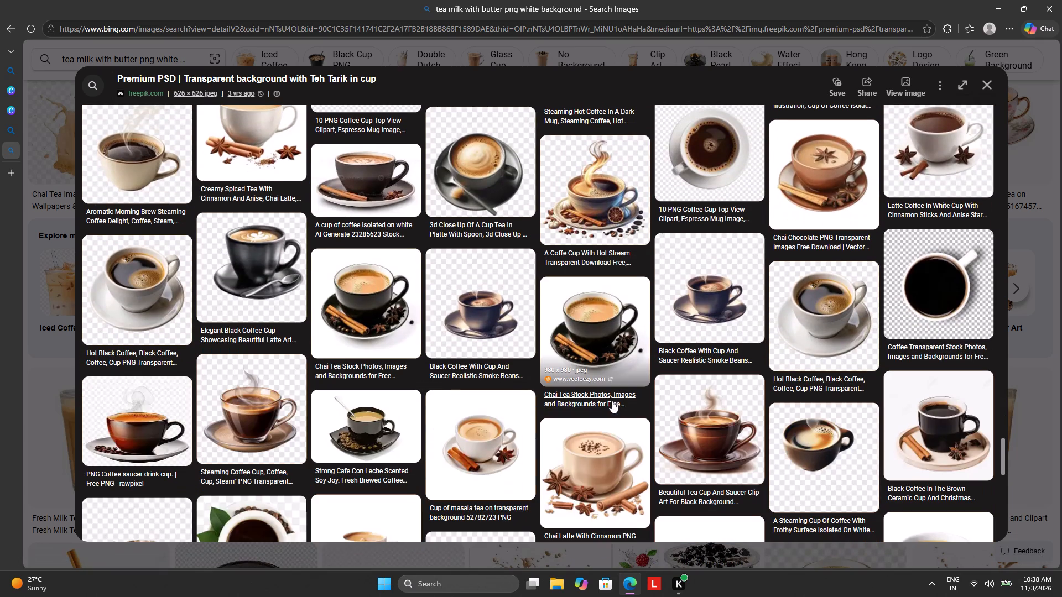
pyautogui.click(382, 299)
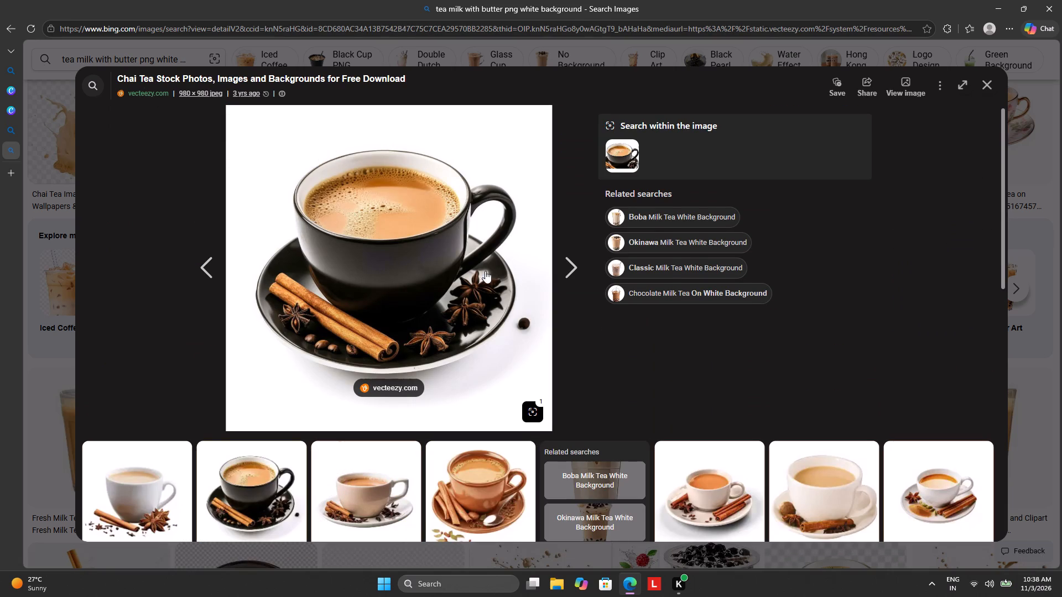
# Browse images similar to the black chai cup, loading more, and open the Vecteezy speckled cream chai cup surrounded by star anise.
pyautogui.scroll(-4, 447, 326)
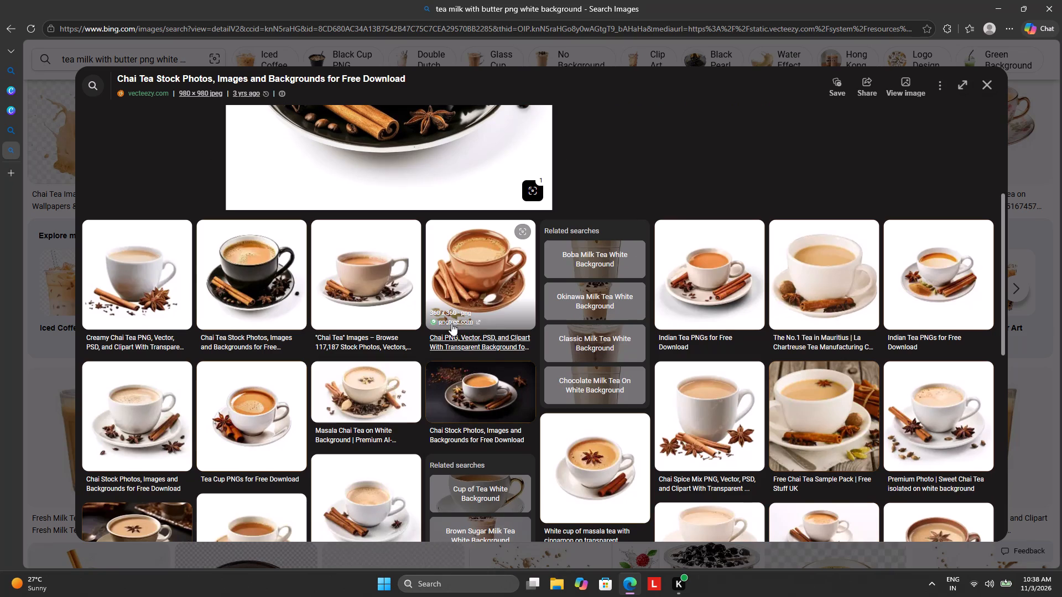
pyautogui.scroll(2, 402, 332)
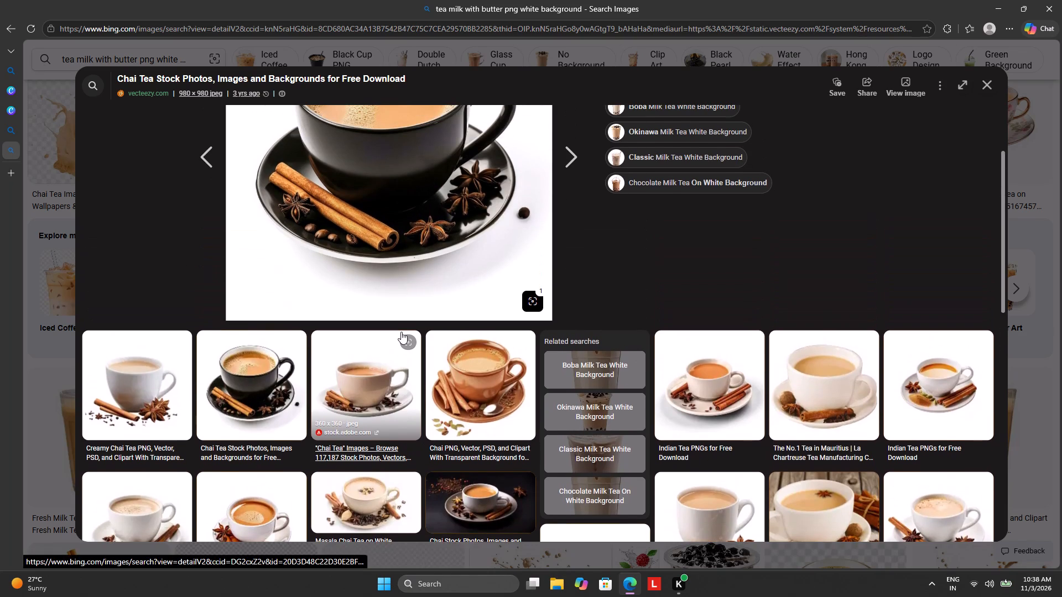
pyautogui.scroll(-6, 401, 332)
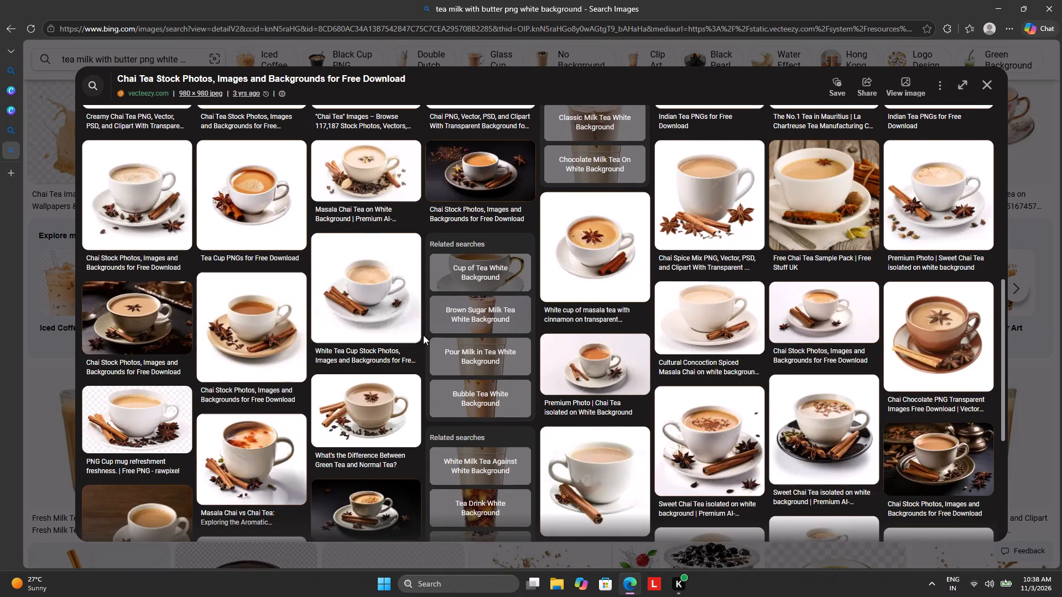
pyautogui.scroll(-1, 394, 315)
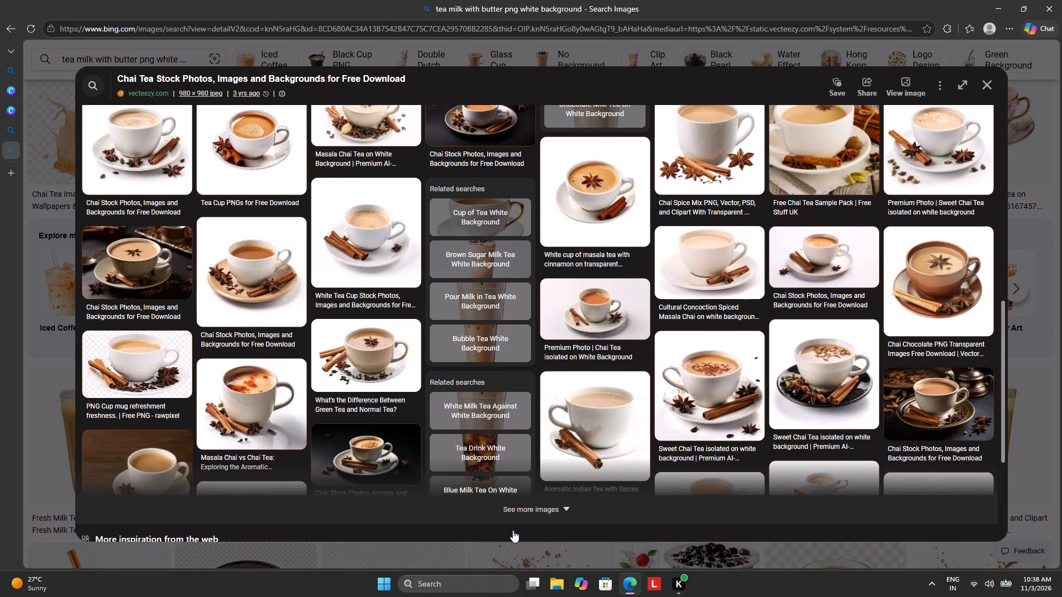
pyautogui.click(521, 511)
pyautogui.scroll(-4, 574, 369)
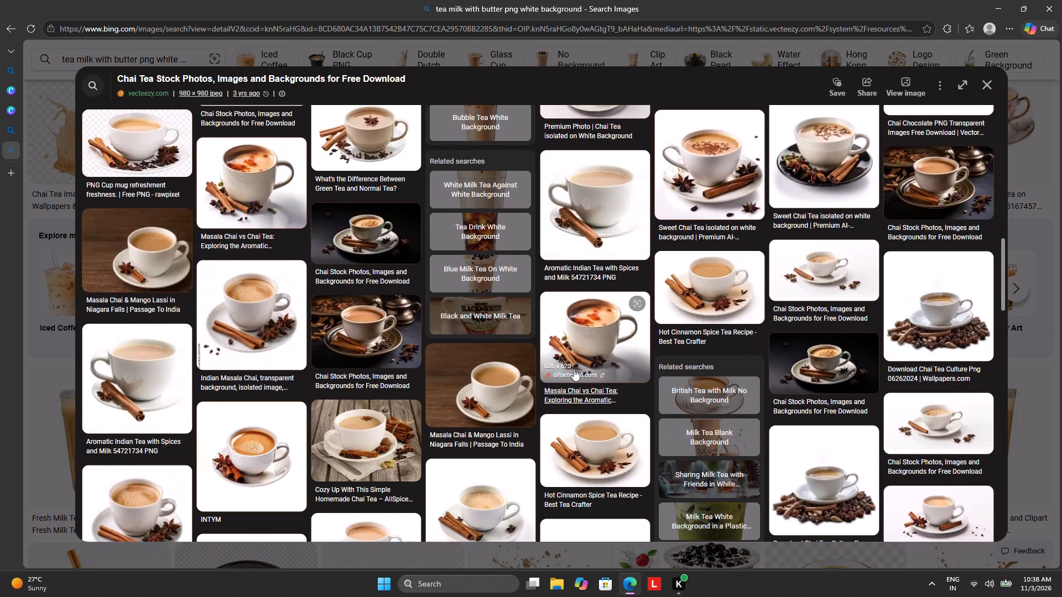
pyautogui.scroll(-4, 712, 426)
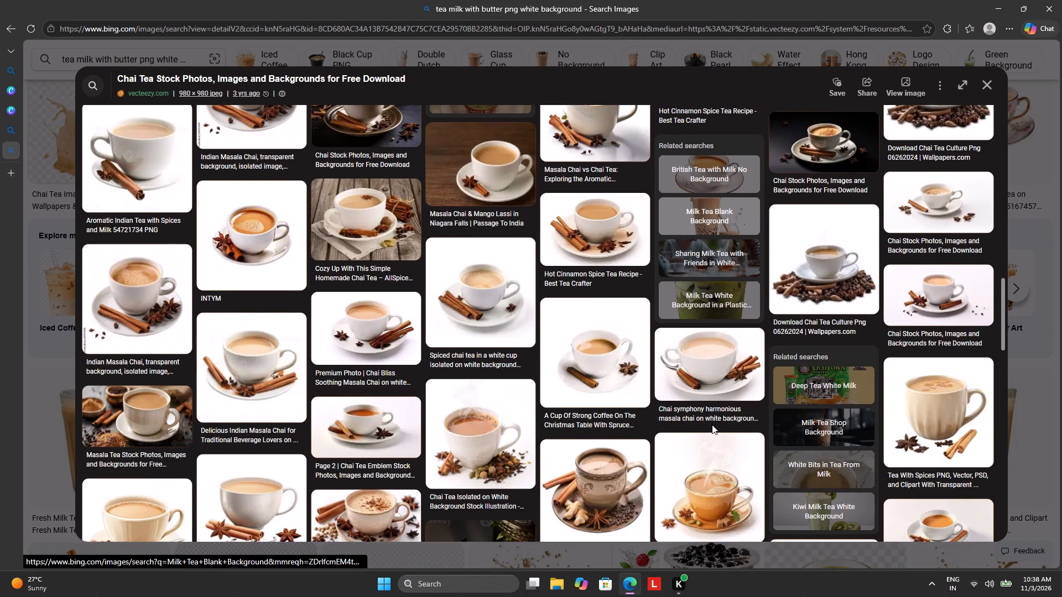
pyautogui.scroll(-4, 712, 425)
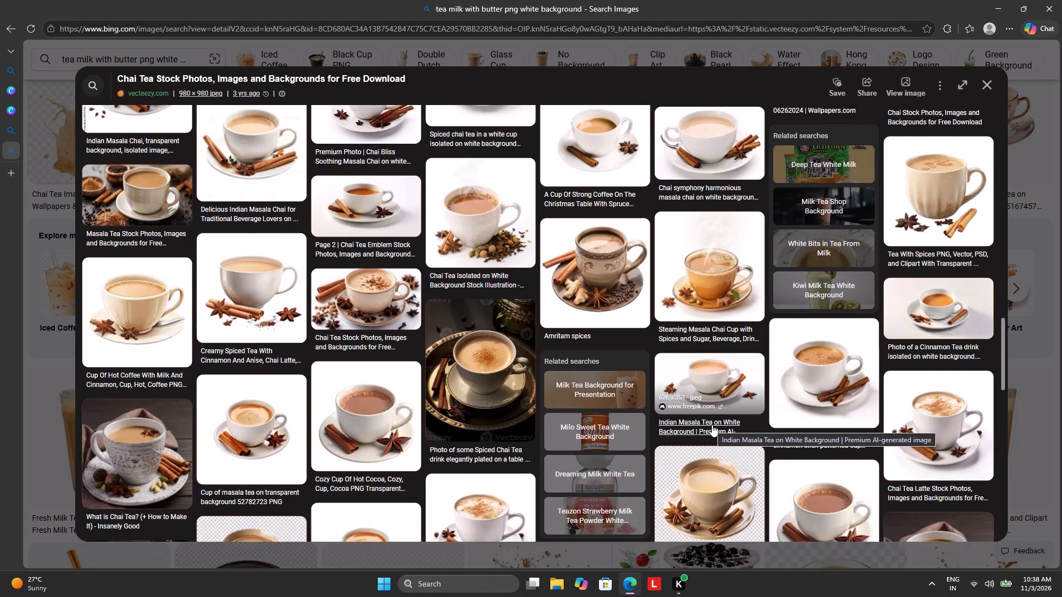
pyautogui.click(377, 282)
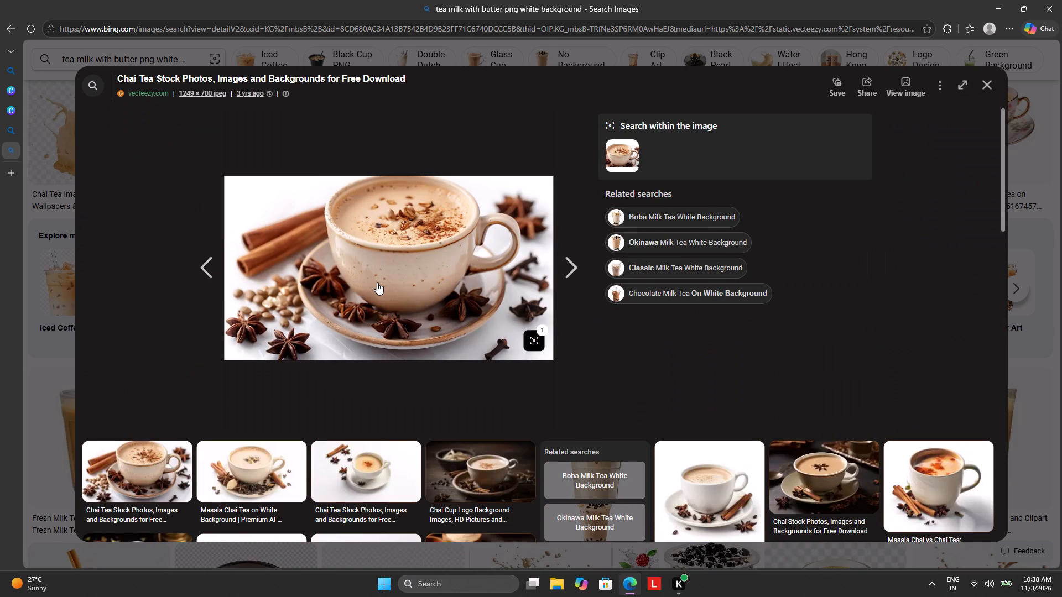
# Examine images similar to the speckled cream chai cup, loading more, and close the image preview.
pyautogui.scroll(-4, 373, 283)
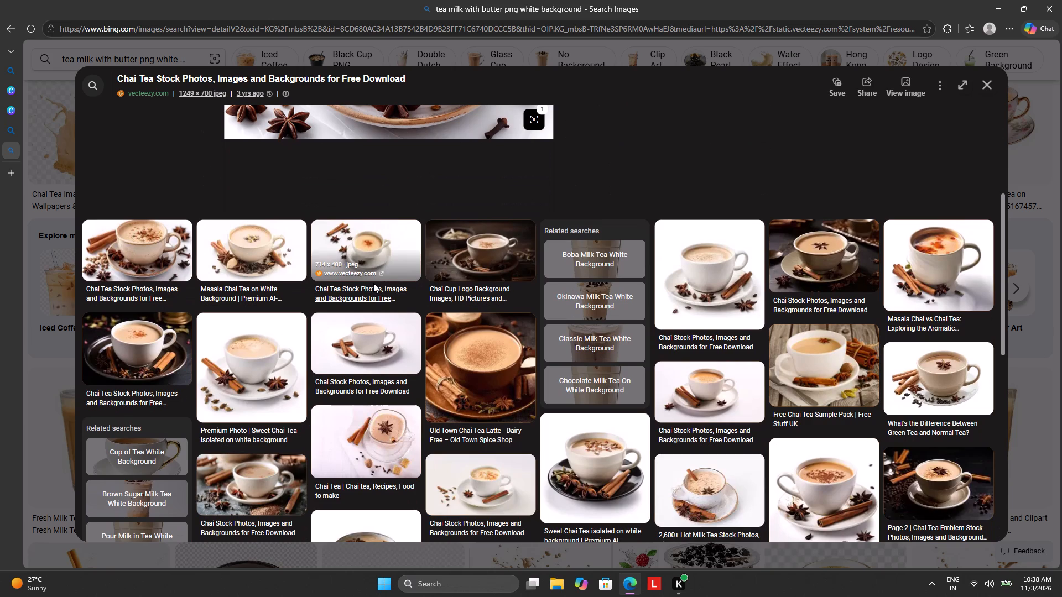
pyautogui.scroll(-3, 373, 283)
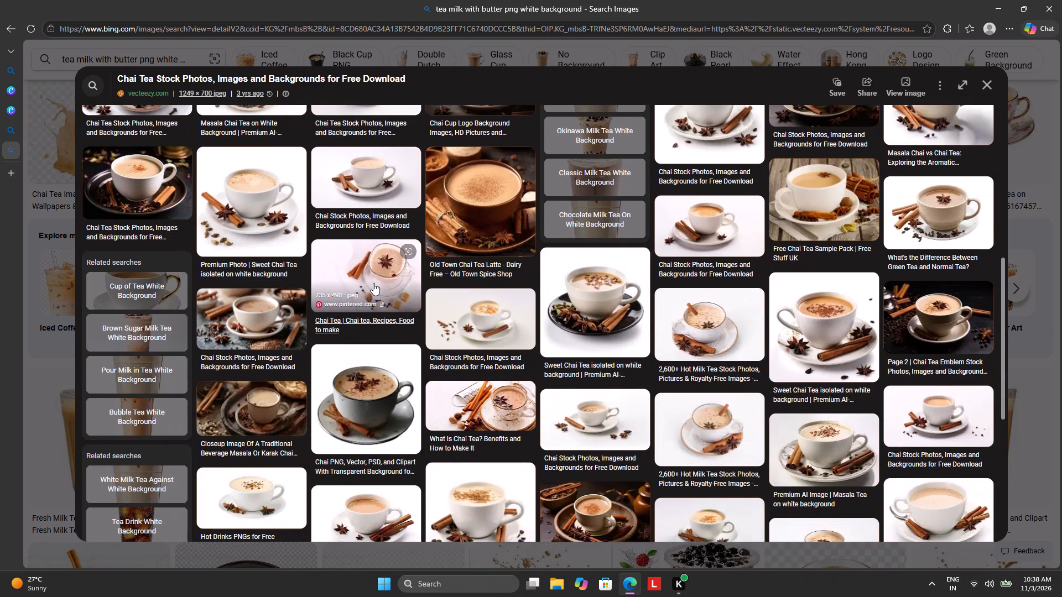
pyautogui.scroll(-5, 373, 283)
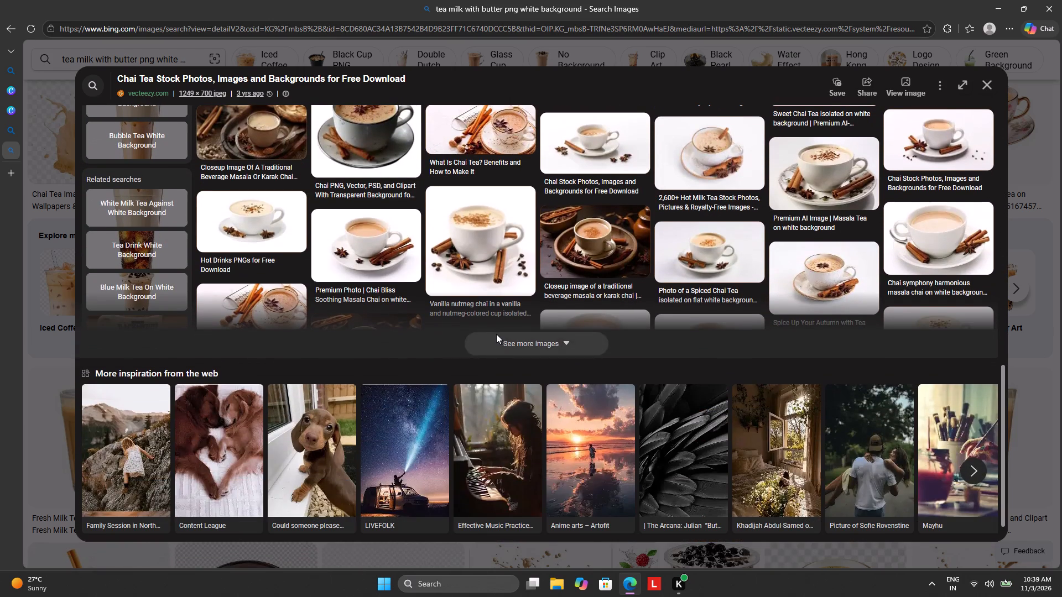
pyautogui.click(497, 343)
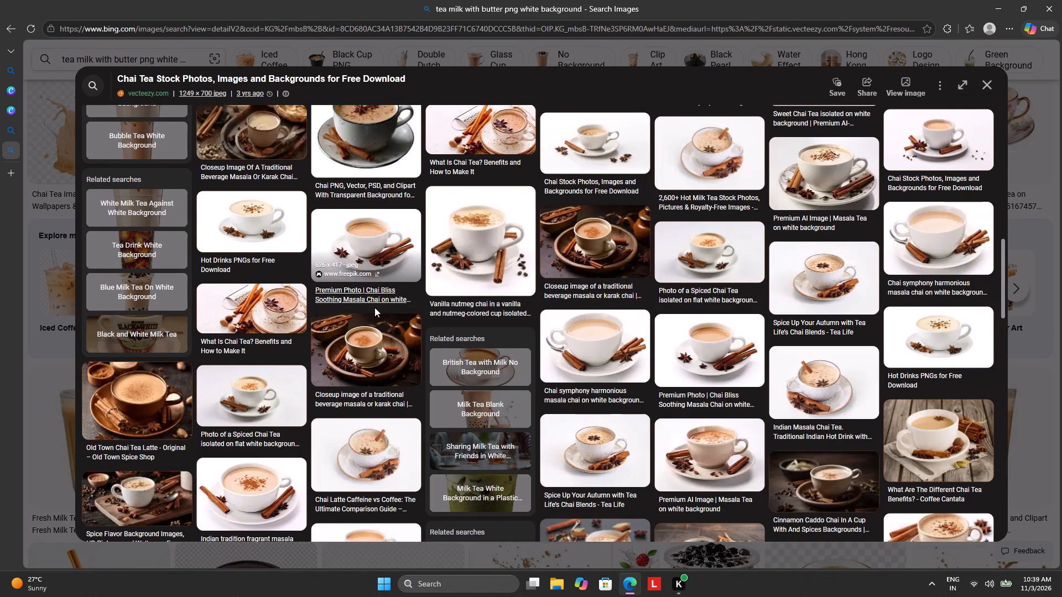
pyautogui.scroll(-5, 360, 310)
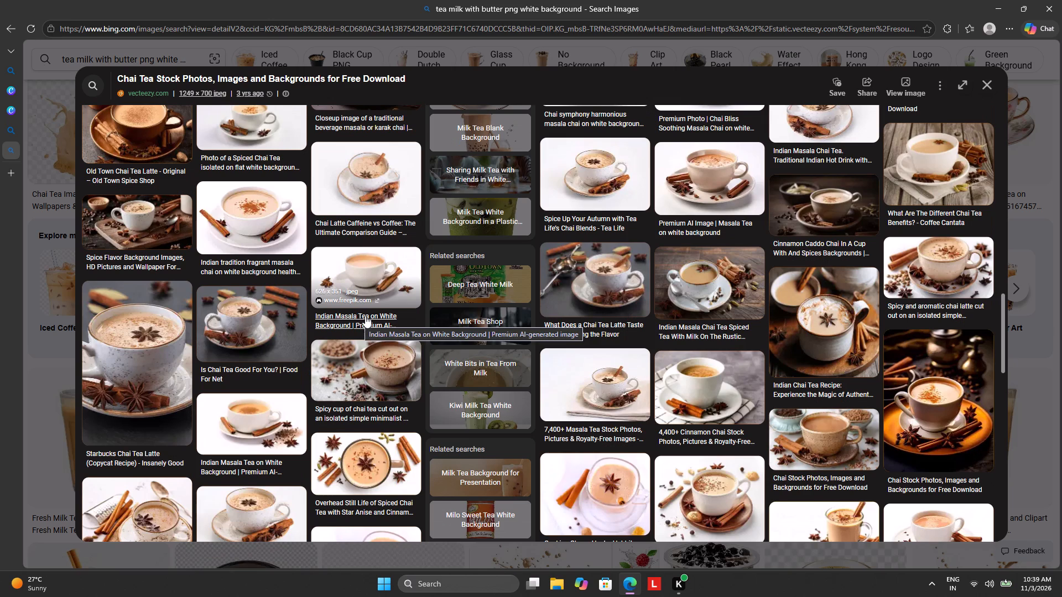
pyautogui.scroll(-6, 366, 316)
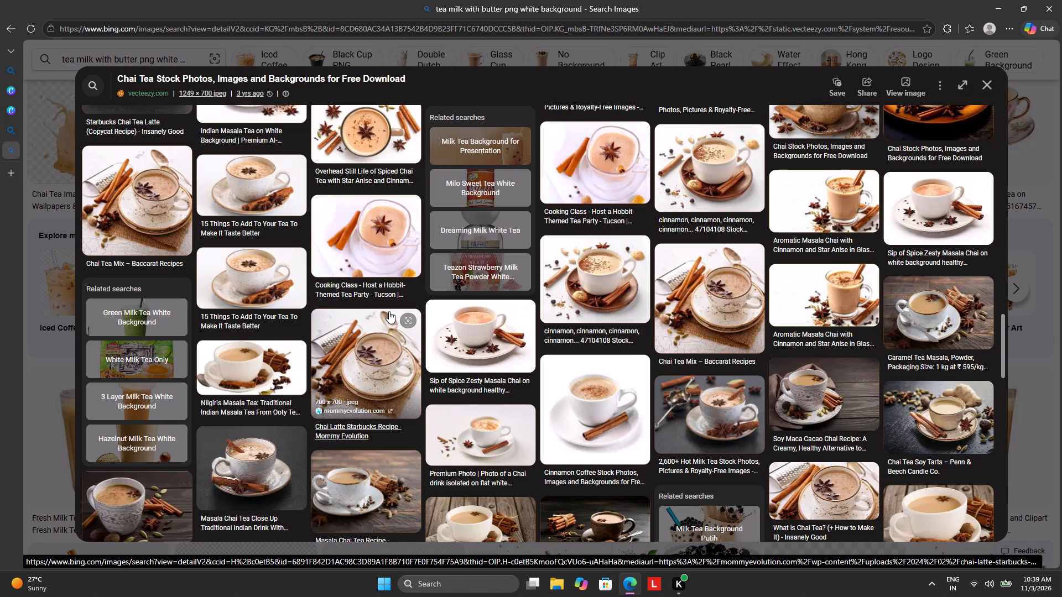
pyautogui.scroll(-4, 681, 275)
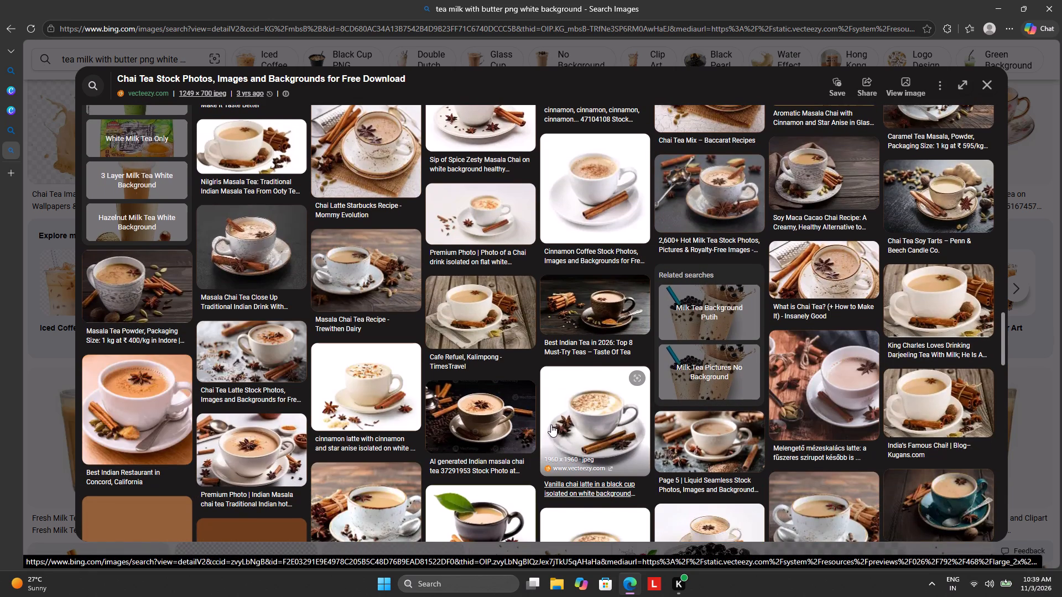
pyautogui.scroll(-3, 503, 440)
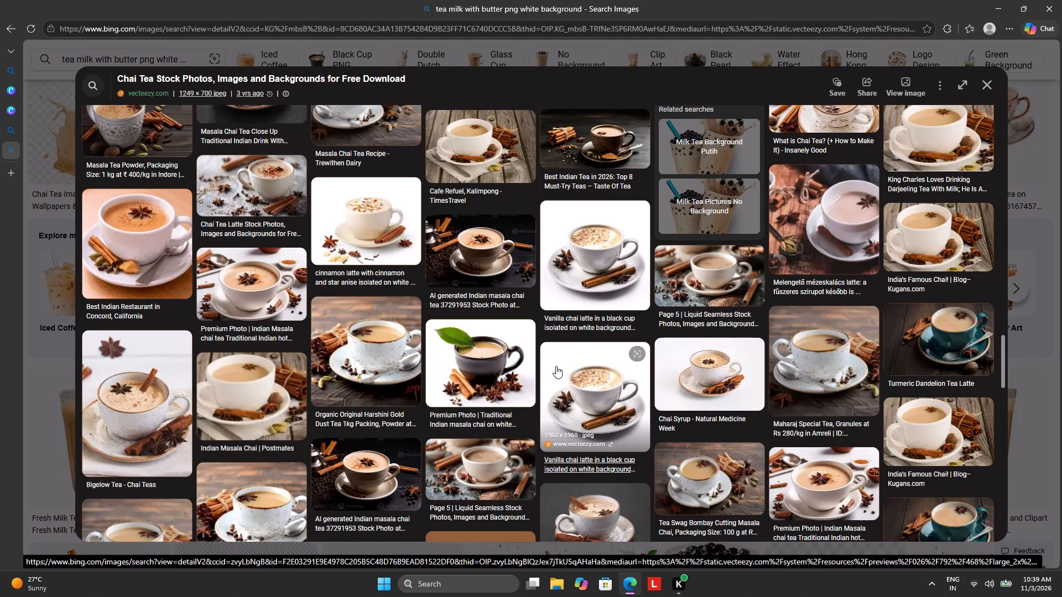
pyautogui.scroll(-4, 552, 368)
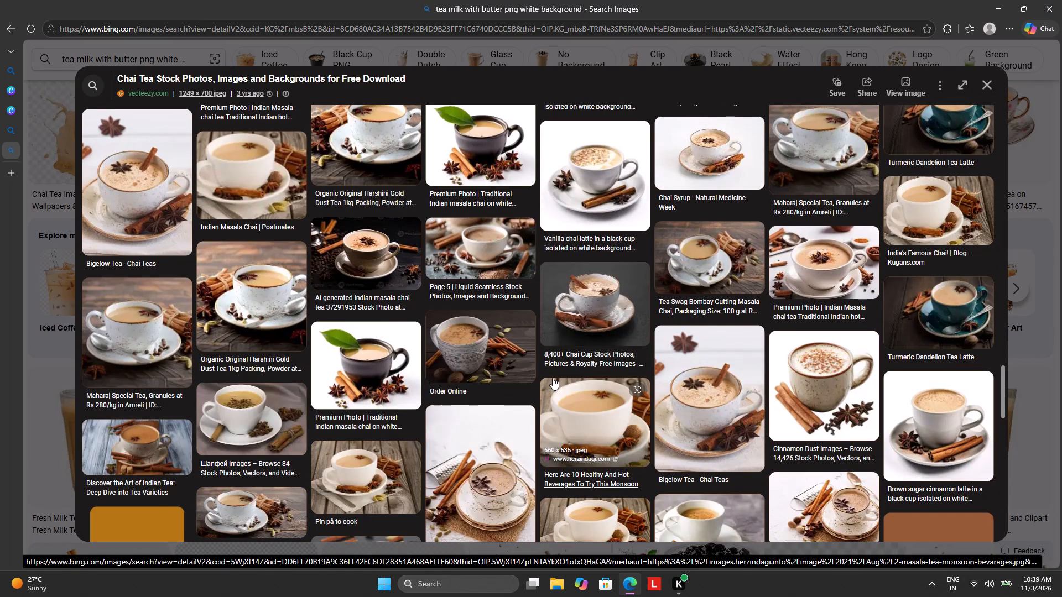
pyautogui.scroll(2, 551, 376)
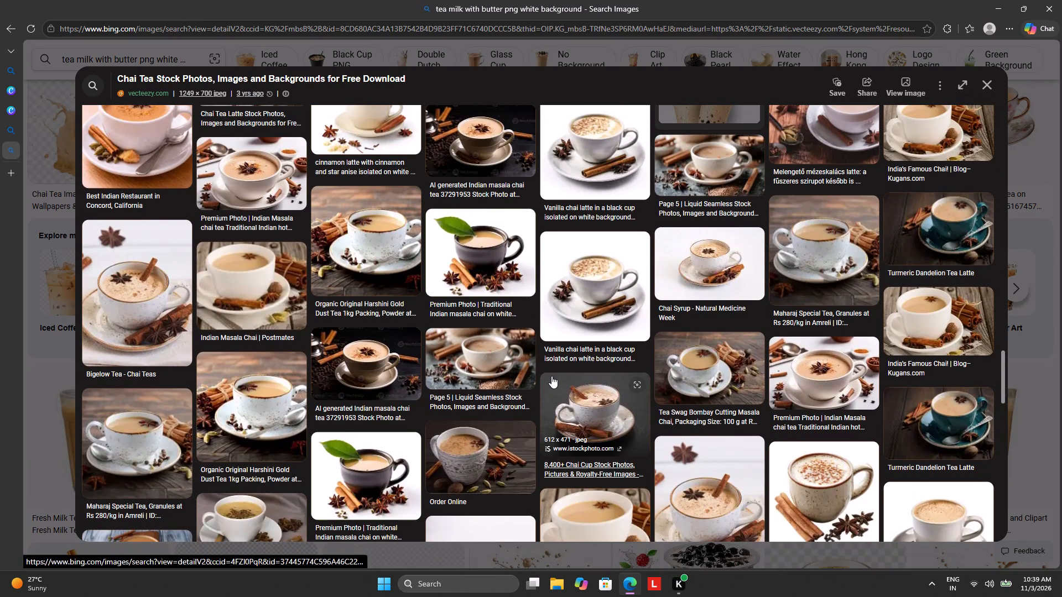
pyautogui.click(994, 80)
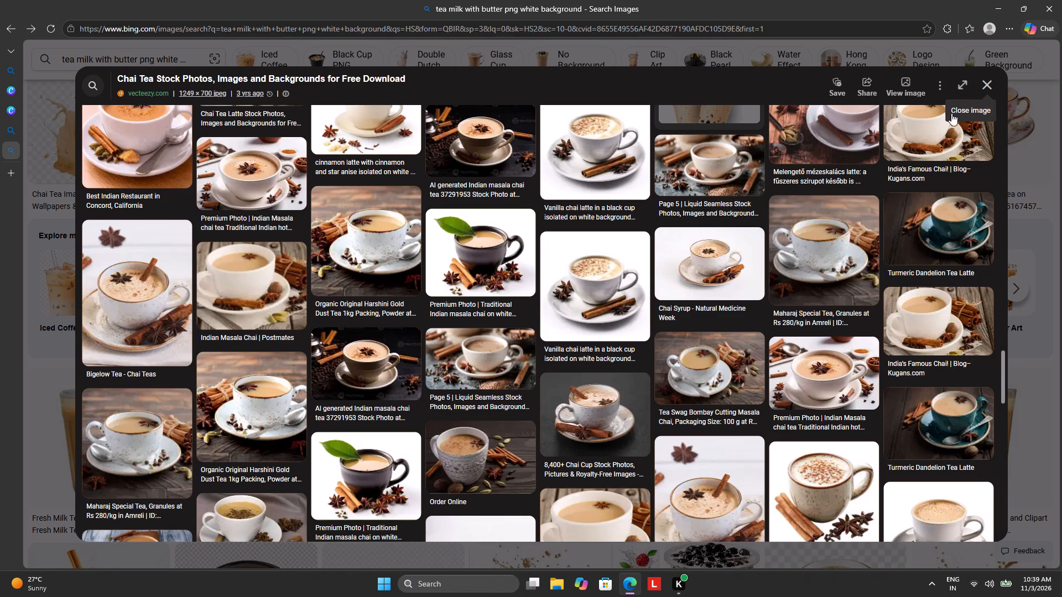
# Open the pink floral cup and plate with milk tea on transparent background from the image results.
pyautogui.scroll(6, 589, 310)
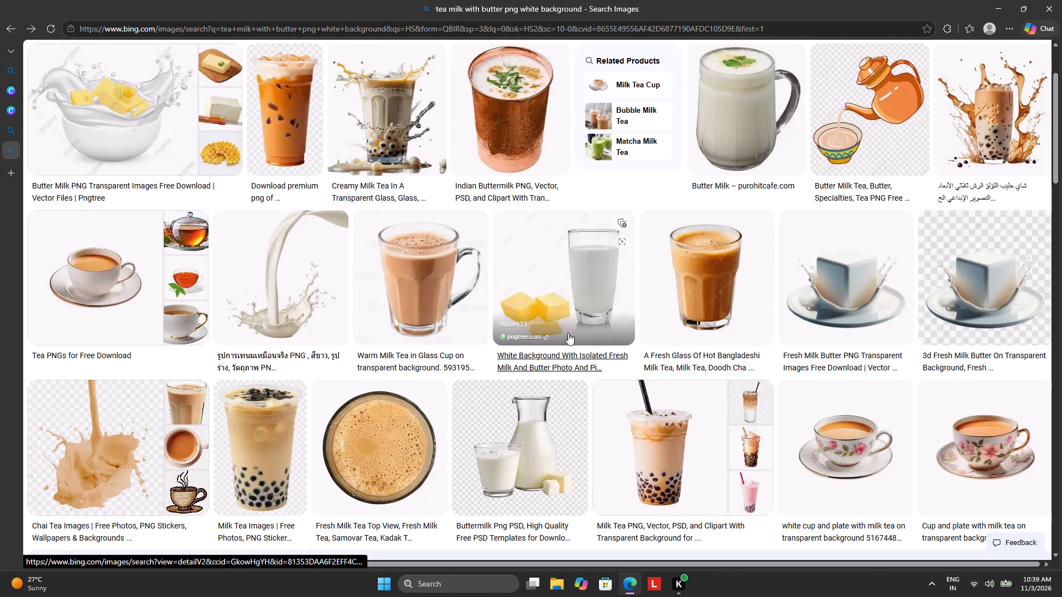
pyautogui.click(987, 456)
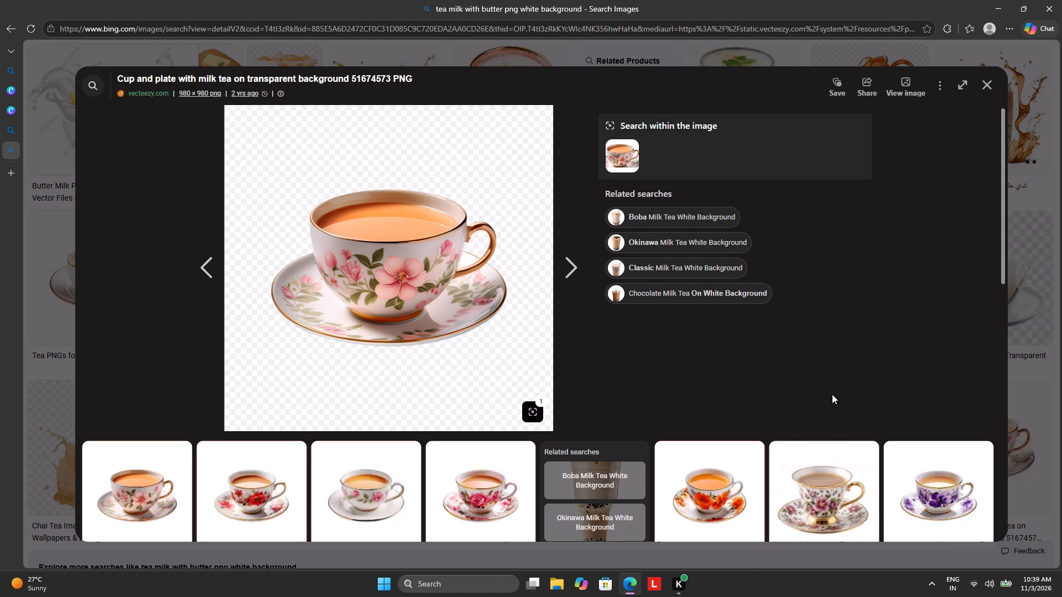
# Browse images similar to the pink floral milk tea cup and open the Therapeutic Herbal Tea Cup with Green Leaves.
pyautogui.scroll(-8, 439, 392)
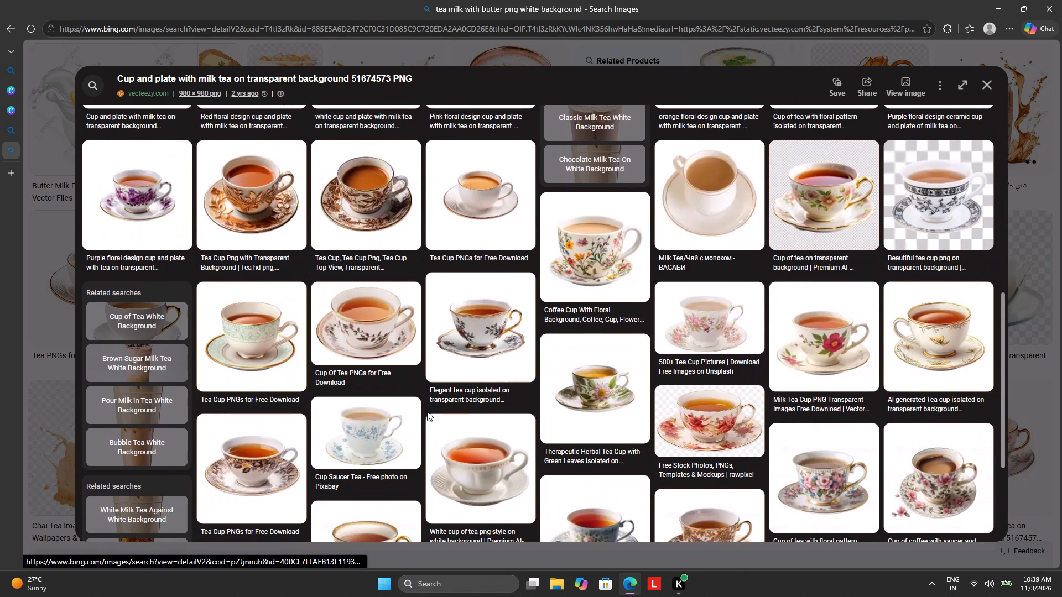
pyautogui.scroll(-3, 427, 410)
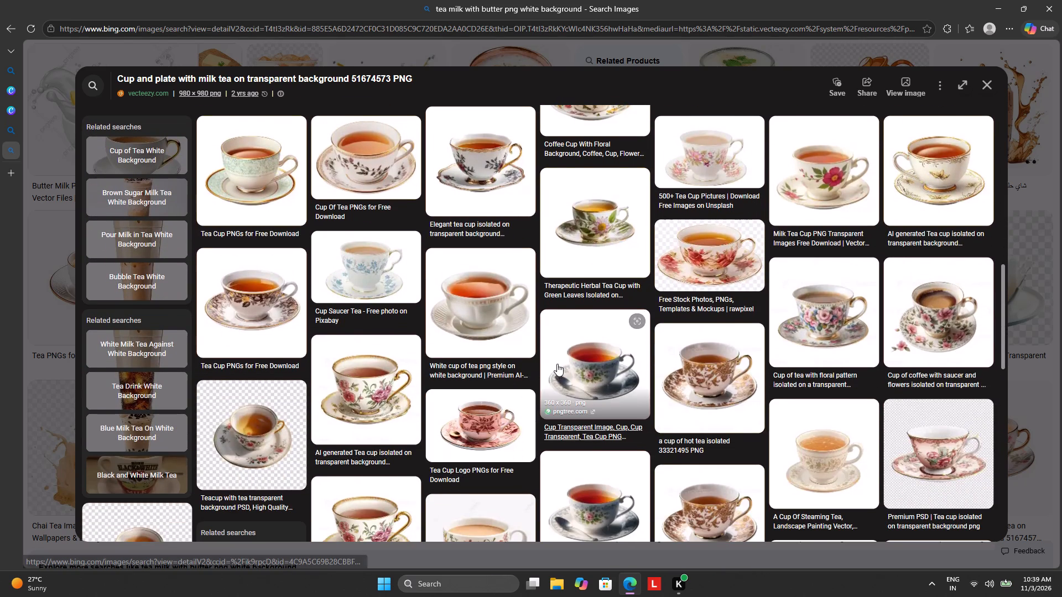
pyautogui.click(597, 205)
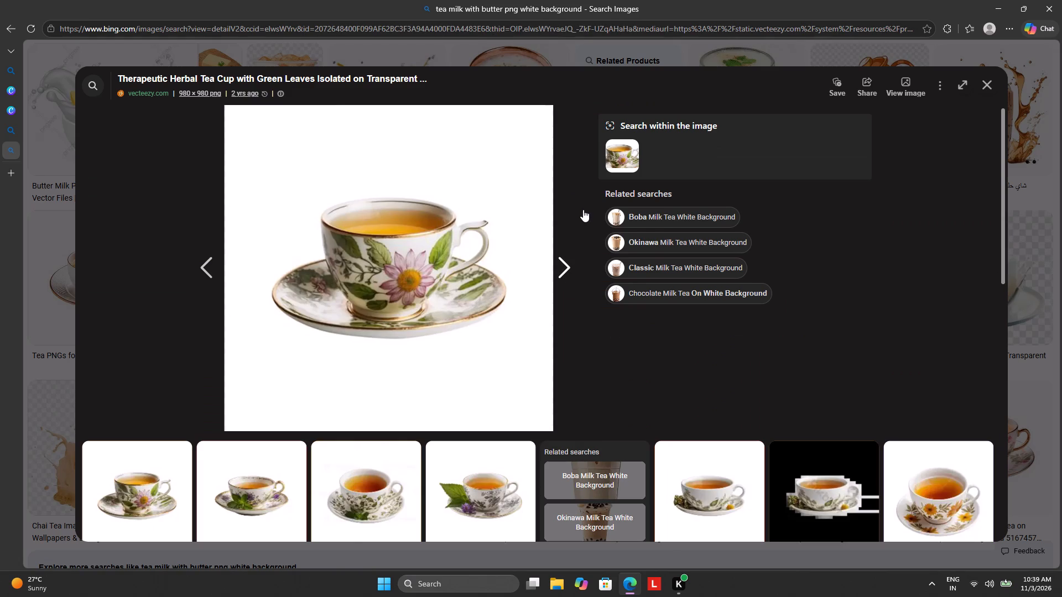
# Browse images similar to the herbal tea cup, loading more, and open the Freepik rose-patterned teacup on a transparent background.
pyautogui.scroll(-3, 465, 242)
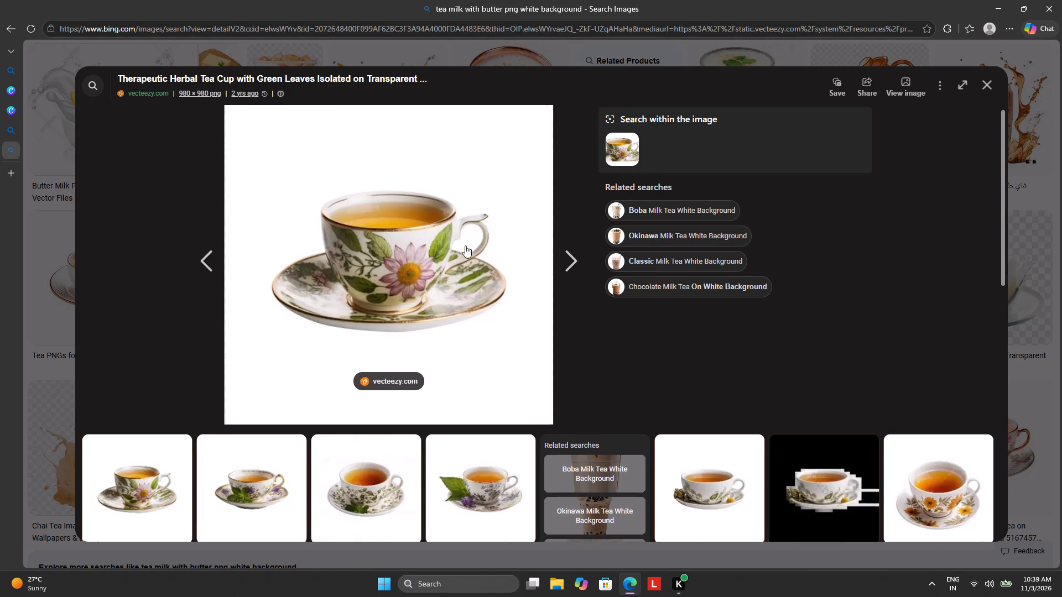
pyautogui.scroll(-2, 465, 245)
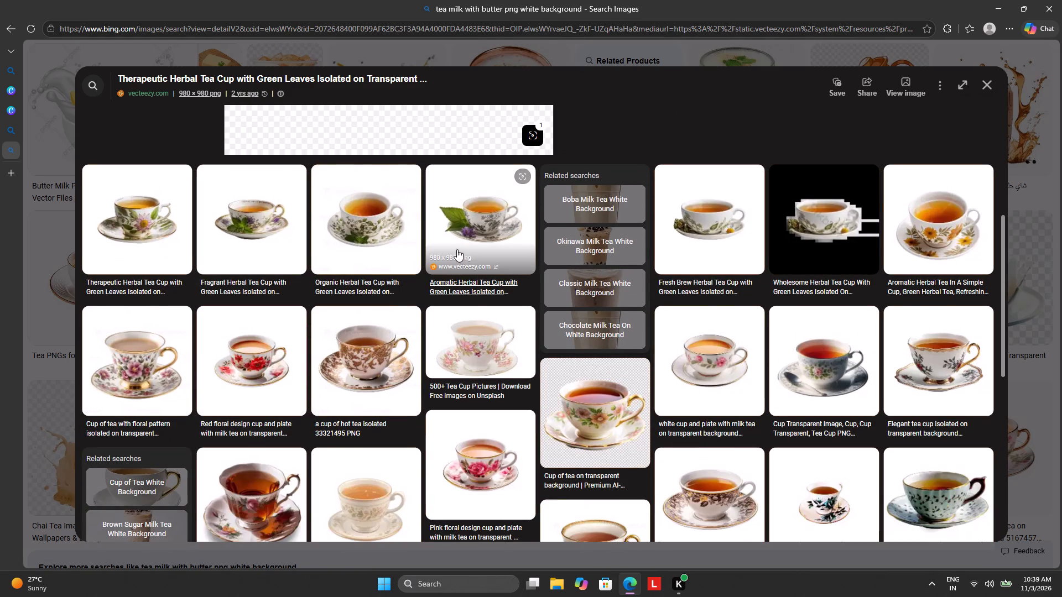
pyautogui.scroll(-5, 457, 249)
pyautogui.click(561, 451)
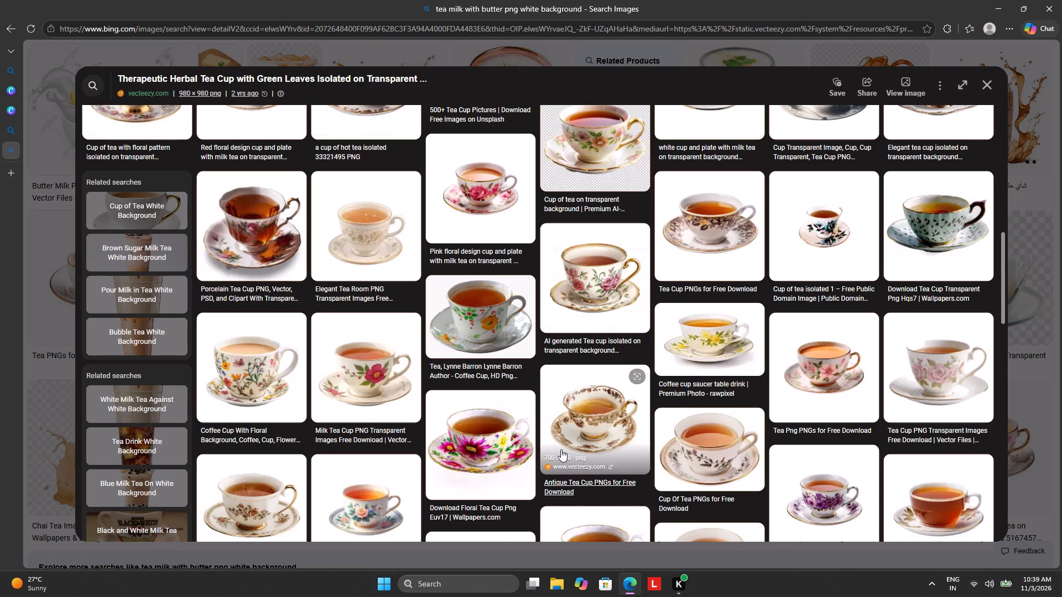
pyautogui.scroll(-9, 518, 485)
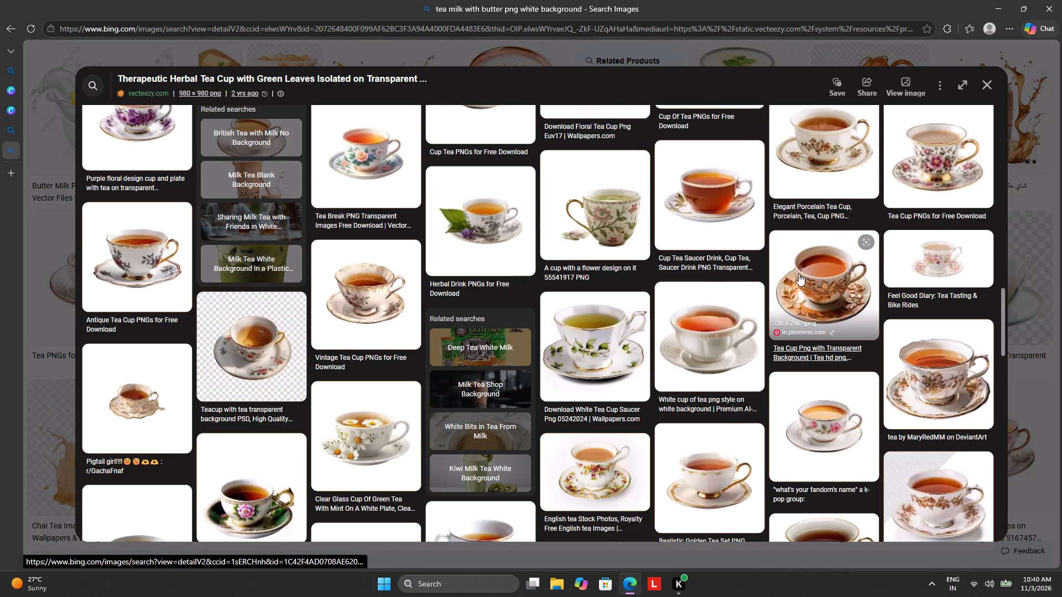
pyautogui.click(248, 334)
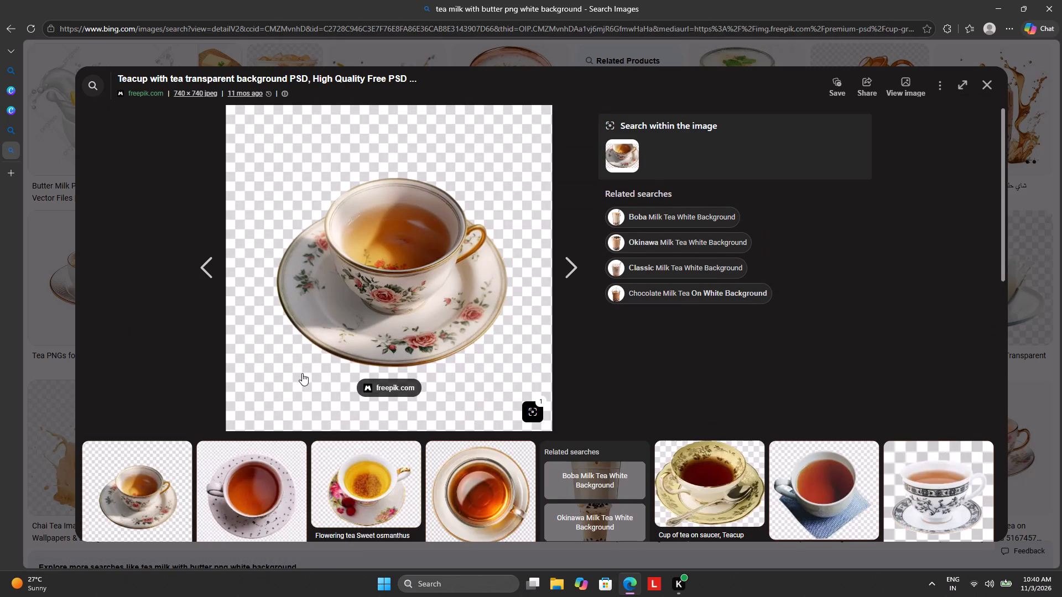
# Browse images similar to the rose-patterned teacup, loading more, and open the Freepik black gold-rimmed cup with tea leaves on its saucer.
pyautogui.scroll(-6, 302, 373)
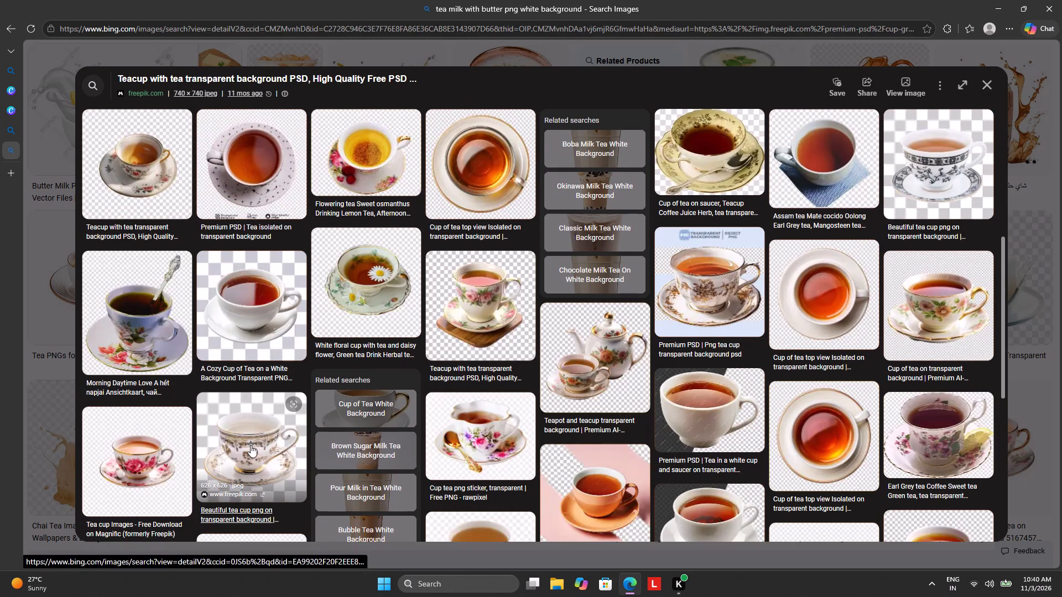
pyautogui.scroll(-6, 256, 440)
pyautogui.click(539, 340)
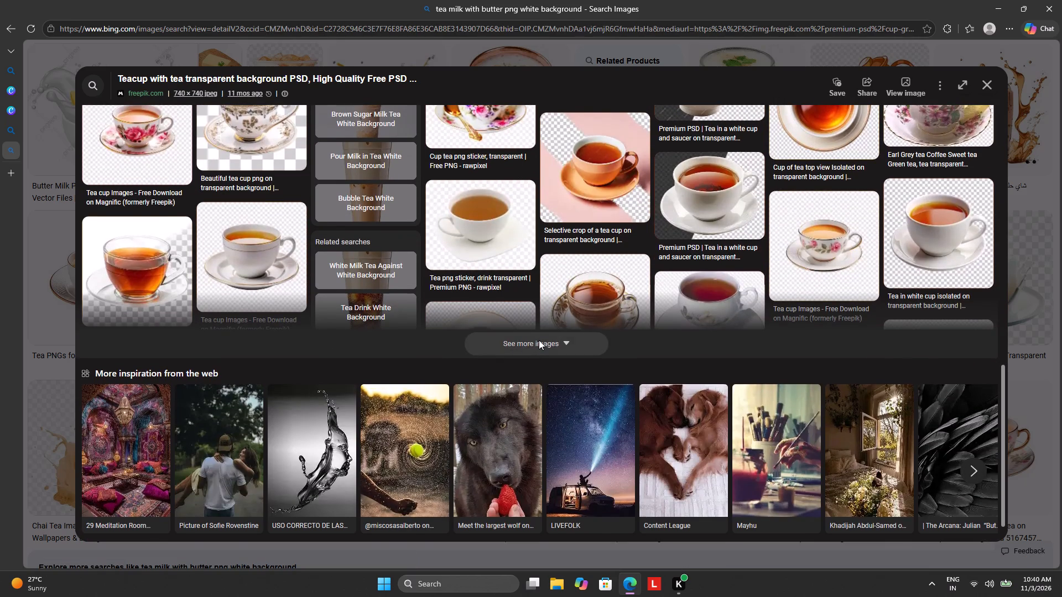
pyautogui.scroll(-2, 506, 349)
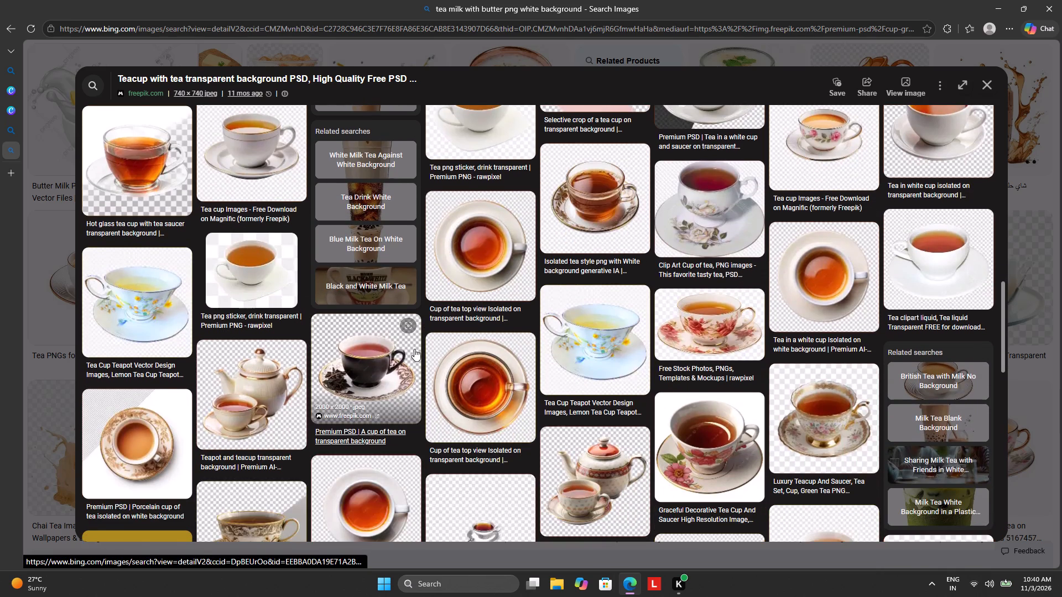
pyautogui.click(414, 349)
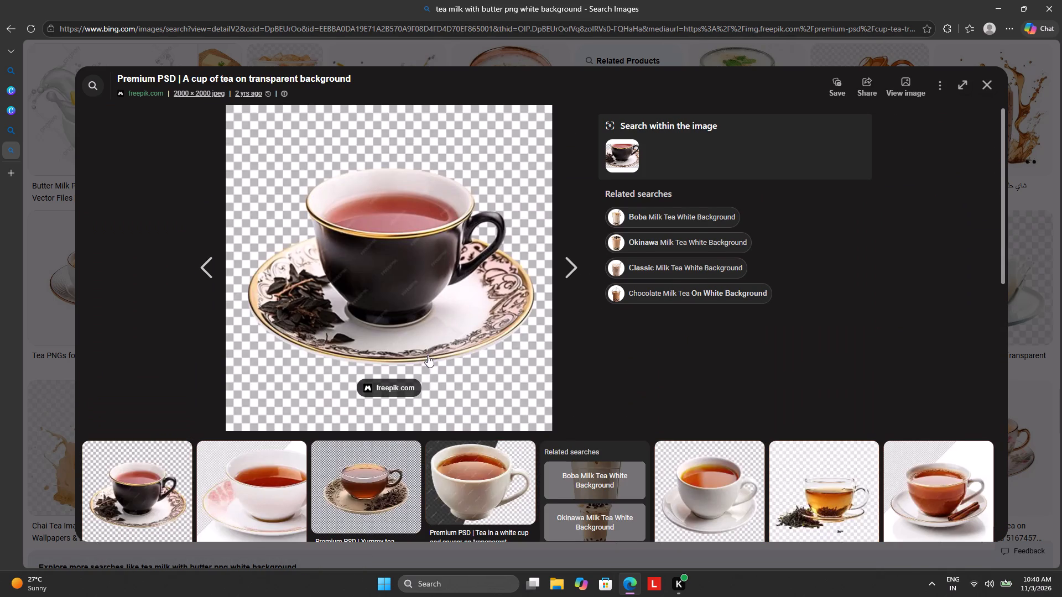
# Browse images similar to the black gold-rimmed teacup and return to the milk tea and butter image results.
pyautogui.scroll(-10, 468, 356)
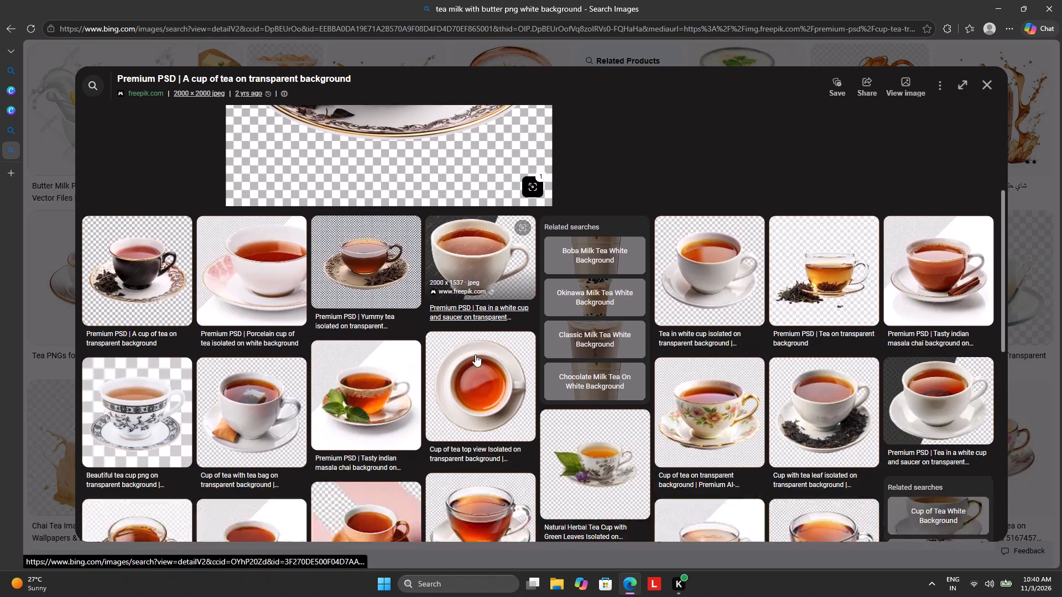
pyautogui.scroll(-3, 475, 355)
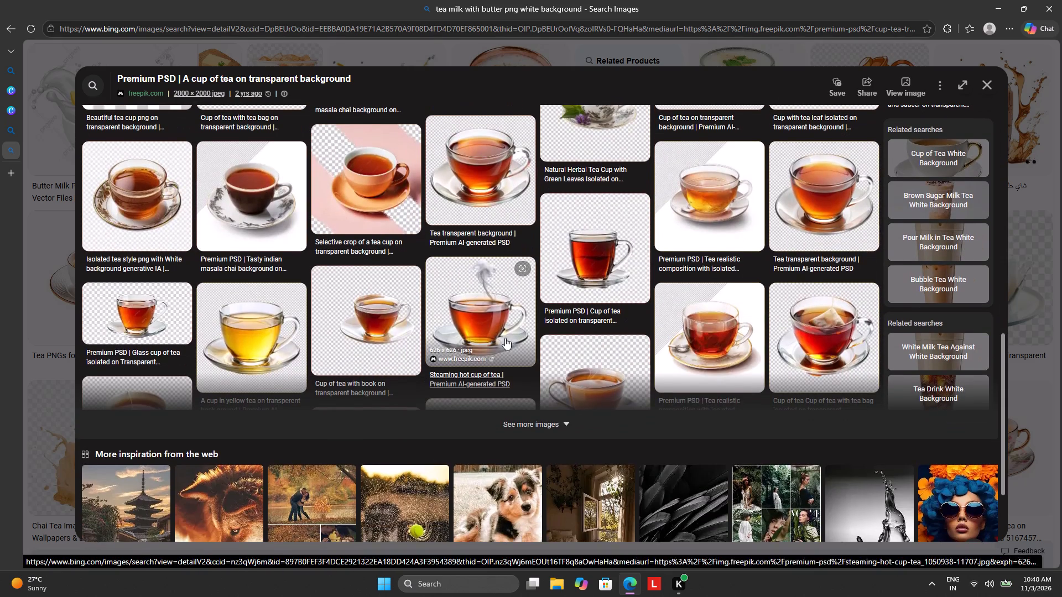
pyautogui.click(991, 76)
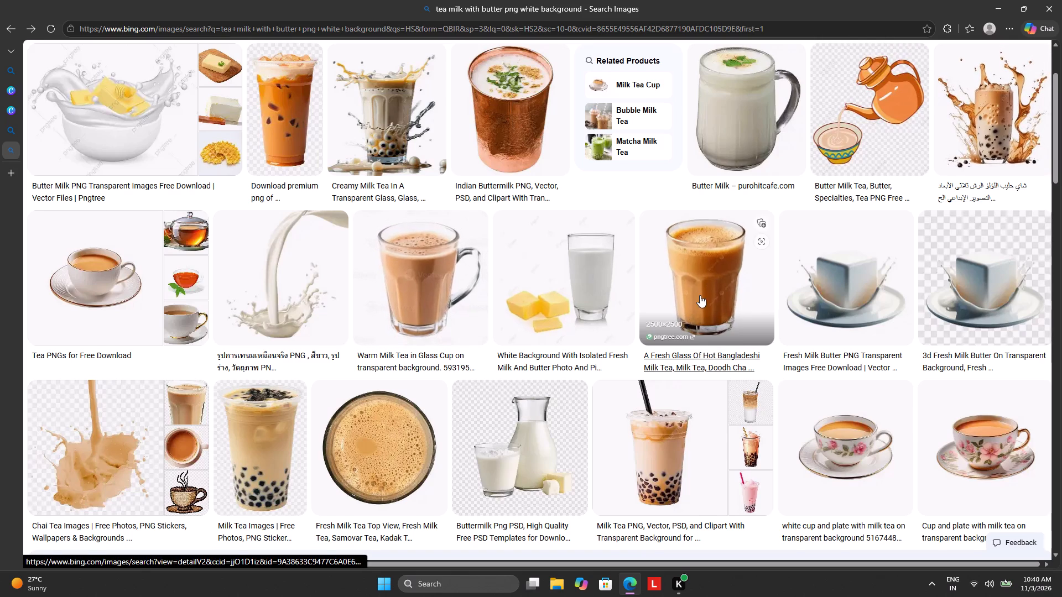
# Run a visual search on the image of a fresh glass of hot Bangladeshi milk tea.
pyautogui.moveTo(701, 277); pyautogui.dragTo(710, 256)
pyautogui.click(693, 292)
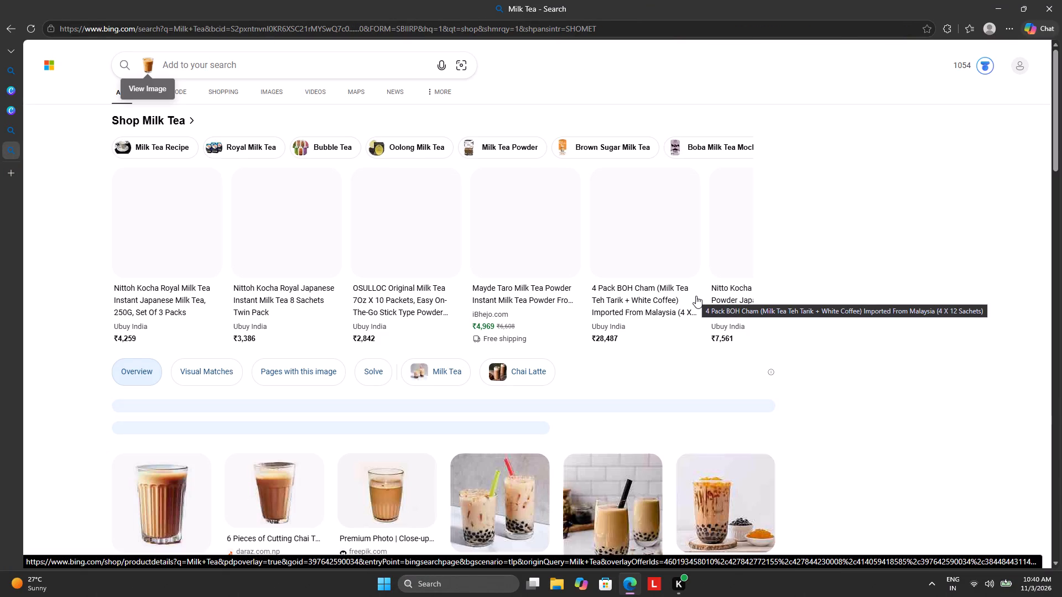
# Replace the image query with a web search for "tea with butter and biscuits png".
pyautogui.click(270, 57)
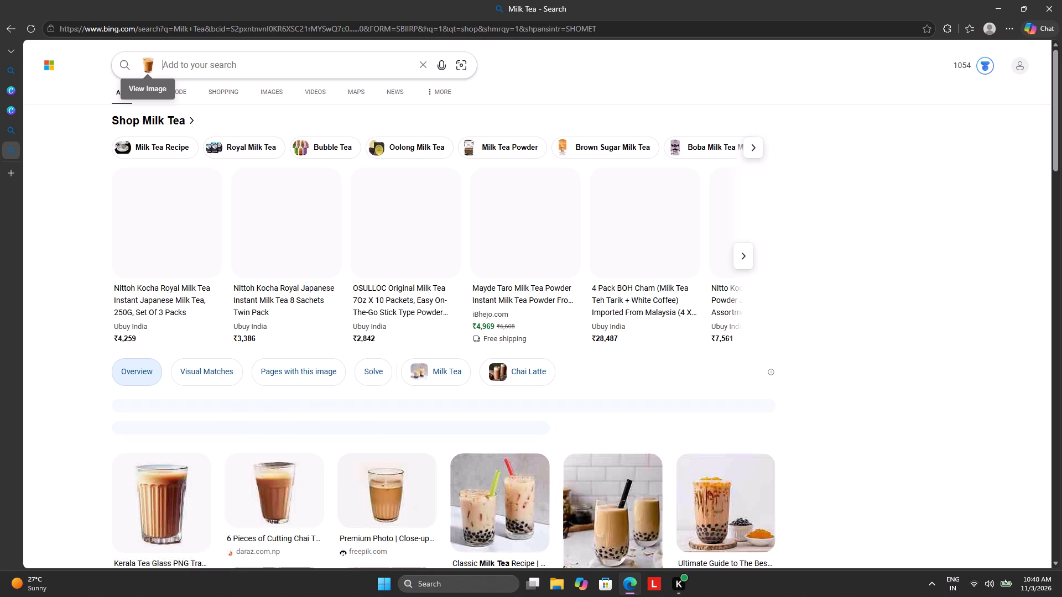
pyautogui.press('BackSpace')
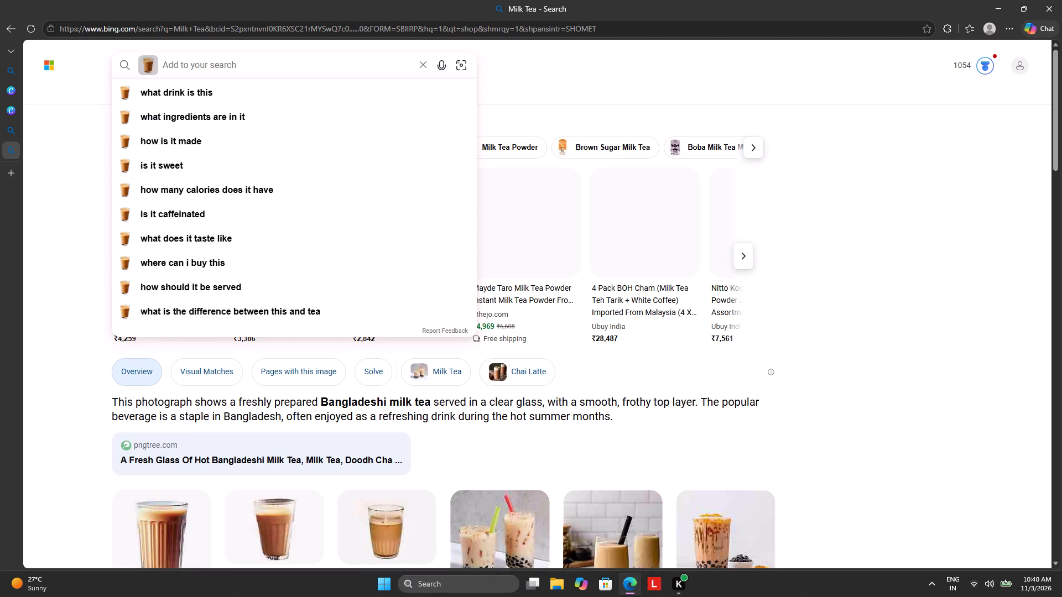
pyautogui.press('BackSpace')
pyautogui.press('BackSpace')
pyautogui.press('t')
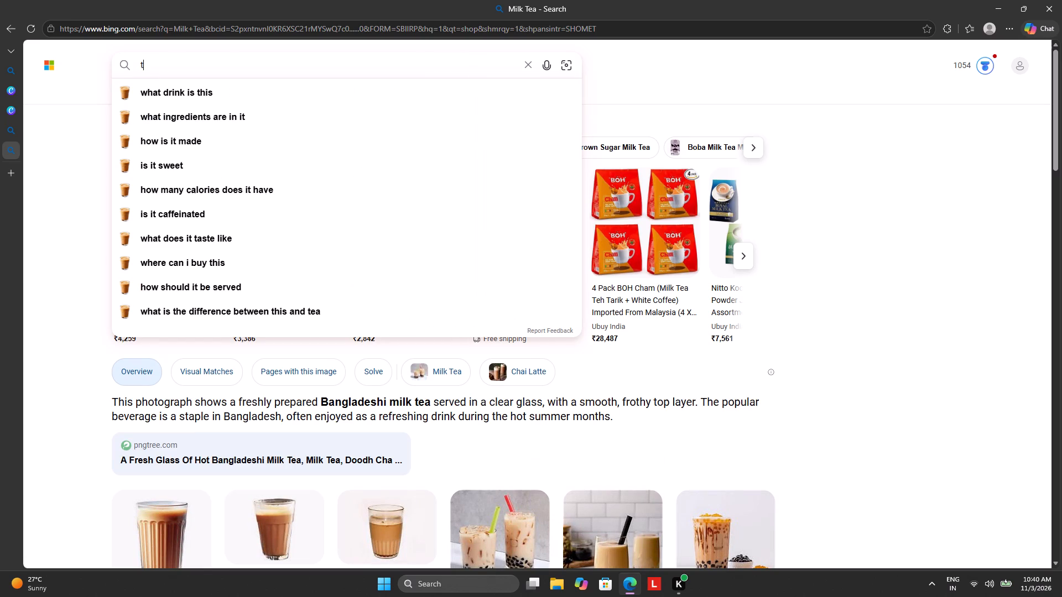
pyautogui.press('e')
pyautogui.write('a')
pyautogui.press('space')
pyautogui.press('w')
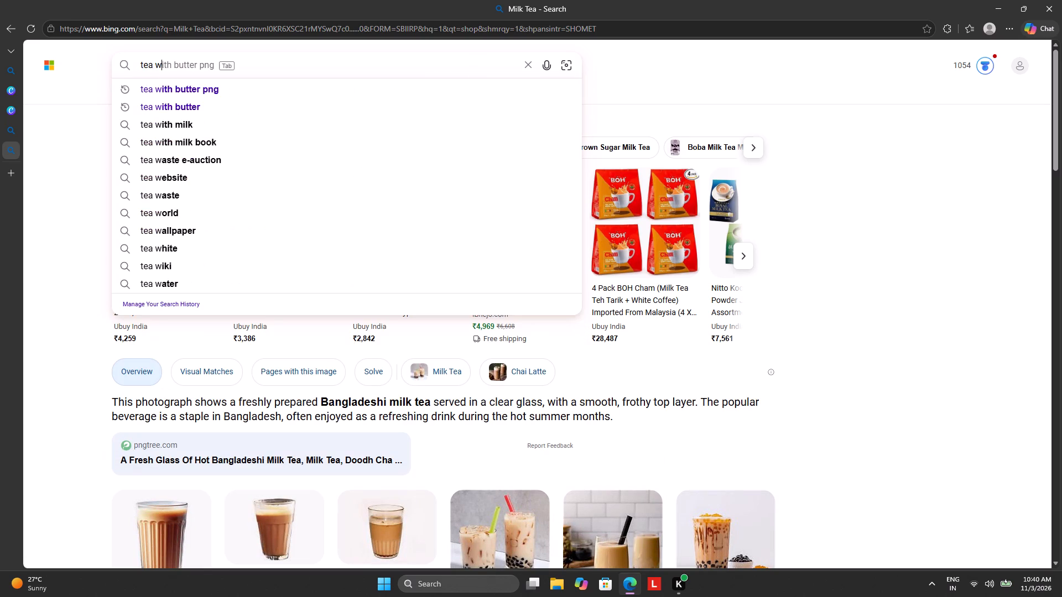
pyautogui.press('i')
pyautogui.press('t')
pyautogui.press('h')
pyautogui.press('space')
pyautogui.press('b')
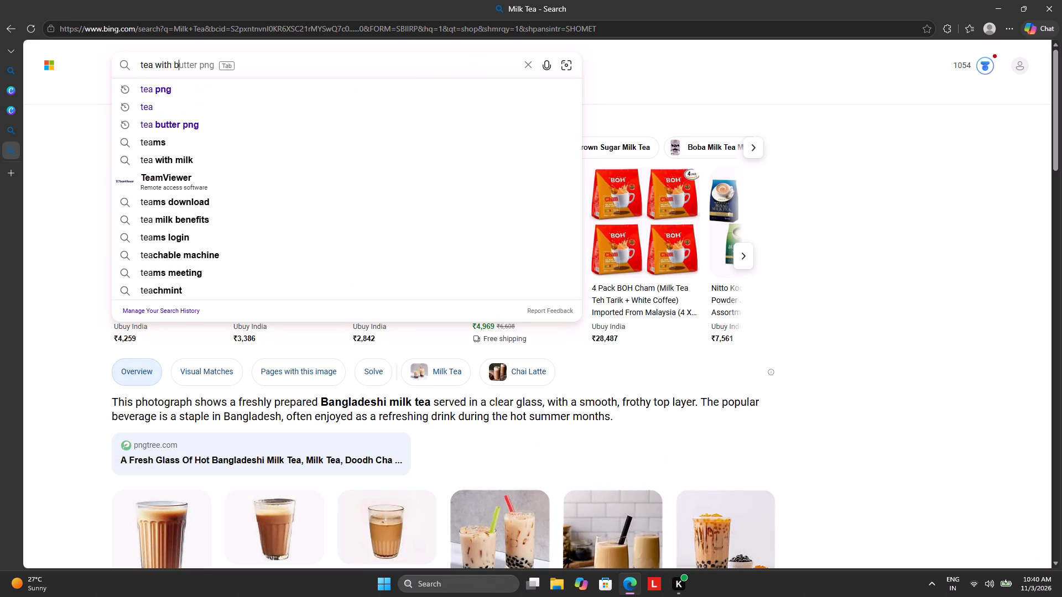
pyautogui.press('u')
pyautogui.press('t')
pyautogui.press('t')
pyautogui.write('er')
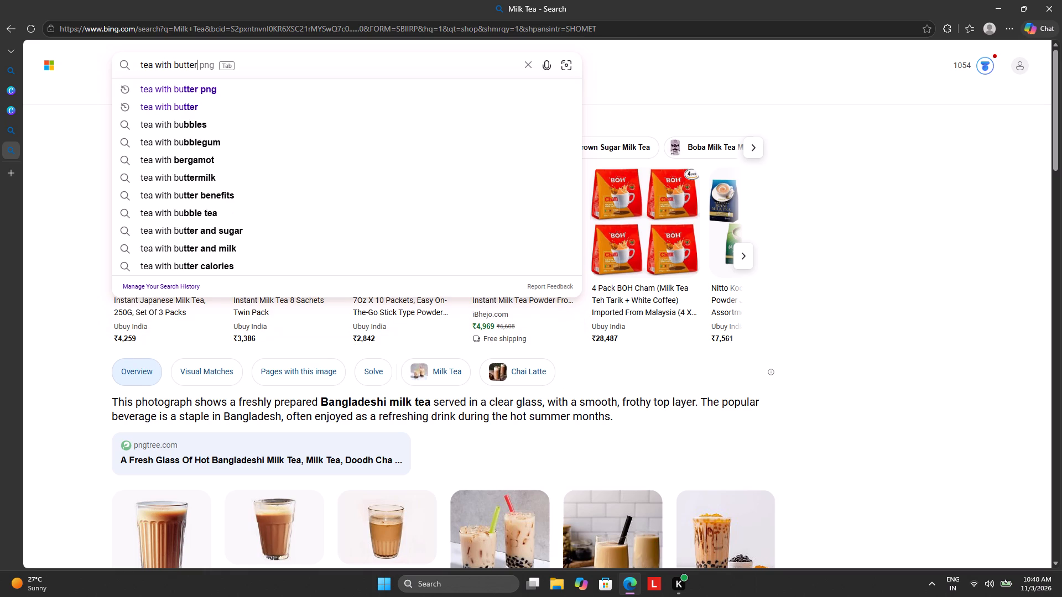
pyautogui.press('space')
pyautogui.press('a')
pyautogui.press('n')
pyautogui.press('d')
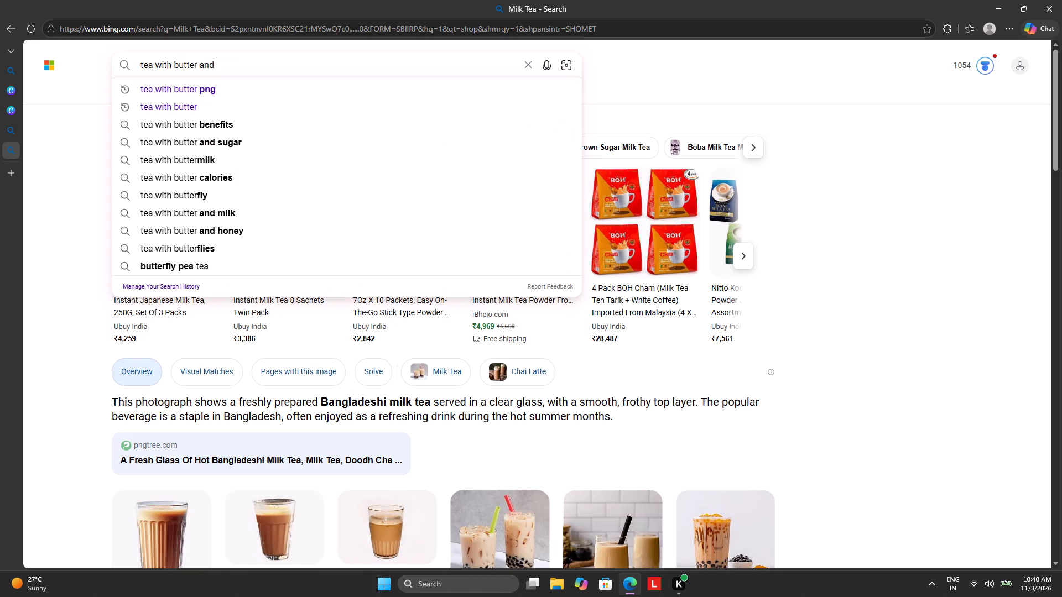
pyautogui.press('space')
pyautogui.press('n')
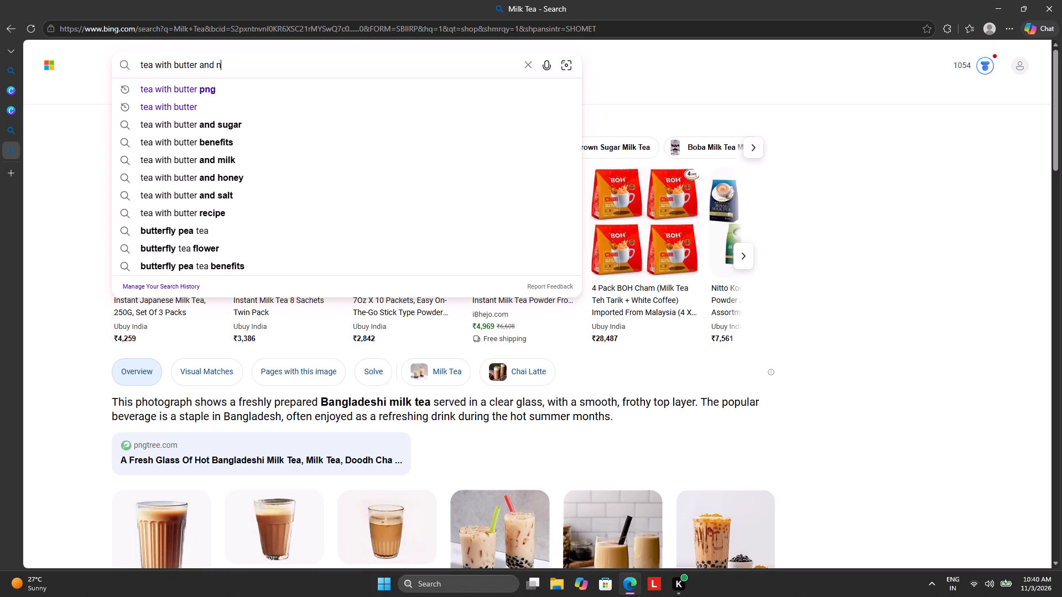
pyautogui.press('BackSpace')
pyautogui.press('b')
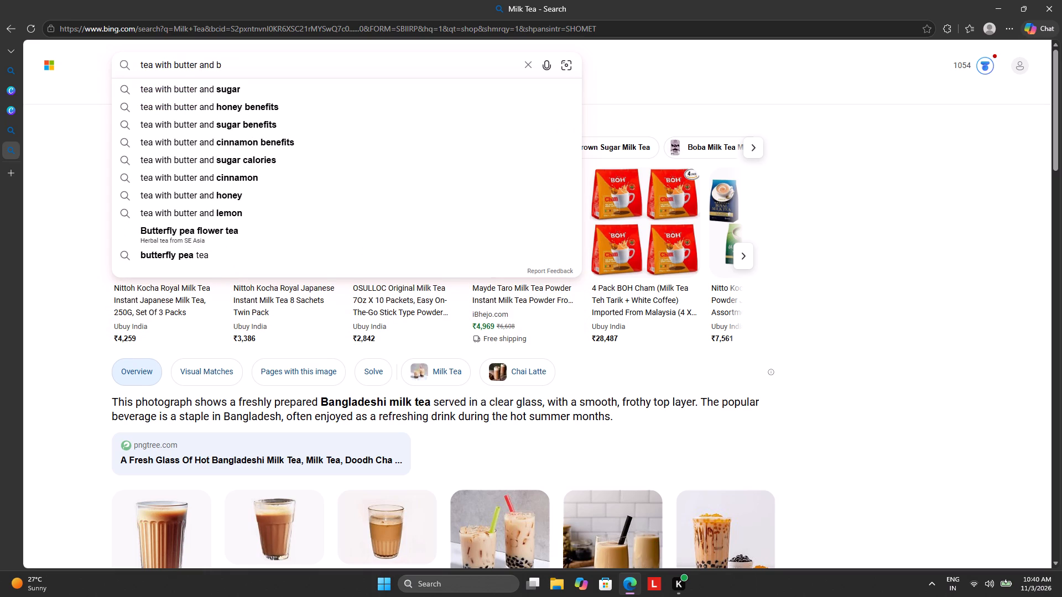
pyautogui.press('u')
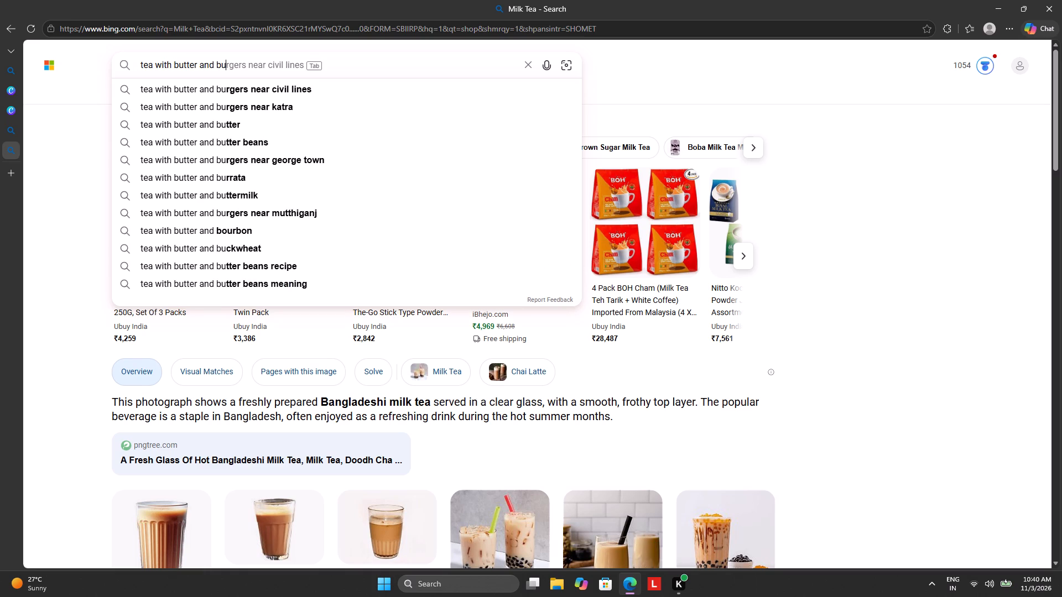
pyautogui.press('BackSpace')
pyautogui.press('i')
pyautogui.press('s')
pyautogui.press('s')
pyautogui.press('s')
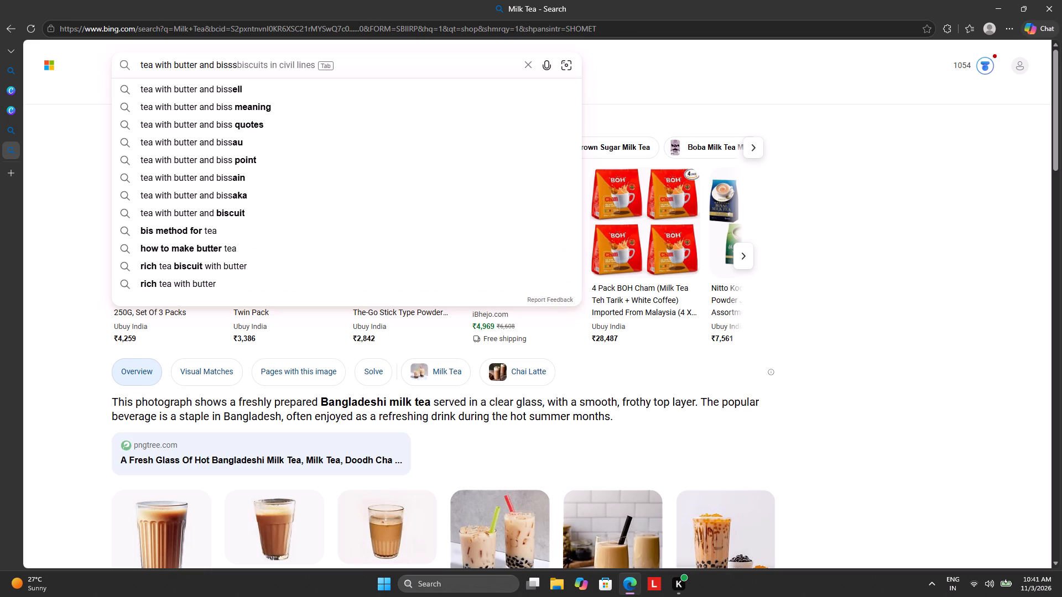
pyautogui.press('BackSpace')
pyautogui.press('BackSpace')
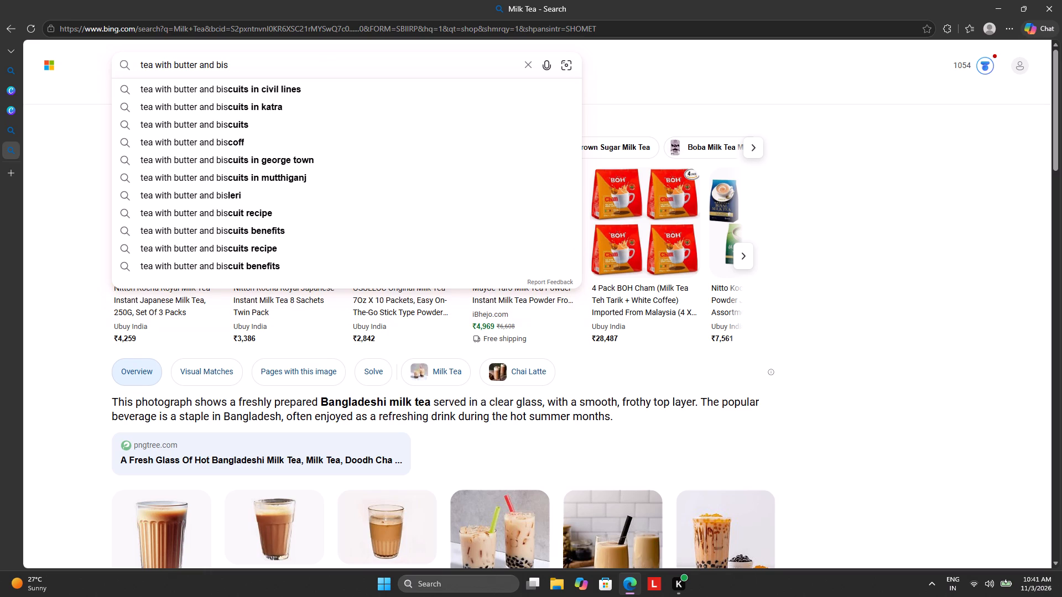
pyautogui.press('c')
pyautogui.press('u')
pyautogui.press('i')
pyautogui.press('t')
pyautogui.press('s')
pyautogui.press('space')
pyautogui.press('p')
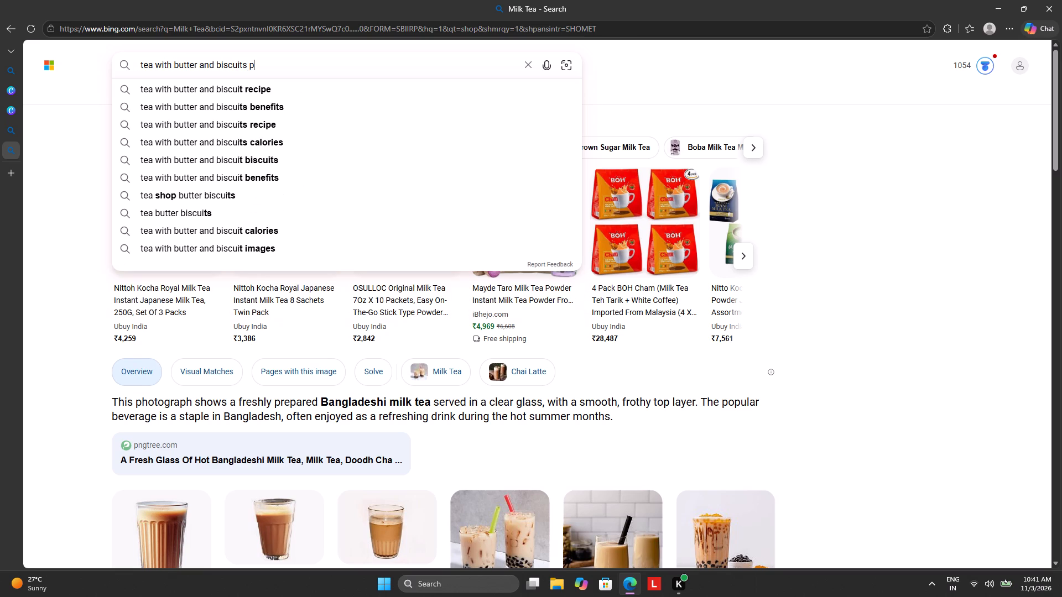
pyautogui.press('n')
pyautogui.press('g')
pyautogui.press('Return')
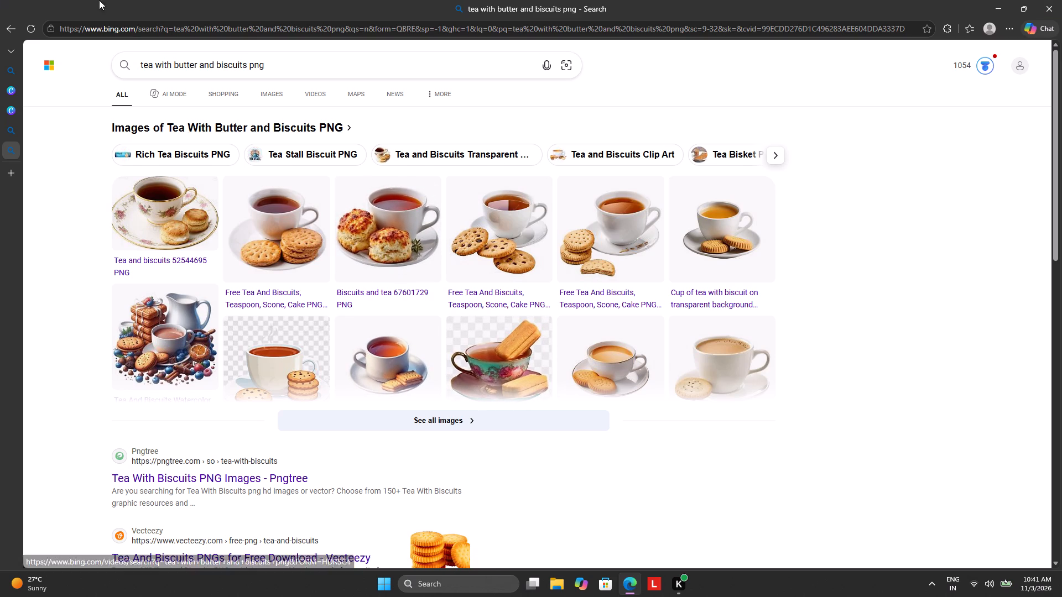
# Refine the search to "tea milk with butter and biscuits png".
pyautogui.click(154, 65)
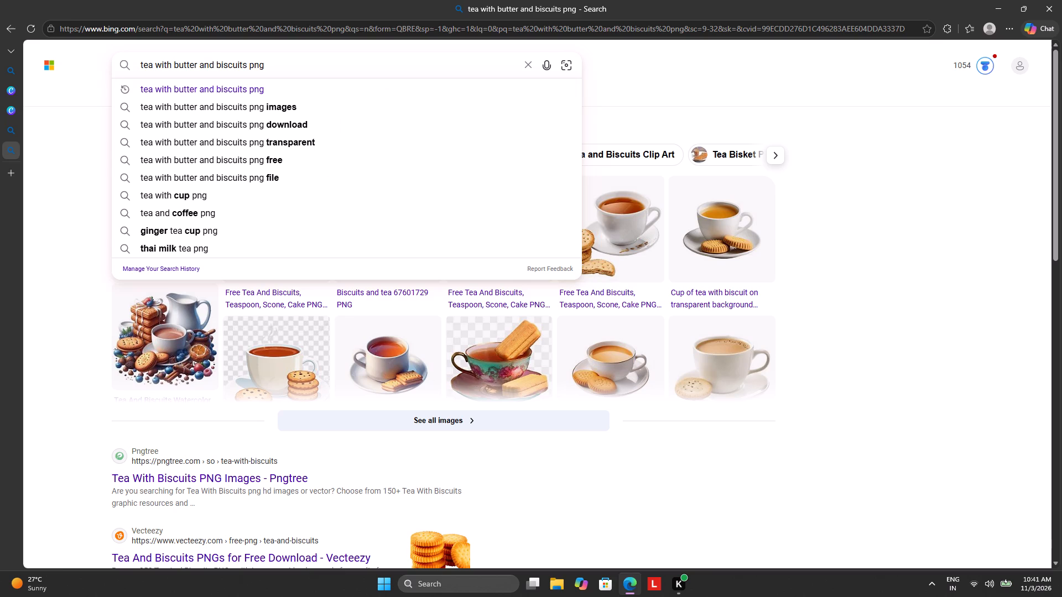
pyautogui.press('space')
pyautogui.write('mi')
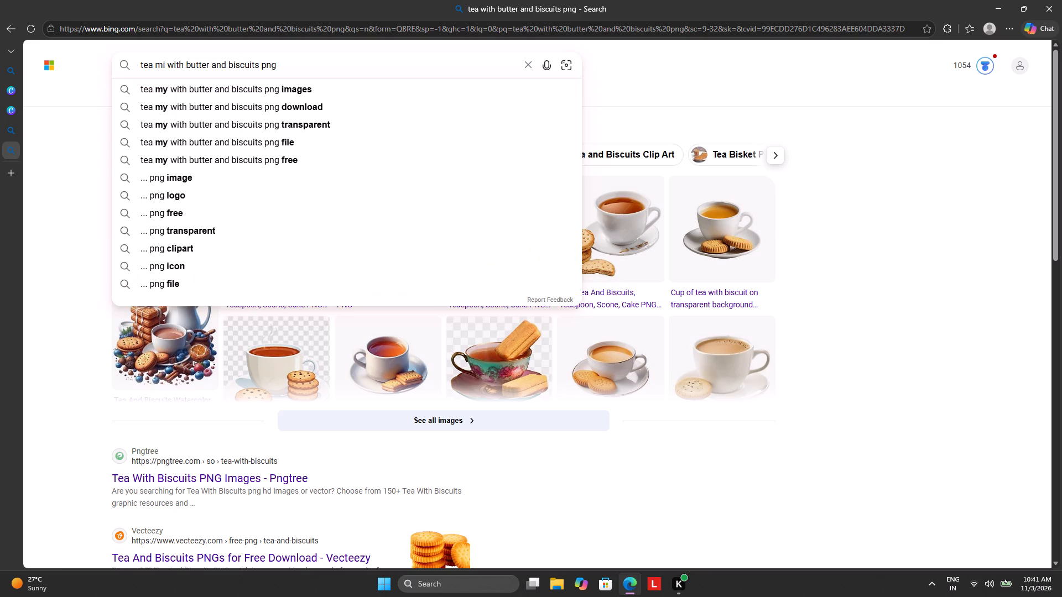
pyautogui.write('lk')
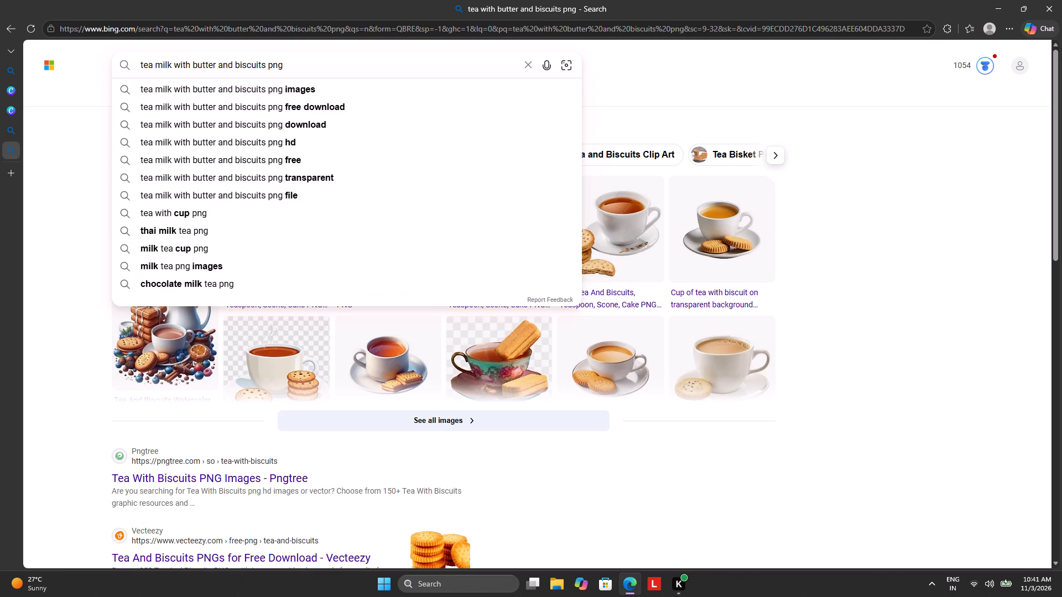
pyautogui.press('space')
pyautogui.press('Return')
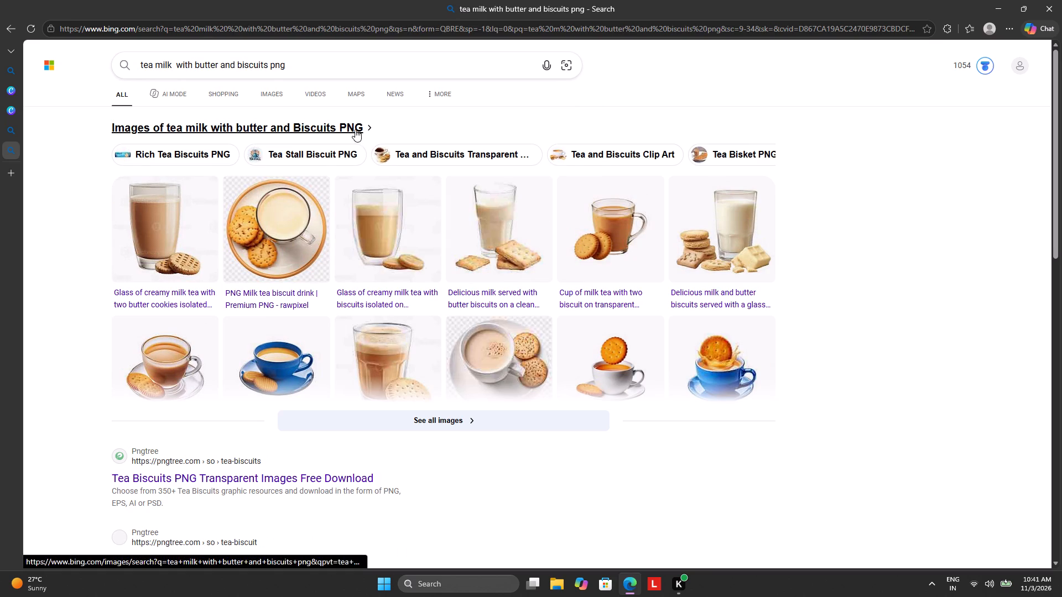
# Look through the milk tea and biscuit results, trying to open the full image listing and the blue cup with biscuits on its saucer.
pyautogui.click(432, 418)
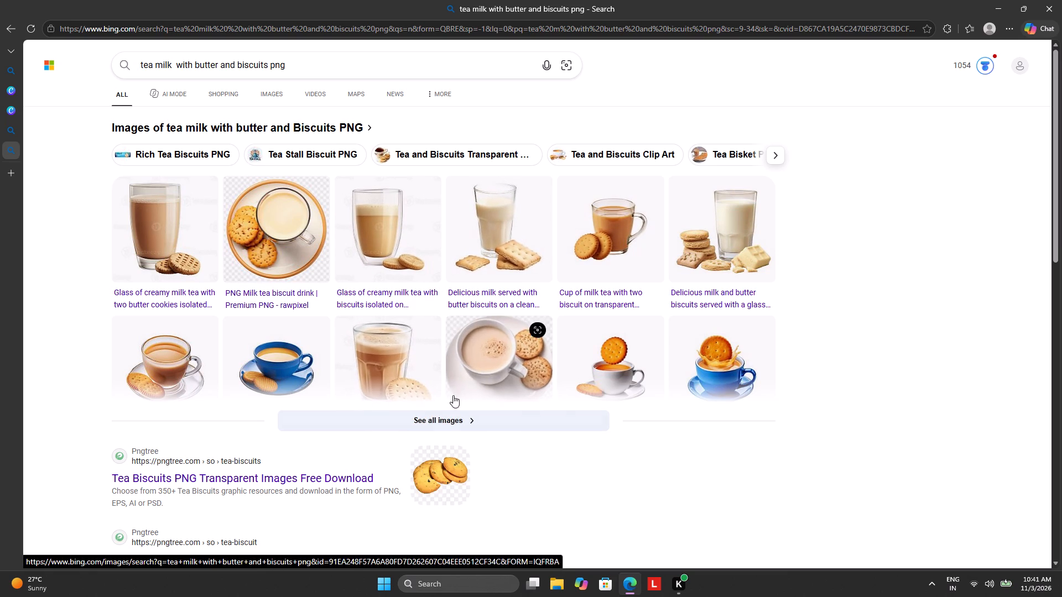
pyautogui.click(445, 417)
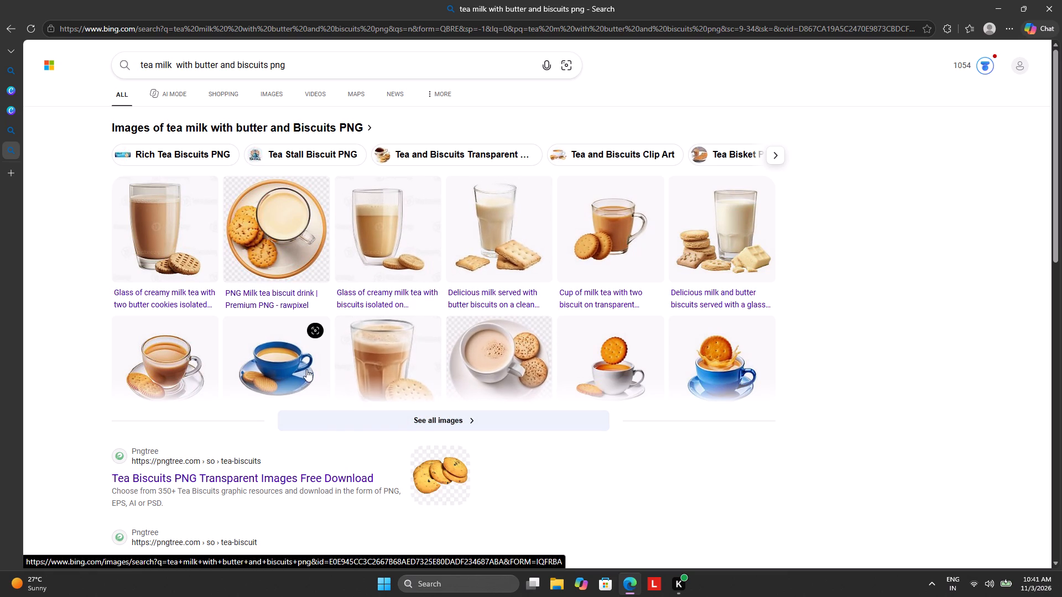
pyautogui.moveTo(289, 374); pyautogui.dragTo(289, 380)
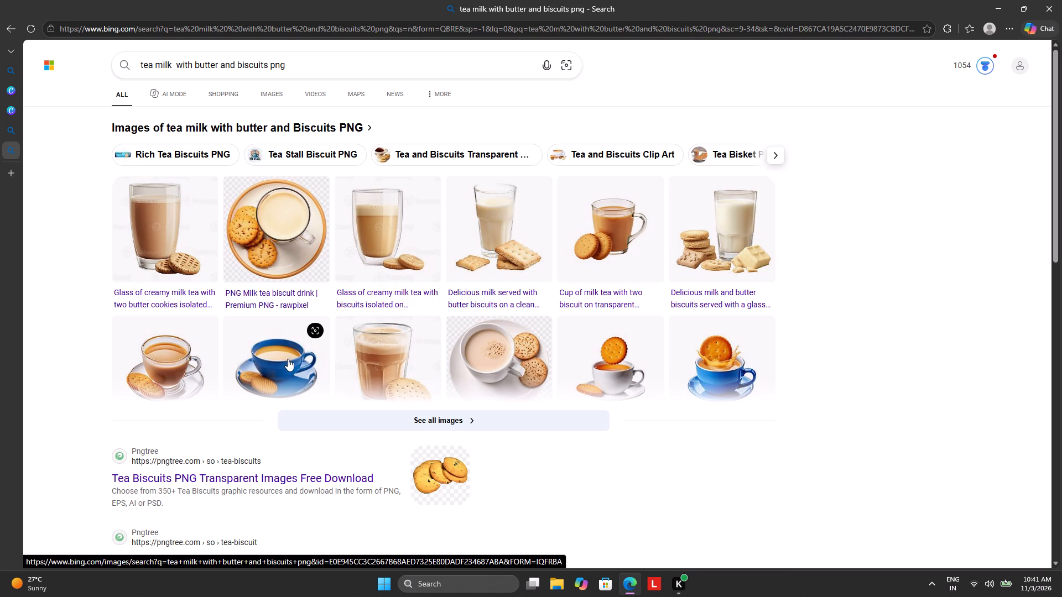
pyautogui.moveTo(275, 362); pyautogui.dragTo(269, 368)
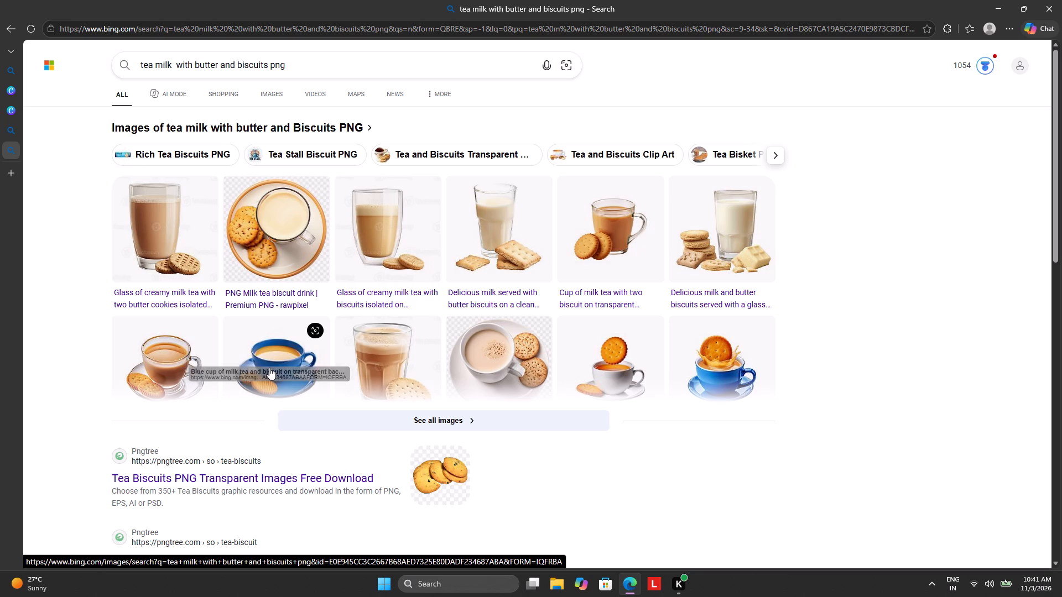
pyautogui.moveTo(276, 356); pyautogui.dragTo(281, 358)
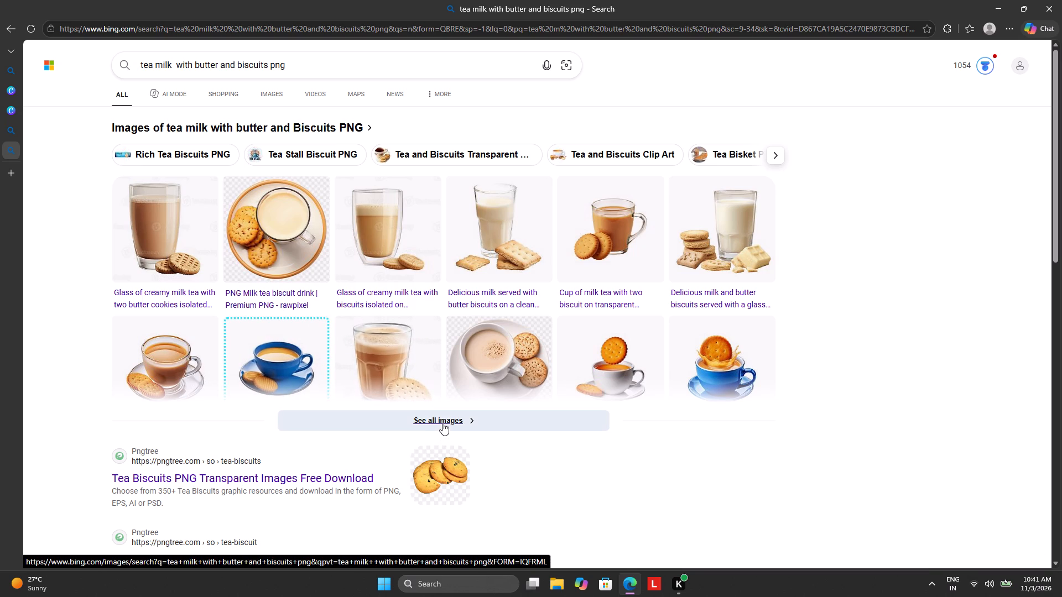
pyautogui.click(467, 415)
pyautogui.scroll(-2, 640, 318)
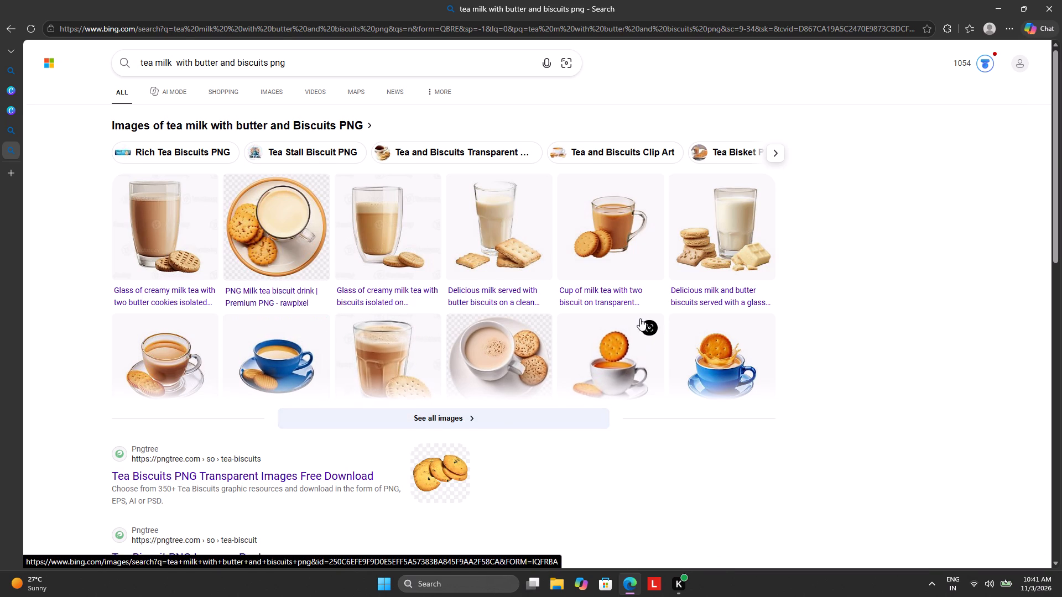
pyautogui.scroll(-10, 640, 318)
pyautogui.scroll(6, 635, 315)
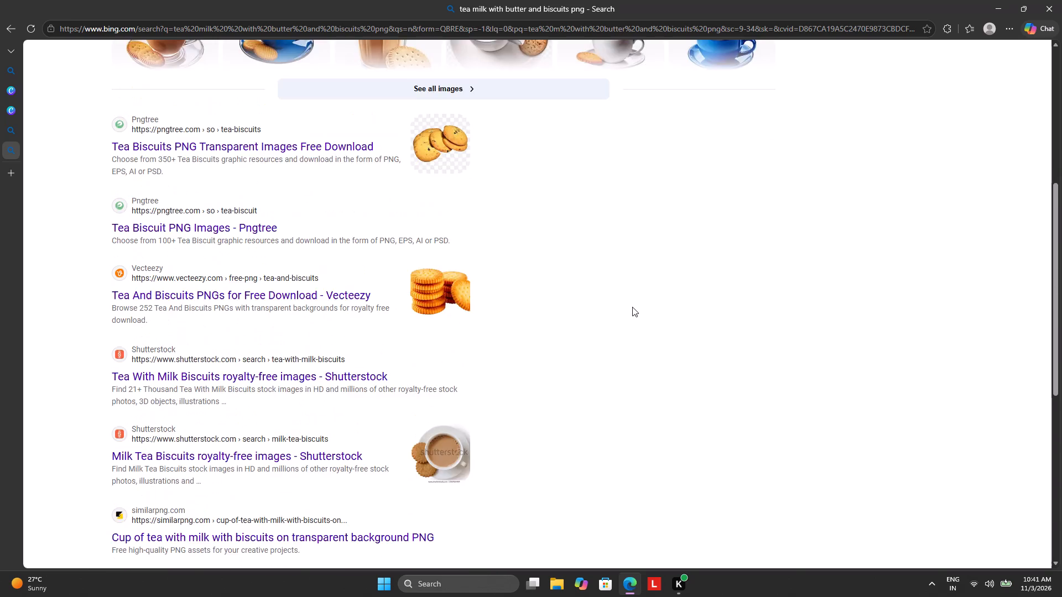
pyautogui.scroll(10, 632, 305)
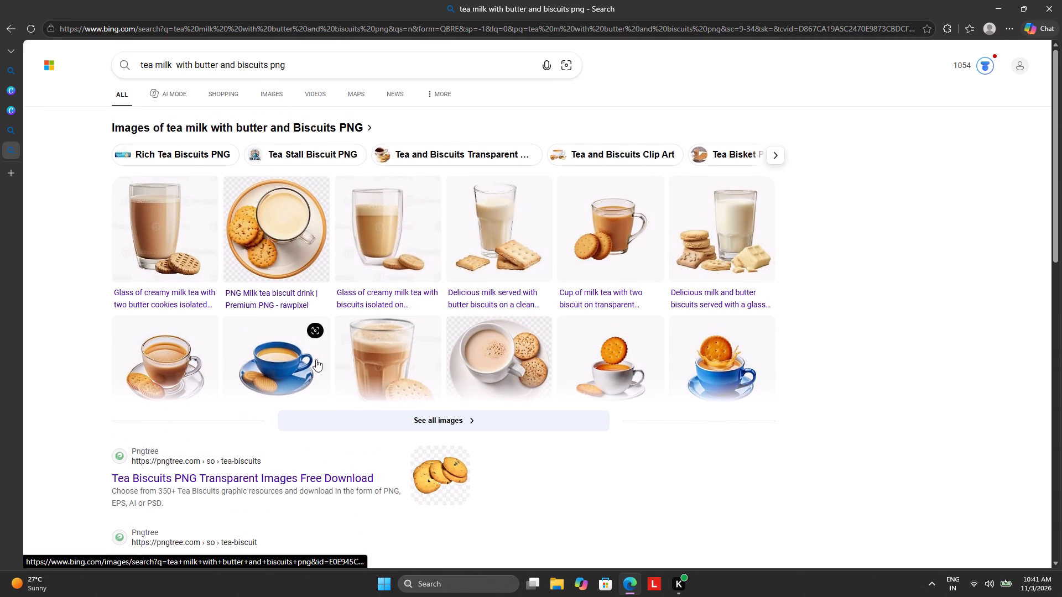
pyautogui.click(255, 351)
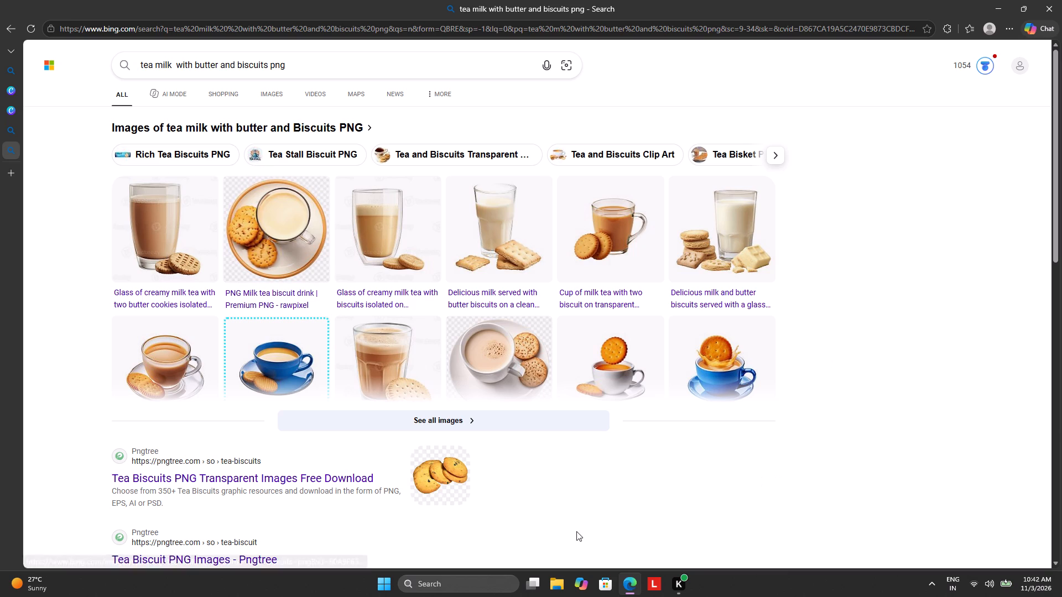
# Open the blue cup of milk tea with a falling salted biscuit and look through its related images.
pyautogui.click(723, 355)
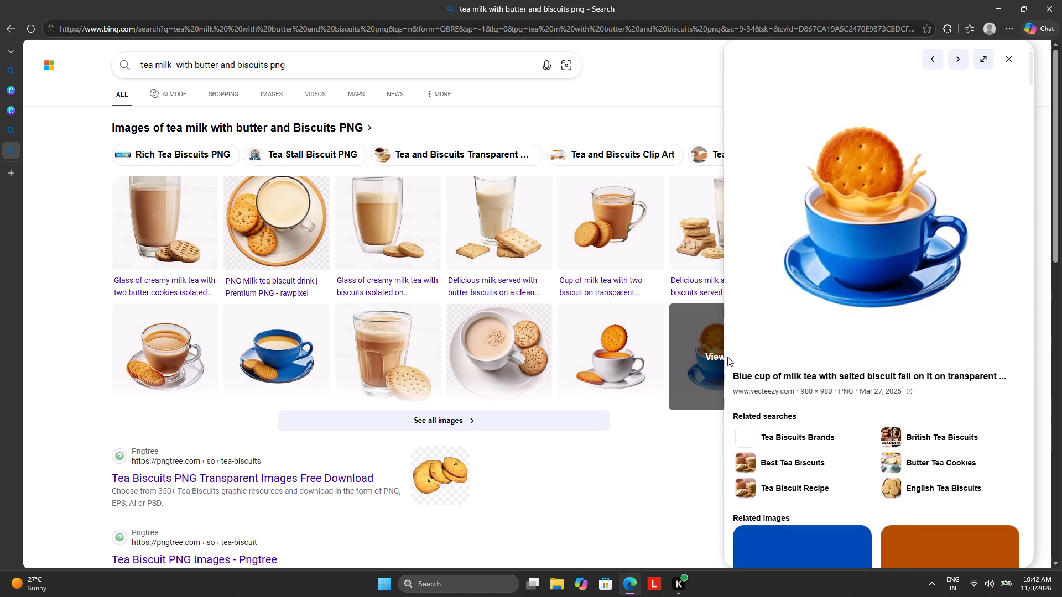
pyautogui.scroll(-10, 789, 339)
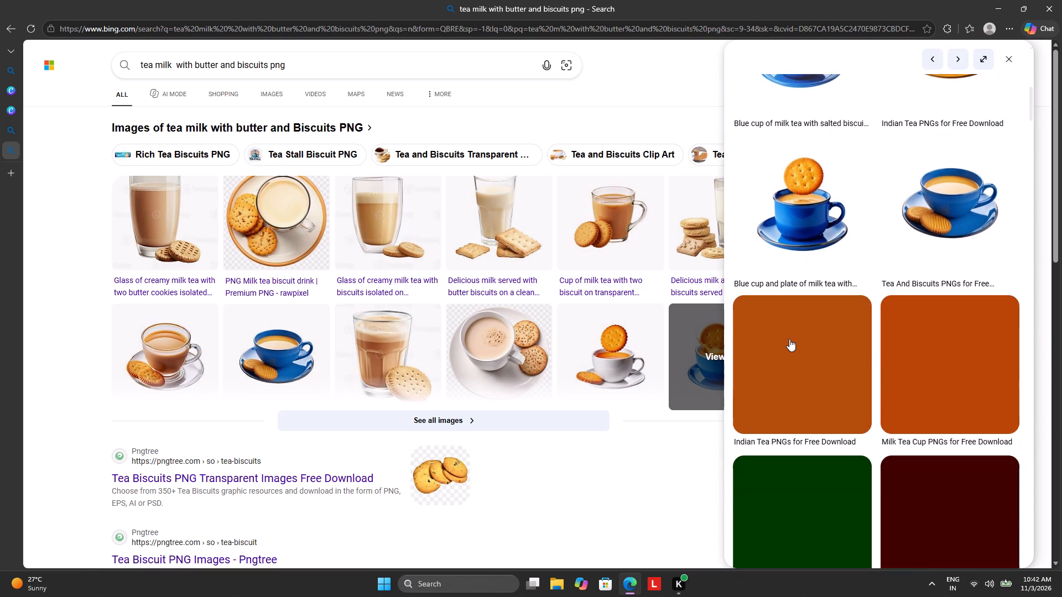
pyautogui.scroll(-5, 804, 331)
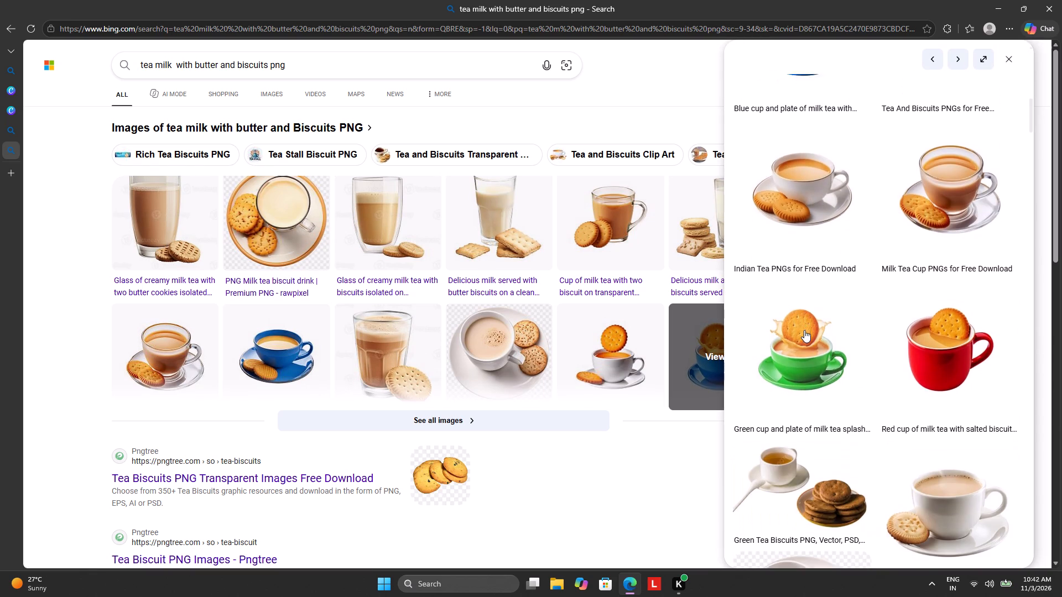
pyautogui.scroll(-7, 804, 330)
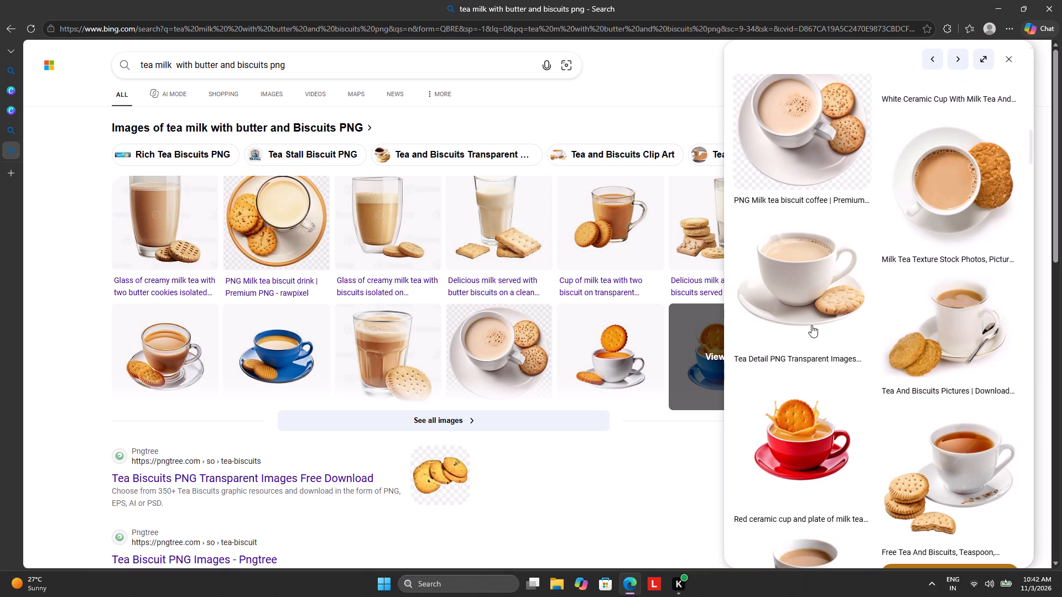
pyautogui.scroll(-3, 811, 325)
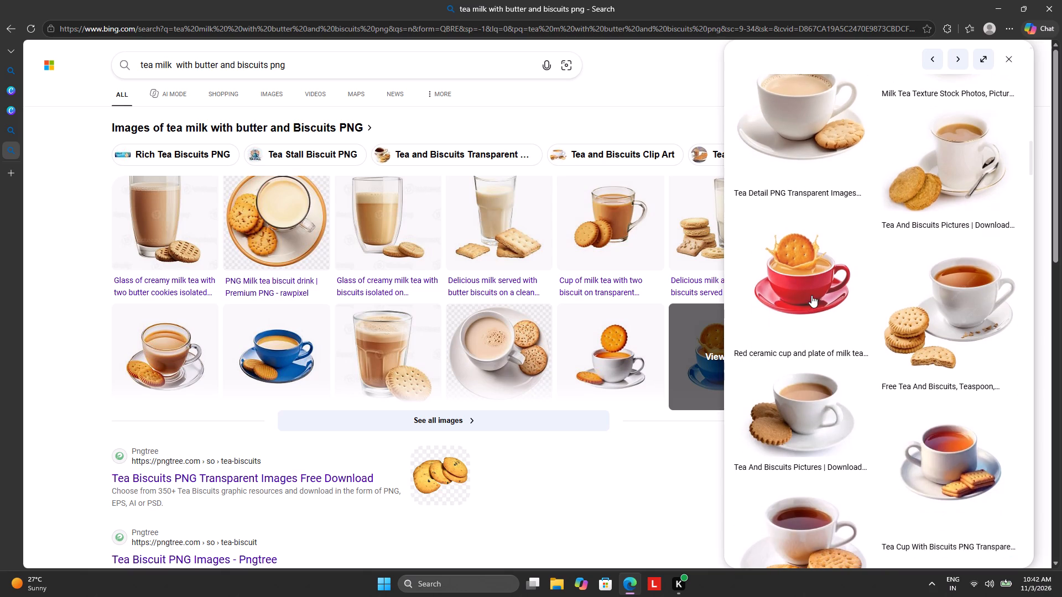
# Open the red ceramic cup of milk tea splash with salted biscuit and look through its related images.
pyautogui.click(810, 294)
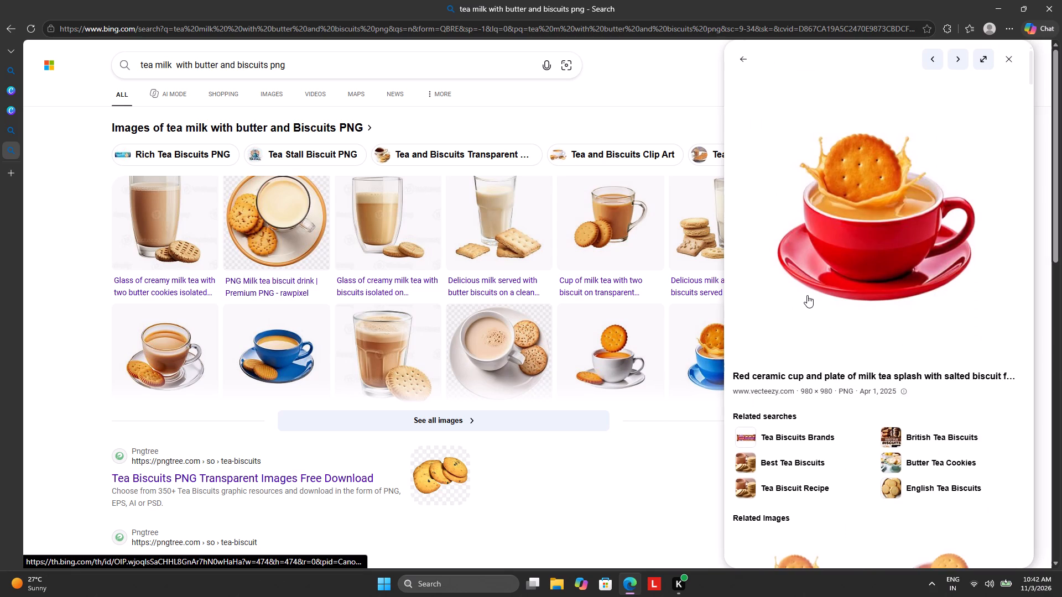
pyautogui.scroll(-9, 808, 296)
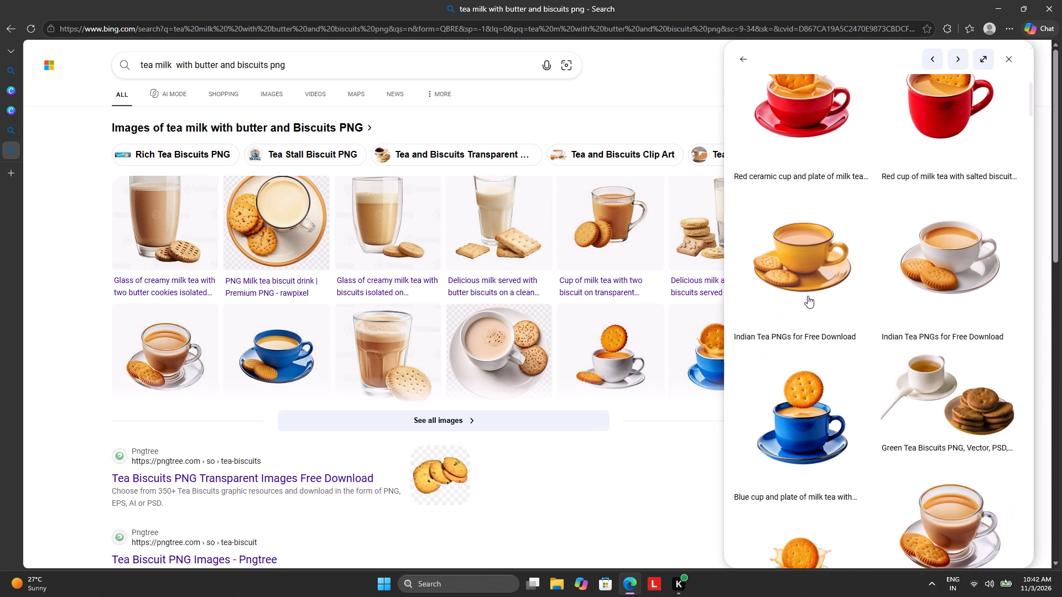
pyautogui.scroll(-2, 808, 295)
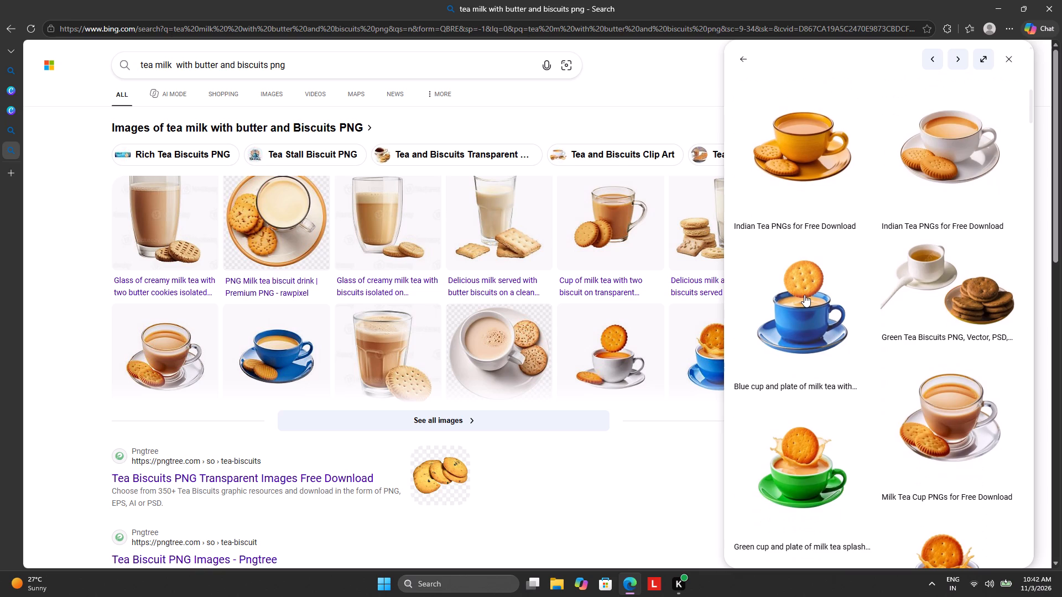
pyautogui.scroll(-8, 804, 296)
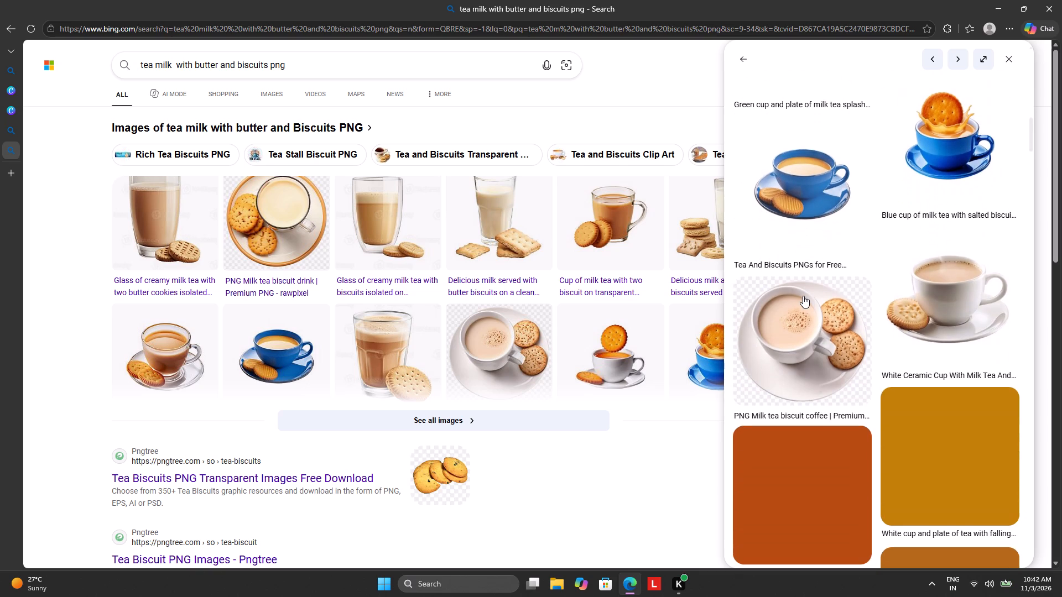
pyautogui.scroll(-3, 803, 298)
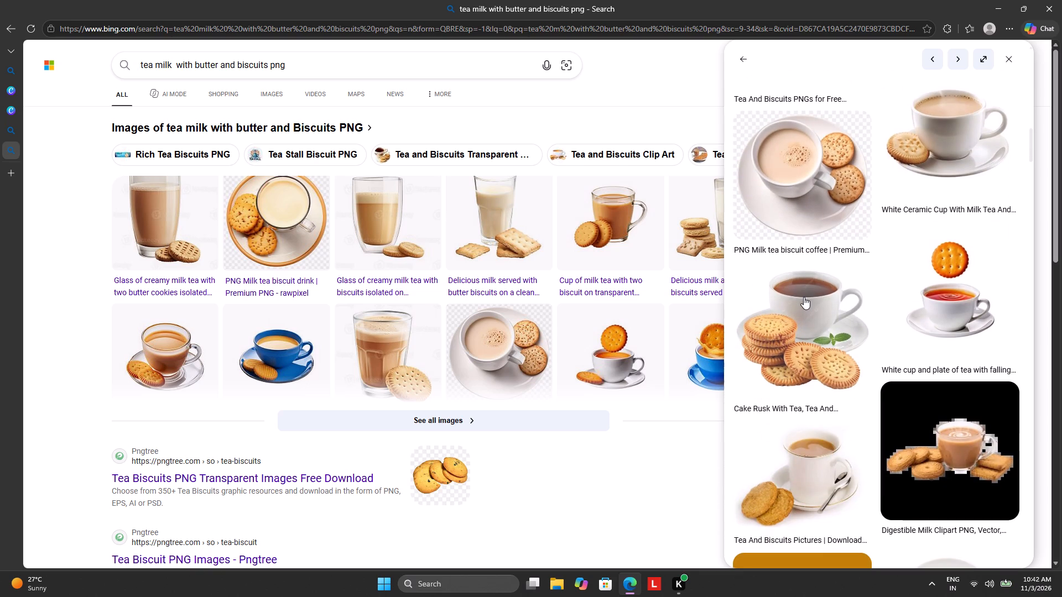
pyautogui.scroll(-3, 804, 296)
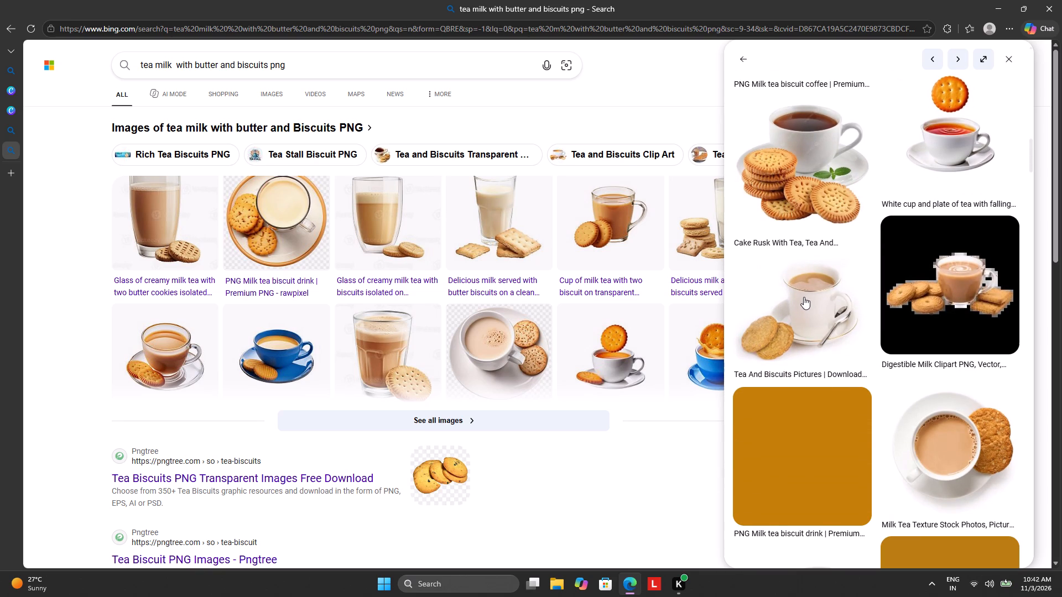
pyautogui.scroll(-10, 804, 297)
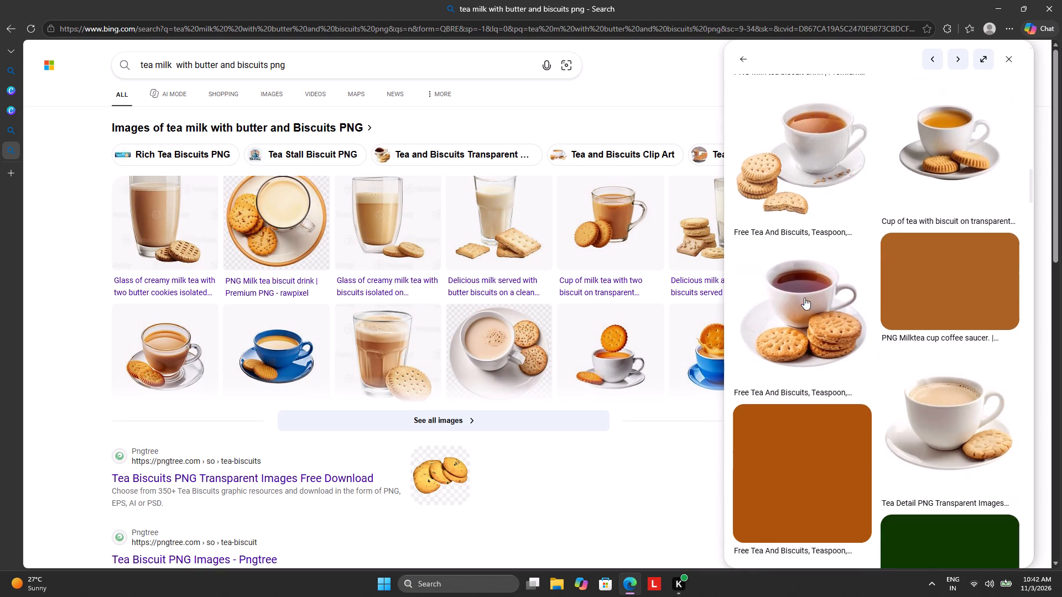
pyautogui.scroll(-2, 804, 297)
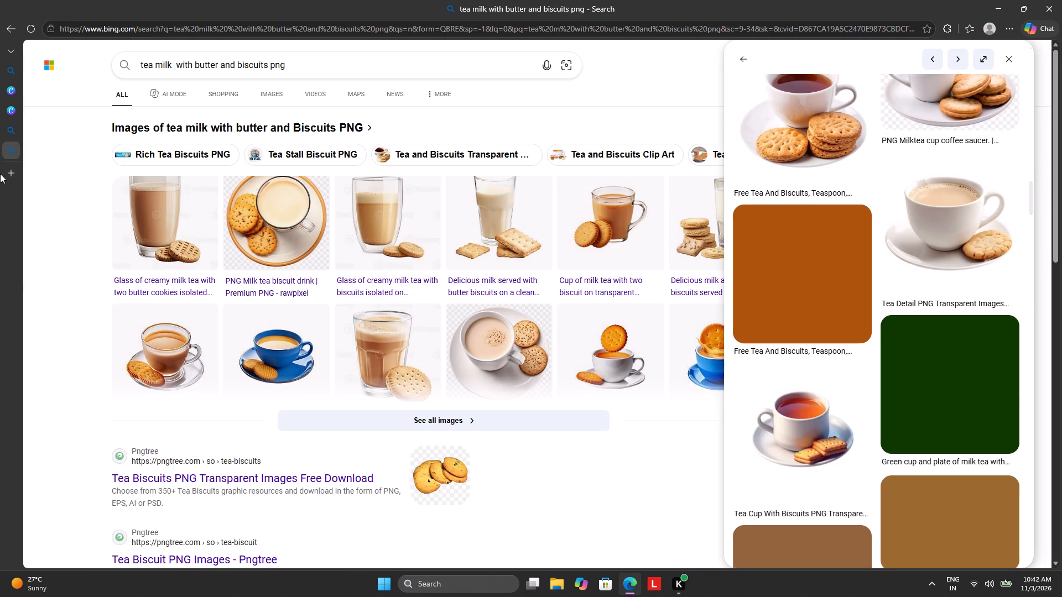
# Switch to the Canva design and paste the copied brown teacup image onto page 5, shifting the white teacup image around the page.
pyautogui.click(27, 116)
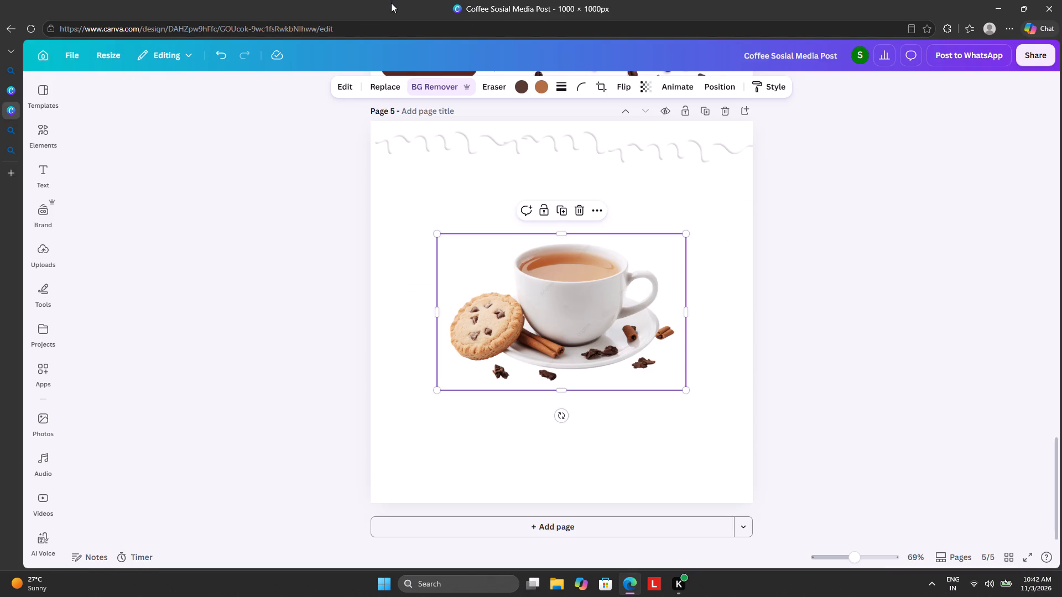
pyautogui.hotkey('ctrl', 'v')
pyautogui.moveTo(438, 235); pyautogui.dragTo(446, 224)
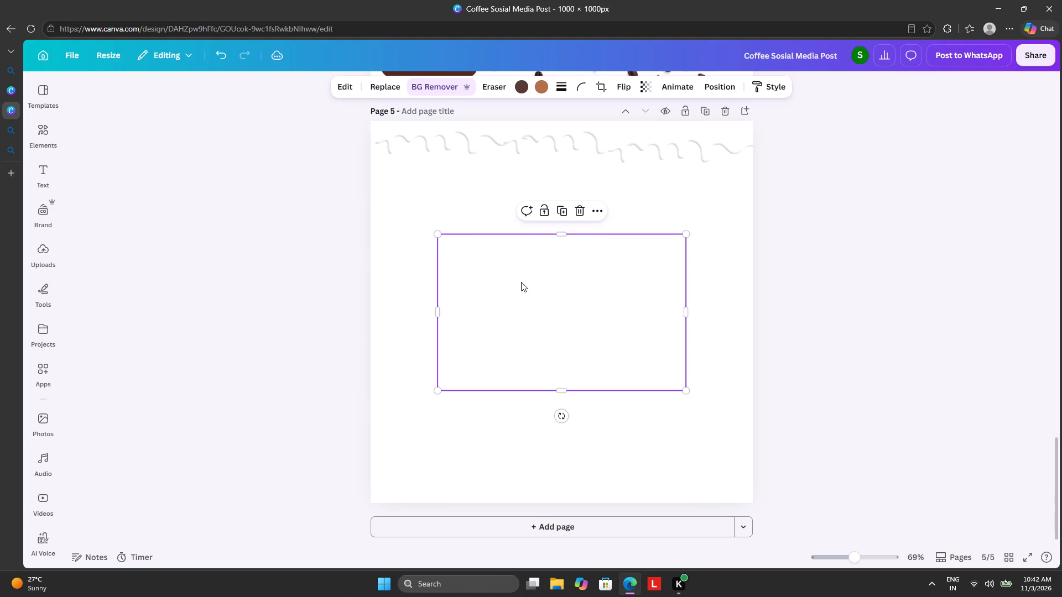
pyautogui.moveTo(522, 275); pyautogui.dragTo(632, 254)
pyautogui.click(494, 256)
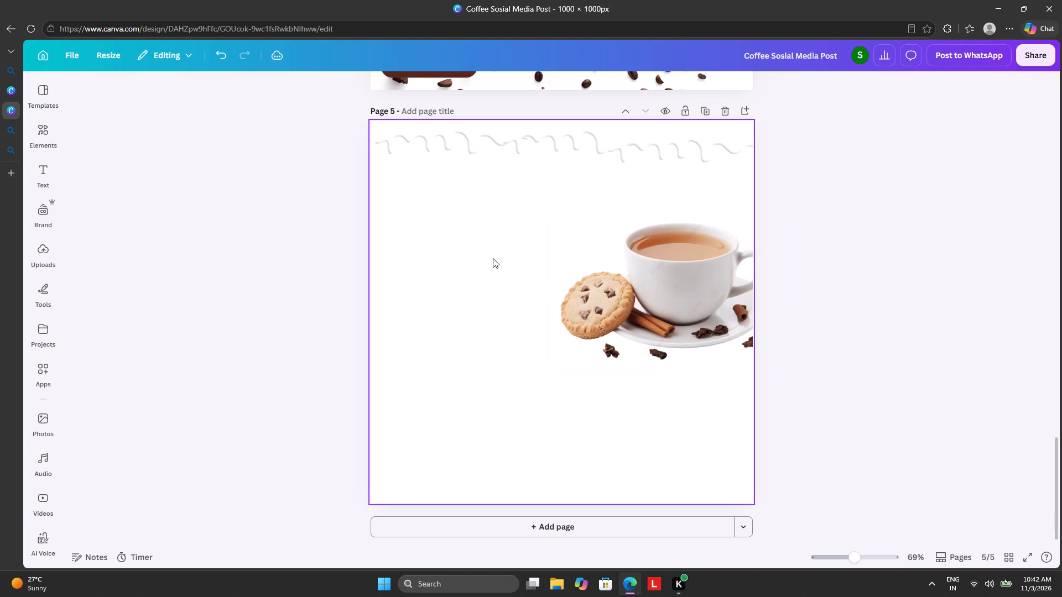
pyautogui.hotkey('ctrl', 'v')
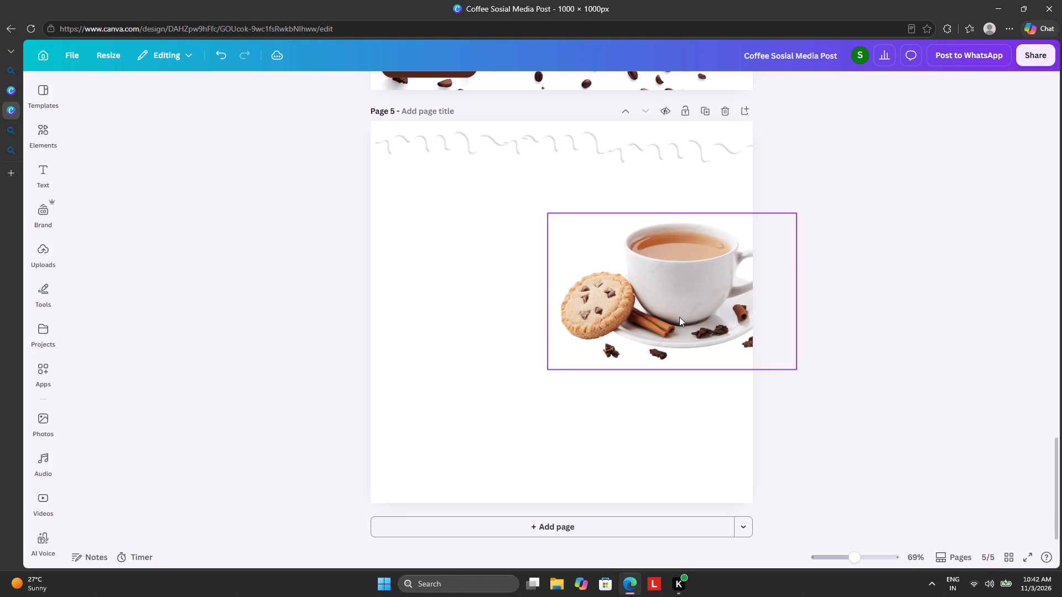
pyautogui.moveTo(702, 306); pyautogui.dragTo(606, 352)
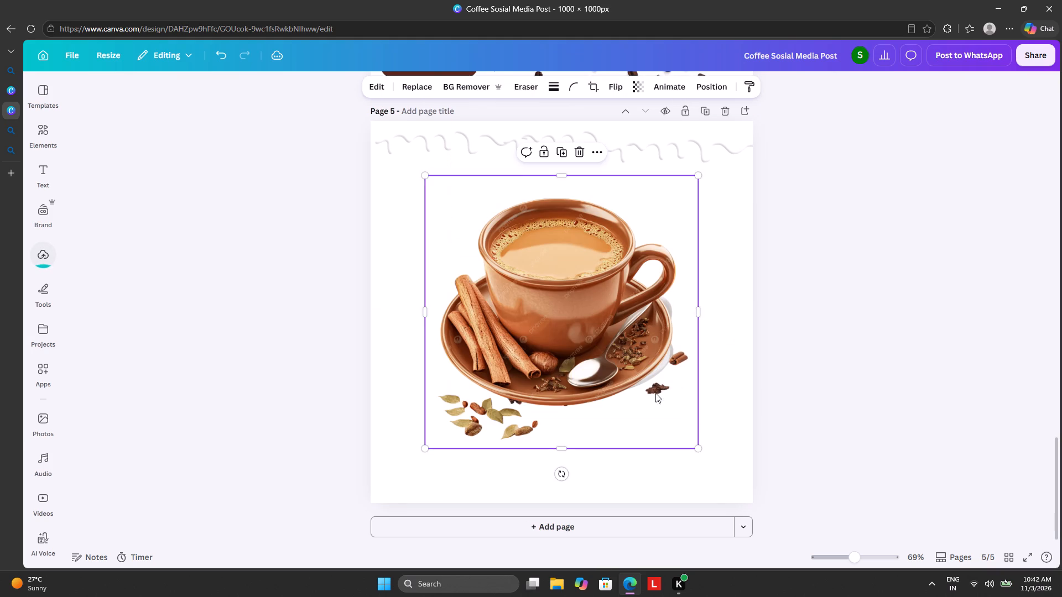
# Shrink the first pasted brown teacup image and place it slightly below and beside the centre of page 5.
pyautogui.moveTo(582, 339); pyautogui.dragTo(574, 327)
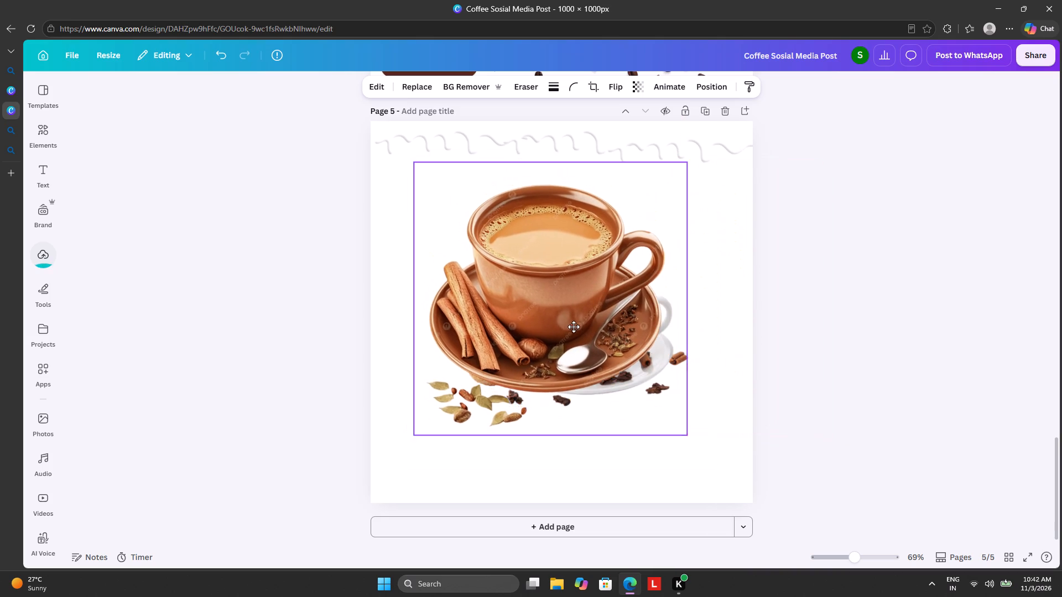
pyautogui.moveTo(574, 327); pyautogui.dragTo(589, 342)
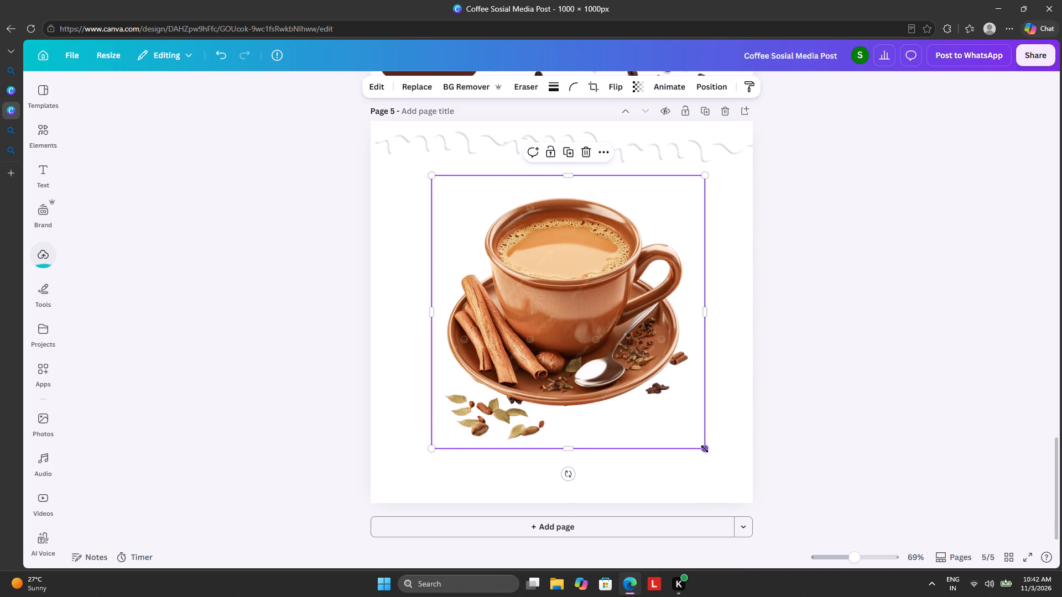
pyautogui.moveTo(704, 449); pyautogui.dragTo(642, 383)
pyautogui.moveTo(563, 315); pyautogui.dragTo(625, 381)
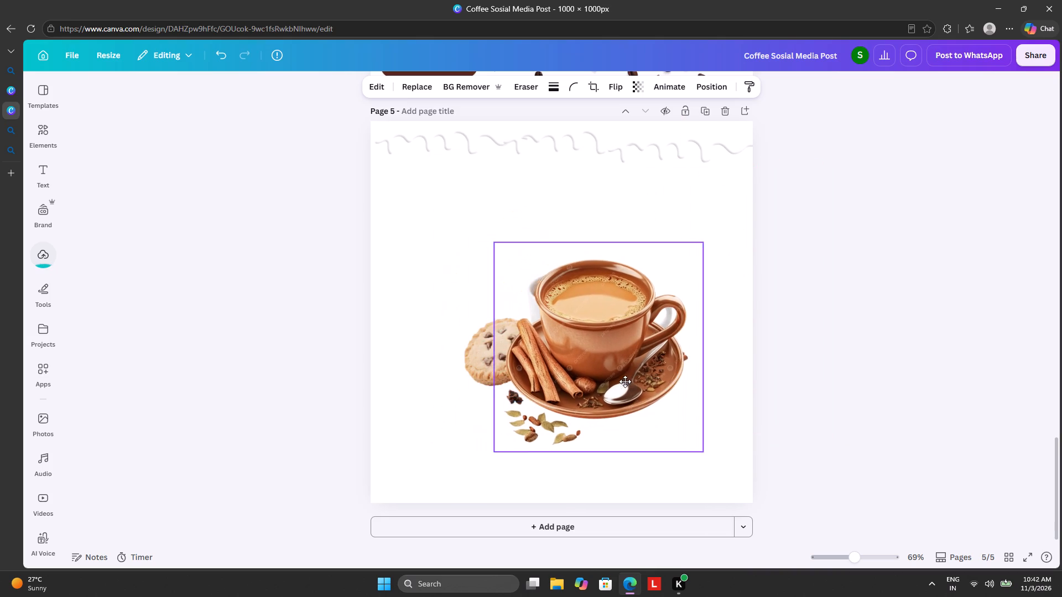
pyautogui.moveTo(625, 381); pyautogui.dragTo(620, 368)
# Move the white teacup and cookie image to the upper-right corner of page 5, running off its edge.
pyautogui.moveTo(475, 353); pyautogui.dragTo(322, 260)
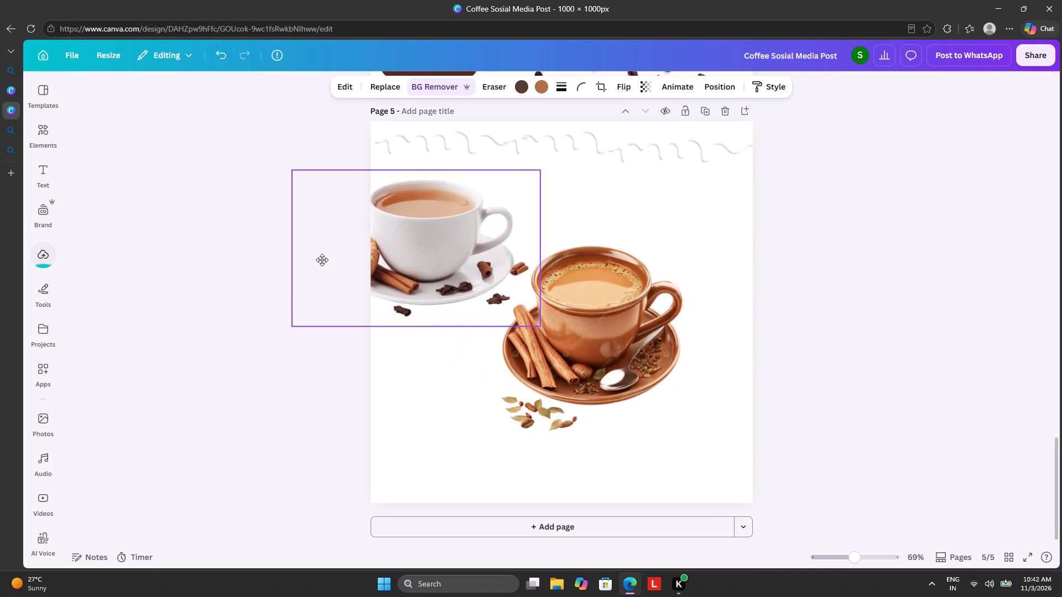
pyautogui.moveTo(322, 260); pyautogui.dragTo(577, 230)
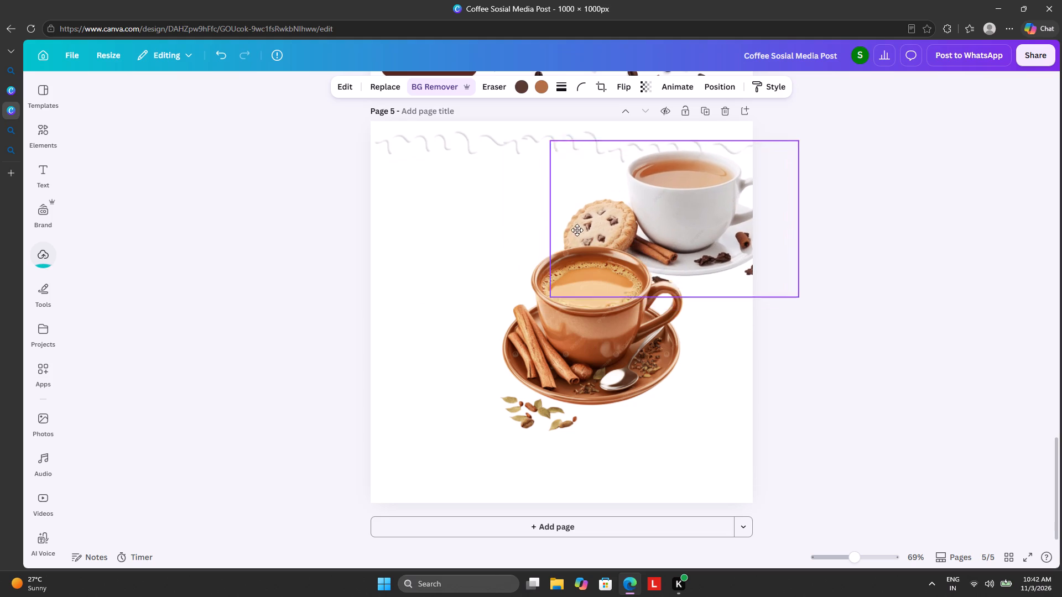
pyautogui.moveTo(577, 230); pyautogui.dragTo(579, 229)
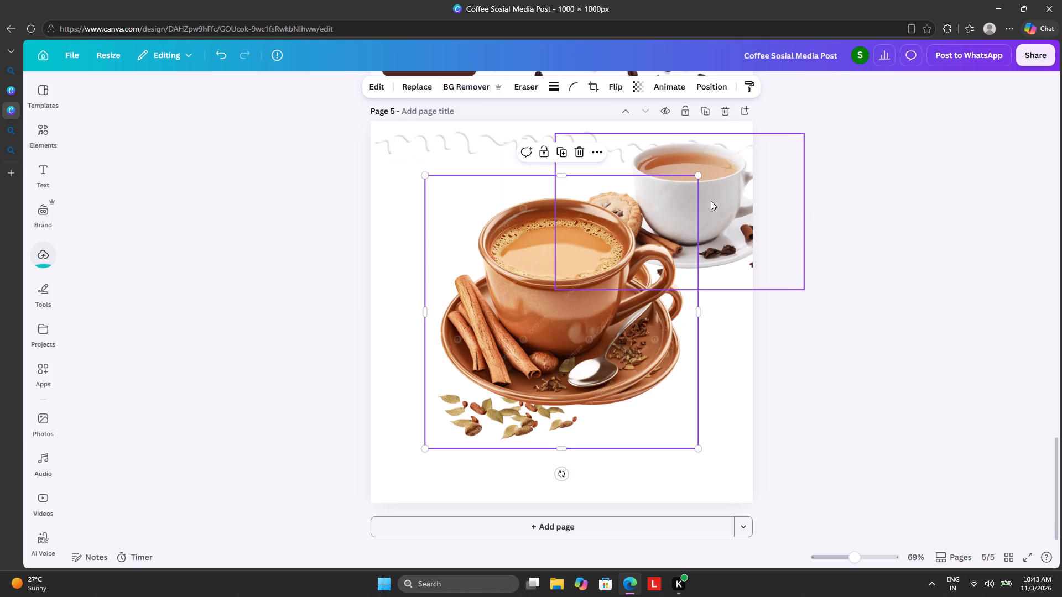
# Add a blank page 6 and paste onto it a copy of page 5's larger brown teacup image.
pyautogui.click(599, 523)
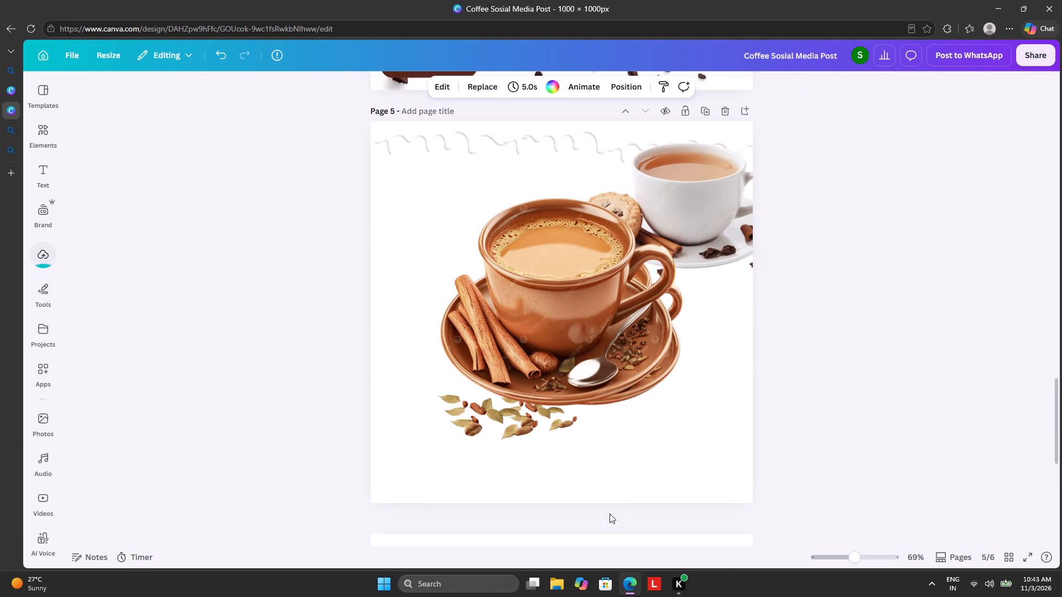
pyautogui.scroll(7, 610, 480)
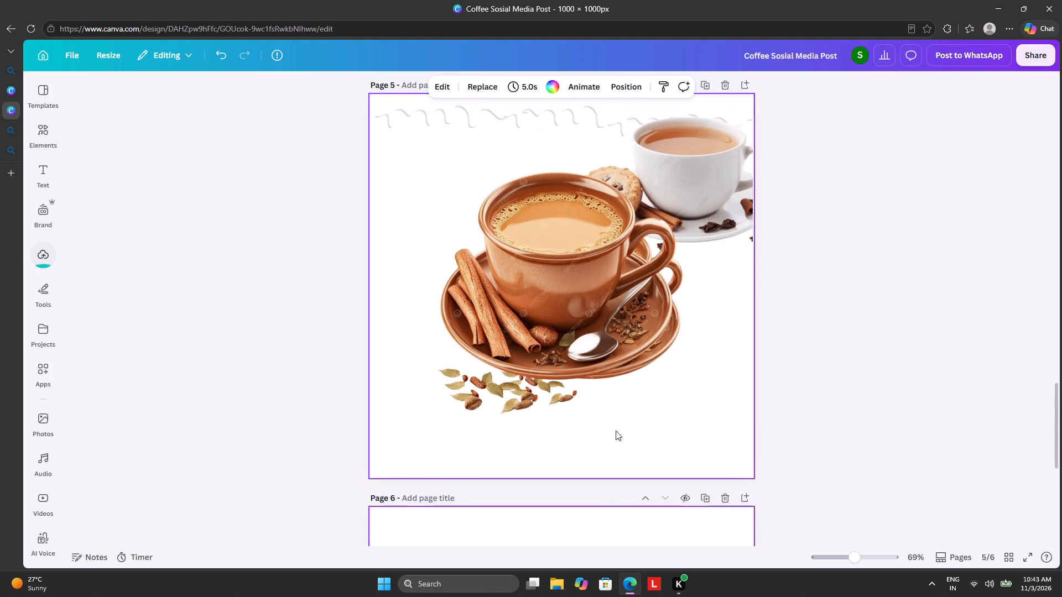
pyautogui.click(580, 312)
pyautogui.rightClick(576, 311)
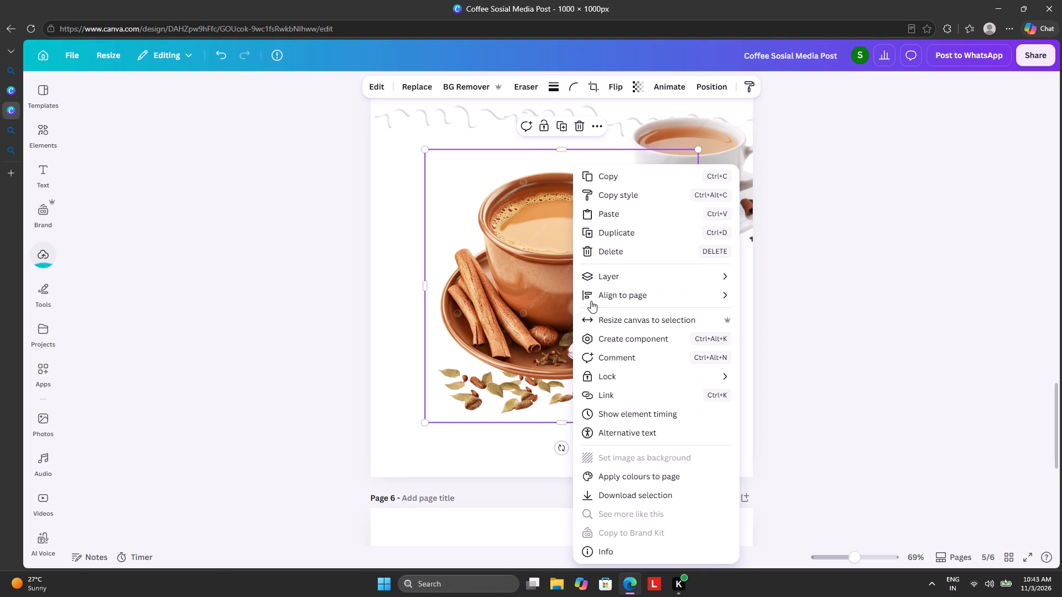
pyautogui.click(624, 185)
pyautogui.click(670, 176)
pyautogui.scroll(-8, 578, 268)
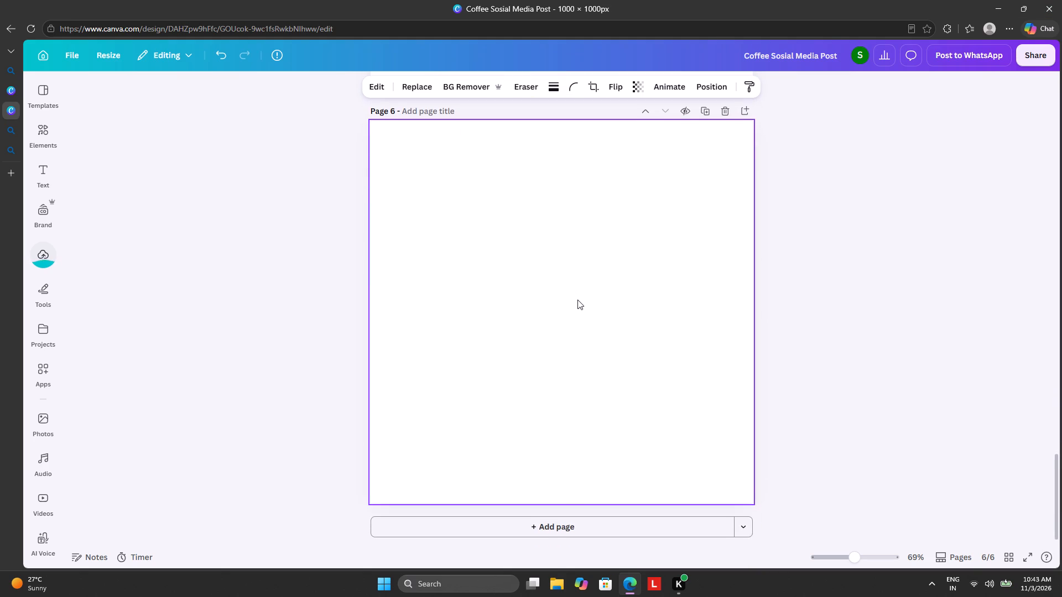
pyautogui.hotkey('ctrl', 'v')
# Delete both the large and the small brown teacup images from page 5.
pyautogui.scroll(8, 612, 237)
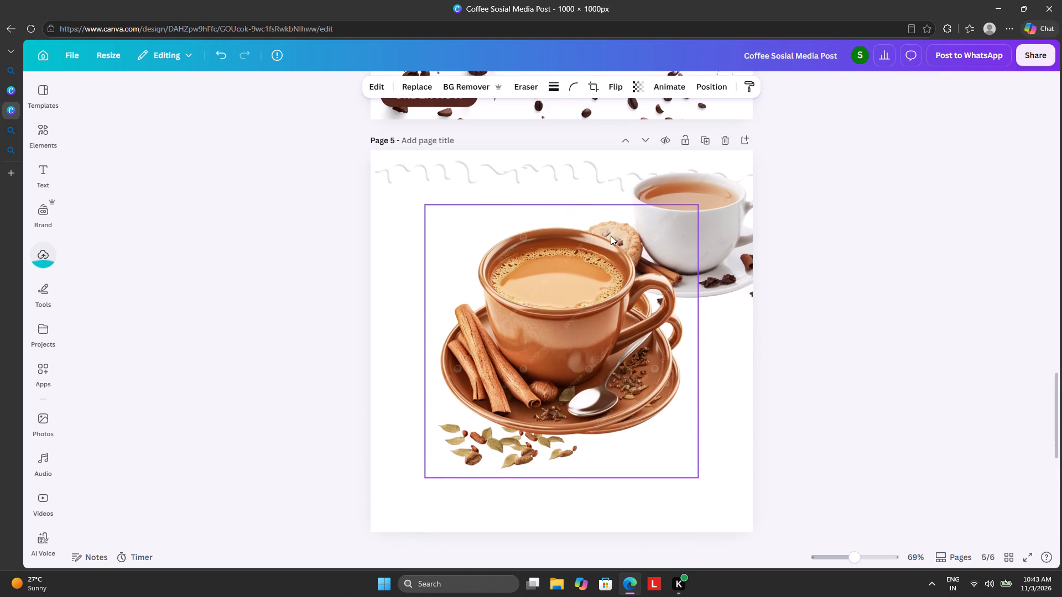
pyautogui.click(563, 282)
pyautogui.click(576, 175)
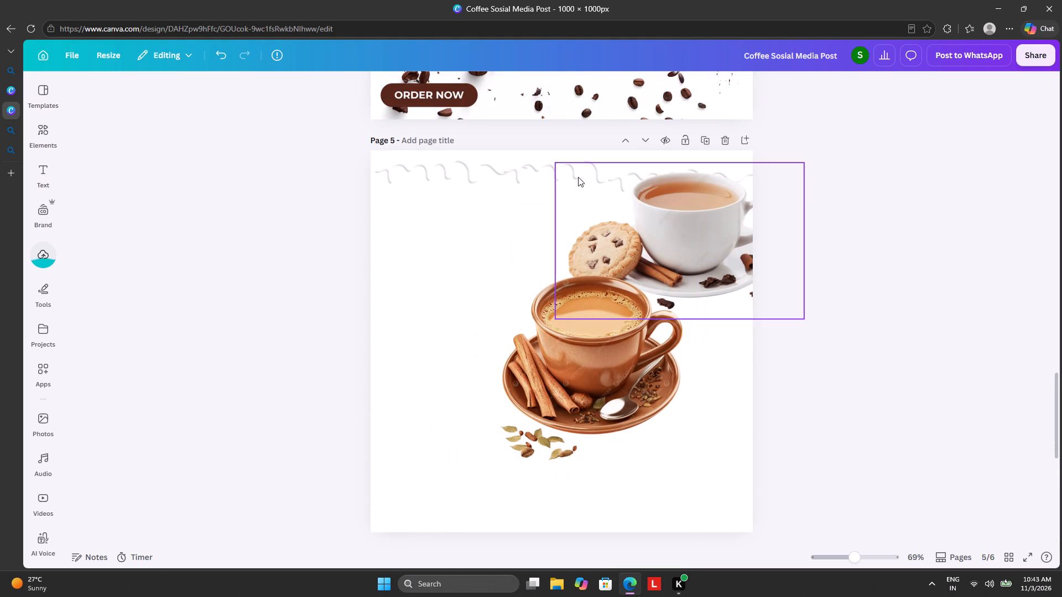
pyautogui.click(577, 379)
pyautogui.click(612, 231)
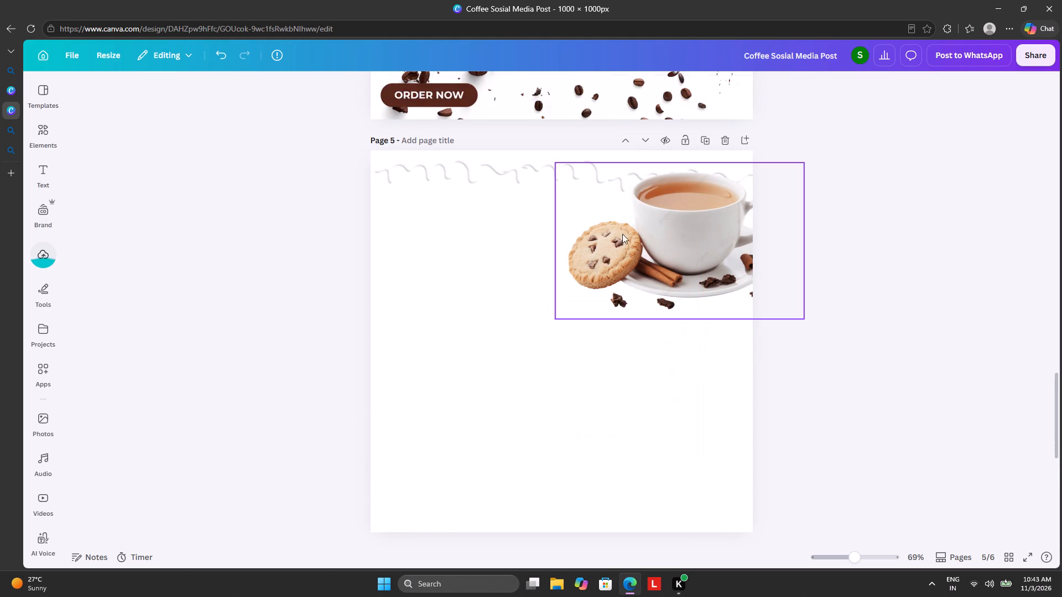
# Move the white teacup and cookie image back to about the centre of page 5.
pyautogui.moveTo(670, 247); pyautogui.dragTo(562, 343)
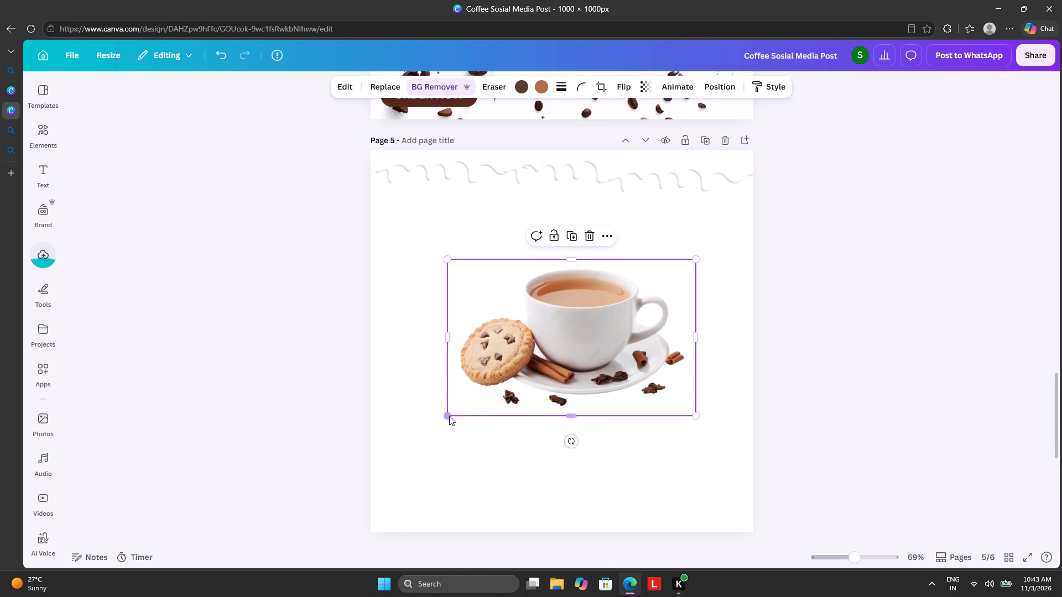
# Enlarge the white teacup and cookie image on page 5 and move it slightly right and down.
pyautogui.moveTo(448, 416); pyautogui.dragTo(386, 453)
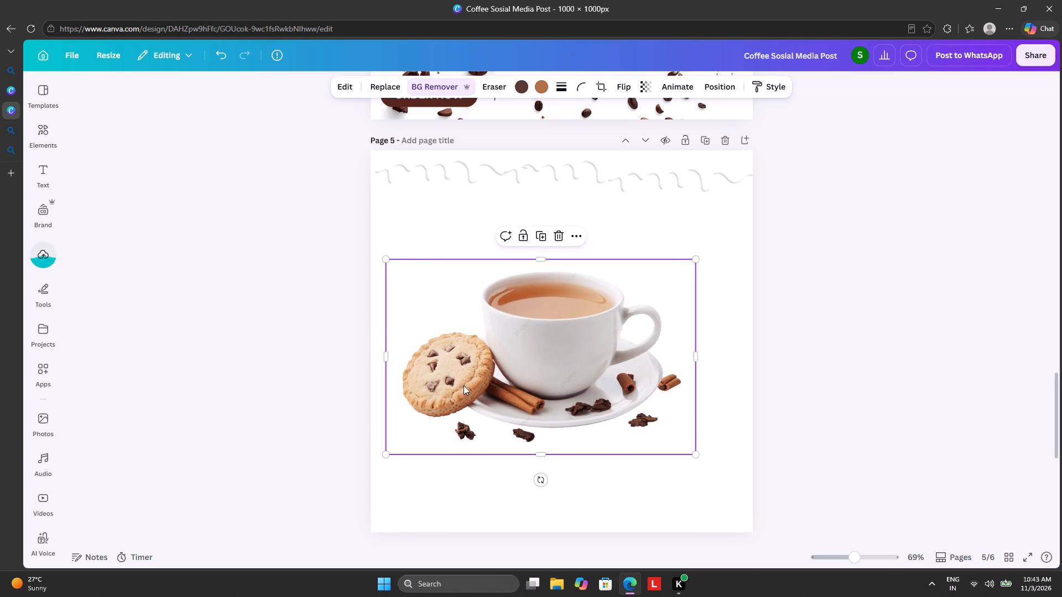
pyautogui.moveTo(465, 385); pyautogui.dragTo(495, 399)
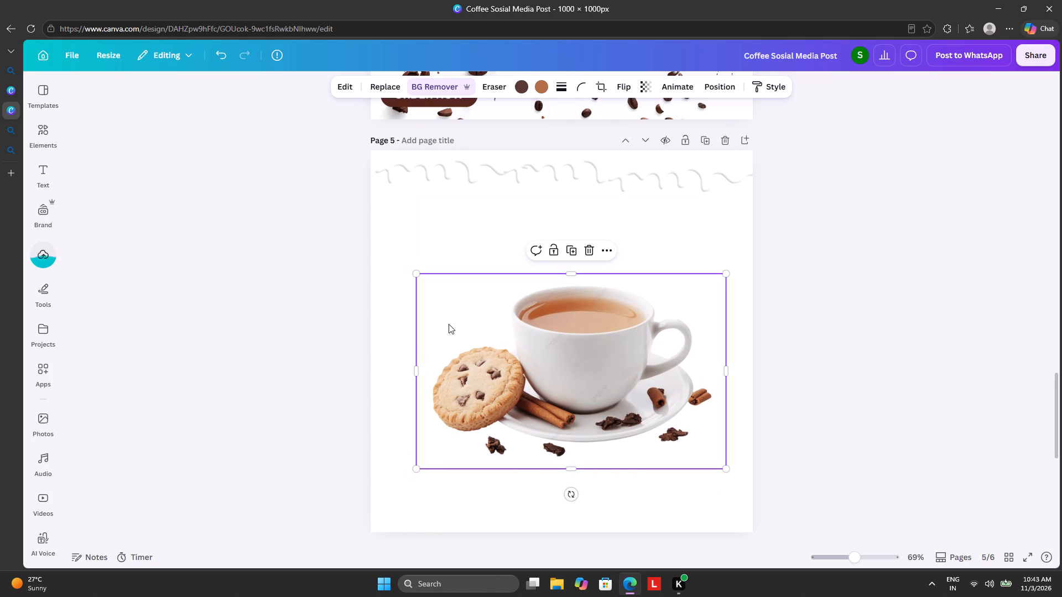
# Search the elements for "milk", add the milk splash graphic to page 5 and place it just above the teacup.
pyautogui.click(40, 124)
pyautogui.click(137, 99)
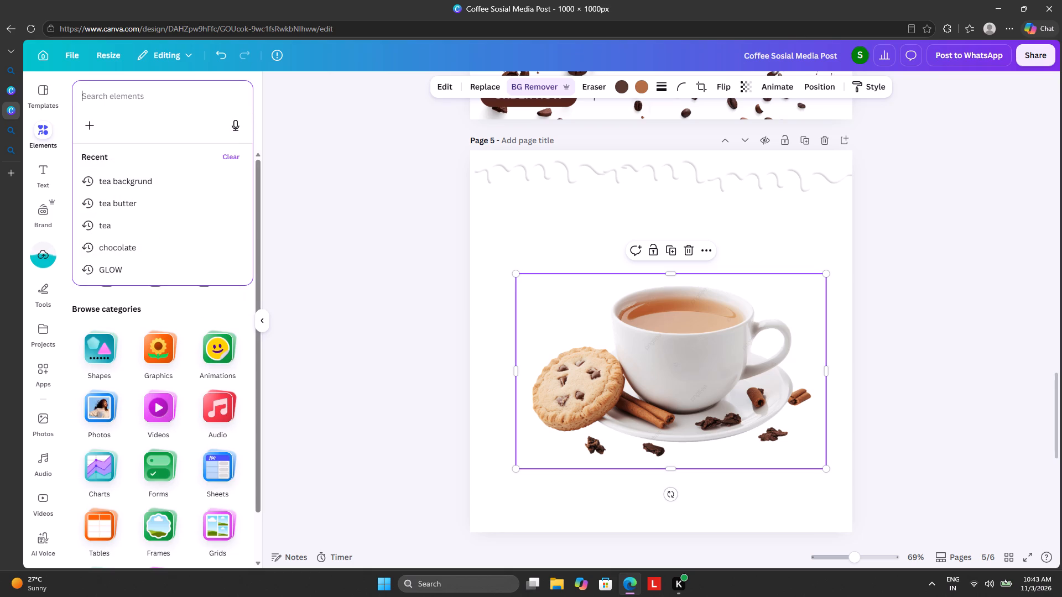
pyautogui.press('m')
pyautogui.press('i')
pyautogui.press('l')
pyautogui.press('k')
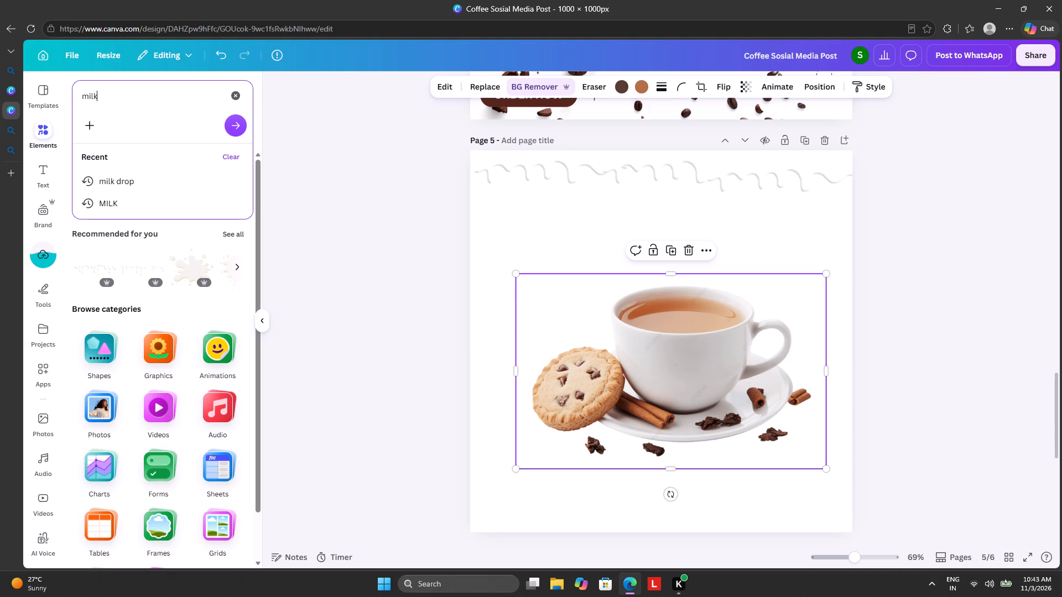
pyautogui.press('Return')
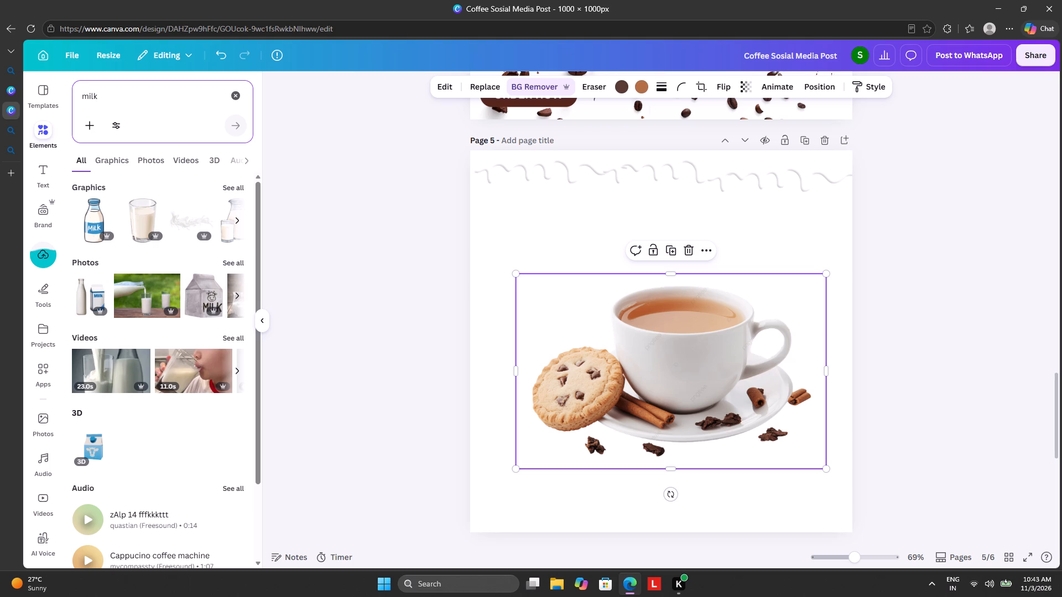
pyautogui.click(178, 221)
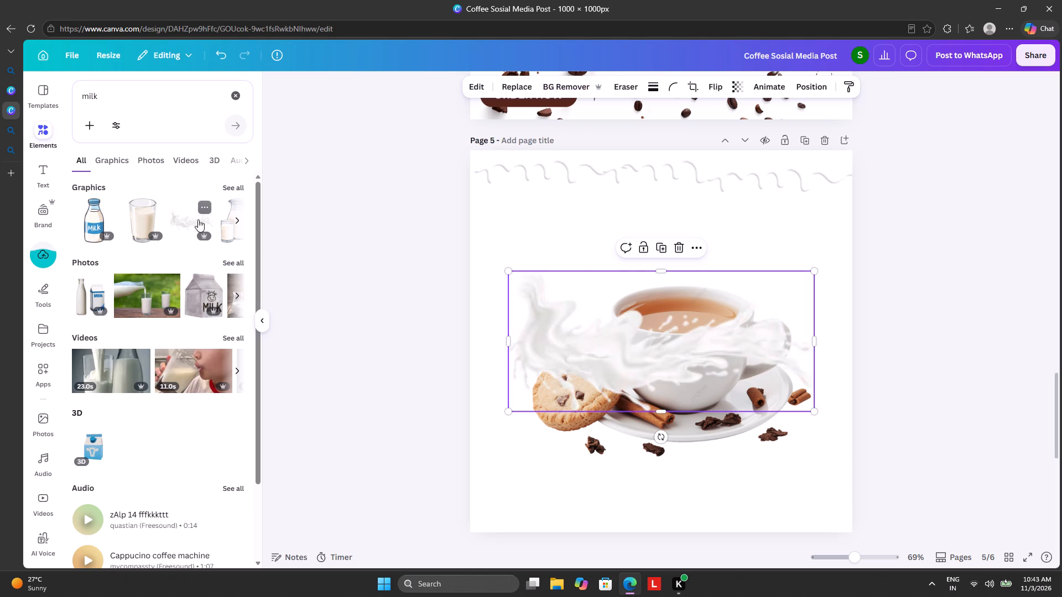
pyautogui.moveTo(605, 351); pyautogui.dragTo(616, 470)
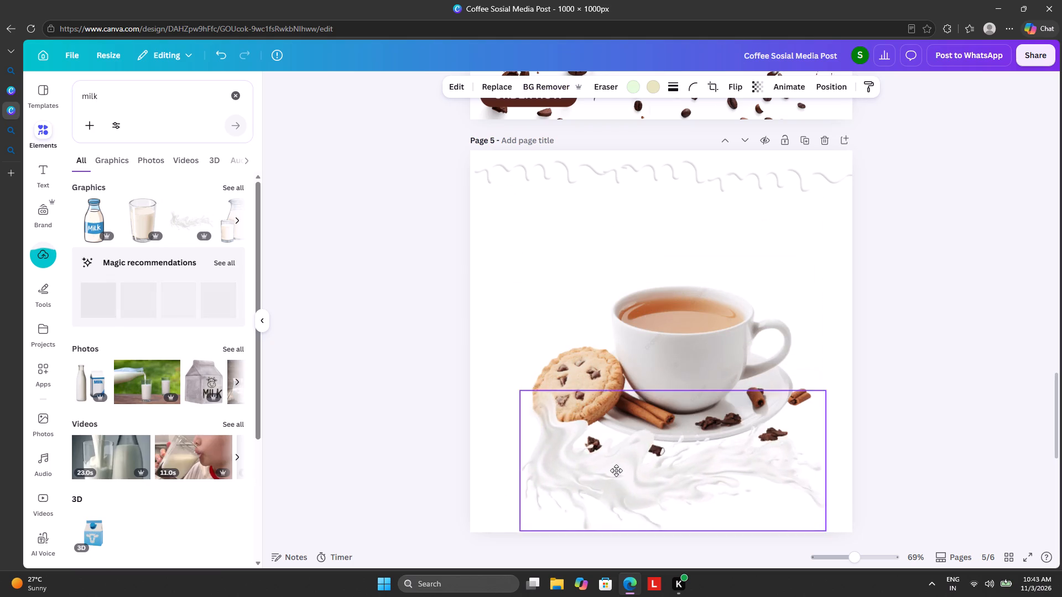
pyautogui.moveTo(616, 470); pyautogui.dragTo(613, 266)
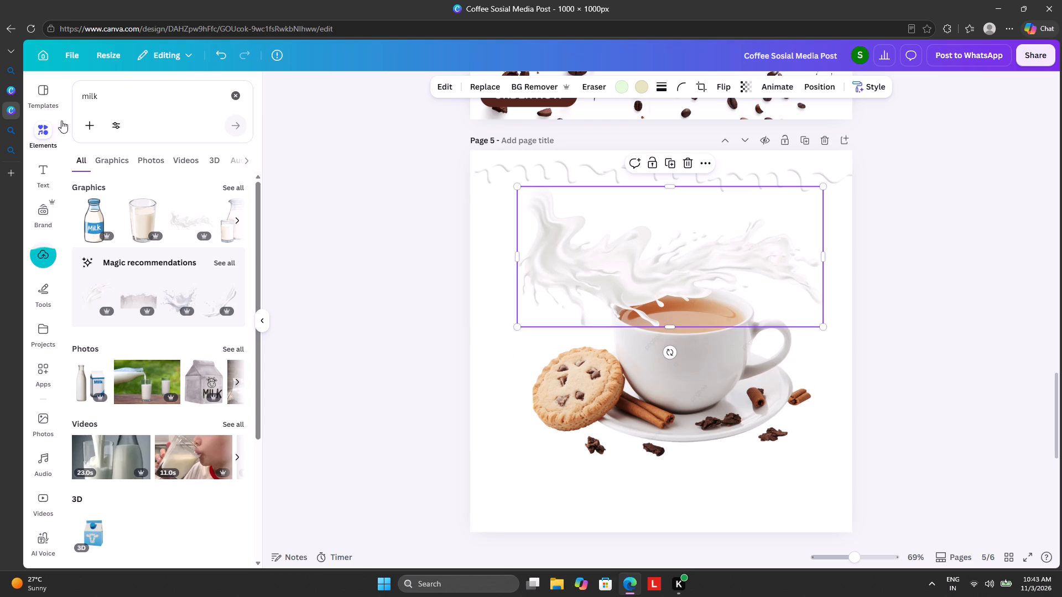
# Search the elements for "shape" and add a solid upright triangle from the shapes results to page 5.
pyautogui.click(233, 97)
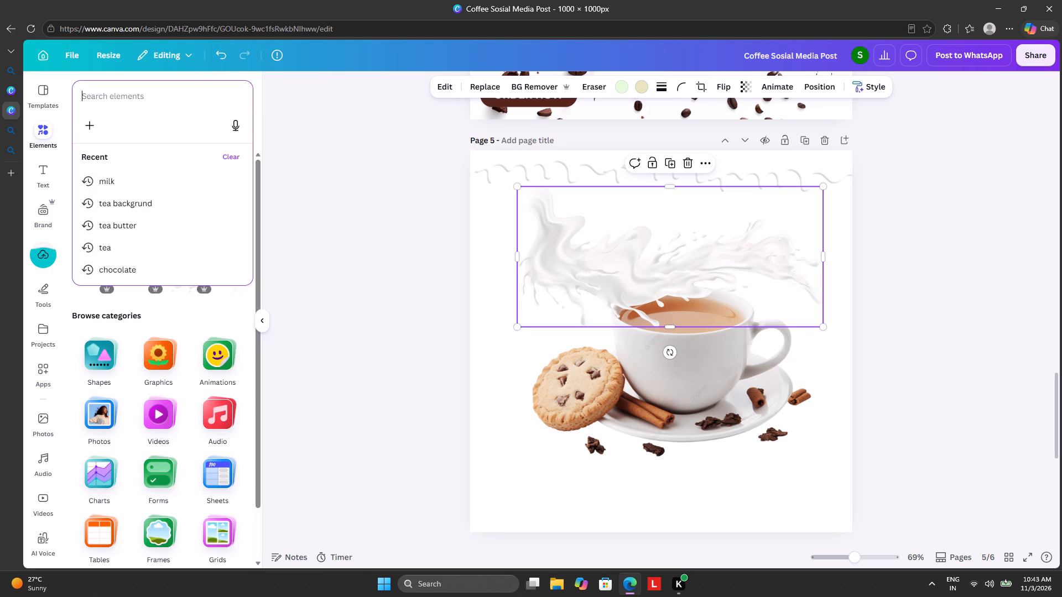
pyautogui.press('s')
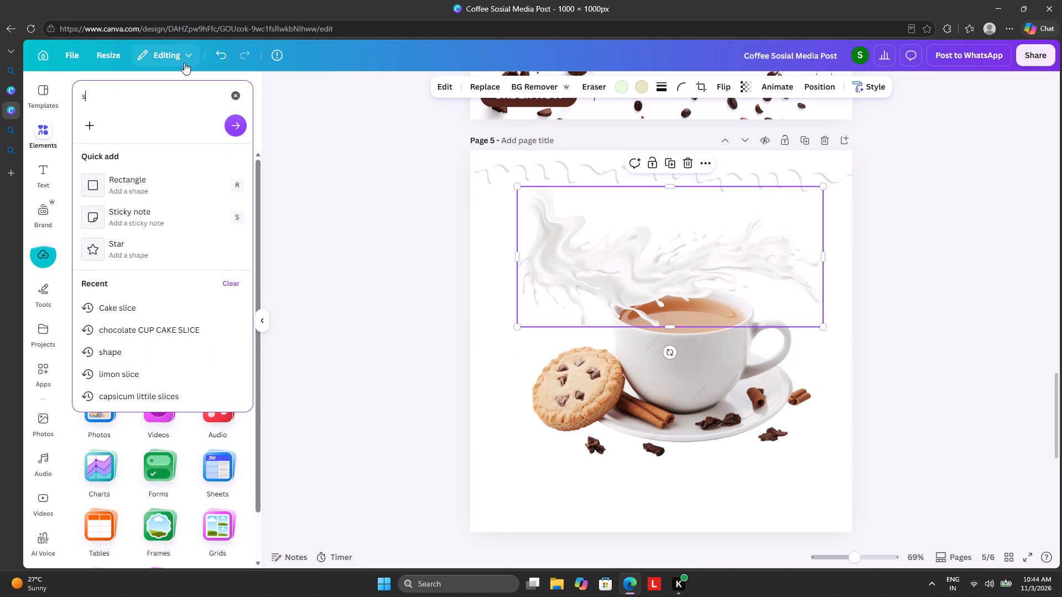
pyautogui.press('h')
pyautogui.press('a')
pyautogui.press('p')
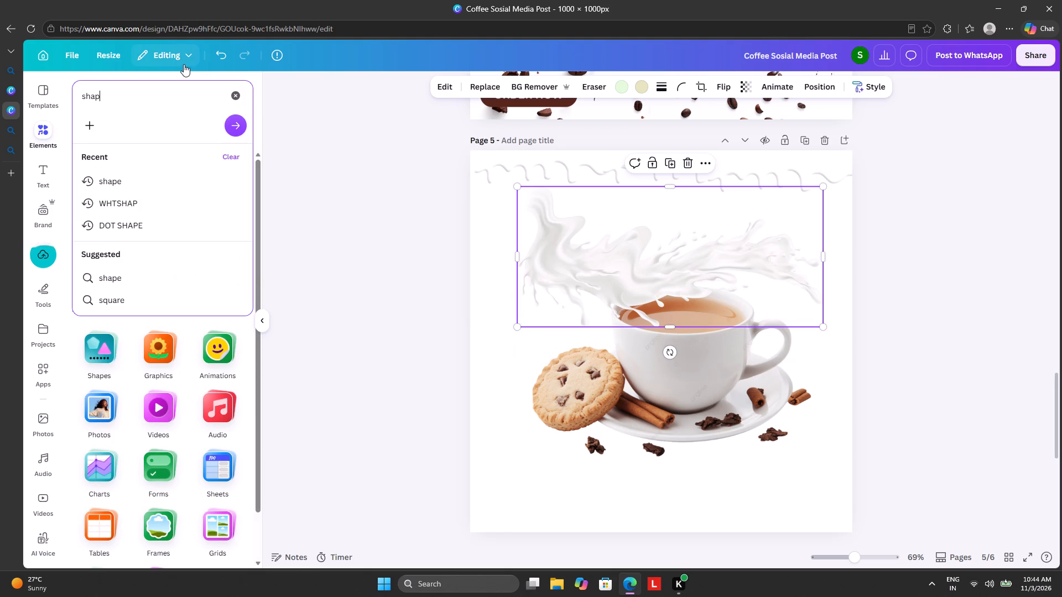
pyautogui.press('e')
pyautogui.press('Return')
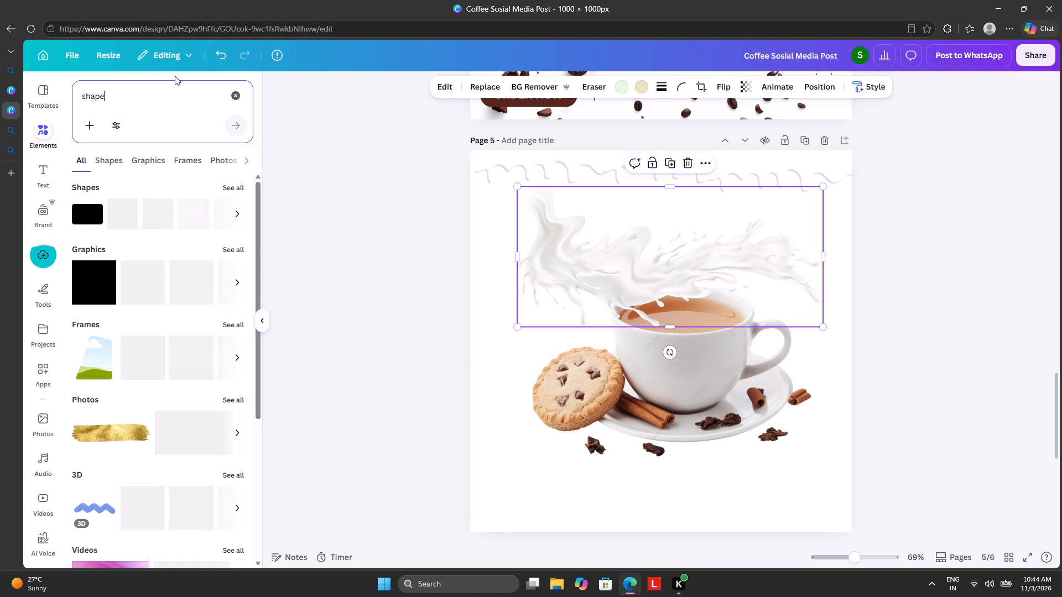
pyautogui.click(112, 163)
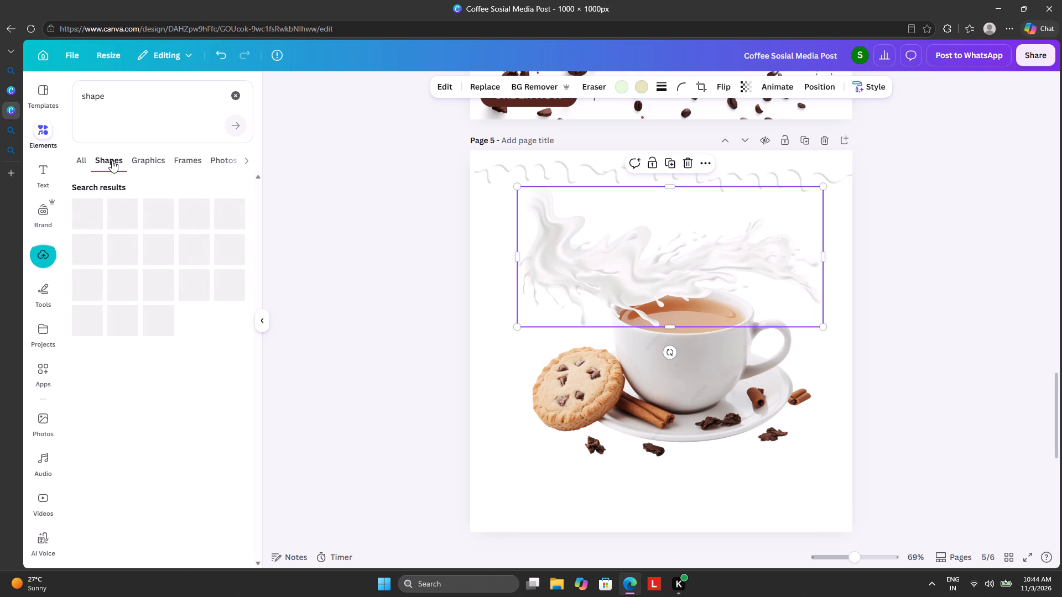
pyautogui.click(78, 151)
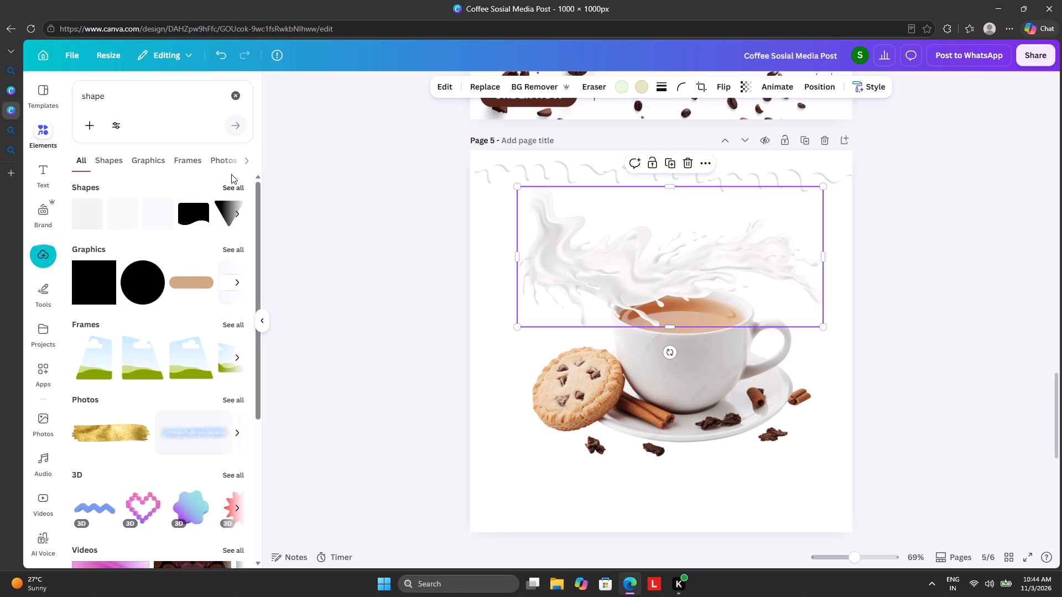
pyautogui.click(238, 212)
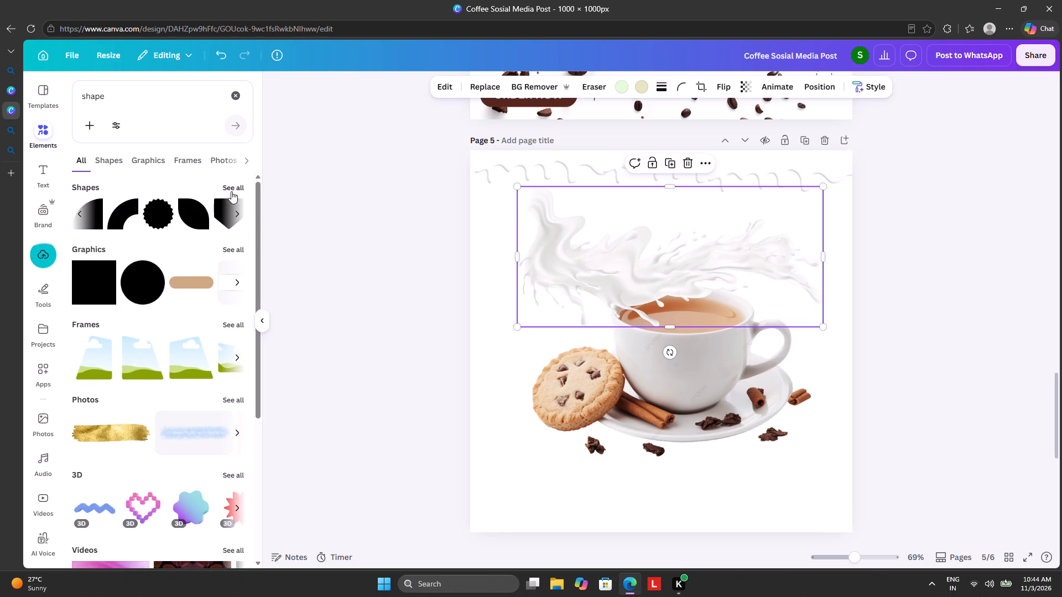
pyautogui.click(232, 191)
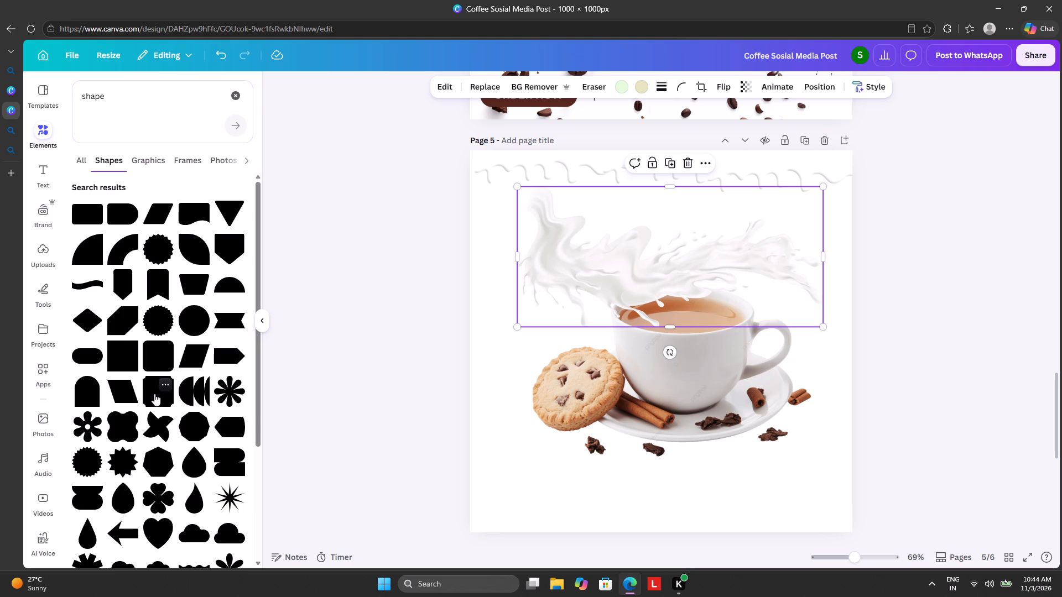
pyautogui.scroll(-3, 154, 394)
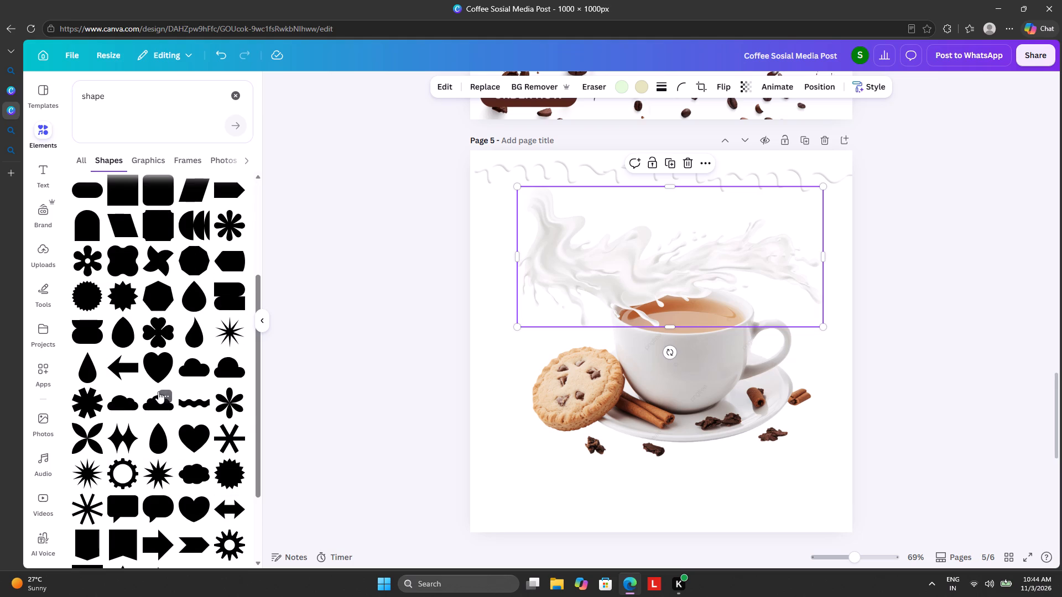
pyautogui.scroll(-1, 158, 391)
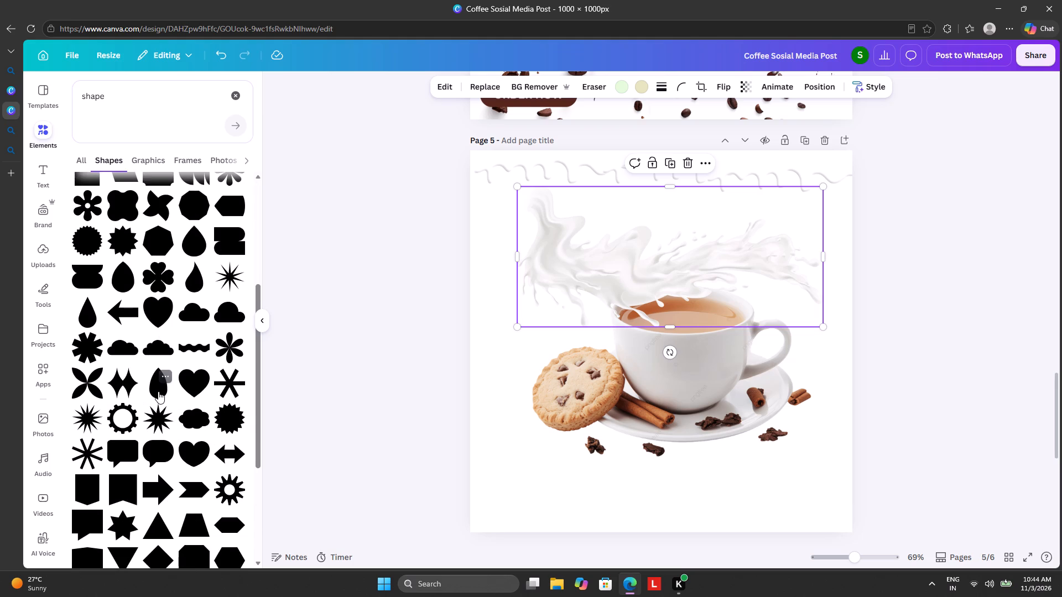
pyautogui.scroll(-2, 158, 391)
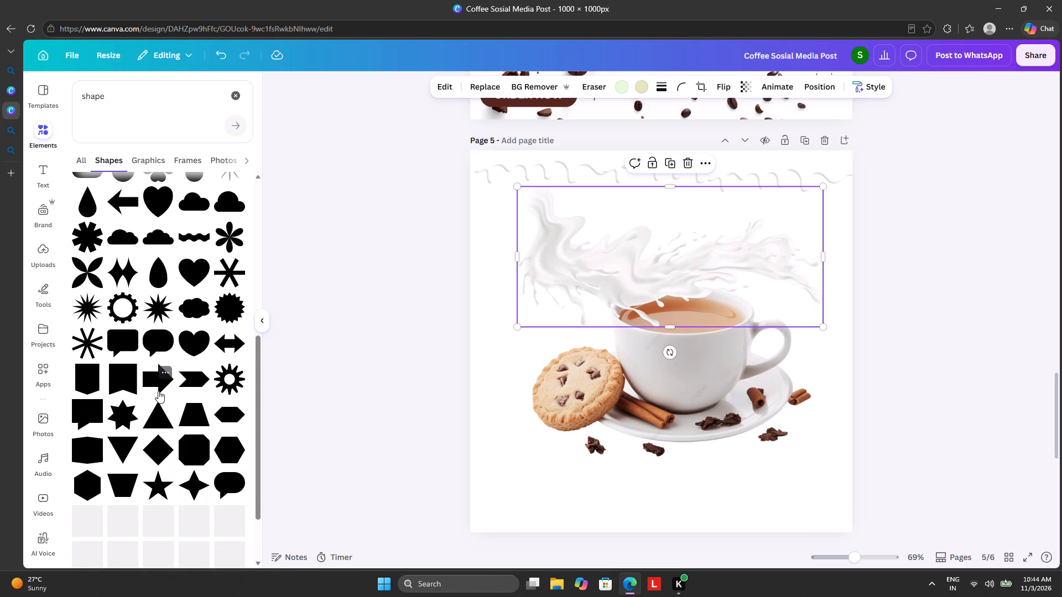
pyautogui.click(157, 416)
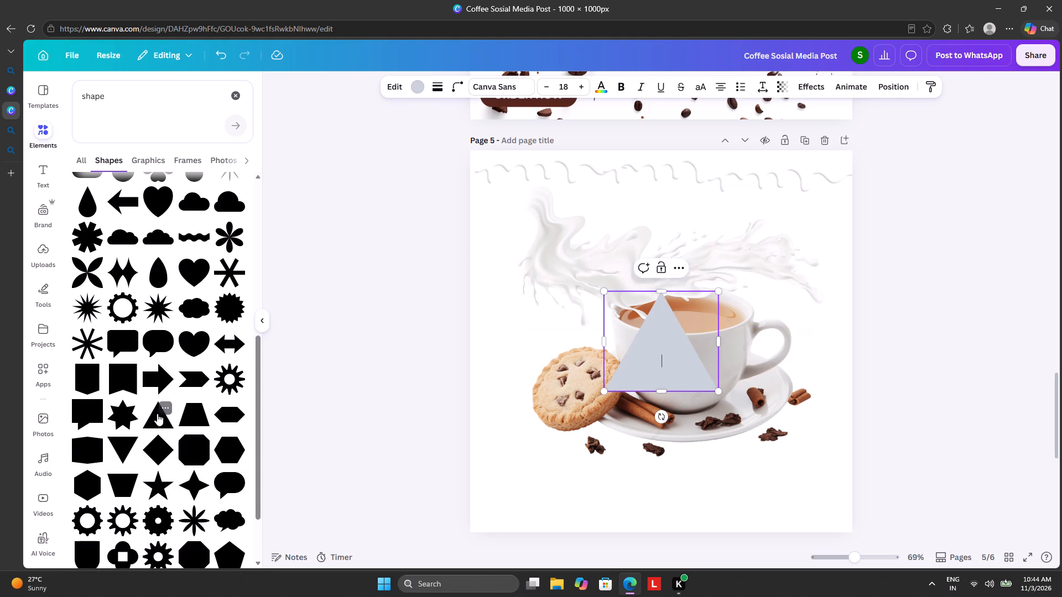
# Rotate the triangle a quarter turn to point left, then enlarge it to run off page 5's right and bottom edges.
pyautogui.moveTo(664, 413); pyautogui.dragTo(632, 425)
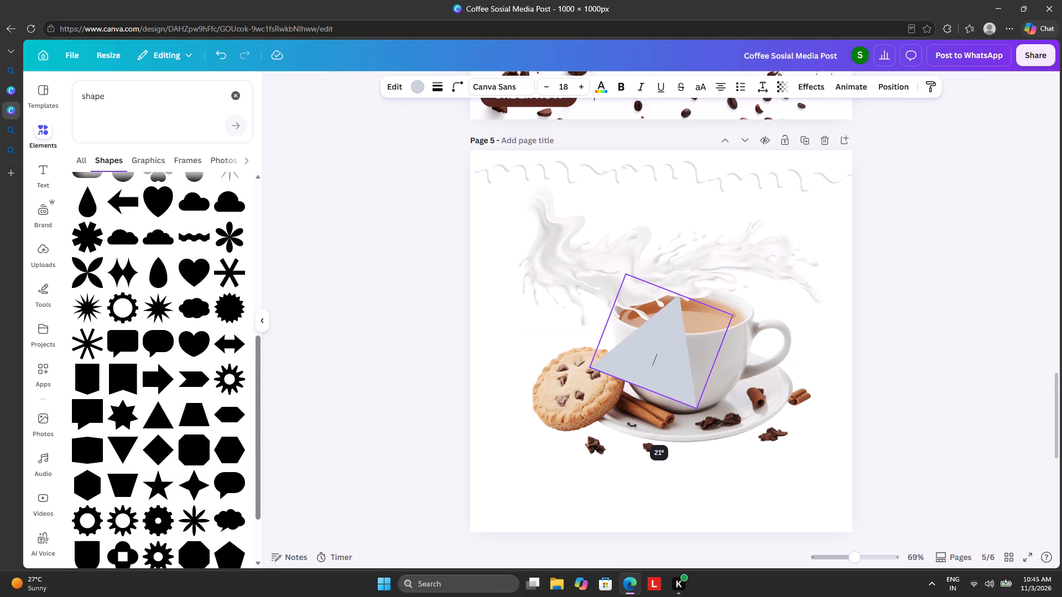
pyautogui.moveTo(632, 425); pyautogui.dragTo(736, 347)
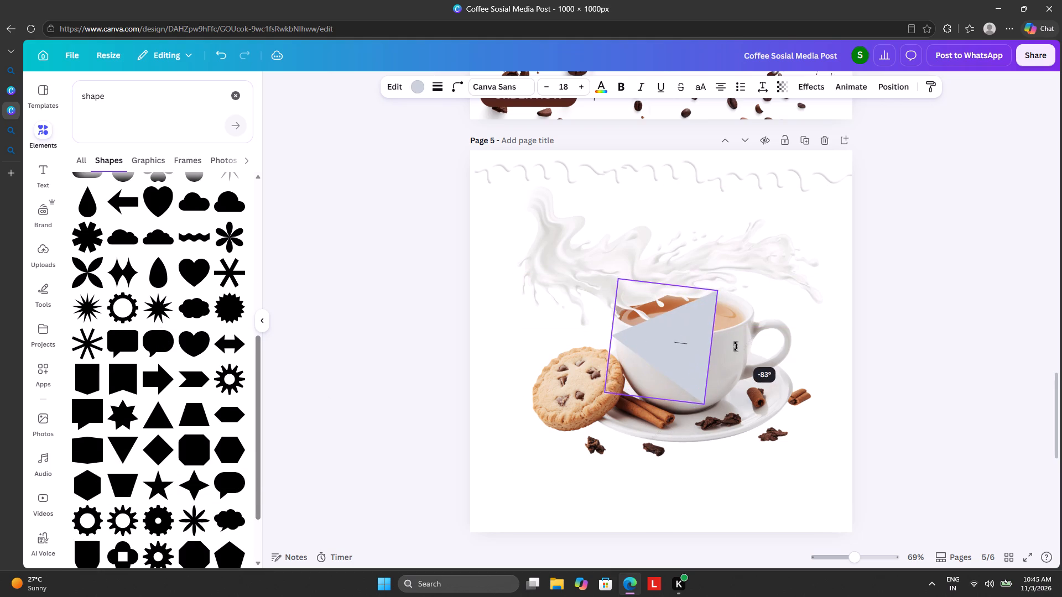
pyautogui.moveTo(736, 347); pyautogui.dragTo(734, 329)
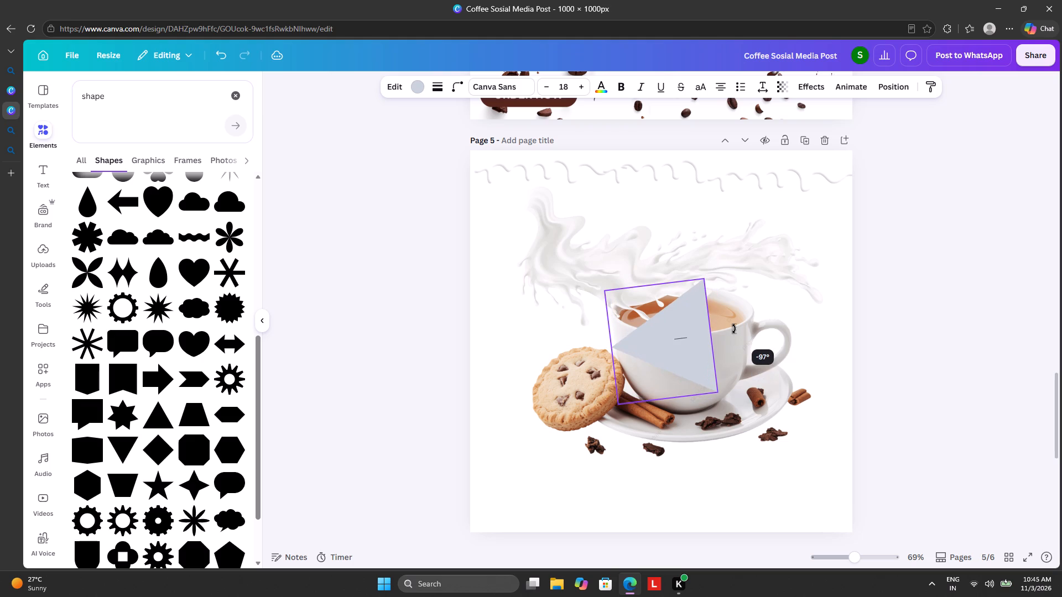
pyautogui.moveTo(734, 329); pyautogui.dragTo(733, 337)
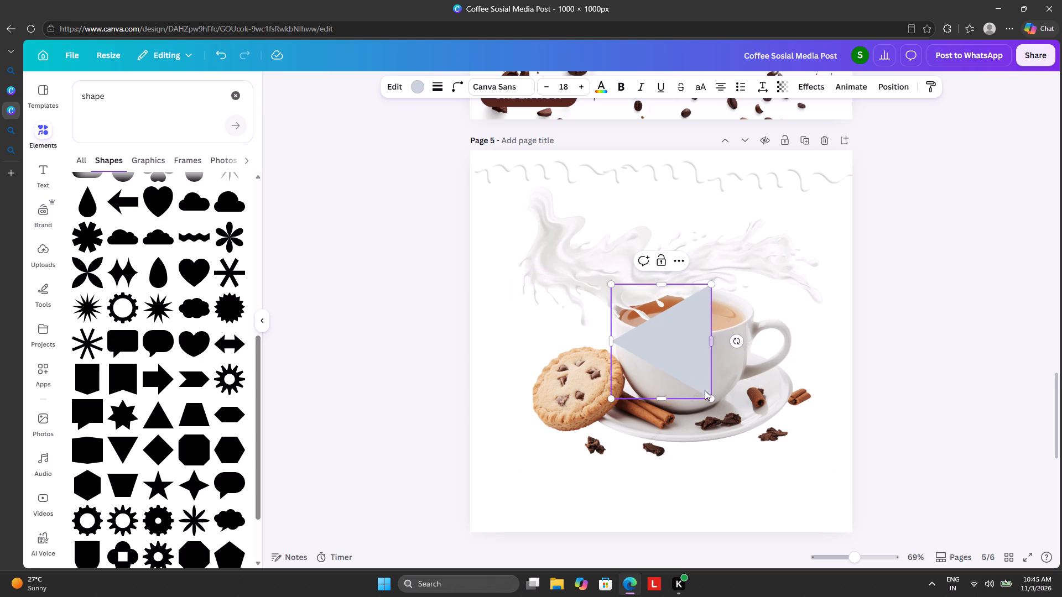
pyautogui.moveTo(712, 400); pyautogui.dragTo(1061, 511)
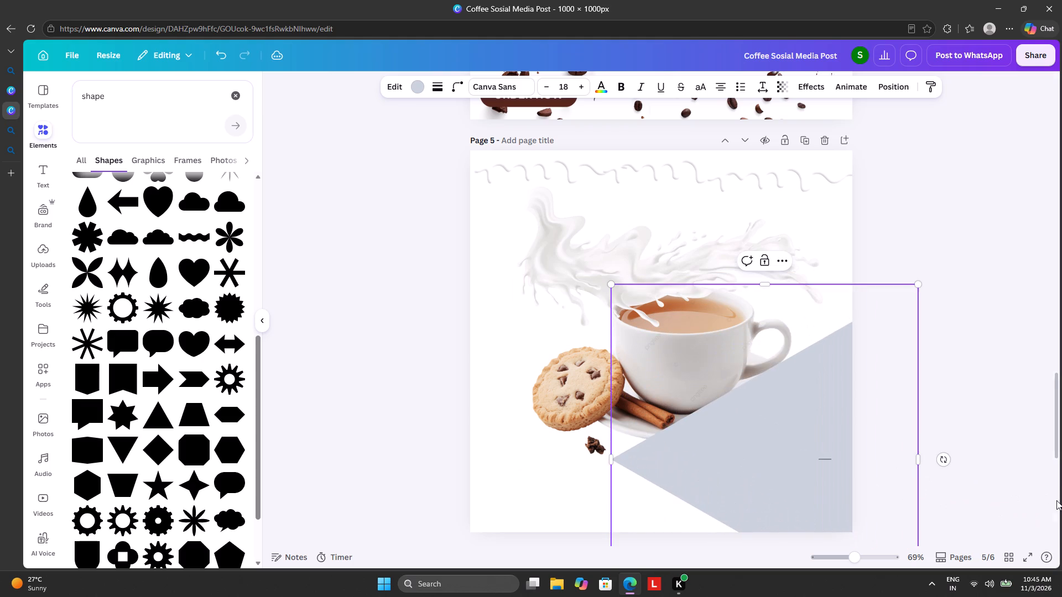
pyautogui.moveTo(892, 474); pyautogui.dragTo(813, 347)
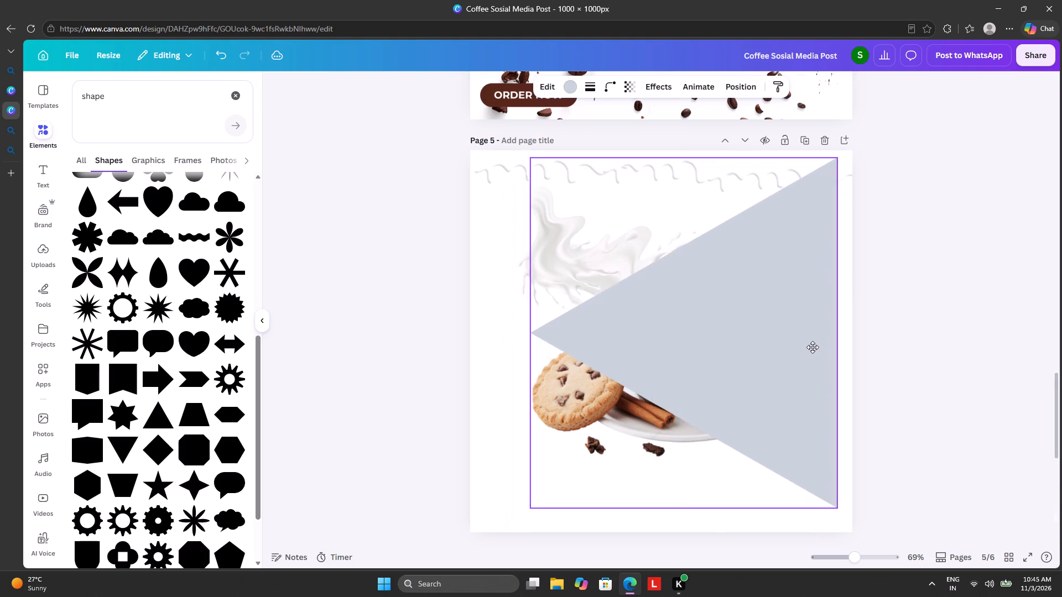
pyautogui.moveTo(813, 347); pyautogui.dragTo(829, 344)
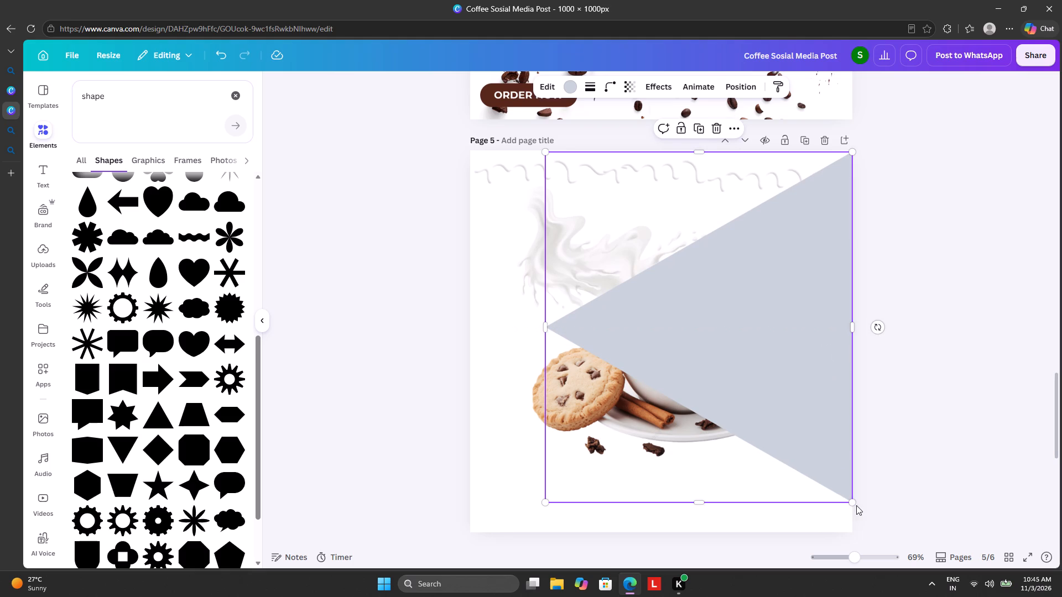
pyautogui.moveTo(850, 502); pyautogui.dragTo(1061, 591)
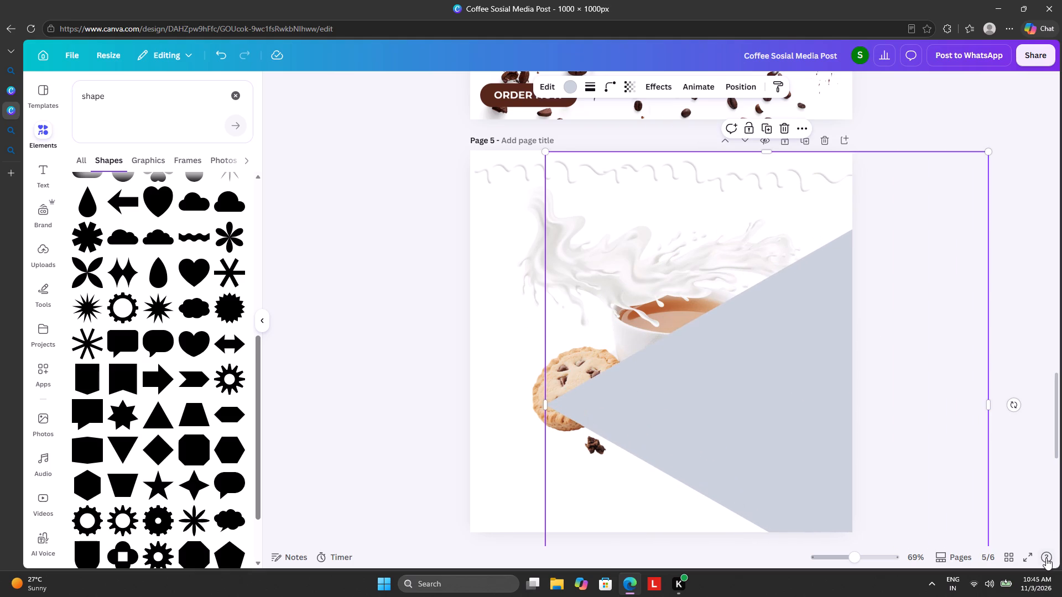
pyautogui.moveTo(1033, 555); pyautogui.dragTo(970, 547)
pyautogui.moveTo(934, 464); pyautogui.dragTo(871, 463)
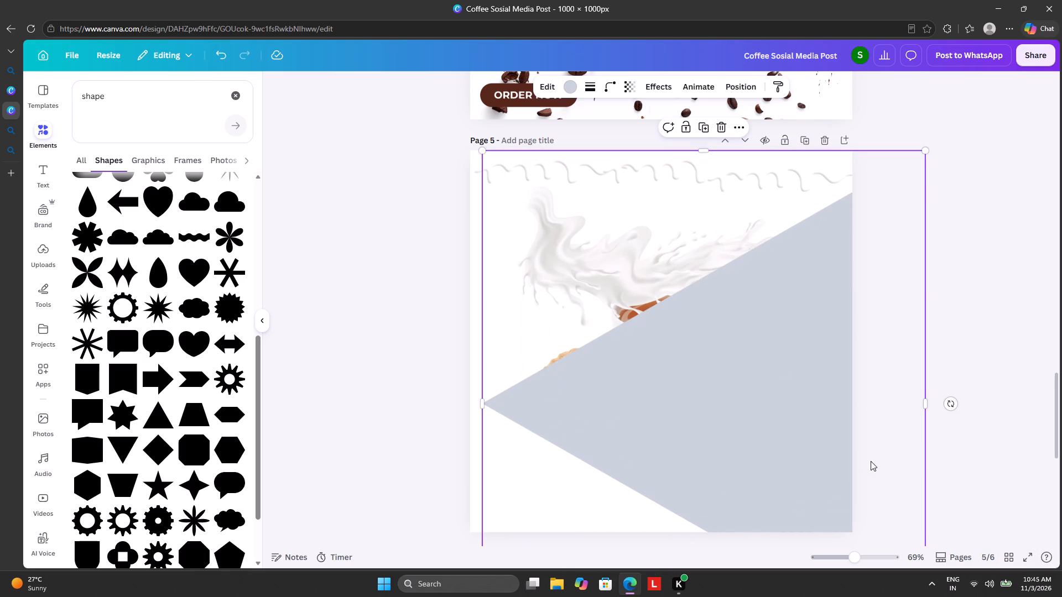
# Tilt, shift and enlarge the triangle so its edge runs corner to corner, filling page 5's lower-right diagonal half.
pyautogui.moveTo(954, 404); pyautogui.dragTo(887, 338)
pyautogui.moveTo(792, 322); pyautogui.dragTo(749, 395)
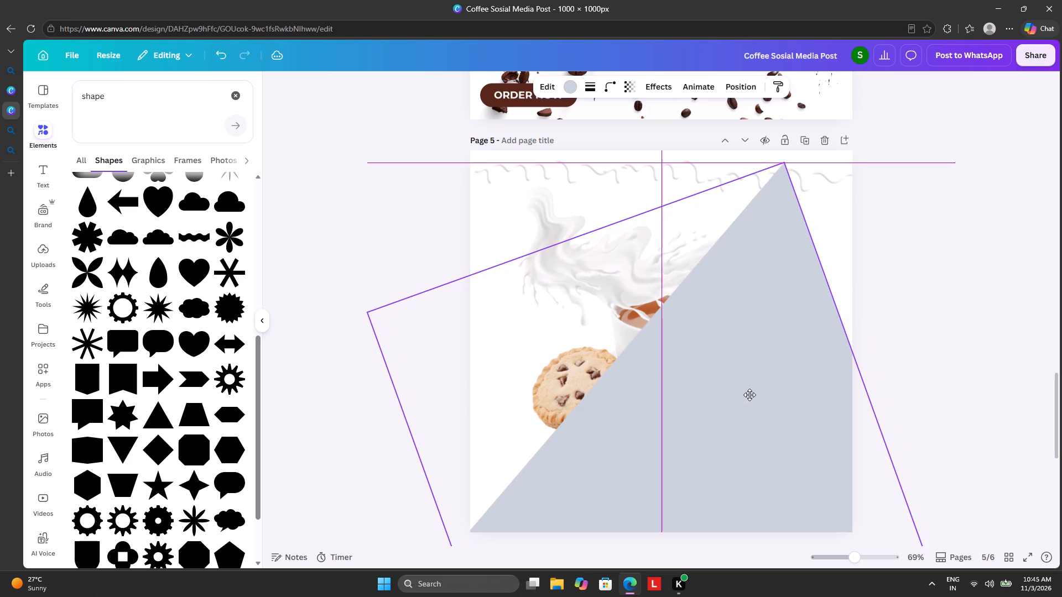
pyautogui.moveTo(749, 395); pyautogui.dragTo(749, 395)
pyautogui.moveTo(870, 399); pyautogui.dragTo(966, 373)
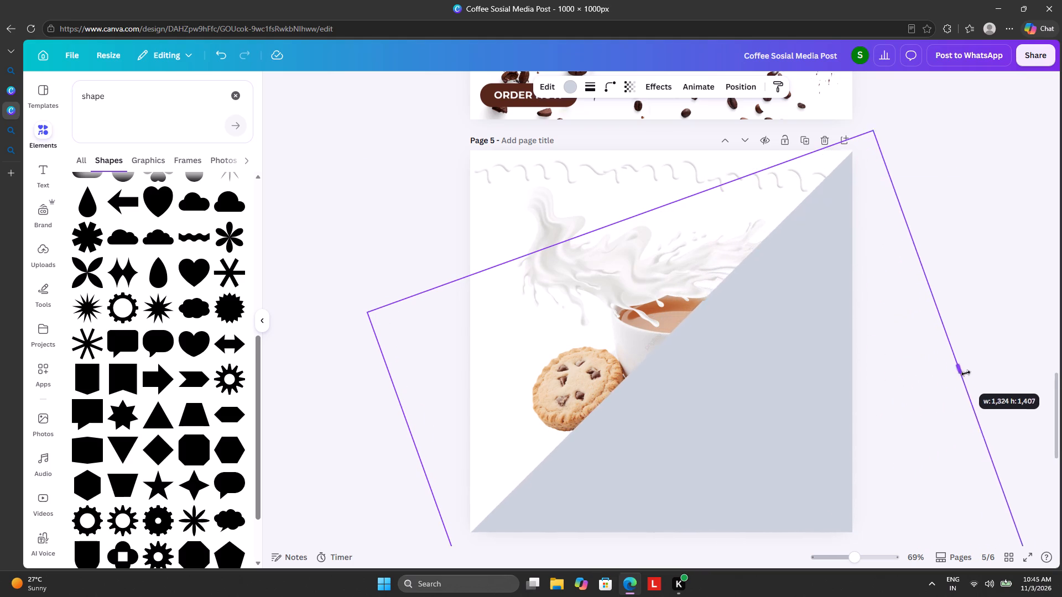
pyautogui.moveTo(966, 373); pyautogui.dragTo(973, 355)
pyautogui.click(913, 436)
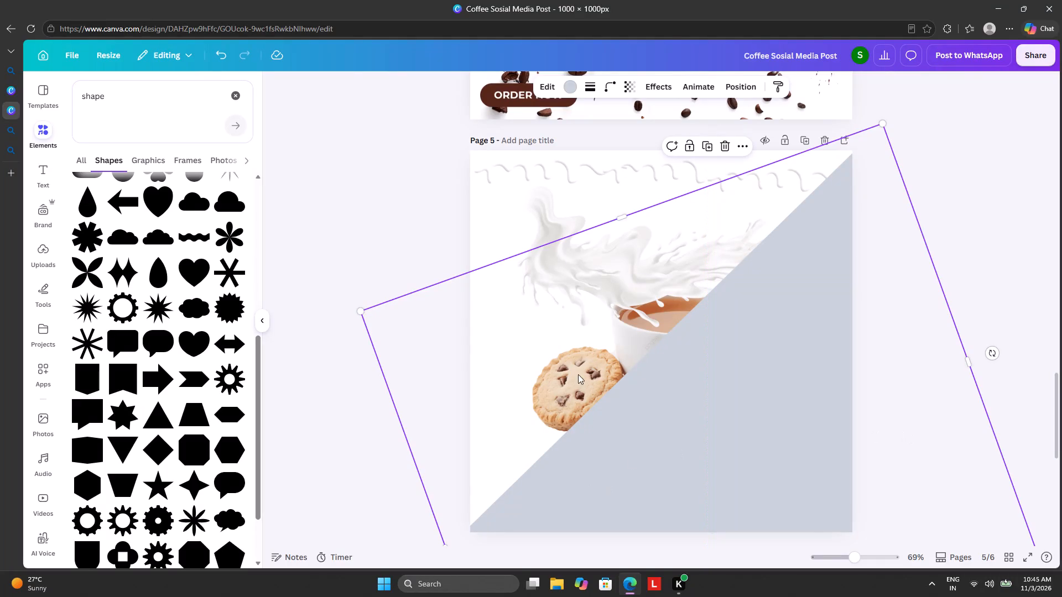
# Move the triangle behind the teacup and milk splash in page 5's layer order, just beneath the uppermost white drip shape.
pyautogui.click(586, 332)
pyautogui.click(550, 380)
pyautogui.click(486, 214)
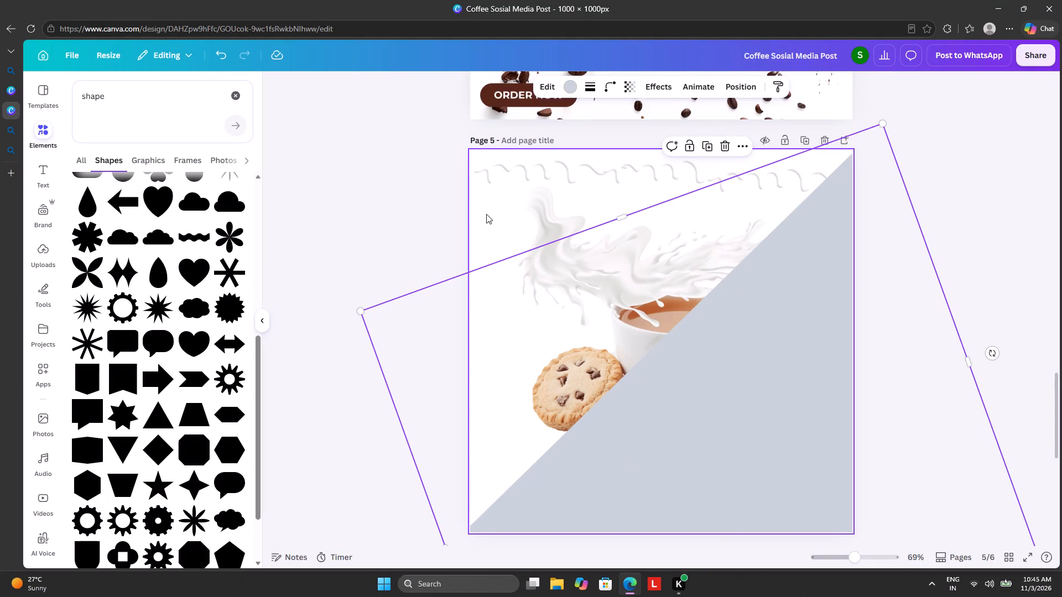
pyautogui.click(720, 83)
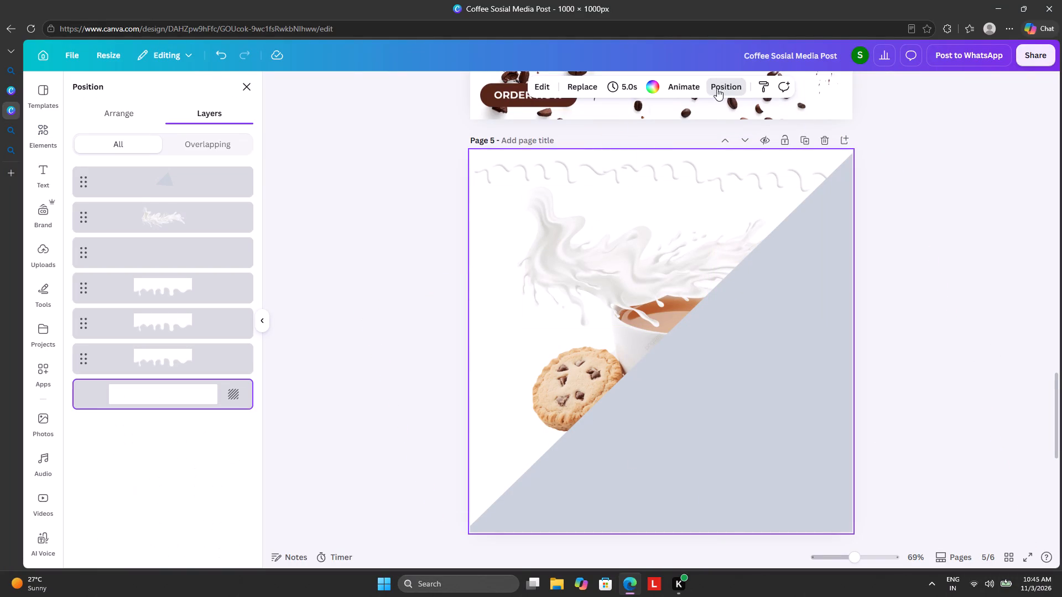
pyautogui.click(211, 244)
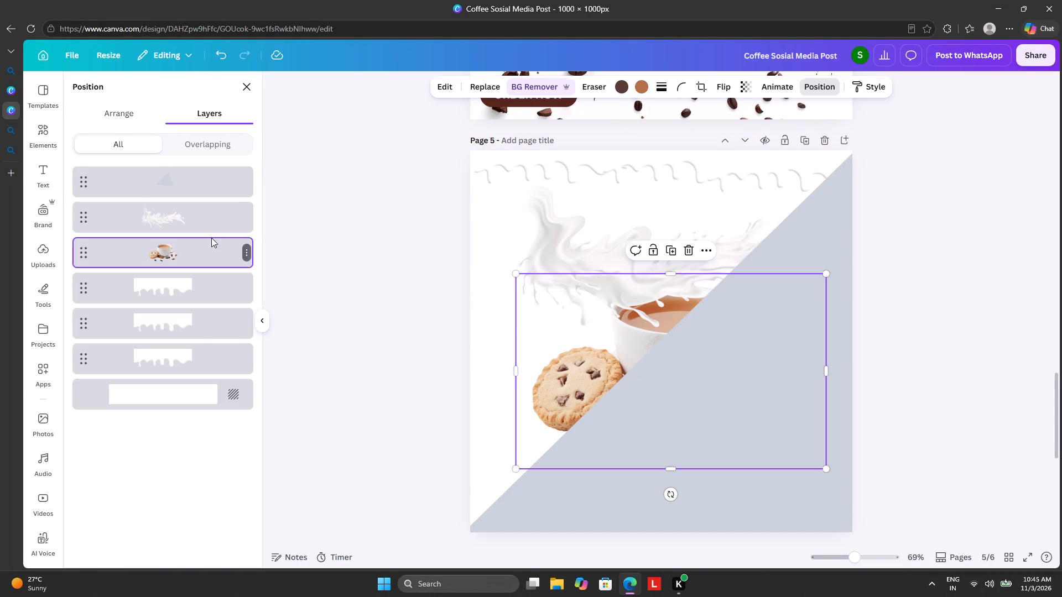
pyautogui.moveTo(223, 187); pyautogui.dragTo(230, 294)
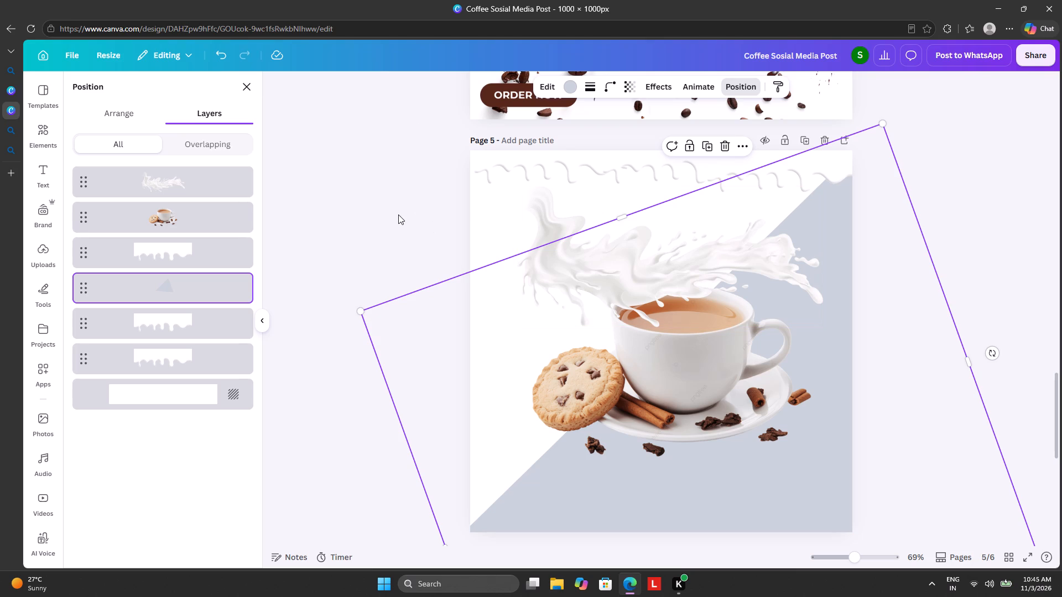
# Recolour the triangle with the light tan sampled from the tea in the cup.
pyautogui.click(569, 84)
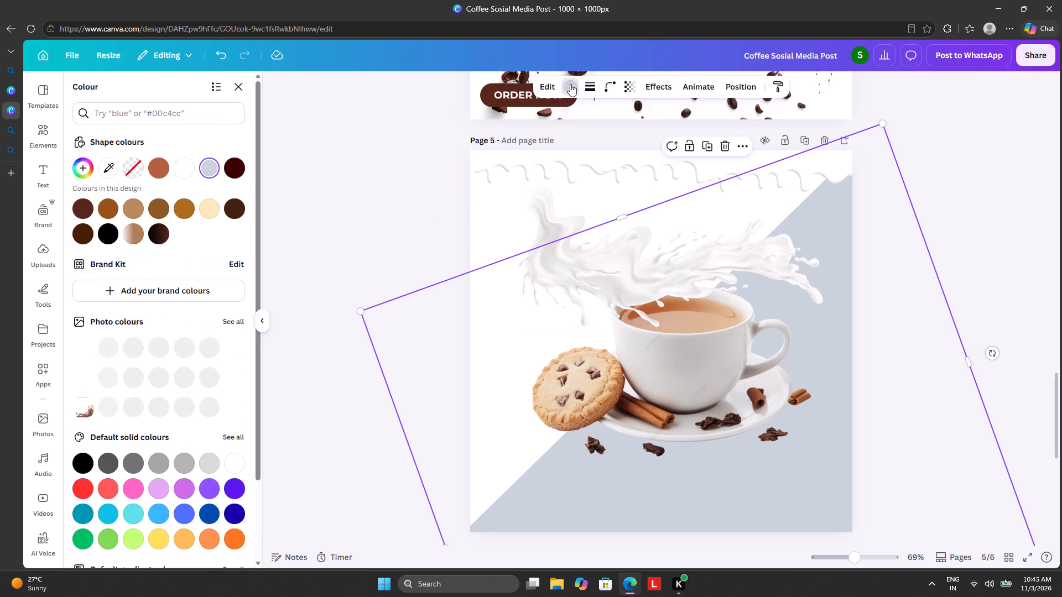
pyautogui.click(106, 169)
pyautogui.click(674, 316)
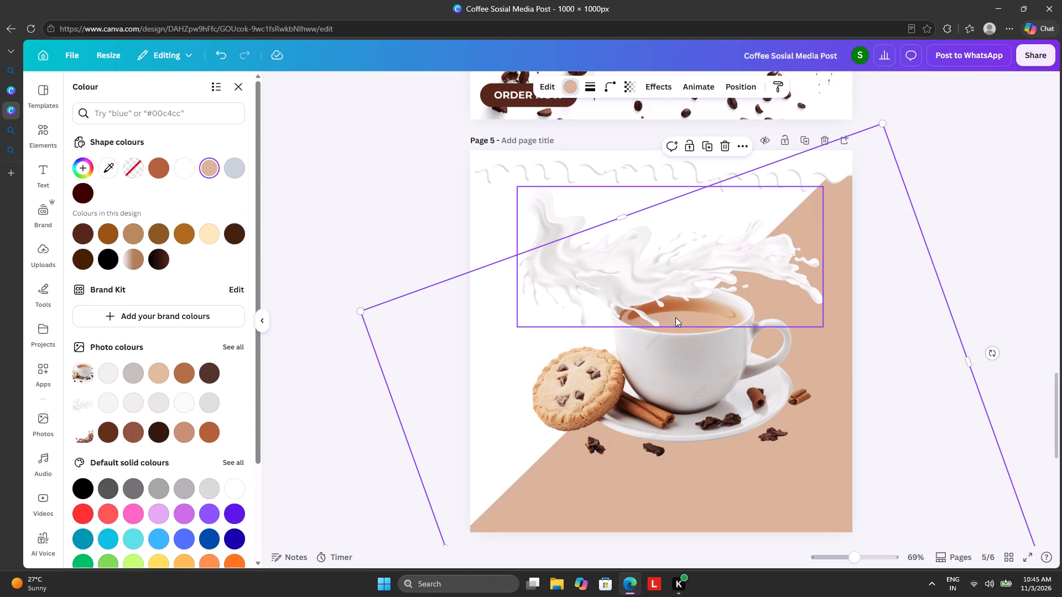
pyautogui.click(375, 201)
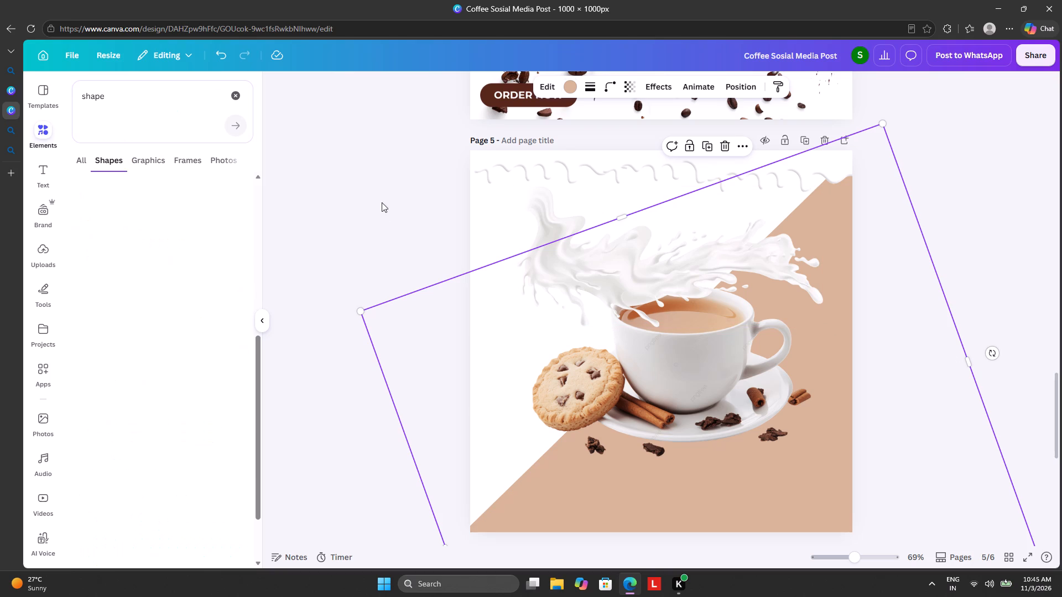
# Nudge the triangle slightly down and left so its diagonal edge meets page 5's lower-left corner.
pyautogui.moveTo(656, 290); pyautogui.dragTo(664, 291)
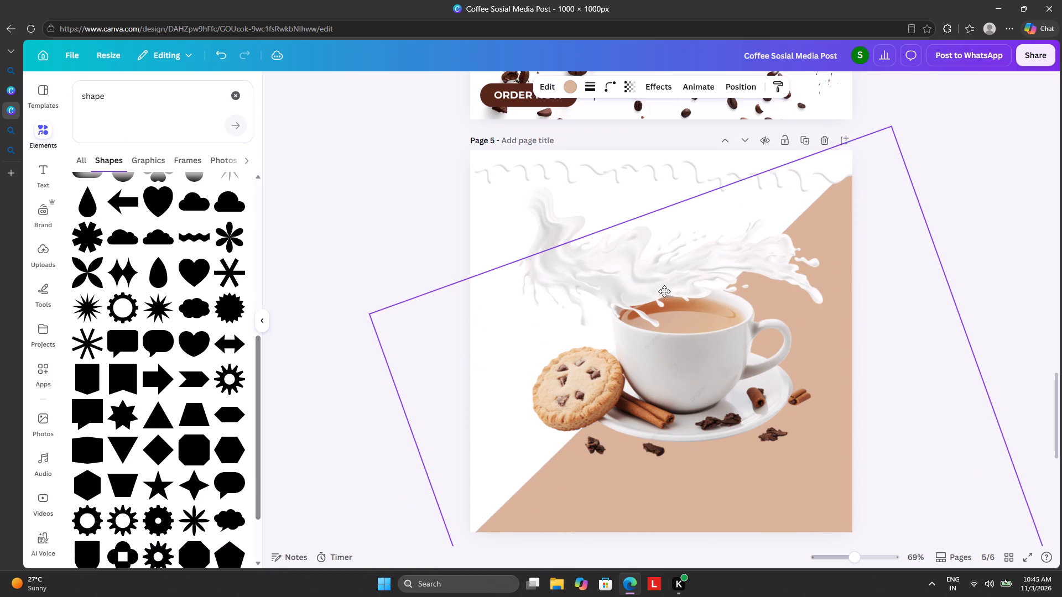
pyautogui.moveTo(664, 291); pyautogui.dragTo(653, 299)
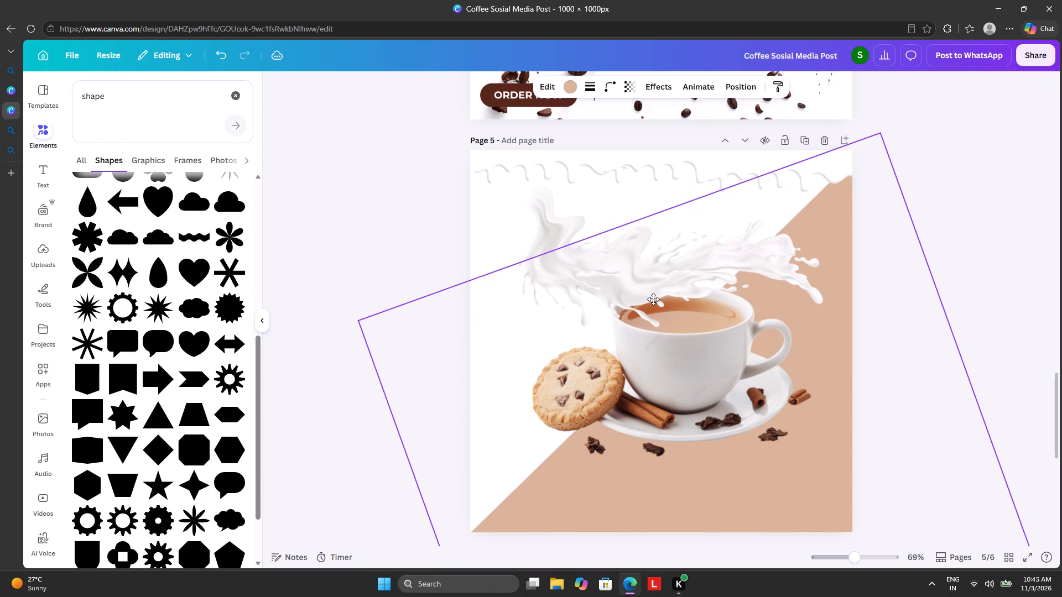
pyautogui.moveTo(653, 299); pyautogui.dragTo(653, 297)
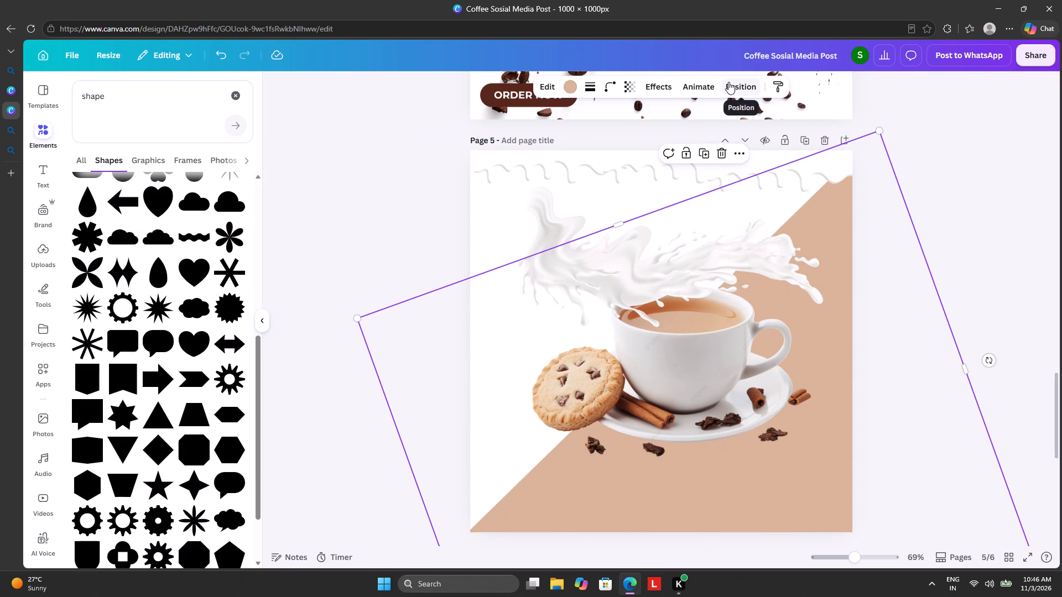
# Raise the triangle one layer on page 5, above all the white drip shapes and directly behind the teacup.
pyautogui.click(730, 82)
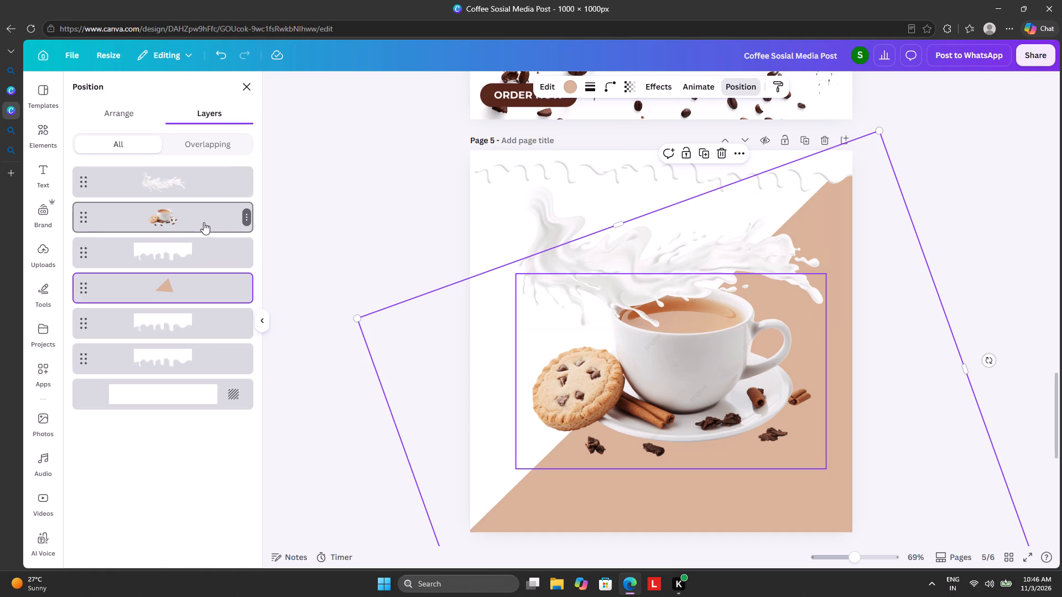
pyautogui.moveTo(186, 284); pyautogui.dragTo(189, 235)
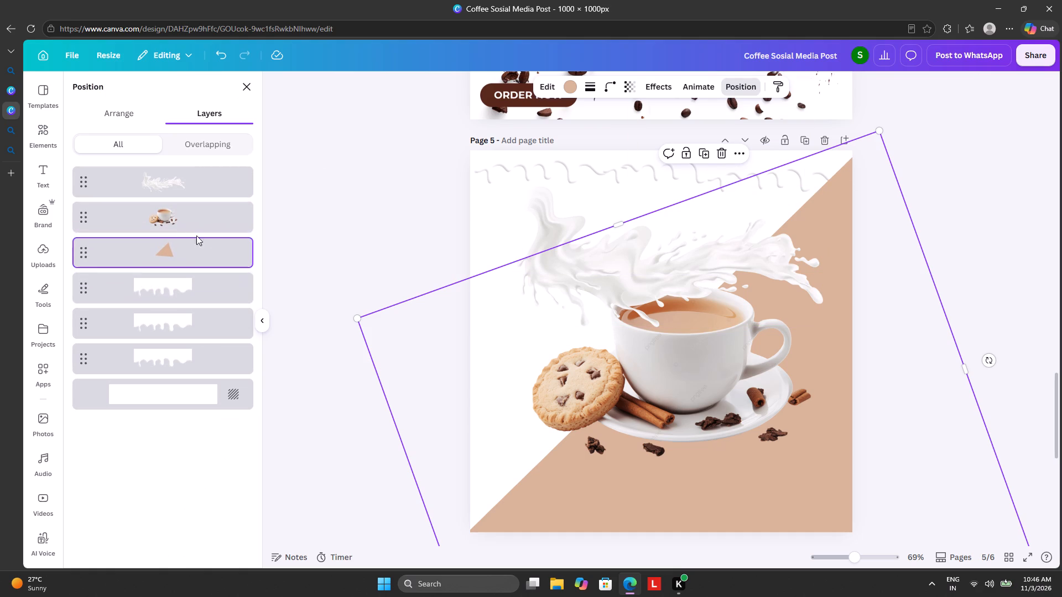
pyautogui.click(388, 166)
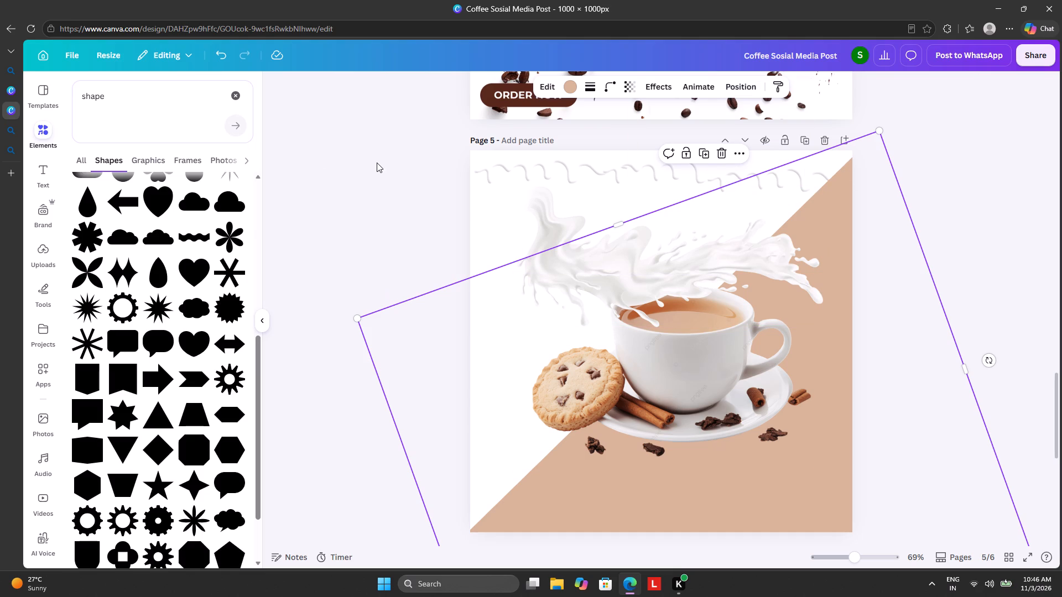
pyautogui.click(377, 159)
# Try the milk splash lower down over the saucer, and delete it from page 5.
pyautogui.moveTo(624, 271); pyautogui.dragTo(623, 272)
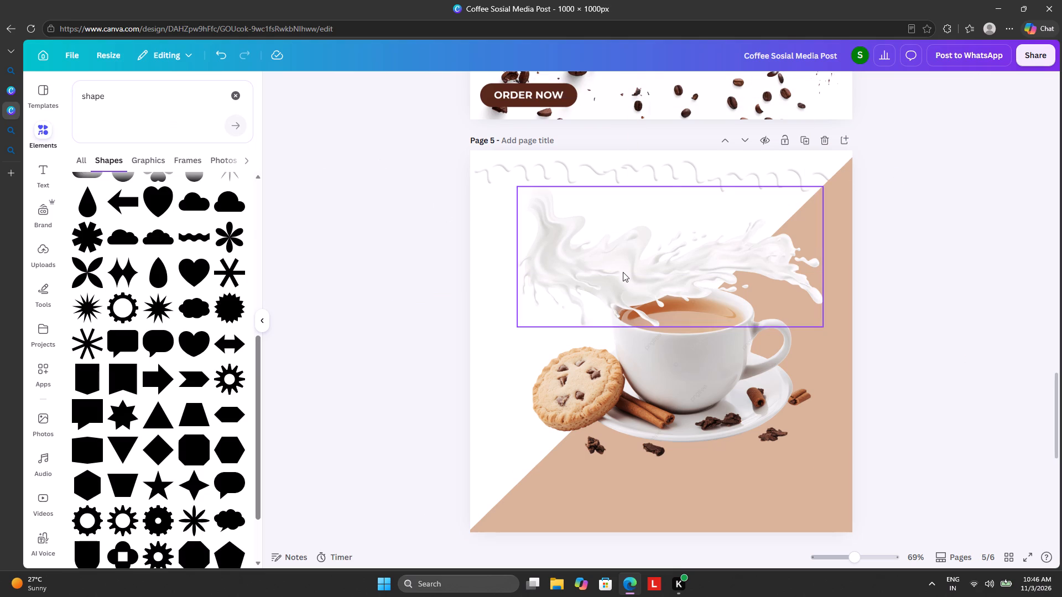
pyautogui.moveTo(623, 272); pyautogui.dragTo(644, 480)
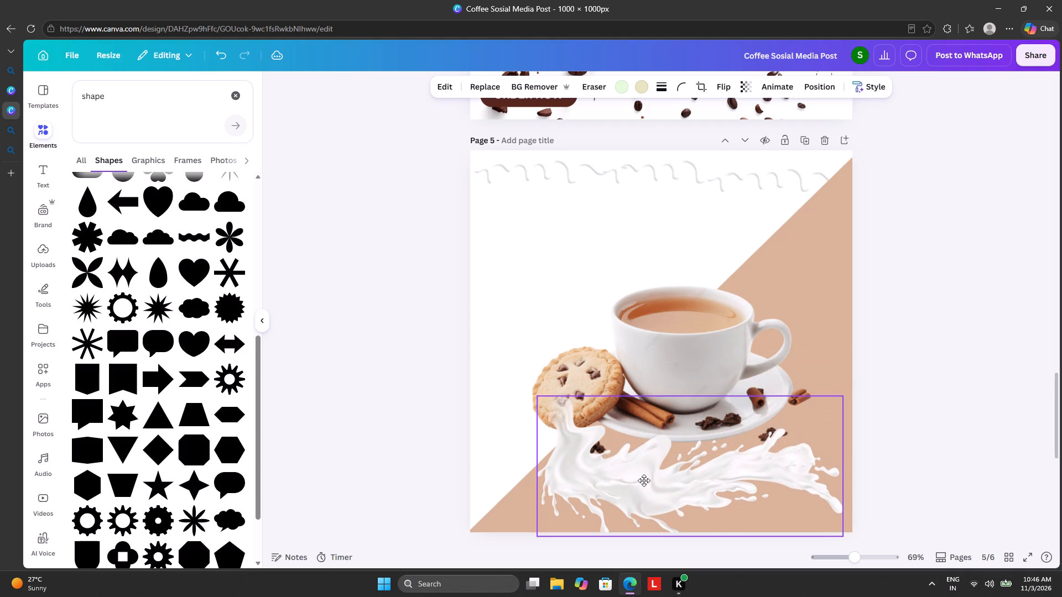
pyautogui.moveTo(644, 480); pyautogui.dragTo(639, 461)
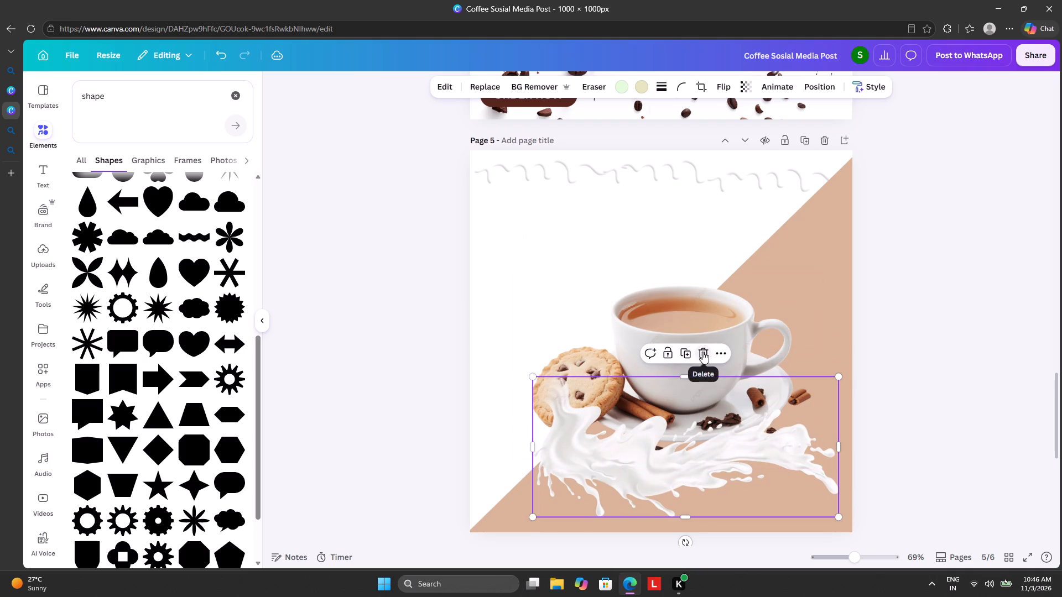
pyautogui.click(702, 352)
# Search the elements for "milk" again.
pyautogui.click(235, 97)
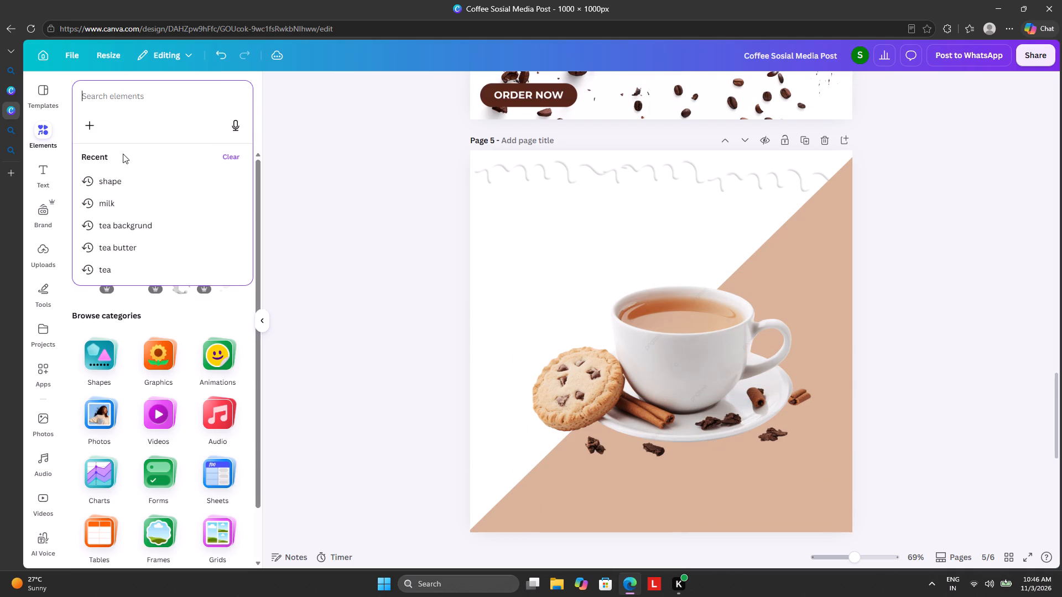
pyautogui.click(122, 201)
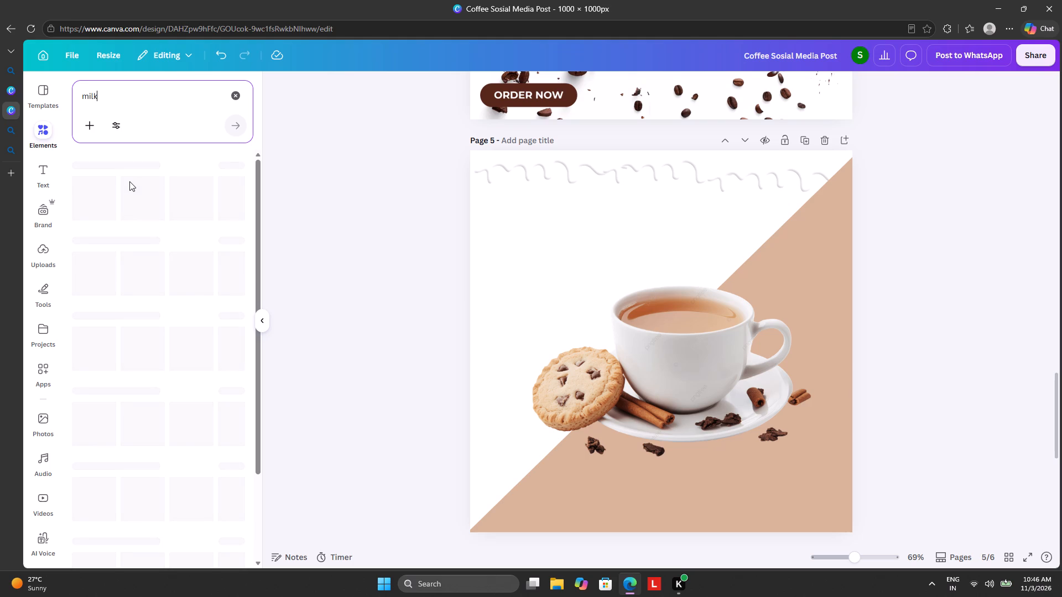
# Enlarge the teacup and cookie image on page 5 and shift it slightly up and right.
pyautogui.click(624, 385)
pyautogui.moveTo(516, 471); pyautogui.dragTo(484, 501)
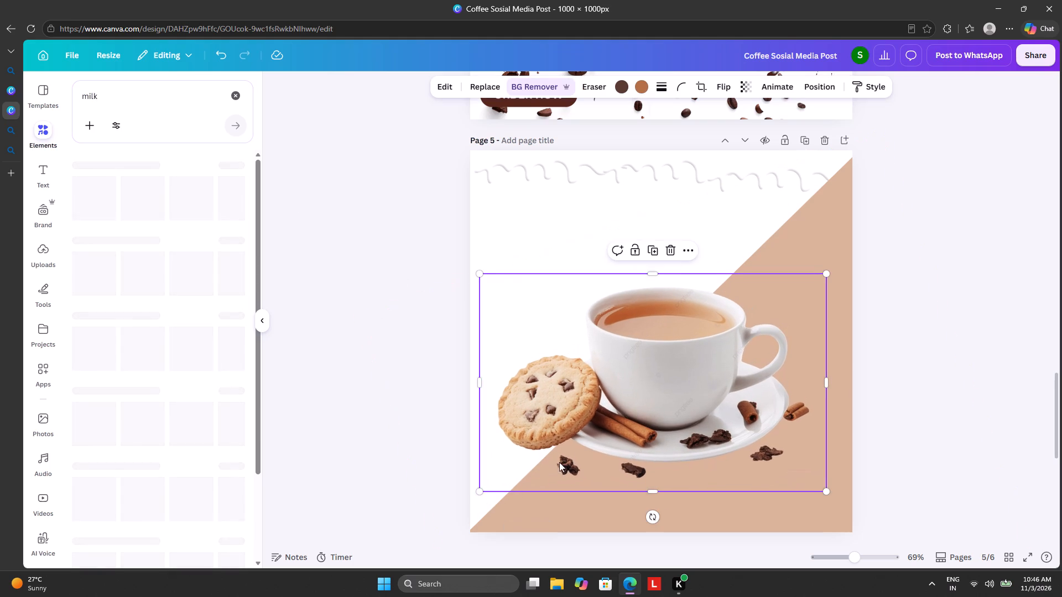
pyautogui.moveTo(568, 449); pyautogui.dragTo(576, 444)
# Recolour the triangle with the reddish brown sampled from the cinnamon sticks beside the cup.
pyautogui.click(813, 222)
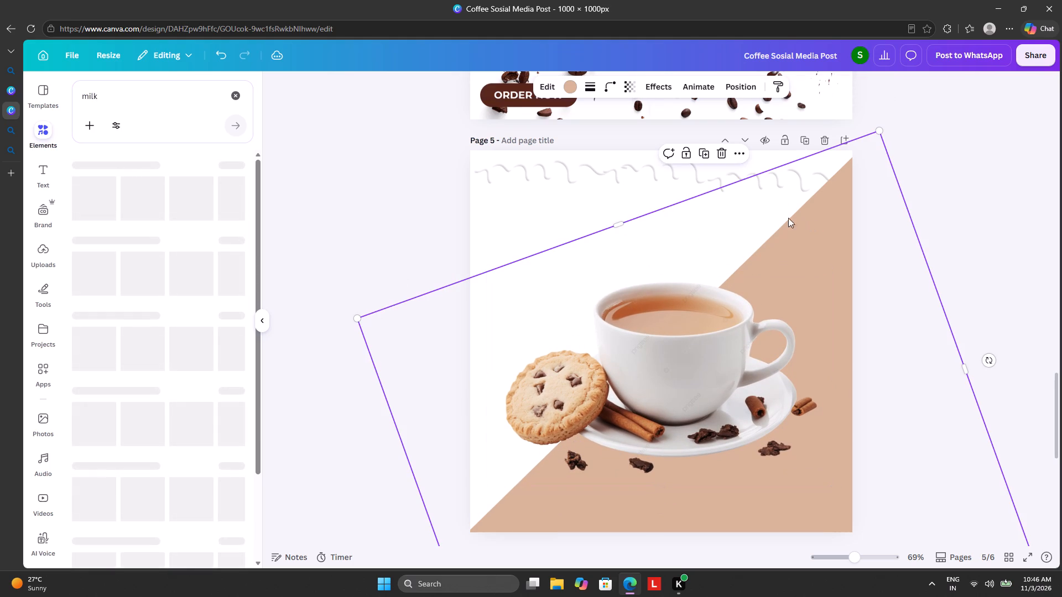
pyautogui.click(570, 87)
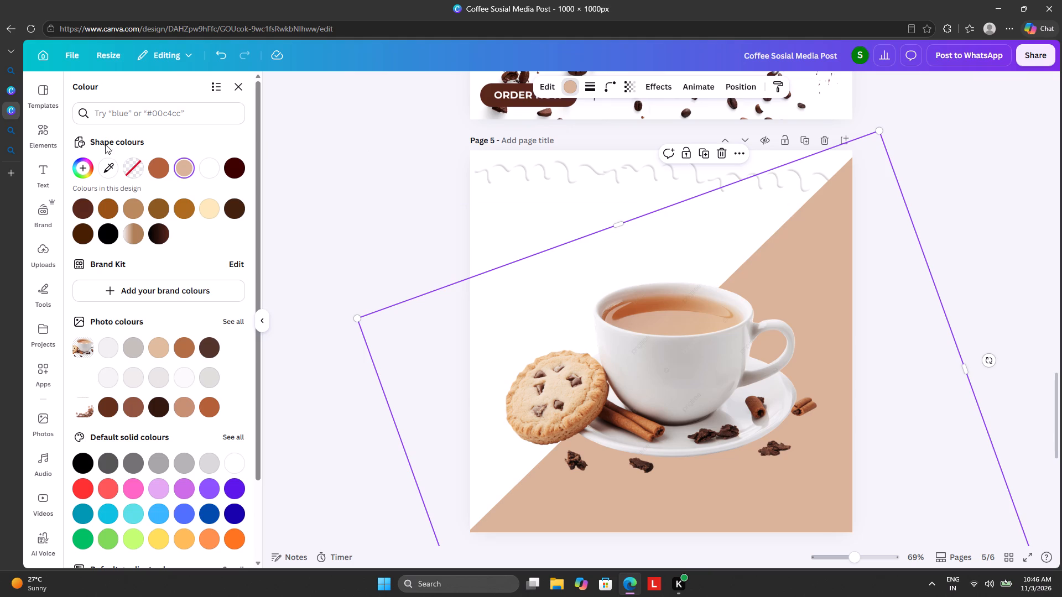
pyautogui.click(112, 163)
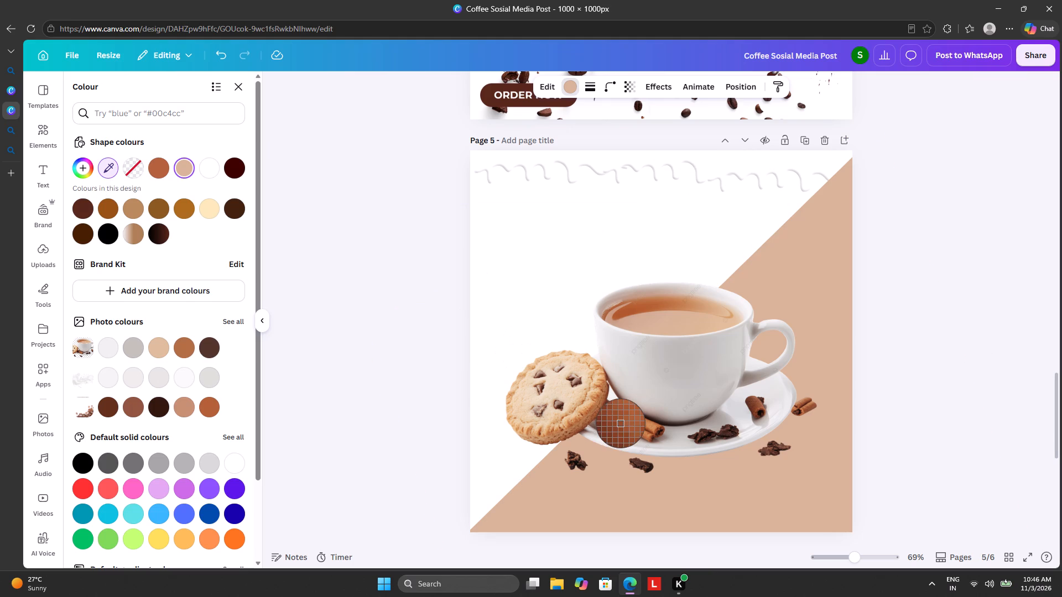
pyautogui.click(621, 422)
pyautogui.click(397, 224)
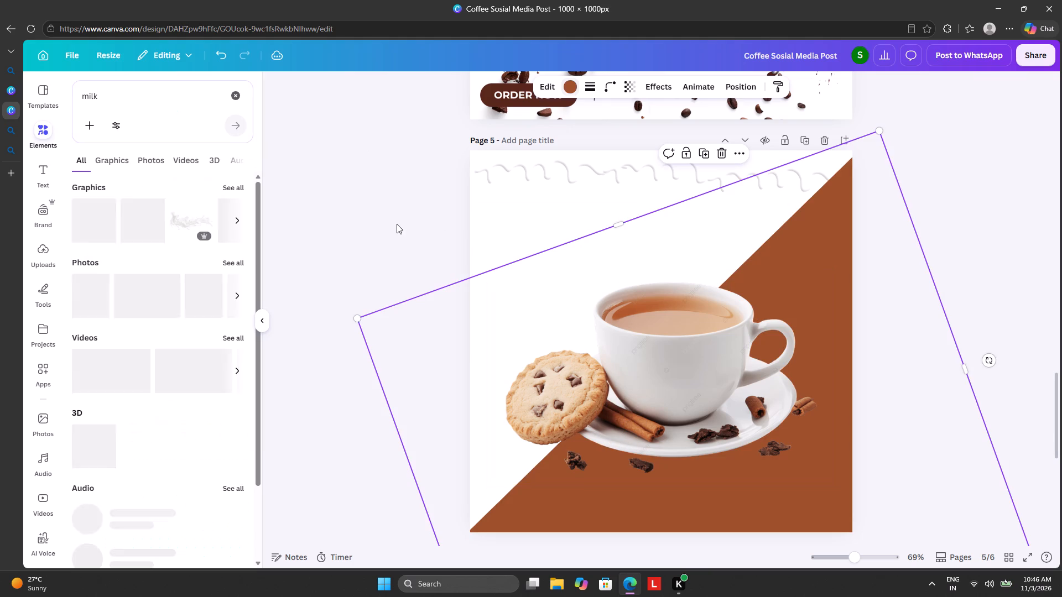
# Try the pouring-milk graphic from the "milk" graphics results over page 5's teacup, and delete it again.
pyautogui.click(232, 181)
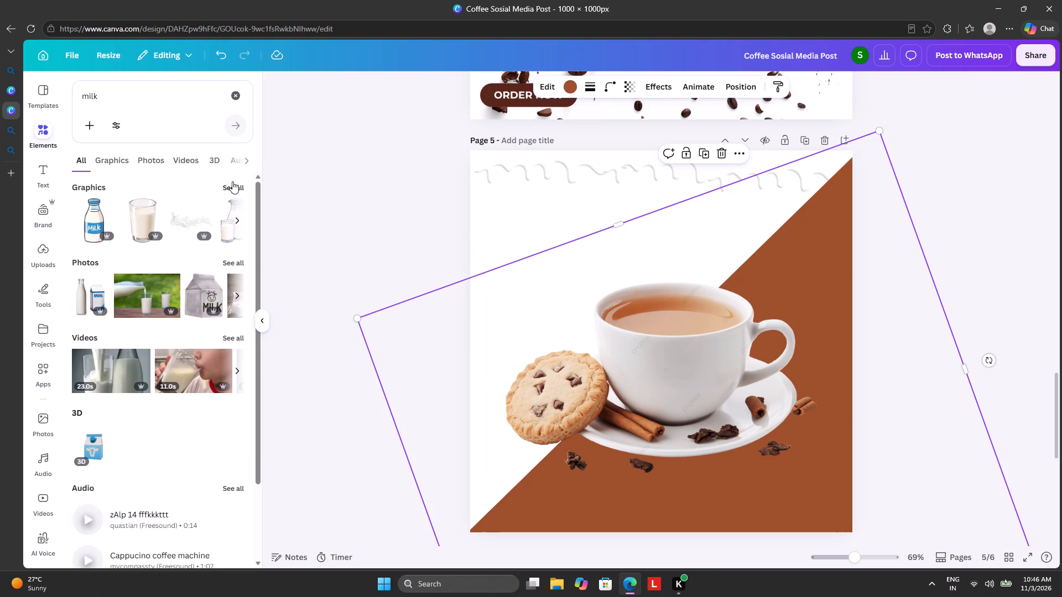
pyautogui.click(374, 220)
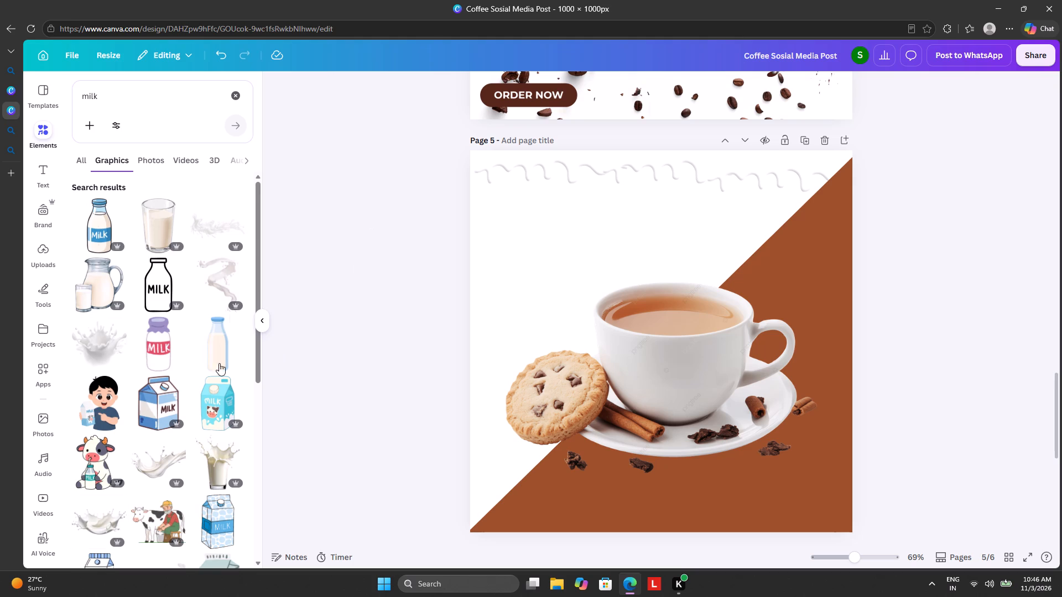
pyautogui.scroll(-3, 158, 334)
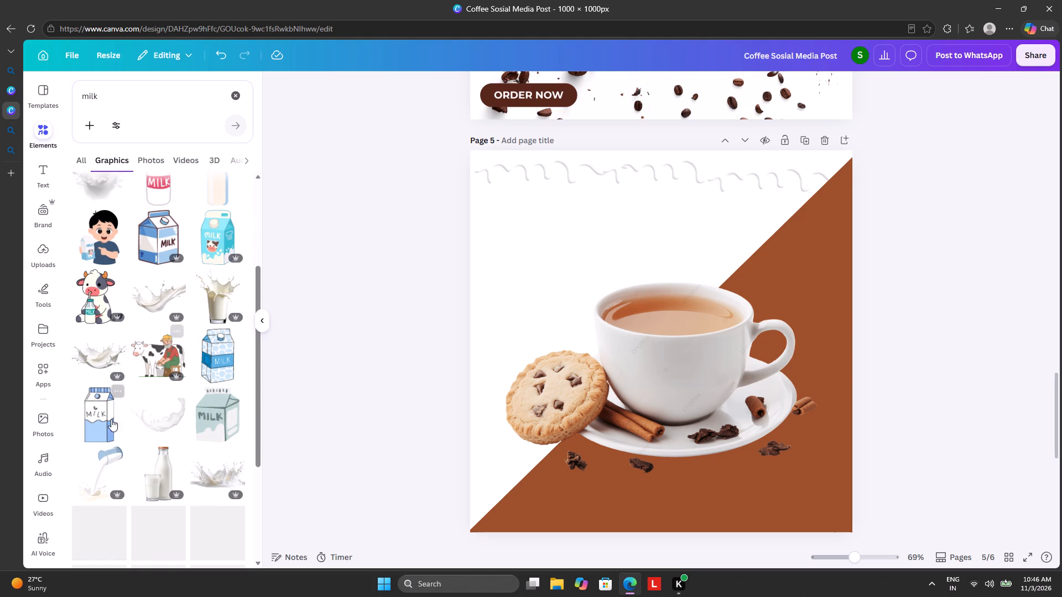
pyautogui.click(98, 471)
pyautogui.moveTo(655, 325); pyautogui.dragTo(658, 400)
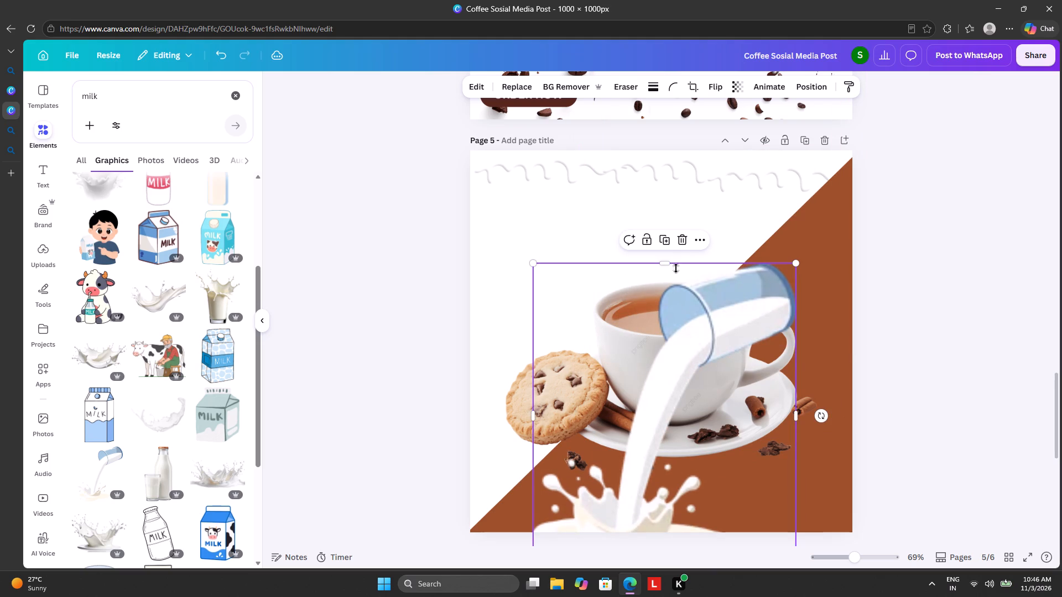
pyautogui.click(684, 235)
# Look through the photo results for "milk".
pyautogui.click(153, 155)
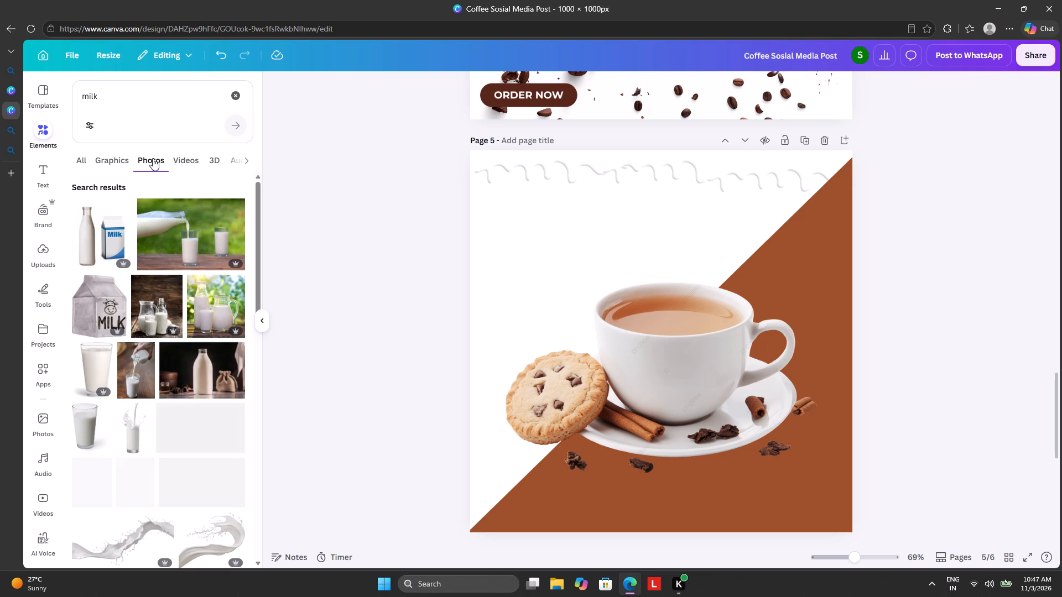
pyautogui.scroll(-4, 131, 416)
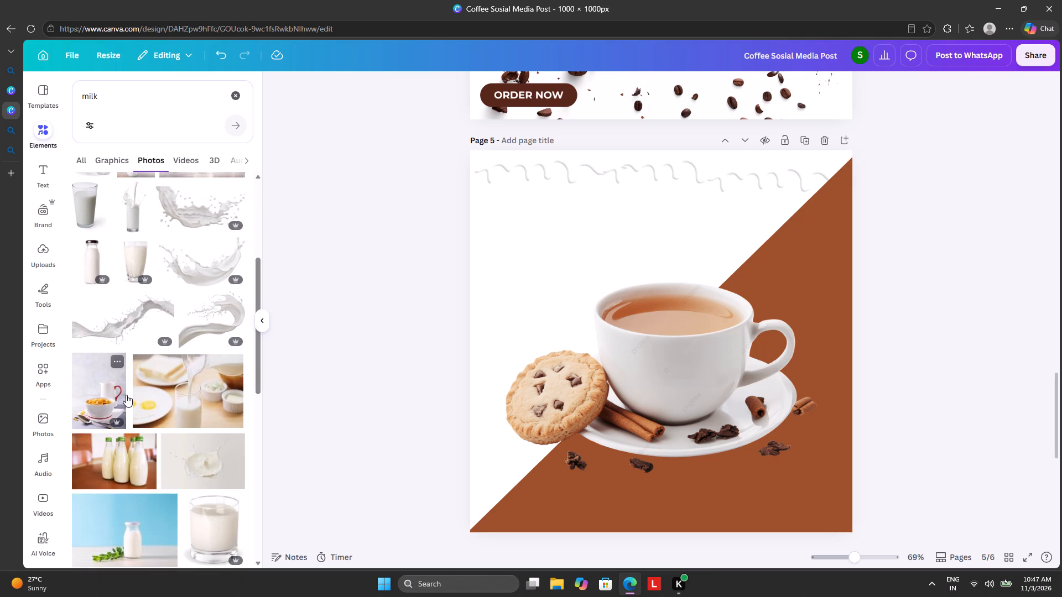
pyautogui.scroll(-4, 126, 394)
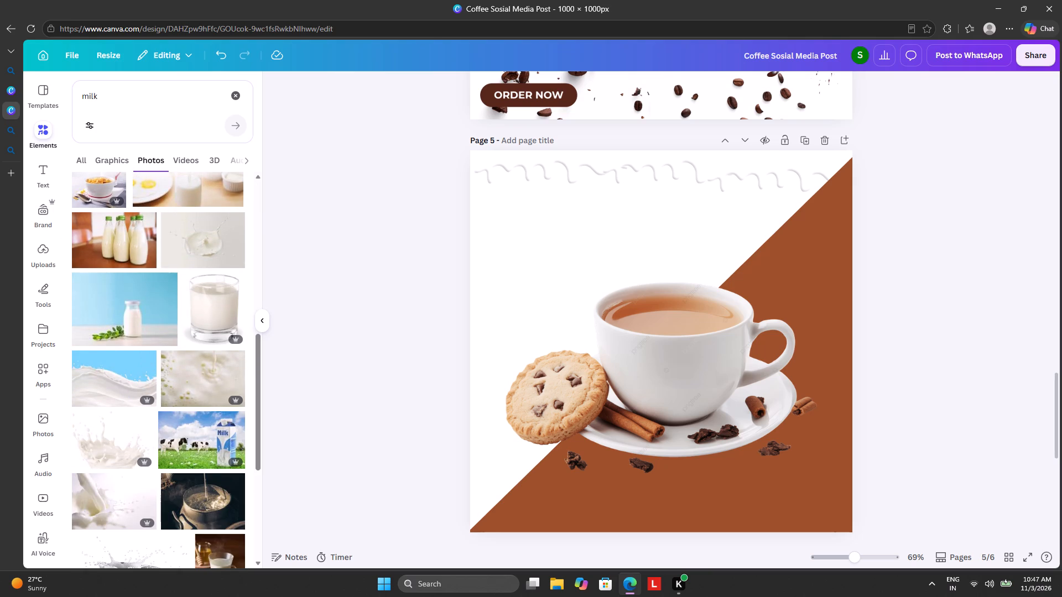
# Search the photos for "milk drop" and look through the results for a milk splash.
pyautogui.click(123, 99)
pyautogui.press('space')
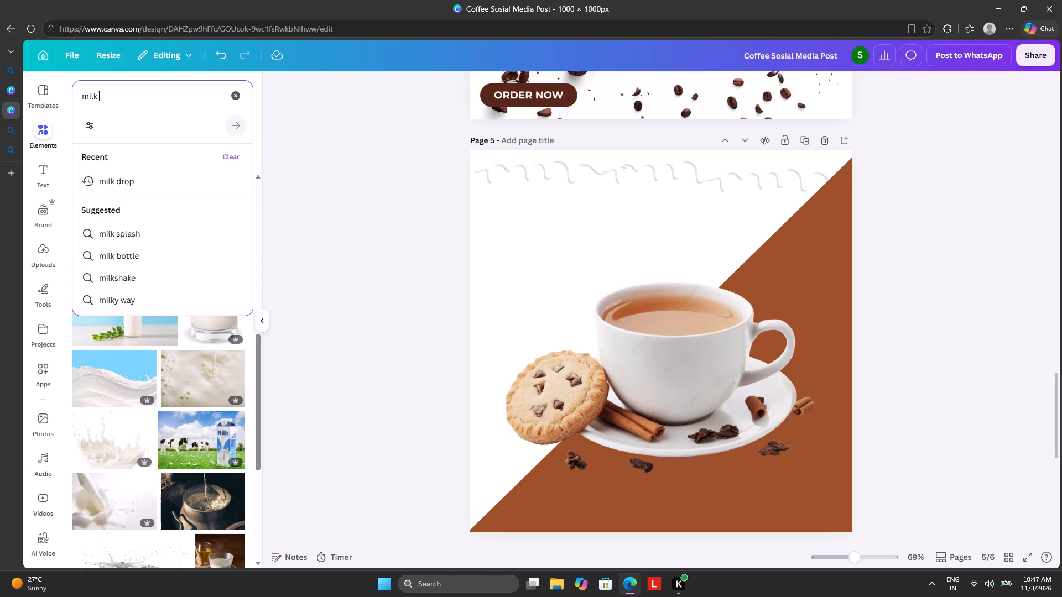
pyautogui.write('drop')
pyautogui.press('Return')
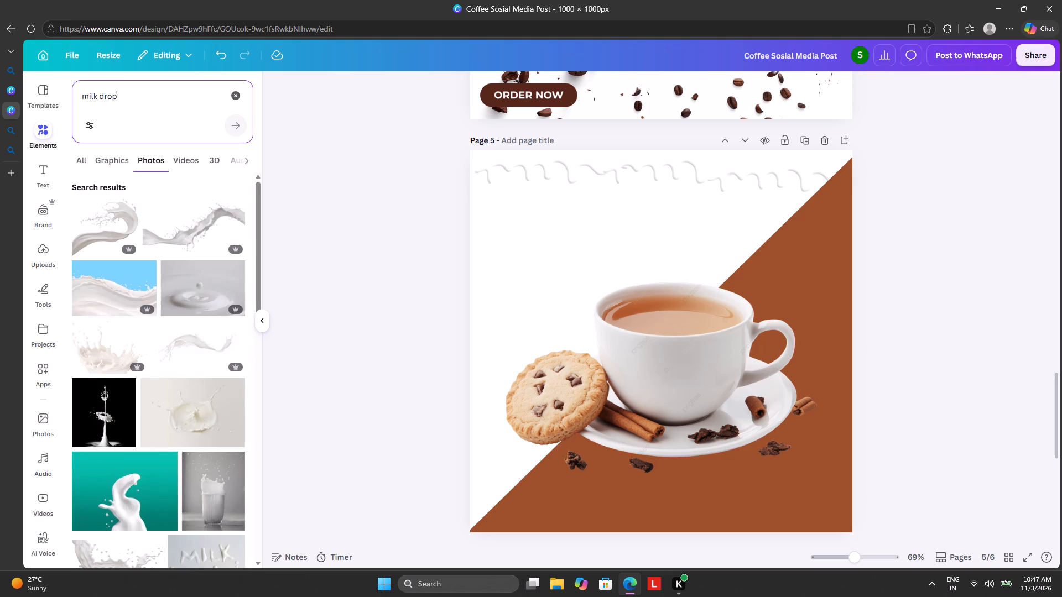
pyautogui.scroll(-5, 108, 271)
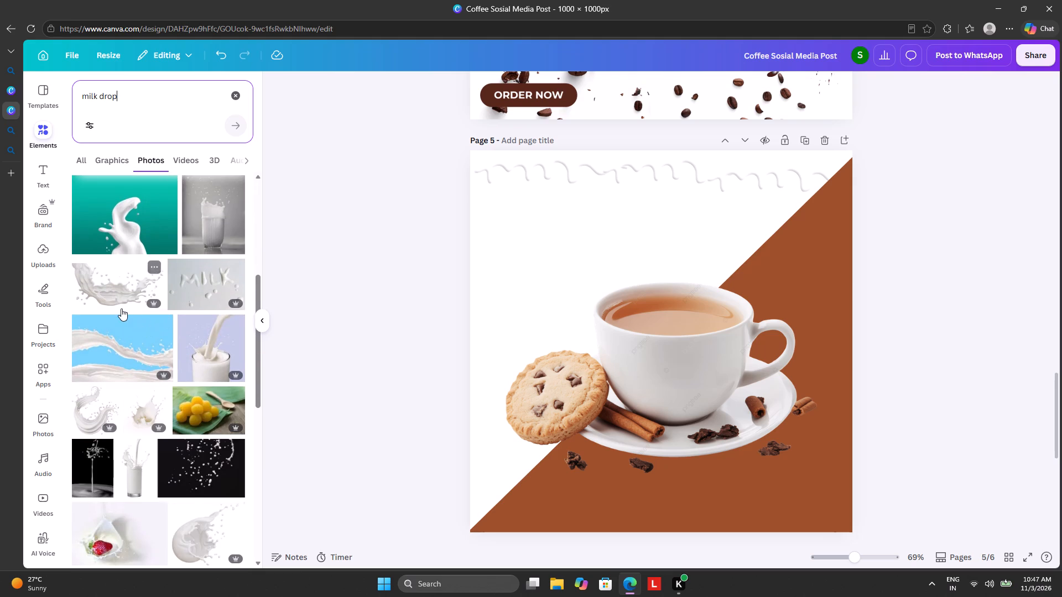
pyautogui.scroll(-7, 121, 307)
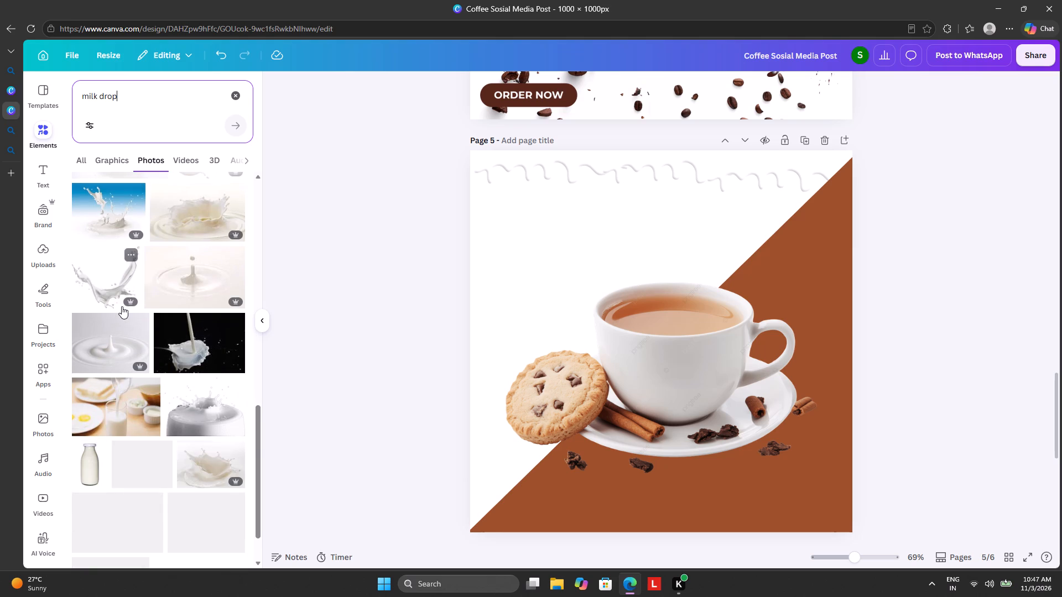
pyautogui.scroll(-6, 122, 306)
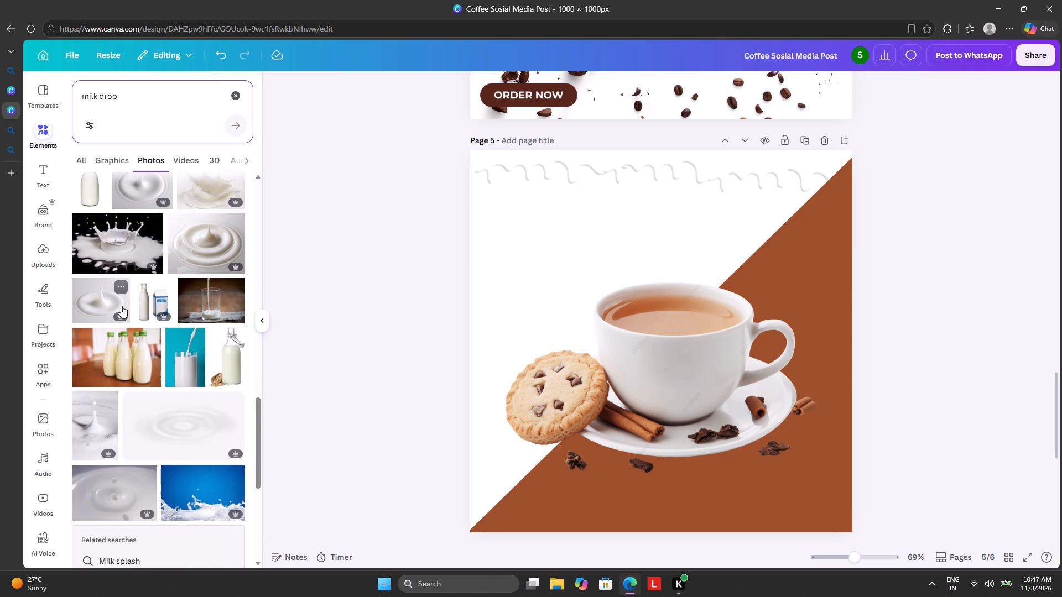
pyautogui.scroll(-3, 162, 383)
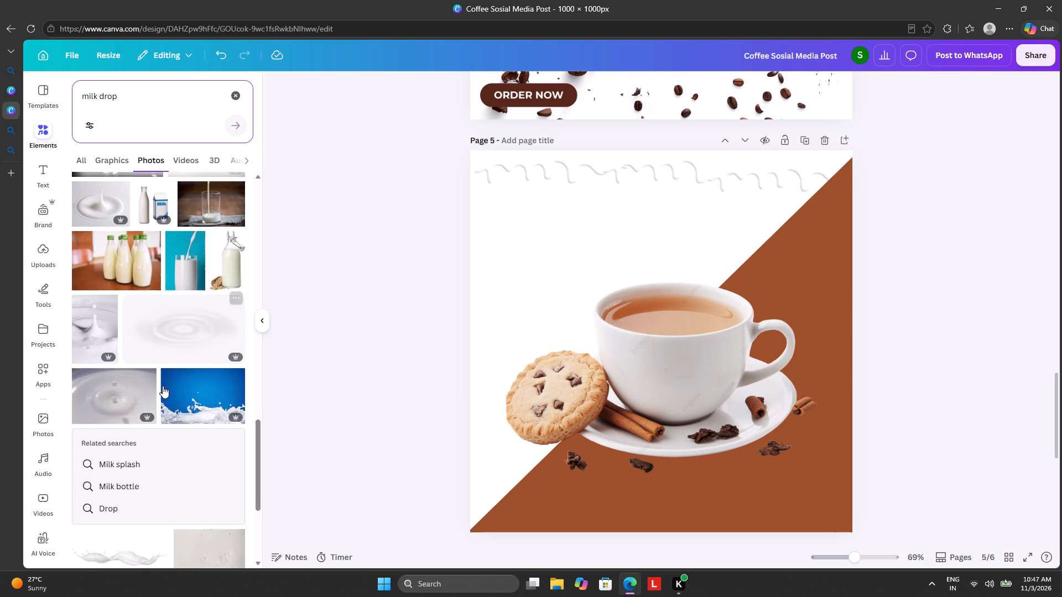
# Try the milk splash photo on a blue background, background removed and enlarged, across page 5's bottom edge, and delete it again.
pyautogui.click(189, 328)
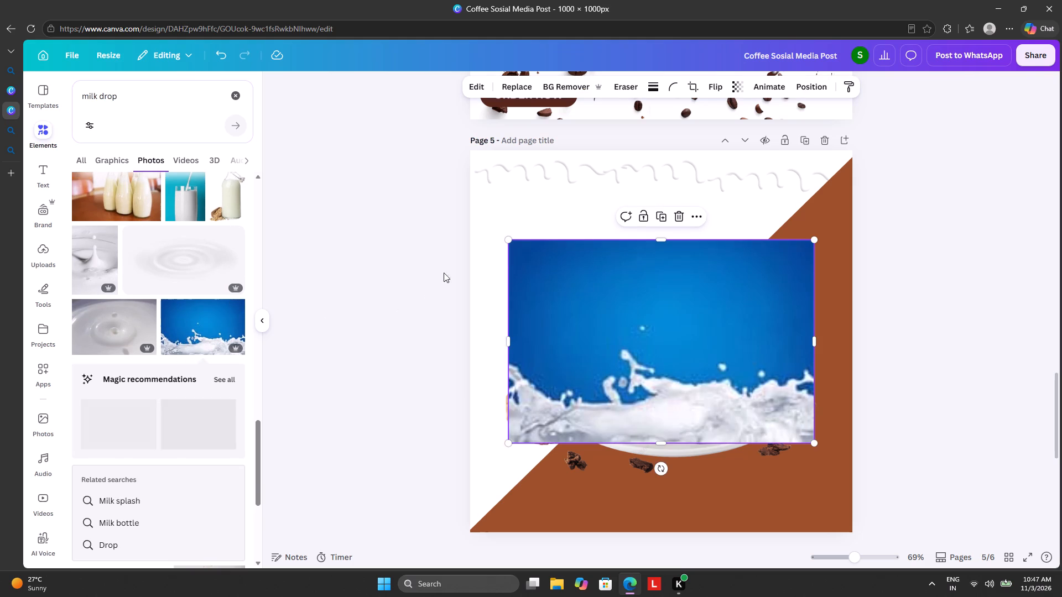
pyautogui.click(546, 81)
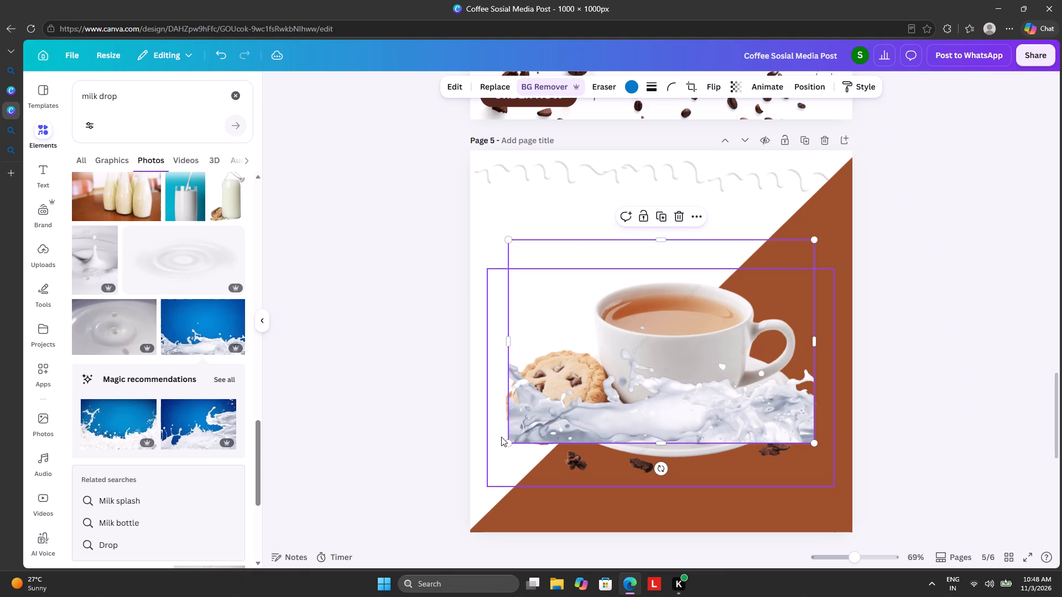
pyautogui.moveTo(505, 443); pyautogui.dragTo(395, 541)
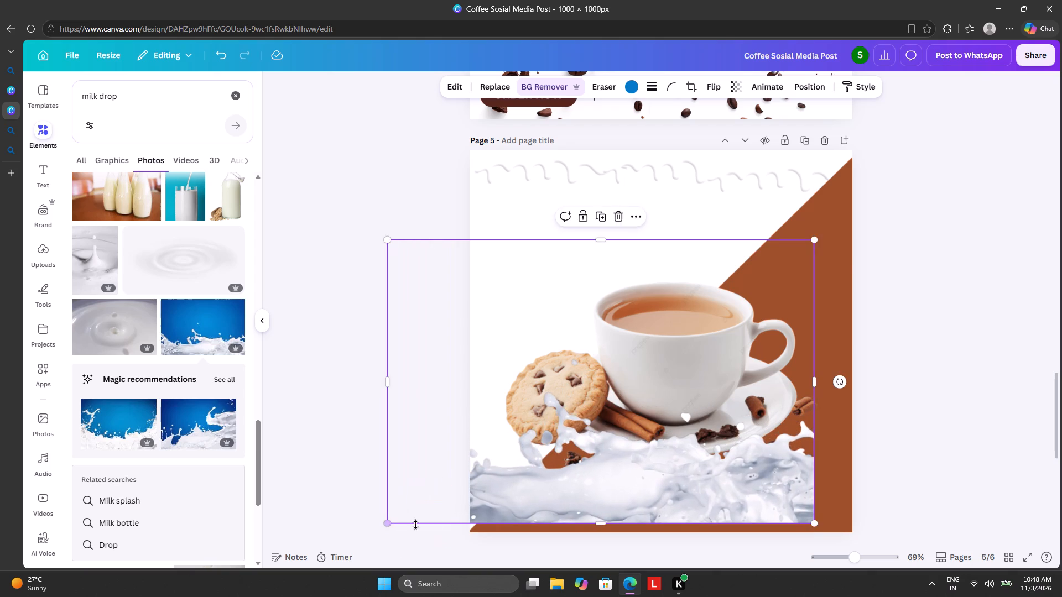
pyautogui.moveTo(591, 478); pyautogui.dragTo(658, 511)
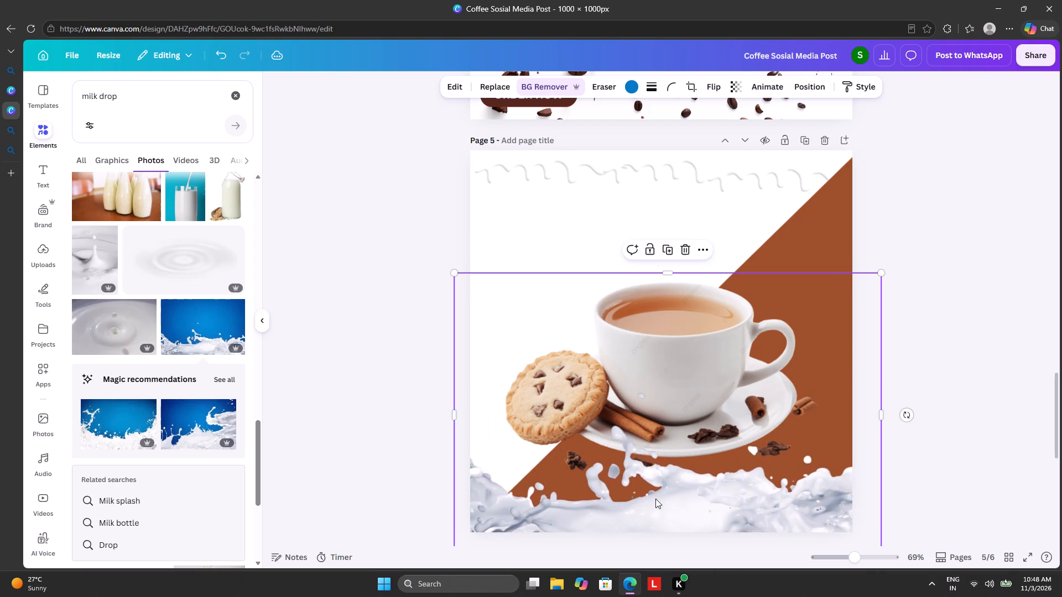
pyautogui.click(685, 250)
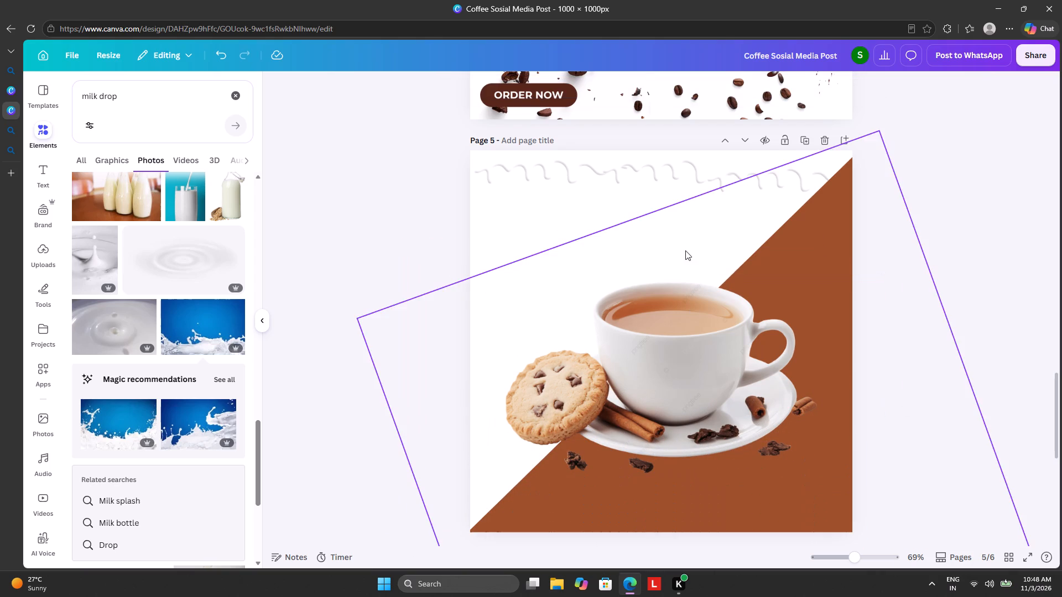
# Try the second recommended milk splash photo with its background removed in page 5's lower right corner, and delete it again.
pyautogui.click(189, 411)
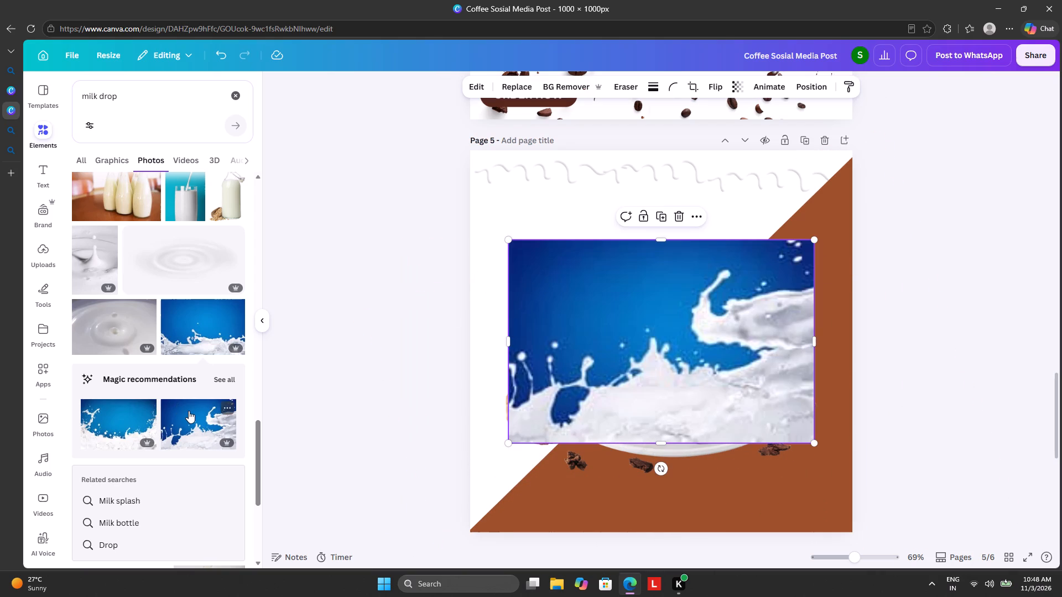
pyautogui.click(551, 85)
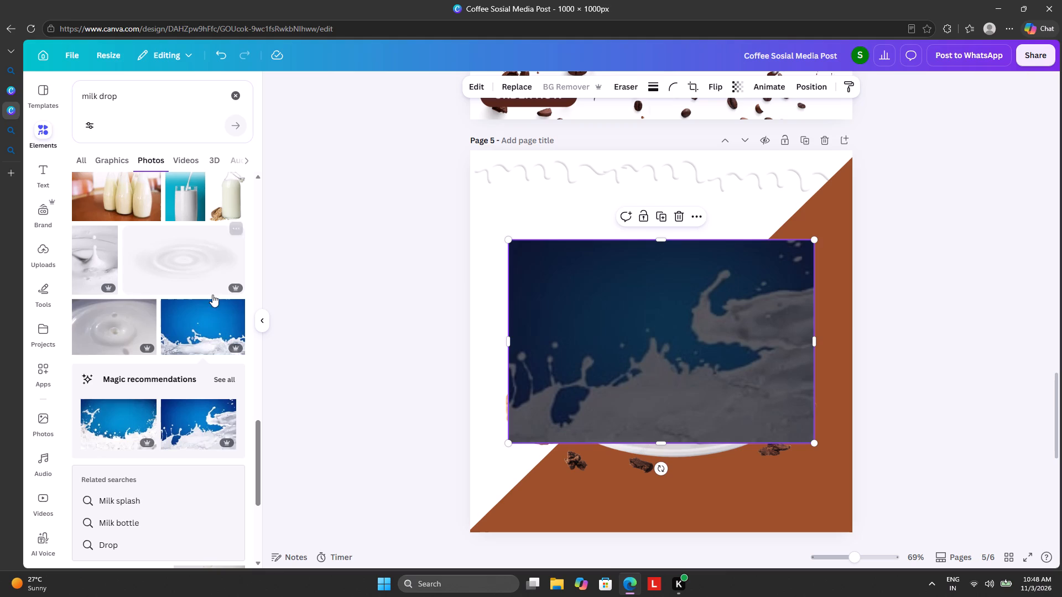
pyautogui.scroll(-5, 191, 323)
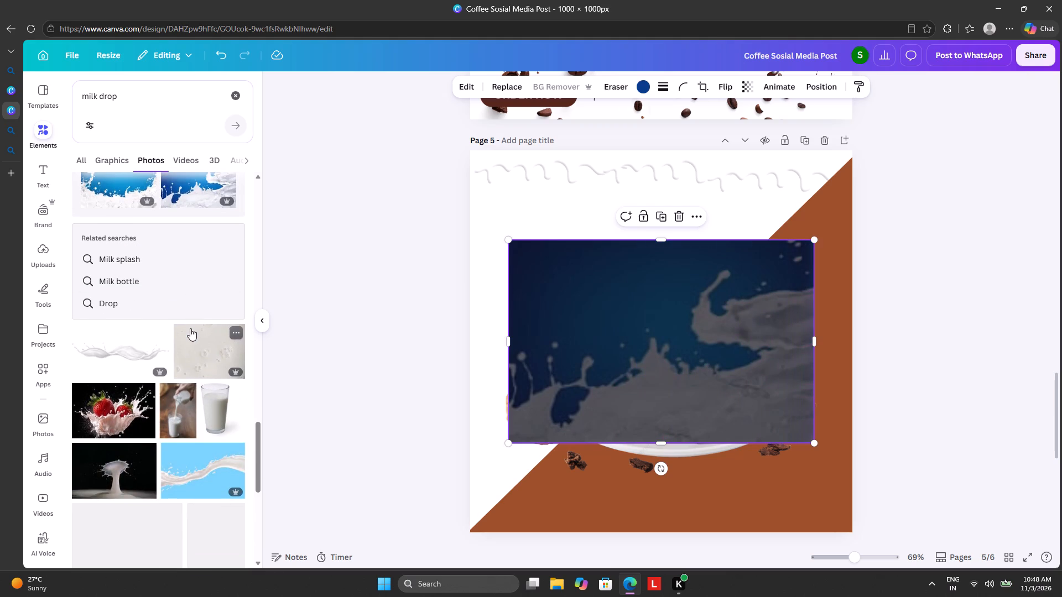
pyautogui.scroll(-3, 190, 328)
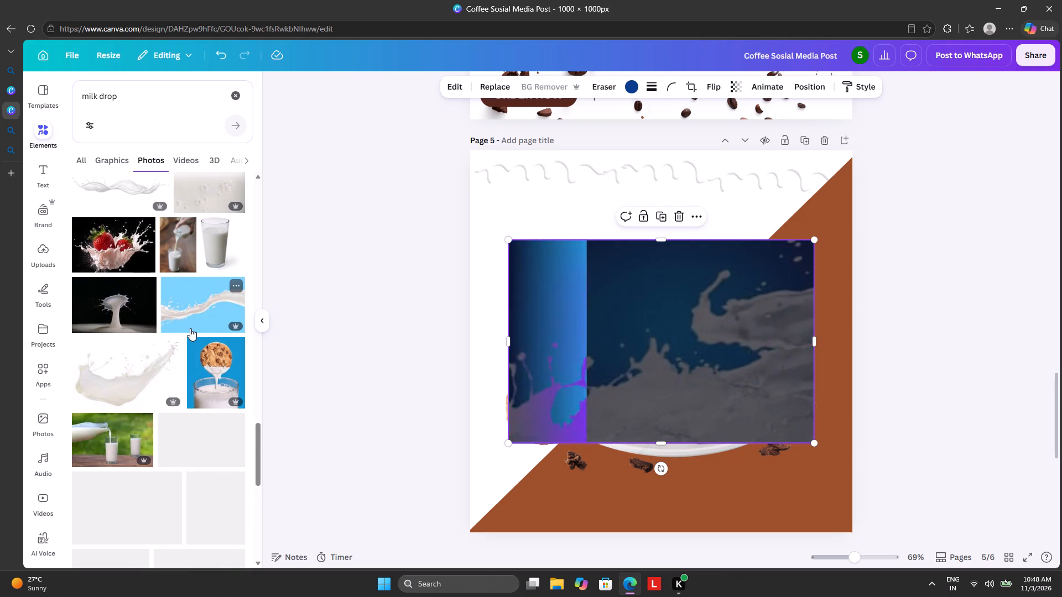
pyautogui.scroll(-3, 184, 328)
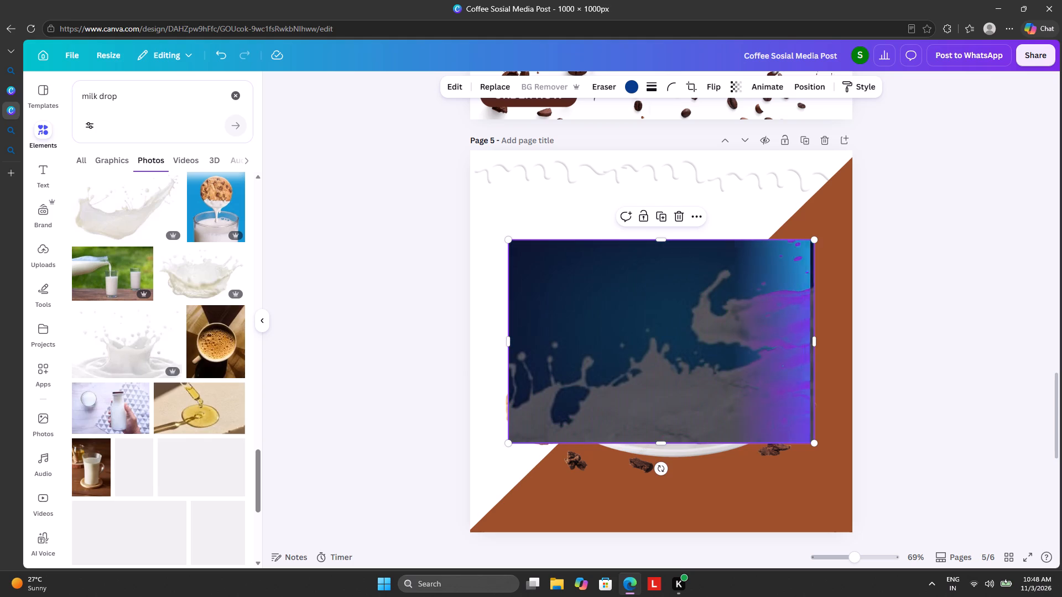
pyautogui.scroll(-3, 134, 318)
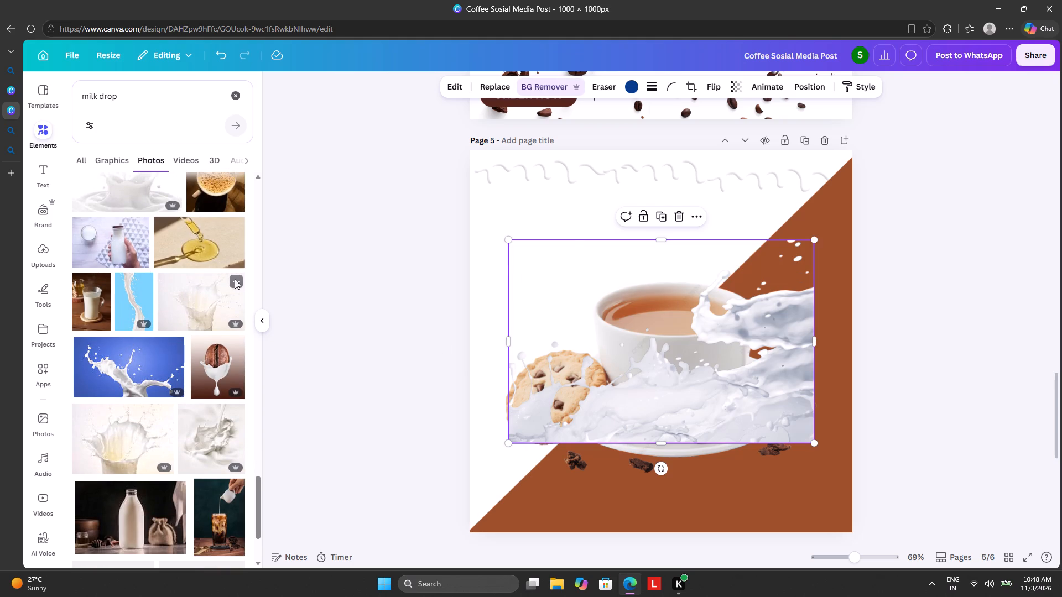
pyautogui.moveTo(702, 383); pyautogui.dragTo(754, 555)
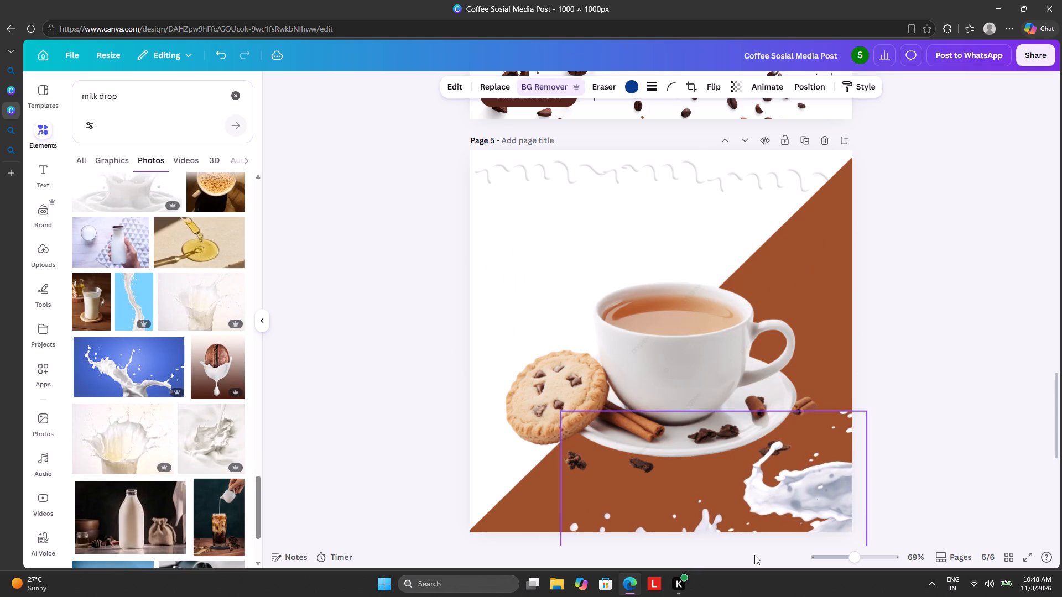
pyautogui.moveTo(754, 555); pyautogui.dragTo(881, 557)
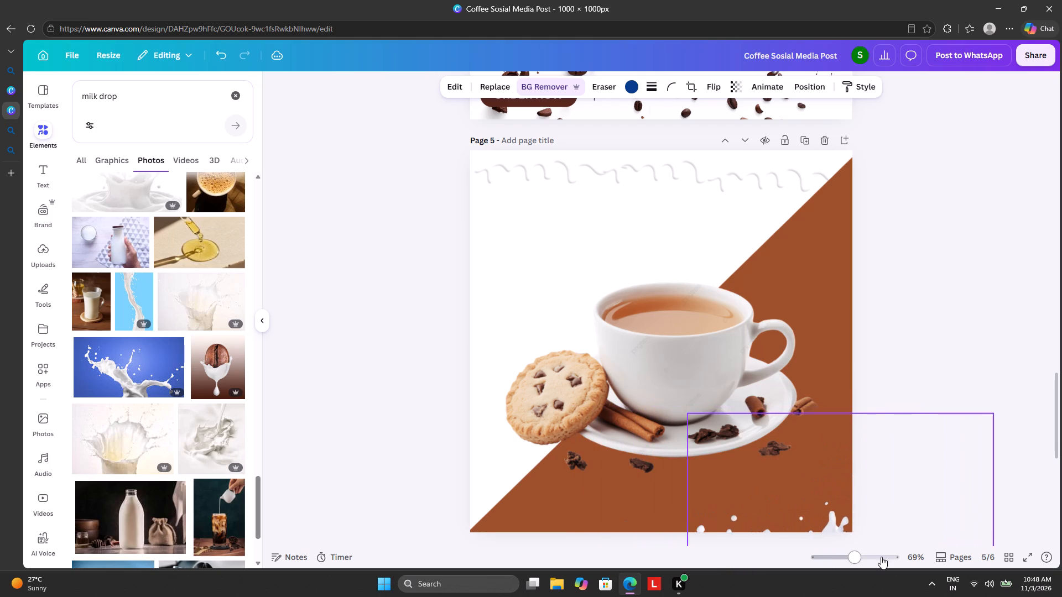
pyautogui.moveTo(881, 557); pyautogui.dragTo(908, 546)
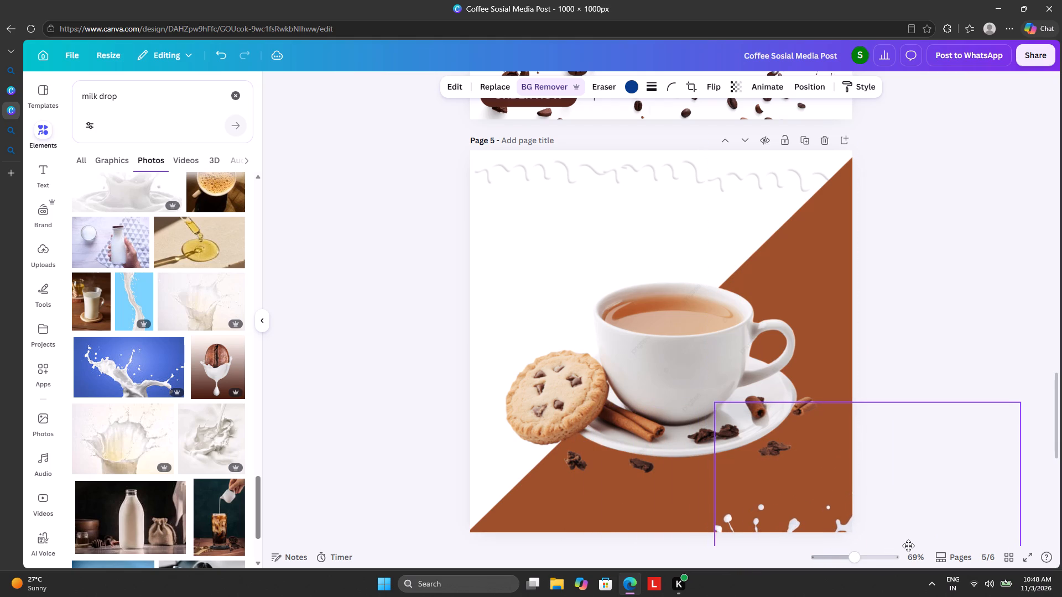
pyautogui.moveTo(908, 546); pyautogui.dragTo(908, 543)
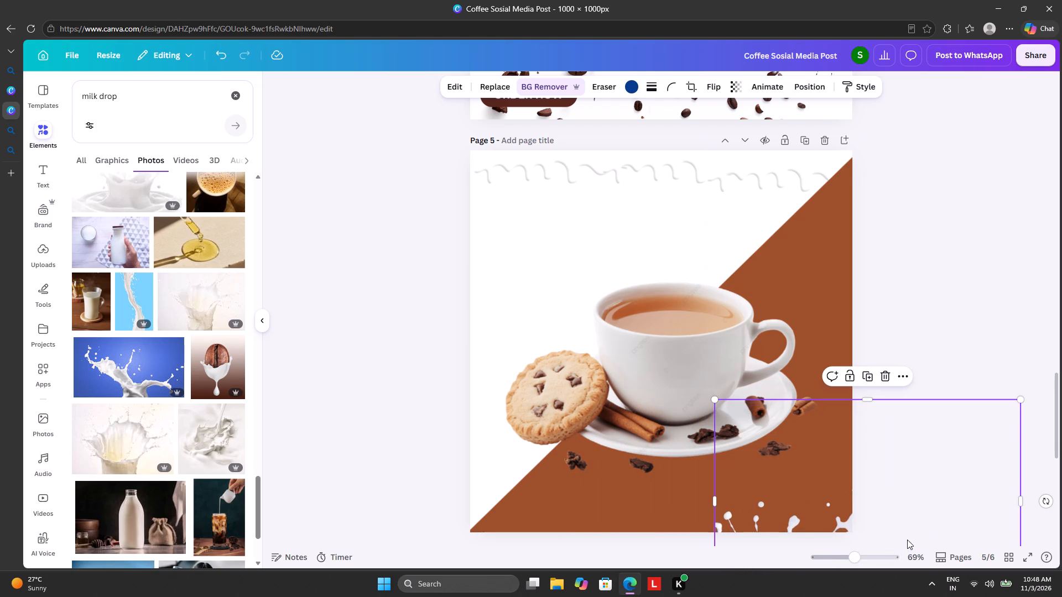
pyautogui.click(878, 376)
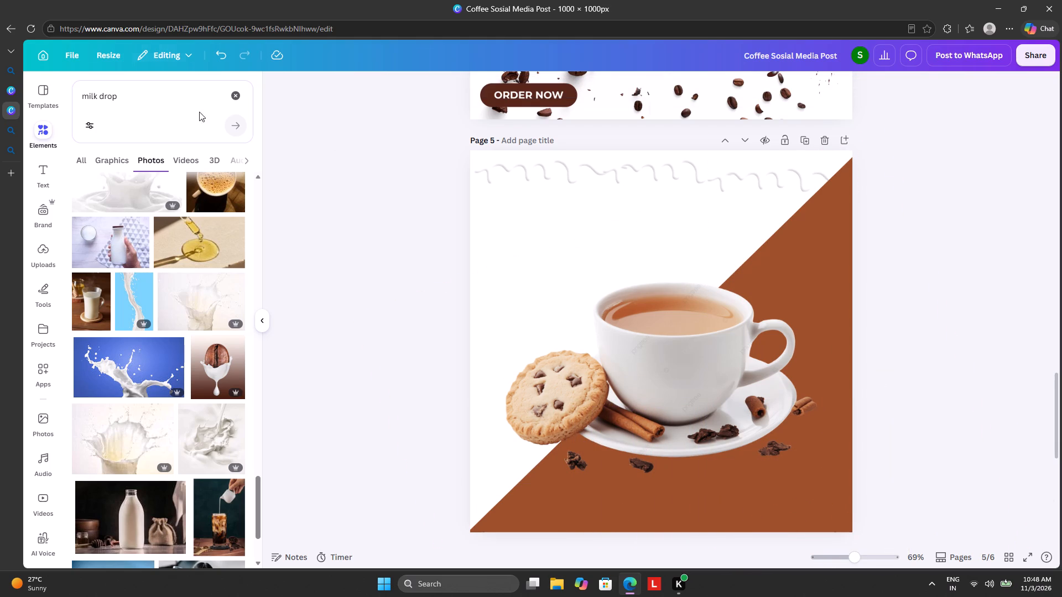
# Search the elements for "tea" and look over the result categories.
pyautogui.click(234, 91)
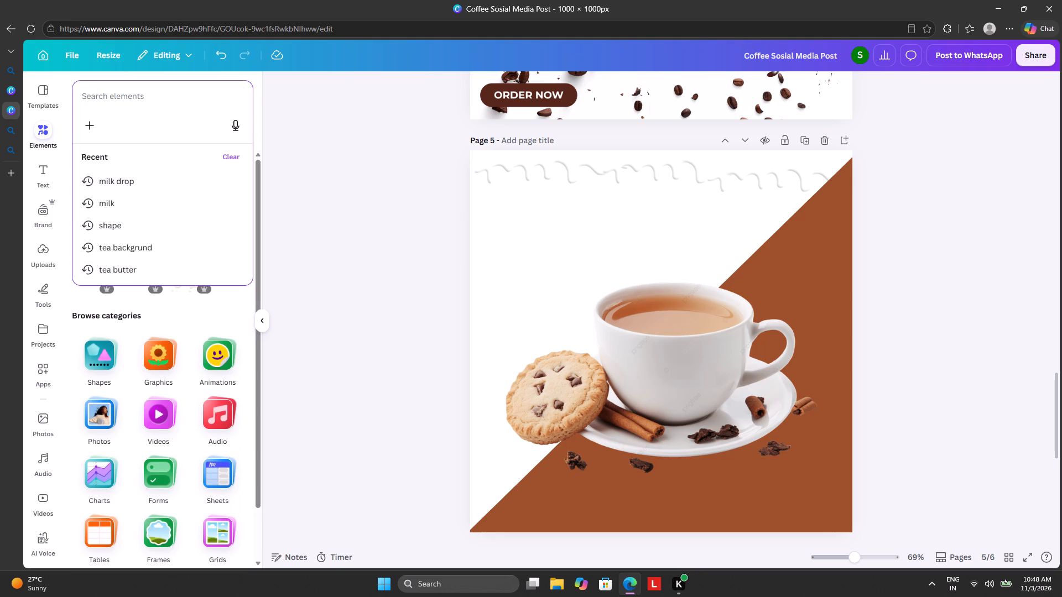
pyautogui.write('tw')
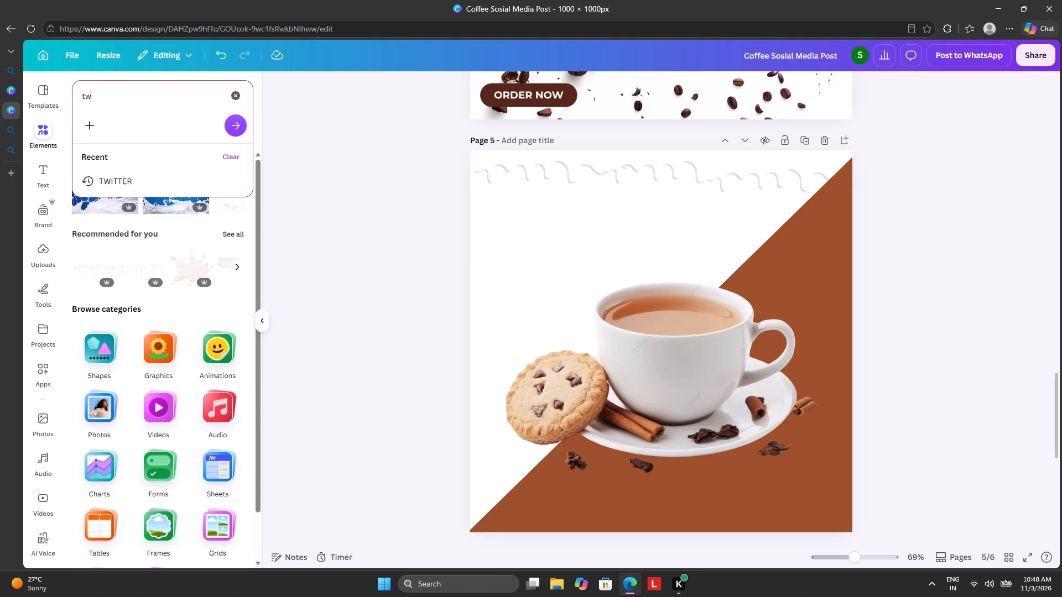
pyautogui.press('BackSpace')
pyautogui.write('ea')
pyautogui.press('space')
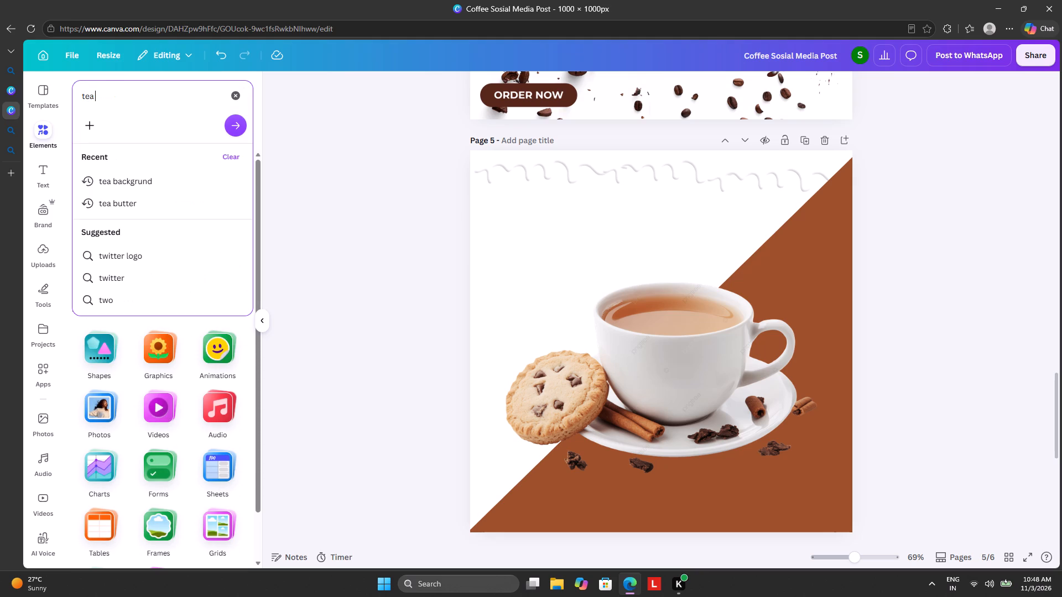
pyautogui.press('Return')
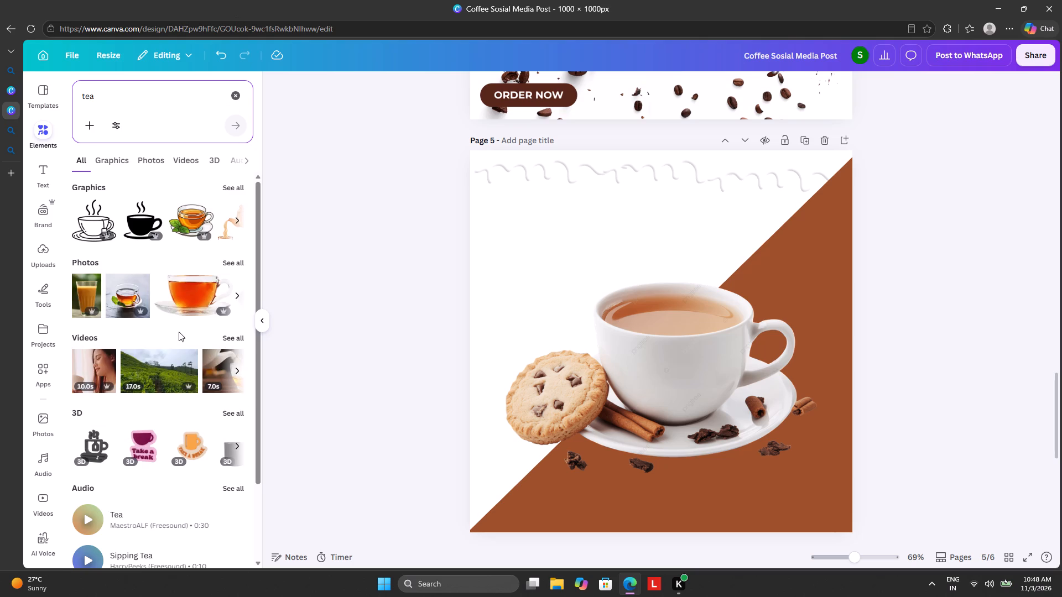
pyautogui.scroll(-4, 183, 332)
pyautogui.scroll(4, 183, 329)
pyautogui.scroll(-3, 190, 315)
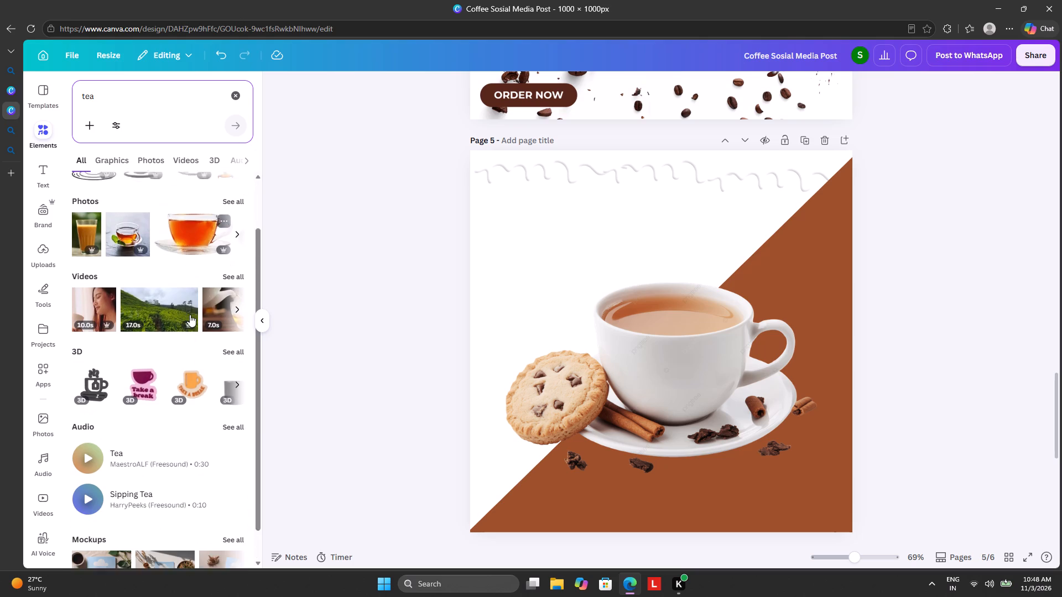
pyautogui.scroll(-2, 190, 315)
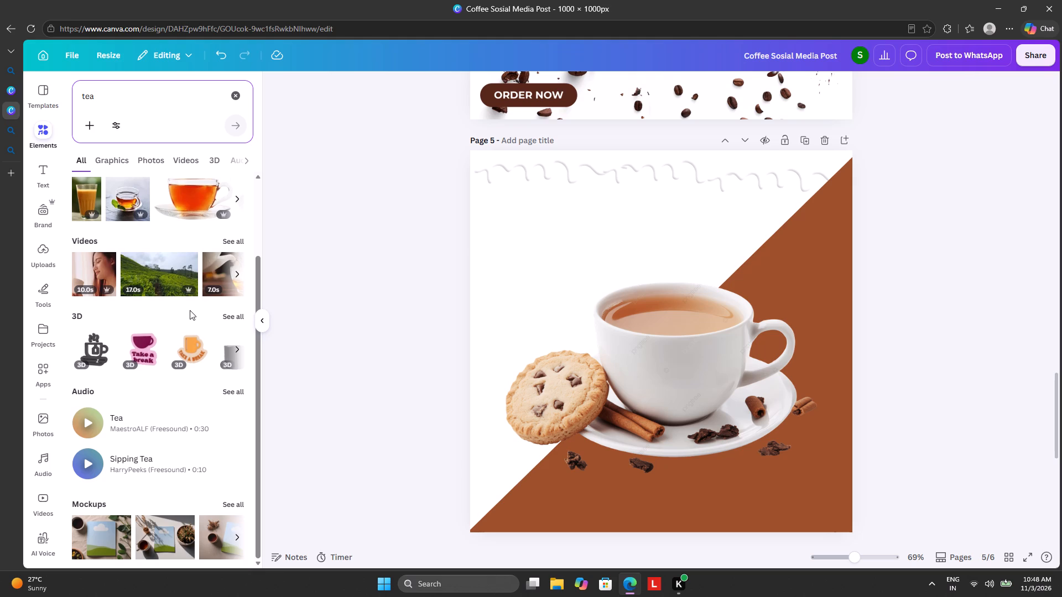
pyautogui.scroll(4, 190, 307)
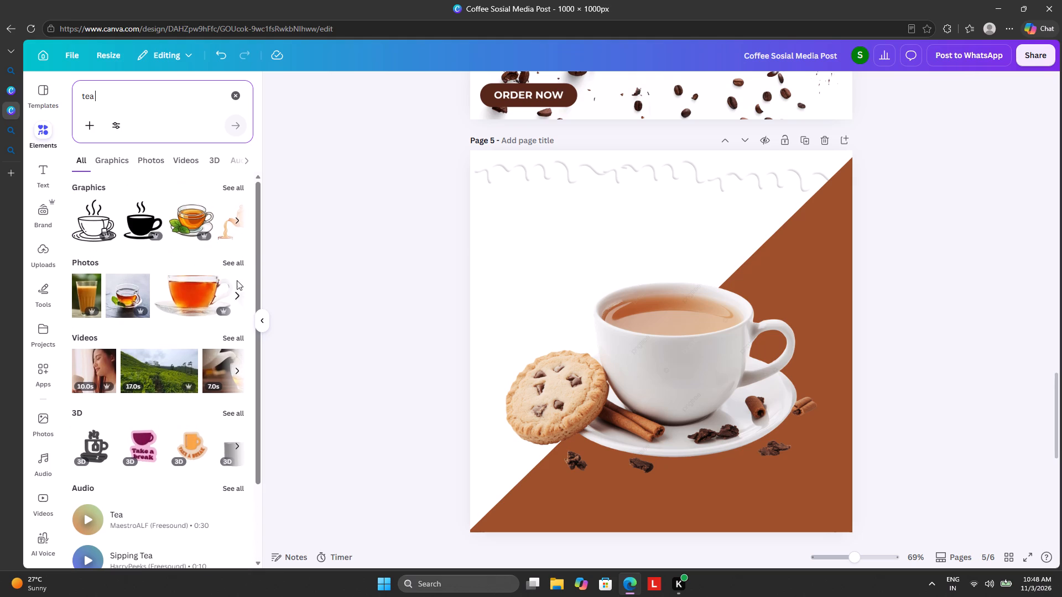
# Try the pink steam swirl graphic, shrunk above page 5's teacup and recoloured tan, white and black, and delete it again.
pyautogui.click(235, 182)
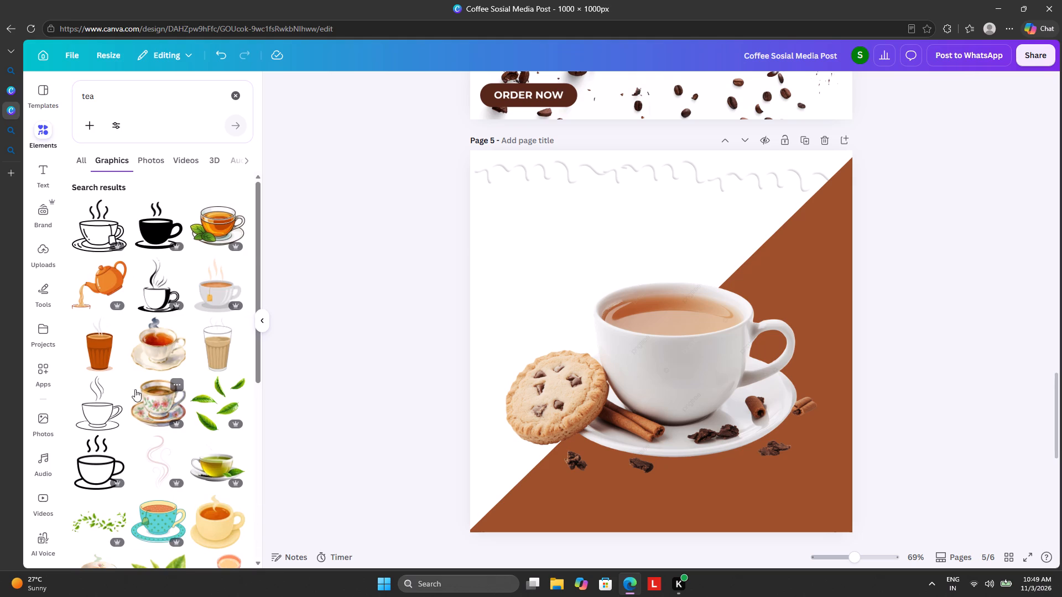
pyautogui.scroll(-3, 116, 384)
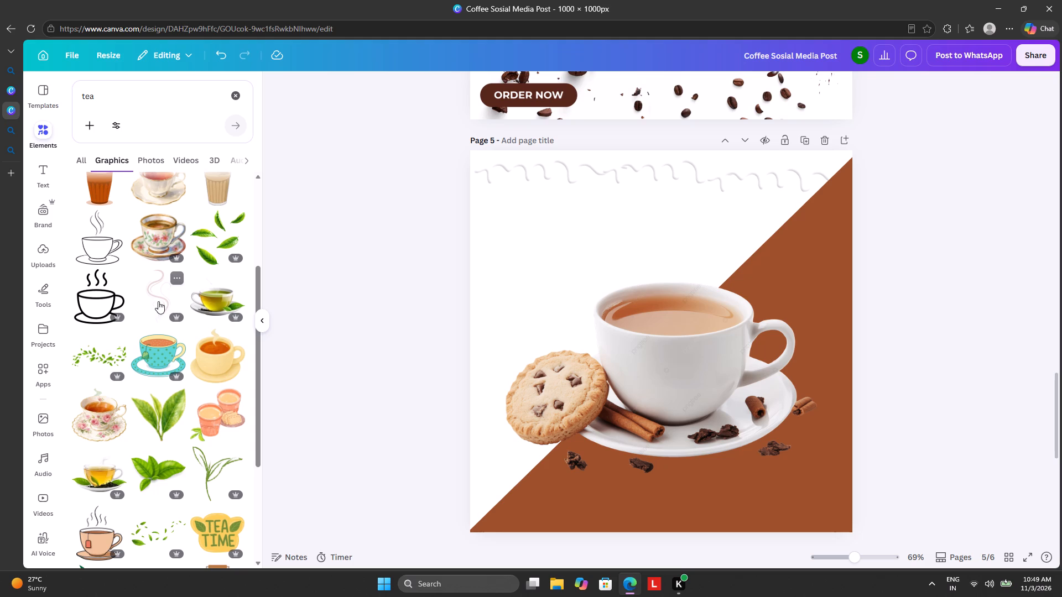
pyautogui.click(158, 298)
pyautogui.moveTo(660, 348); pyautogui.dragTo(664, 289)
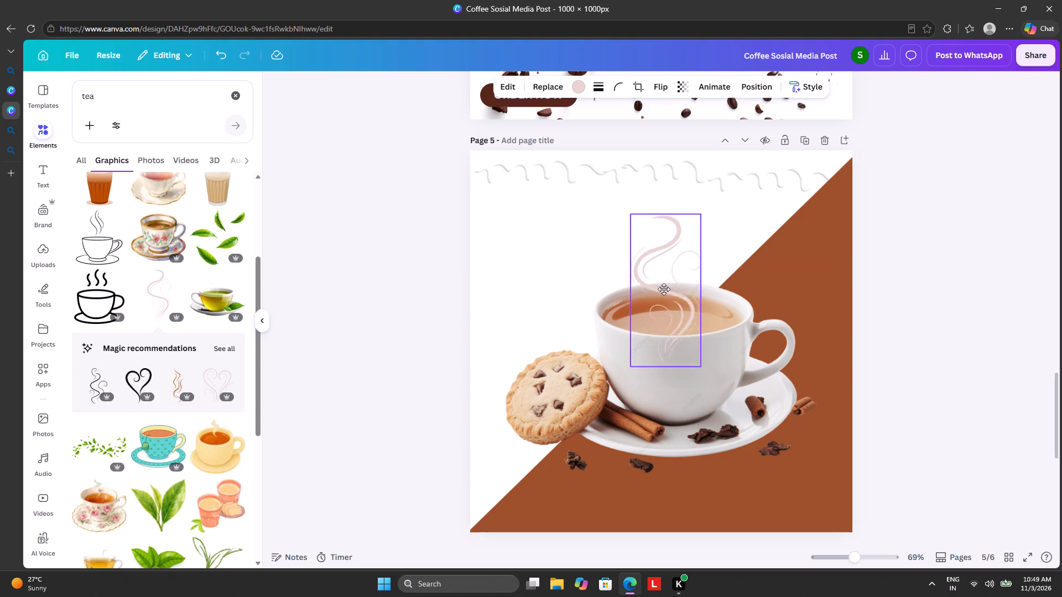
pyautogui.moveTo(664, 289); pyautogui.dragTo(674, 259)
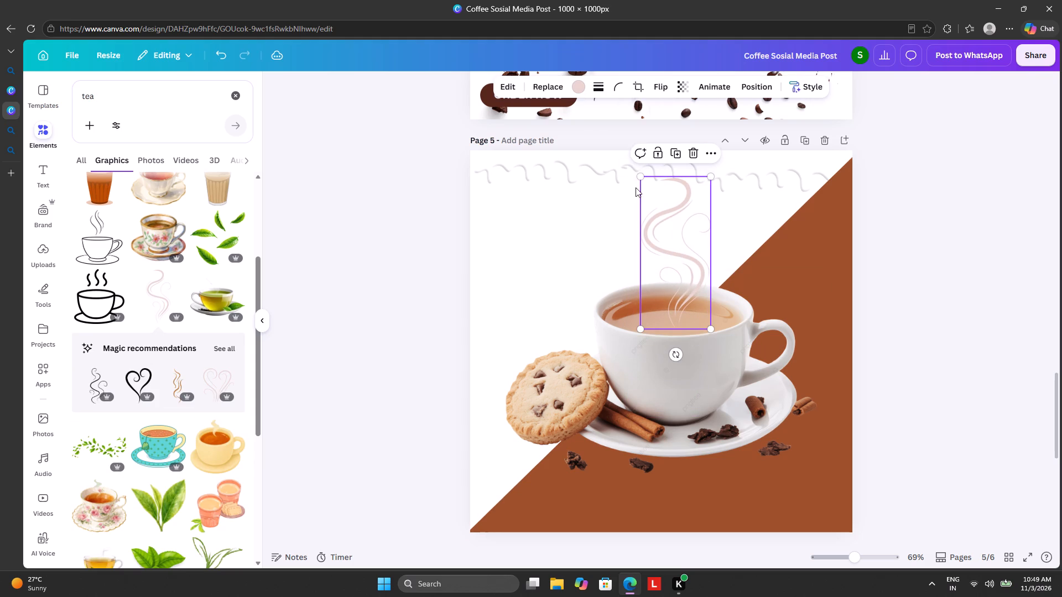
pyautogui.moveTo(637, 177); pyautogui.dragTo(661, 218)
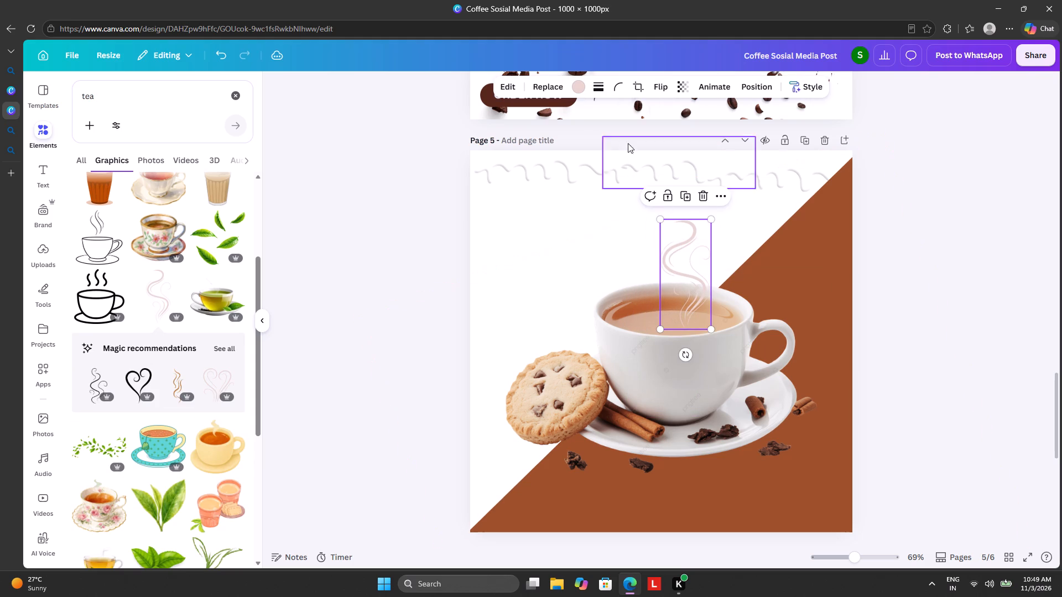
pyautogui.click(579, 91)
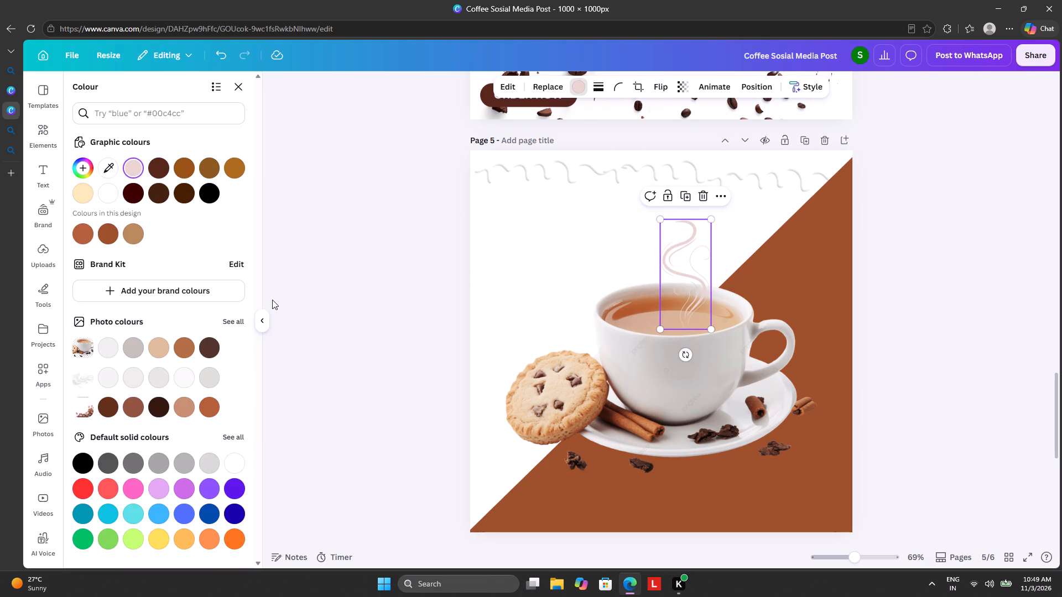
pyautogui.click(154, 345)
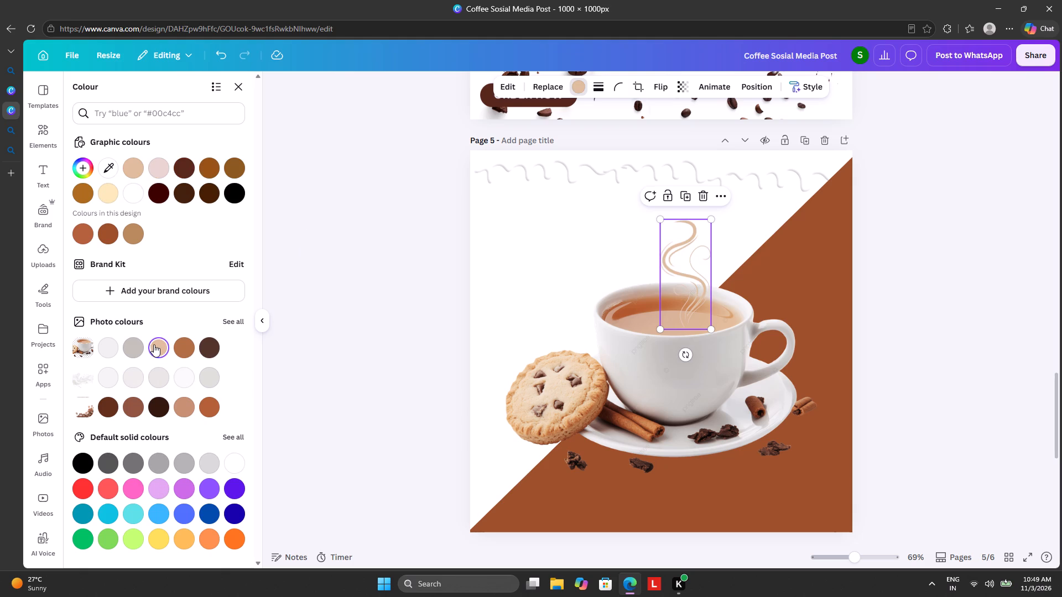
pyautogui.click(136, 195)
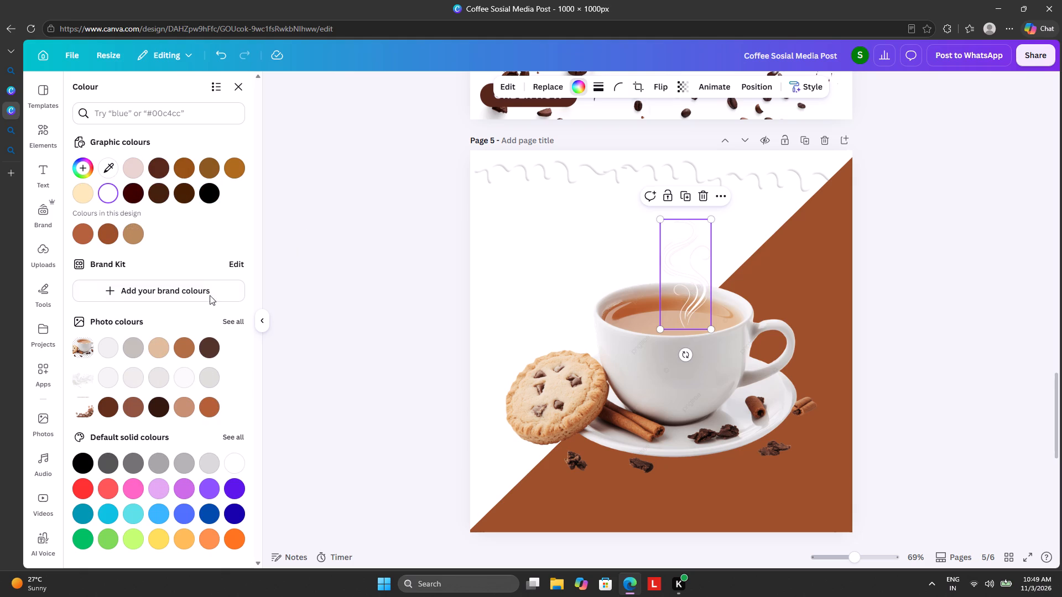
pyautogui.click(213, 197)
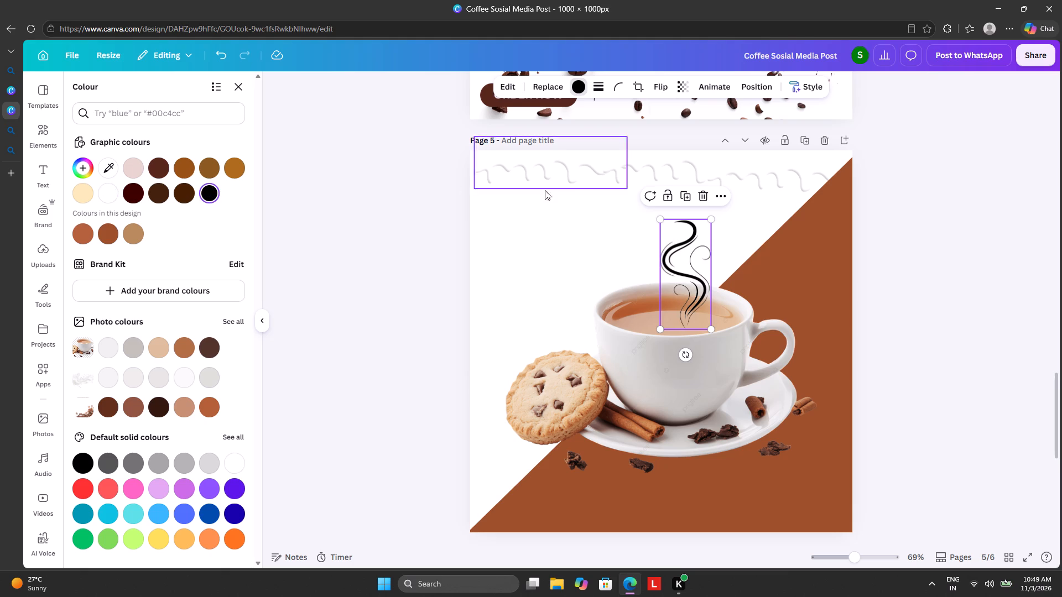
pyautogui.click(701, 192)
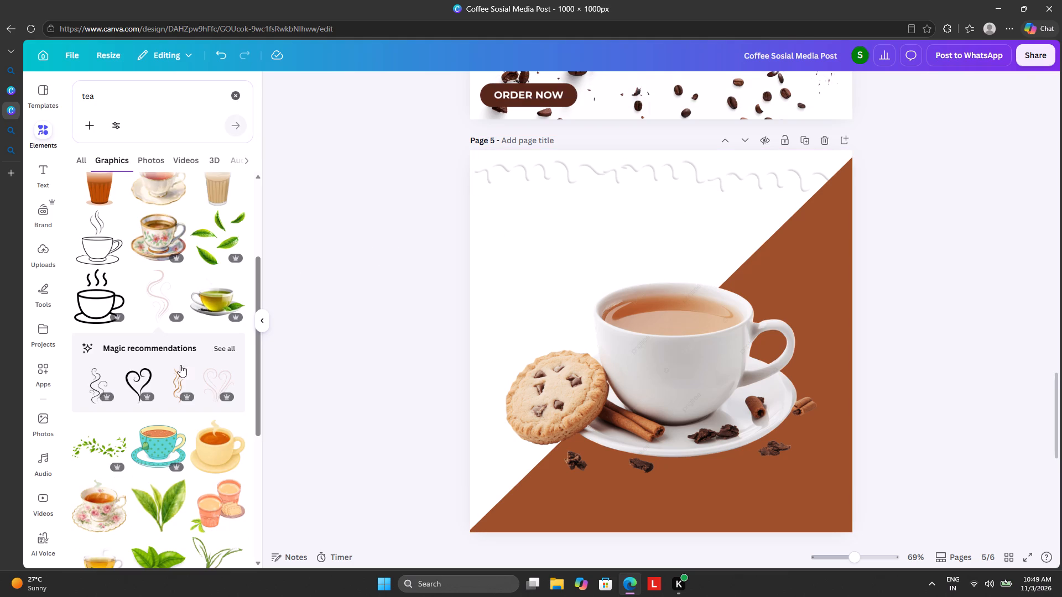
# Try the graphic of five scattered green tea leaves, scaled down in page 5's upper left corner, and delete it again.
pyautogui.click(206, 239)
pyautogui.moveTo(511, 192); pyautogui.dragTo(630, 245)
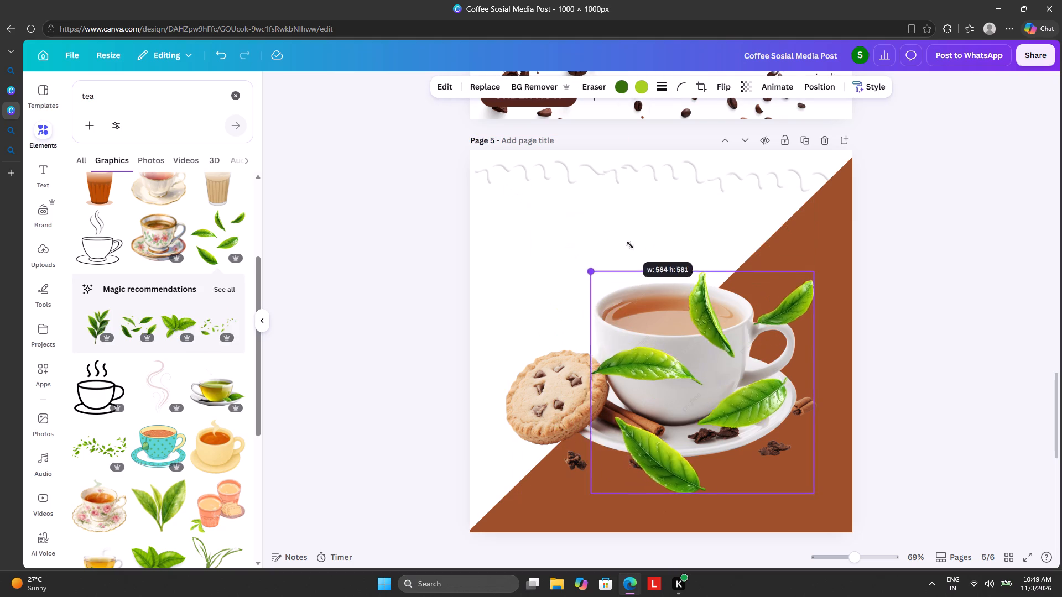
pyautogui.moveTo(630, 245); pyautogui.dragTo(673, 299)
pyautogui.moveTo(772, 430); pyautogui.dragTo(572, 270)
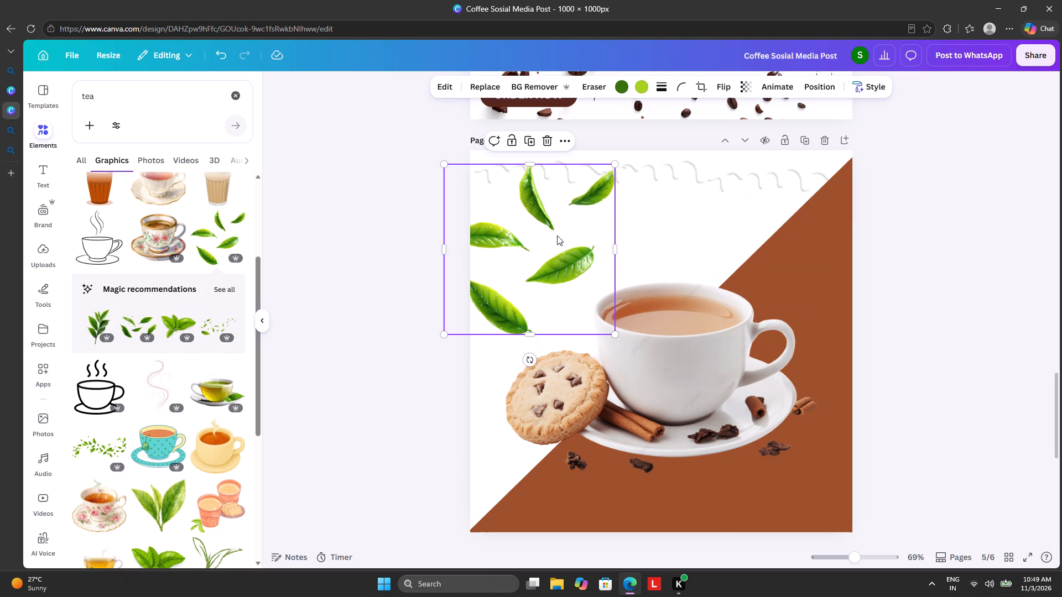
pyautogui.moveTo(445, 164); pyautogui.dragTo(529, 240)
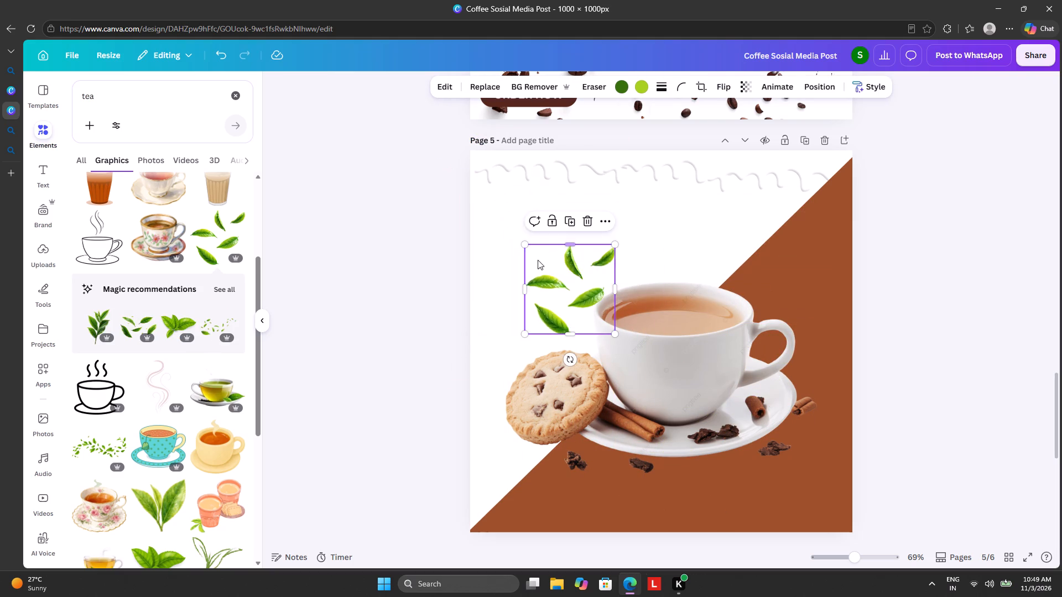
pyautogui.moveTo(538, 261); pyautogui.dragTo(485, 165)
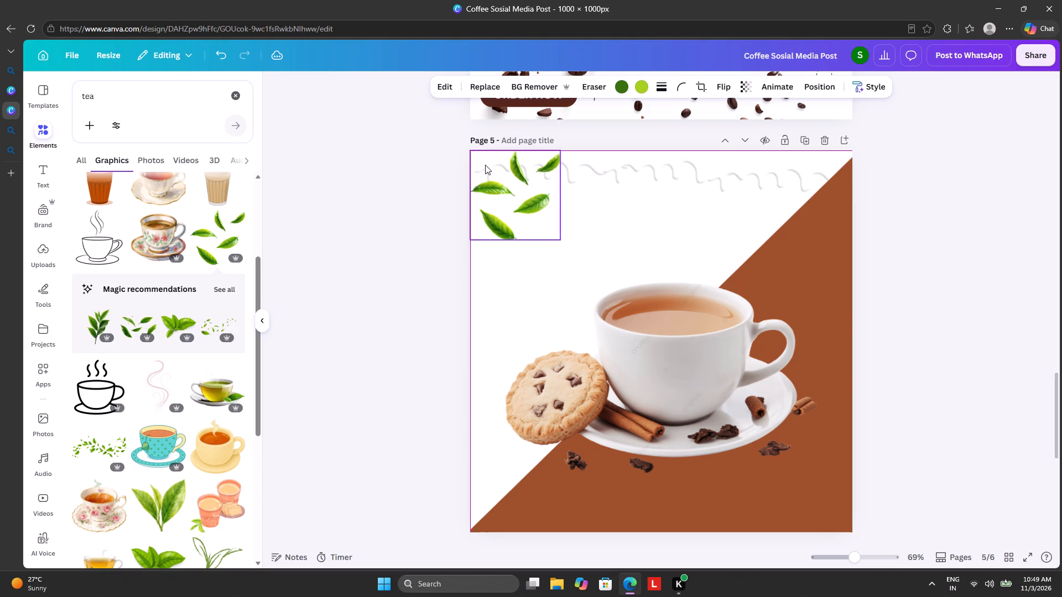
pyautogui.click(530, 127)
# Add the recommended Green Floating Leaves graphic to page 5, partly off its left edge so small leaves fill the upper left corner.
pyautogui.click(228, 321)
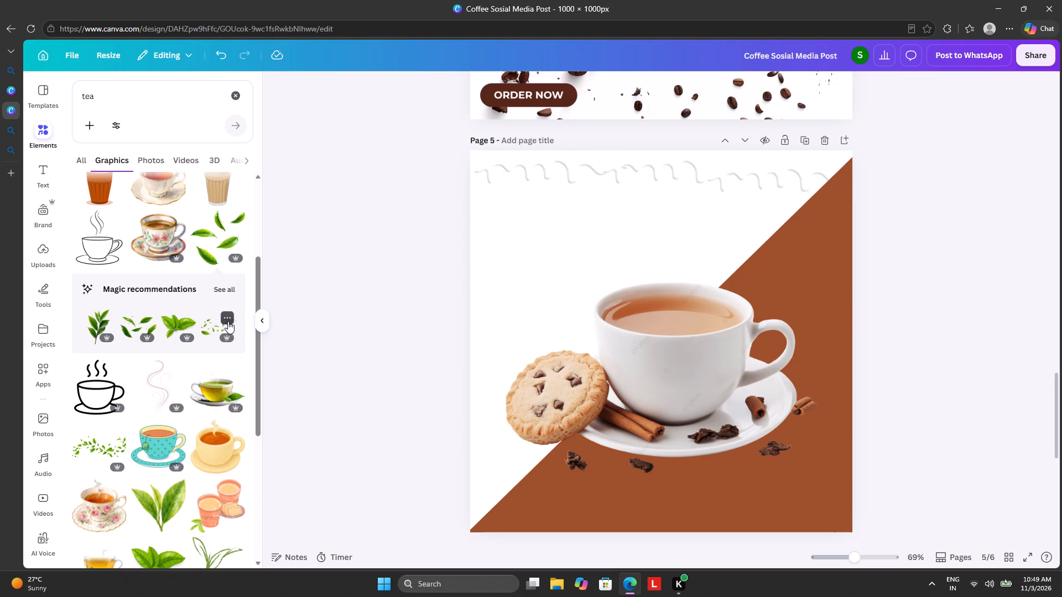
pyautogui.click(214, 326)
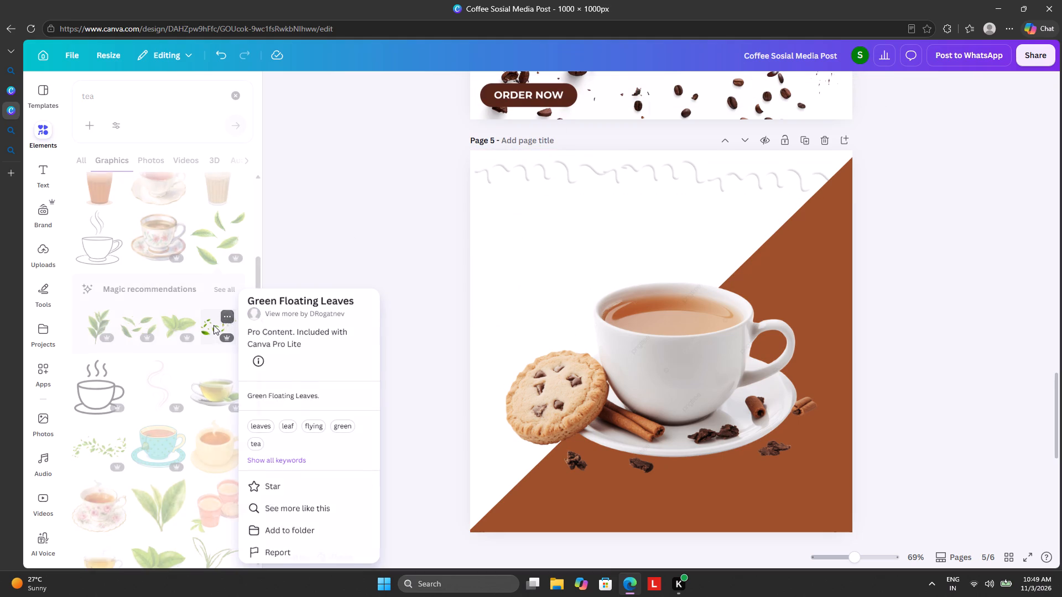
pyautogui.click(215, 324)
pyautogui.moveTo(591, 343); pyautogui.dragTo(590, 341)
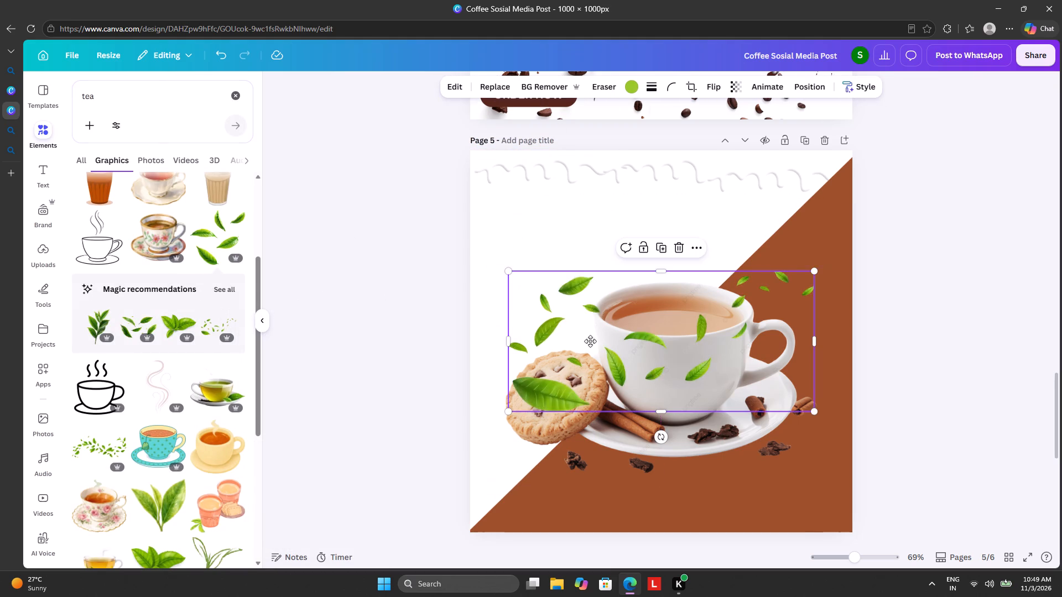
pyautogui.moveTo(590, 341); pyautogui.dragTo(462, 228)
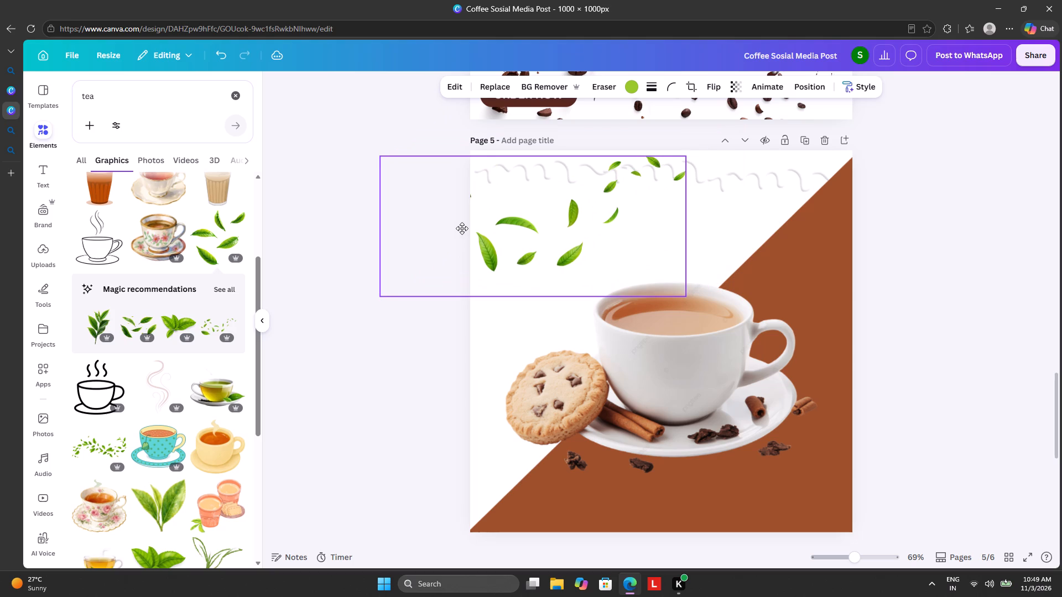
pyautogui.moveTo(462, 228); pyautogui.dragTo(332, 213)
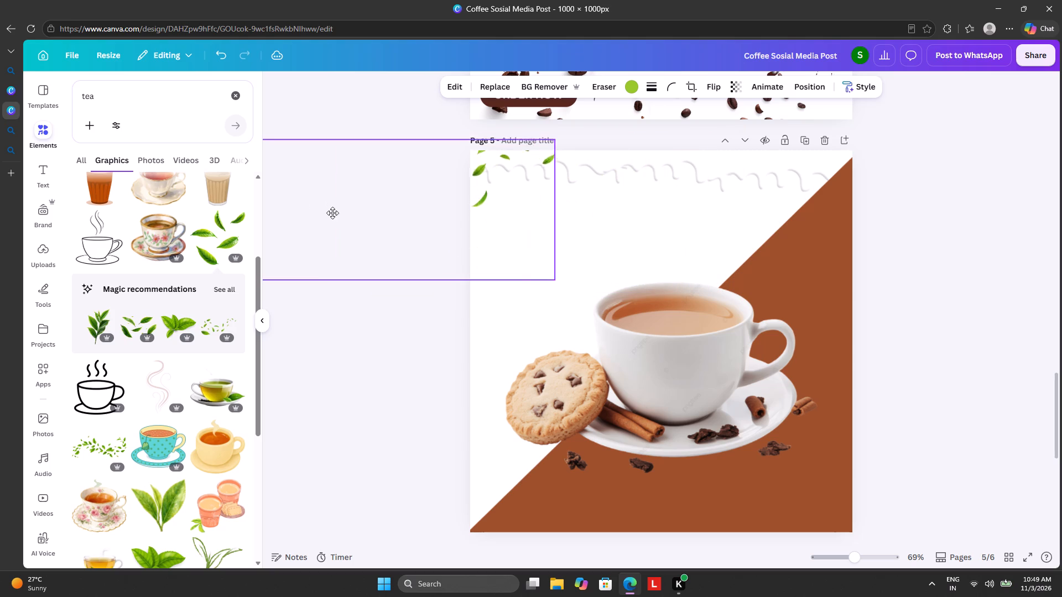
pyautogui.moveTo(332, 213); pyautogui.dragTo(334, 229)
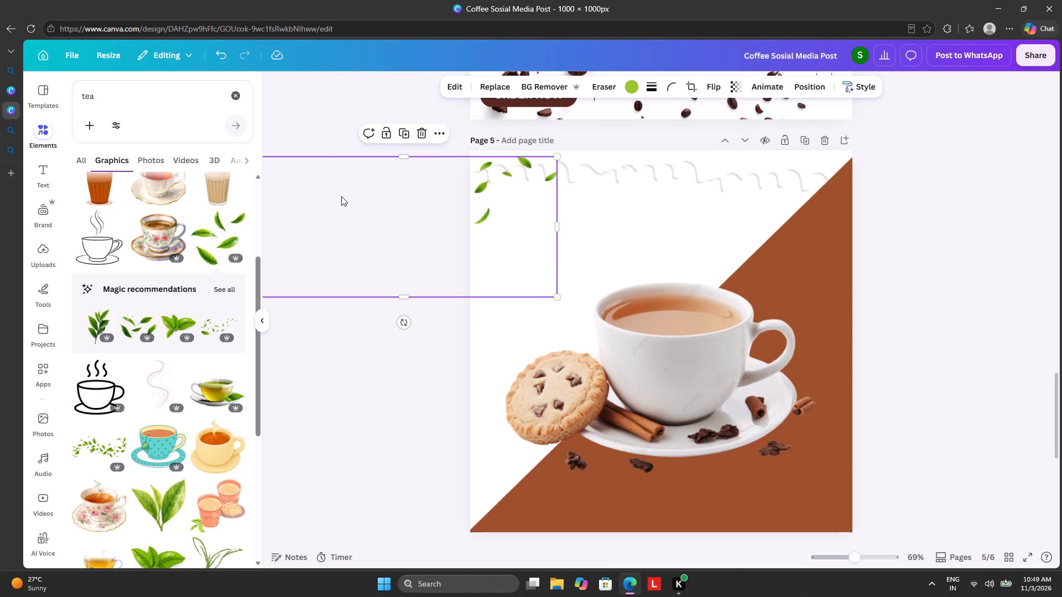
# Duplicate the floating leaves graphic twice, placing the copies partly off the page at page 5's lower left and lower right corners.
pyautogui.click(399, 130)
pyautogui.moveTo(407, 216); pyautogui.dragTo(404, 504)
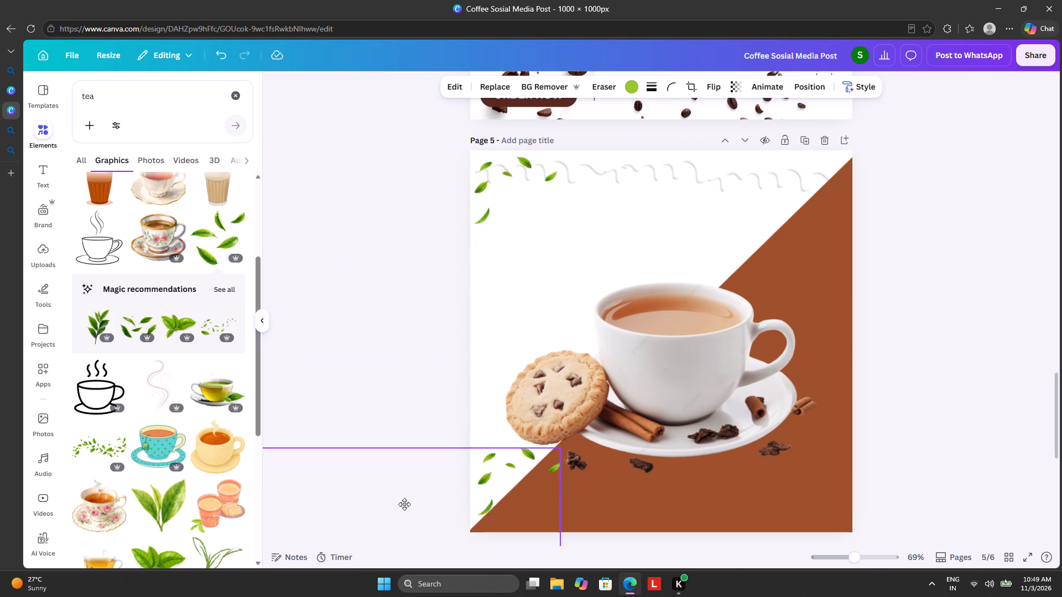
pyautogui.moveTo(404, 504); pyautogui.dragTo(397, 558)
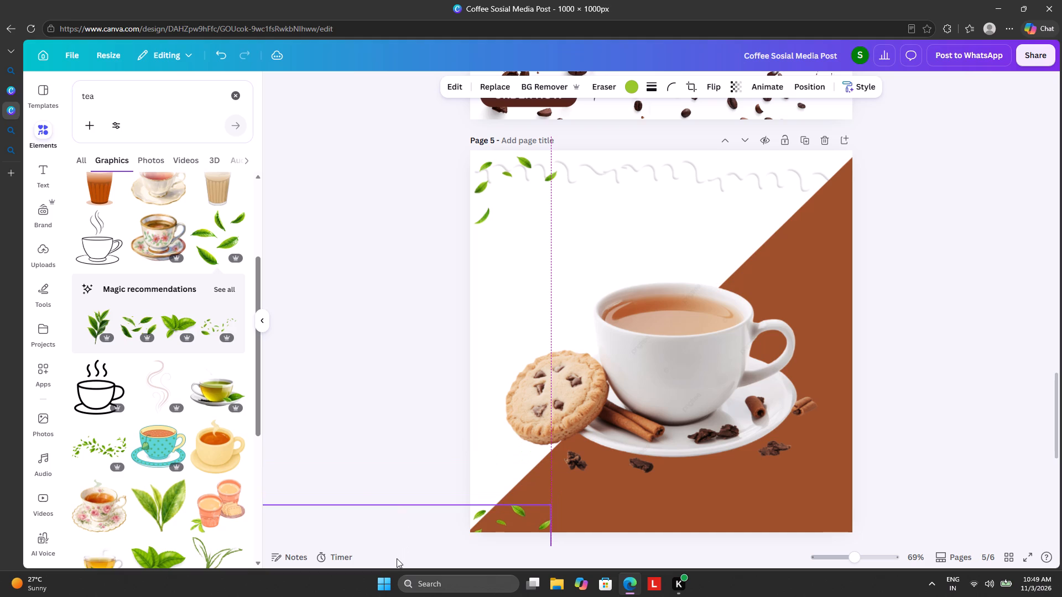
pyautogui.moveTo(397, 558); pyautogui.dragTo(397, 558)
pyautogui.click(399, 479)
pyautogui.moveTo(427, 530); pyautogui.dragTo(439, 524)
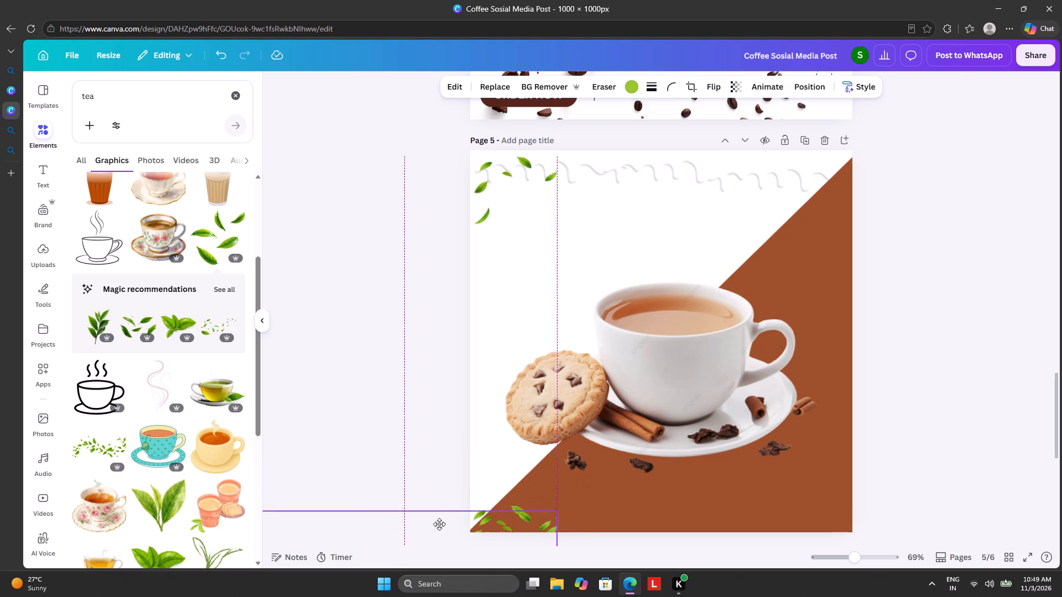
pyautogui.moveTo(439, 524); pyautogui.dragTo(961, 485)
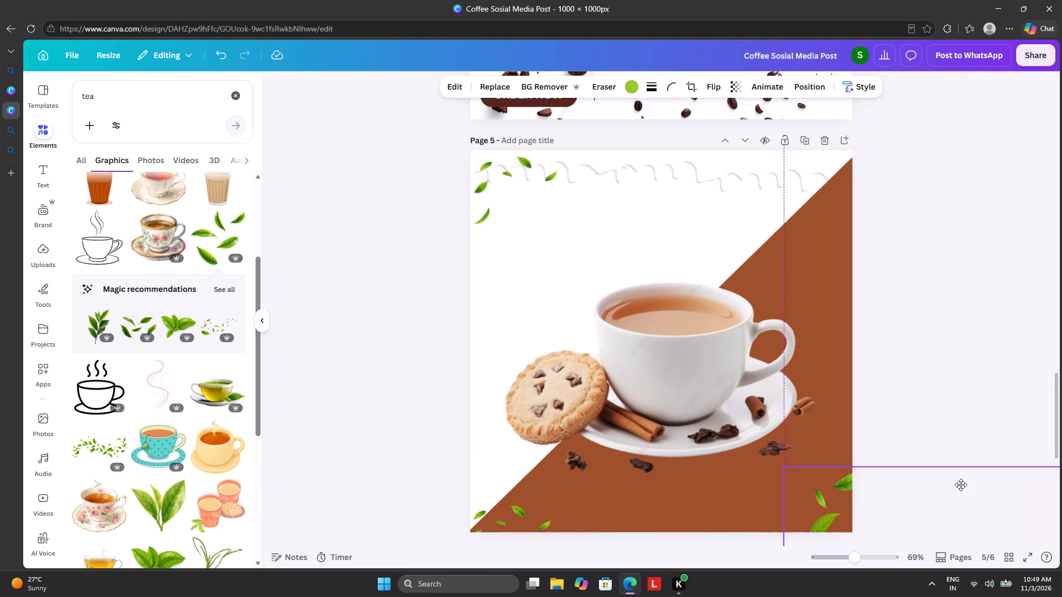
pyautogui.moveTo(961, 485); pyautogui.dragTo(961, 483)
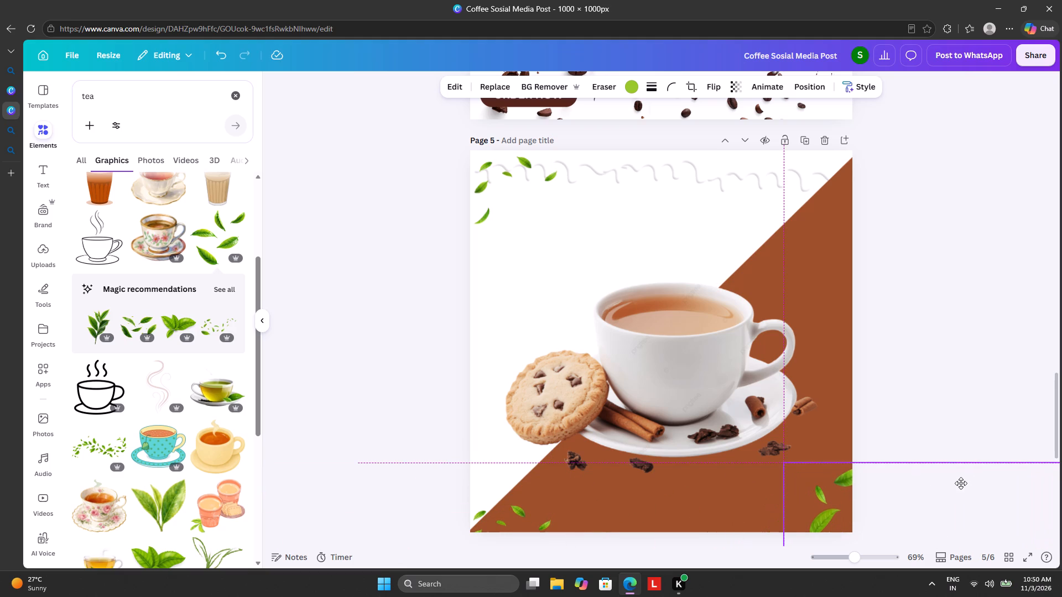
pyautogui.moveTo(961, 483); pyautogui.dragTo(976, 466)
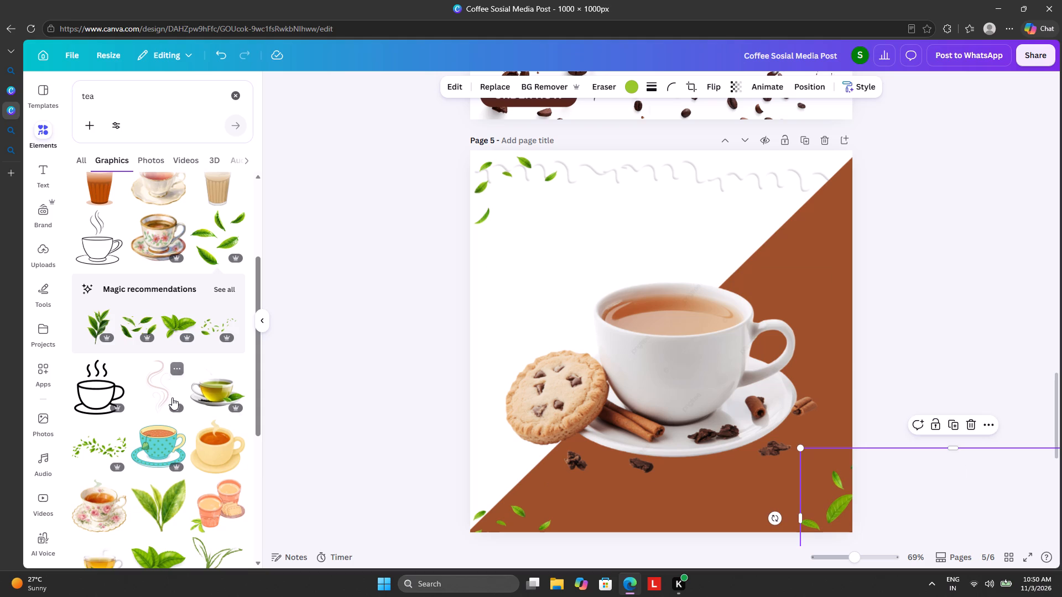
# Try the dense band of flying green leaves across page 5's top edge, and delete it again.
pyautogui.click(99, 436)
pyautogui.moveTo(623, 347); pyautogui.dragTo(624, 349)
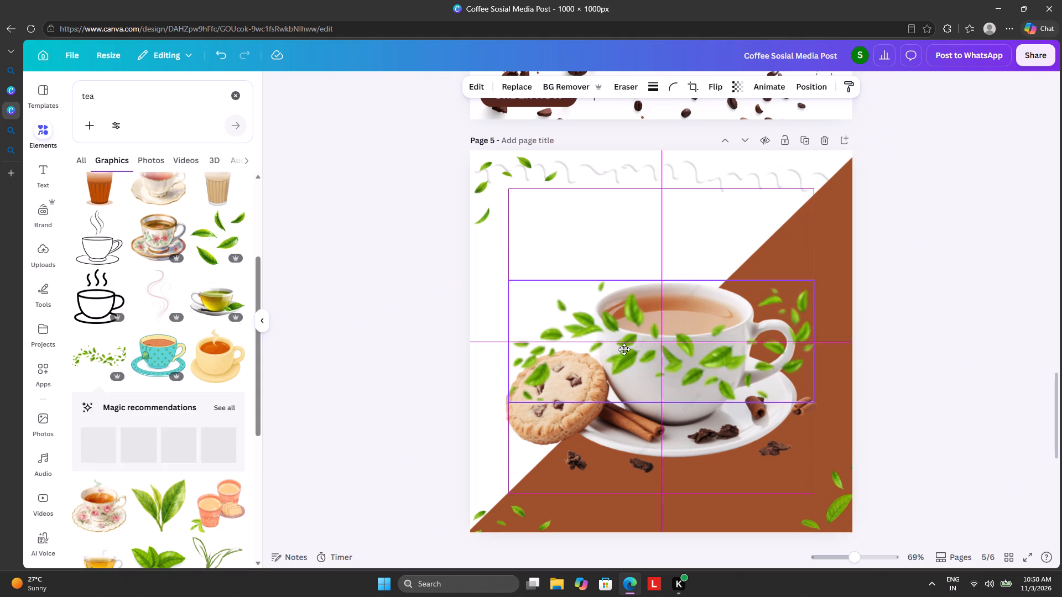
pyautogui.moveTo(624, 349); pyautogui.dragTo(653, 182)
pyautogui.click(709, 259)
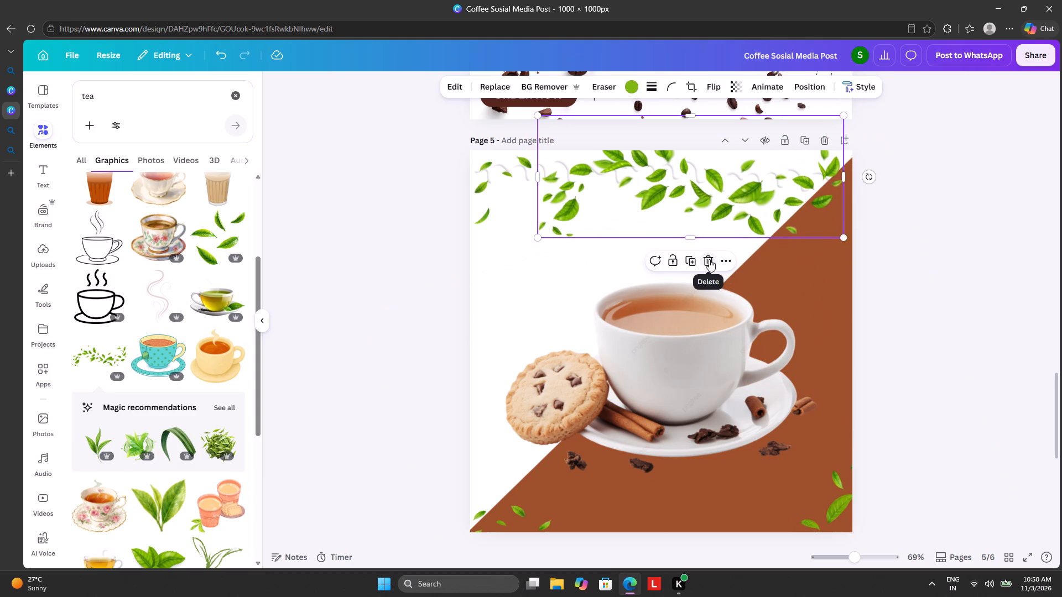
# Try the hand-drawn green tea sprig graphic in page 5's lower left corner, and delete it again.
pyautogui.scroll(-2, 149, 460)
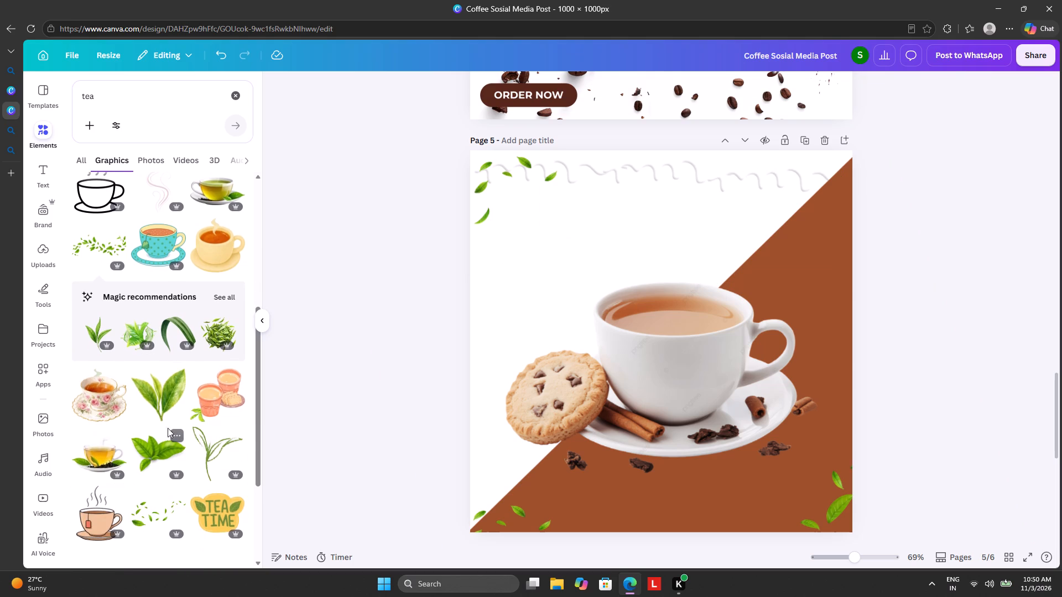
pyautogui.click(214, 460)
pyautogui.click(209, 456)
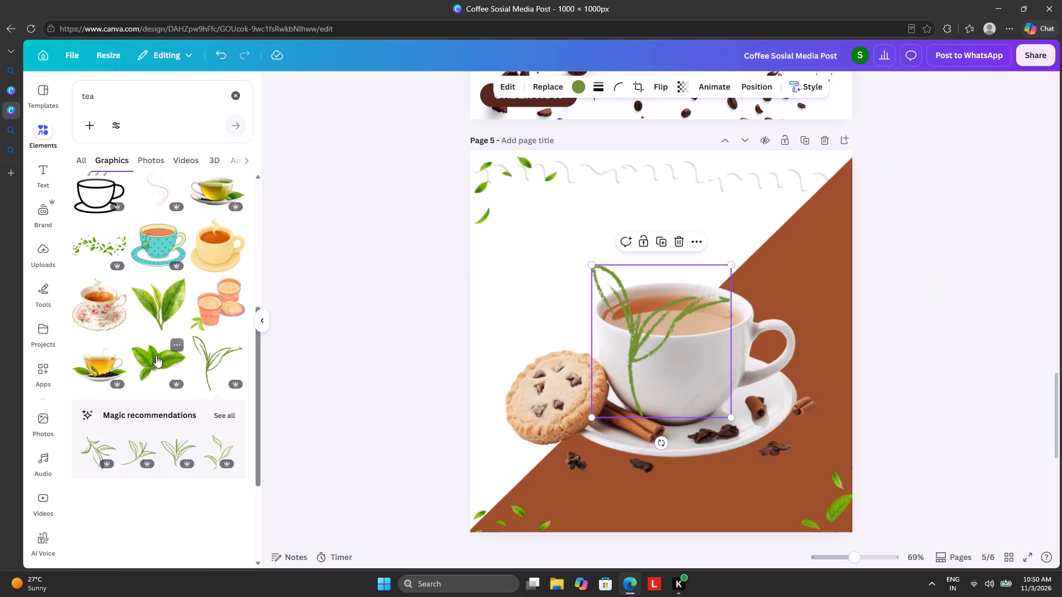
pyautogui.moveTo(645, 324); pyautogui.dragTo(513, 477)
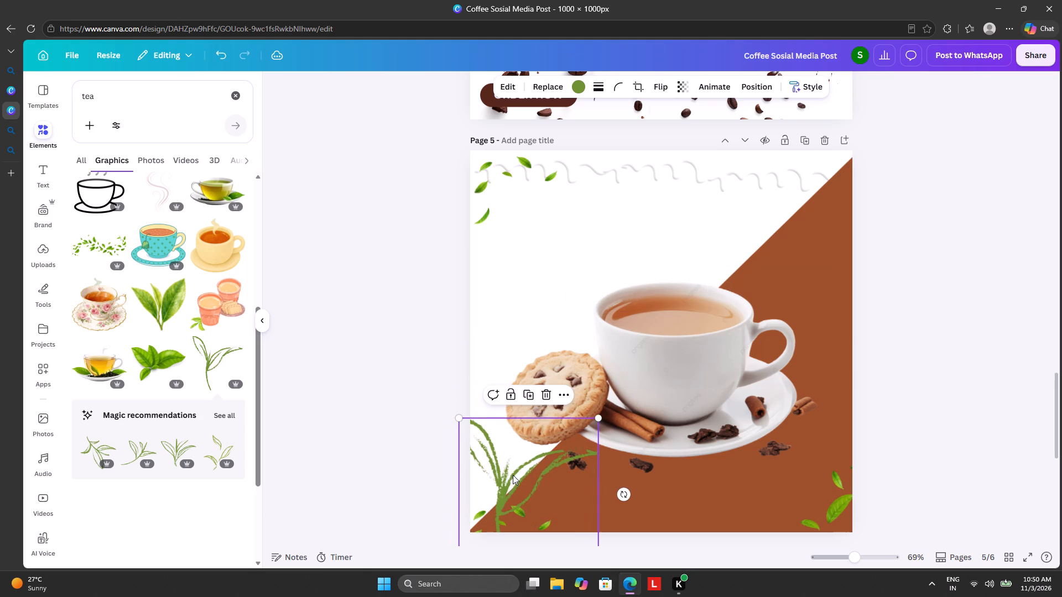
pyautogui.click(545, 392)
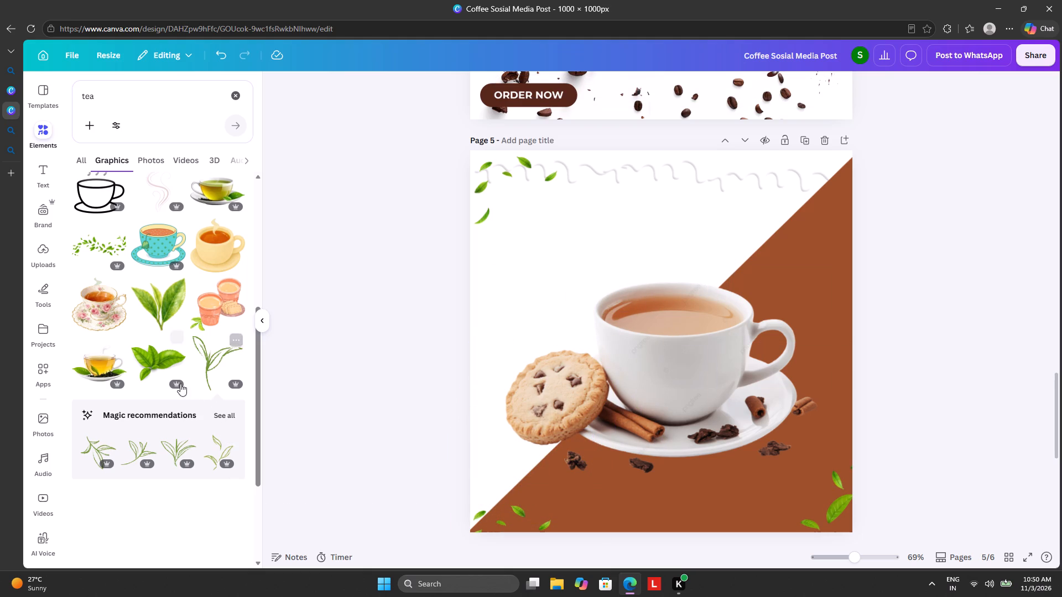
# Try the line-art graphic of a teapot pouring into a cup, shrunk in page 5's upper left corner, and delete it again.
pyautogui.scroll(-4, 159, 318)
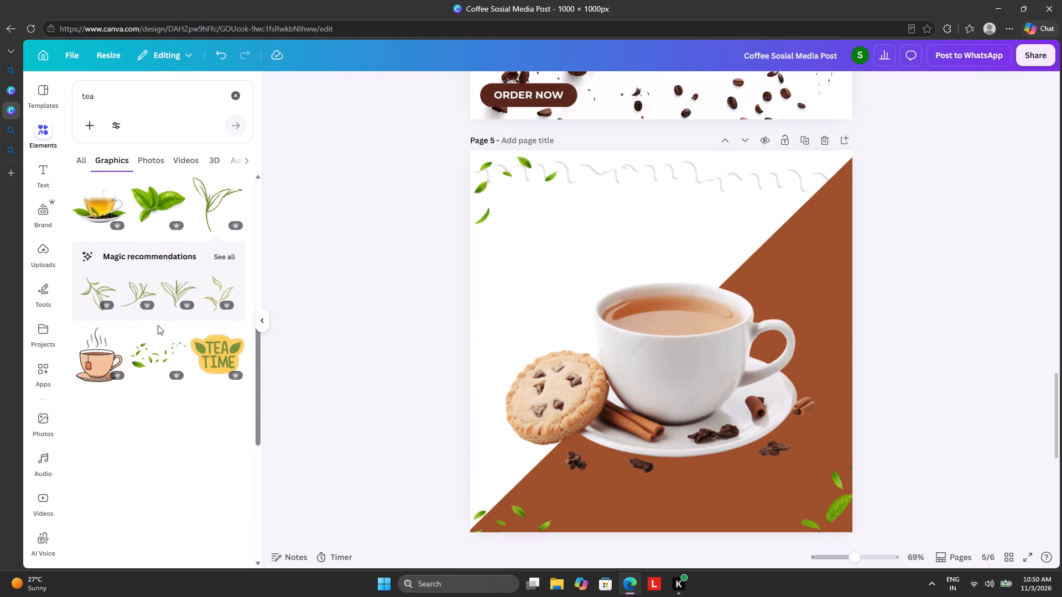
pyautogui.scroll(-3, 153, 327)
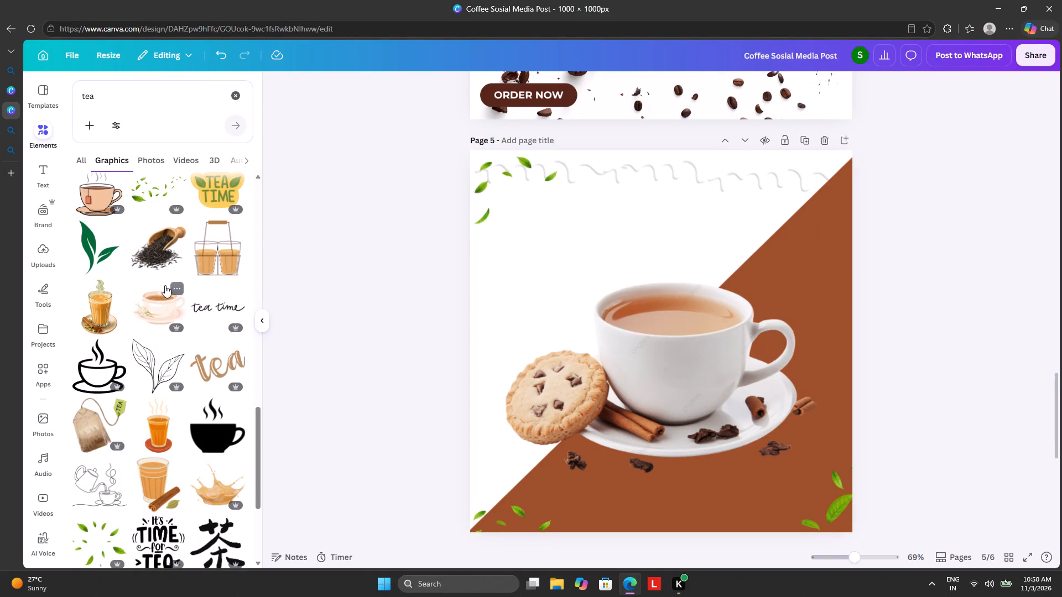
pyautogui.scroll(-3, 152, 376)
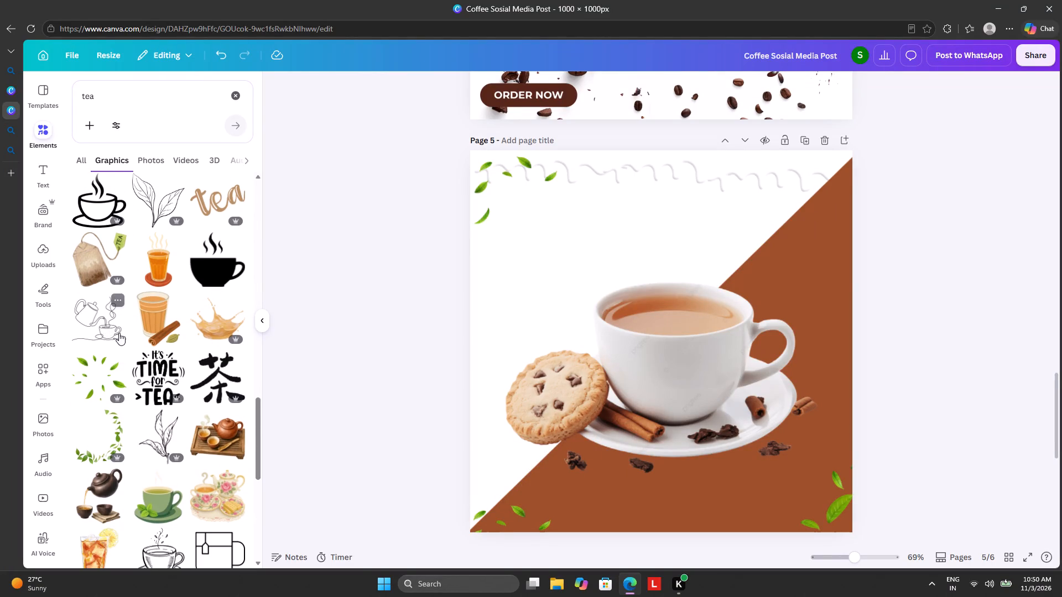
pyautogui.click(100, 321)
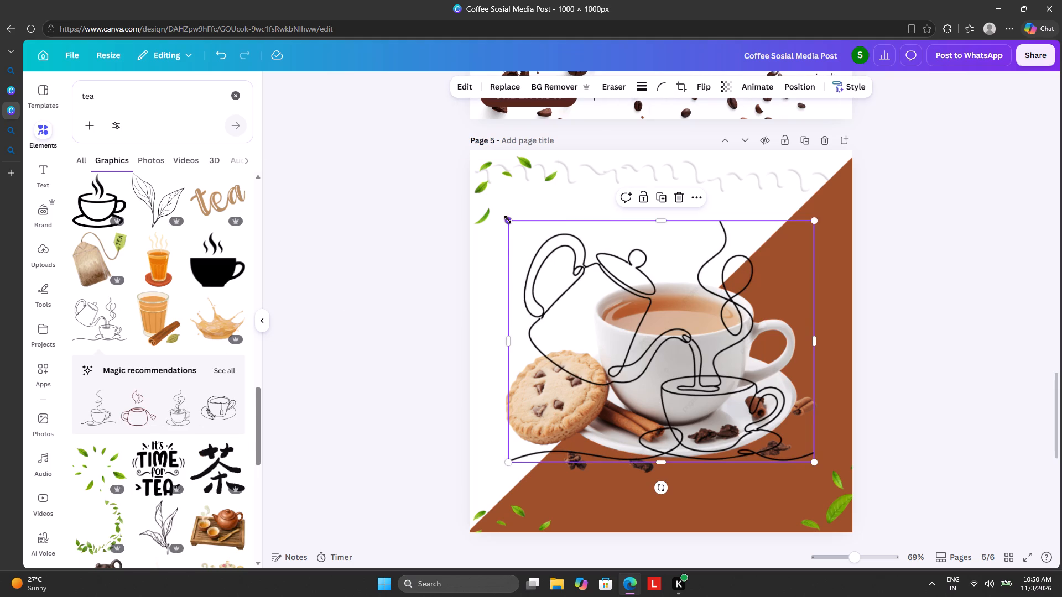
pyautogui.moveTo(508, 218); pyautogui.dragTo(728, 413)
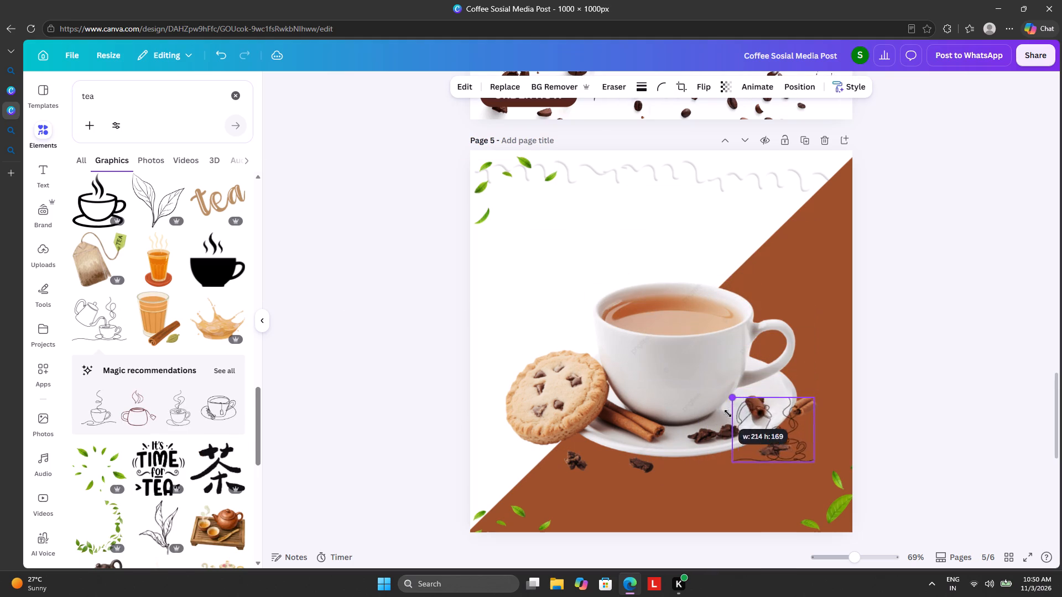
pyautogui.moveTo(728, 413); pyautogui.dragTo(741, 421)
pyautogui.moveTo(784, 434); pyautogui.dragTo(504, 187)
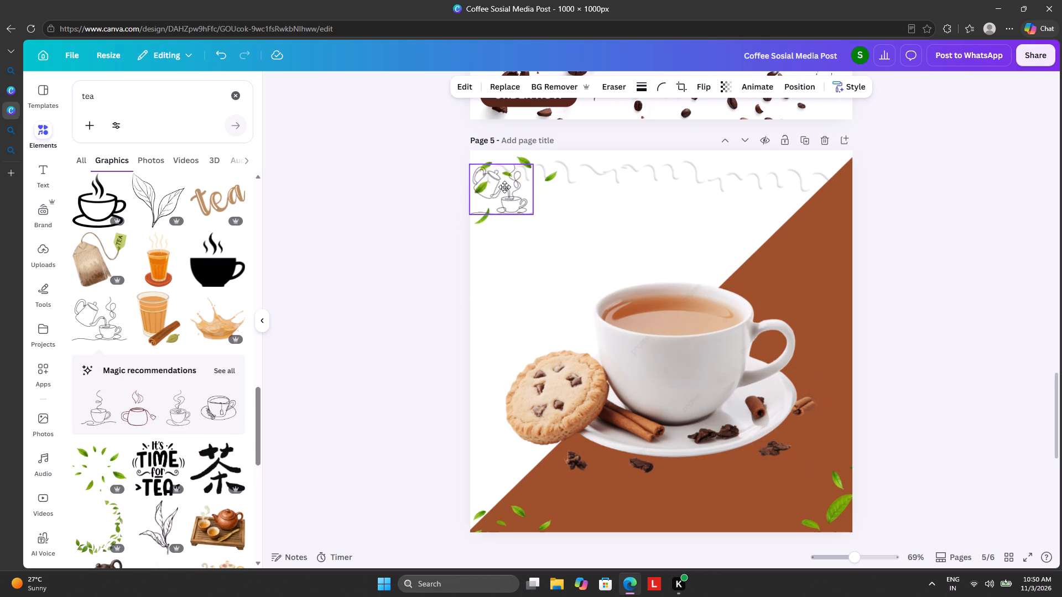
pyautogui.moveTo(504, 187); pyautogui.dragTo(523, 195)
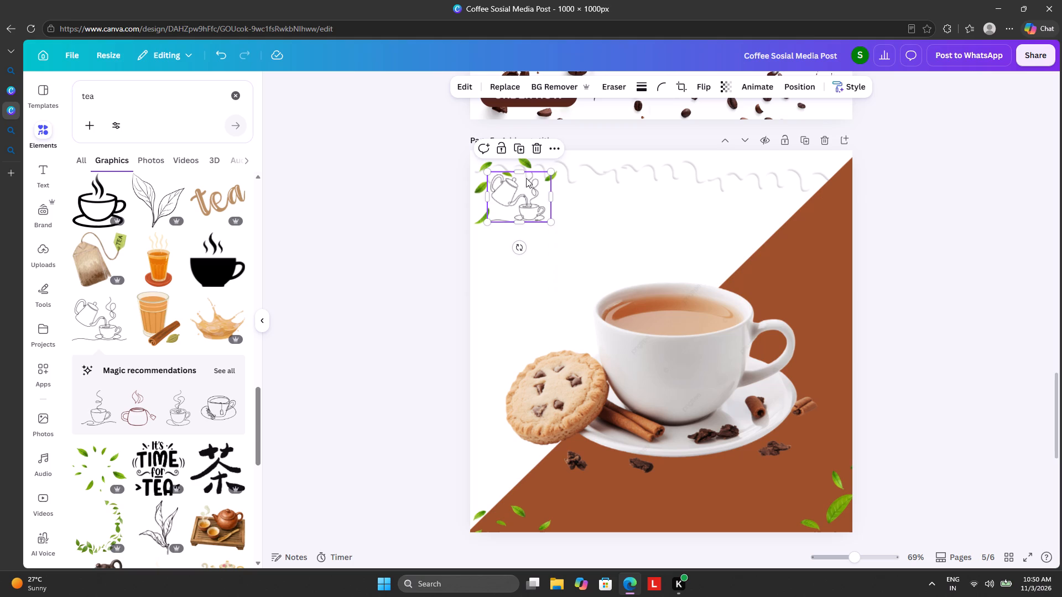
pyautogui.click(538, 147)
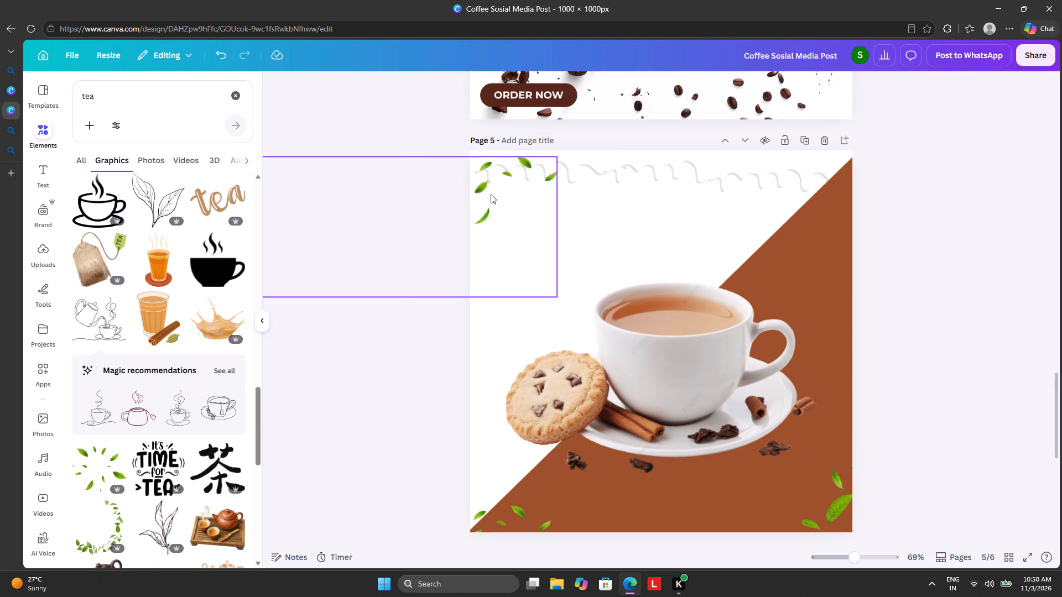
# Delete the floating leaves graphic from page 5's upper left corner.
pyautogui.click(492, 194)
pyautogui.click(420, 129)
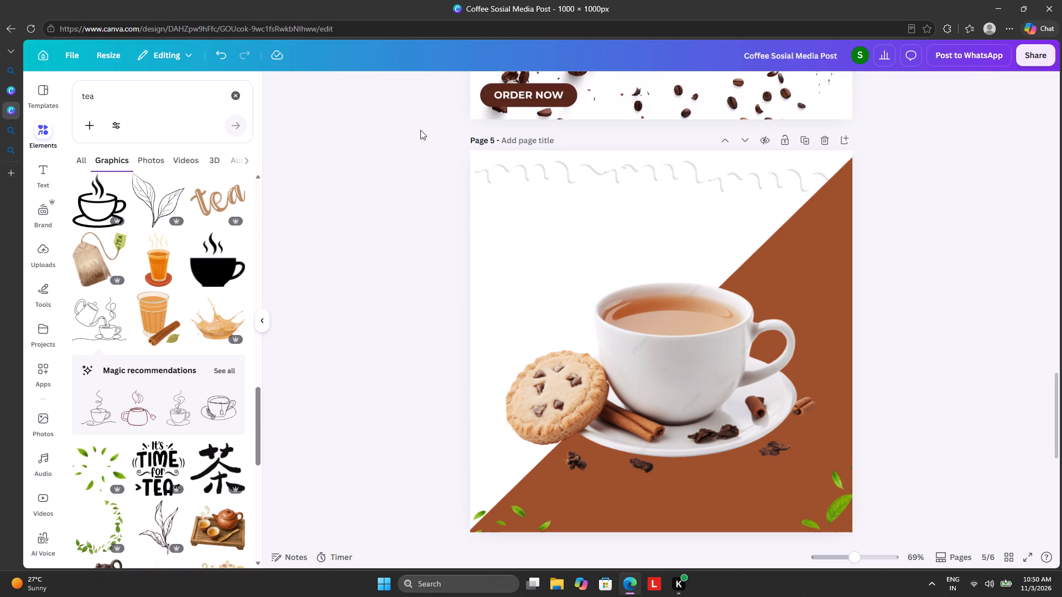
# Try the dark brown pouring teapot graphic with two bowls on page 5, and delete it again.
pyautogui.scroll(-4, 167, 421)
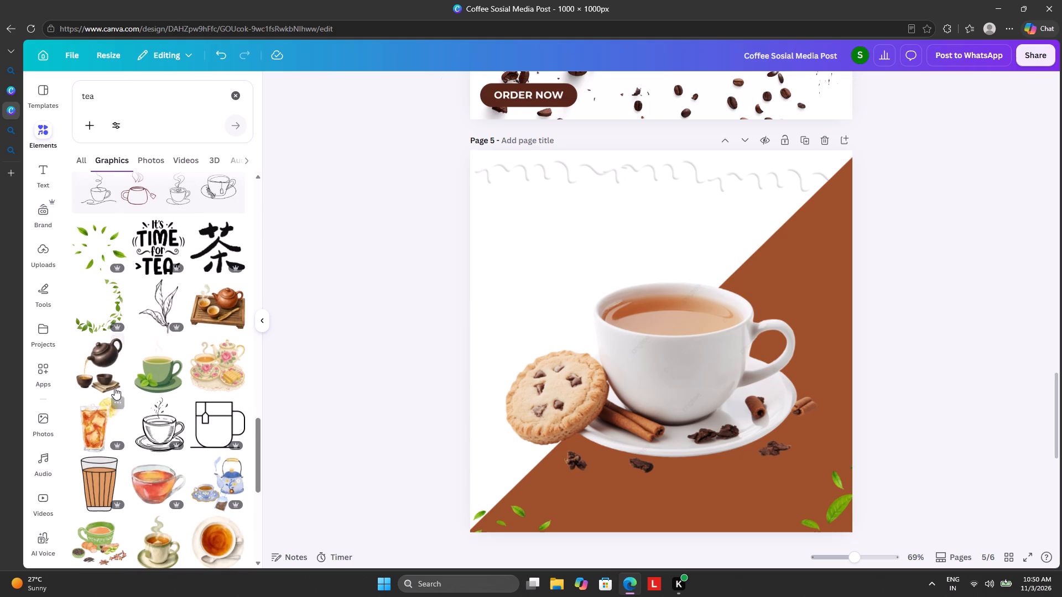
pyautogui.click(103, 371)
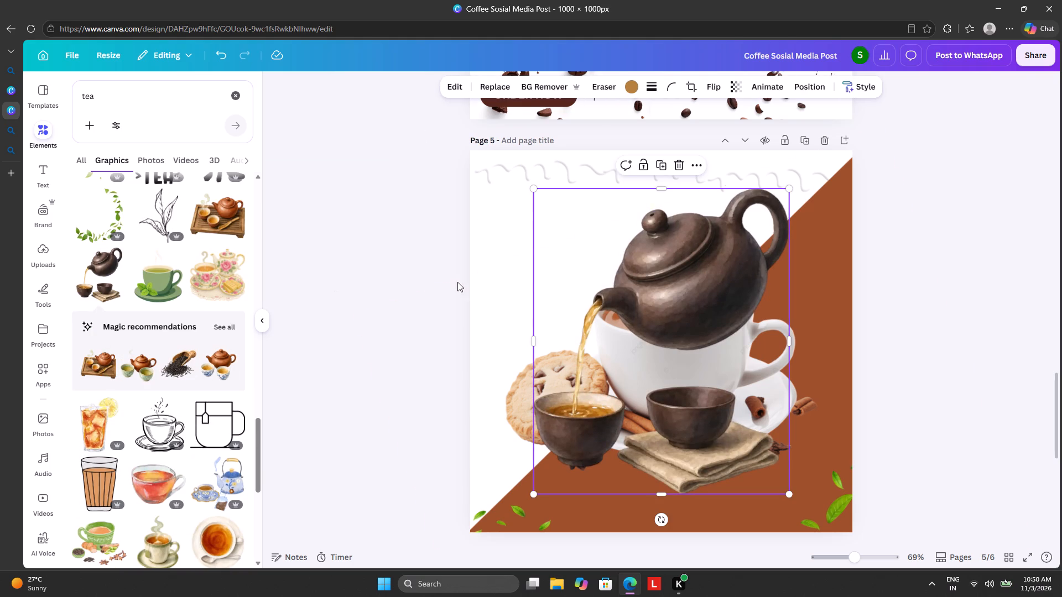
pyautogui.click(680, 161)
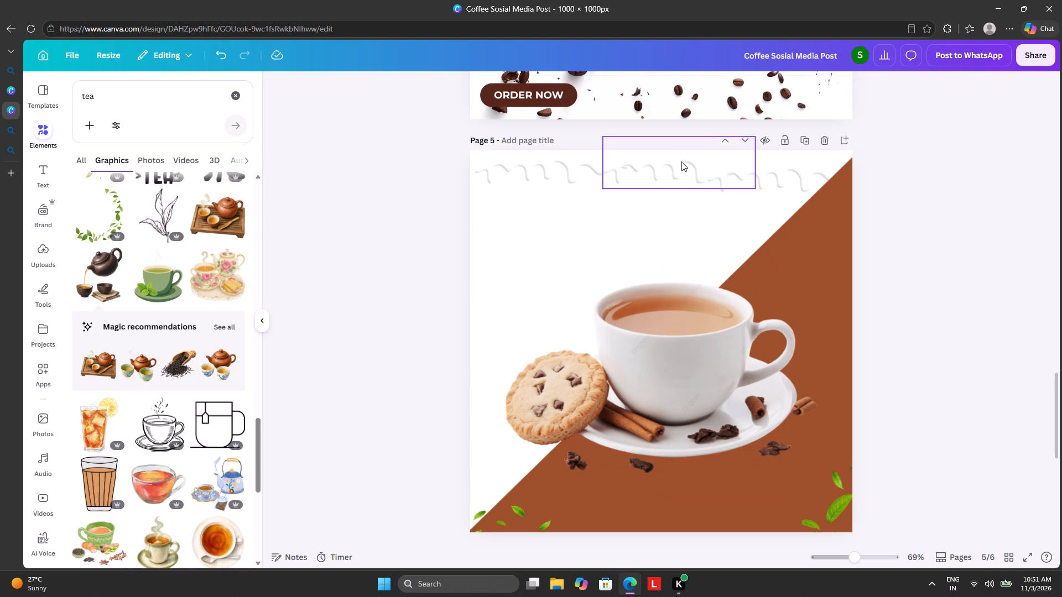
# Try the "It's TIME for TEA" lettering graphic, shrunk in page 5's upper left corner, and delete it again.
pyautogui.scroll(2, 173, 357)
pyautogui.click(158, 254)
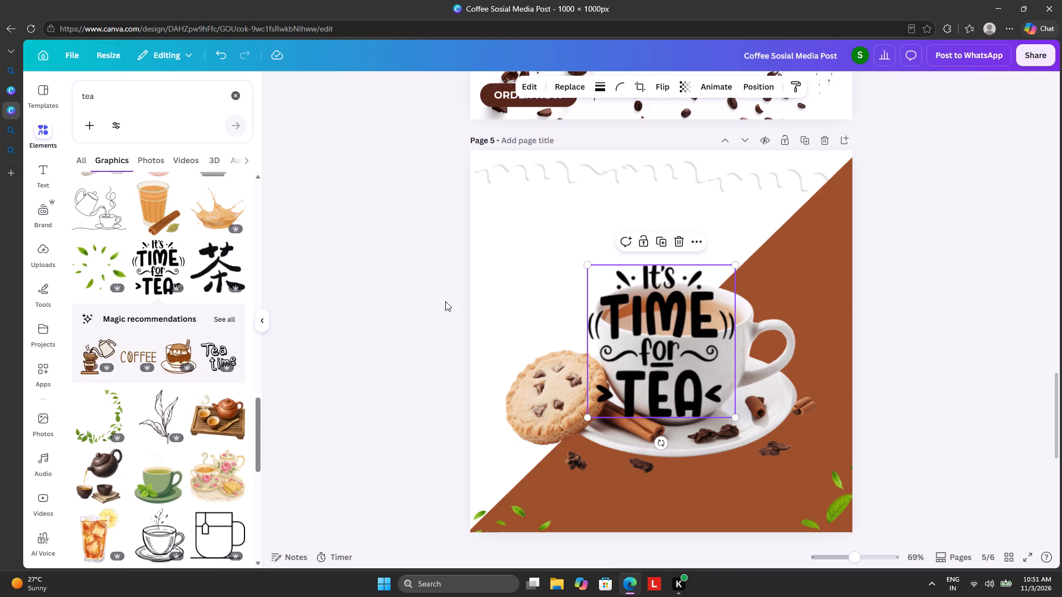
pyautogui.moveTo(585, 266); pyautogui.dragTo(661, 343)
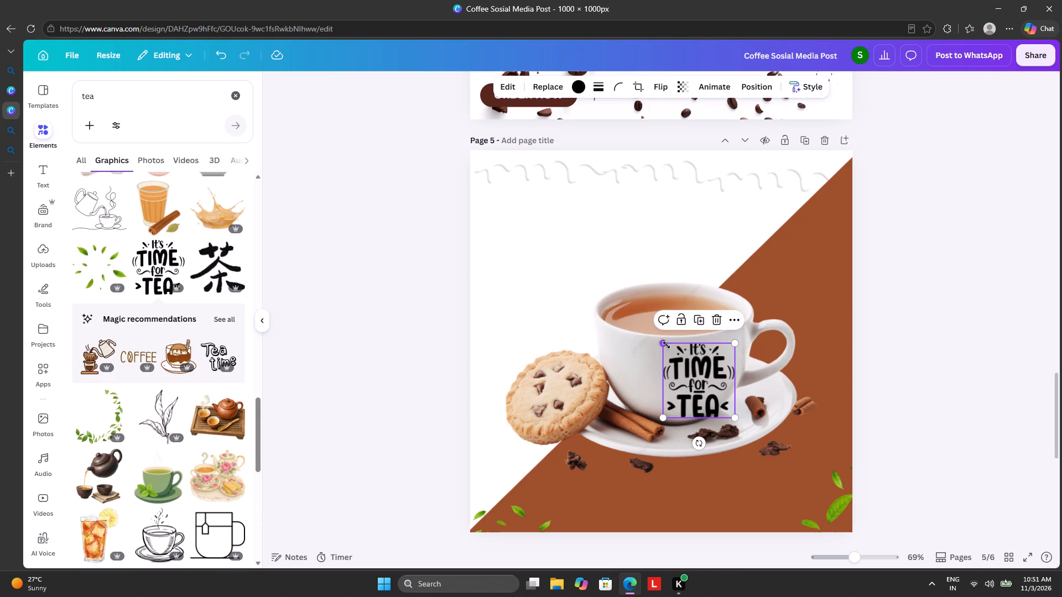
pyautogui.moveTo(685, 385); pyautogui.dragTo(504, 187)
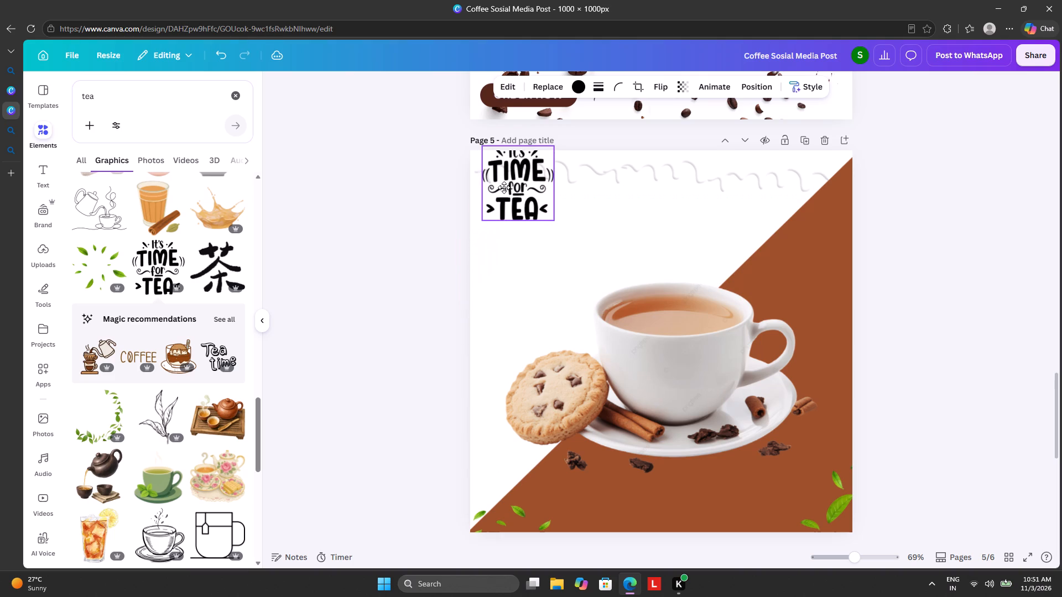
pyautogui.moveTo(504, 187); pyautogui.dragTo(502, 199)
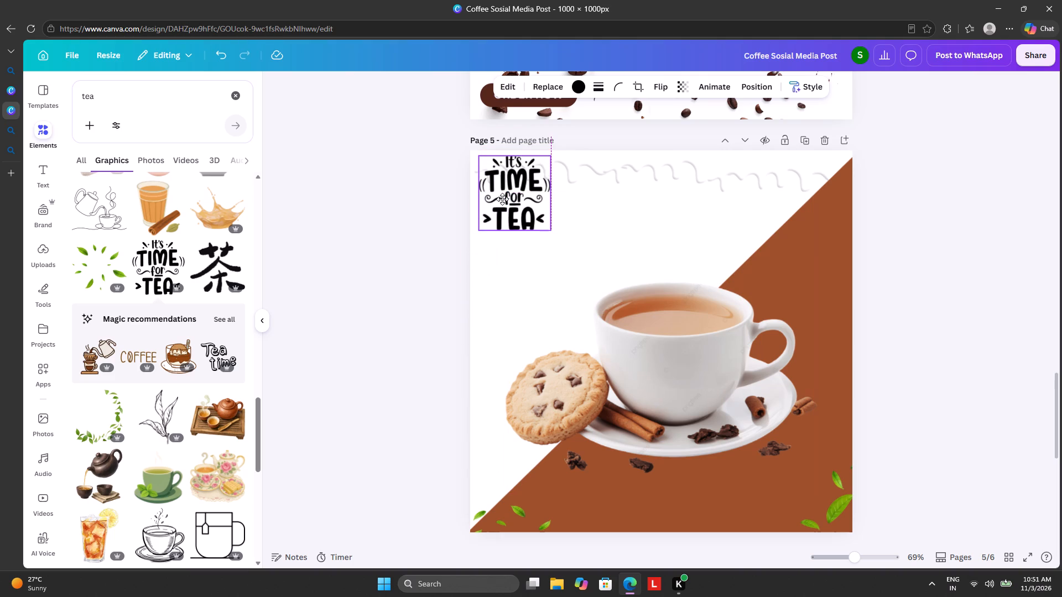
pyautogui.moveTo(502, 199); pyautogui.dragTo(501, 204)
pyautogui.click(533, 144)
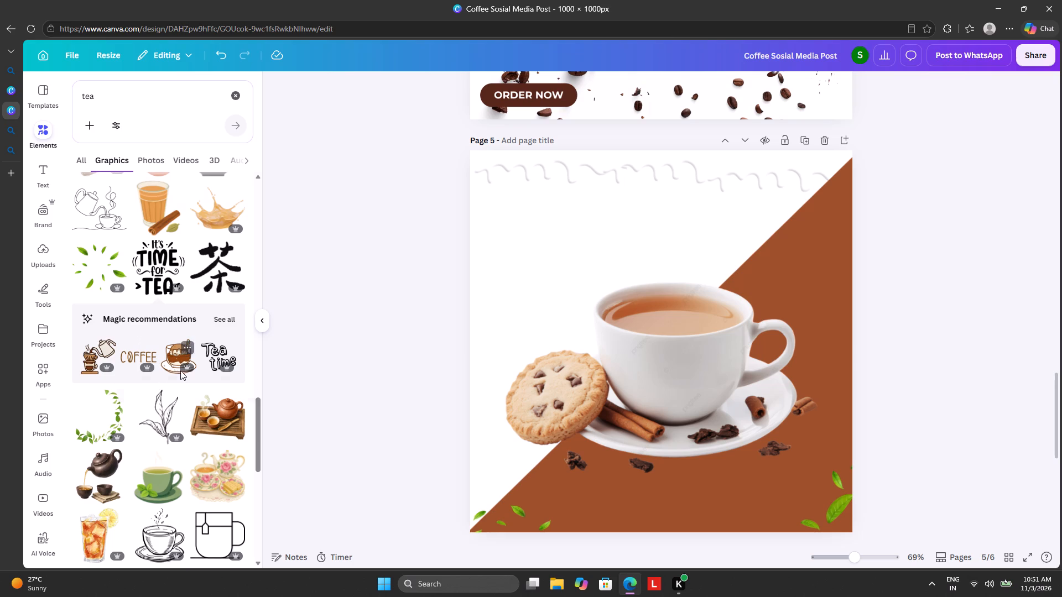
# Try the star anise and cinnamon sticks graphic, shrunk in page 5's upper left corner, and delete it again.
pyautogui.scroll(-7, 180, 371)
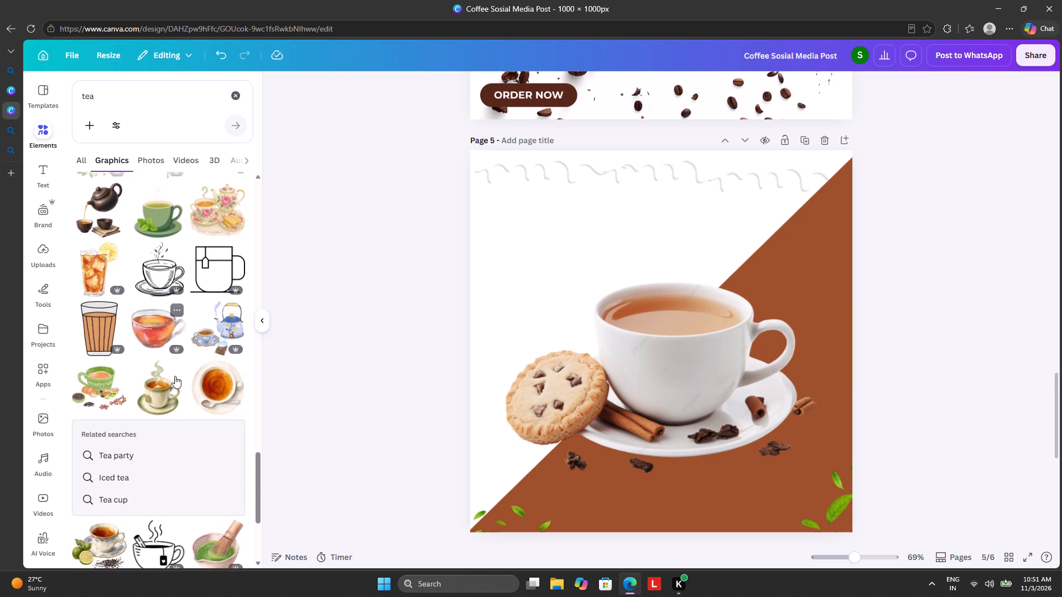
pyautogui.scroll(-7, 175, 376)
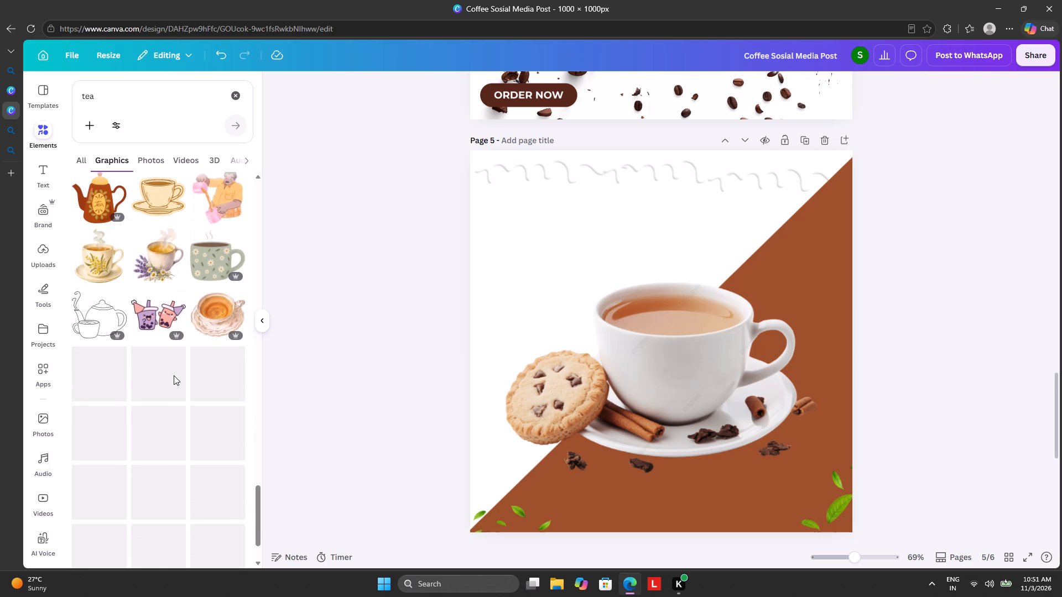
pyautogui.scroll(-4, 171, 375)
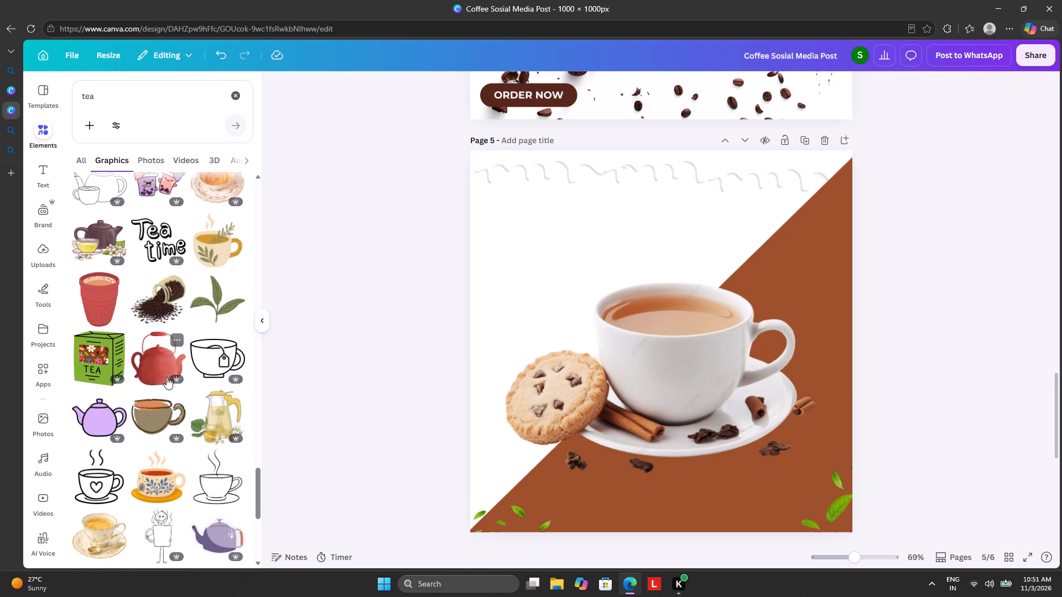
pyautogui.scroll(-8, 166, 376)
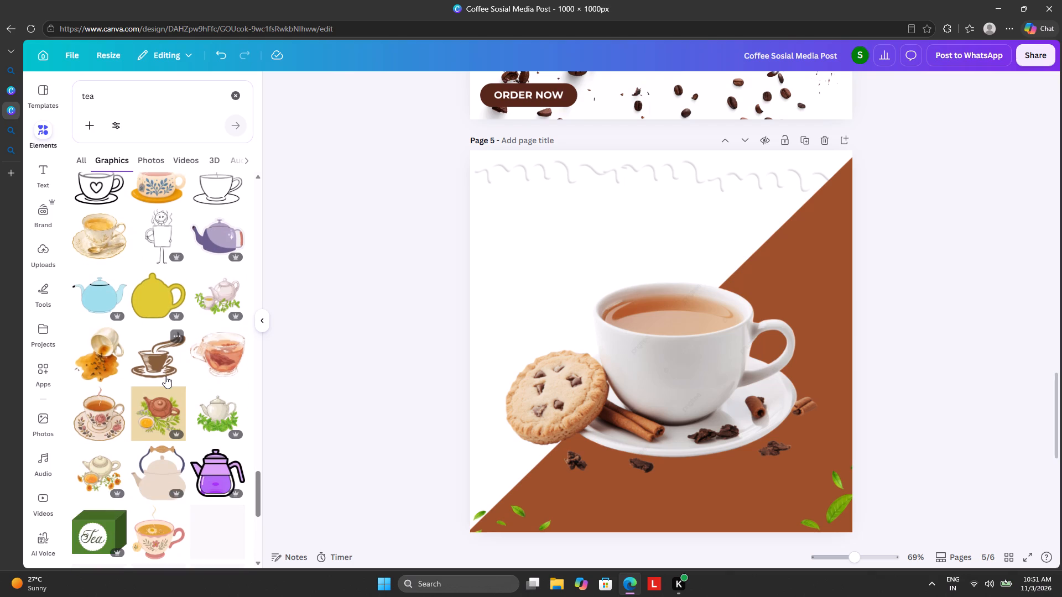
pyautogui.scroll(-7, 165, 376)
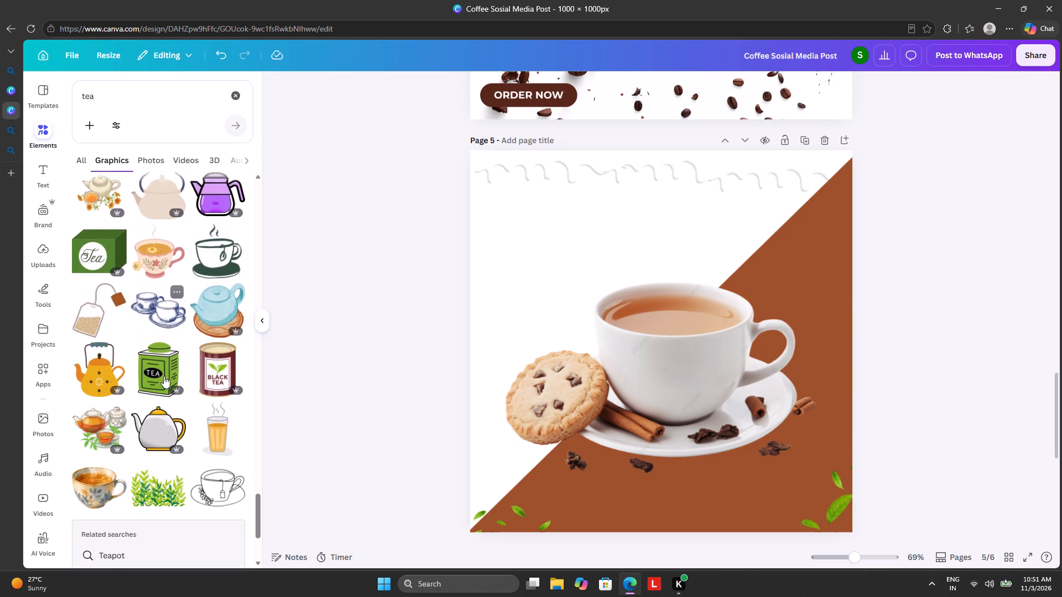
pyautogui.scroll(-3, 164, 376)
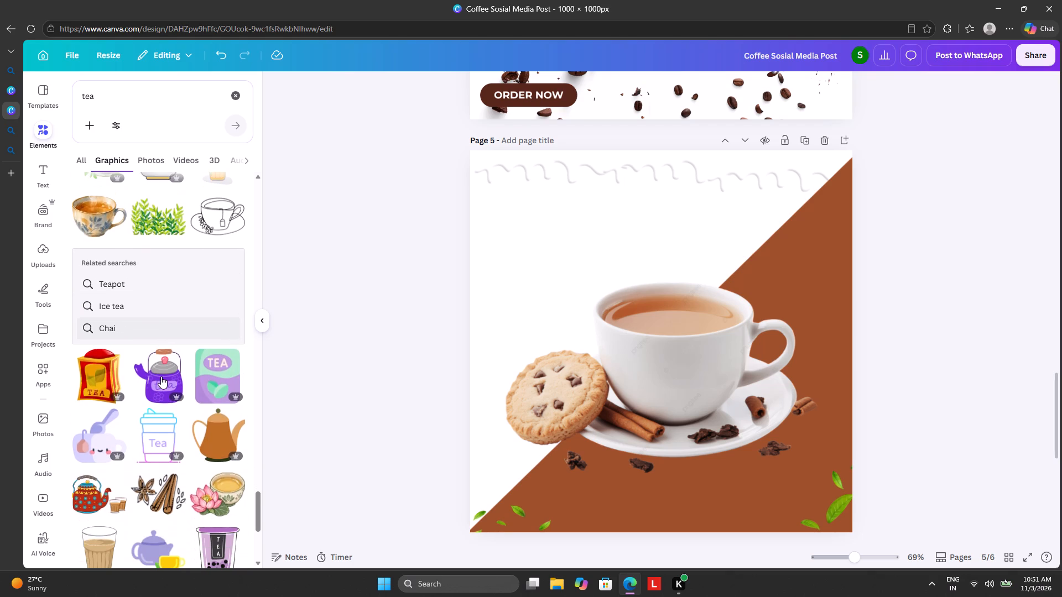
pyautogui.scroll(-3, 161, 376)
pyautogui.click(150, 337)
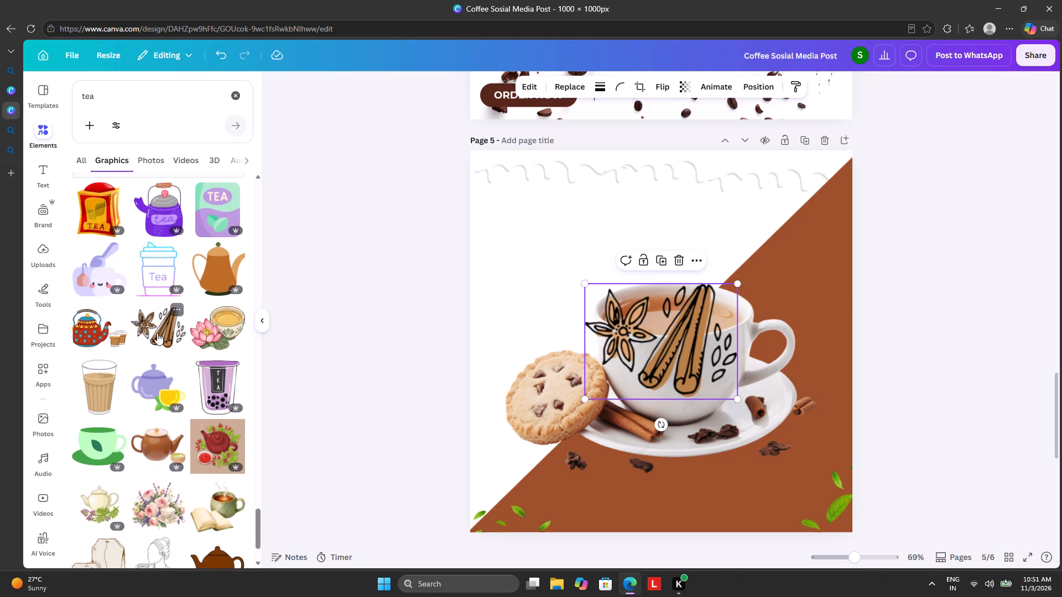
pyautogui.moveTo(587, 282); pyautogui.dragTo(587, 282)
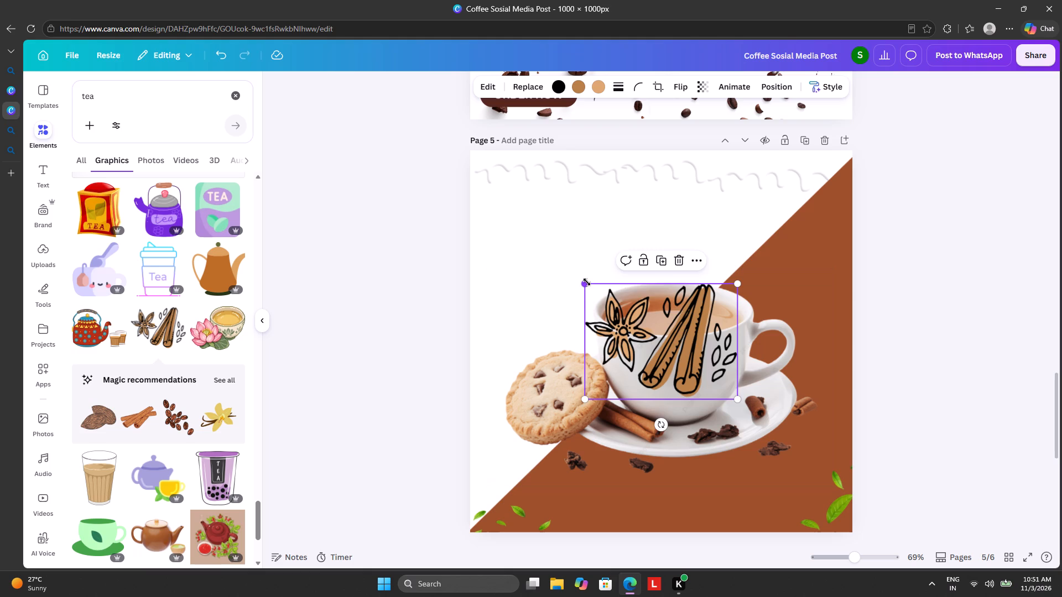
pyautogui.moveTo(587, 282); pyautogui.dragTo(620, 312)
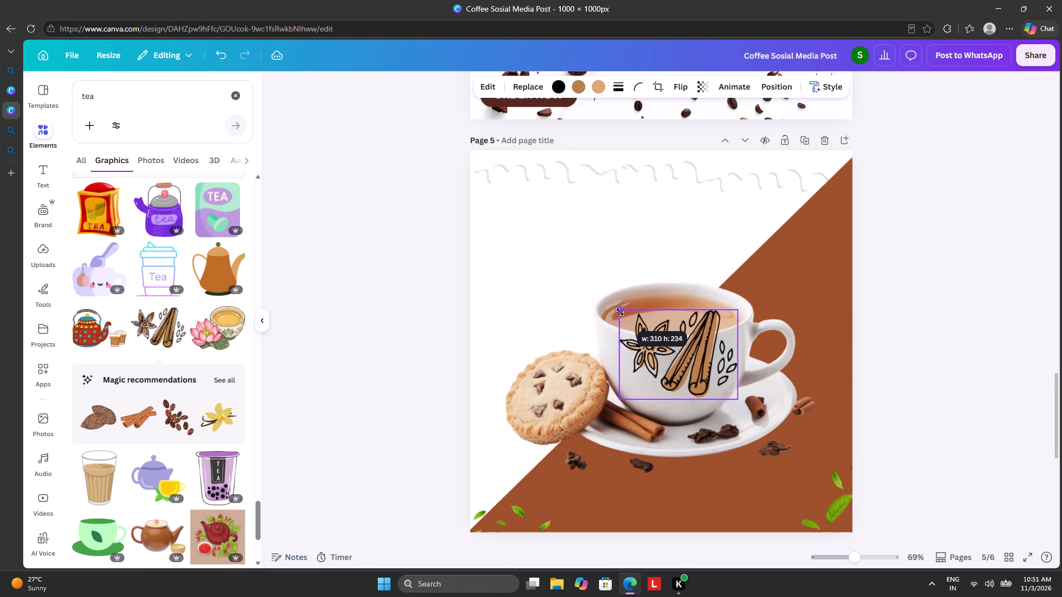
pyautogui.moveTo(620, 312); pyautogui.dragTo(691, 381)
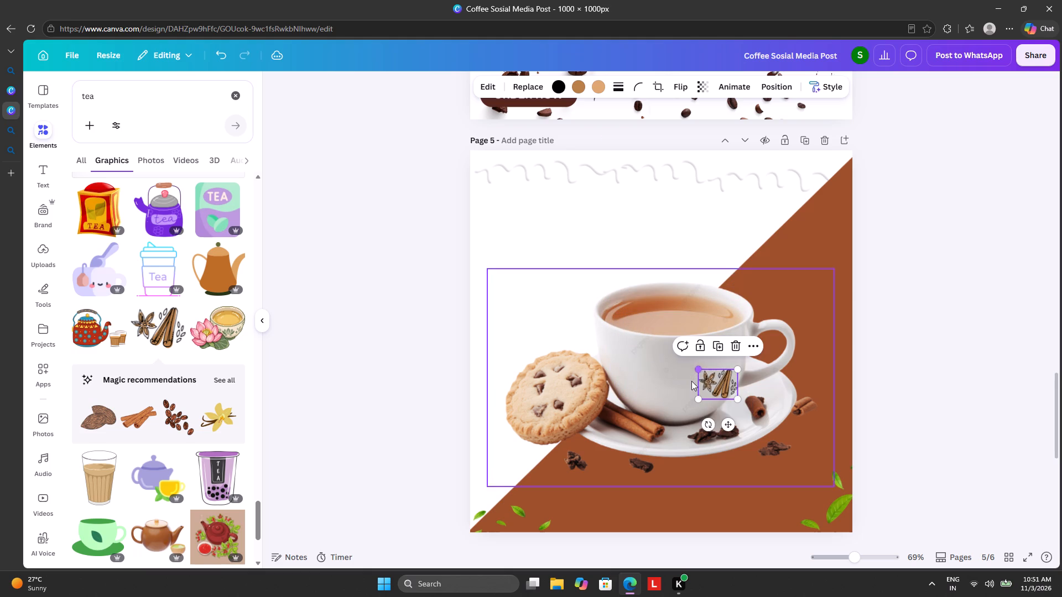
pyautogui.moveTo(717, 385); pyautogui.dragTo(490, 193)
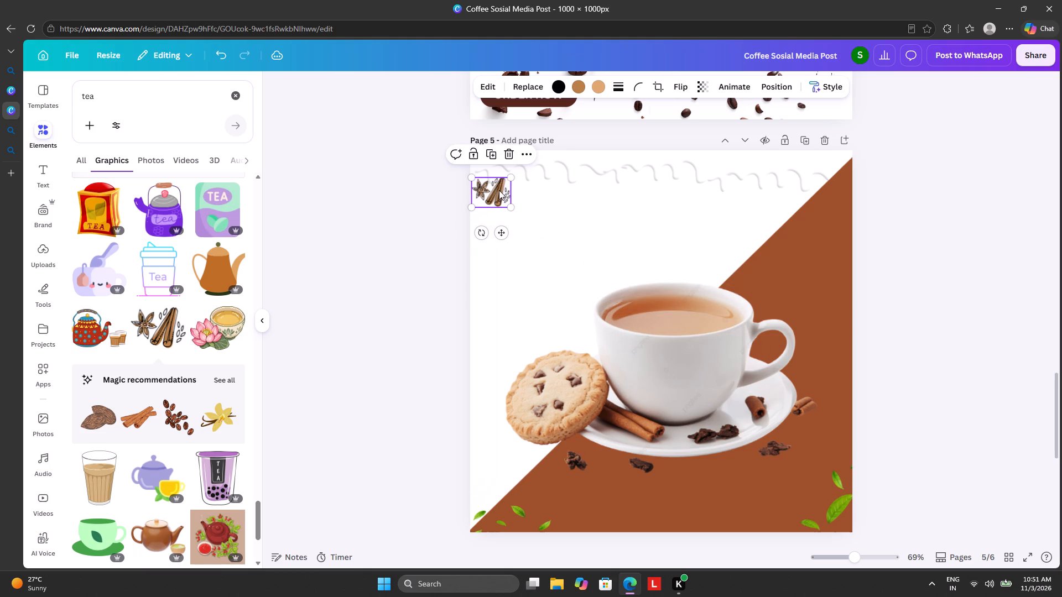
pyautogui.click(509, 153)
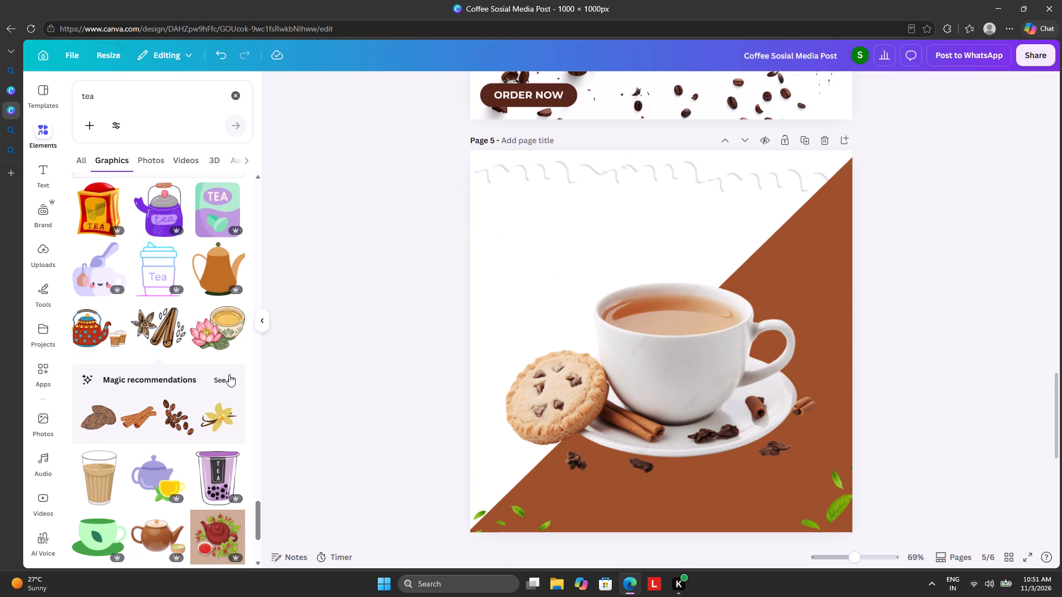
# Add the cloves graphic from the full set of spice recommendations, shrunk and partly off the left edge at page 5's upper left corner.
pyautogui.click(228, 374)
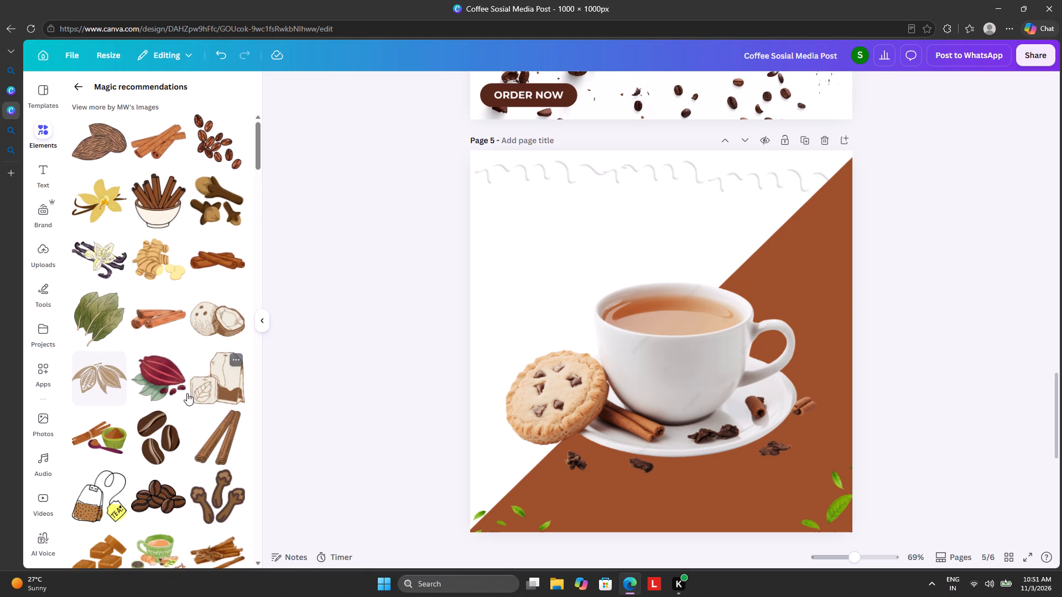
pyautogui.click(210, 221)
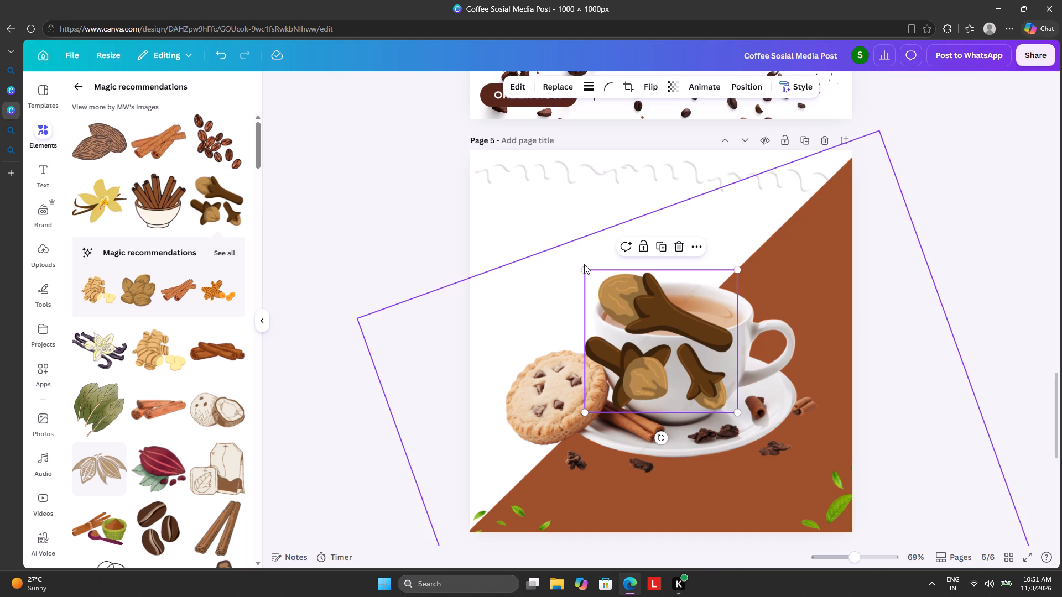
pyautogui.moveTo(585, 271); pyautogui.dragTo(718, 362)
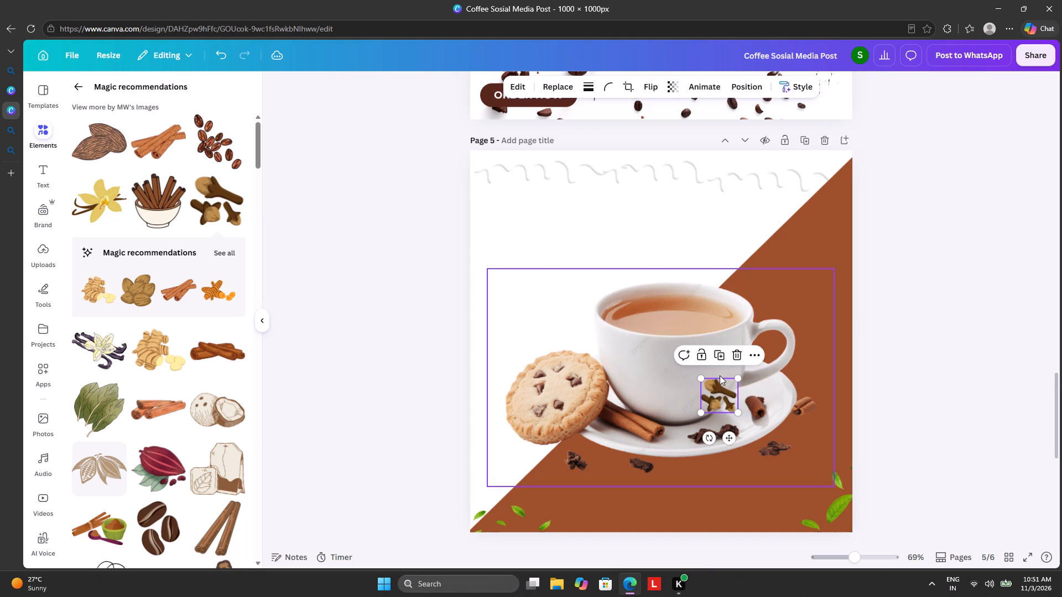
pyautogui.moveTo(714, 394); pyautogui.dragTo(482, 166)
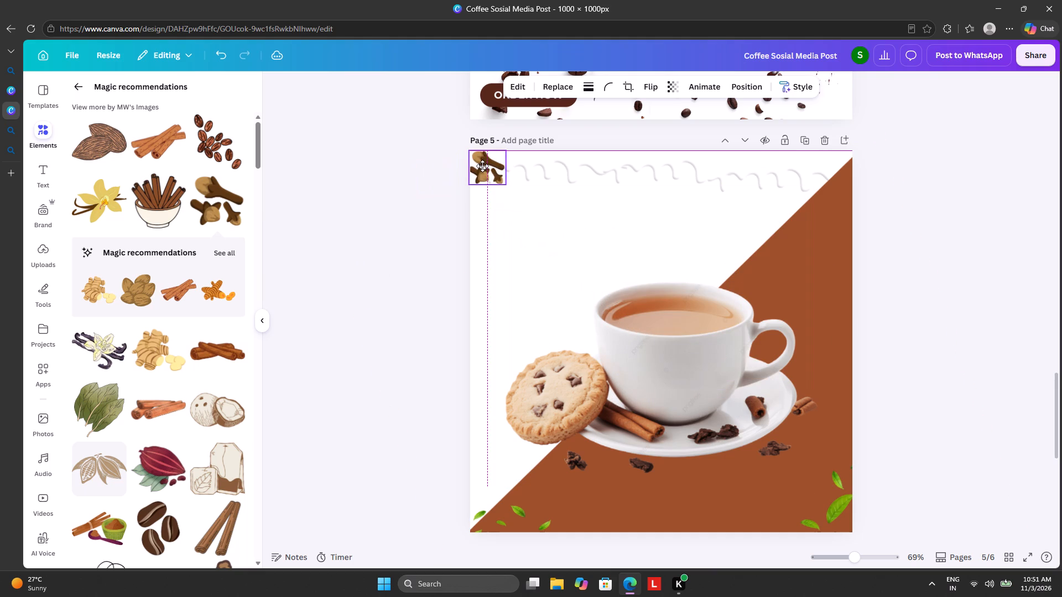
pyautogui.moveTo(482, 166); pyautogui.dragTo(473, 173)
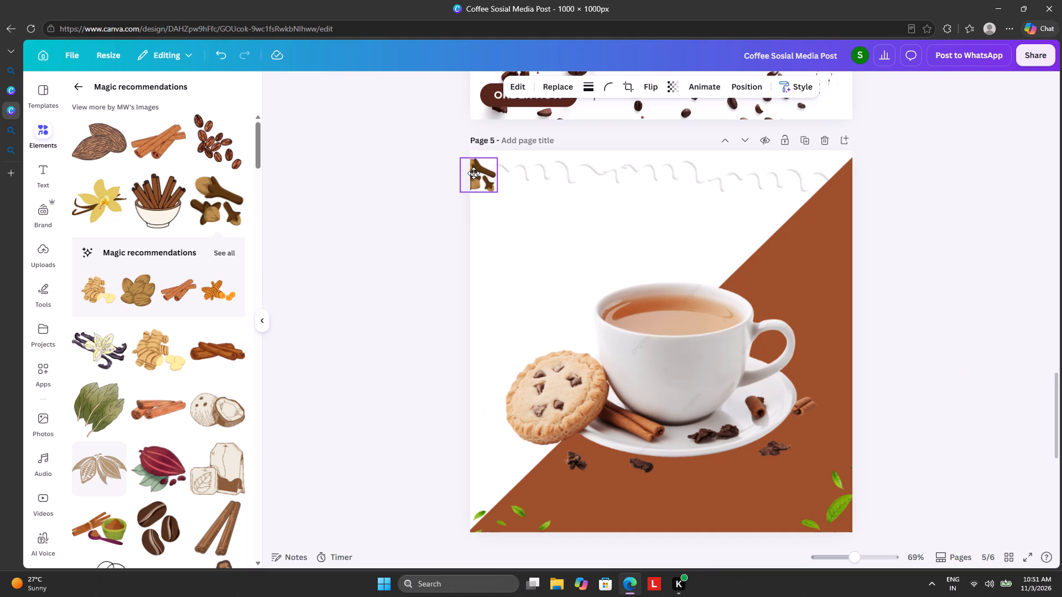
pyautogui.moveTo(473, 173); pyautogui.dragTo(473, 165)
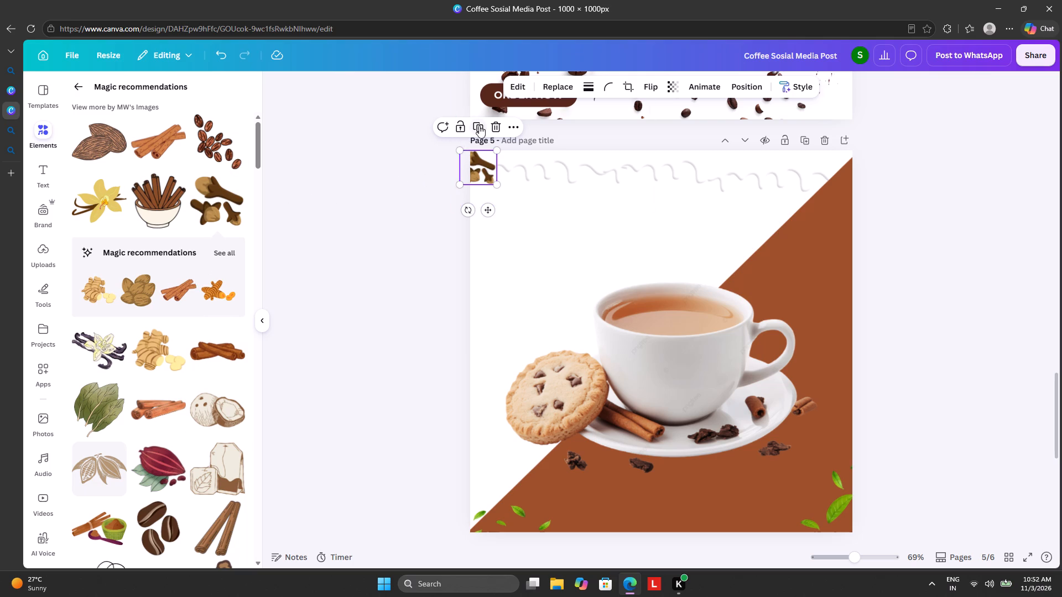
# Delete the cloves graphic from page 5's upper left corner.
pyautogui.click(498, 124)
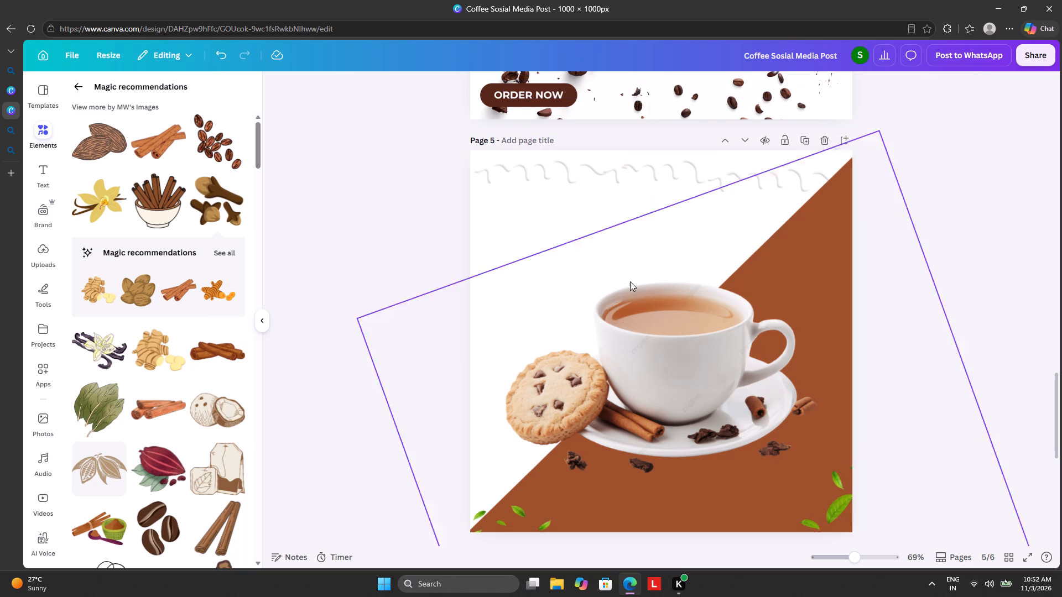
# Duplicate page 5's teacup image and crop the copy down to the small cinnamon piece beyond the saucer's right edge.
pyautogui.click(690, 342)
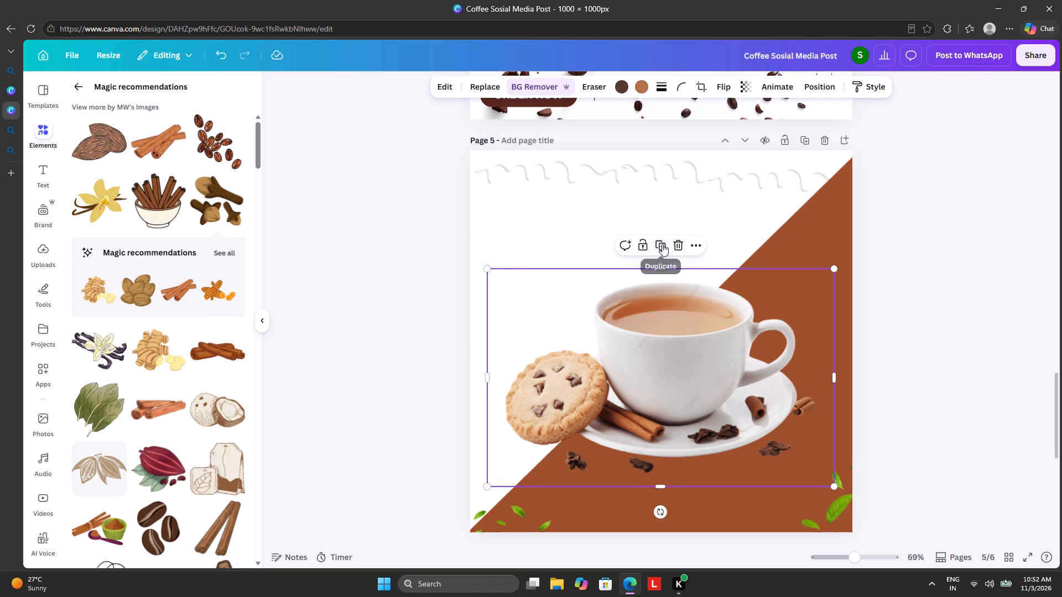
pyautogui.click(661, 244)
pyautogui.click(642, 335)
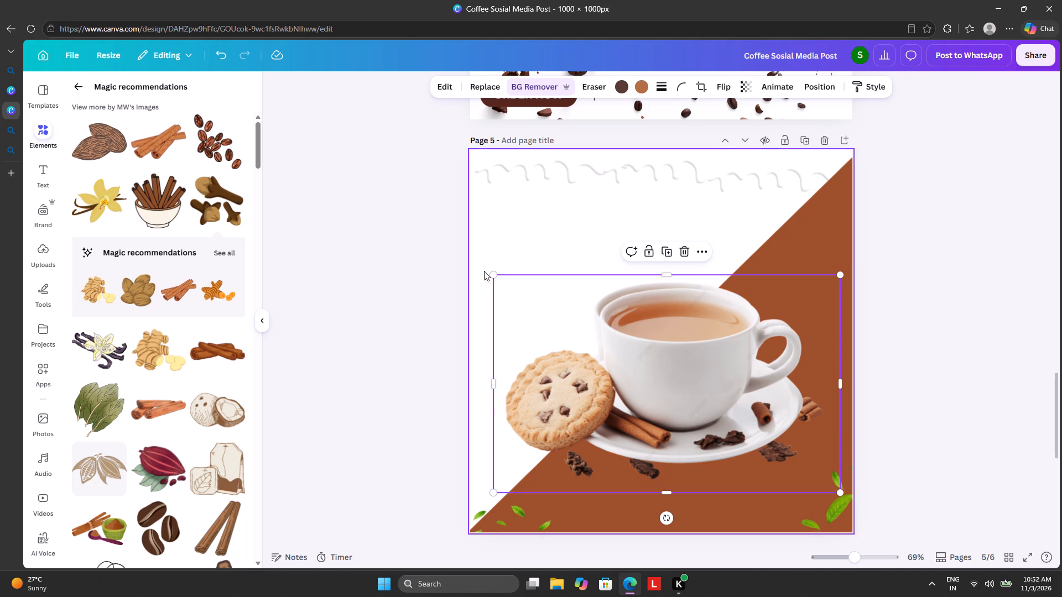
pyautogui.moveTo(494, 274); pyautogui.dragTo(606, 350)
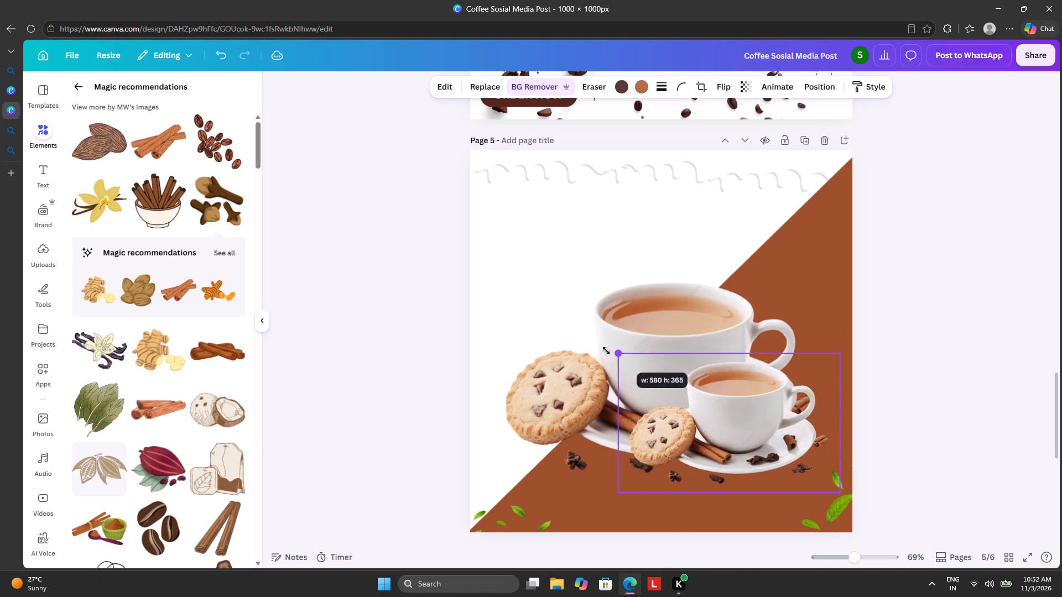
pyautogui.moveTo(606, 350); pyautogui.dragTo(455, 271)
pyautogui.moveTo(650, 256); pyautogui.dragTo(678, 357)
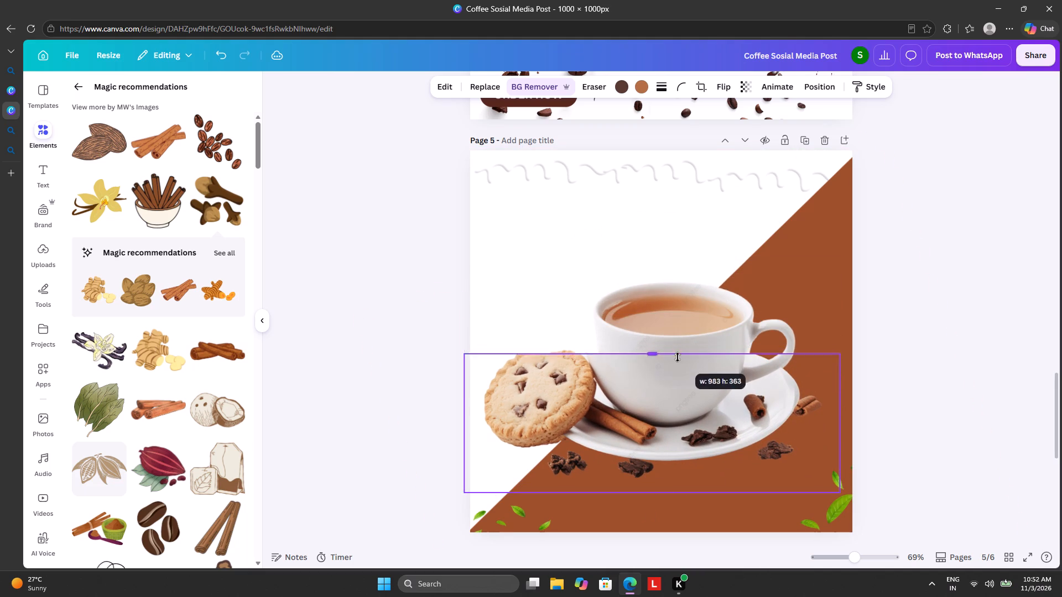
pyautogui.moveTo(678, 357); pyautogui.dragTo(691, 417)
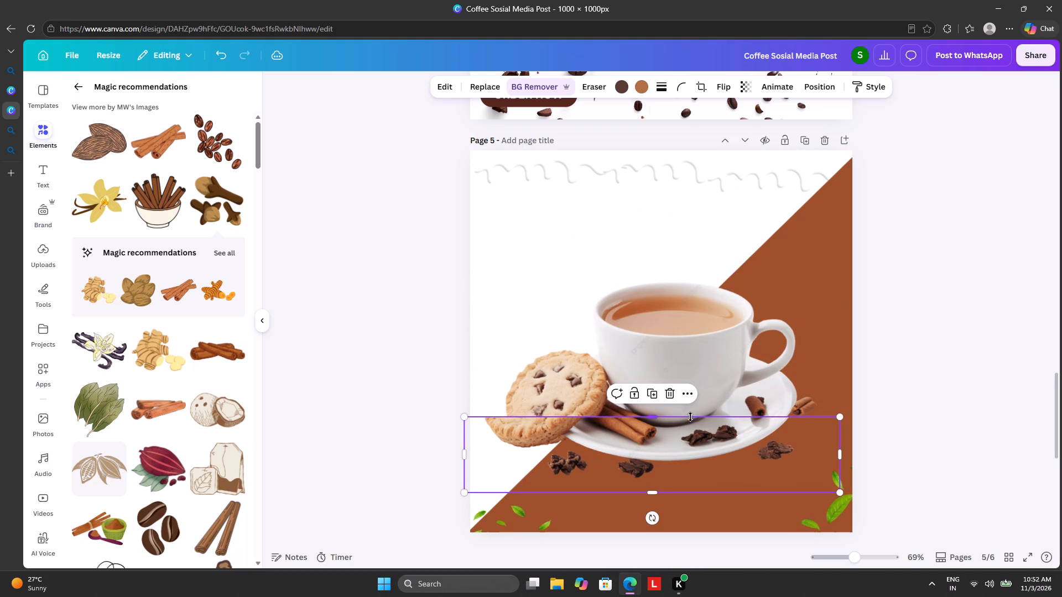
pyautogui.moveTo(649, 416); pyautogui.dragTo(649, 416)
pyautogui.moveTo(649, 416); pyautogui.dragTo(657, 394)
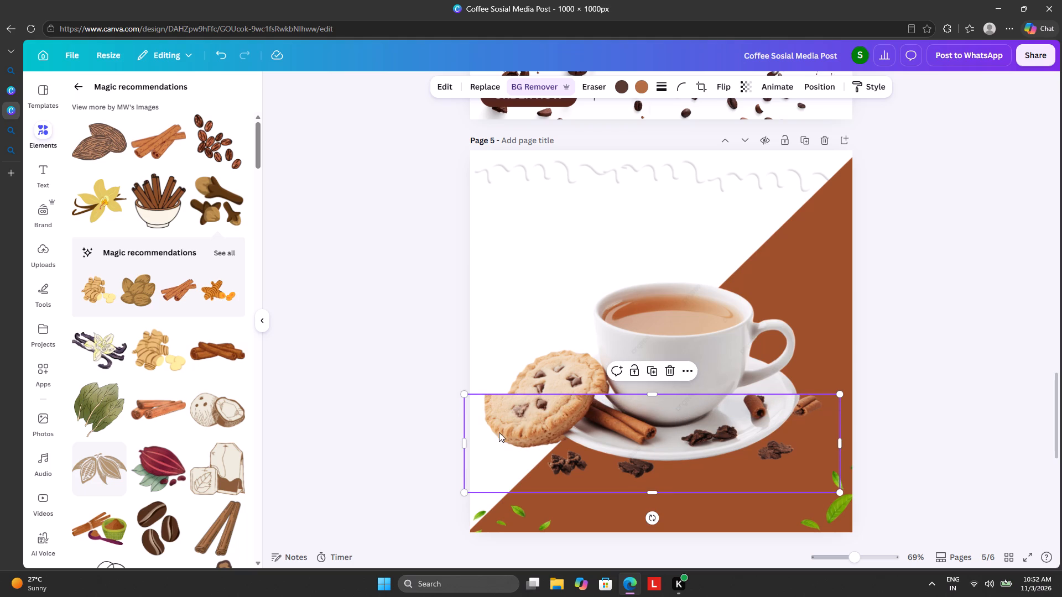
pyautogui.moveTo(463, 442); pyautogui.dragTo(788, 411)
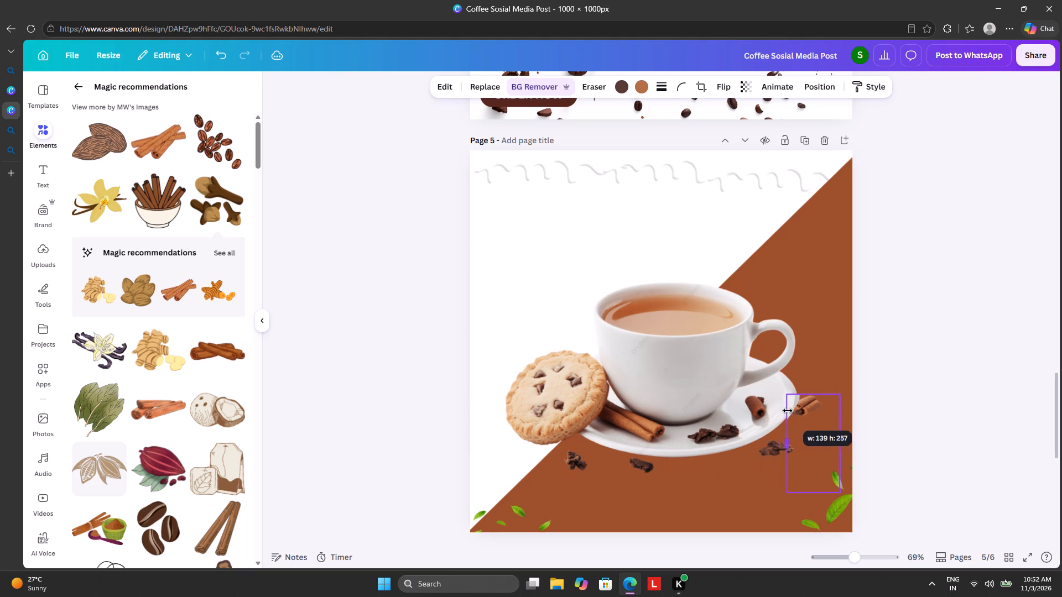
pyautogui.moveTo(788, 411); pyautogui.dragTo(788, 411)
pyautogui.click(816, 487)
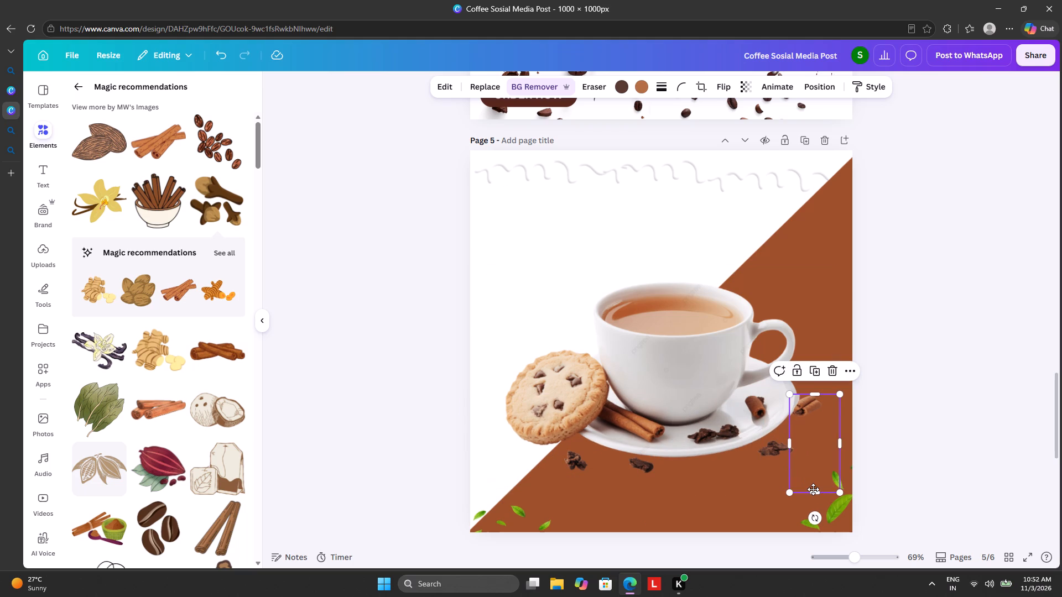
pyautogui.moveTo(815, 447); pyautogui.dragTo(819, 452)
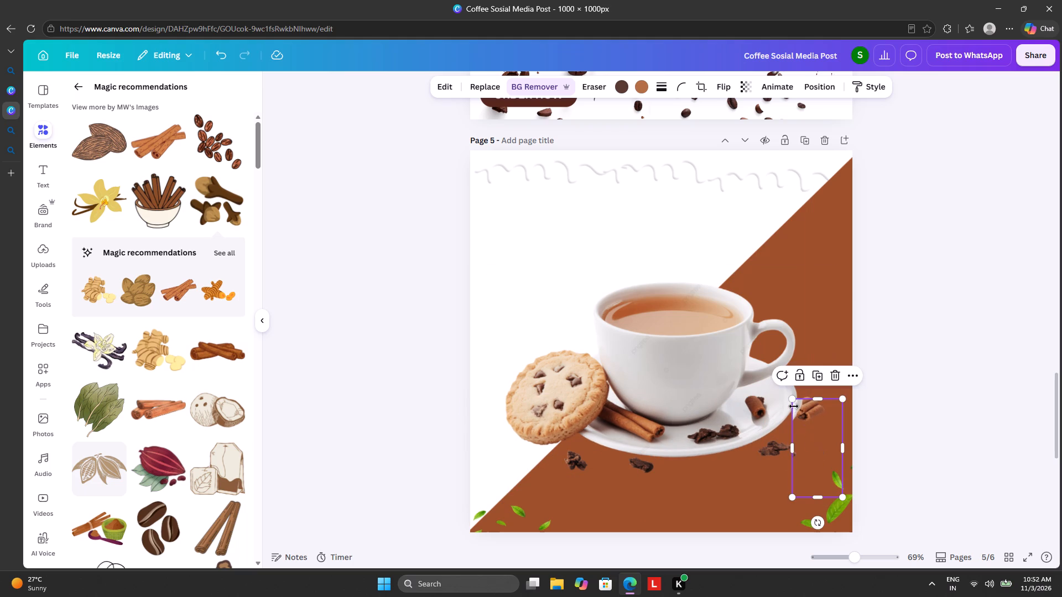
pyautogui.click(794, 399)
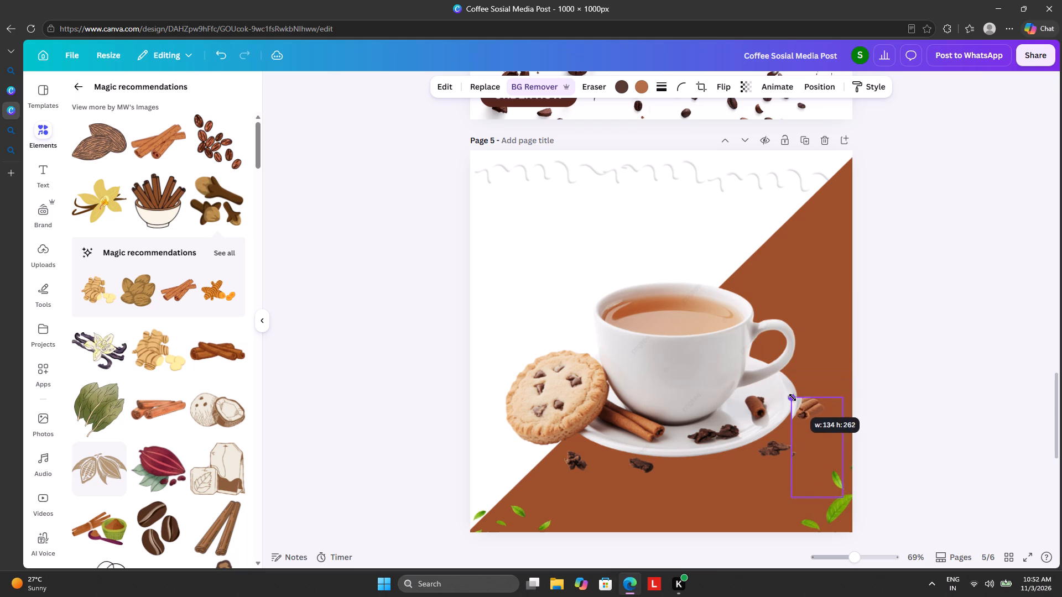
pyautogui.moveTo(815, 495); pyautogui.dragTo(808, 471)
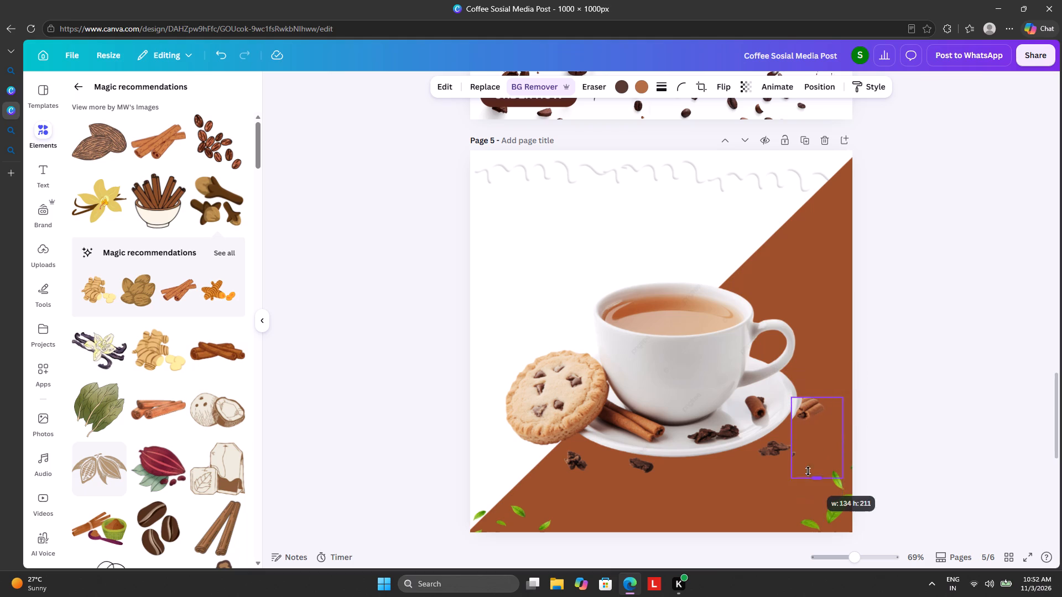
pyautogui.moveTo(808, 471); pyautogui.dragTo(811, 441)
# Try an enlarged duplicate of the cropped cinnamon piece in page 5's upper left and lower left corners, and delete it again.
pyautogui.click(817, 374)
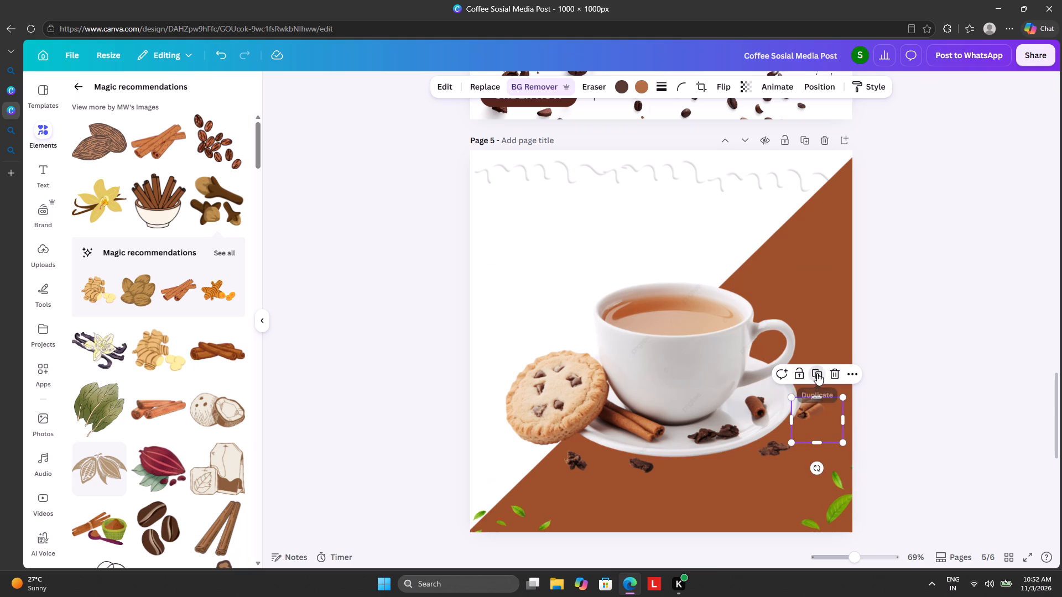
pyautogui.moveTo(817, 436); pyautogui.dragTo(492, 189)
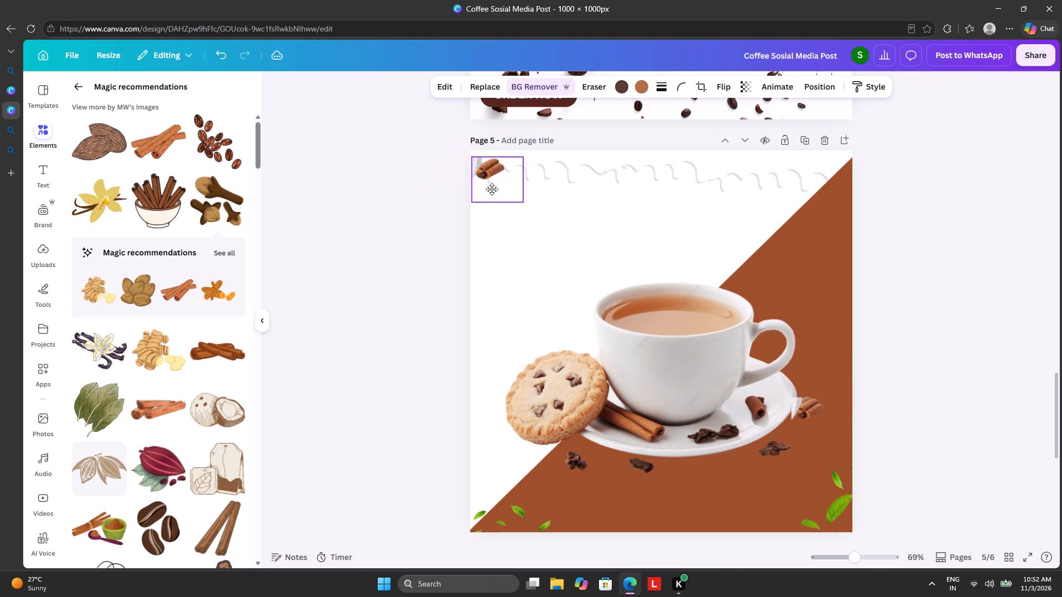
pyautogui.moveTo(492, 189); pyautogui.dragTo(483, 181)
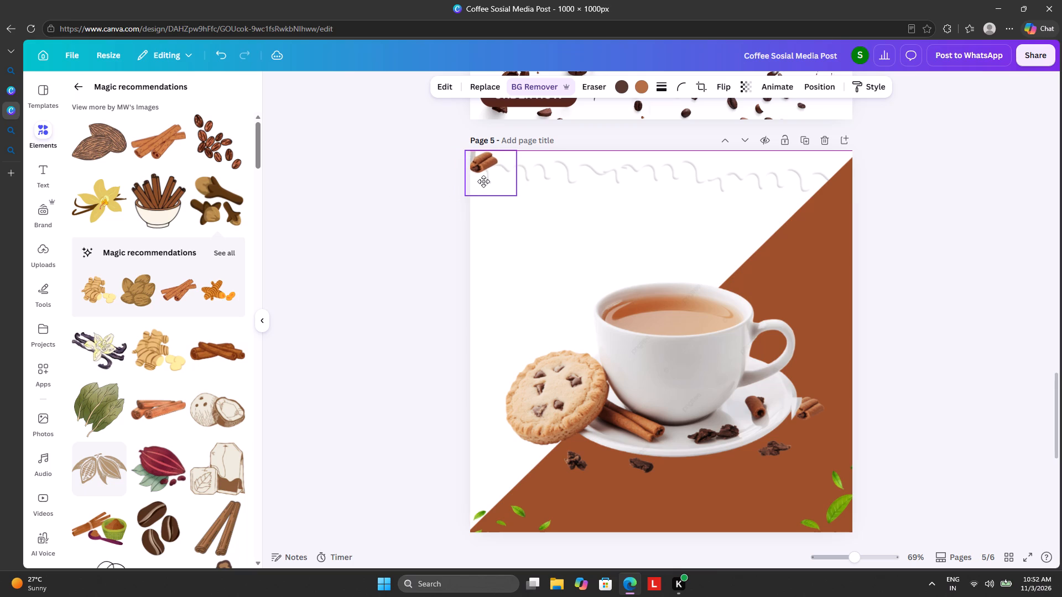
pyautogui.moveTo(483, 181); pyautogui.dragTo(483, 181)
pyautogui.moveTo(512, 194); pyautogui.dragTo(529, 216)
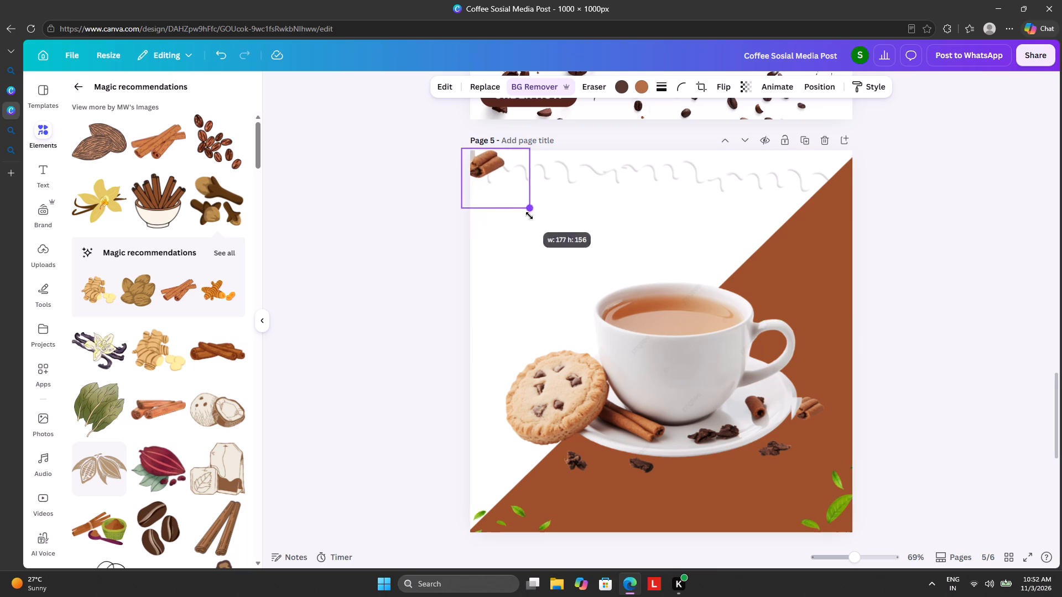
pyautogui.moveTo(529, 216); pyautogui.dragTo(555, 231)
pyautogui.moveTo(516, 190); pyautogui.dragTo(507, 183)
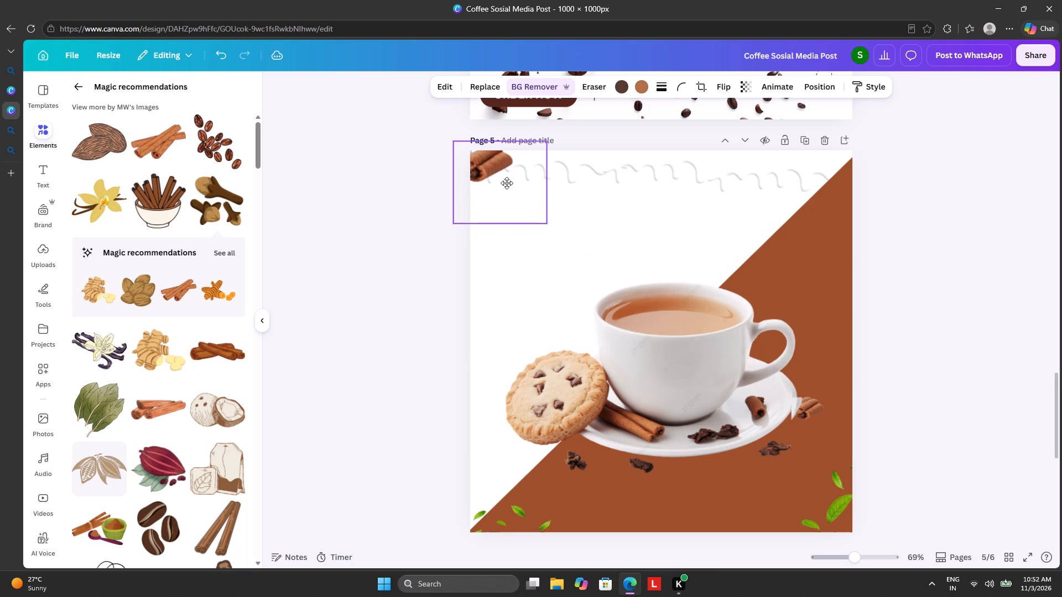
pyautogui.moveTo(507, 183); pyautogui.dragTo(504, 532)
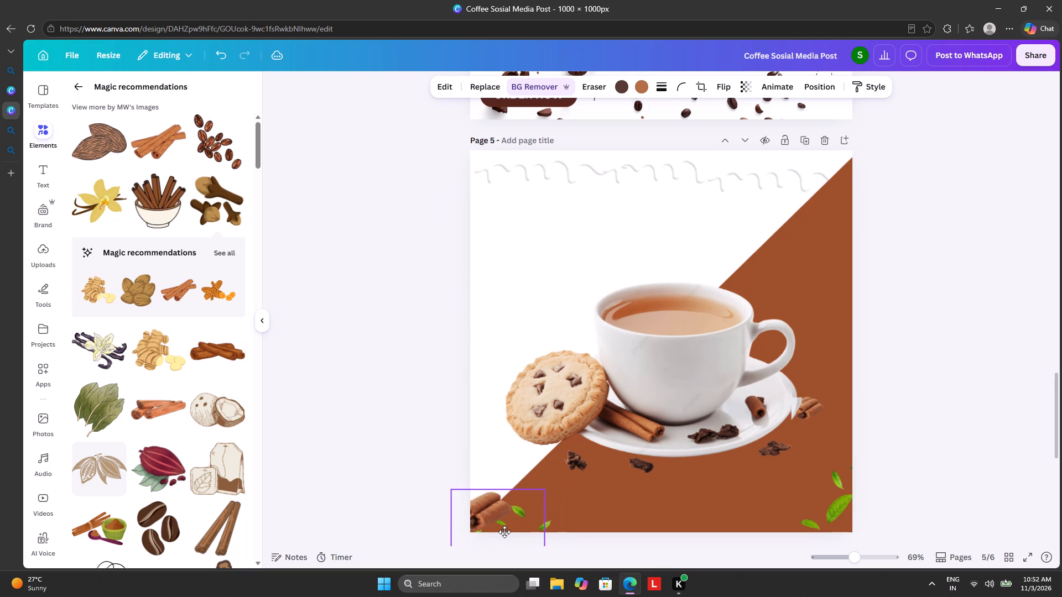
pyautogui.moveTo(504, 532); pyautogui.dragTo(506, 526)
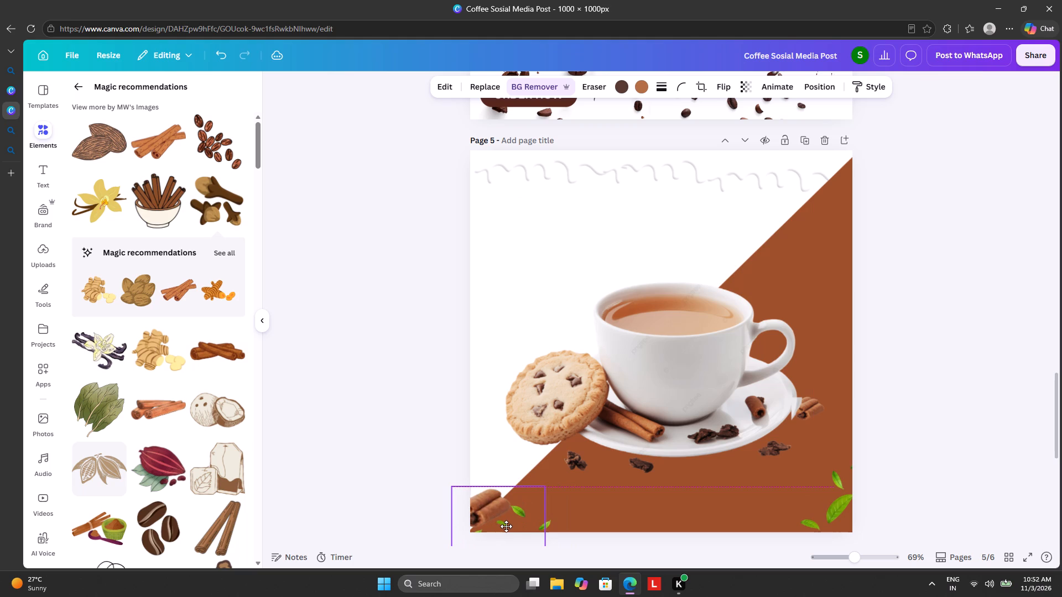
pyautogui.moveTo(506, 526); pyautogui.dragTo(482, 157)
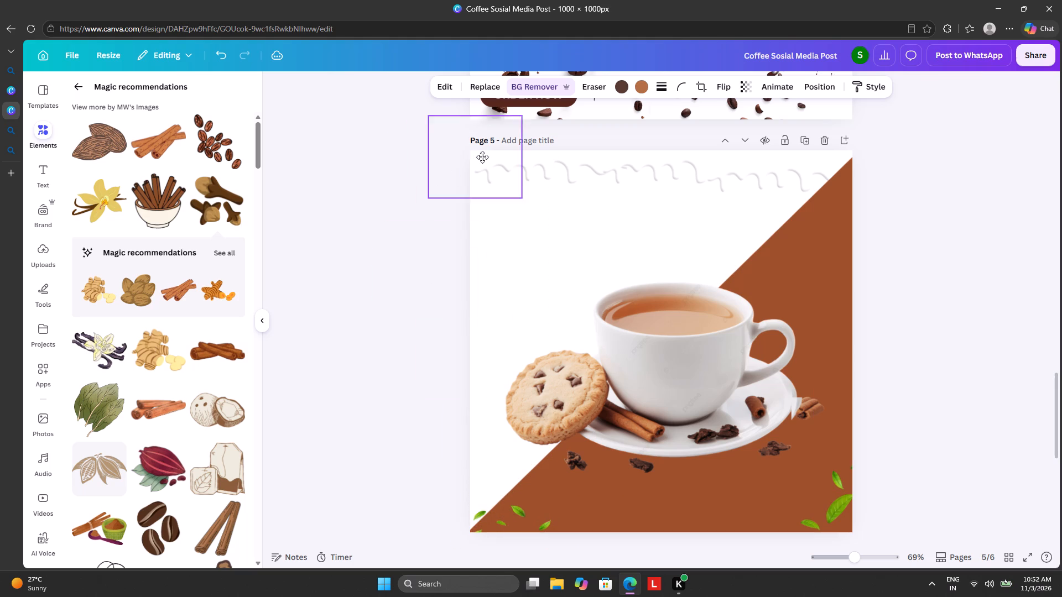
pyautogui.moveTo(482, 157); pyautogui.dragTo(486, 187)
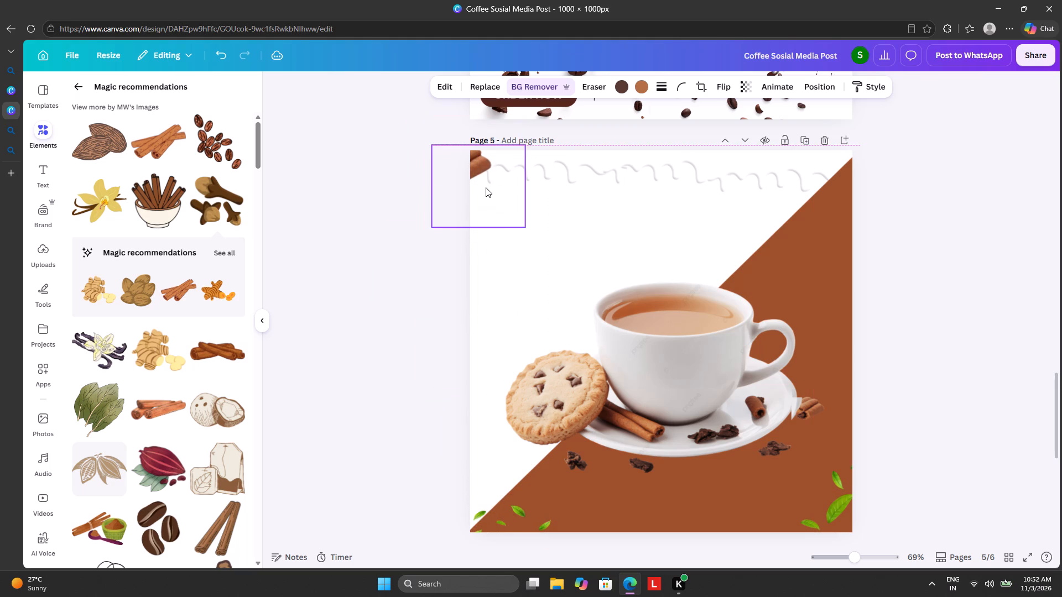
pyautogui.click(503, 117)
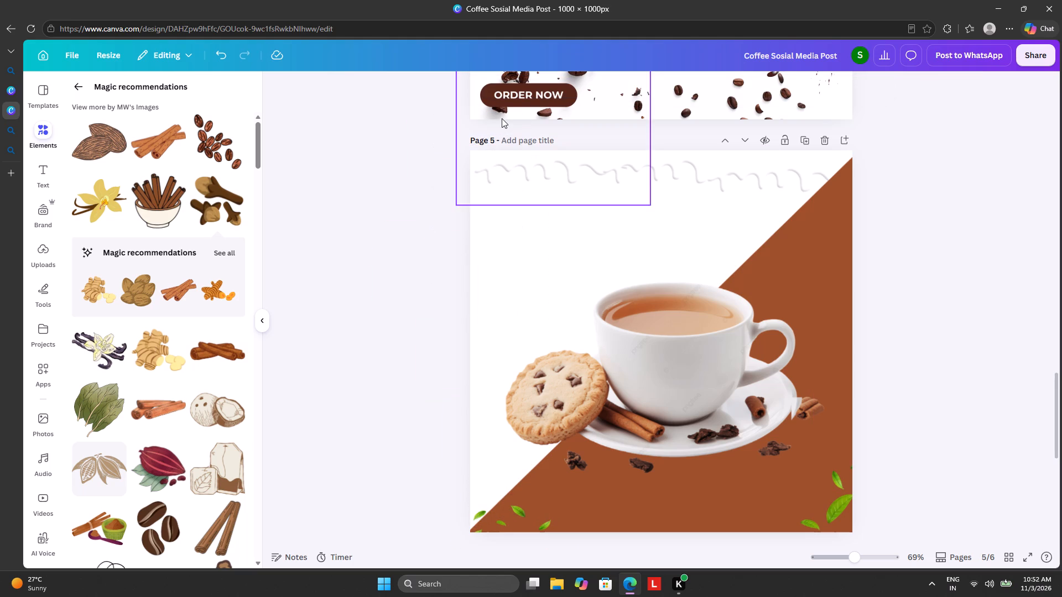
# Add the graphic of two dark star anise from the spice recommendations, shrunk into page 5's upper right corner.
pyautogui.scroll(-5, 127, 274)
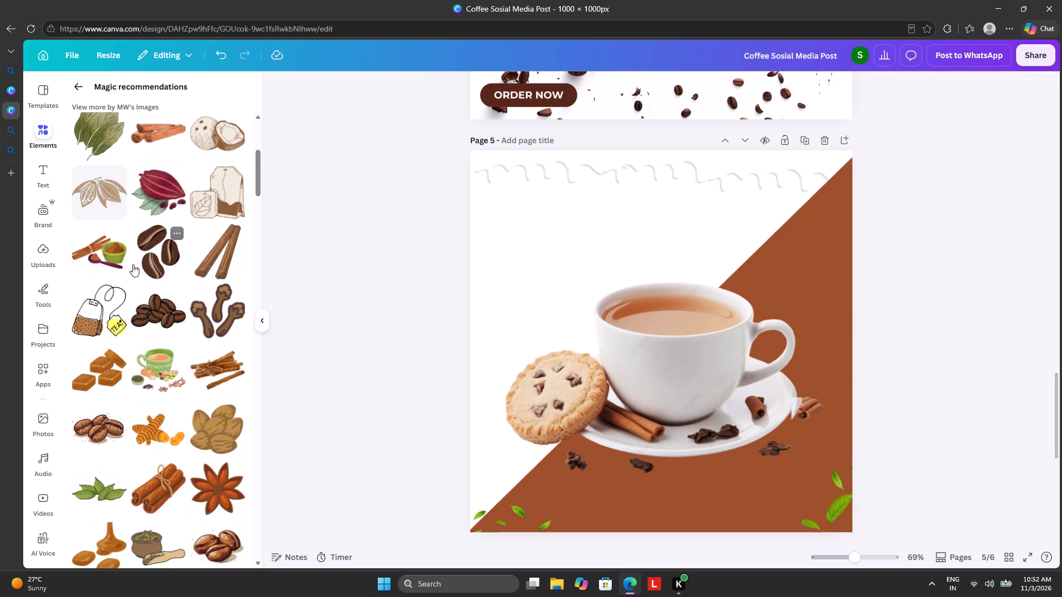
pyautogui.scroll(-3, 133, 256)
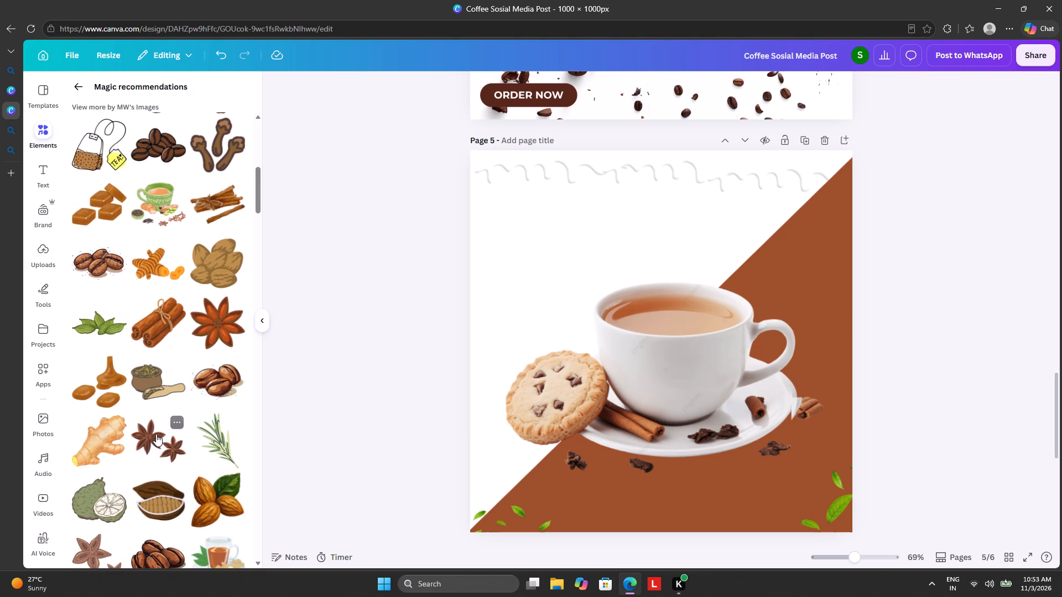
pyautogui.click(156, 434)
pyautogui.moveTo(587, 282); pyautogui.dragTo(699, 354)
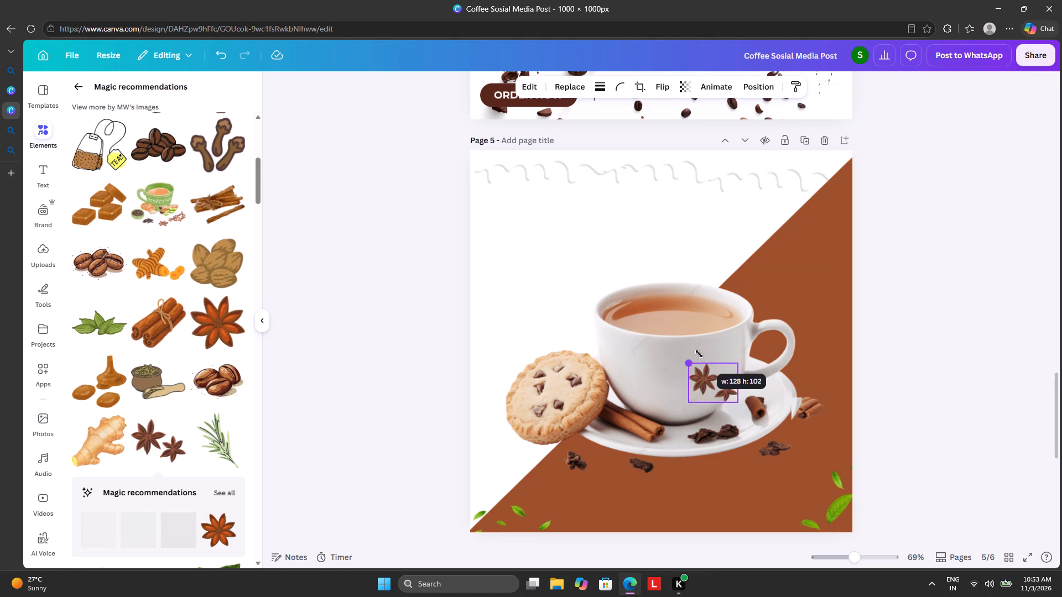
pyautogui.moveTo(699, 354); pyautogui.dragTo(711, 368)
pyautogui.moveTo(719, 382); pyautogui.dragTo(839, 165)
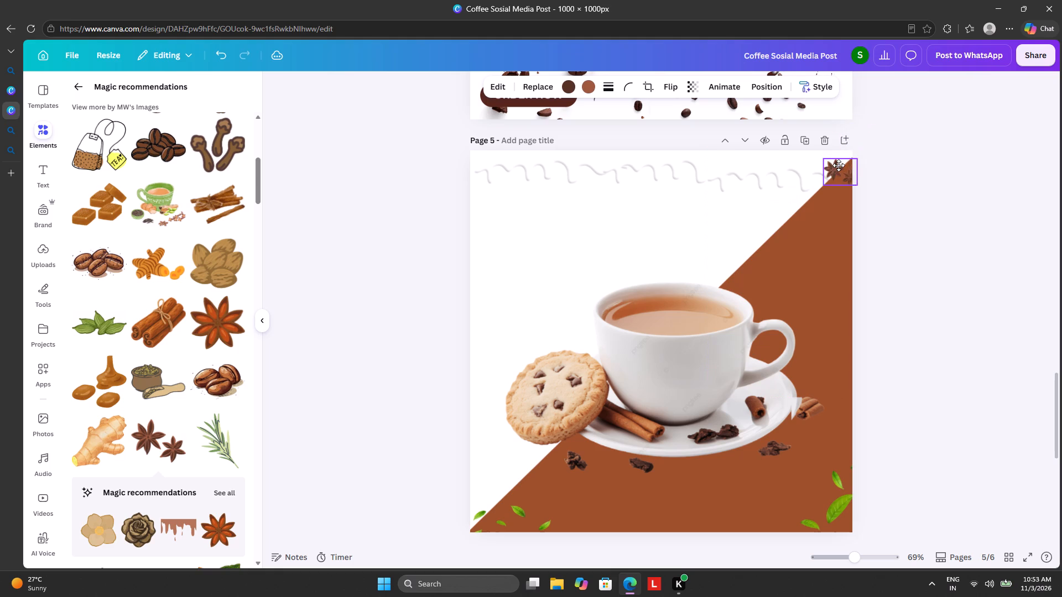
pyautogui.moveTo(839, 165); pyautogui.dragTo(836, 165)
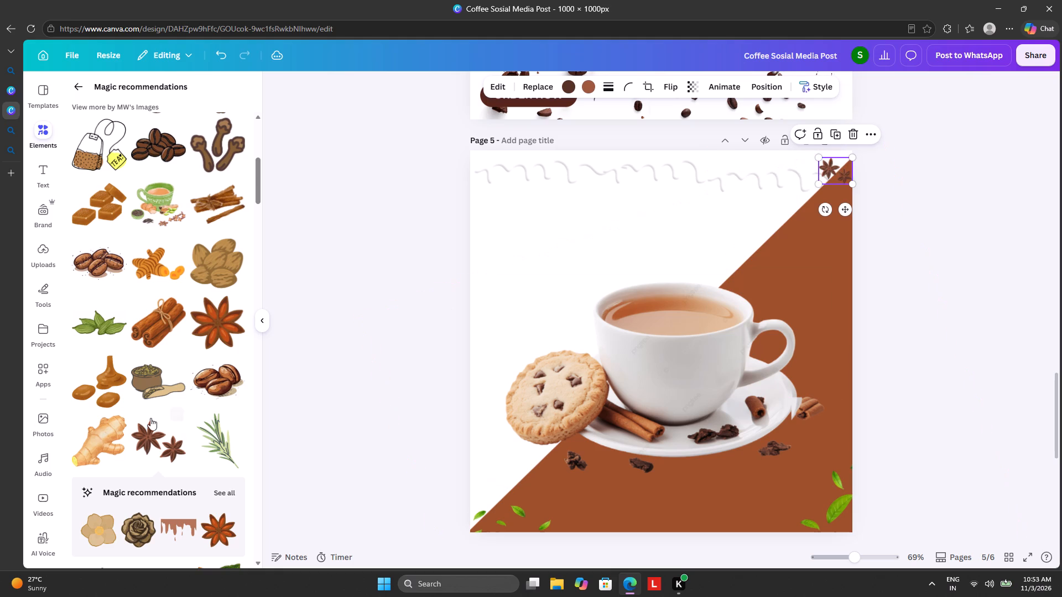
# Add the brown dripping liquid graphic from the star anise's recommendations to page 5, above and partly over the teacup.
pyautogui.scroll(-6, 160, 405)
pyautogui.click(181, 199)
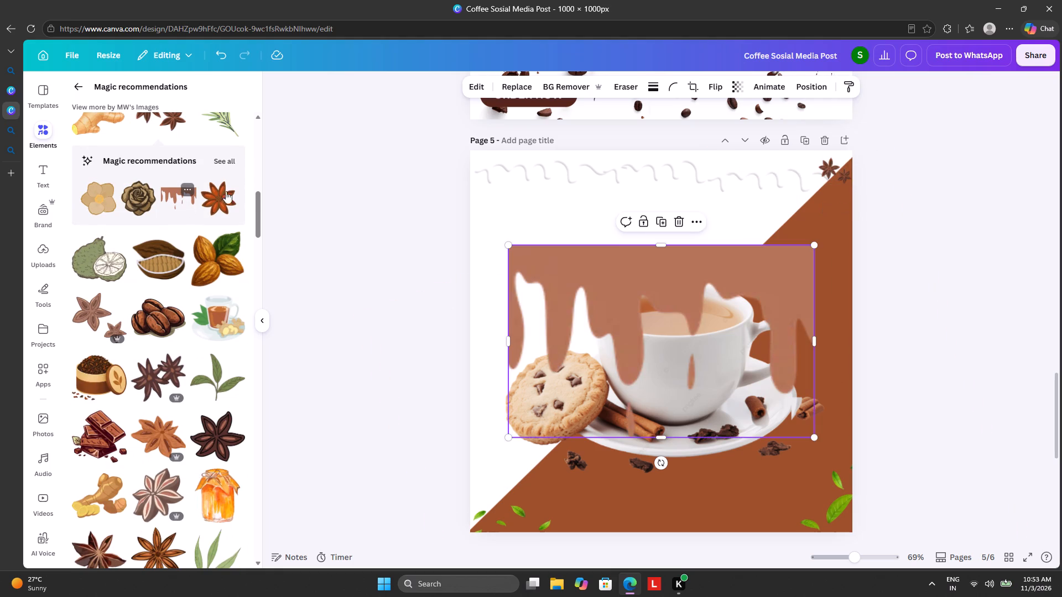
pyautogui.moveTo(603, 312); pyautogui.dragTo(587, 301)
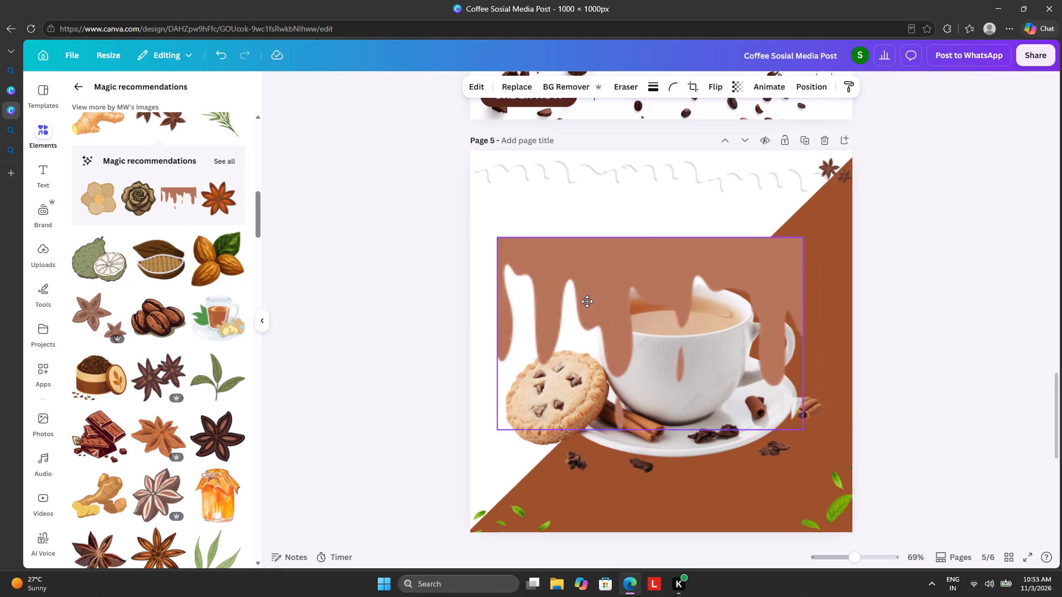
pyautogui.moveTo(587, 301); pyautogui.dragTo(595, 258)
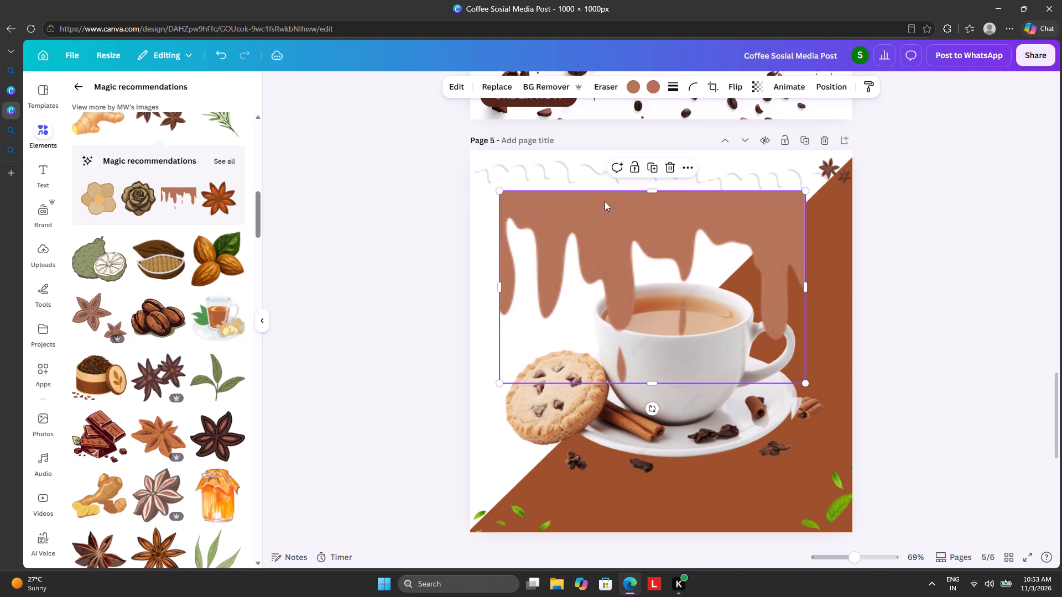
# Recolour the drip graphic's first colour with the brown sampled from page 5's diagonal background.
pyautogui.click(629, 82)
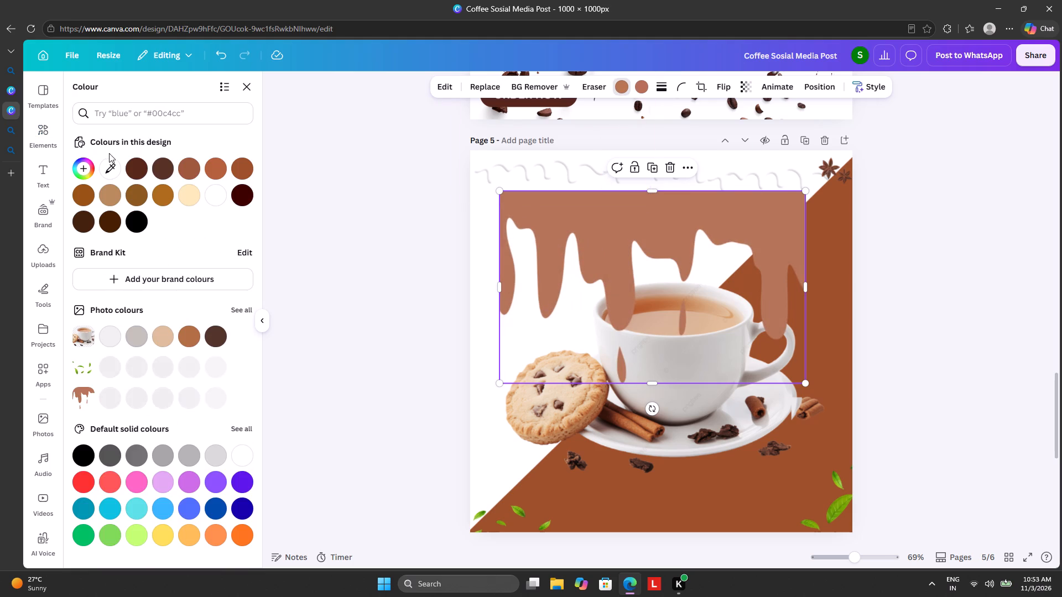
pyautogui.moveTo(106, 170); pyautogui.dragTo(117, 169)
pyautogui.click(545, 493)
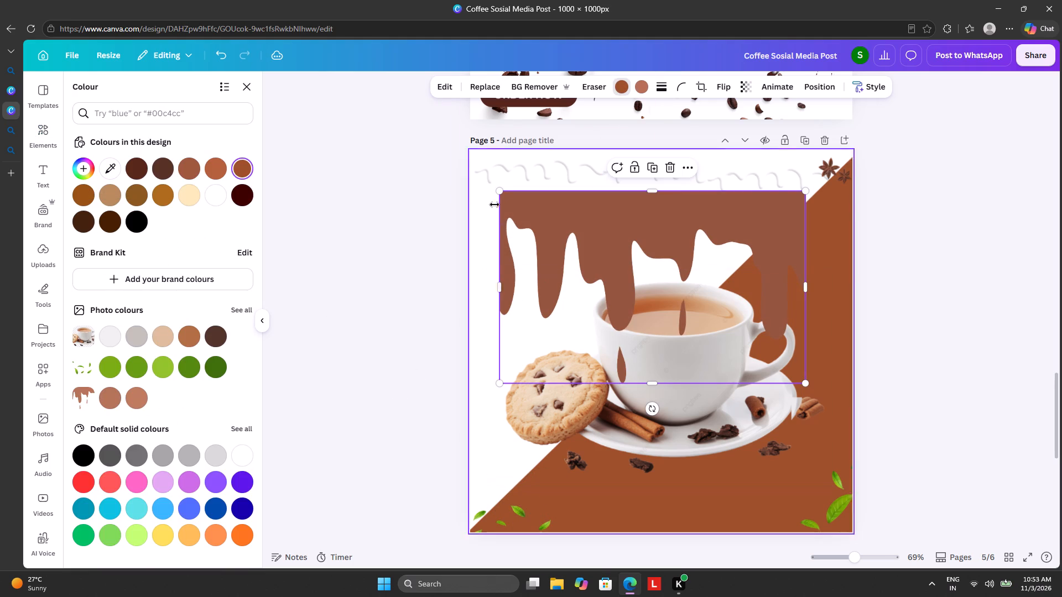
# Shrink the drip graphic to roughly half its width and place it in page 5's upper left corner.
pyautogui.moveTo(500, 188); pyautogui.dragTo(643, 271)
pyautogui.moveTo(681, 314); pyautogui.dragTo(510, 180)
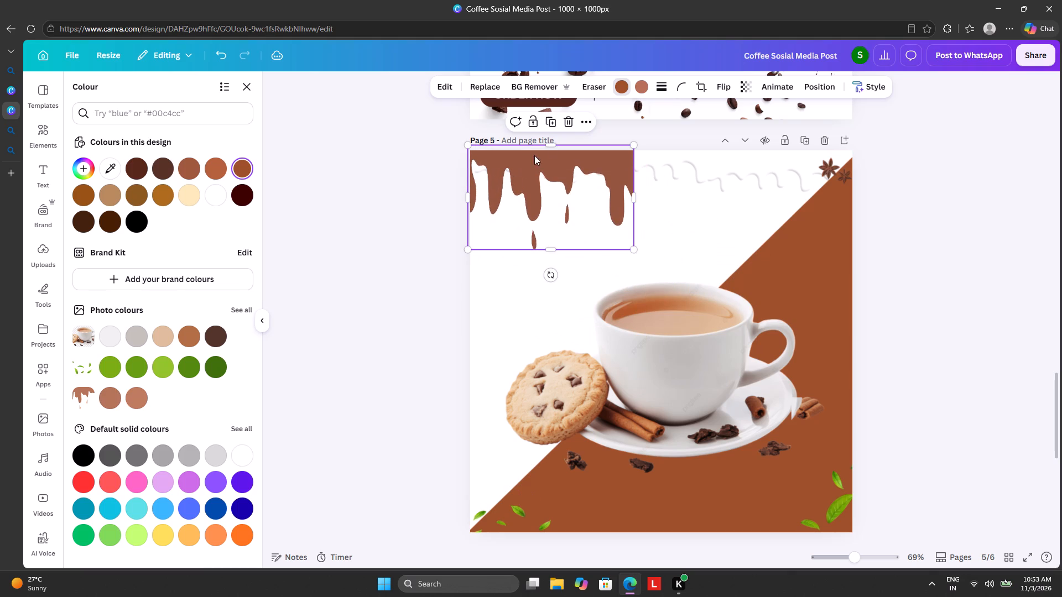
# Recolour the drip graphic's second colour with the brown sampled from page 5's diagonal background.
pyautogui.click(642, 92)
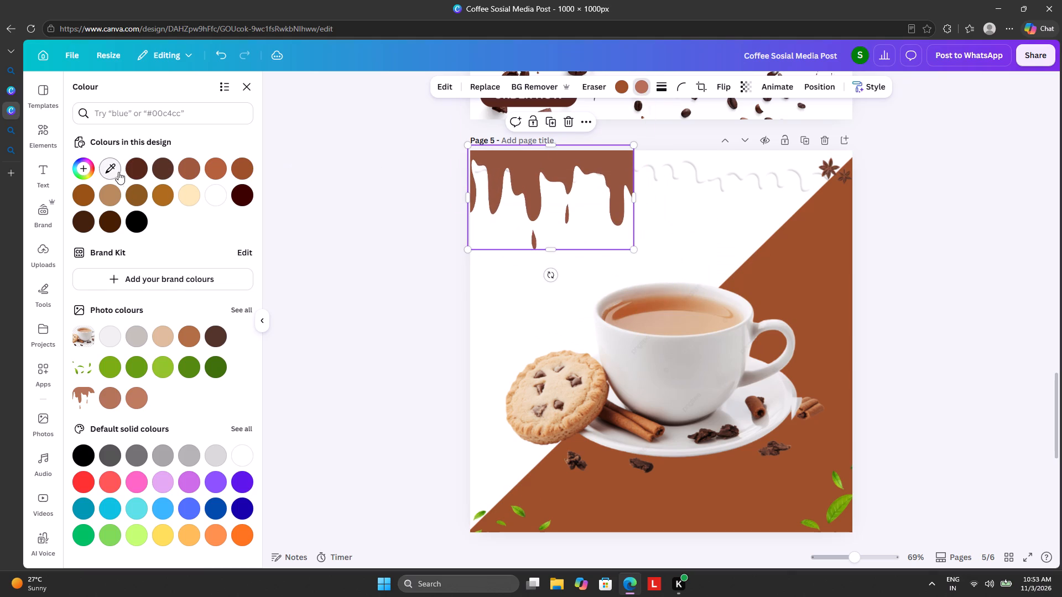
pyautogui.click(114, 170)
pyautogui.click(676, 510)
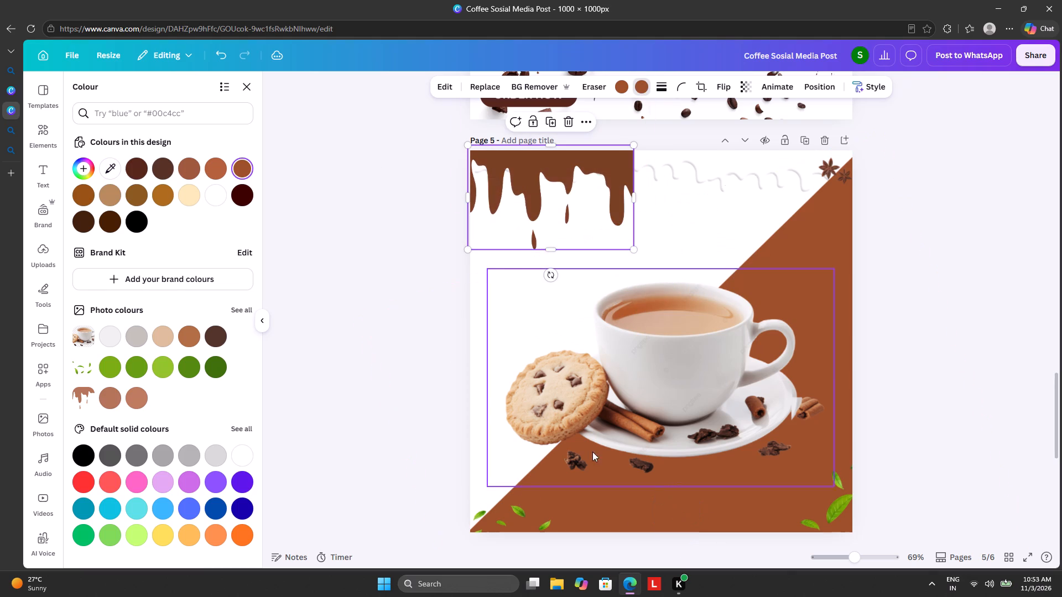
# Shrink the drip graphic to roughly a quarter of page 5's width and fit it into the page's upper left corner.
pyautogui.click(577, 210)
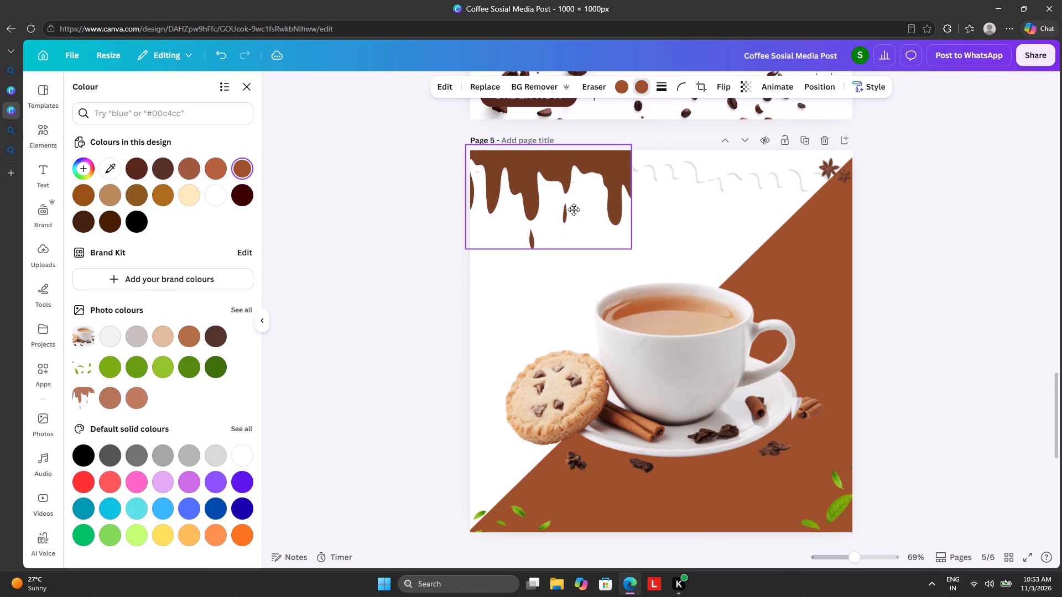
pyautogui.moveTo(461, 145); pyautogui.dragTo(491, 160)
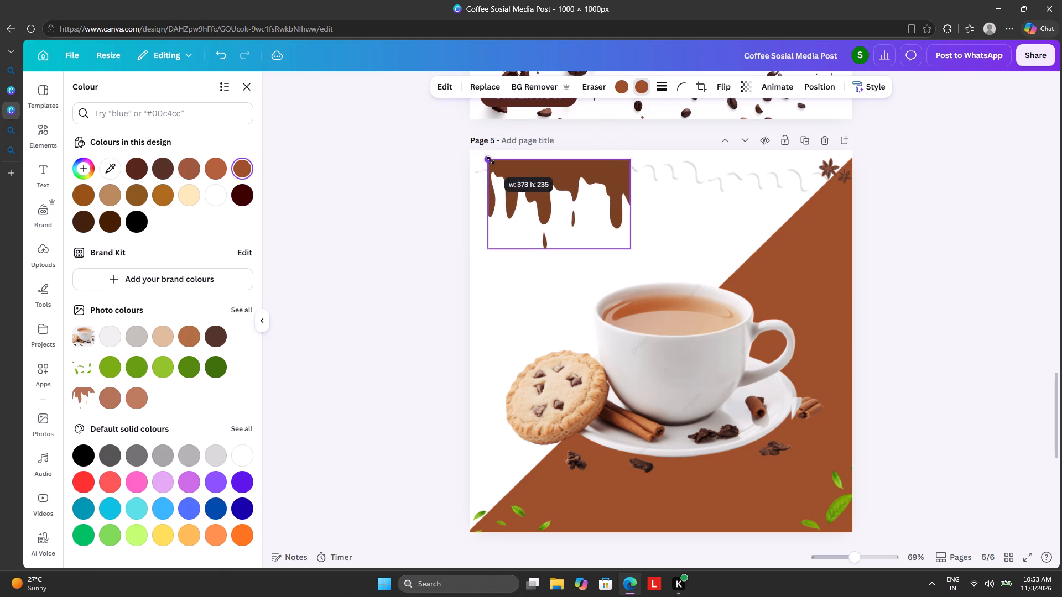
pyautogui.moveTo(491, 160); pyautogui.dragTo(524, 185)
pyautogui.moveTo(561, 210); pyautogui.dragTo(502, 168)
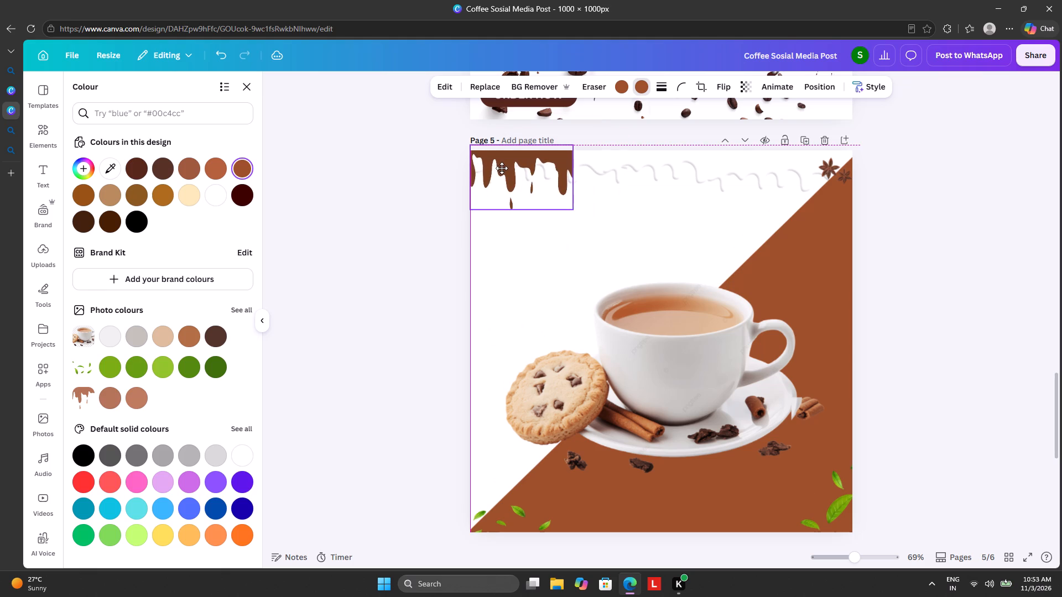
pyautogui.moveTo(502, 168); pyautogui.dragTo(500, 176)
pyautogui.click(403, 281)
# Add the outlined cinnamon sticks and flower graphic from the recommendations, shrunk and placed over the drip in page 5's upper left corner.
pyautogui.scroll(-2, 117, 343)
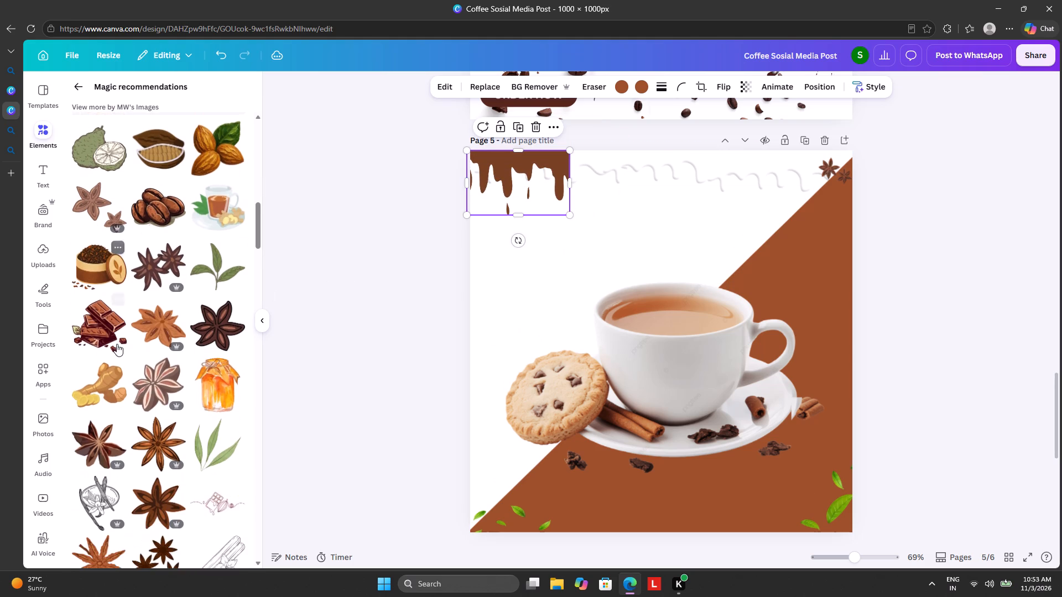
pyautogui.scroll(-4, 119, 344)
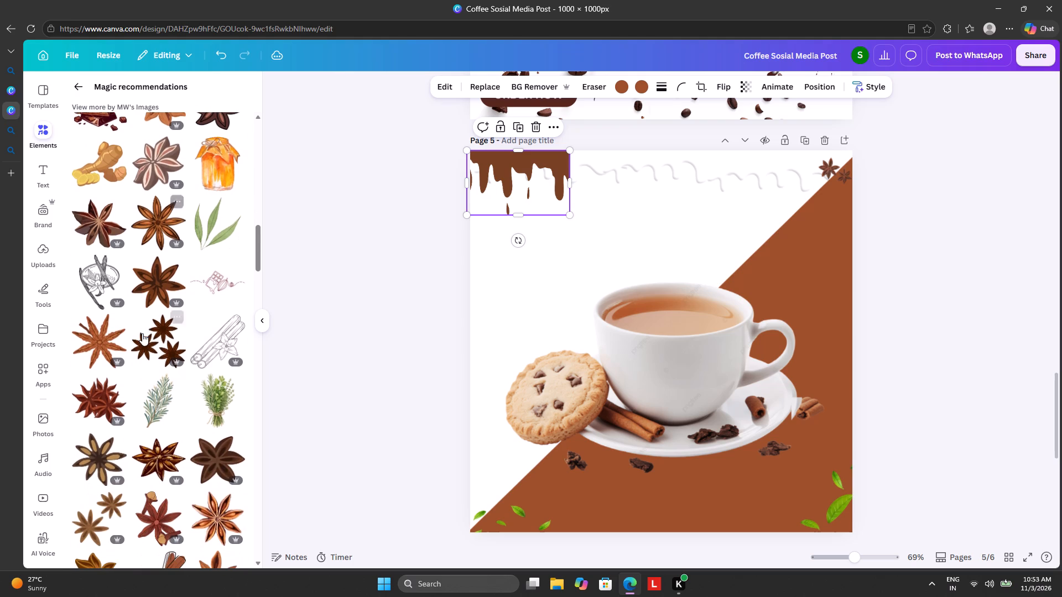
pyautogui.scroll(-1, 142, 333)
pyautogui.click(229, 282)
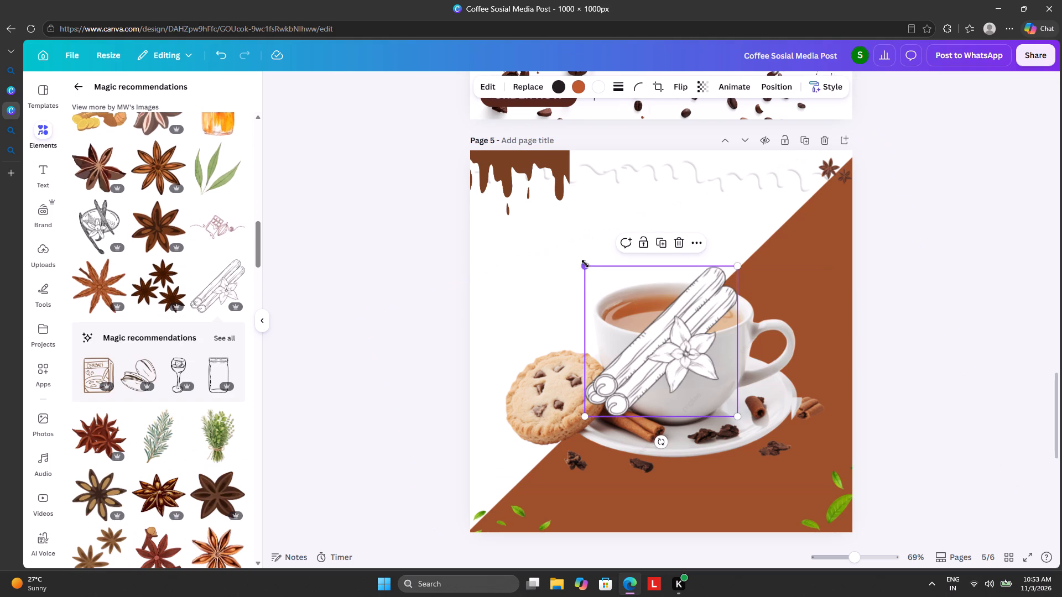
pyautogui.moveTo(585, 264); pyautogui.dragTo(700, 351)
pyautogui.moveTo(706, 397); pyautogui.dragTo(706, 396)
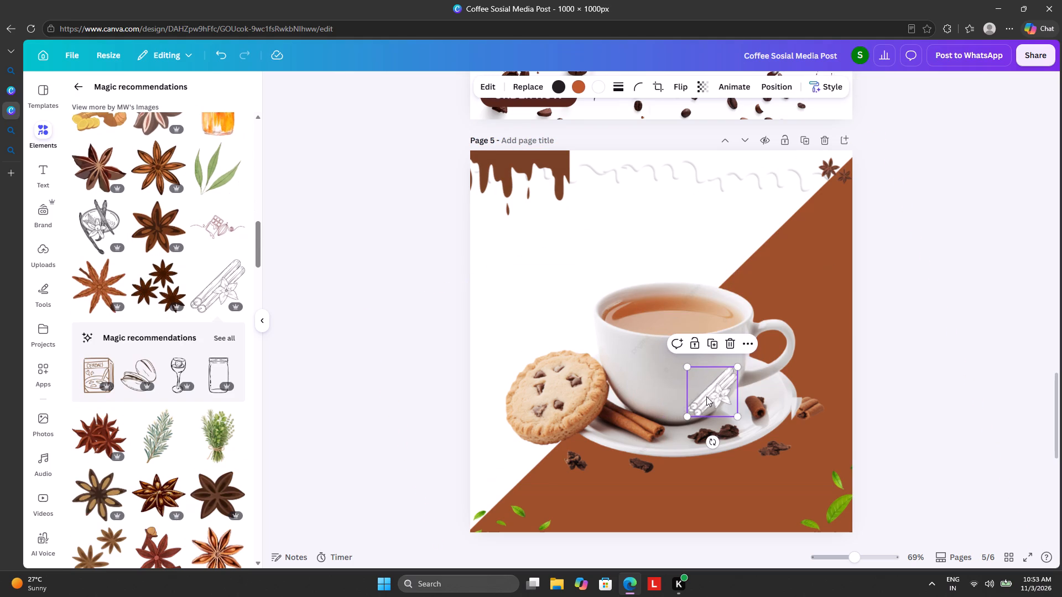
pyautogui.moveTo(706, 396); pyautogui.dragTo(493, 168)
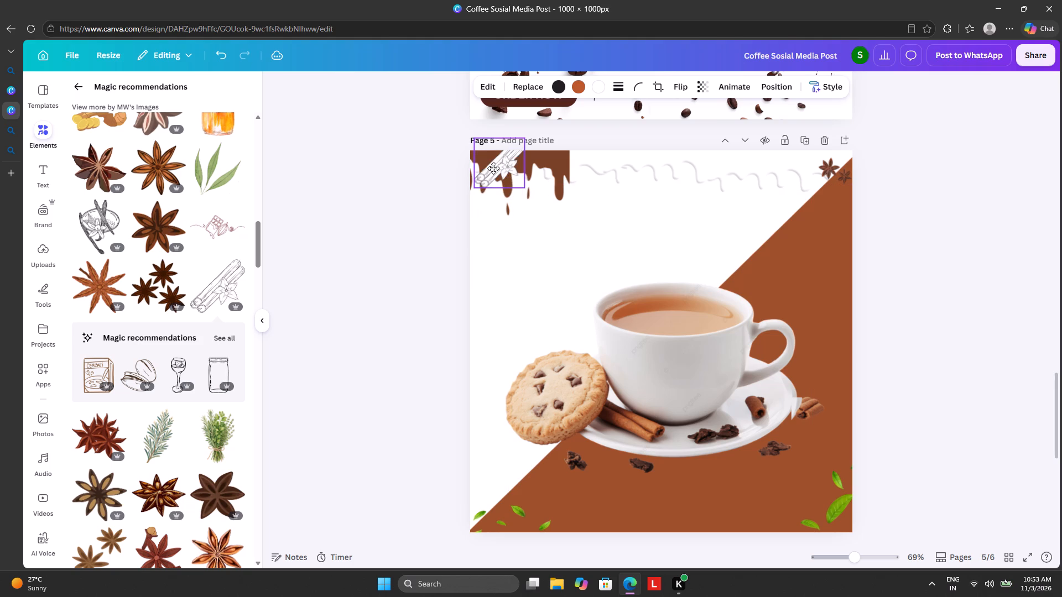
pyautogui.moveTo(493, 168); pyautogui.dragTo(487, 174)
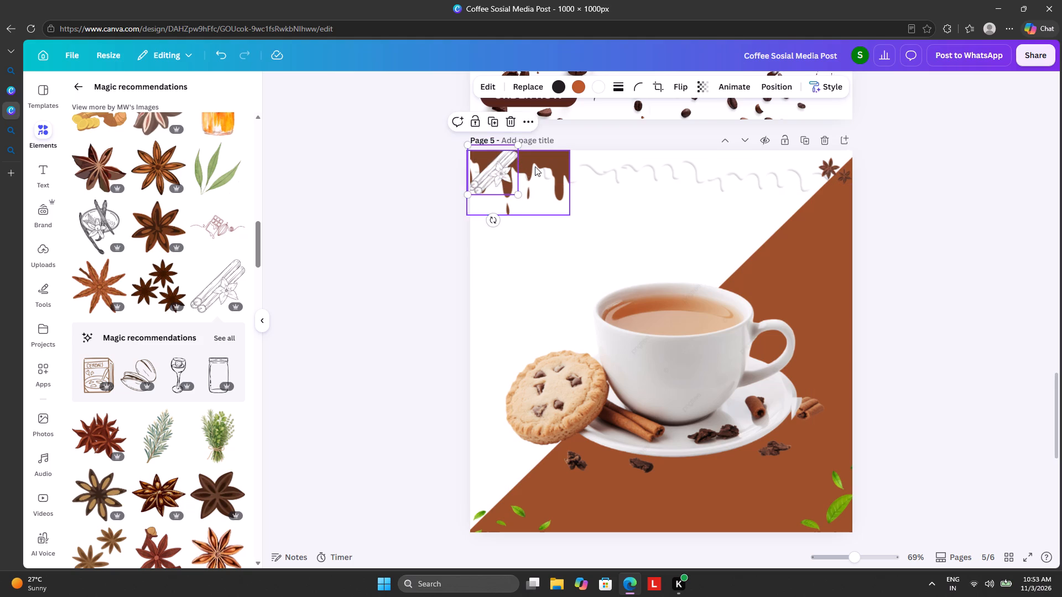
# Duplicate the drip graphic four times, lining the slightly overlapping copies along page 5's top edge across its full width.
pyautogui.click(551, 162)
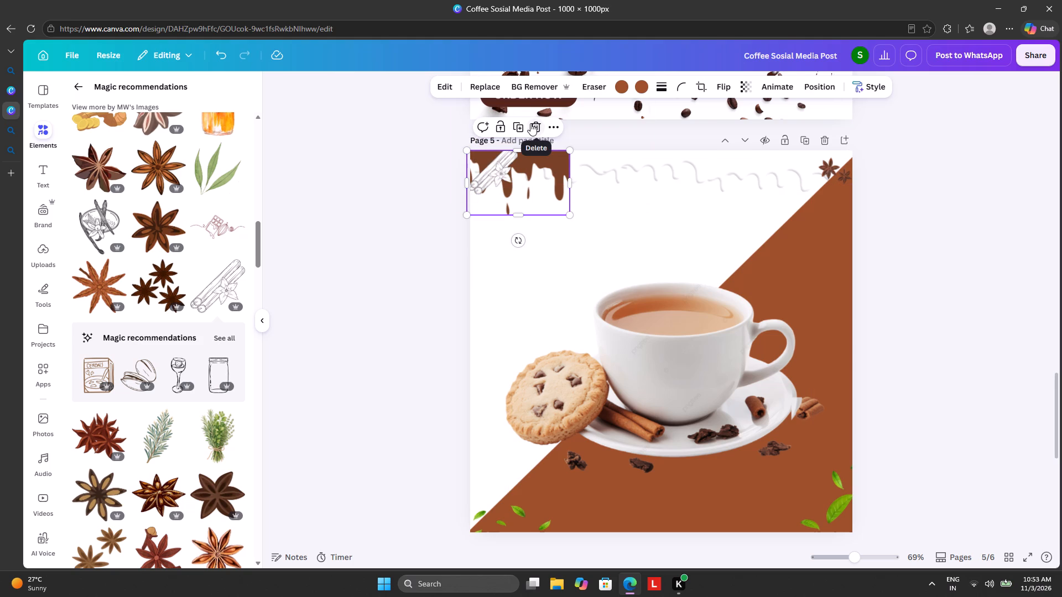
pyautogui.click(519, 129)
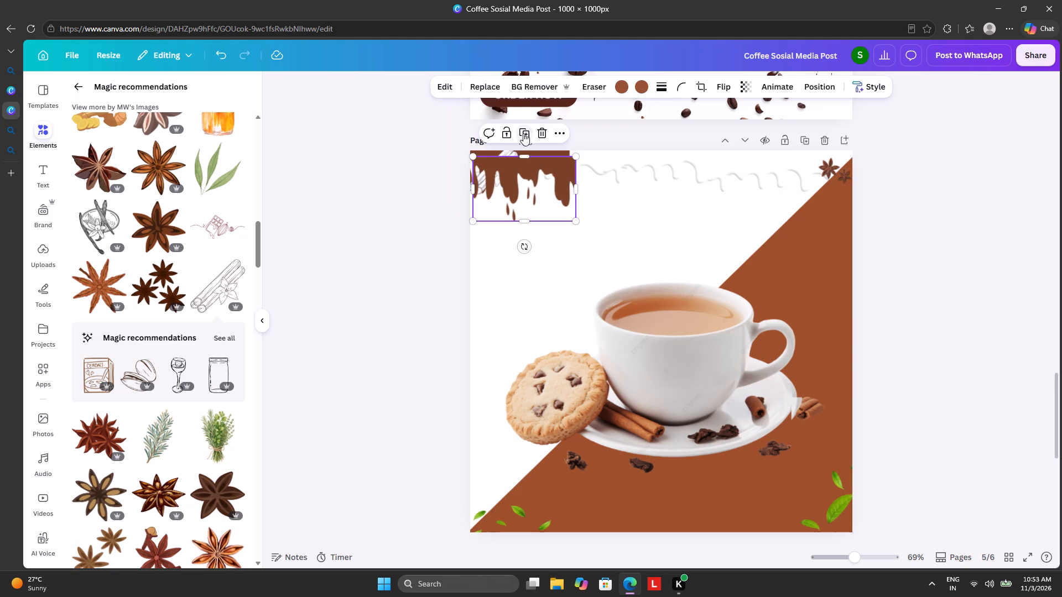
pyautogui.moveTo(545, 184); pyautogui.dragTo(636, 179)
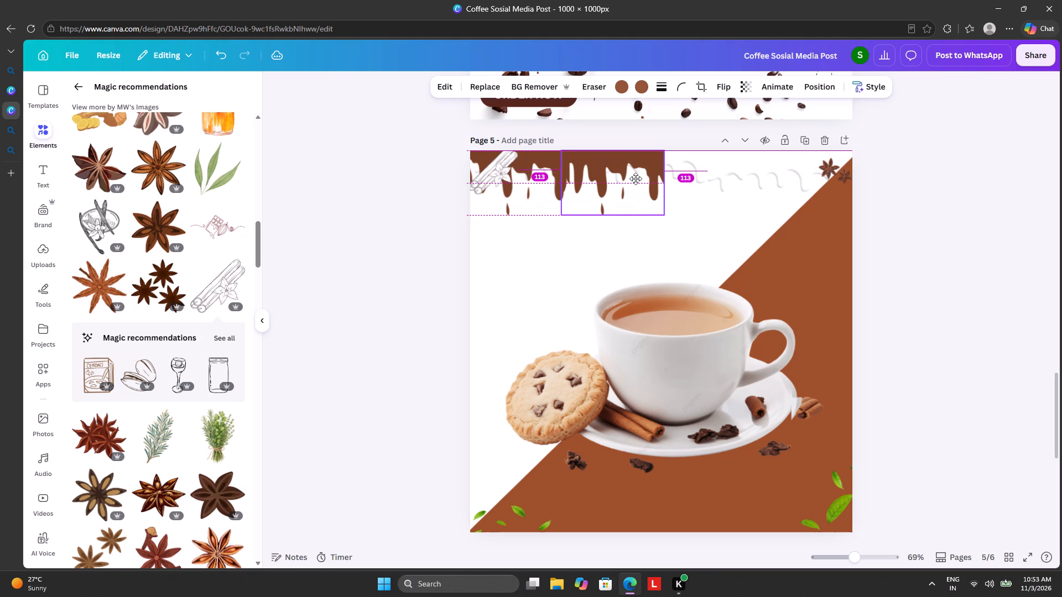
pyautogui.moveTo(636, 179); pyautogui.dragTo(611, 178)
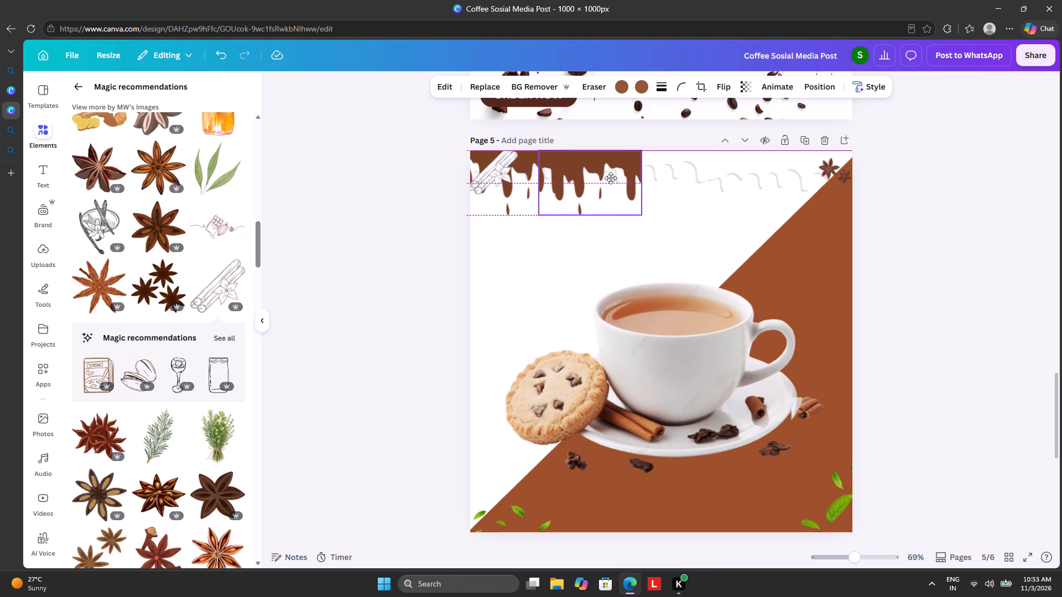
pyautogui.moveTo(611, 178); pyautogui.dragTo(612, 178)
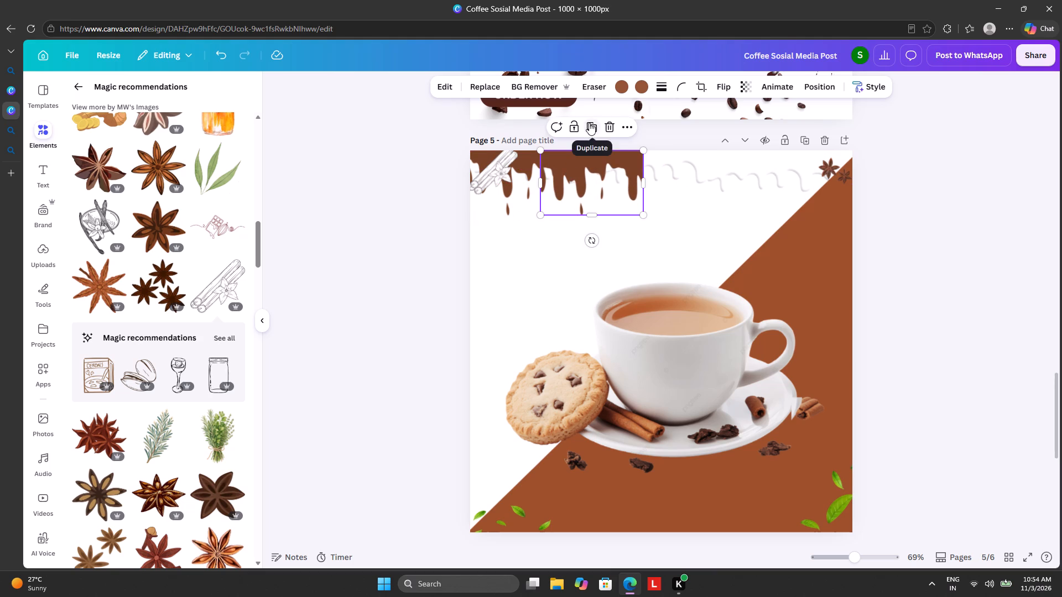
pyautogui.click(589, 123)
pyautogui.click(665, 121)
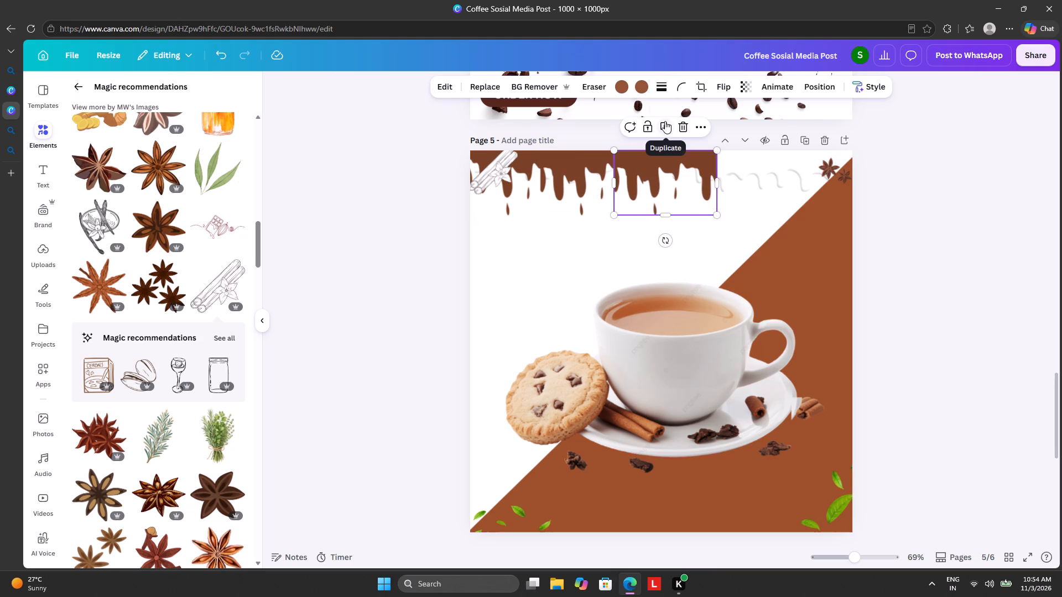
pyautogui.click(740, 123)
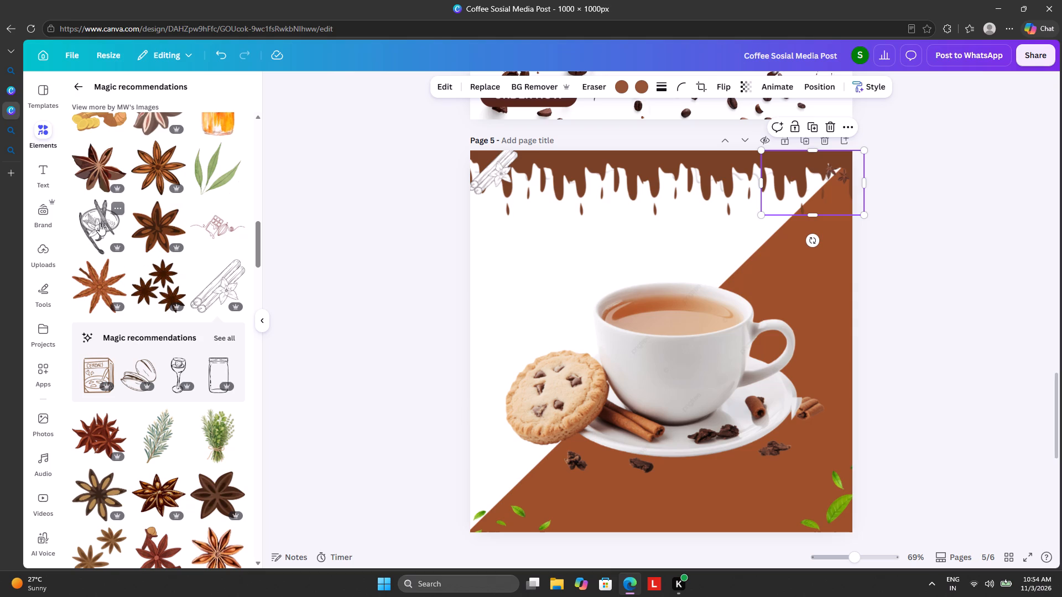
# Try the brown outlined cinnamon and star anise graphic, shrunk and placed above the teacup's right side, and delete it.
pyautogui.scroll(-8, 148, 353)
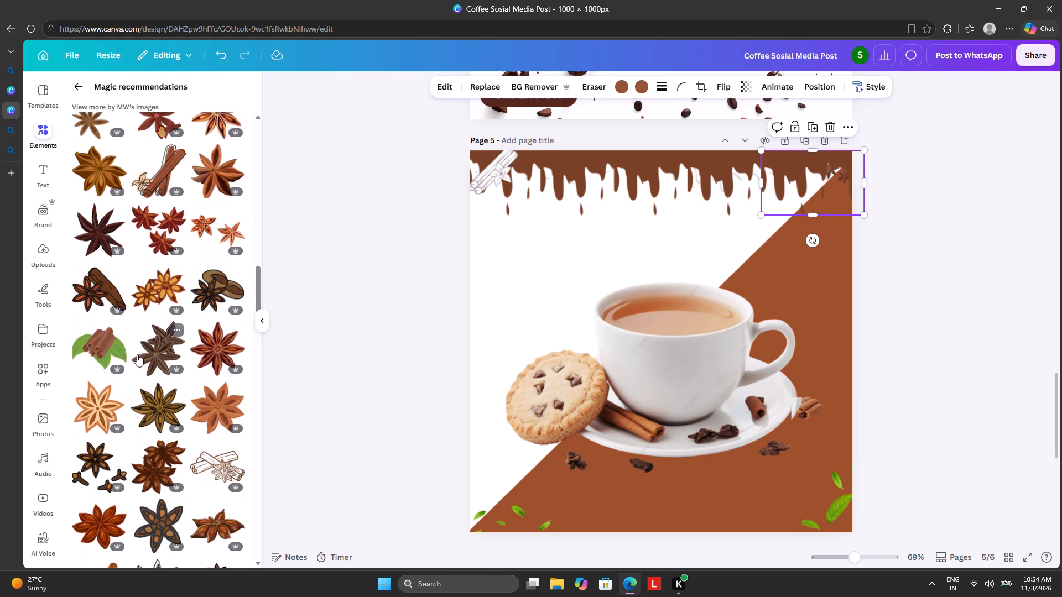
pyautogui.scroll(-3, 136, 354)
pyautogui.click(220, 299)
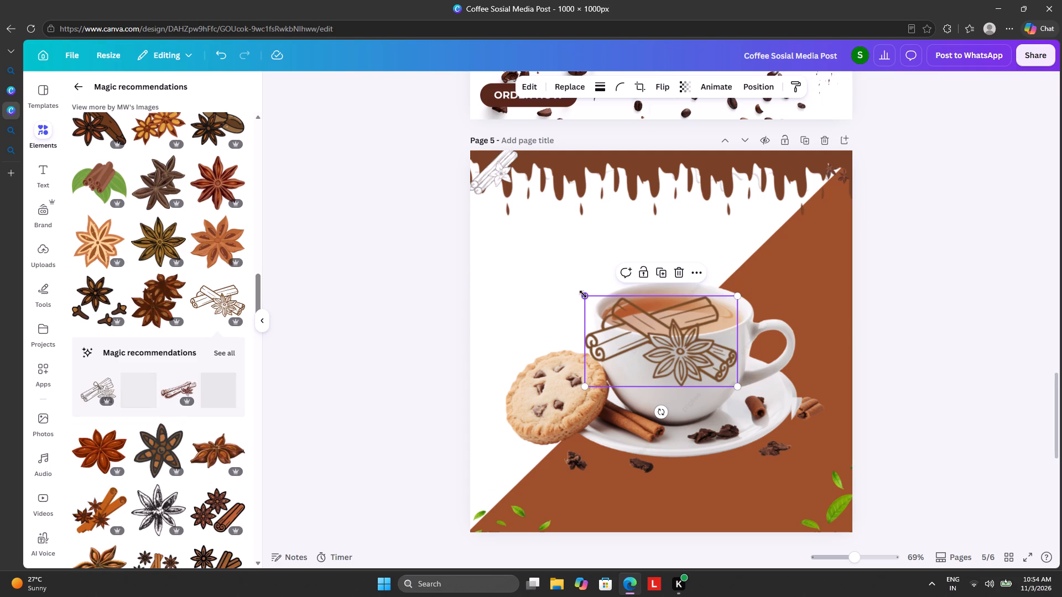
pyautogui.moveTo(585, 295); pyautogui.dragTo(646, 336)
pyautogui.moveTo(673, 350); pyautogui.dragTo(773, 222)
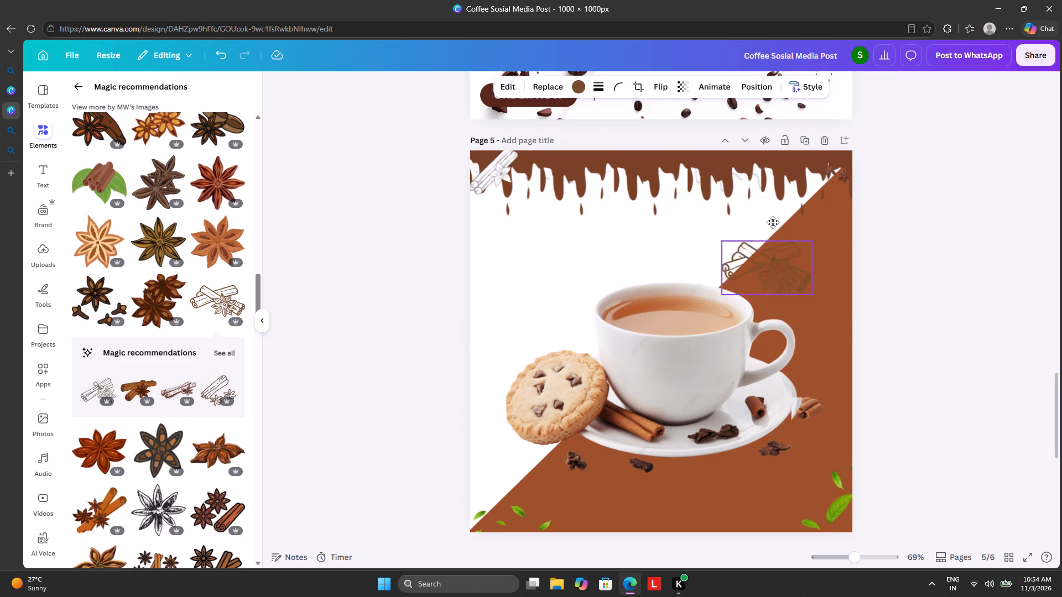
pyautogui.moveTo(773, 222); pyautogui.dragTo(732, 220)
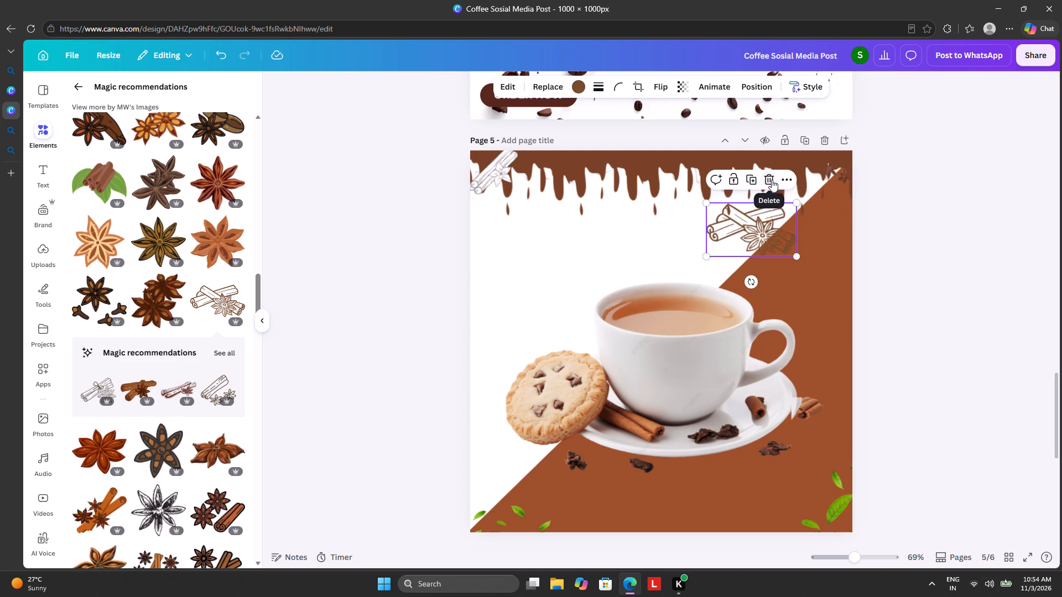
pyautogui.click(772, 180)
# Delete the drip copy covering the two star anise and move the star anise down to the white area above the teacup.
pyautogui.click(825, 176)
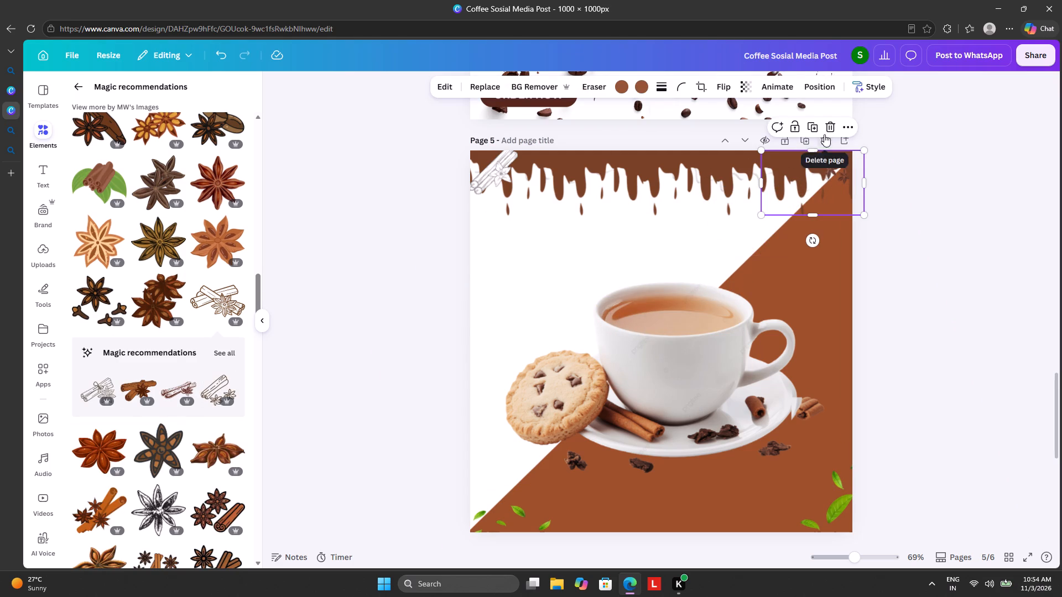
pyautogui.click(829, 123)
pyautogui.click(828, 165)
pyautogui.moveTo(827, 174); pyautogui.dragTo(732, 232)
# Duplicate the last drip graphic in the row and fit the copy into page 5's upper right corner.
pyautogui.click(788, 169)
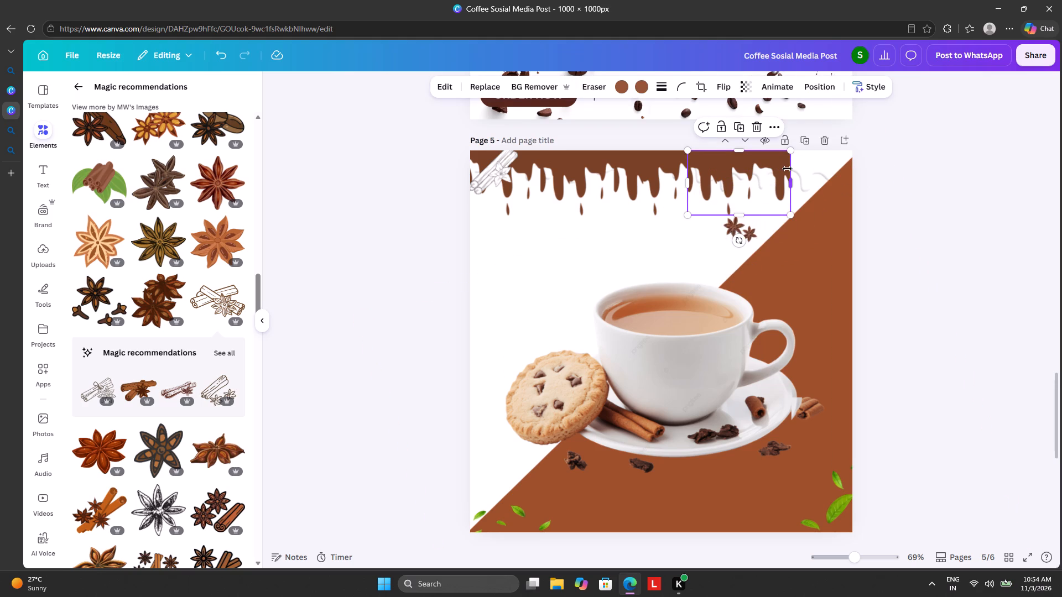
pyautogui.click(741, 122)
pyautogui.moveTo(754, 187); pyautogui.dragTo(756, 187)
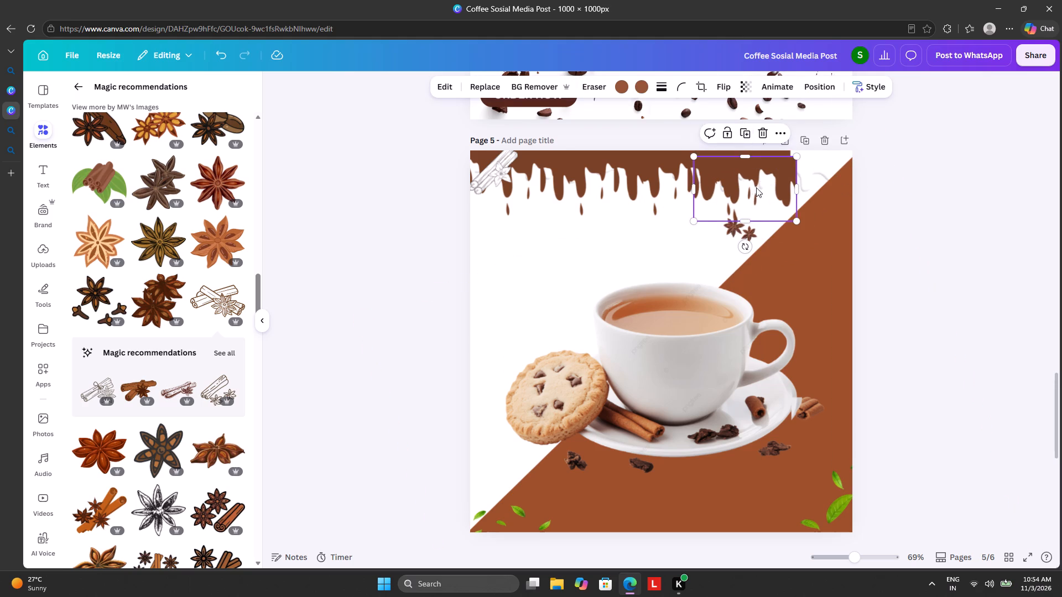
pyautogui.moveTo(756, 187); pyautogui.dragTo(831, 178)
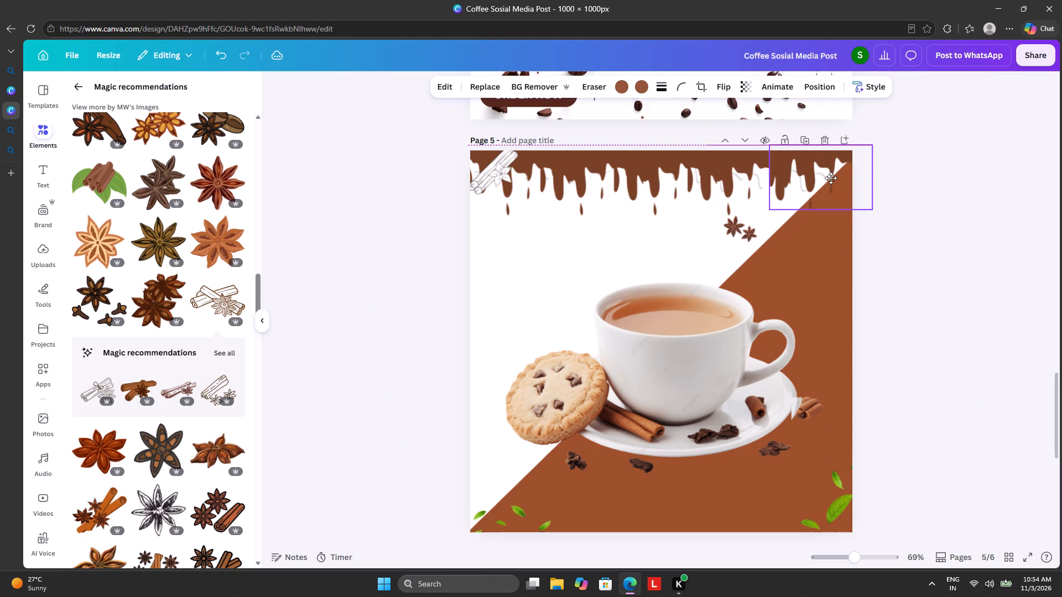
pyautogui.moveTo(831, 178); pyautogui.dragTo(830, 179)
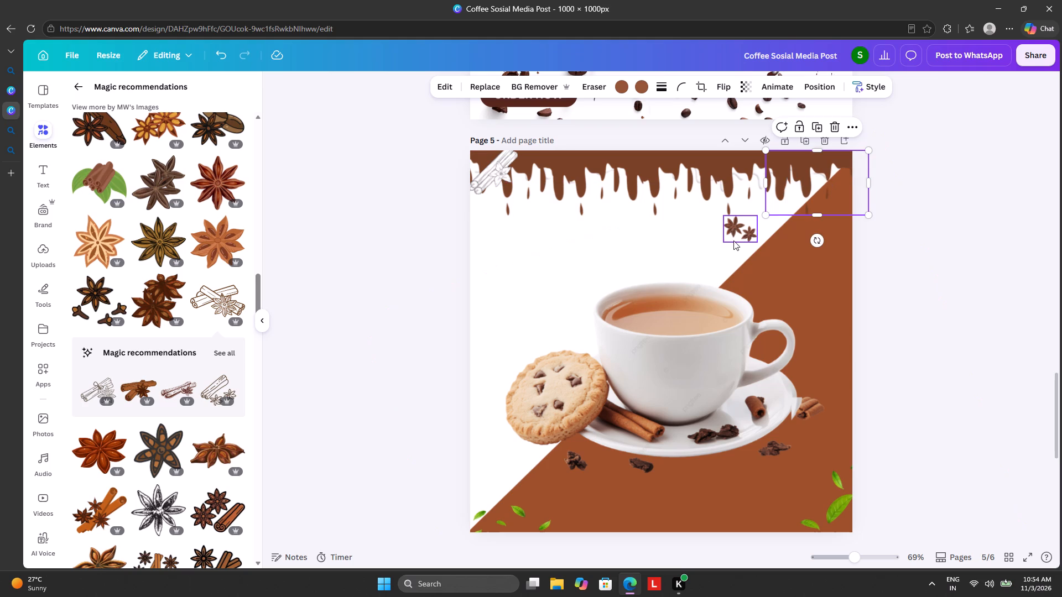
# Move the two star anise onto the brown background at page 5's right edge, just below the drips.
pyautogui.moveTo(741, 217); pyautogui.dragTo(813, 187)
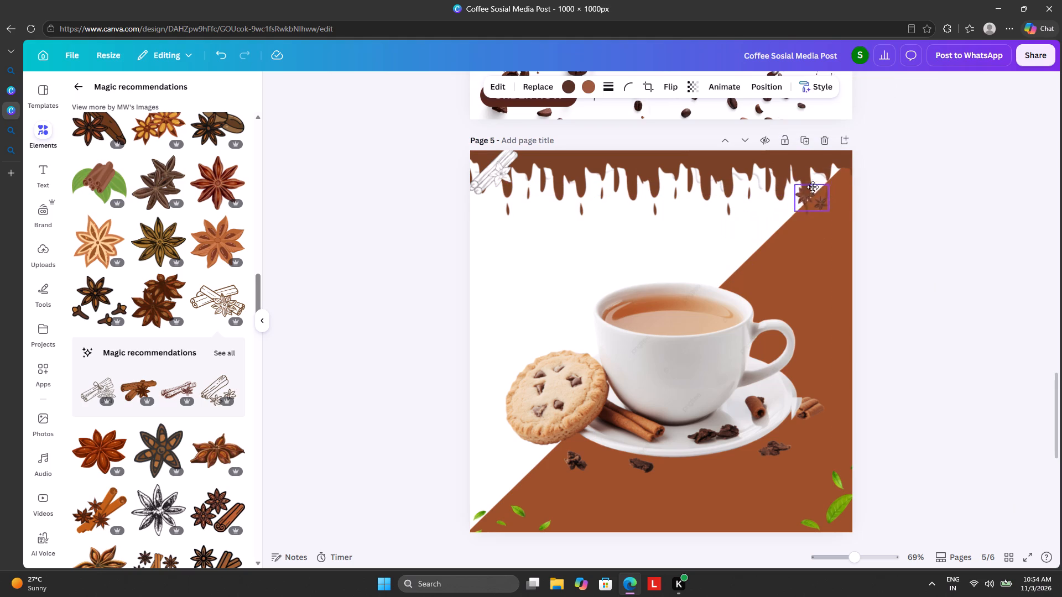
pyautogui.moveTo(813, 187); pyautogui.dragTo(831, 198)
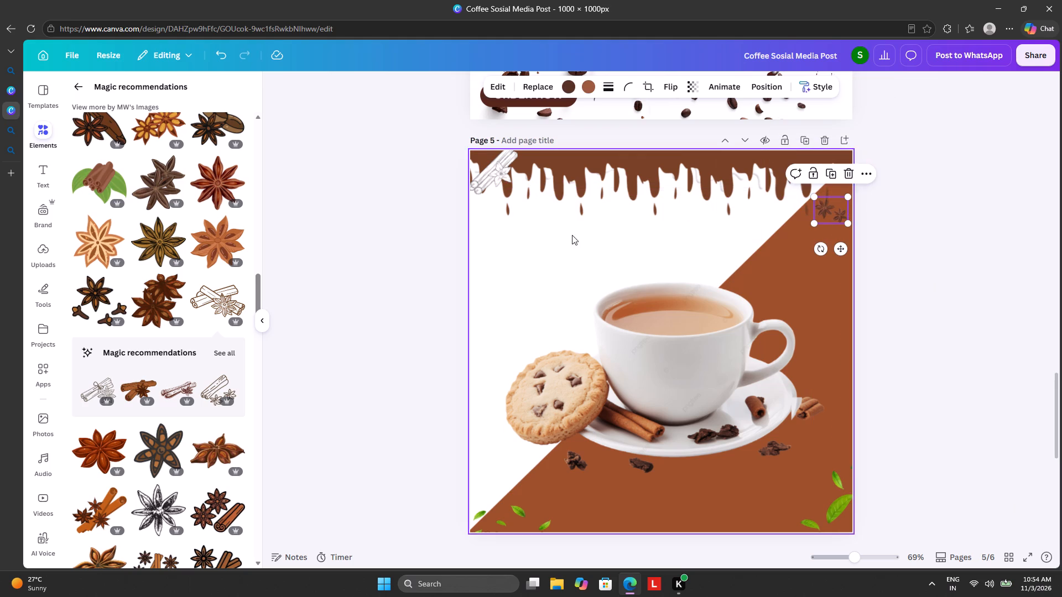
# Add the white milk drip graphic from the magic recommendations to page 5, over the teacup.
pyautogui.scroll(-5, 195, 345)
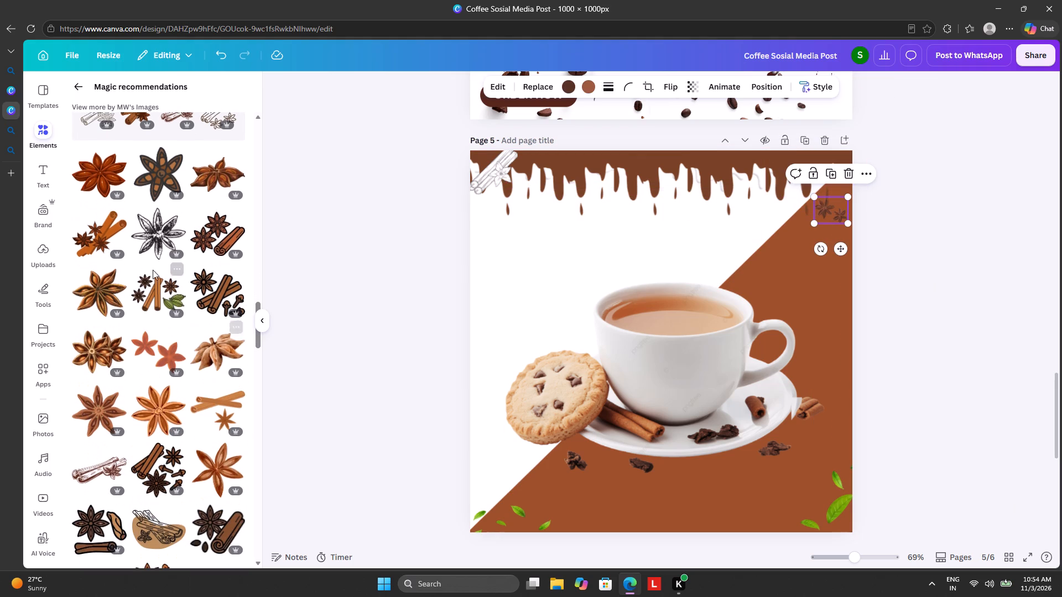
pyautogui.scroll(-7, 148, 247)
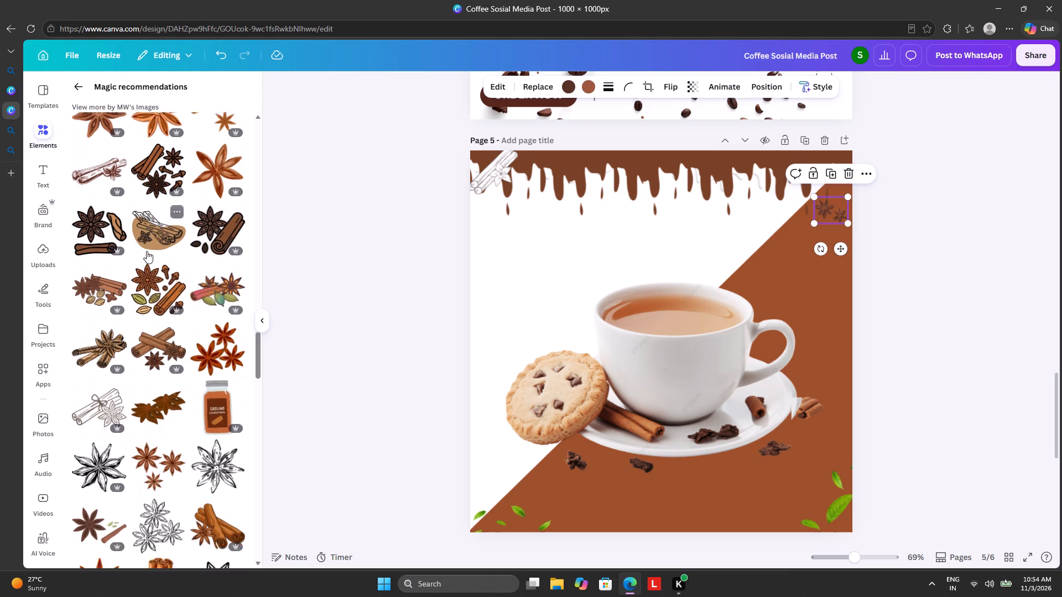
pyautogui.scroll(-5, 147, 251)
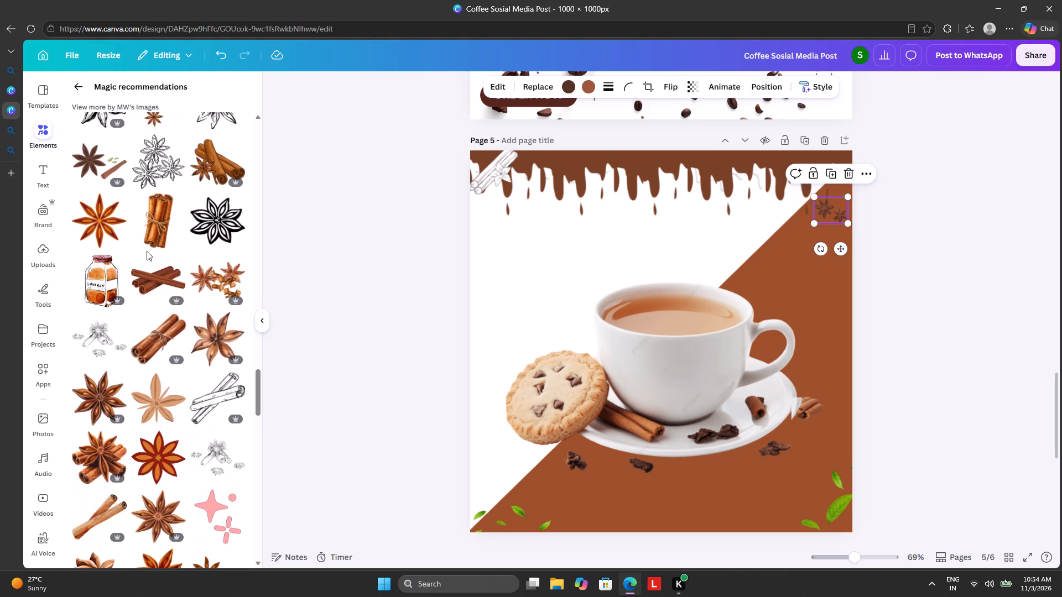
pyautogui.scroll(-9, 147, 251)
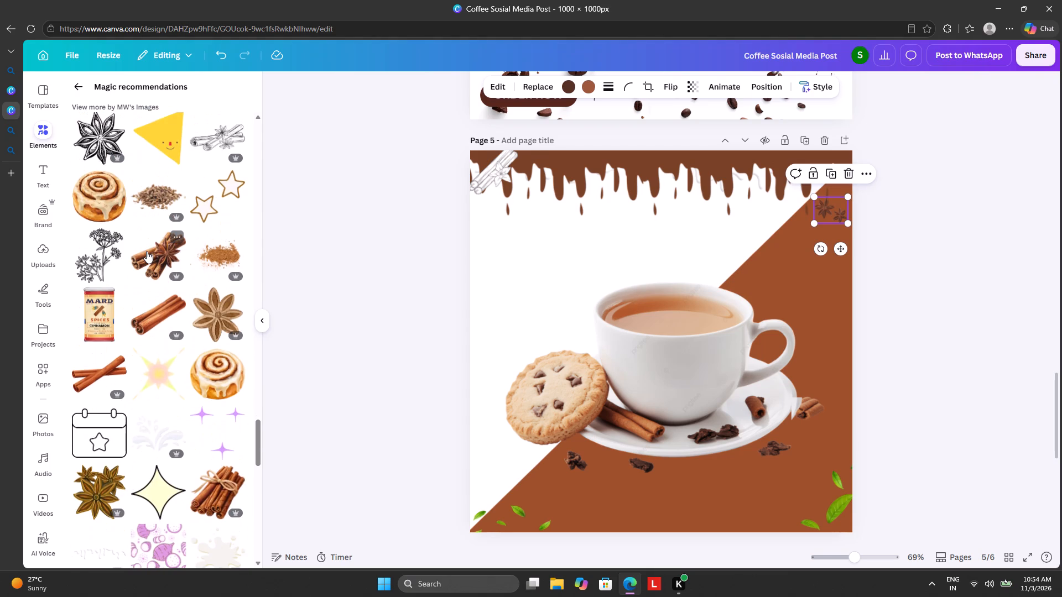
pyautogui.scroll(-5, 147, 251)
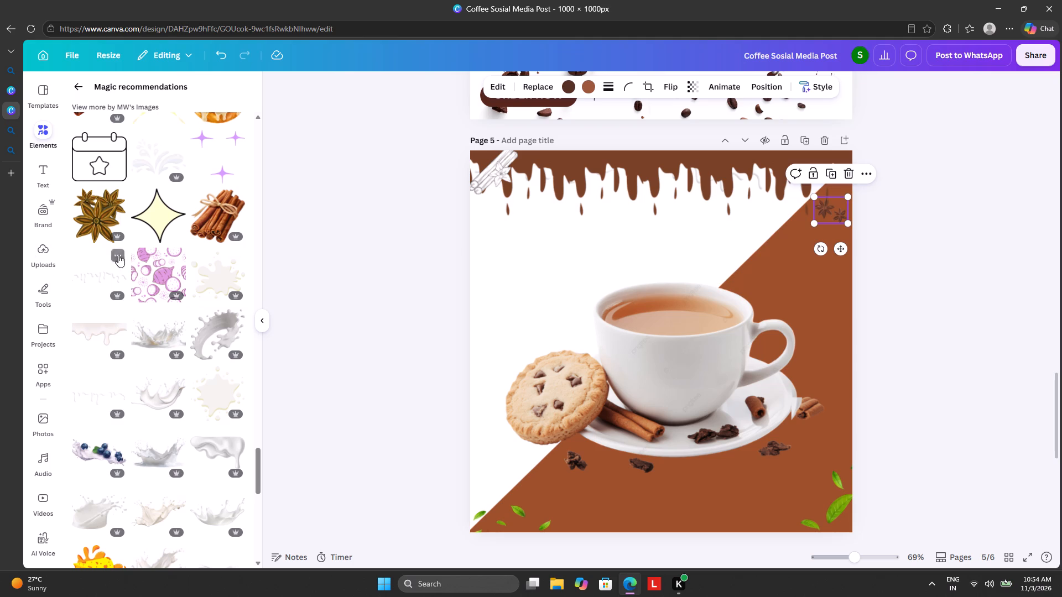
pyautogui.click(97, 286)
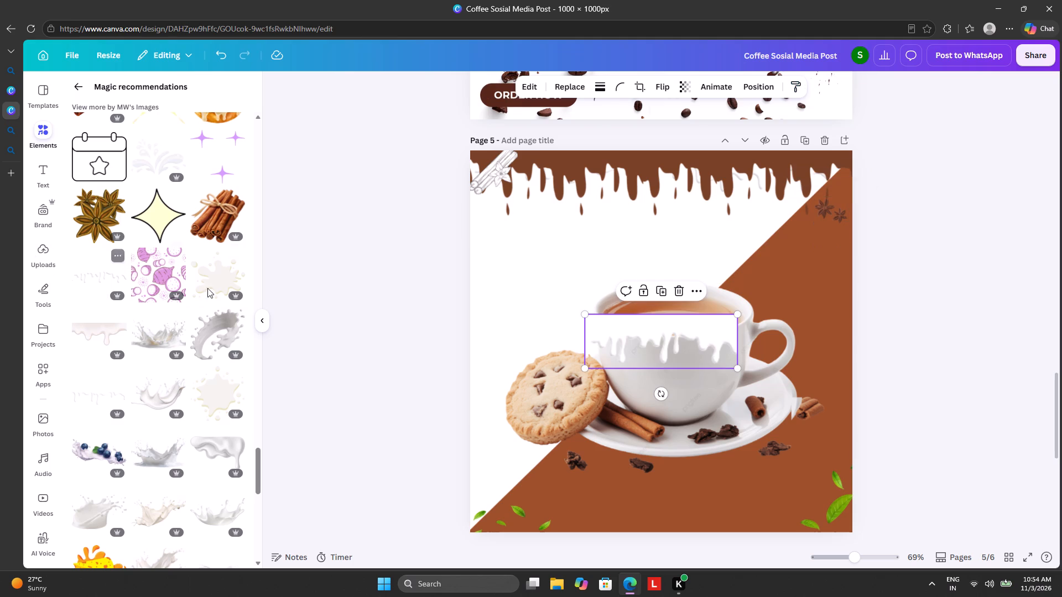
# Move the white milk drip graphic off the teacup to the white area above the cookie and delete it.
pyautogui.moveTo(642, 342); pyautogui.dragTo(538, 247)
pyautogui.click(575, 192)
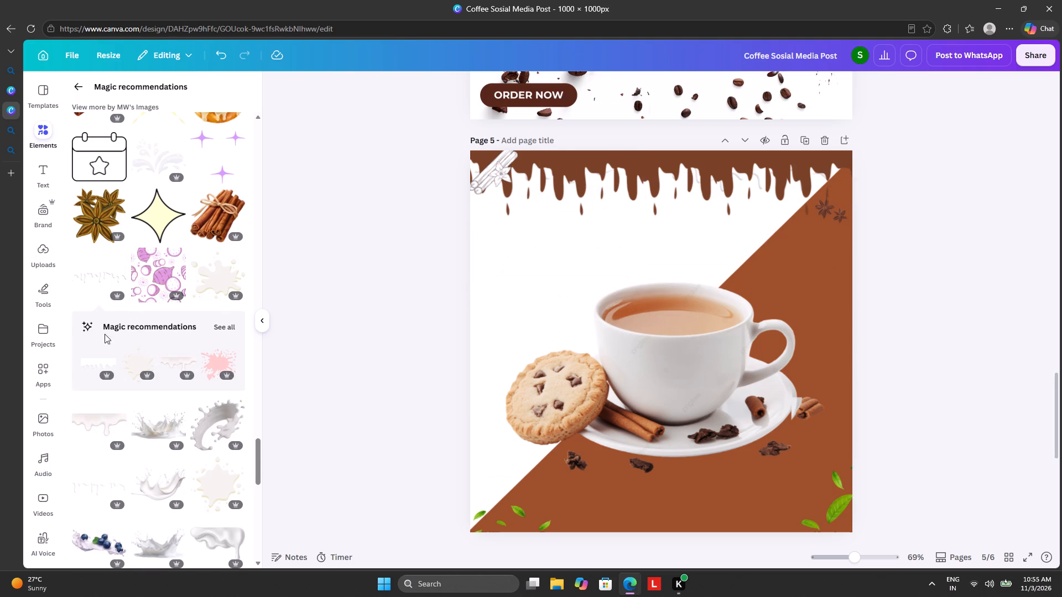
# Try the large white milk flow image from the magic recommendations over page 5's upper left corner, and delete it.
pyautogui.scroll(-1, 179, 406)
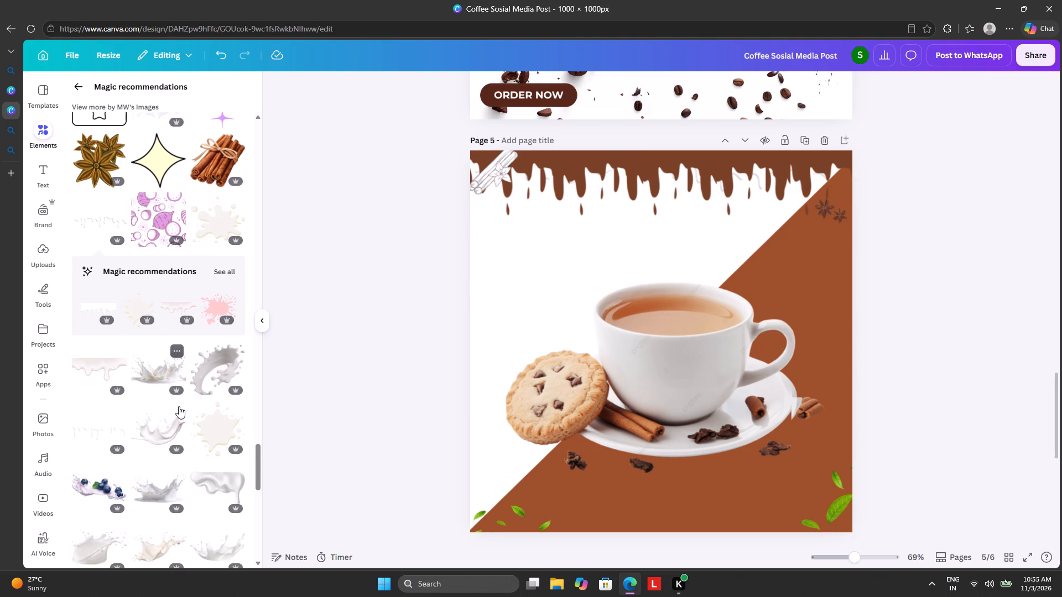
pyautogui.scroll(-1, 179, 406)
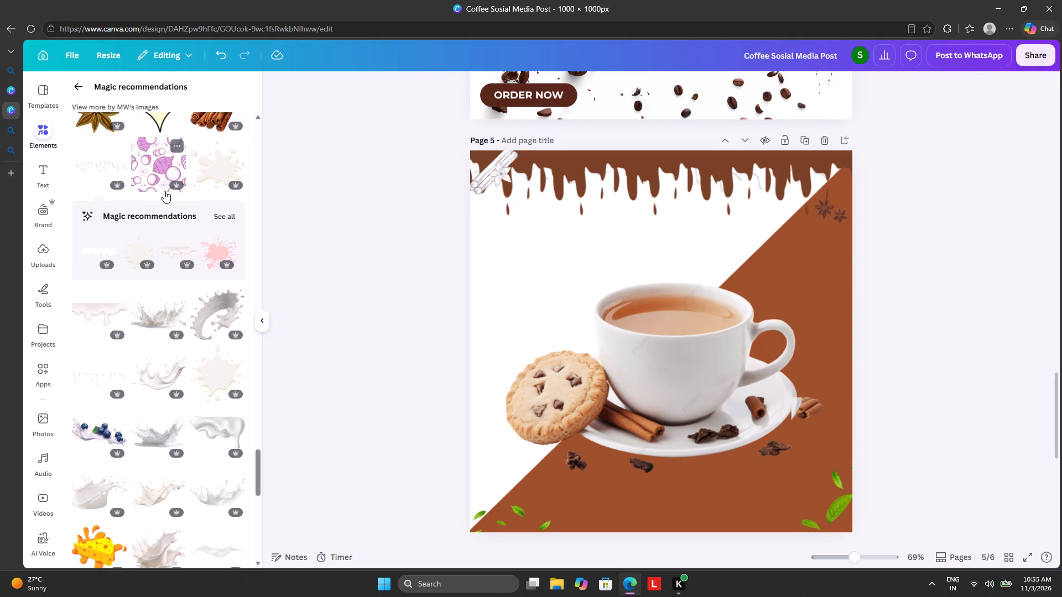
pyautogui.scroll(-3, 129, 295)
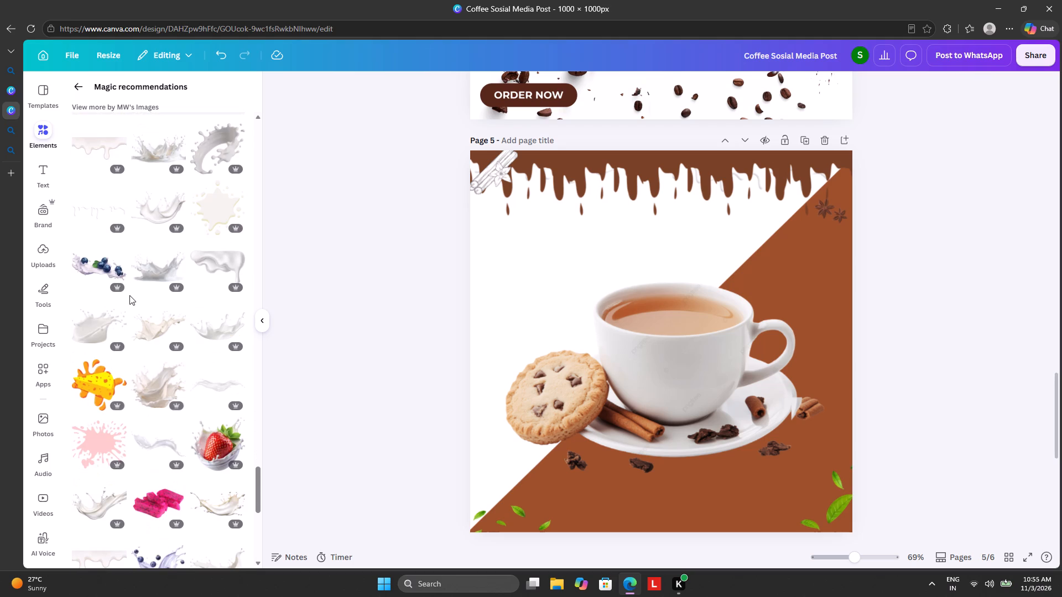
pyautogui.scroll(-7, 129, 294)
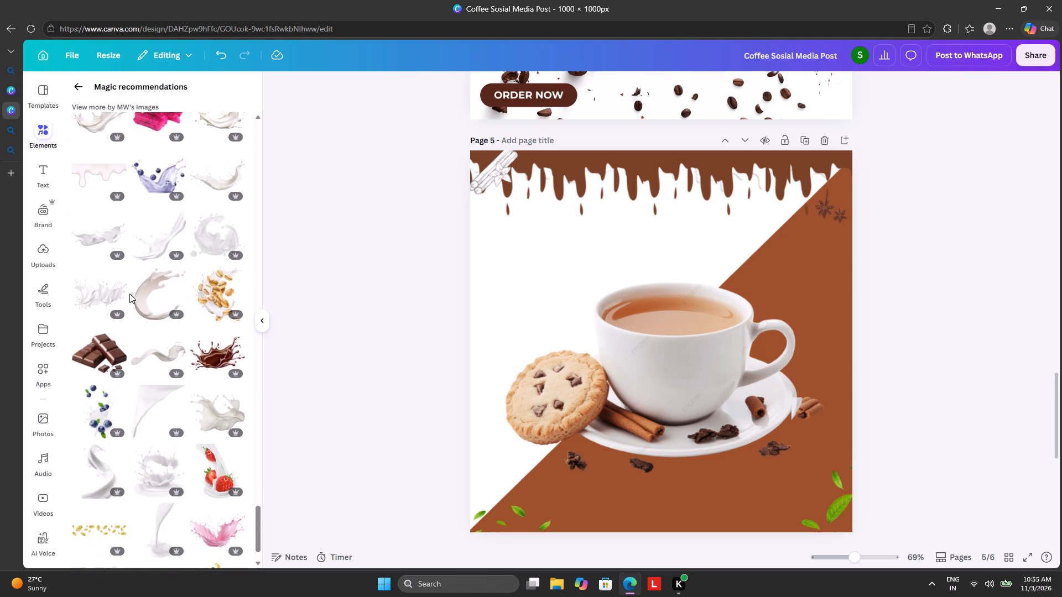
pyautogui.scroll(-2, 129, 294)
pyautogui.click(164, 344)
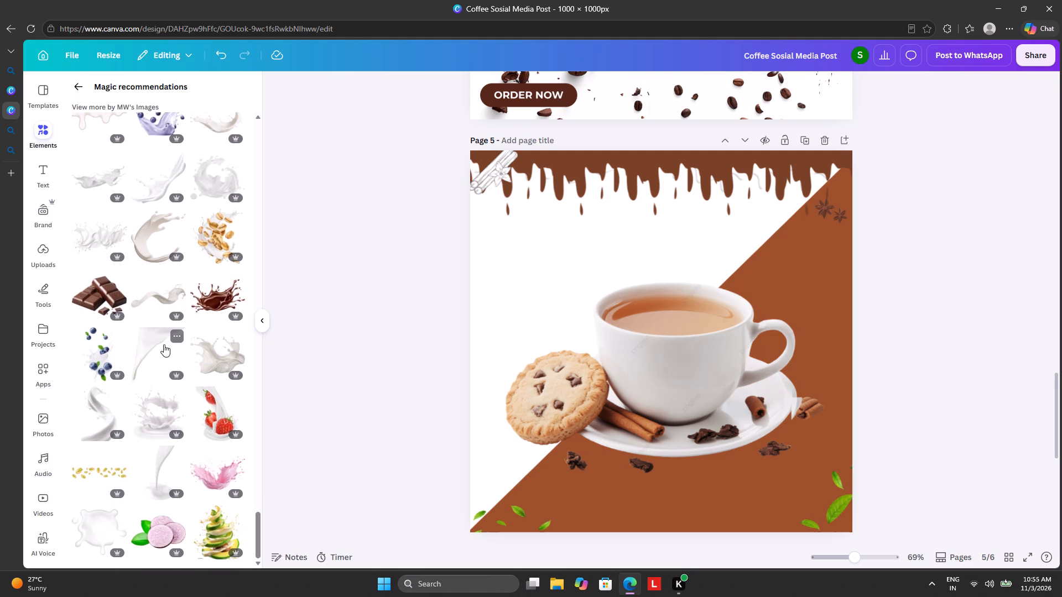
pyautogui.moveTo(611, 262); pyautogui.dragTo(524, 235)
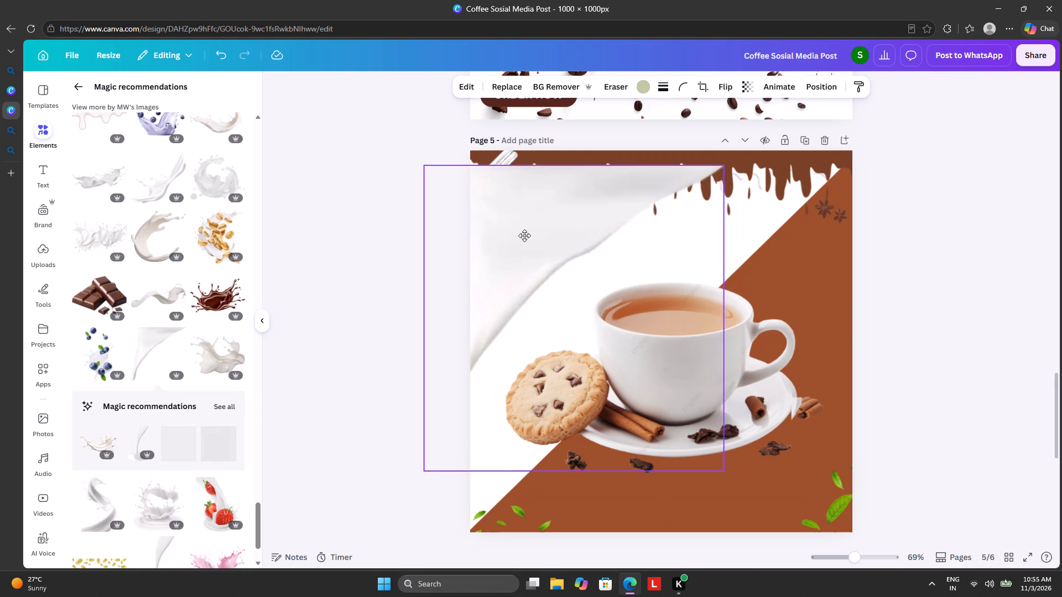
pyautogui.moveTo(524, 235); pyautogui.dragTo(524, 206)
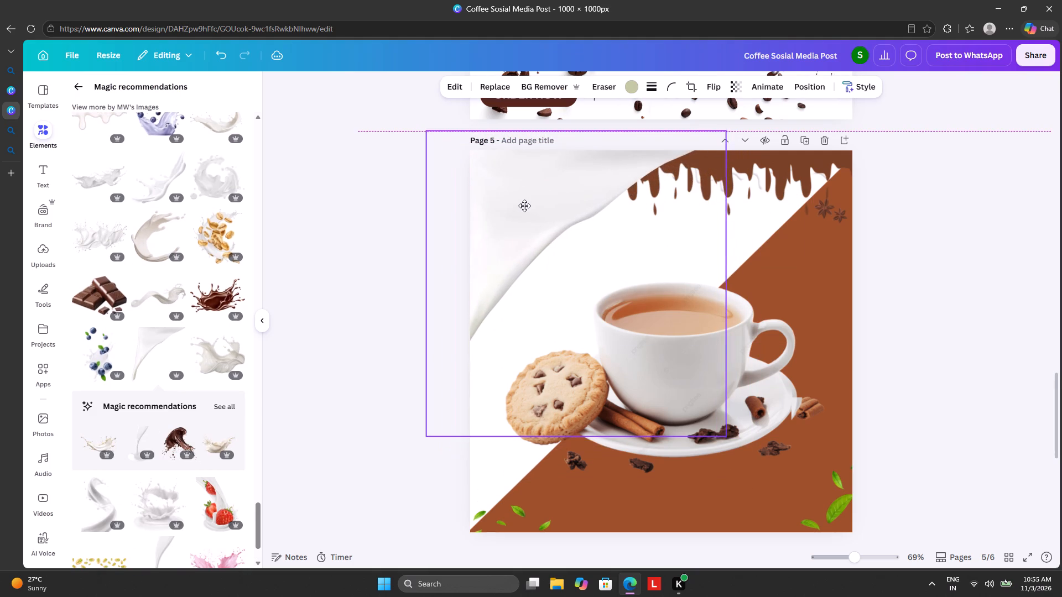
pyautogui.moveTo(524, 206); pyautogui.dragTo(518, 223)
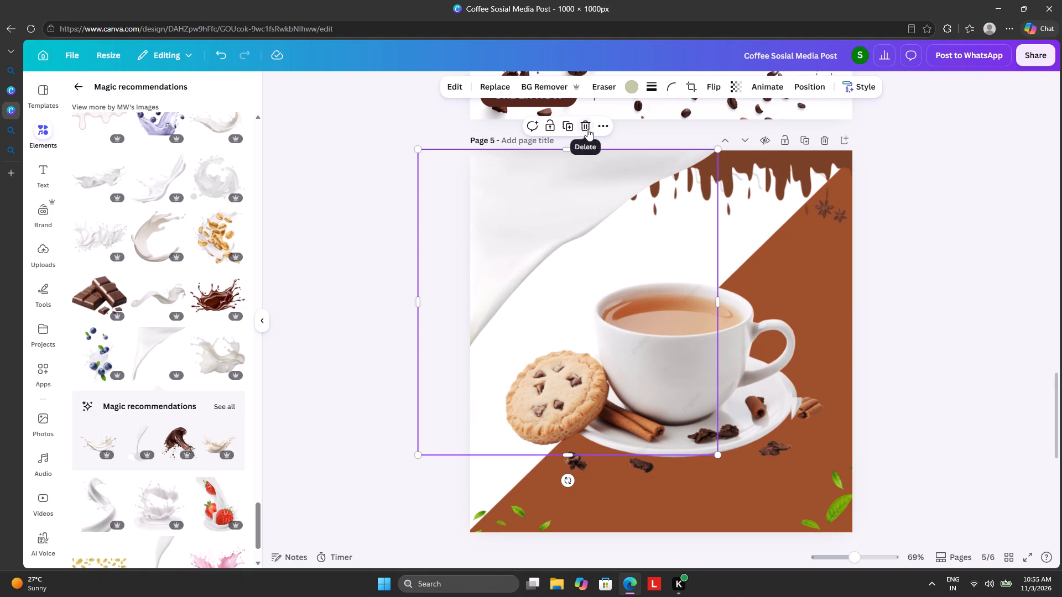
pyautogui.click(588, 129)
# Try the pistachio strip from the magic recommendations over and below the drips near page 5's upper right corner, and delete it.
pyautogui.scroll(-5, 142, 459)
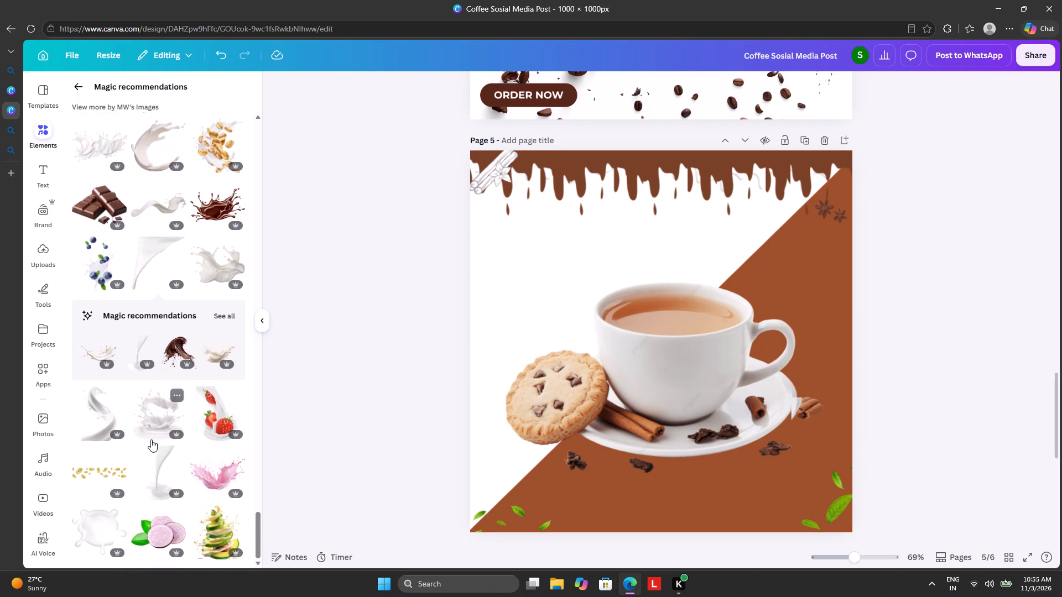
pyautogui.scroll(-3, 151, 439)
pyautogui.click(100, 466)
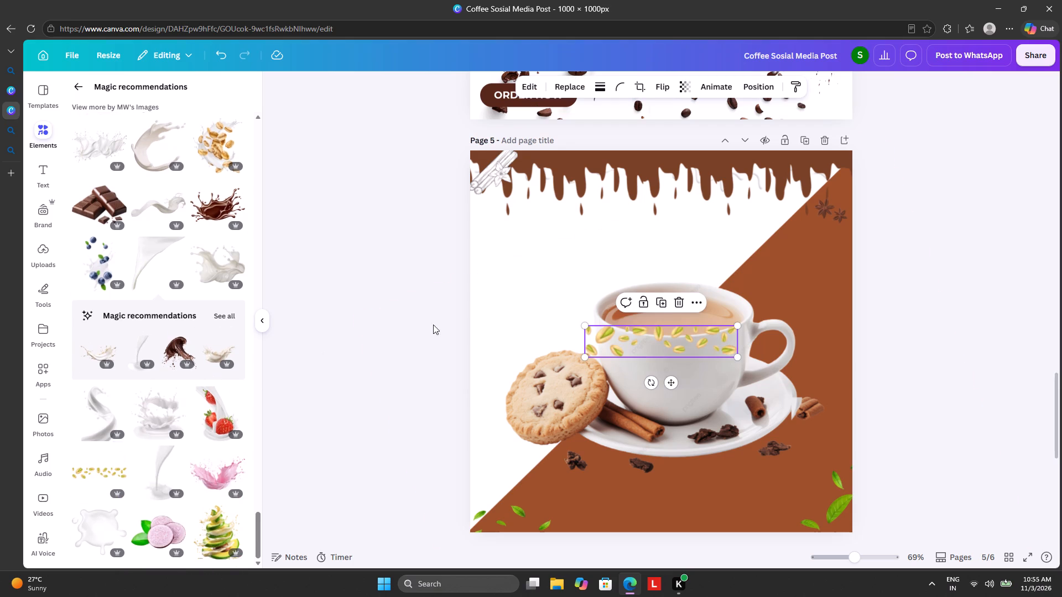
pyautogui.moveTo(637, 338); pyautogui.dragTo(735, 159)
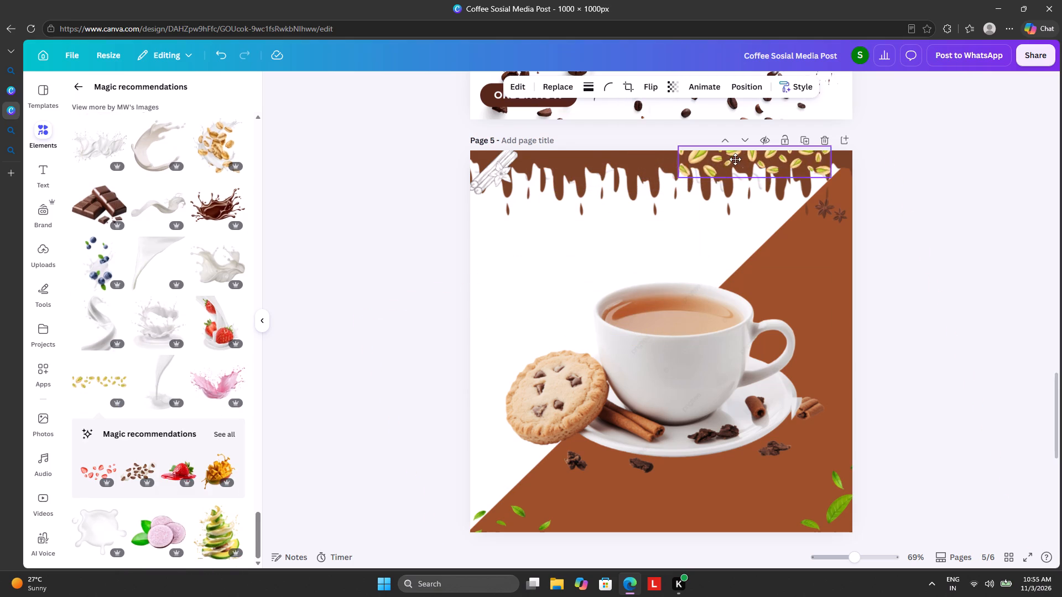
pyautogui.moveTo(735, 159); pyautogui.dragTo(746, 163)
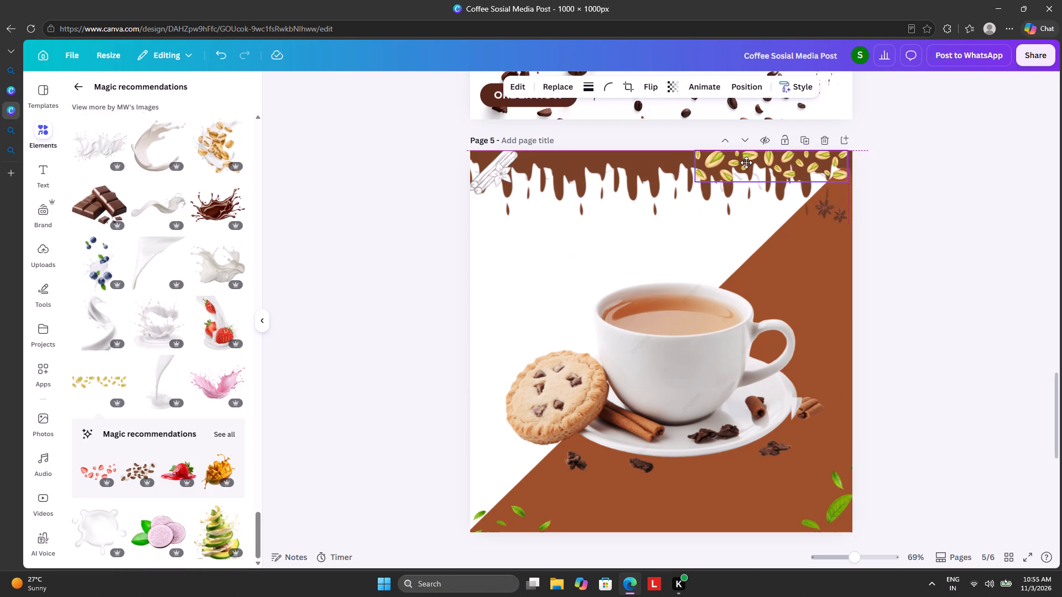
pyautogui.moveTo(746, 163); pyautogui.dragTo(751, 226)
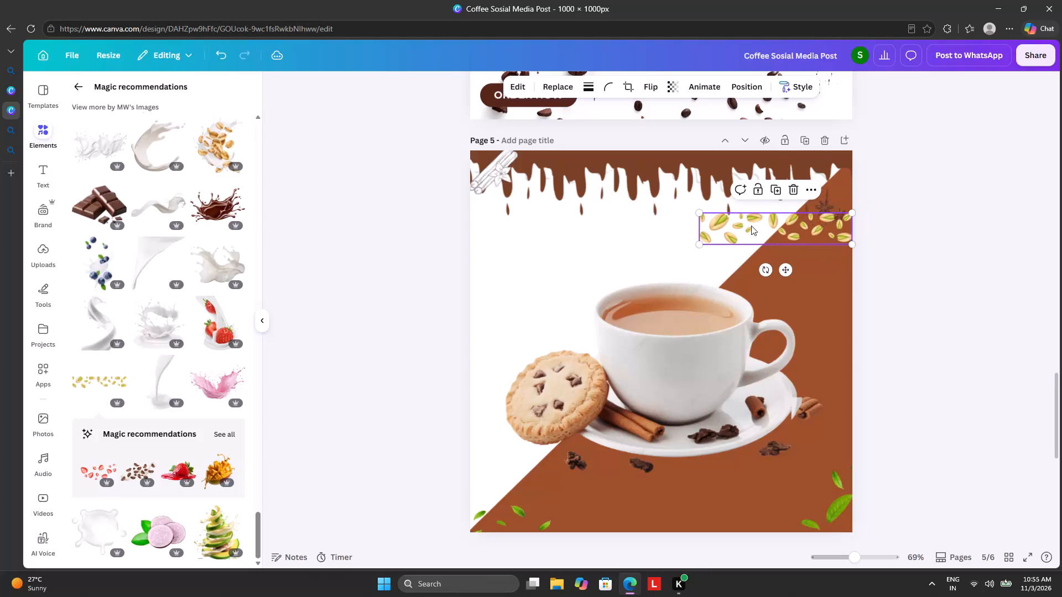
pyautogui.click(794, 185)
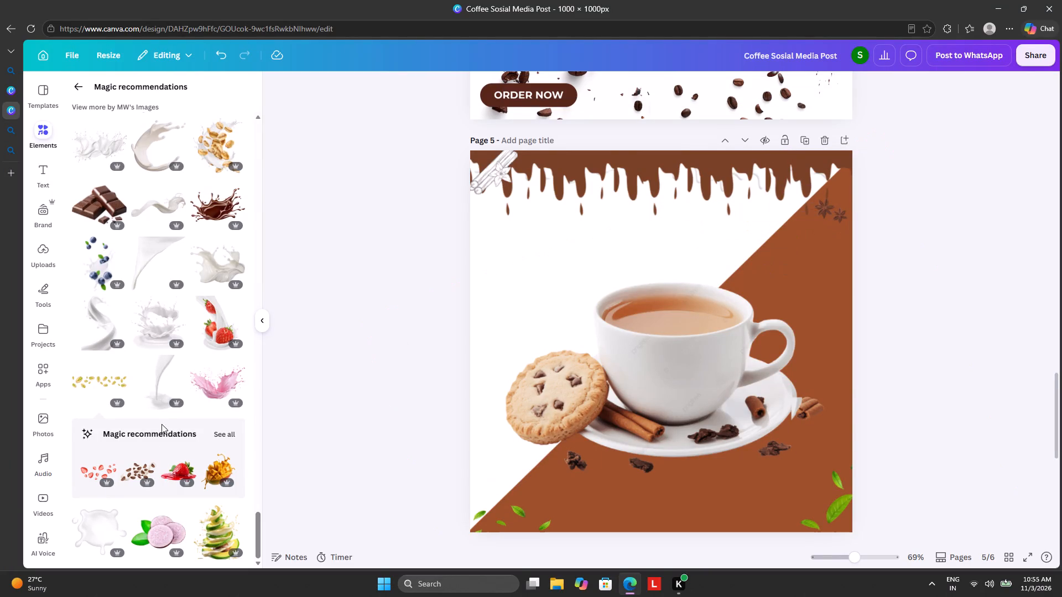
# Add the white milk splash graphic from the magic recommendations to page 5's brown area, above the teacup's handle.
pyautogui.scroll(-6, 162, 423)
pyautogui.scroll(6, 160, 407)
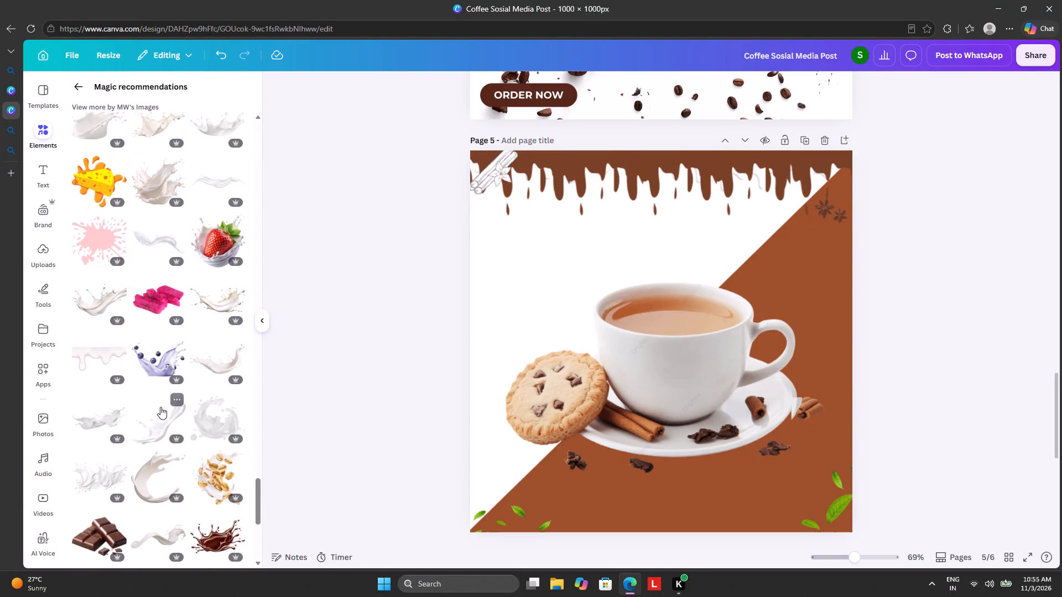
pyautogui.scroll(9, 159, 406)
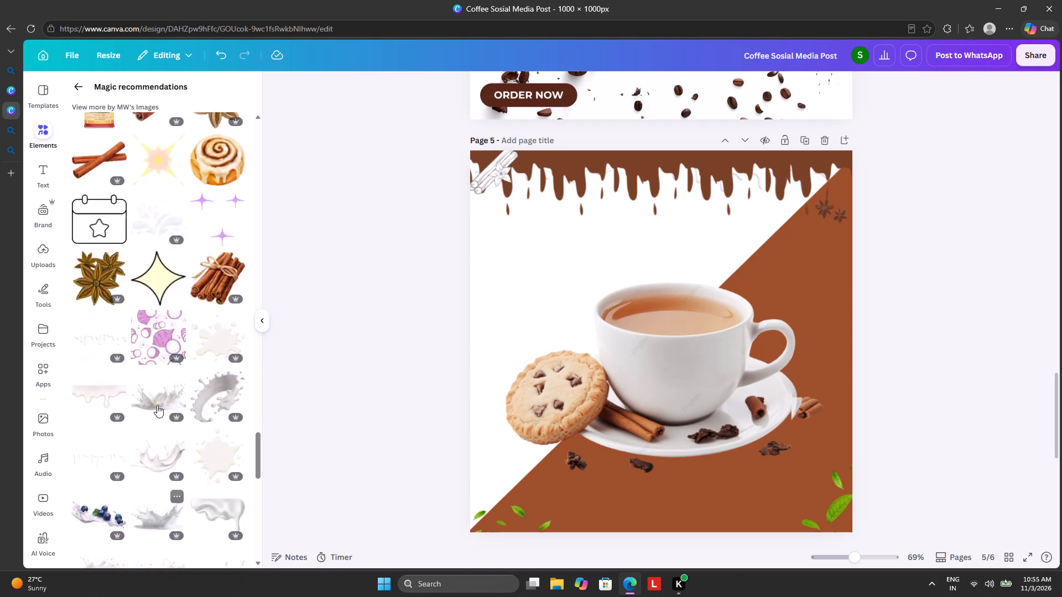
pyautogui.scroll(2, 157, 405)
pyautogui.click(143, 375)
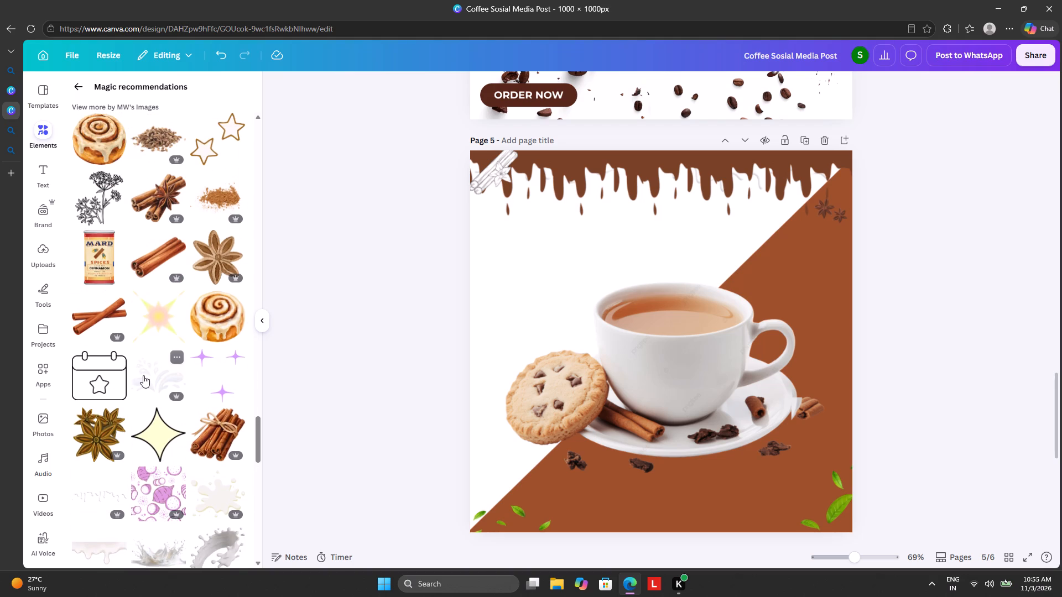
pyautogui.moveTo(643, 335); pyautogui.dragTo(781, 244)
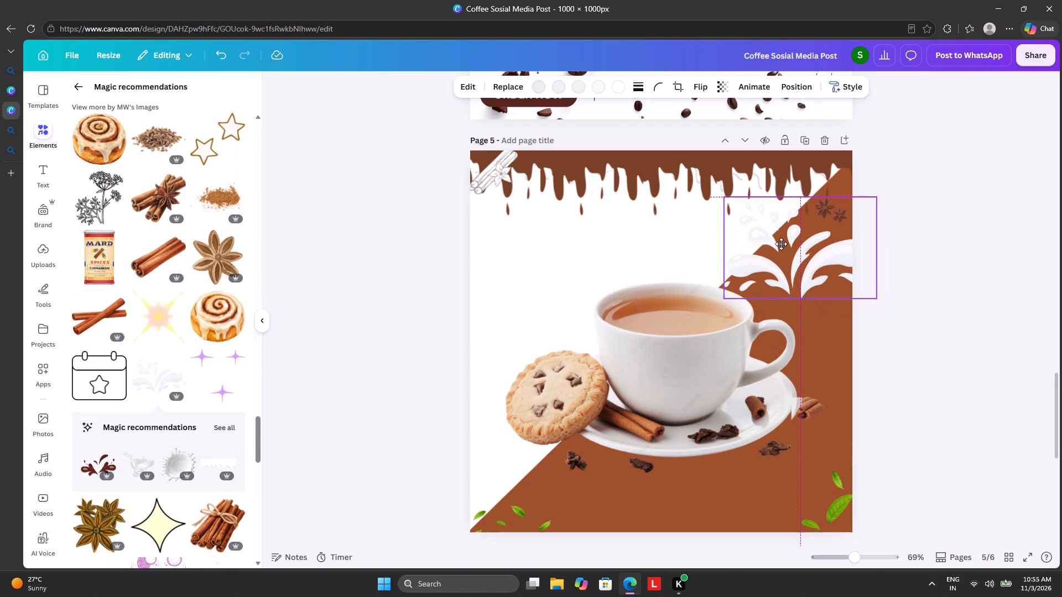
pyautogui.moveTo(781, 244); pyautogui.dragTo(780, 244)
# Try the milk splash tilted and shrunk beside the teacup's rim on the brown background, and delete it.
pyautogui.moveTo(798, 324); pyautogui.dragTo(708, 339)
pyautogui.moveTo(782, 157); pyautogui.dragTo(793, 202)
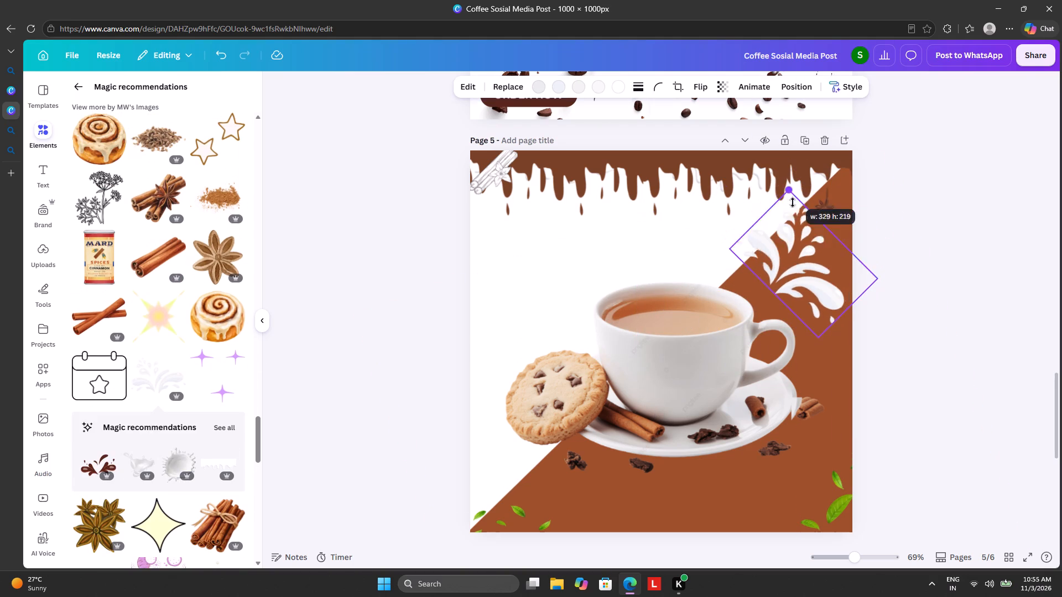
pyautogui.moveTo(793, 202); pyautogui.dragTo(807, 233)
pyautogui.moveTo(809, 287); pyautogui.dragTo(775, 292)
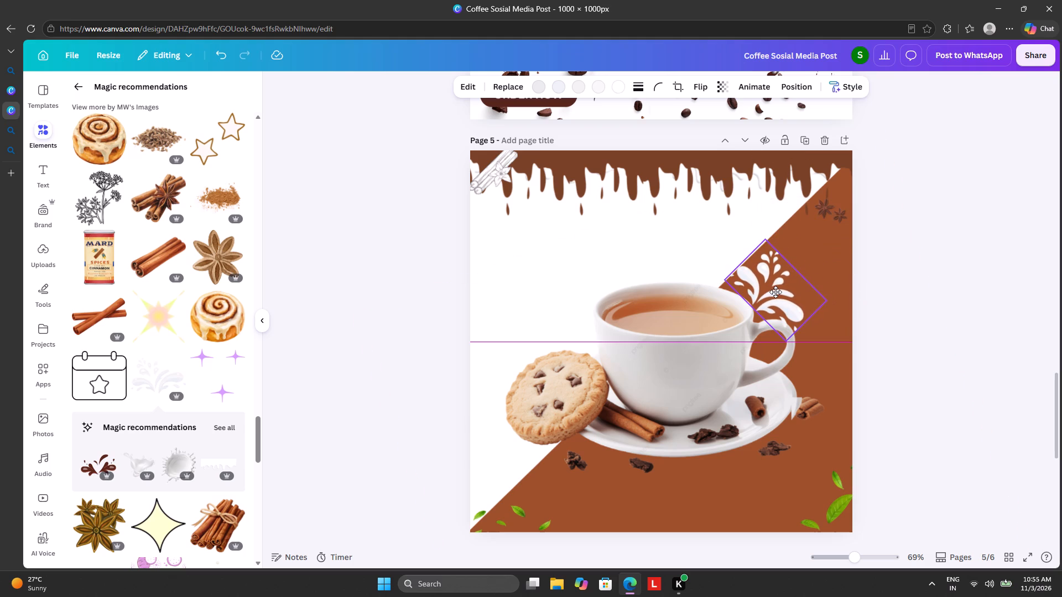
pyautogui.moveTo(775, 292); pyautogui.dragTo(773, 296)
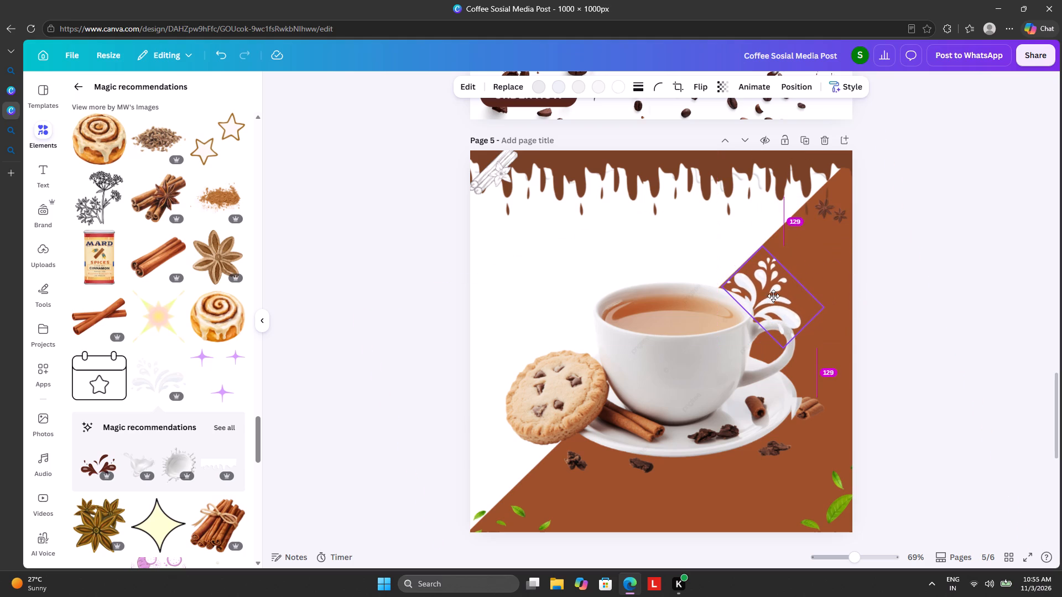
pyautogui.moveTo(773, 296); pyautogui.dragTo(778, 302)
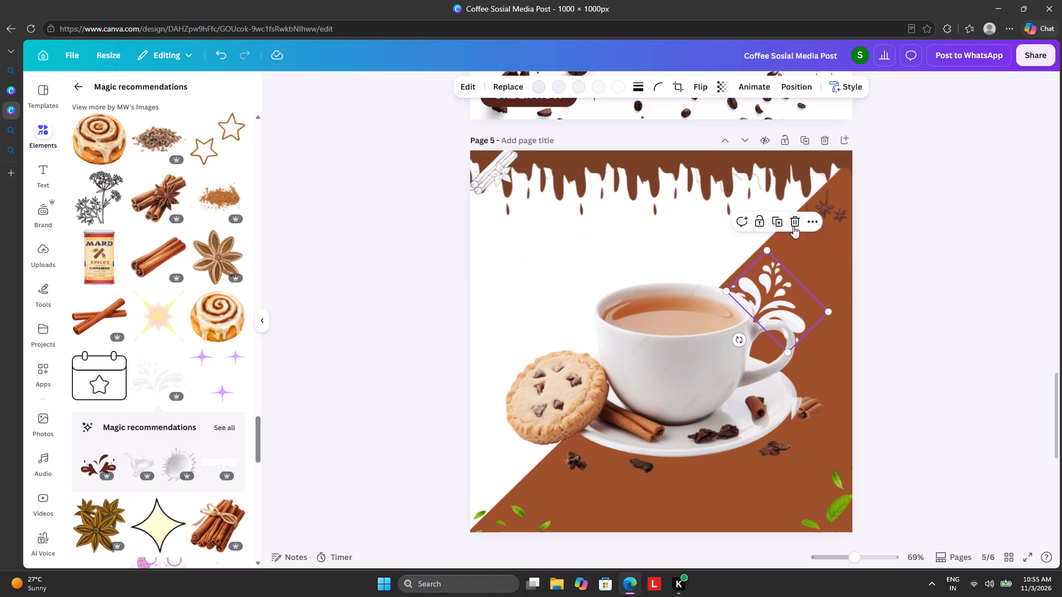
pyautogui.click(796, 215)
# Look through the magic recommendations for another decoration that could suit page 5.
pyautogui.scroll(-1, 116, 278)
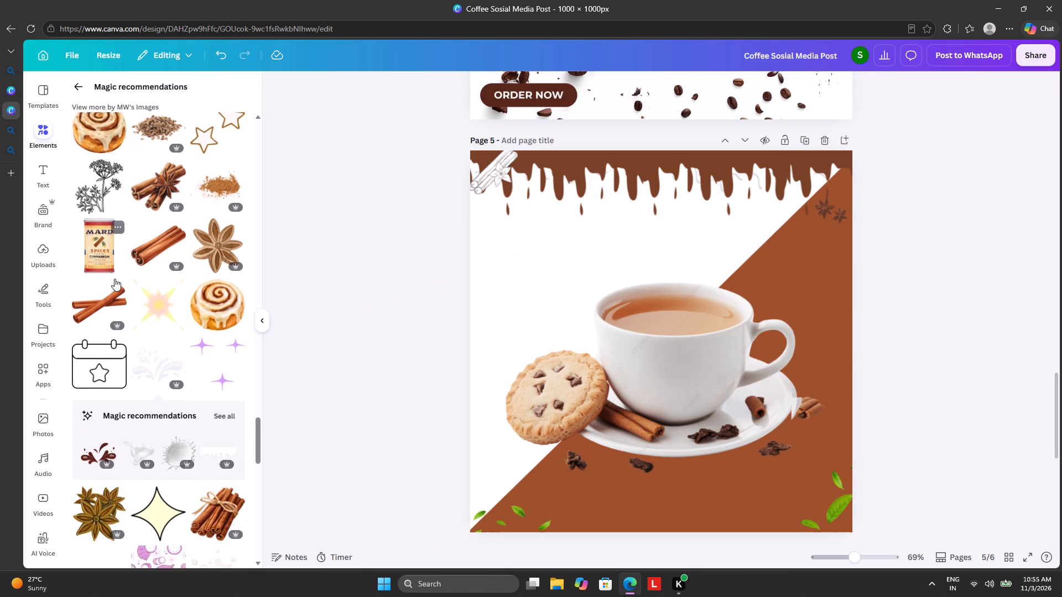
pyautogui.scroll(2, 113, 279)
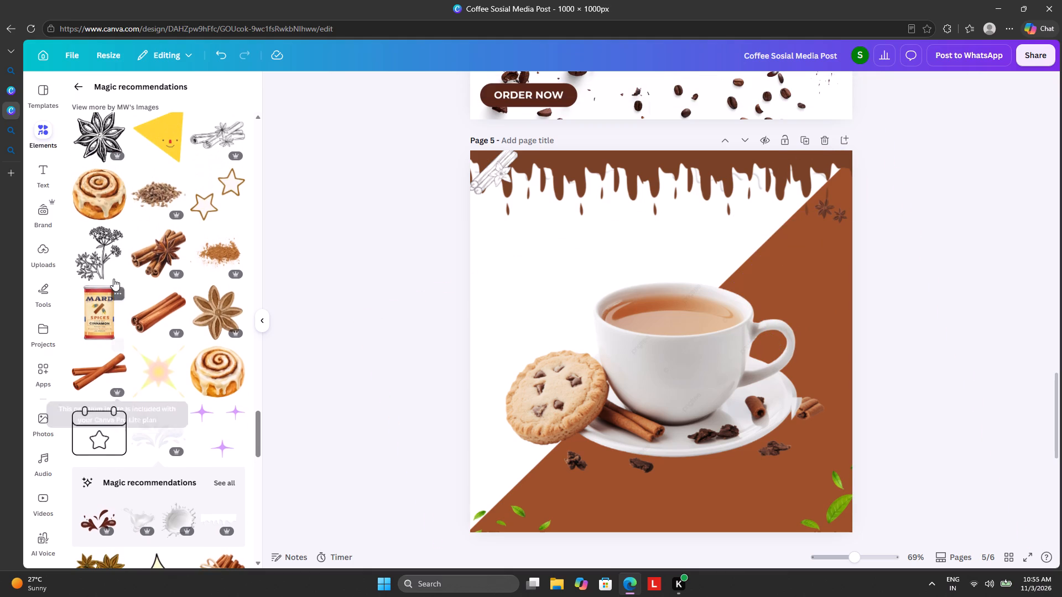
pyautogui.scroll(7, 113, 279)
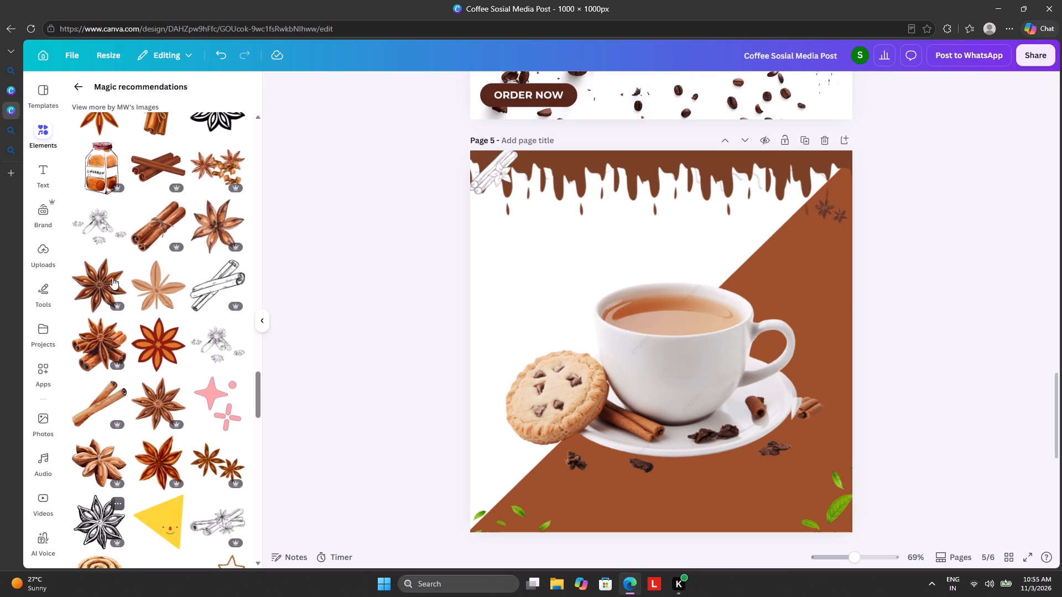
pyautogui.scroll(11, 112, 277)
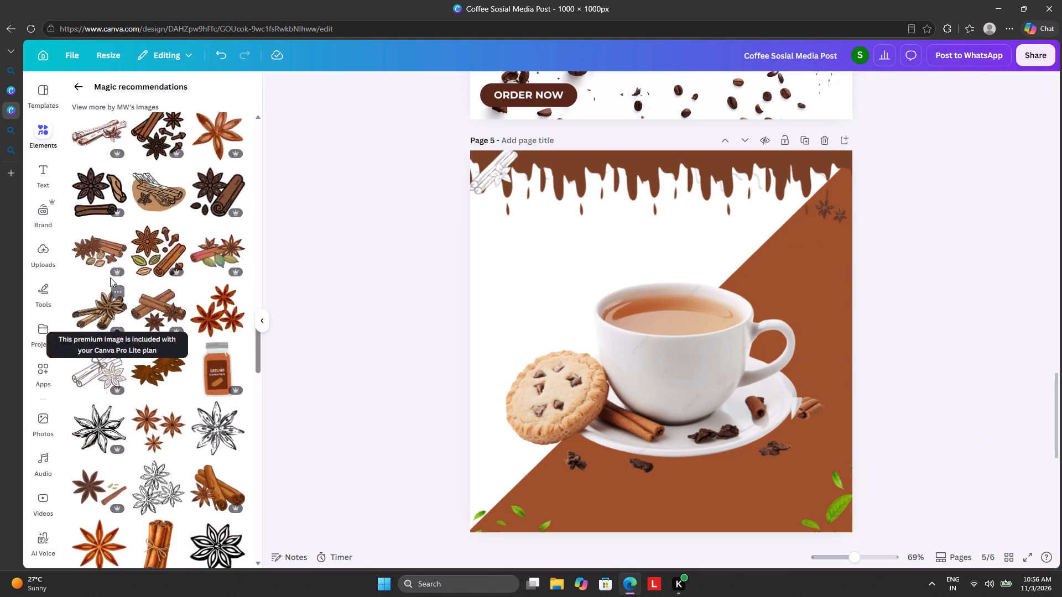
pyautogui.scroll(15, 110, 277)
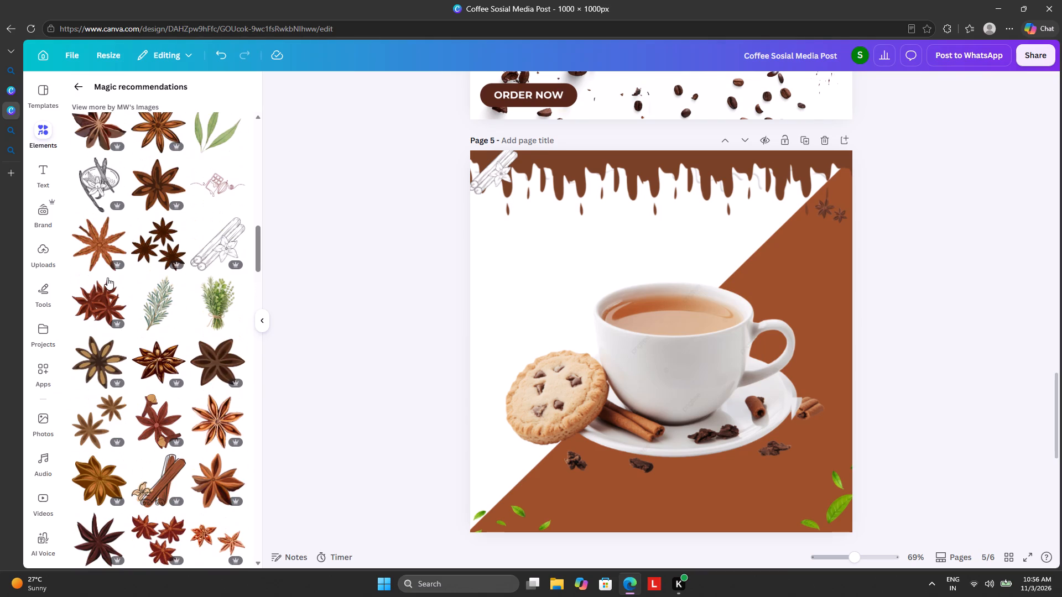
pyautogui.scroll(7, 107, 277)
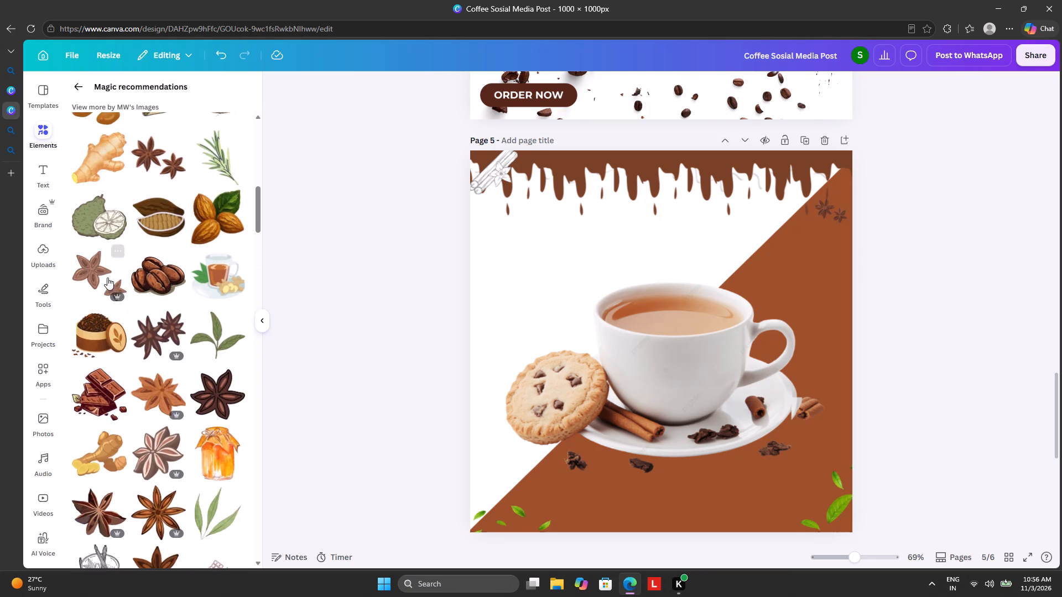
pyautogui.scroll(14, 107, 277)
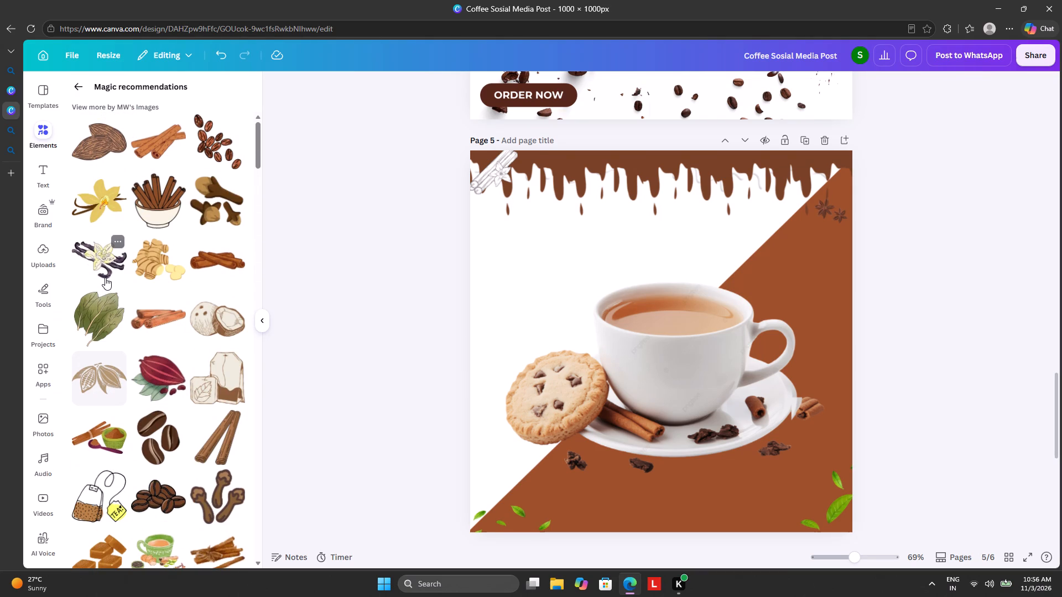
pyautogui.scroll(7, 105, 277)
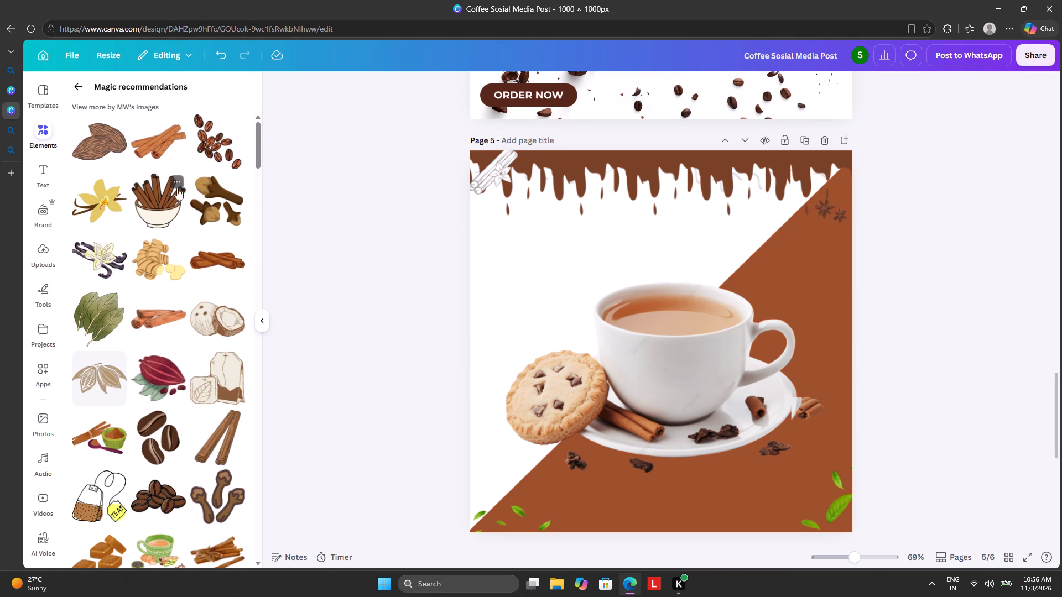
# Delete the three rightmost brown drip graphics from the row along page 5's top edge.
pyautogui.click(830, 210)
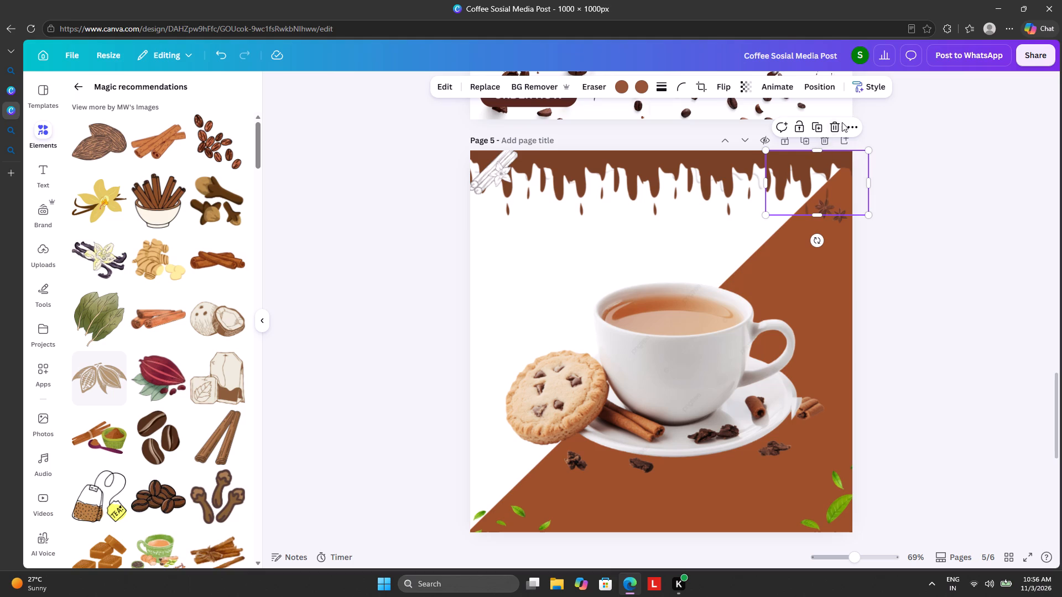
pyautogui.click(834, 124)
pyautogui.click(749, 172)
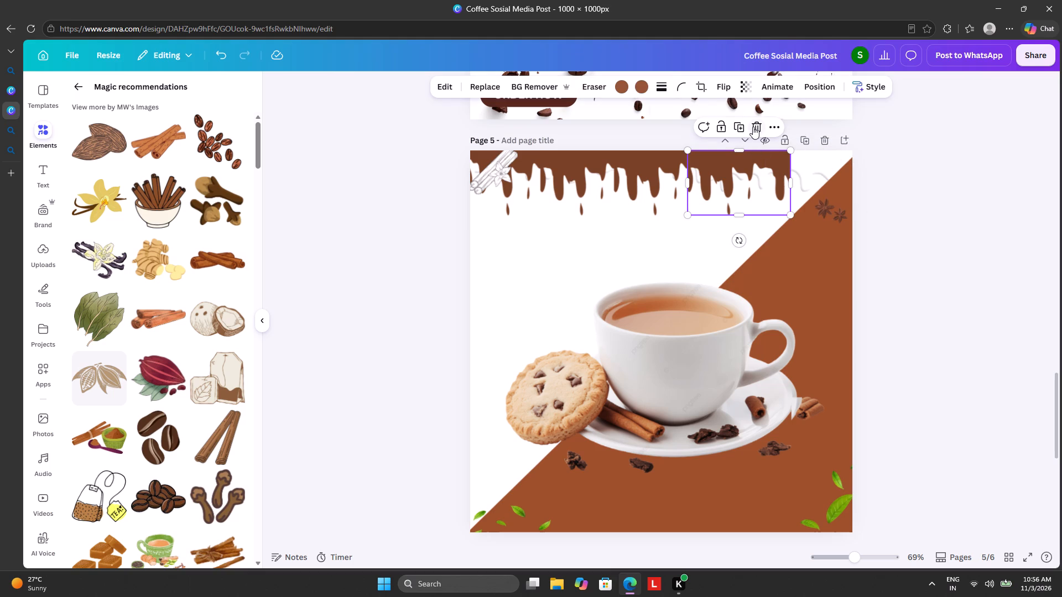
pyautogui.click(753, 126)
pyautogui.click(687, 166)
pyautogui.click(689, 124)
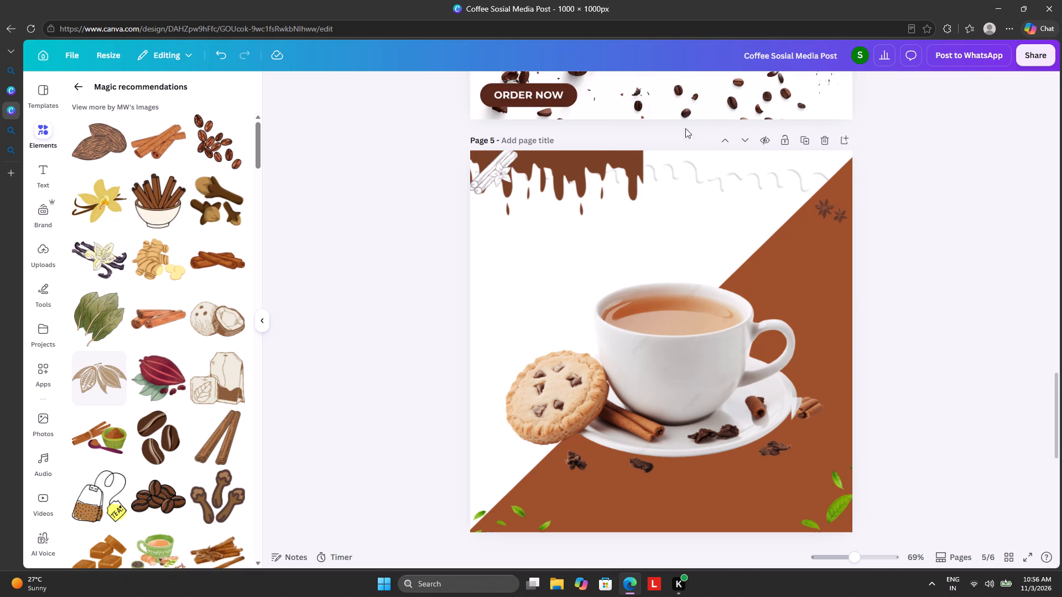
# Delete the two remaining brown drip graphics along page 5's top edge.
pyautogui.click(598, 168)
pyautogui.click(611, 127)
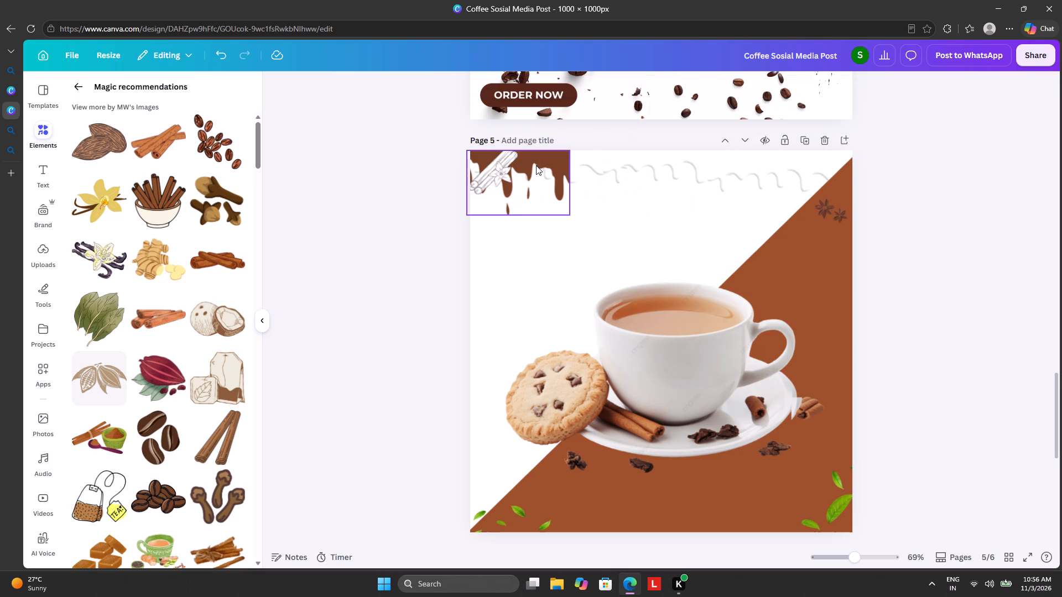
pyautogui.click(537, 165)
pyautogui.click(535, 129)
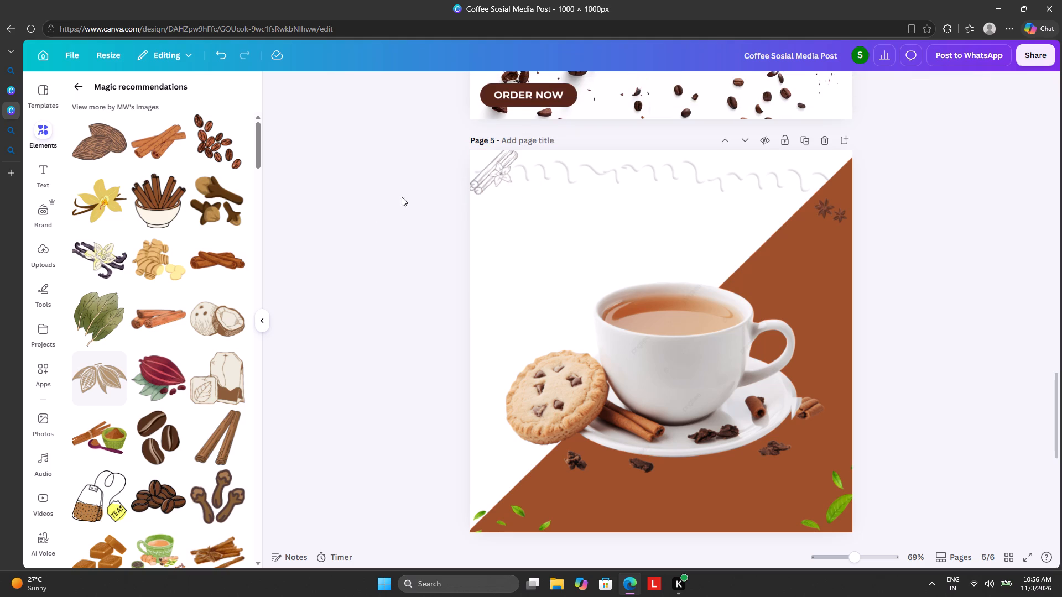
# Move the star anise graphic up into page 5's top-right corner, where the brown background meets the edge.
pyautogui.moveTo(824, 213); pyautogui.dragTo(826, 182)
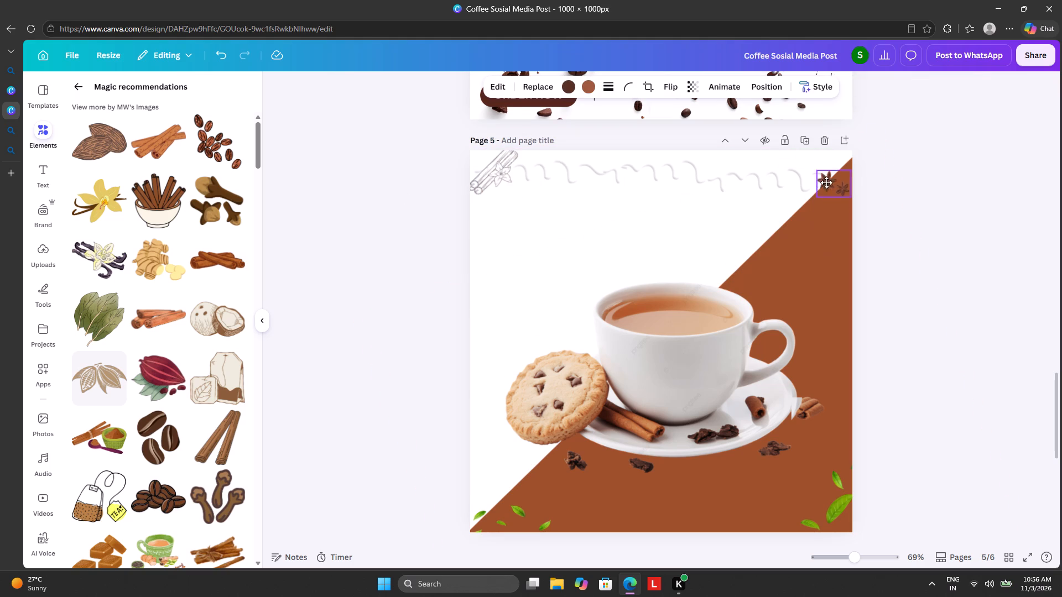
pyautogui.moveTo(826, 182); pyautogui.dragTo(821, 166)
pyautogui.moveTo(818, 161); pyautogui.dragTo(829, 160)
pyautogui.moveTo(829, 160); pyautogui.dragTo(831, 160)
pyautogui.click(893, 195)
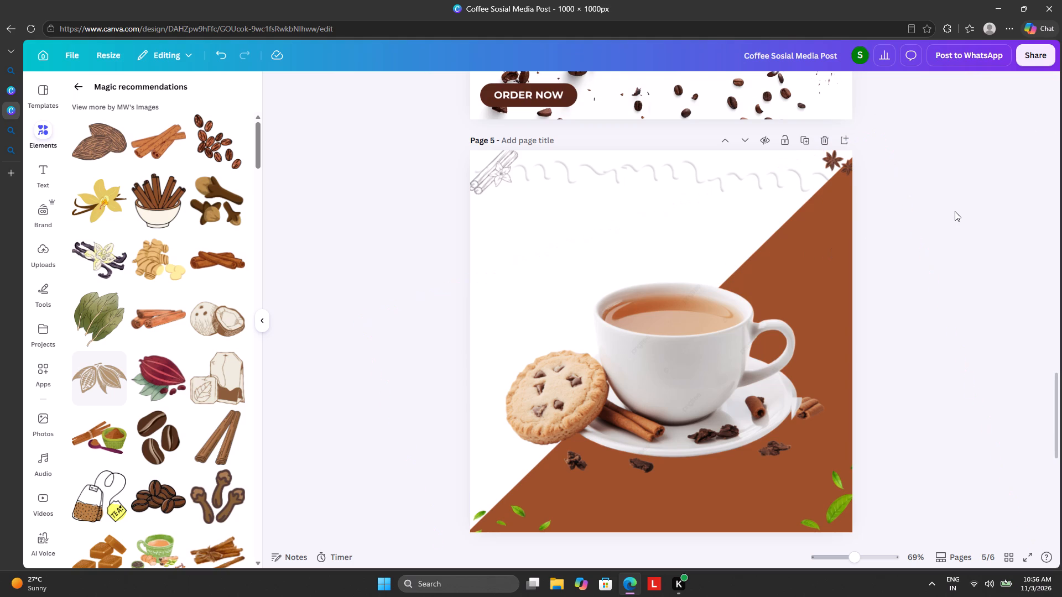
# Copy the 20% OFF badge from page 4 onto page 5 and place it on the brown area above the teacup's handle.
pyautogui.scroll(7, 955, 210)
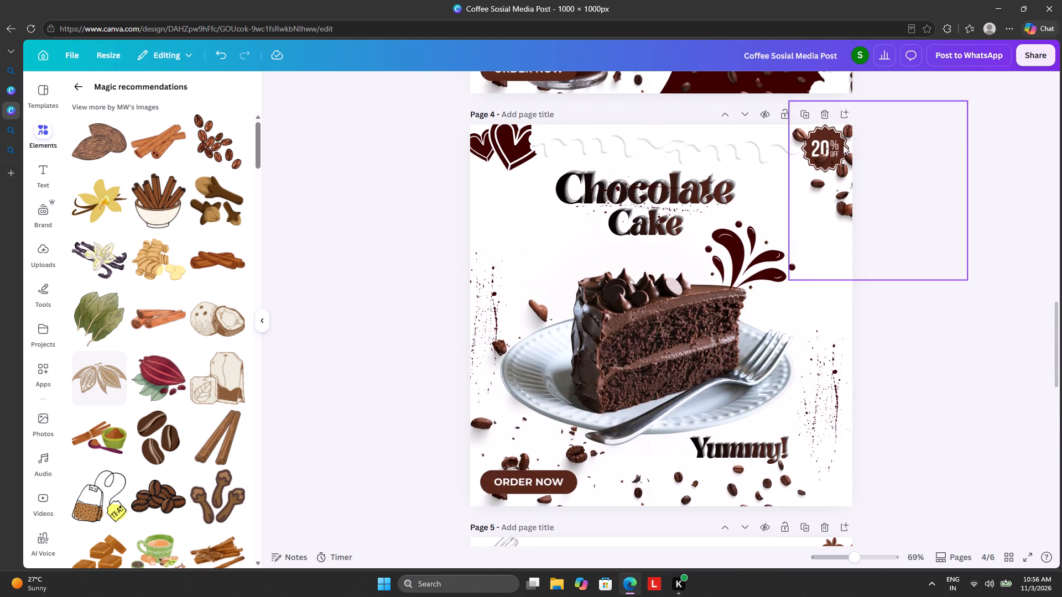
pyautogui.click(826, 142)
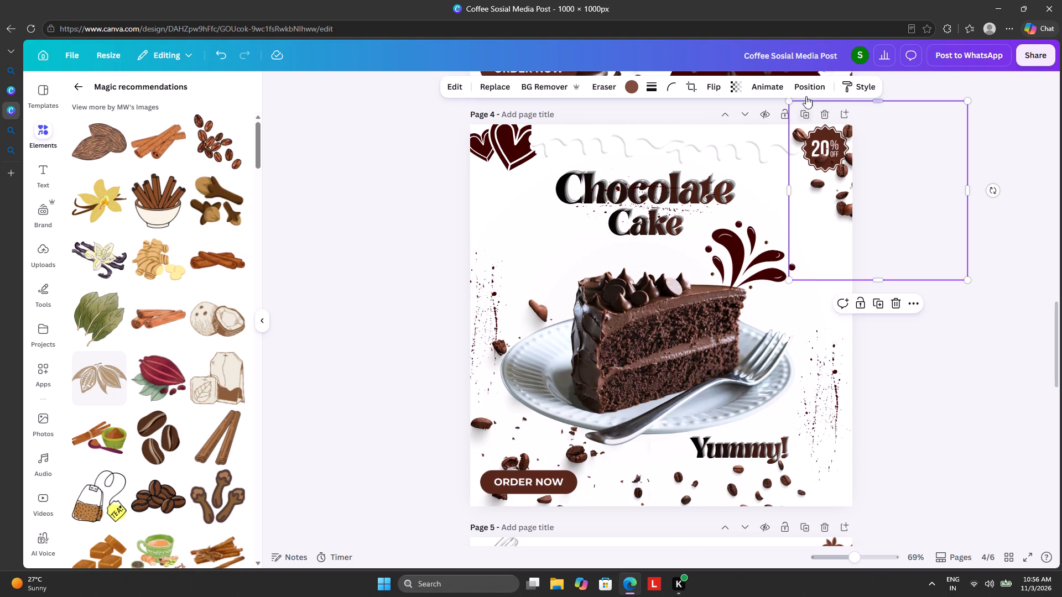
pyautogui.click(806, 83)
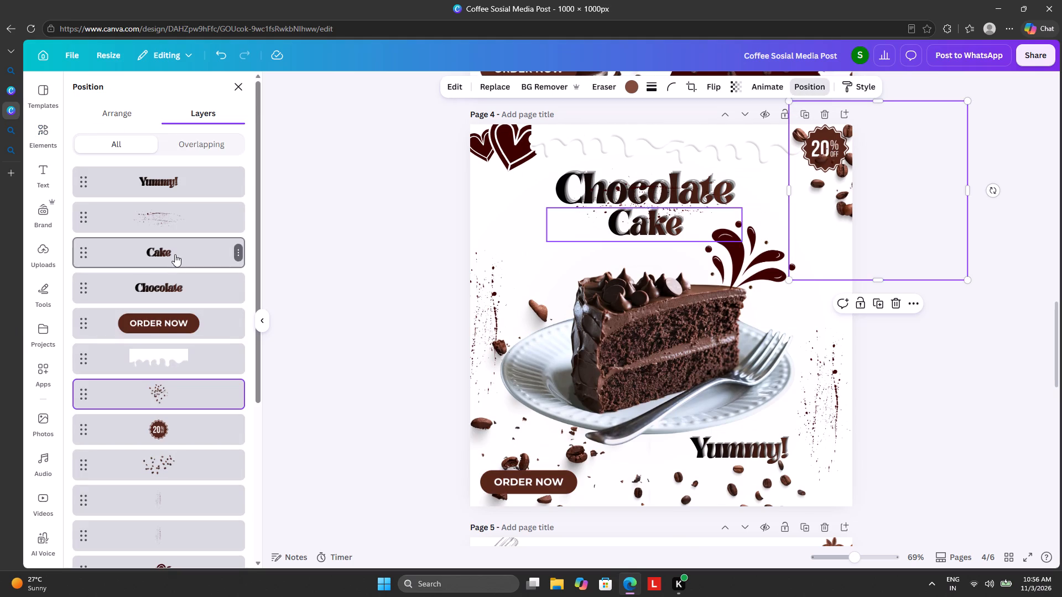
pyautogui.click(166, 422)
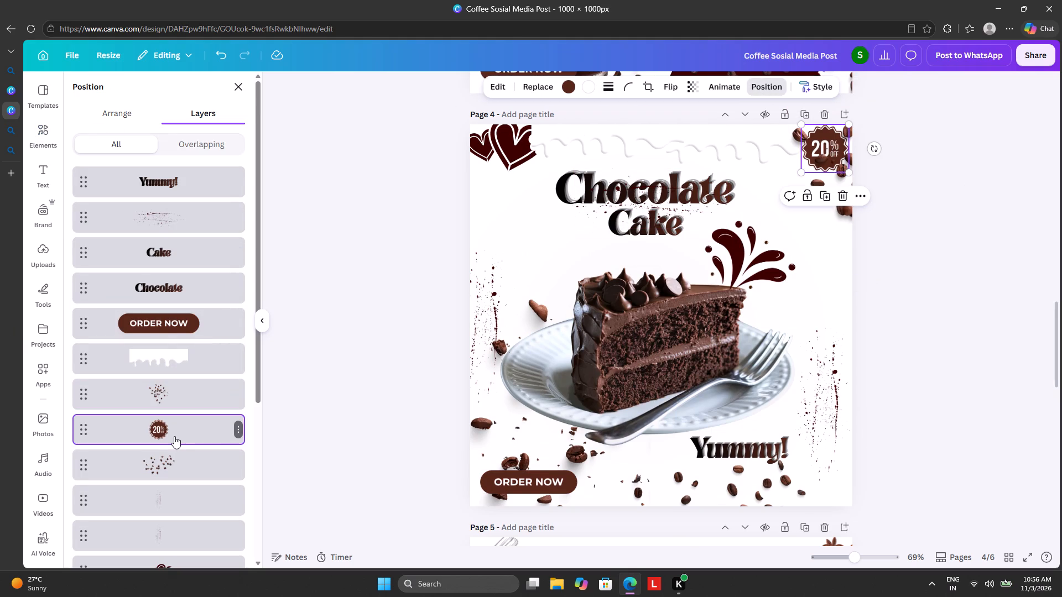
pyautogui.rightClick(812, 155)
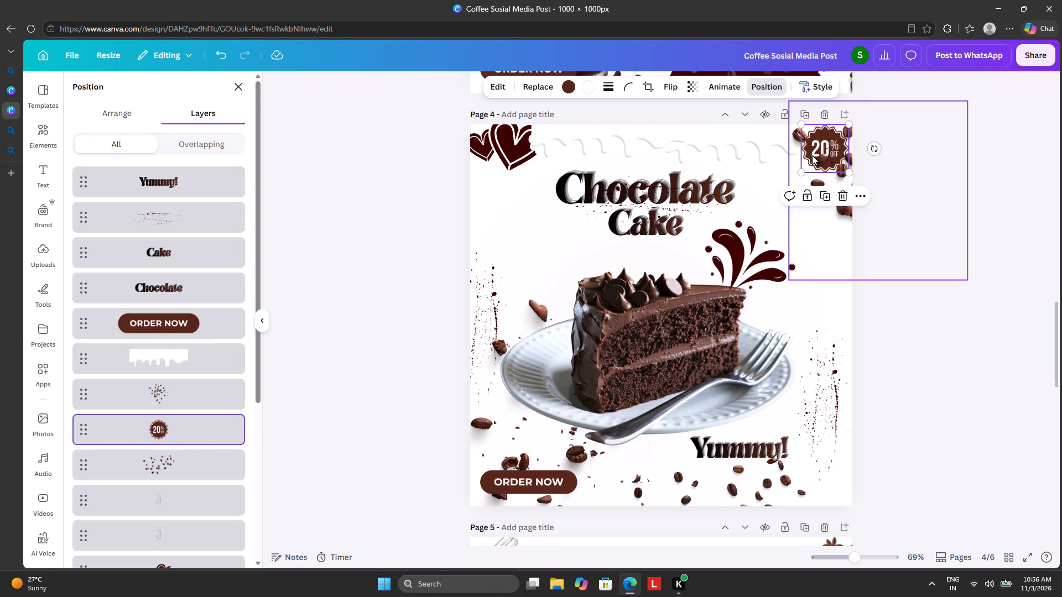
pyautogui.click(847, 169)
pyautogui.scroll(-9, 846, 171)
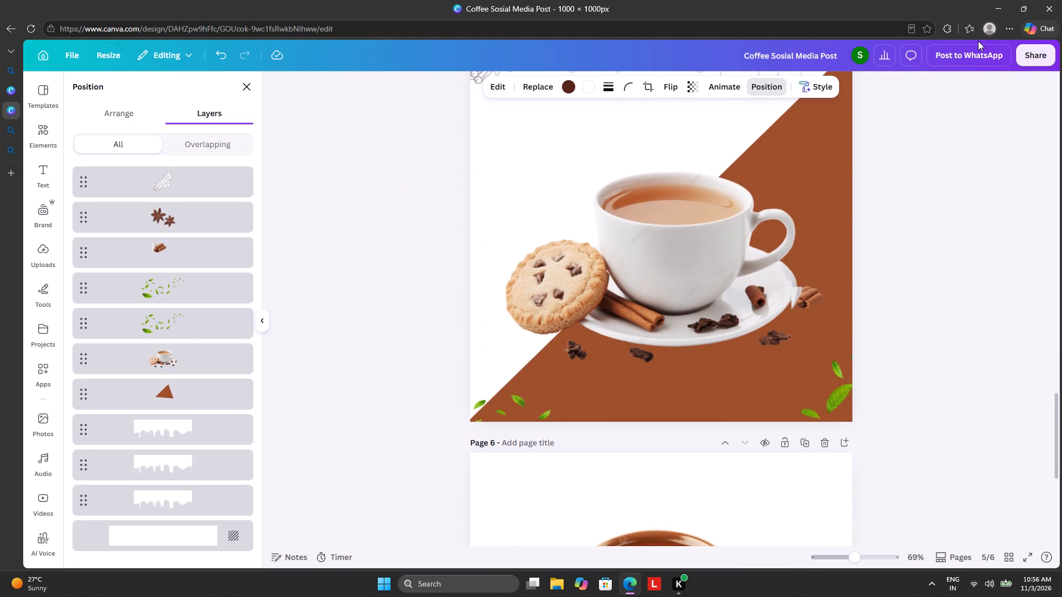
pyautogui.hotkey('ctrl', 'v')
pyautogui.scroll(3, 971, 57)
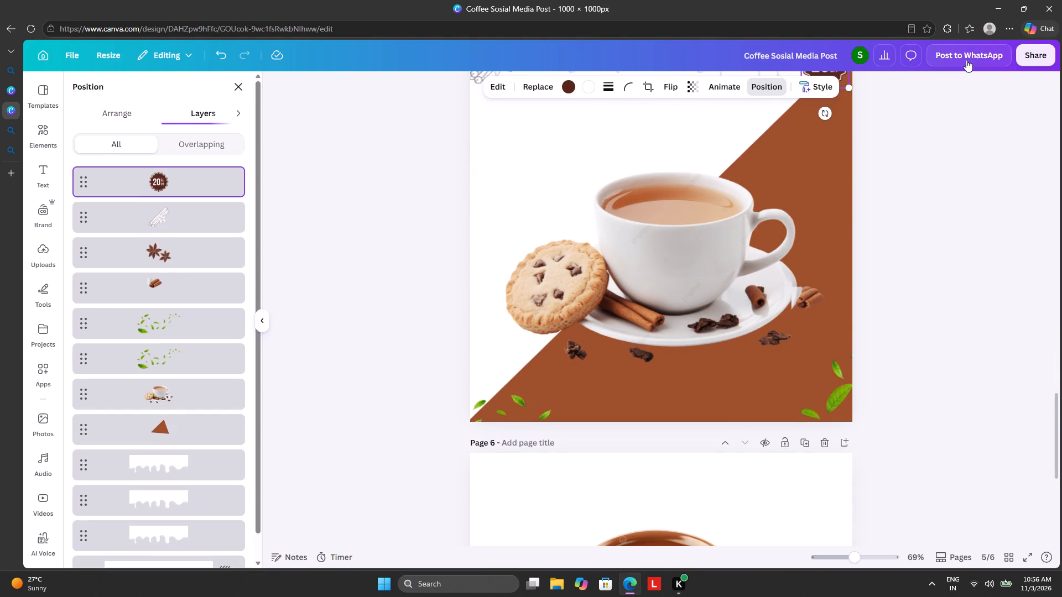
pyautogui.scroll(3, 921, 237)
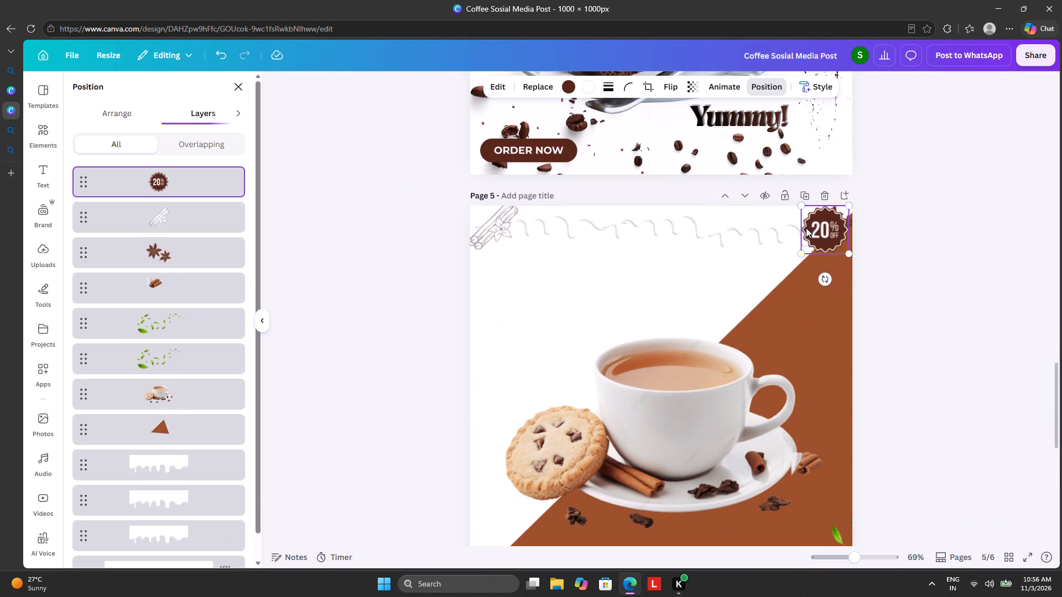
pyautogui.moveTo(816, 229); pyautogui.dragTo(806, 320)
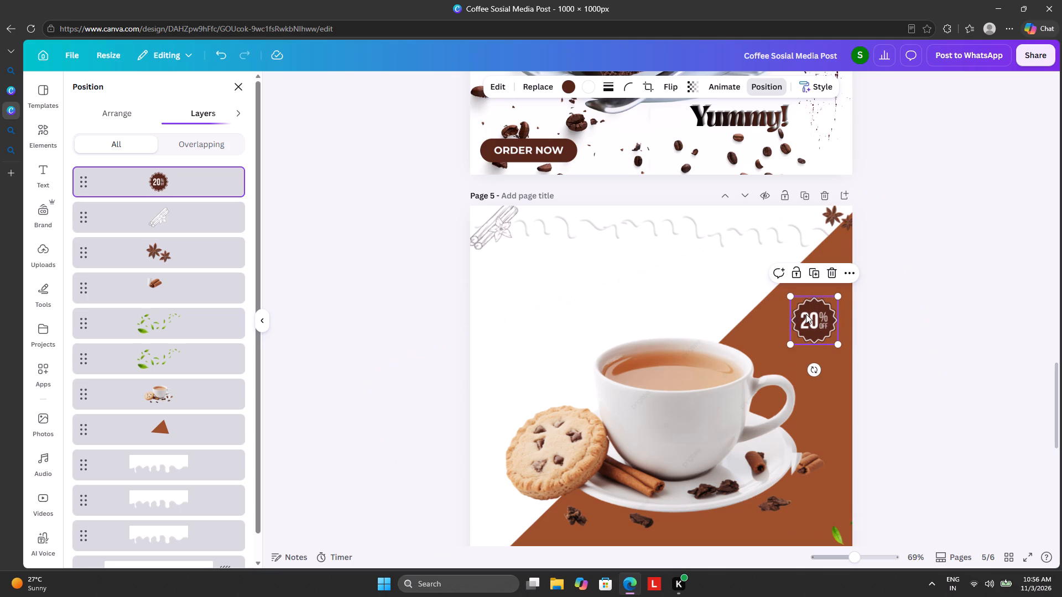
# Recolour the 20% OFF badge's dark brown fill with the brown sampled from page 5's diagonal background.
pyautogui.click(806, 314)
pyautogui.click(818, 332)
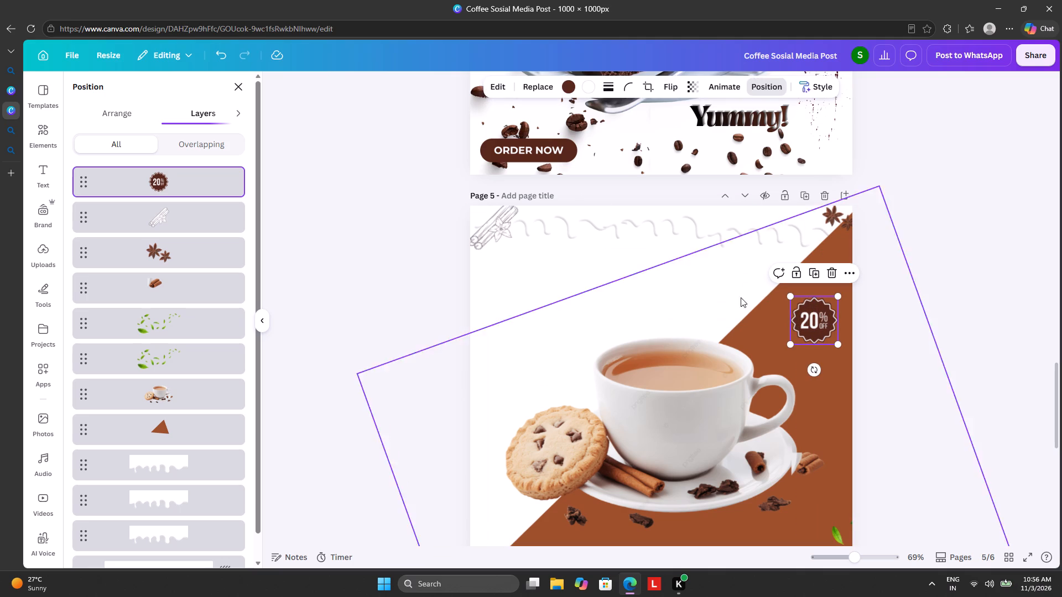
pyautogui.click(562, 84)
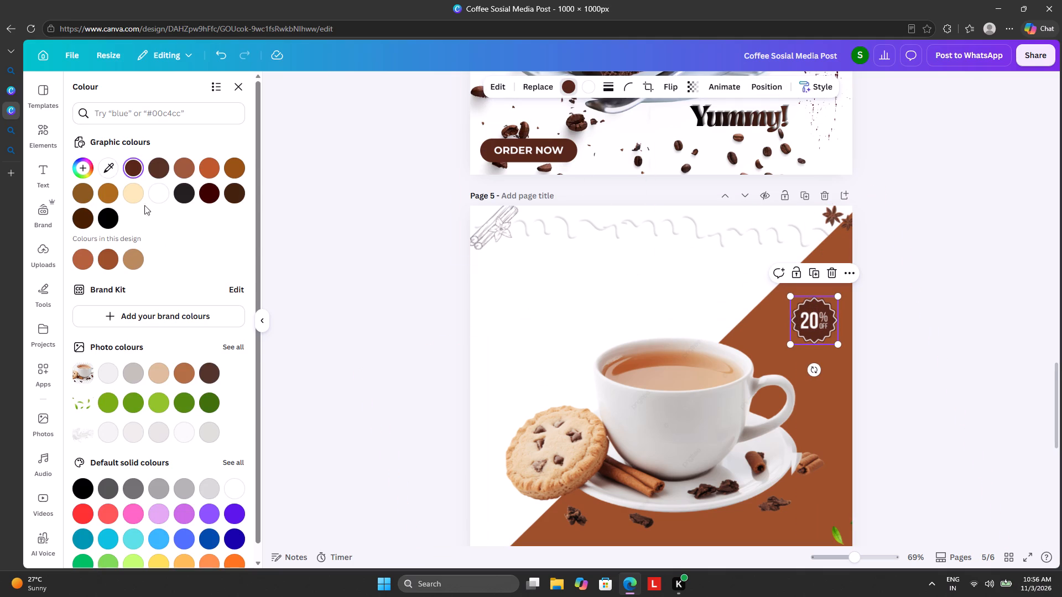
pyautogui.click(108, 167)
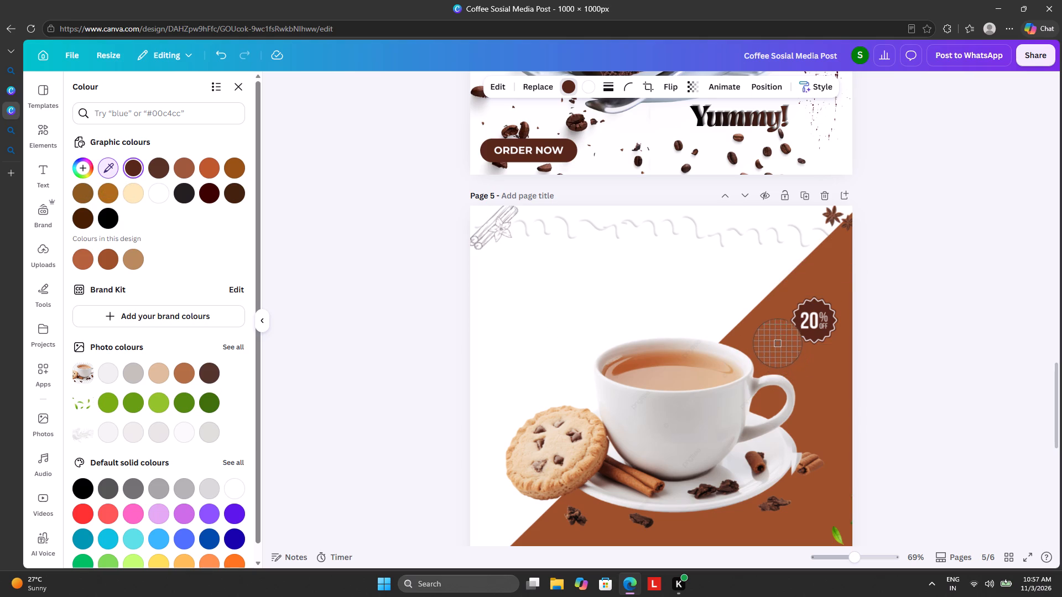
pyautogui.click(776, 339)
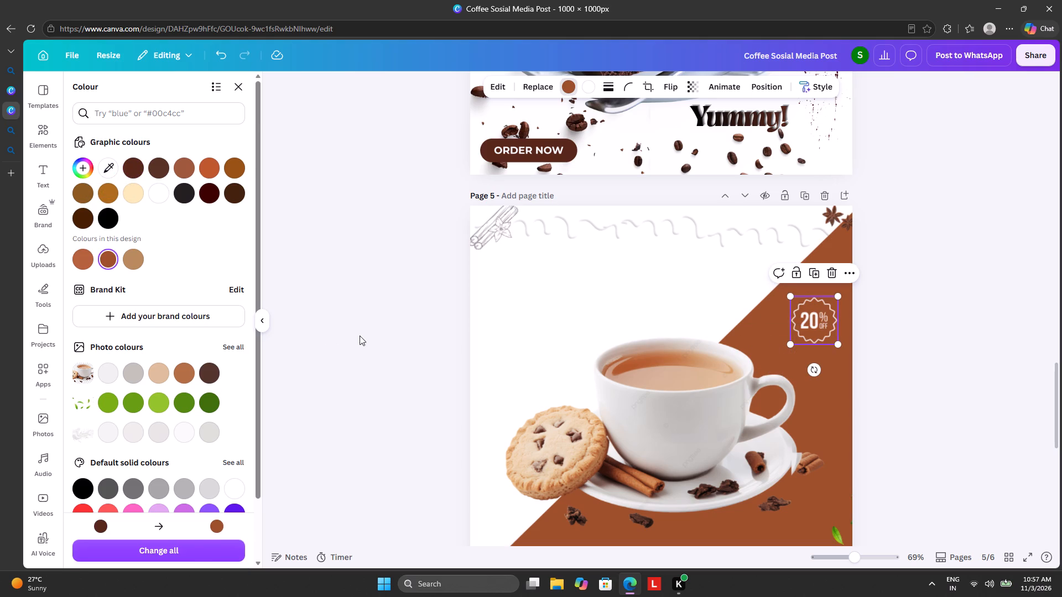
pyautogui.click(365, 332)
pyautogui.click(371, 321)
# Copy the dark hearts graphic from page 4 onto page 5 and place it over the left edge beside the cookie.
pyautogui.scroll(4, 391, 315)
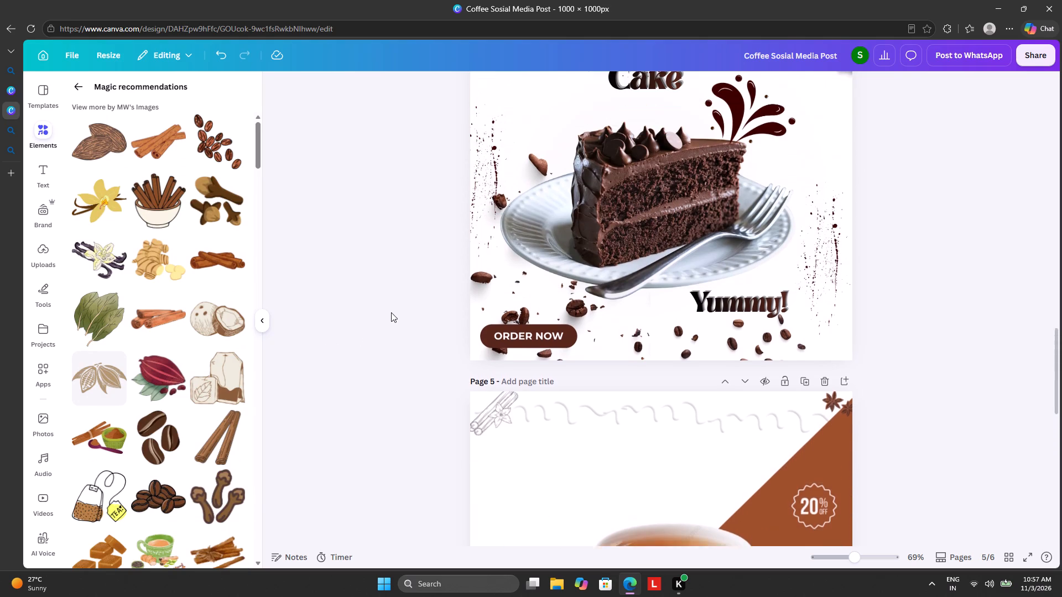
pyautogui.scroll(3, 379, 312)
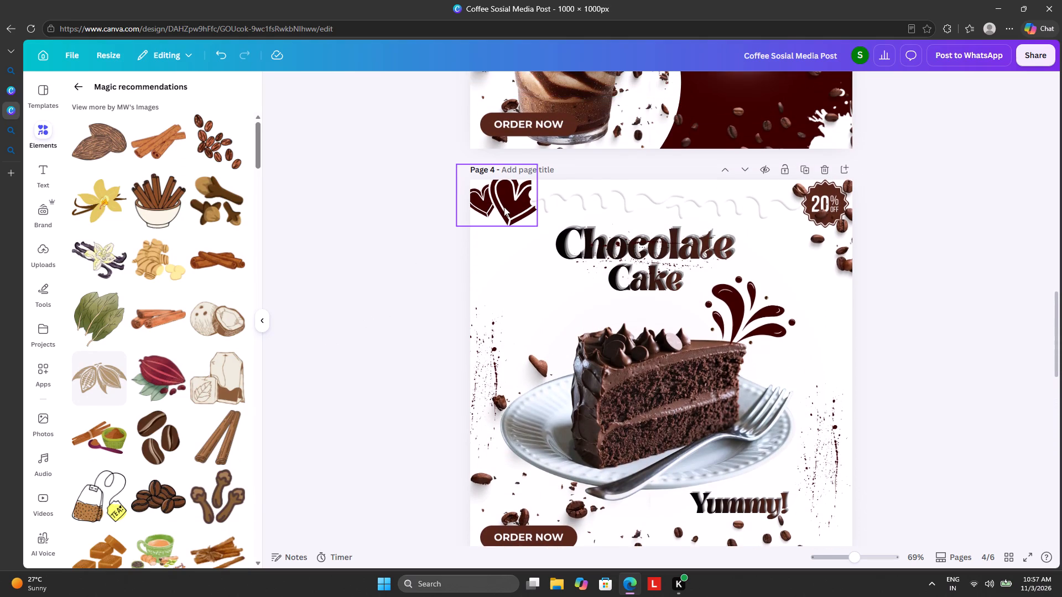
pyautogui.click(503, 206)
pyautogui.rightClick(499, 203)
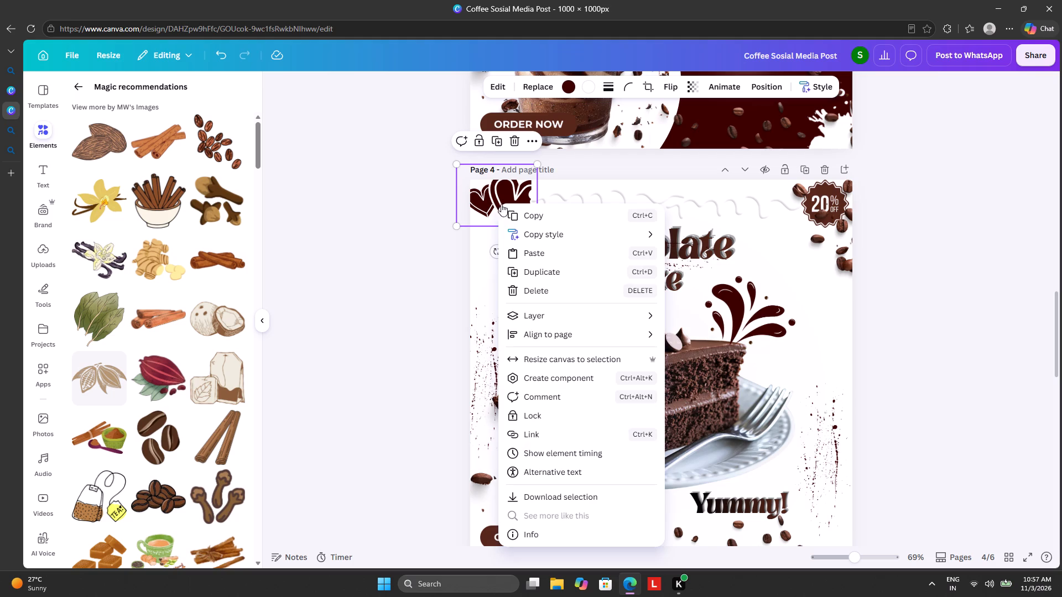
pyautogui.click(511, 208)
pyautogui.scroll(-10, 508, 210)
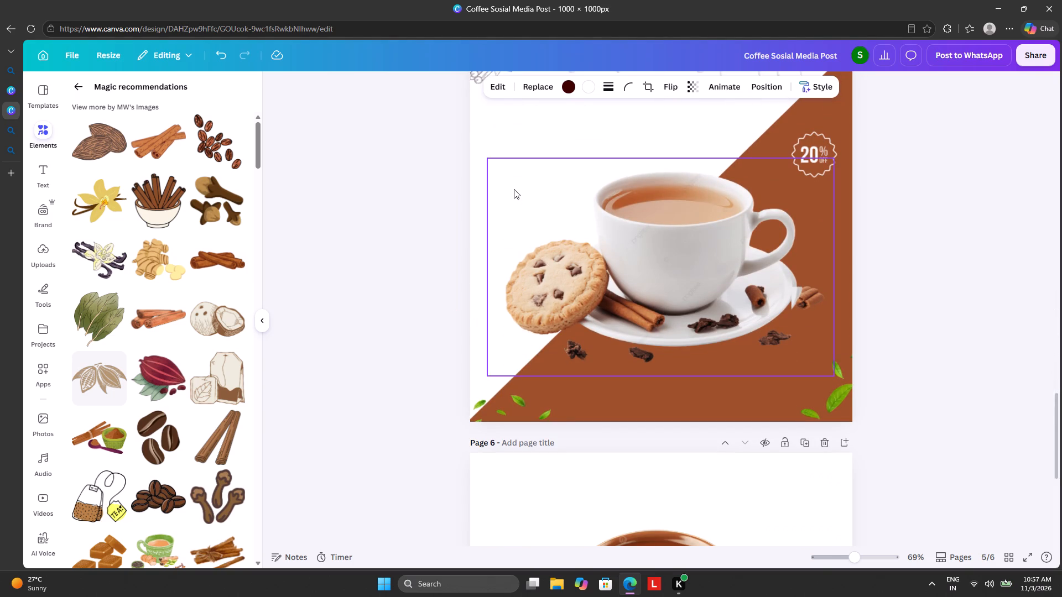
pyautogui.hotkey('ctrl', 'v')
pyautogui.scroll(2, 517, 214)
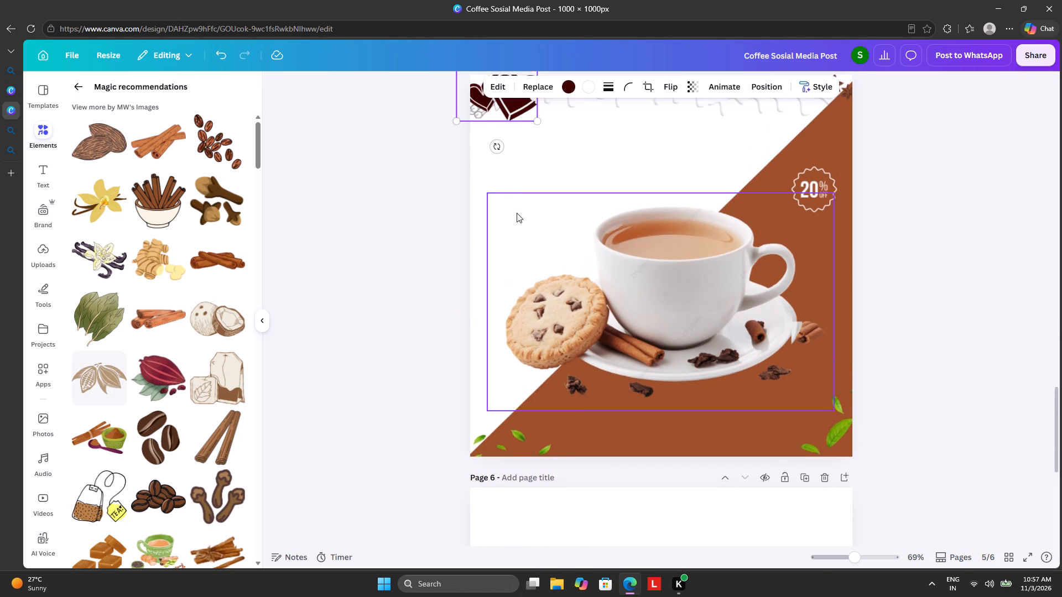
pyautogui.scroll(1, 517, 213)
pyautogui.moveTo(504, 228); pyautogui.dragTo(464, 401)
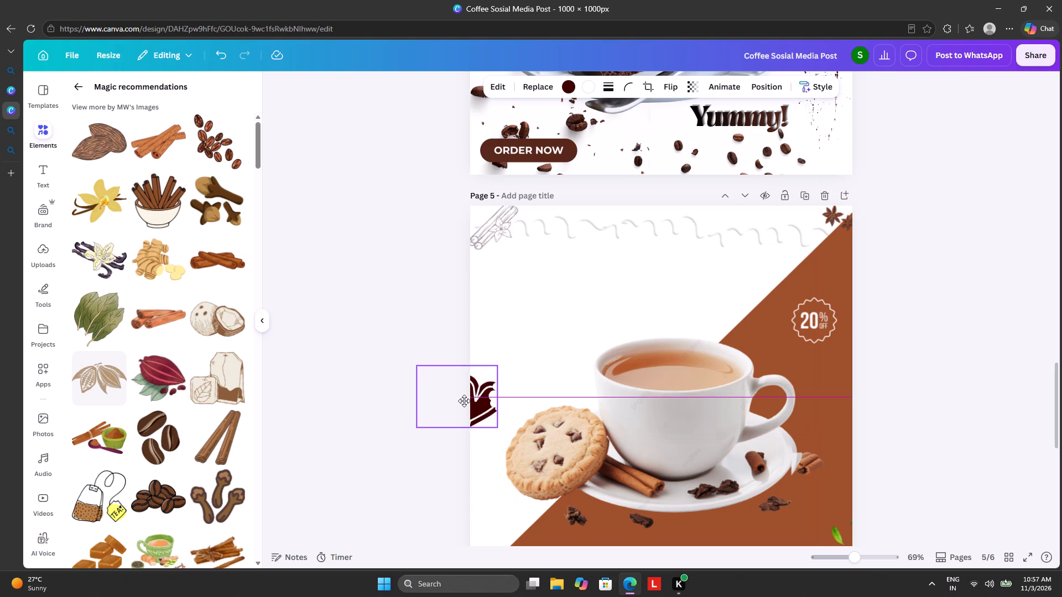
pyautogui.moveTo(464, 401); pyautogui.dragTo(464, 400)
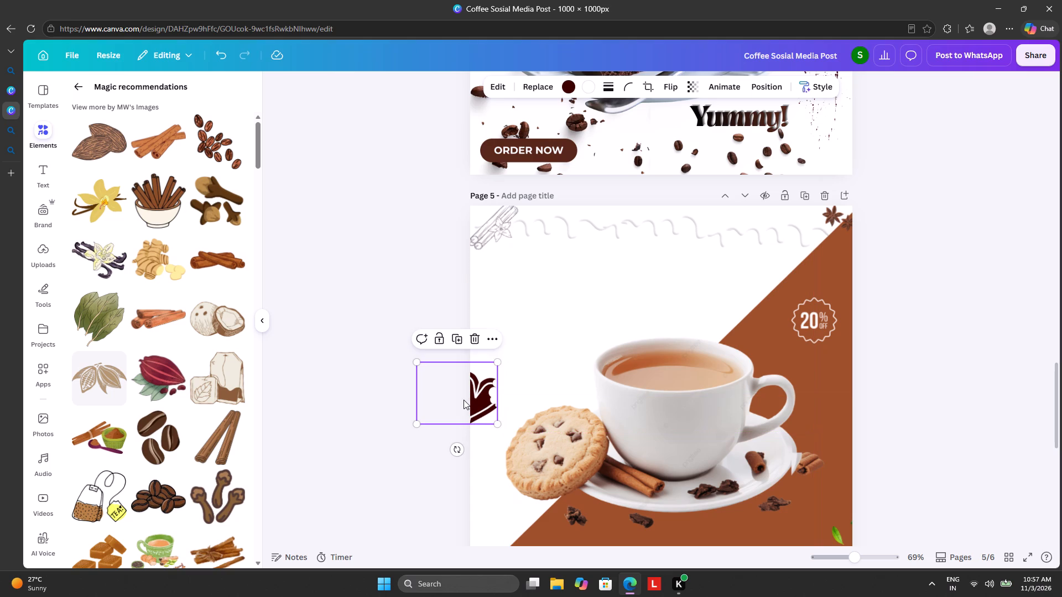
# Recolour the hearts graphic with the brown sampled from page 5's diagonal background.
pyautogui.click(566, 91)
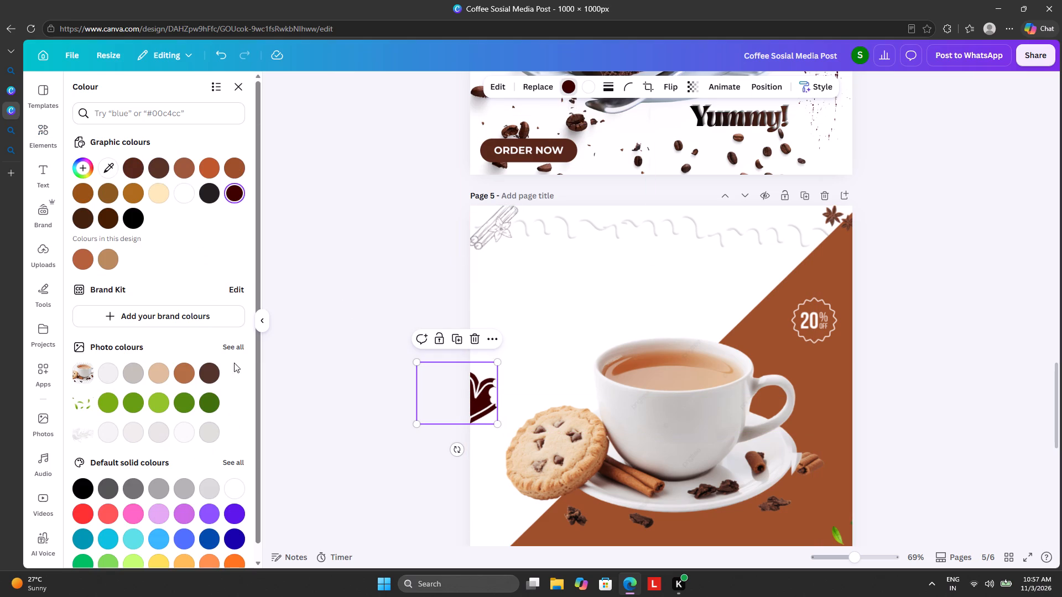
pyautogui.click(107, 164)
pyautogui.click(779, 356)
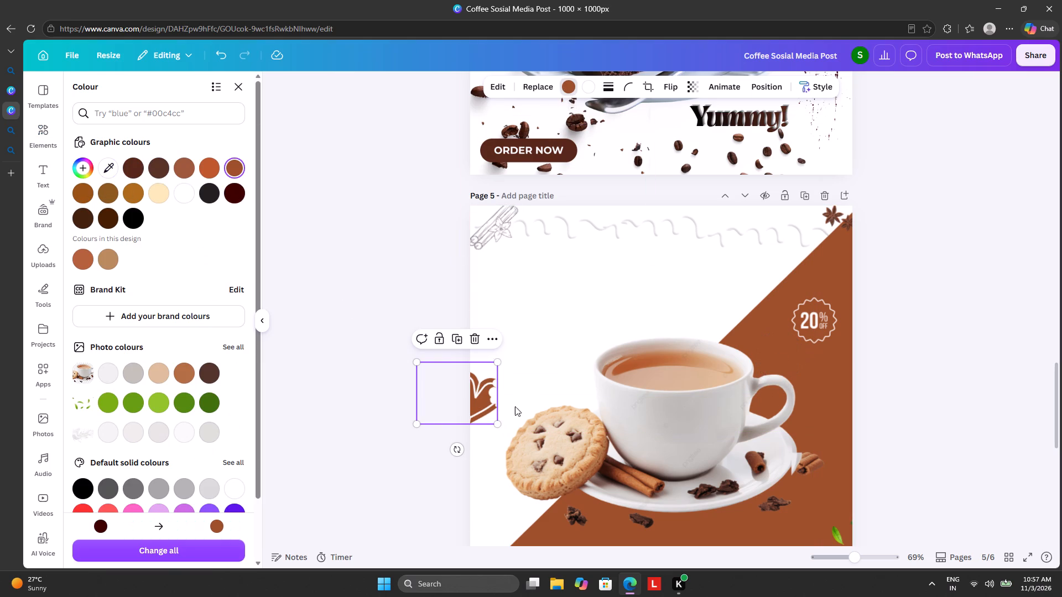
# Move the hearts graphic to page 5's right edge, on the brown area beside the teacup's handle.
pyautogui.moveTo(464, 400); pyautogui.dragTo(843, 273)
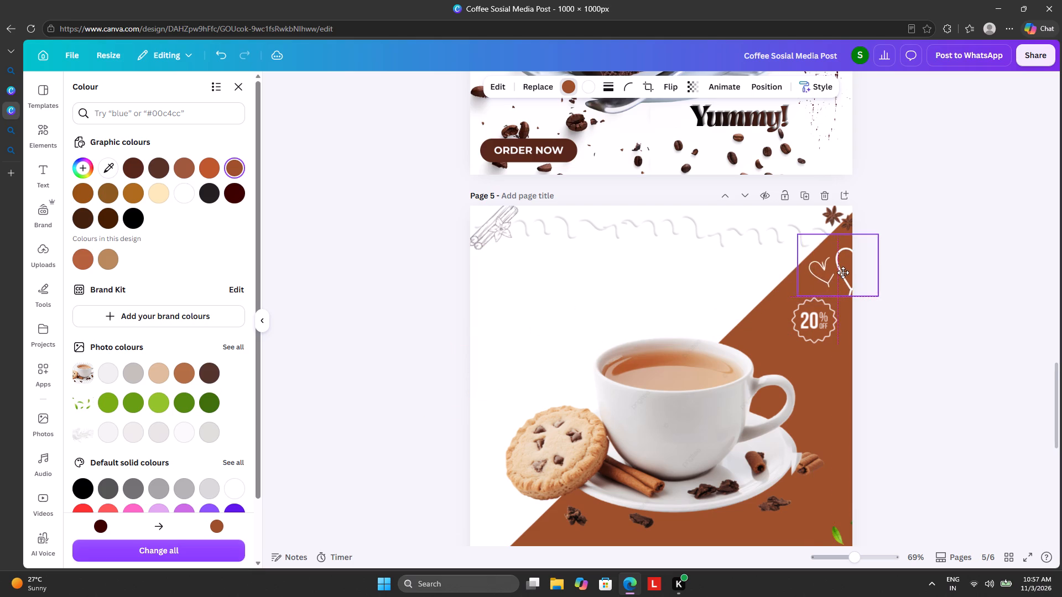
pyautogui.moveTo(843, 273); pyautogui.dragTo(841, 401)
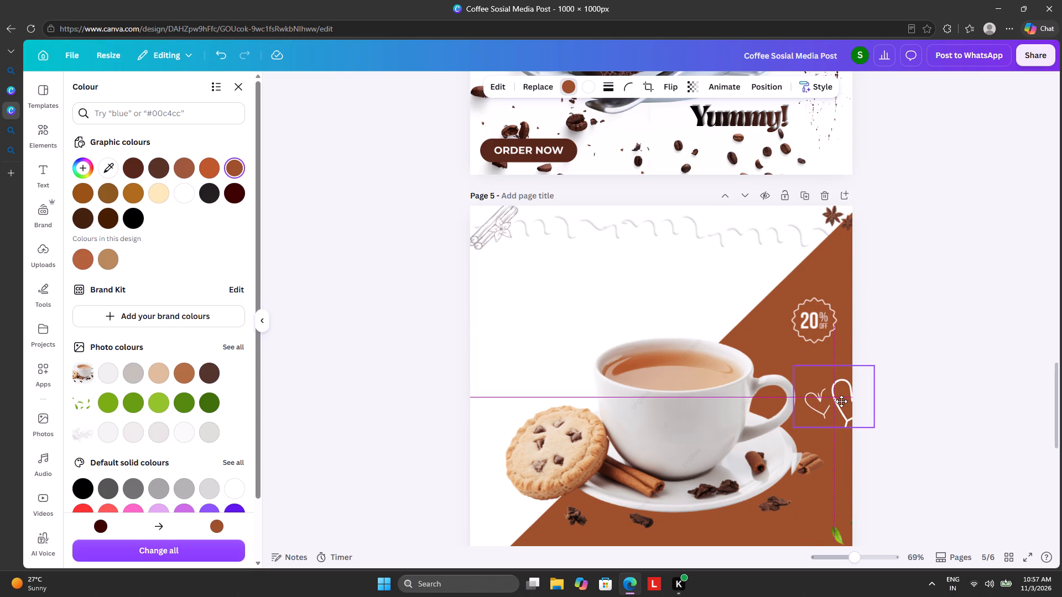
pyautogui.moveTo(841, 401); pyautogui.dragTo(841, 400)
pyautogui.moveTo(841, 400); pyautogui.dragTo(841, 400)
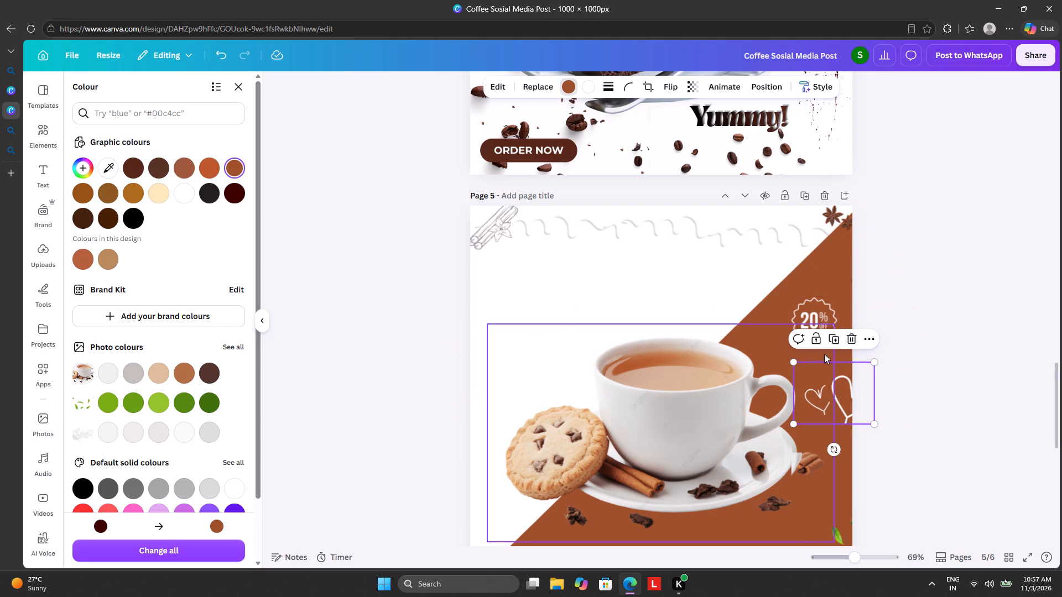
# Duplicate the hearts graphic and place the copy on page 5's white area, above the cookie near the left edge.
pyautogui.click(835, 335)
pyautogui.moveTo(825, 404); pyautogui.dragTo(776, 385)
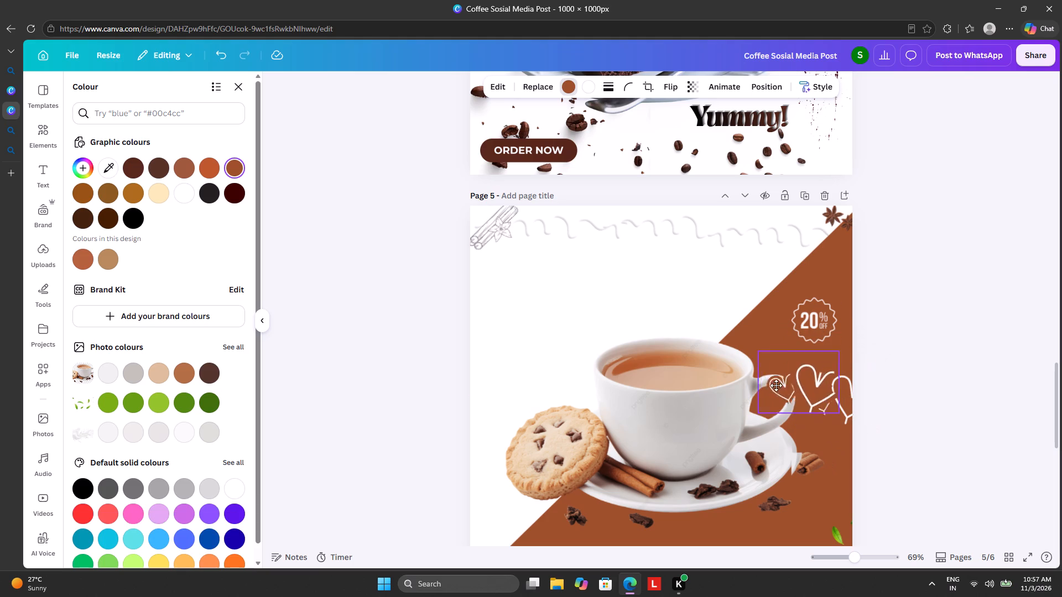
pyautogui.moveTo(776, 385); pyautogui.dragTo(501, 338)
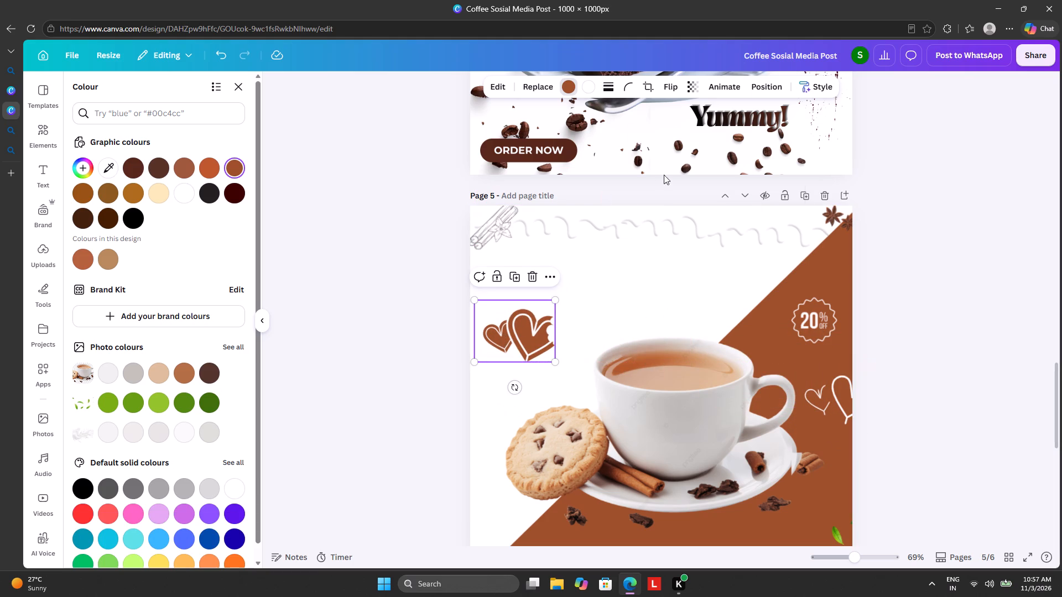
# Flip the hearts copy horizontally and move it partly off page 5's left edge, above the cookie.
pyautogui.click(673, 80)
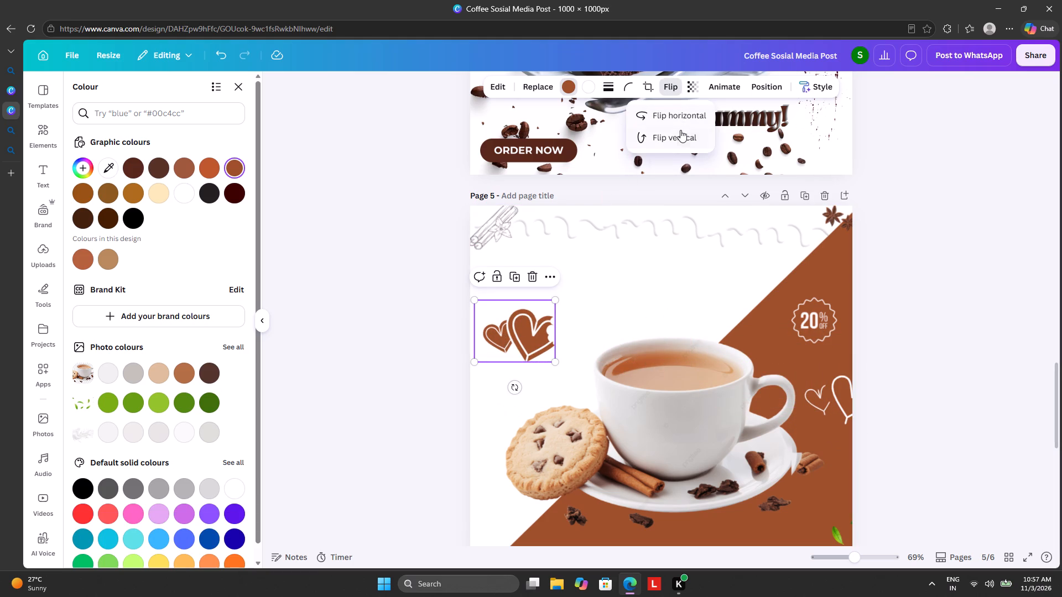
pyautogui.click(684, 109)
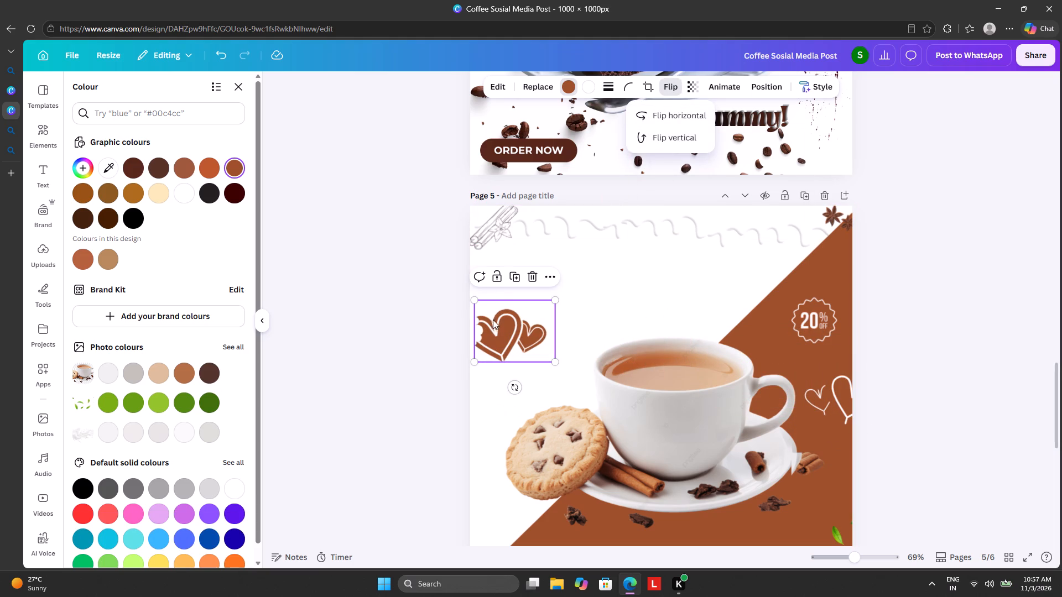
pyautogui.moveTo(507, 333); pyautogui.dragTo(485, 336)
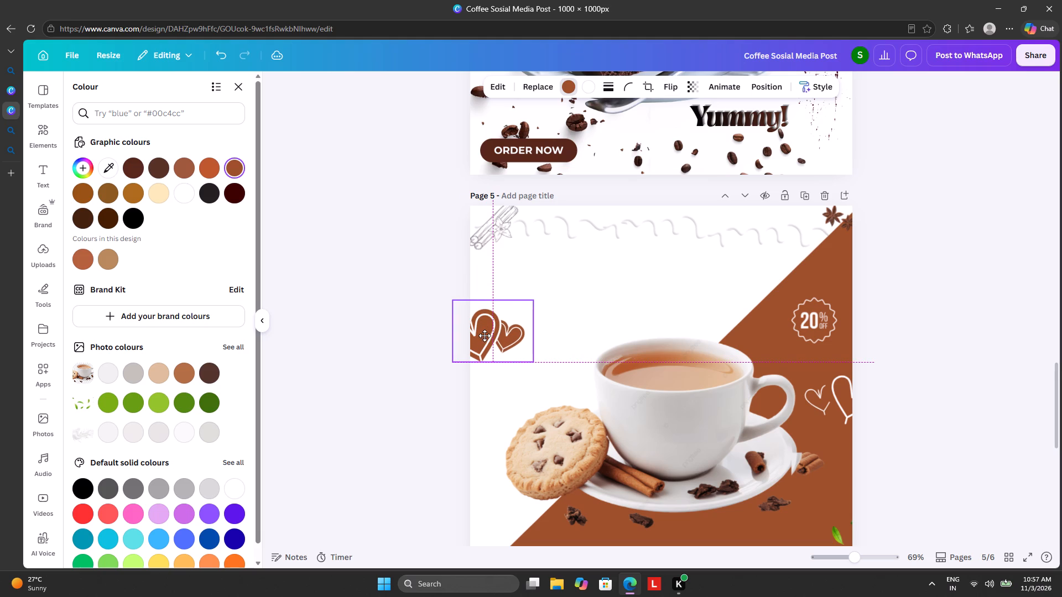
pyautogui.moveTo(485, 336); pyautogui.dragTo(481, 336)
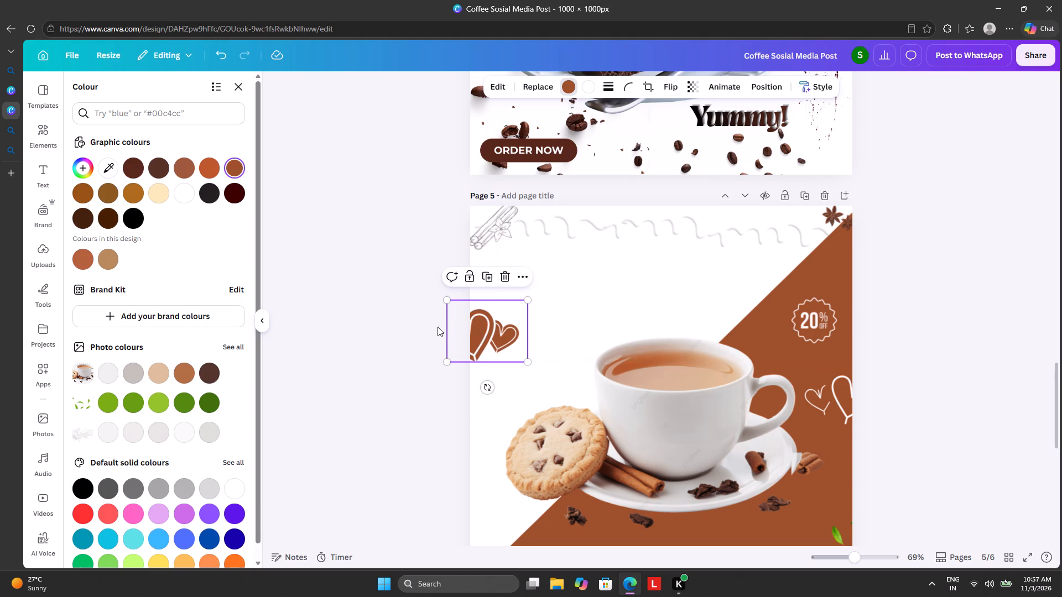
# Copy the ORDER NOW button from page 4 and paste it at the bottom left of page 5.
pyautogui.scroll(-1, 340, 341)
pyautogui.scroll(6, 336, 338)
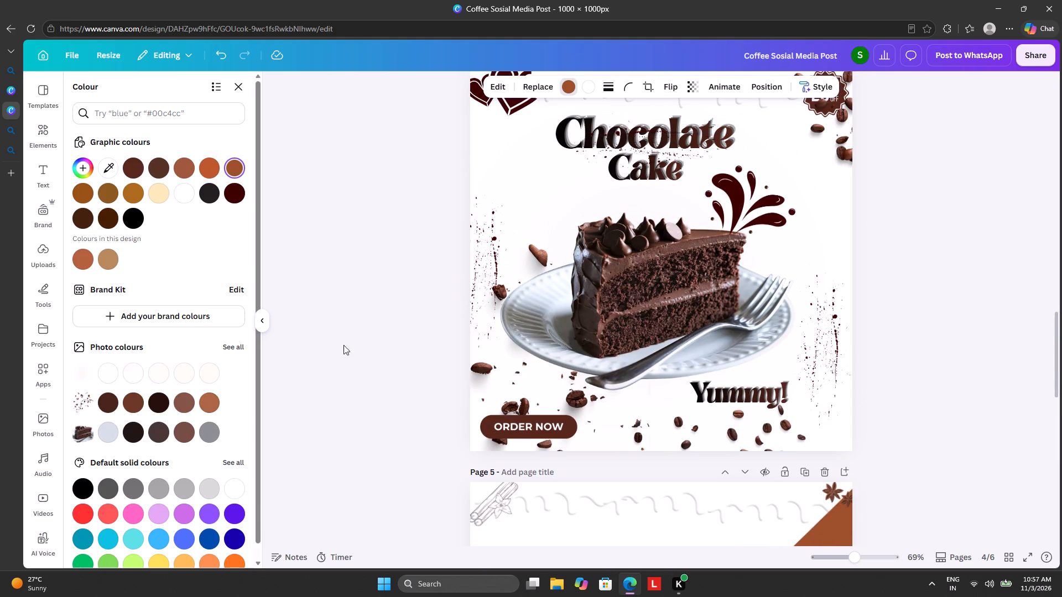
pyautogui.click(538, 420)
pyautogui.rightClick(535, 420)
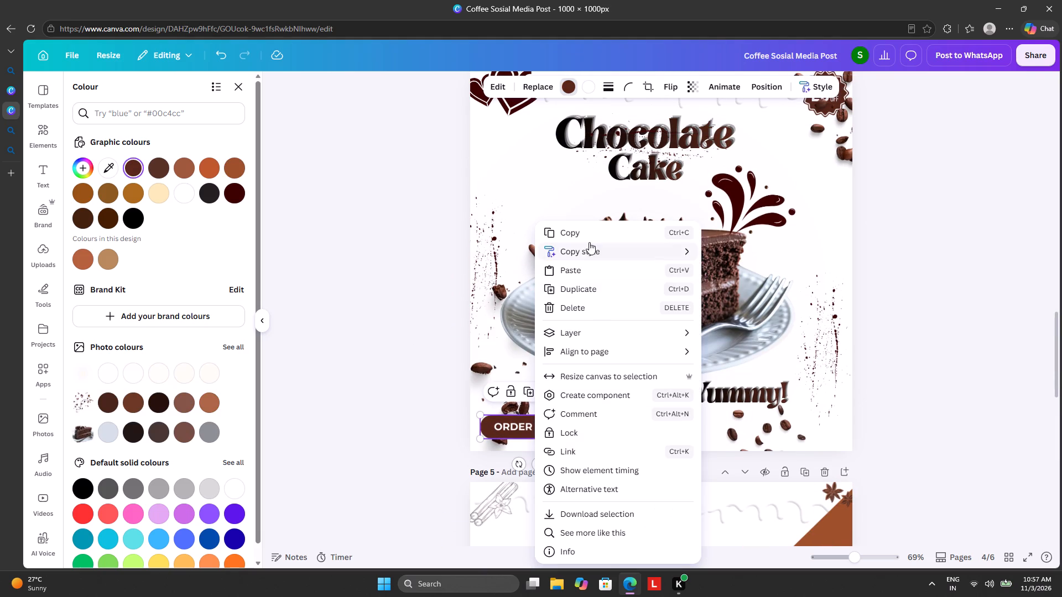
pyautogui.click(587, 234)
pyautogui.scroll(-6, 584, 235)
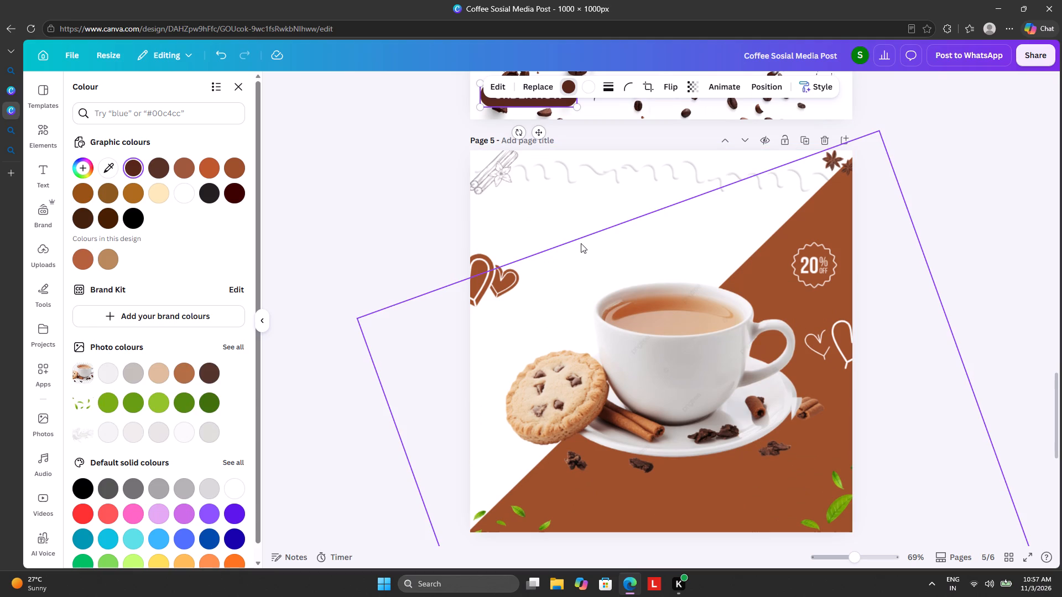
pyautogui.hotkey('ctrl', 'v')
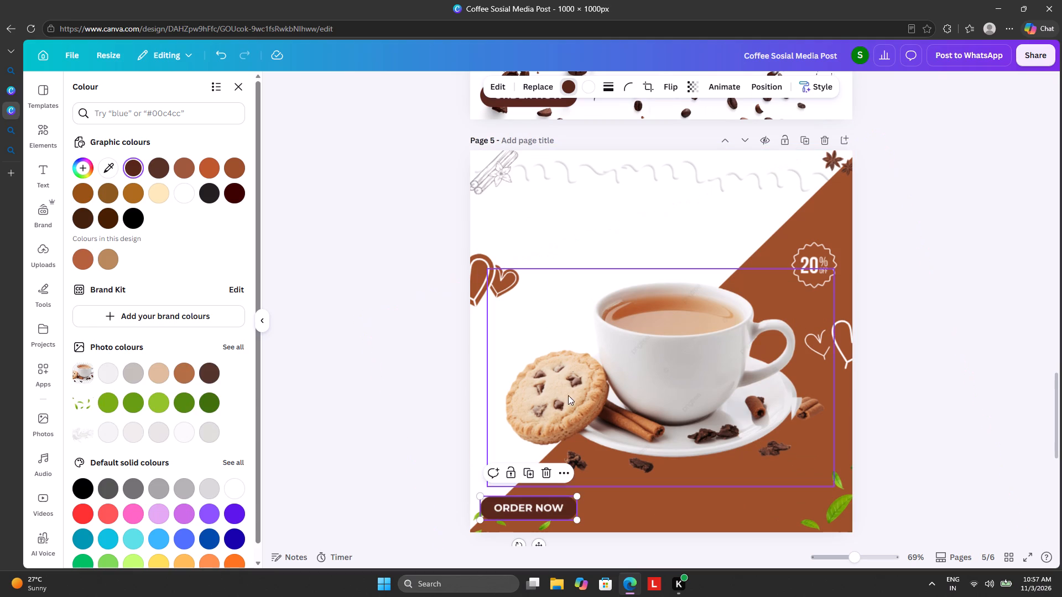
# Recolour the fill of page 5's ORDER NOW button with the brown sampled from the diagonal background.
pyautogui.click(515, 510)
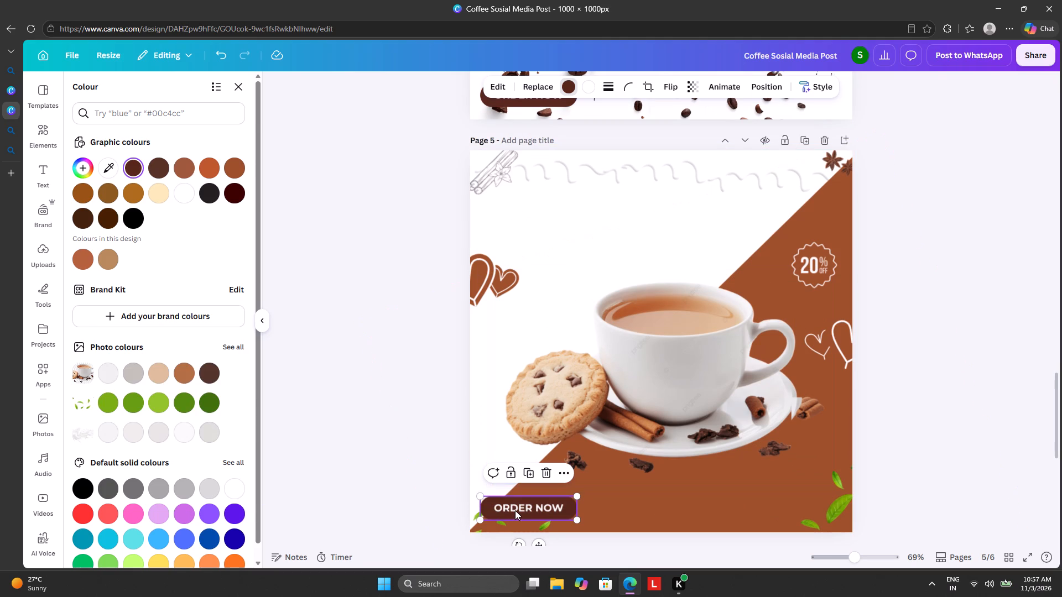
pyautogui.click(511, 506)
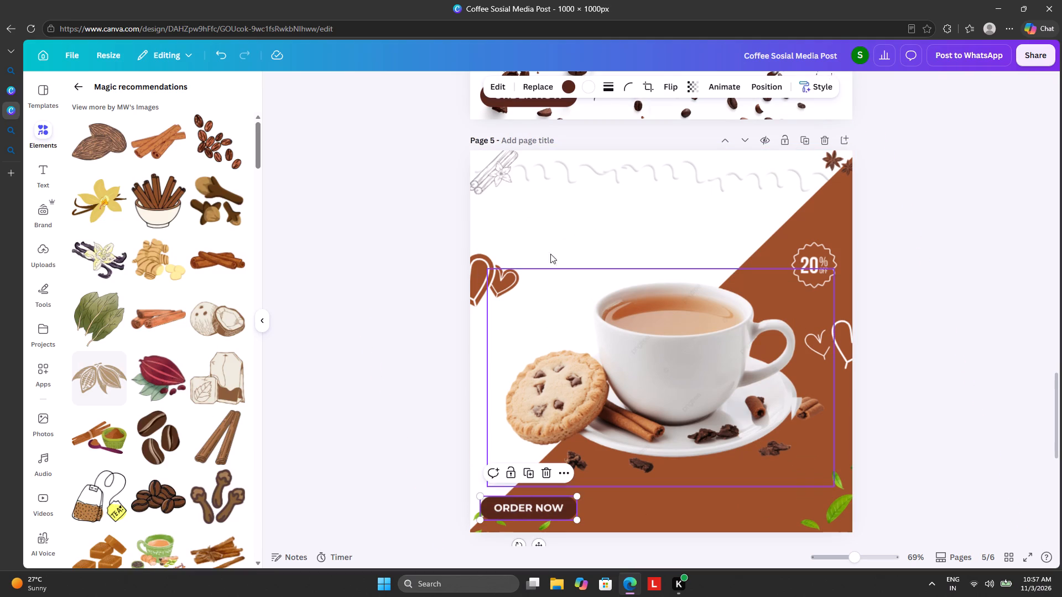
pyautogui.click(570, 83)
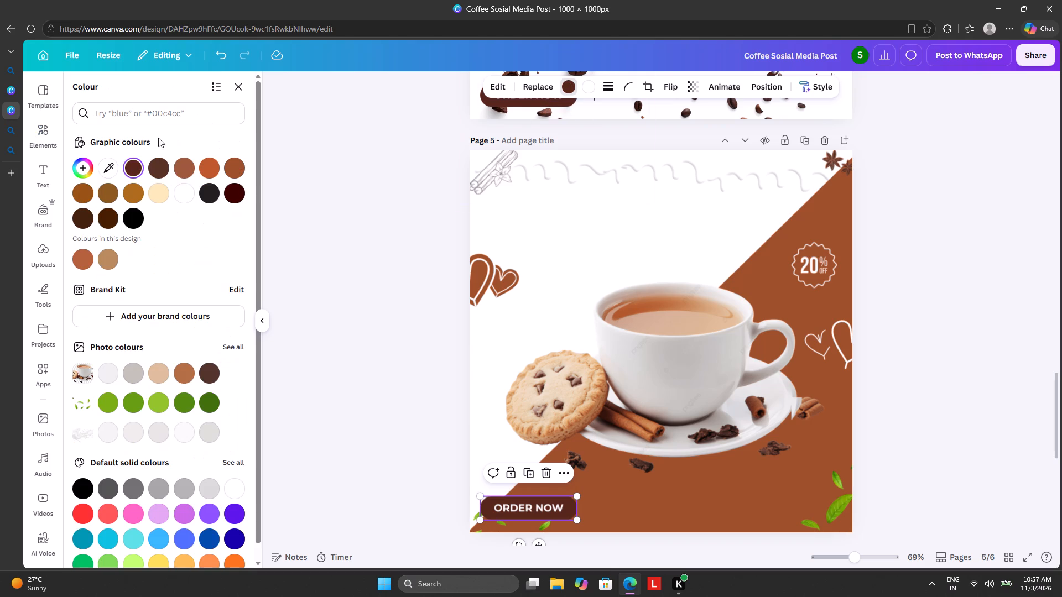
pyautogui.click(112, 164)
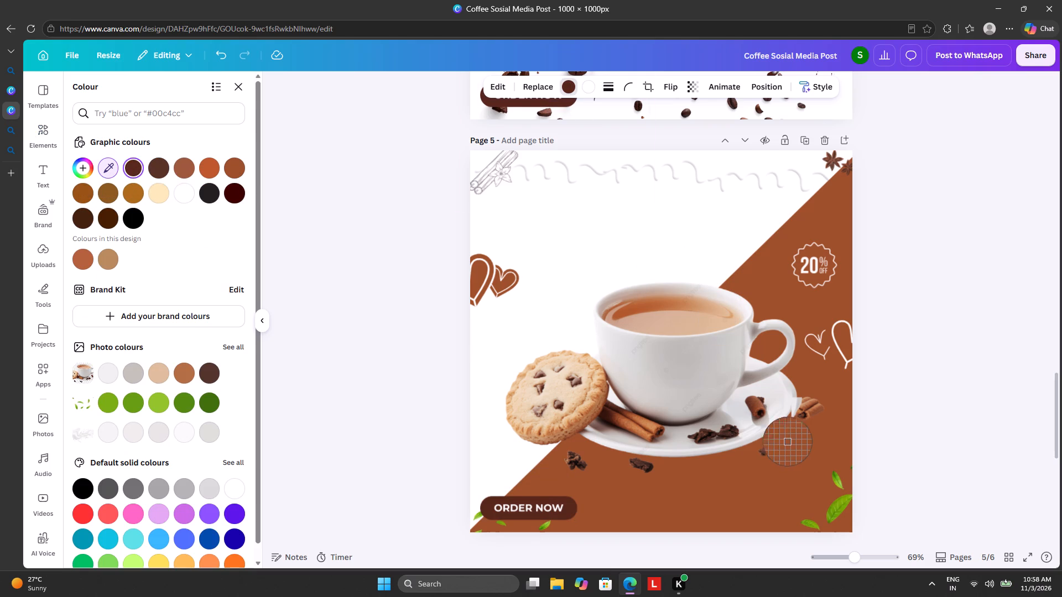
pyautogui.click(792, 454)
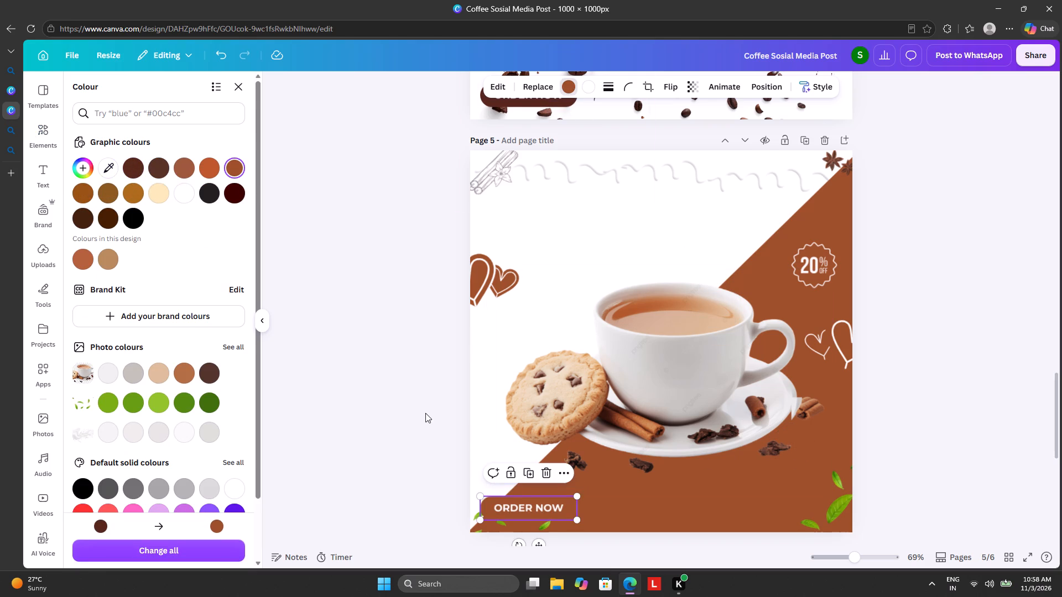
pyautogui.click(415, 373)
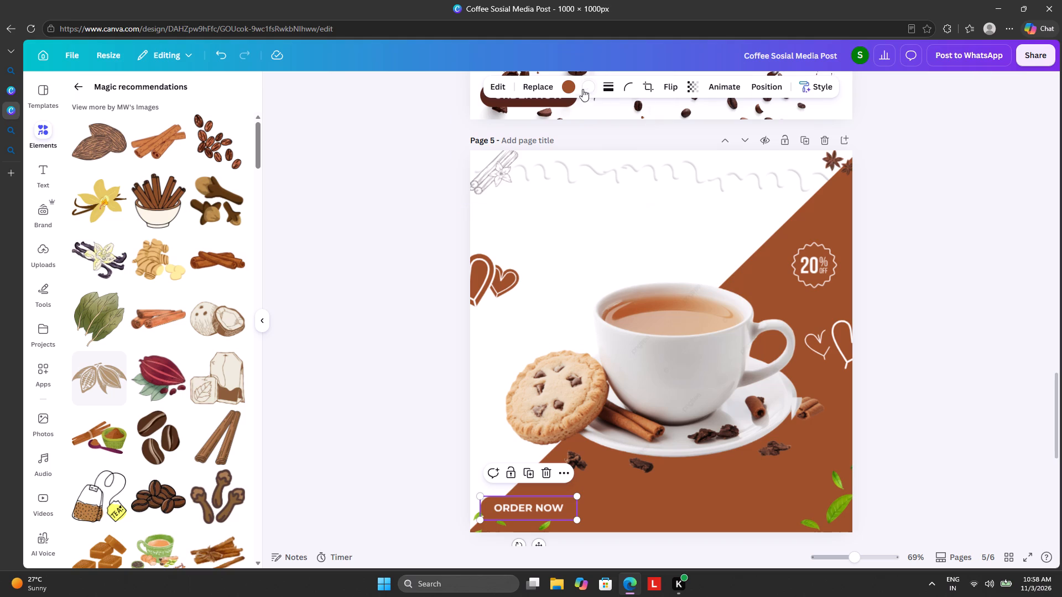
# Set the fill of page 5's ORDER NOW button to white.
pyautogui.click(568, 83)
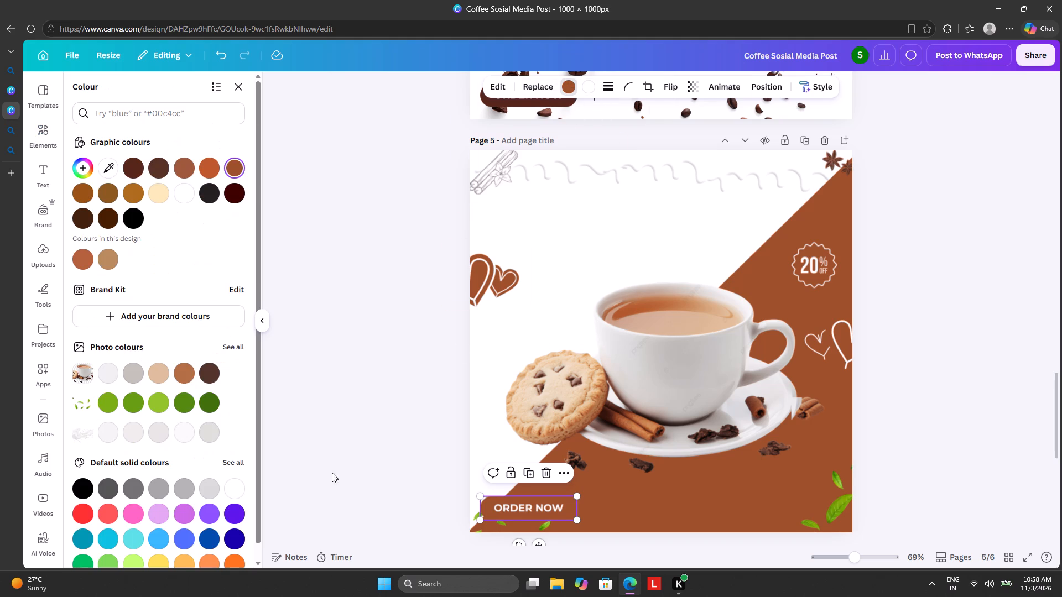
pyautogui.click(234, 486)
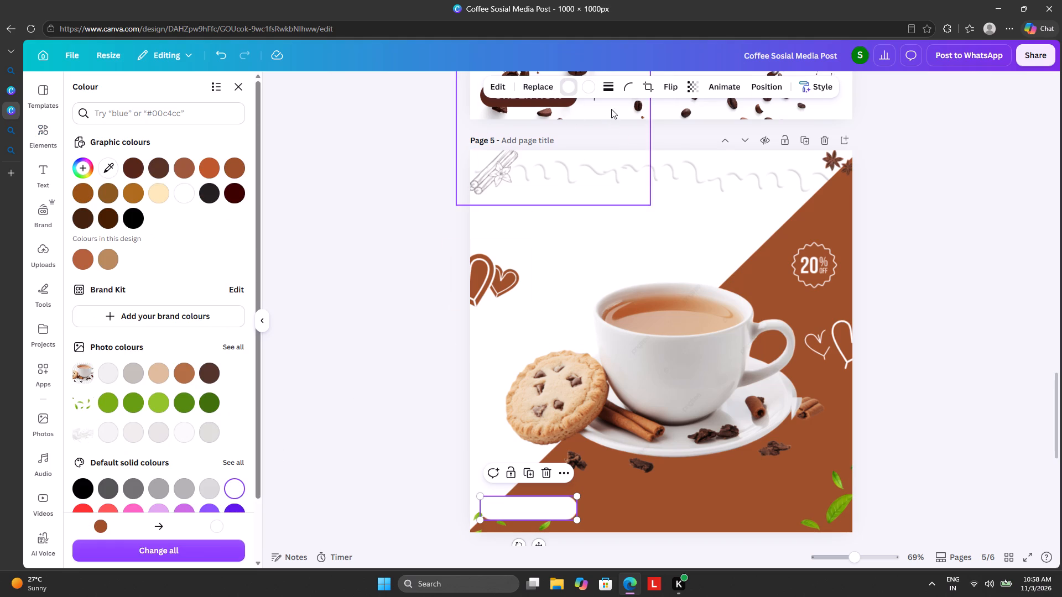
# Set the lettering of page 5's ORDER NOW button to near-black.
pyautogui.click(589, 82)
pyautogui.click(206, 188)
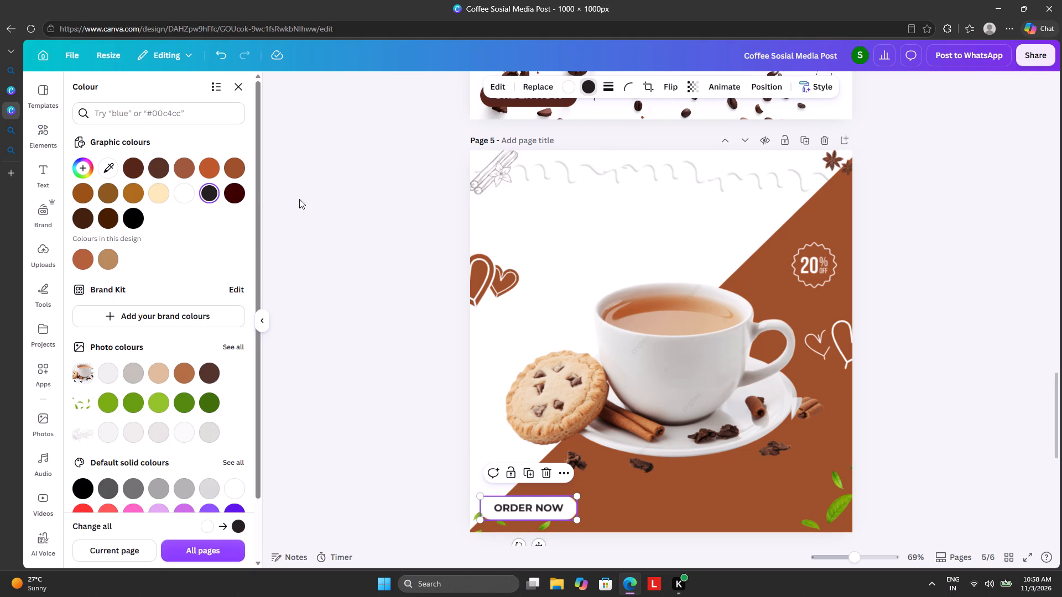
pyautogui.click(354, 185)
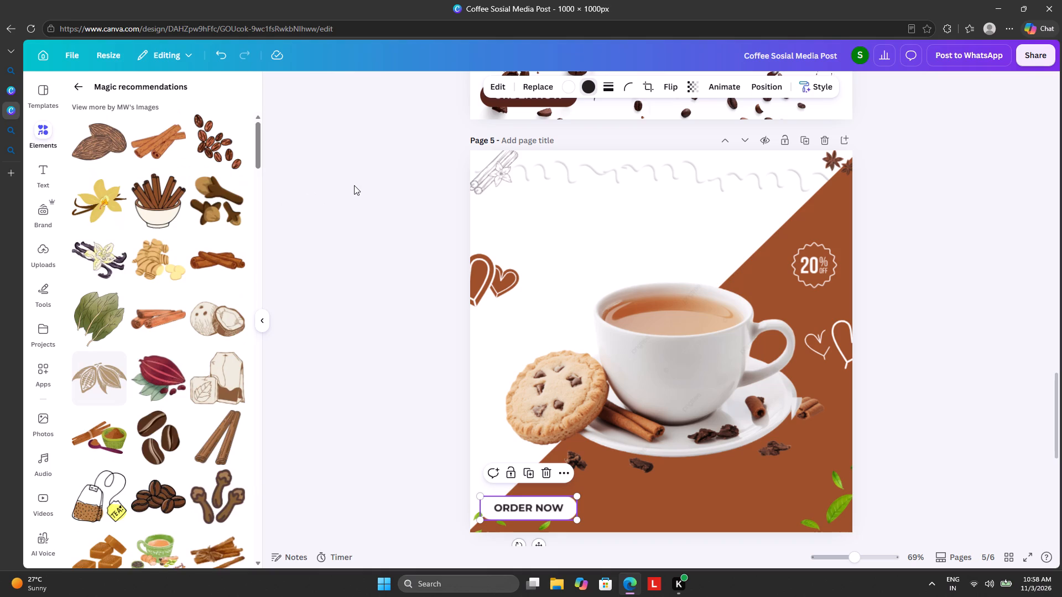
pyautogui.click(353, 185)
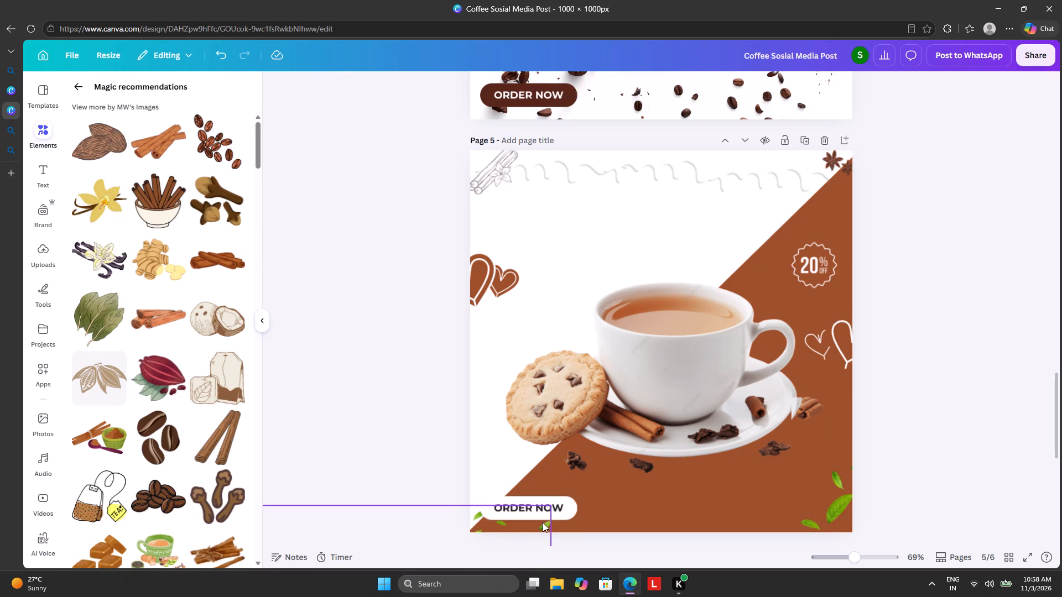
# Set the lettering of page 5's ORDER NOW button to the brown of the diagonal background.
pyautogui.click(539, 509)
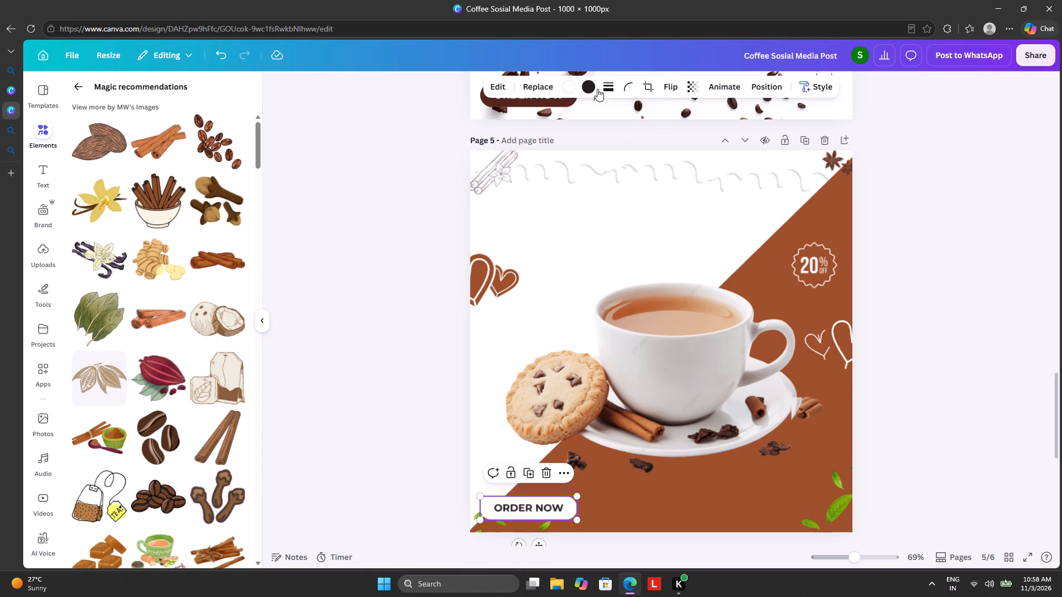
pyautogui.click(586, 86)
pyautogui.click(240, 166)
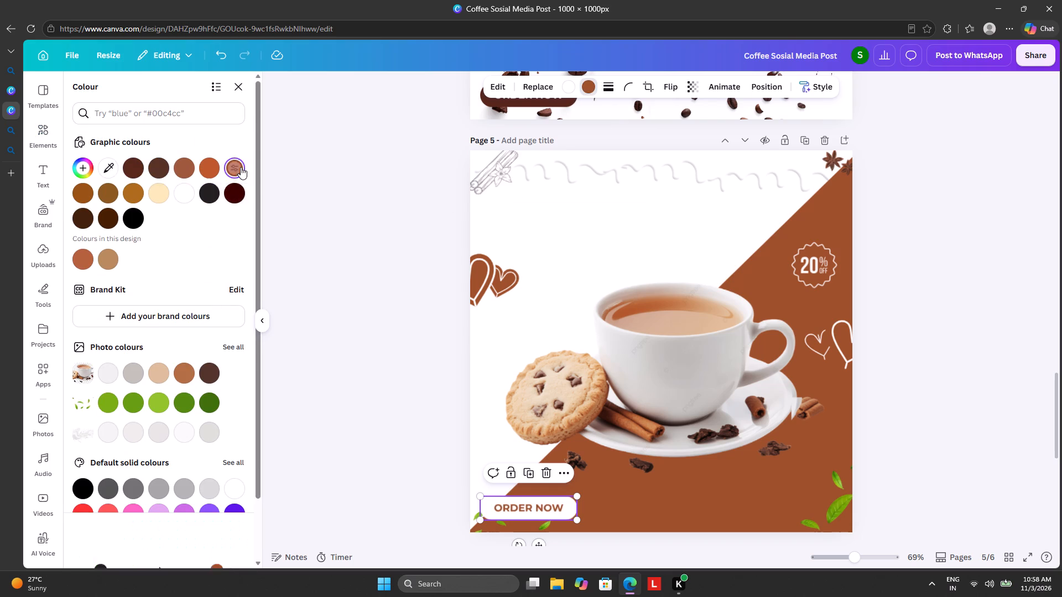
pyautogui.click(345, 219)
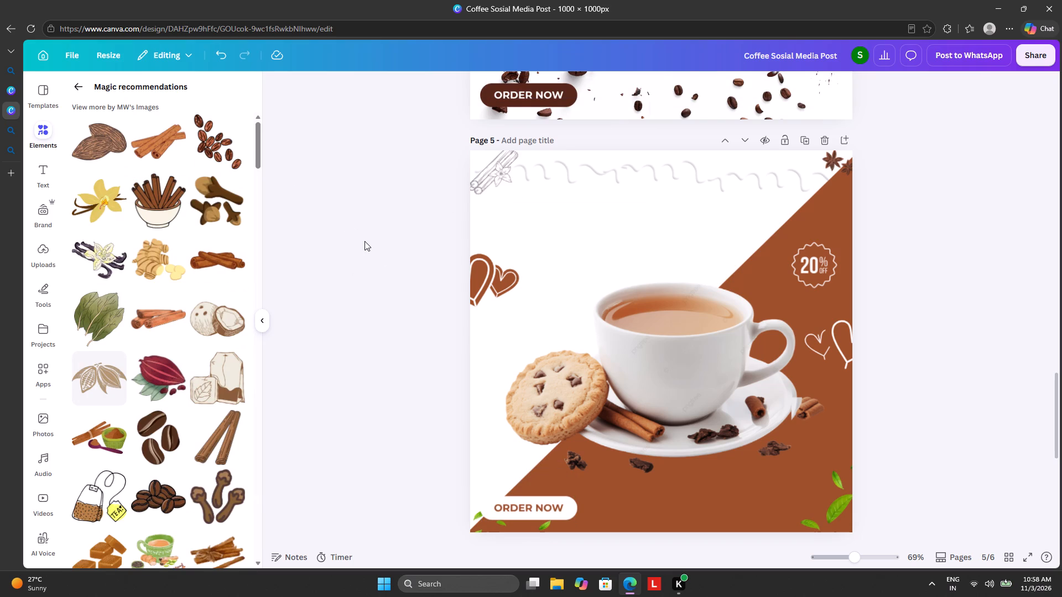
# Copy the dark splatter graphic beside page 4's cake fork and paste it onto page 5.
pyautogui.scroll(5, 321, 296)
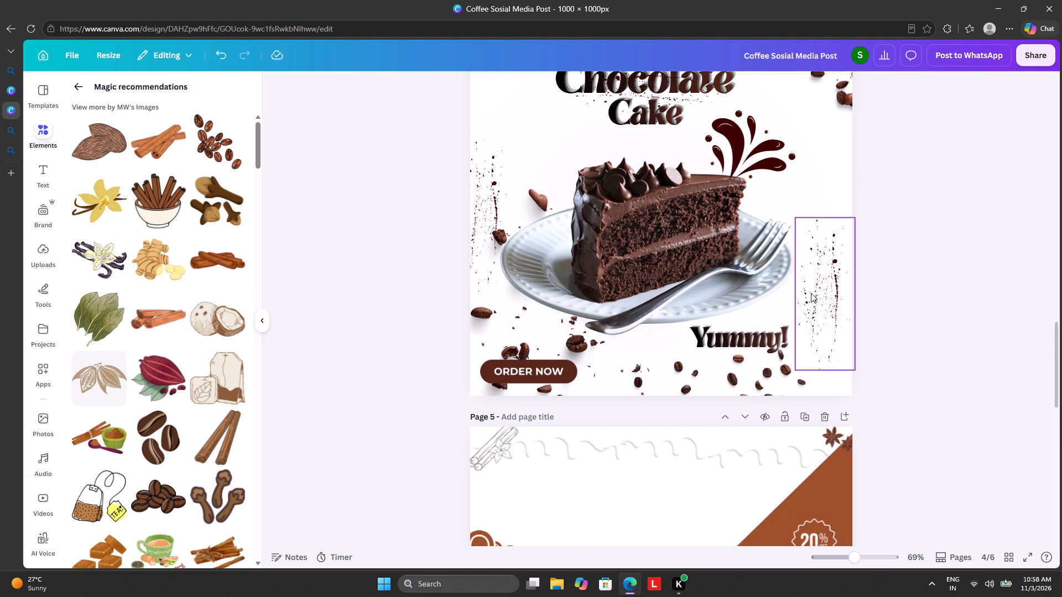
pyautogui.click(830, 292)
pyautogui.rightClick(826, 292)
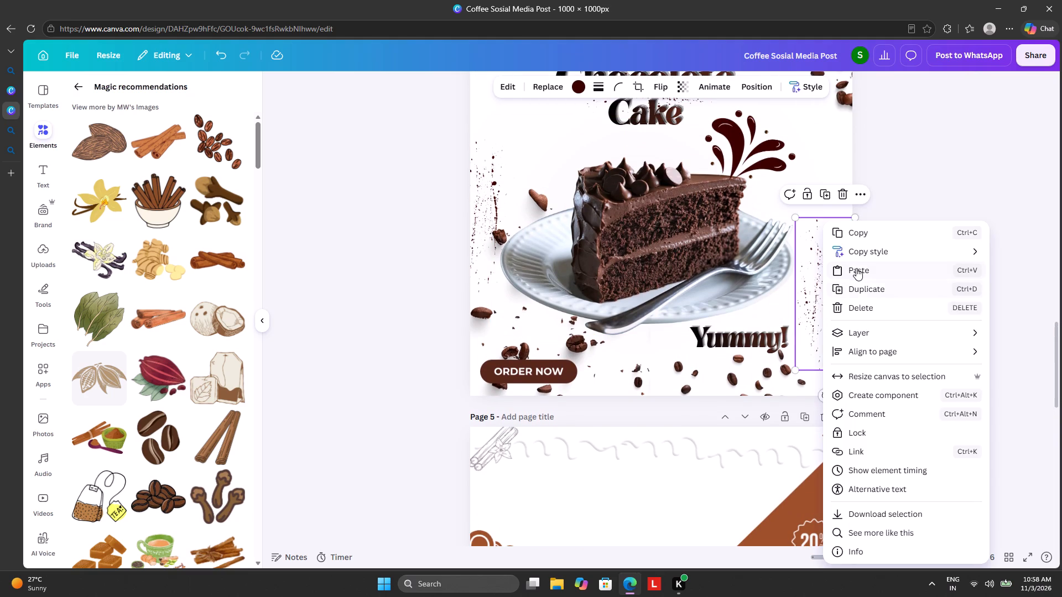
pyautogui.click(858, 235)
pyautogui.scroll(-5, 857, 235)
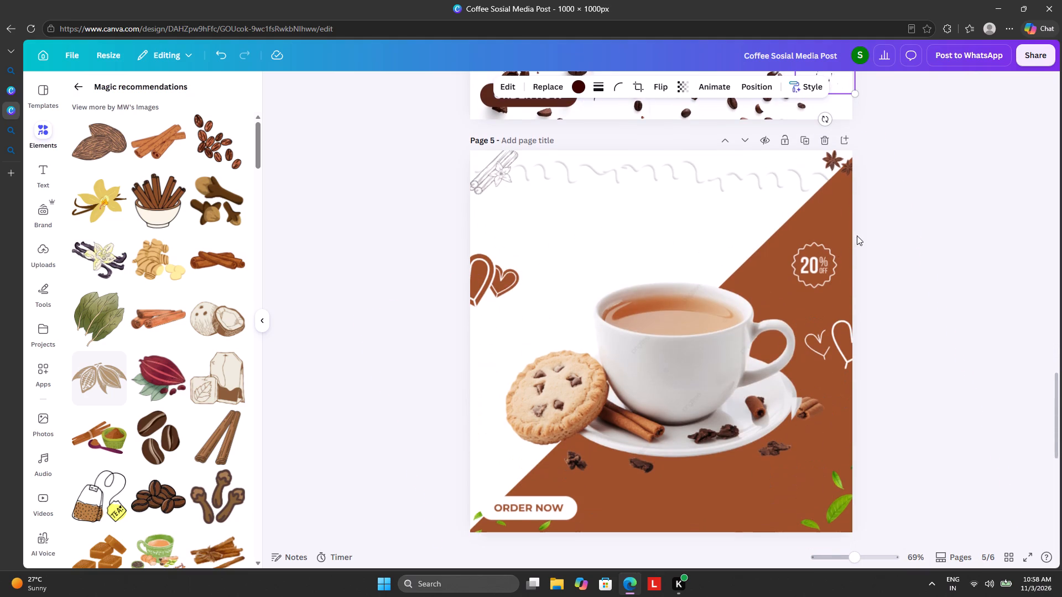
pyautogui.hotkey('ctrl', 'v')
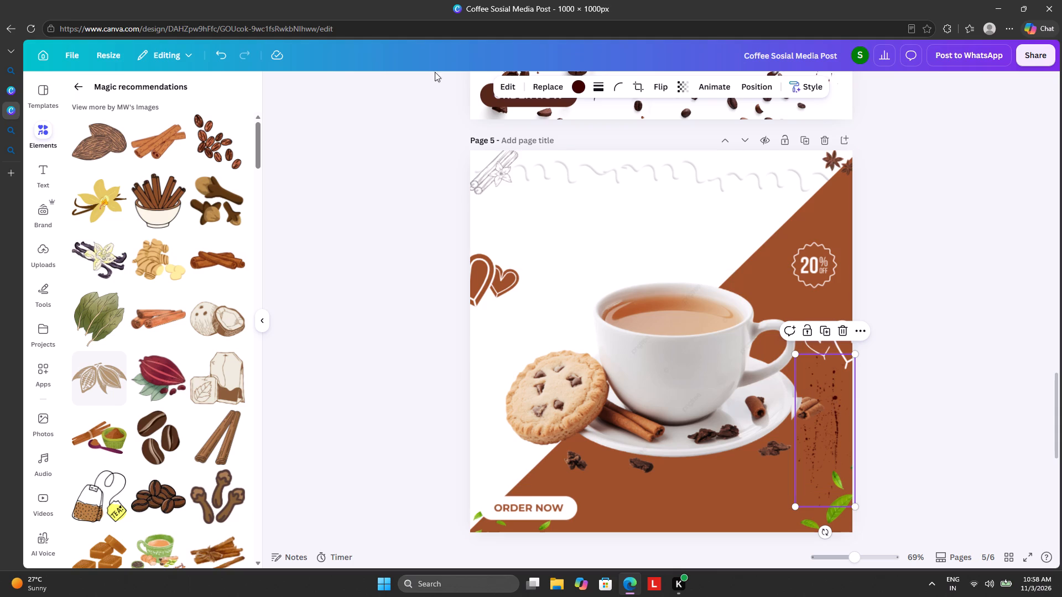
# Recolour page 5's splatter graphic white and shift it slightly over the page's right edge, below the hearts.
pyautogui.click(574, 83)
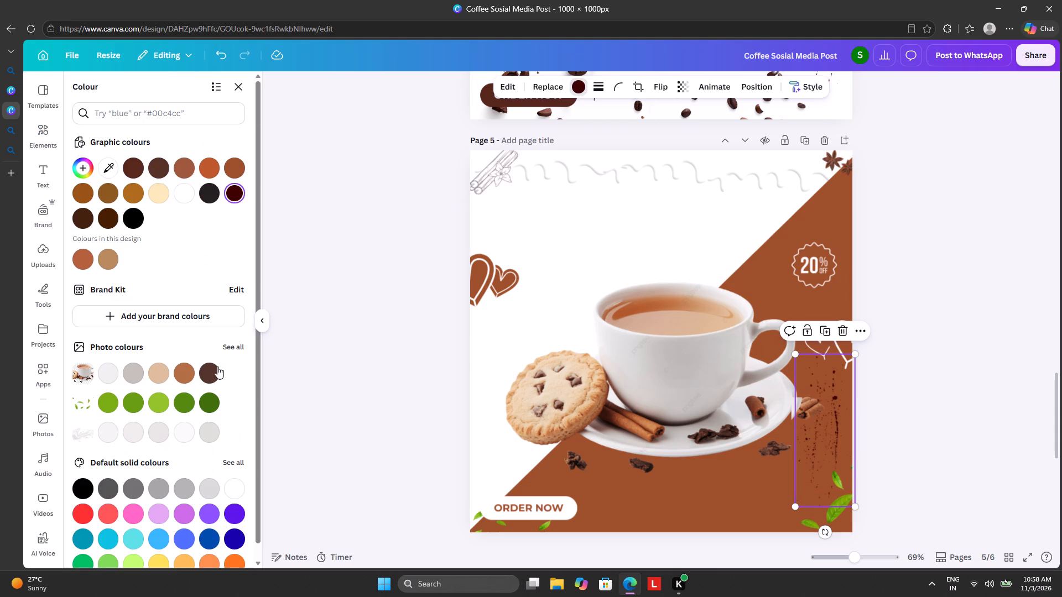
pyautogui.click(232, 486)
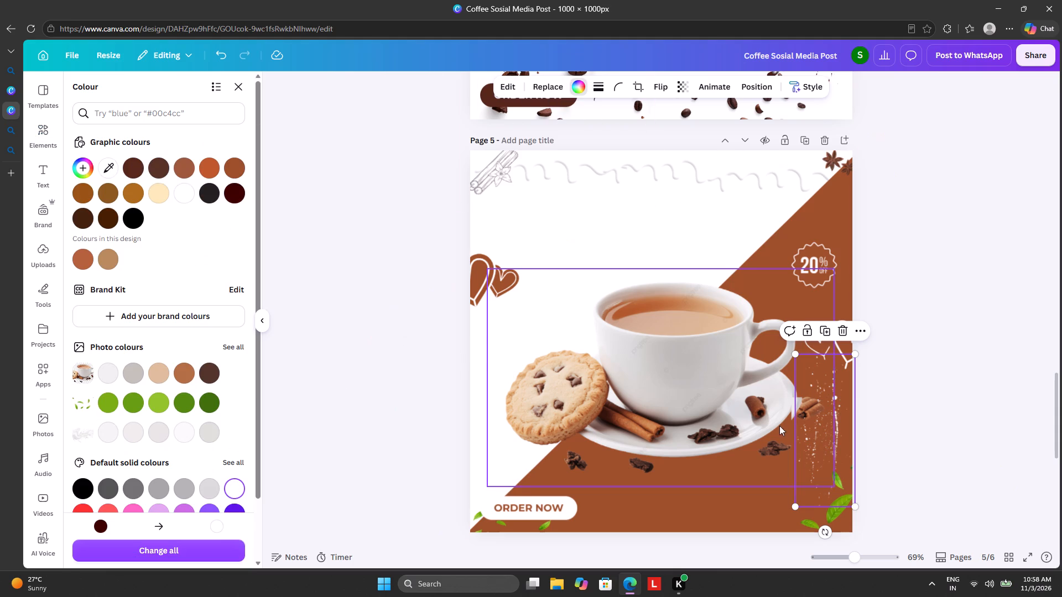
pyautogui.moveTo(825, 427); pyautogui.dragTo(834, 428)
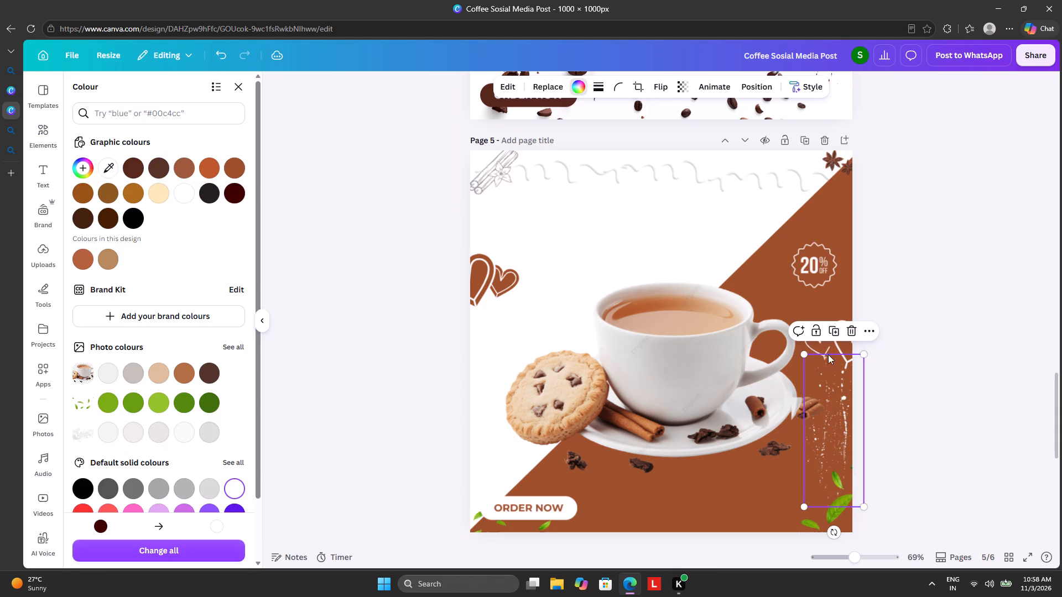
# Duplicate the white splatter, rotate the copy to nearly horizontal, and place it below the saucer, between the ORDER NOW button and the leaves.
pyautogui.click(835, 331)
pyautogui.moveTo(833, 414); pyautogui.dragTo(660, 491)
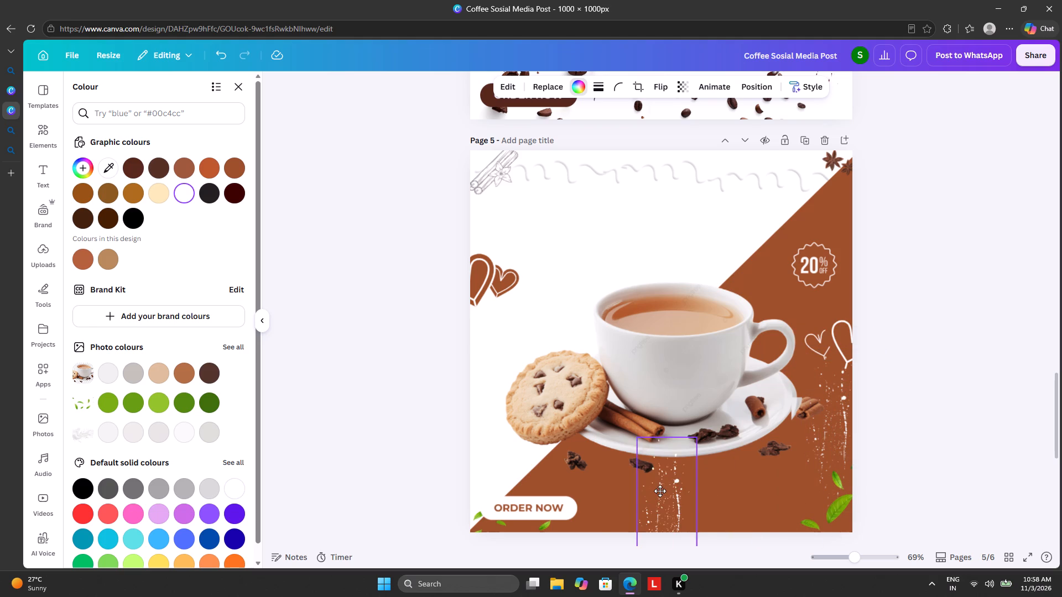
pyautogui.moveTo(660, 491); pyautogui.dragTo(624, 480)
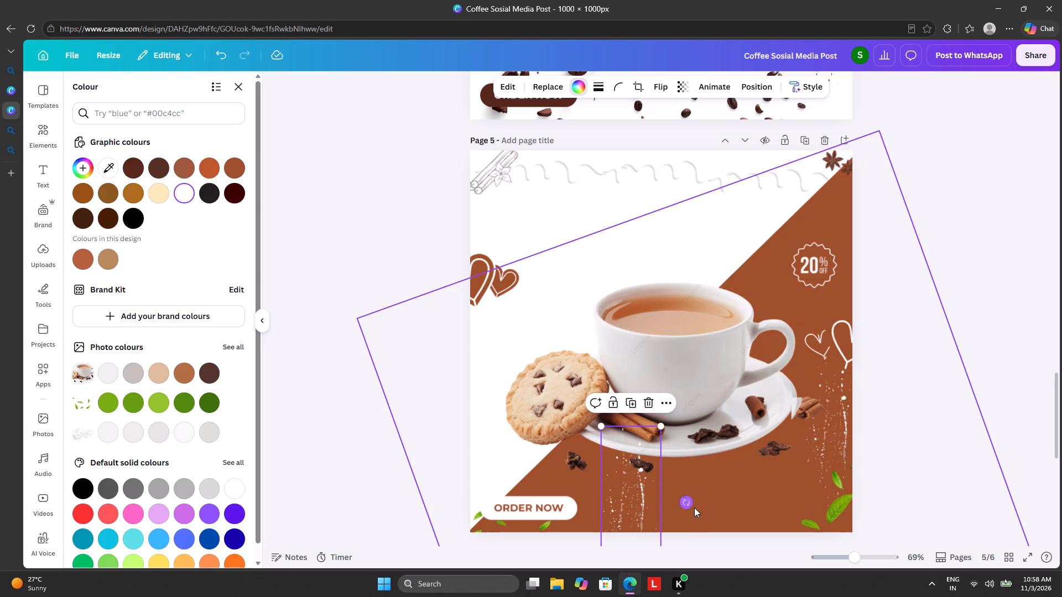
pyautogui.moveTo(686, 505); pyautogui.dragTo(628, 452)
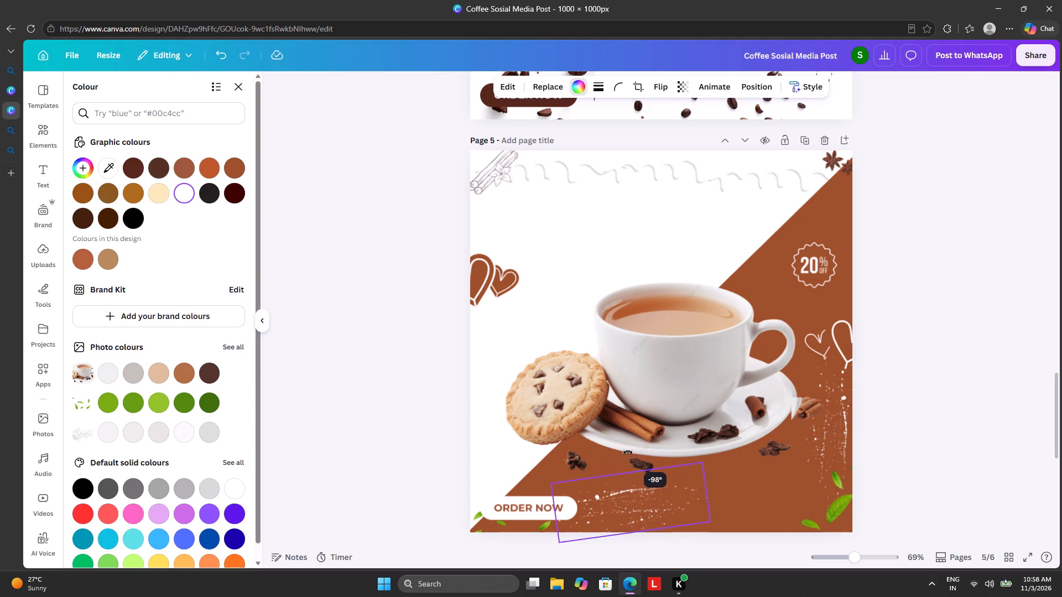
pyautogui.moveTo(628, 452); pyautogui.dragTo(631, 455)
pyautogui.moveTo(630, 506); pyautogui.dragTo(684, 507)
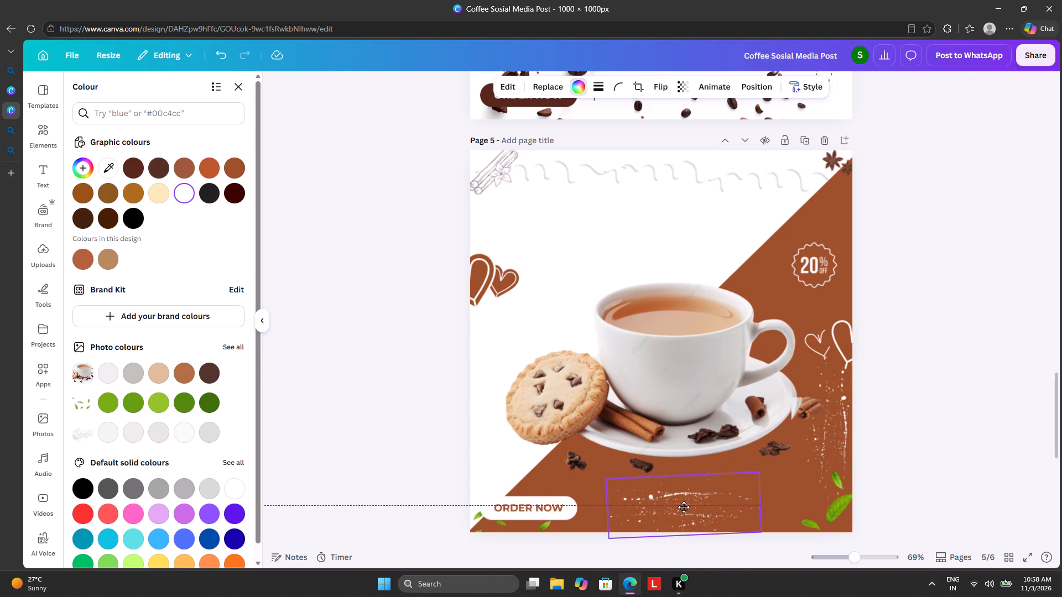
pyautogui.moveTo(684, 507); pyautogui.dragTo(684, 507)
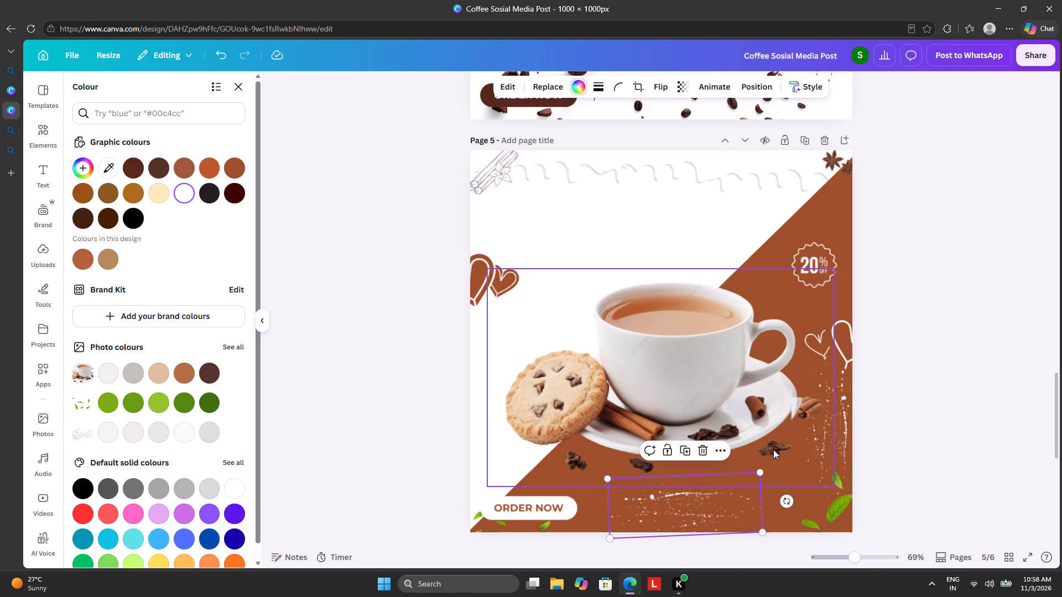
# Nudge page 5's vertical white splatter slightly left and move its layer directly beneath the teacup photo.
pyautogui.moveTo(831, 421); pyautogui.dragTo(826, 421)
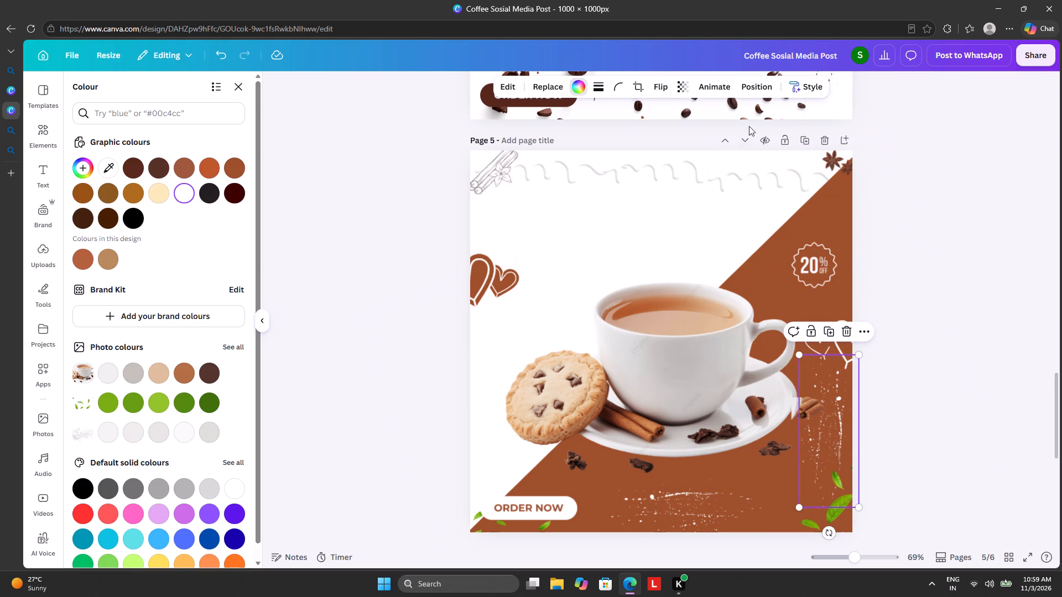
pyautogui.click(766, 81)
pyautogui.moveTo(180, 217); pyautogui.dragTo(179, 224)
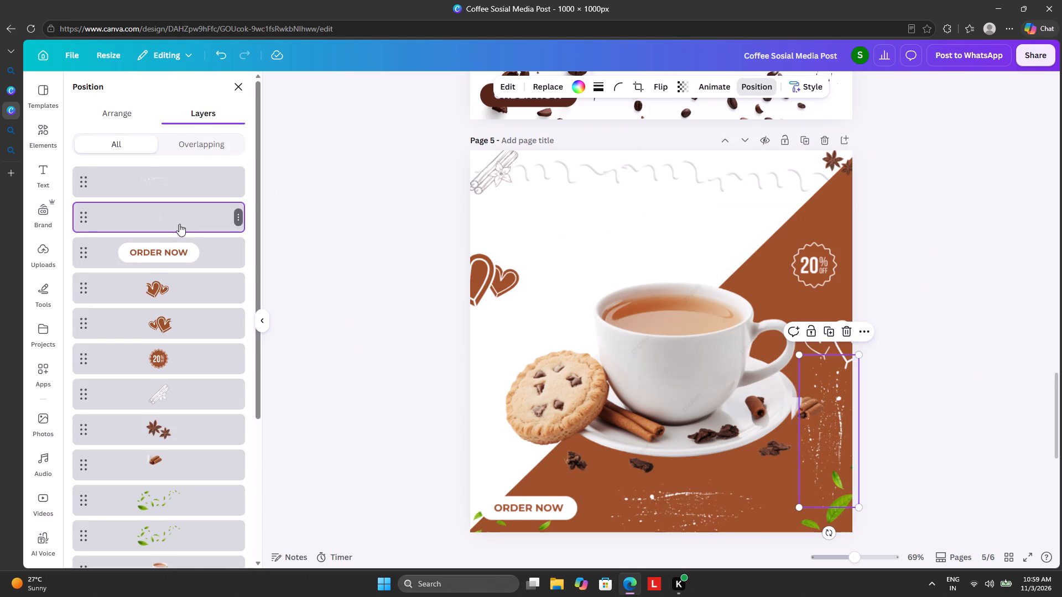
pyautogui.moveTo(179, 224); pyautogui.dragTo(184, 483)
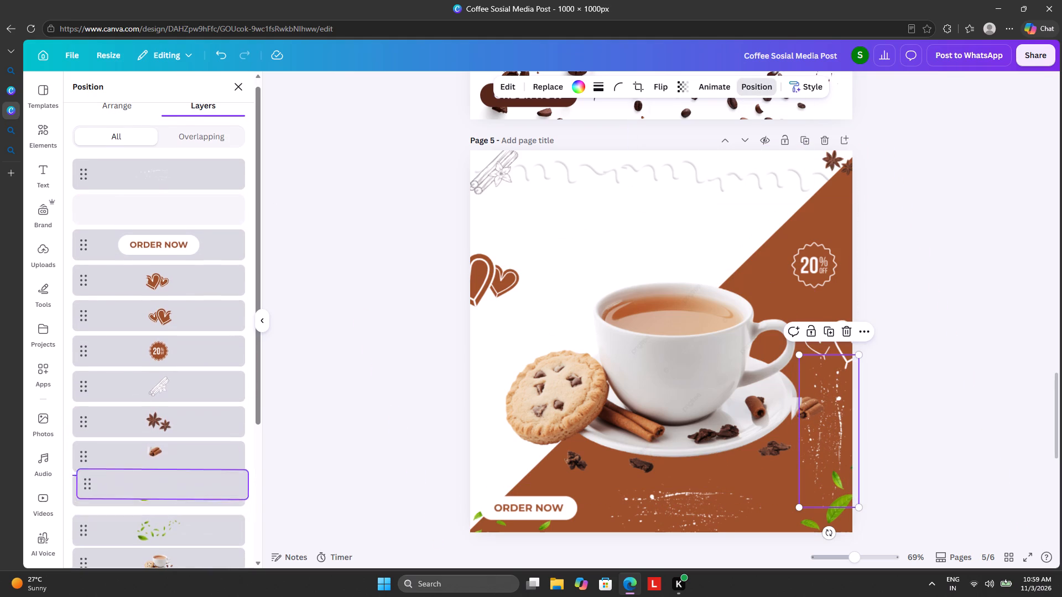
pyautogui.moveTo(184, 483); pyautogui.dragTo(183, 474)
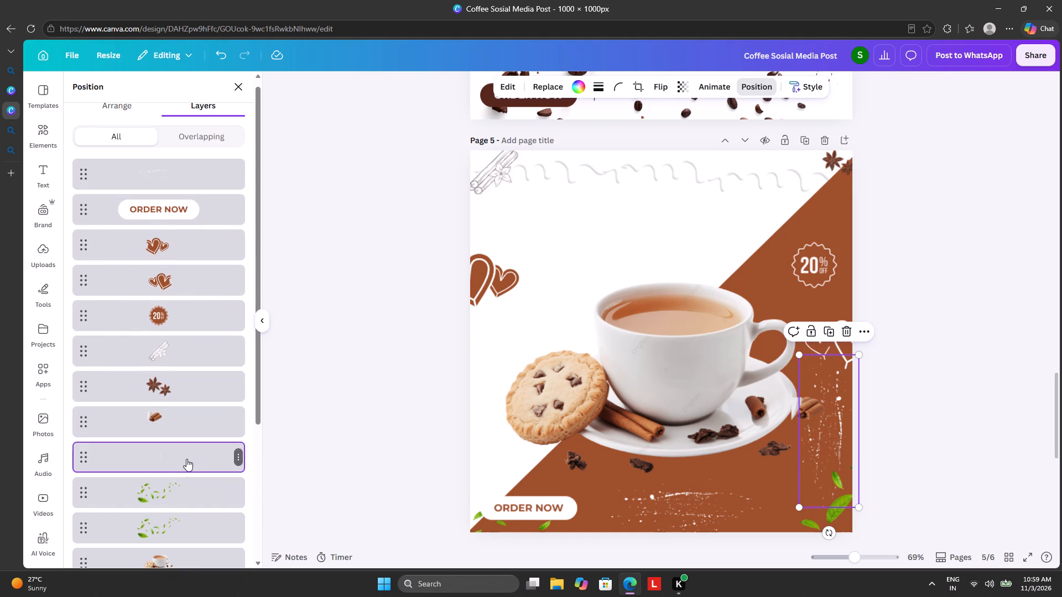
pyautogui.moveTo(186, 458); pyautogui.dragTo(190, 437)
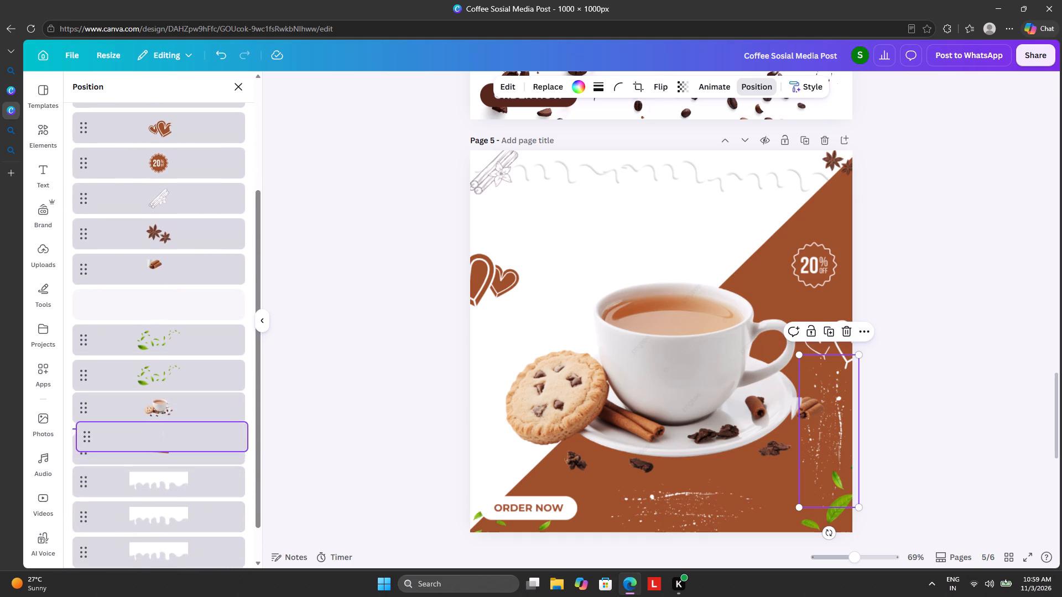
pyautogui.moveTo(190, 437); pyautogui.dragTo(189, 436)
pyautogui.click(944, 278)
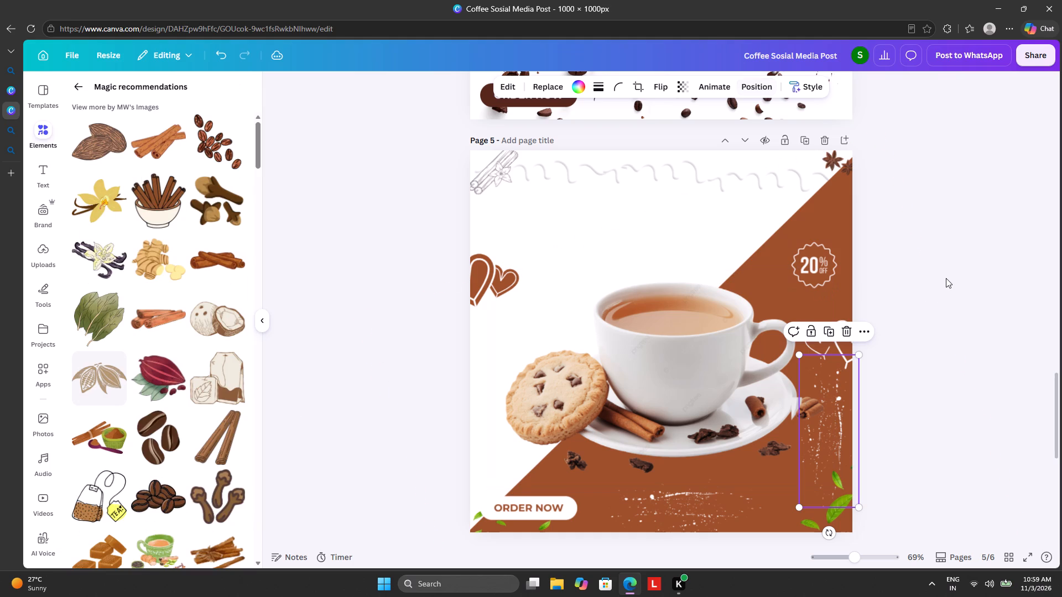
pyautogui.click(945, 275)
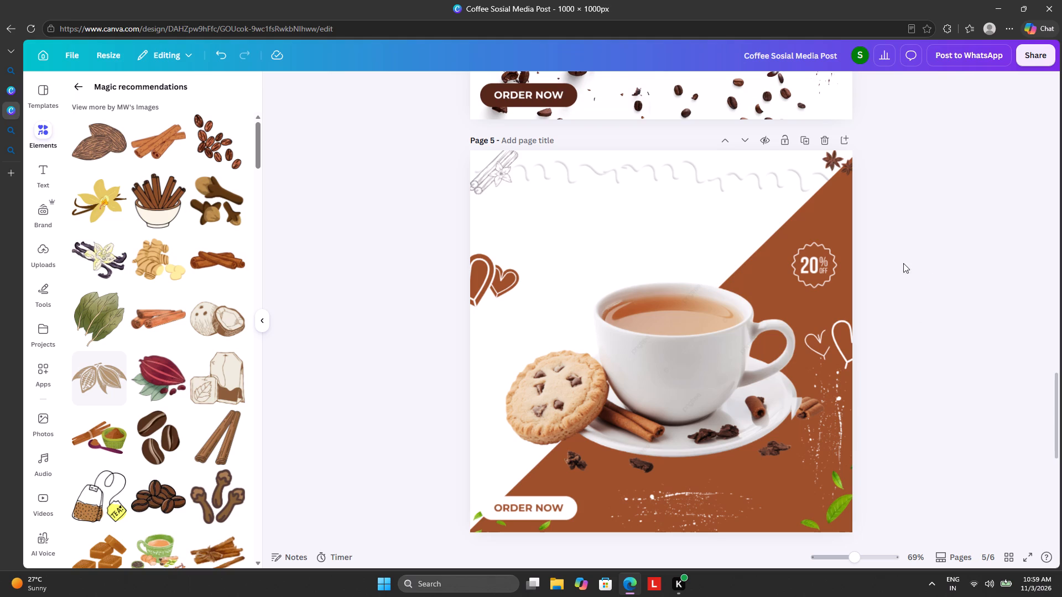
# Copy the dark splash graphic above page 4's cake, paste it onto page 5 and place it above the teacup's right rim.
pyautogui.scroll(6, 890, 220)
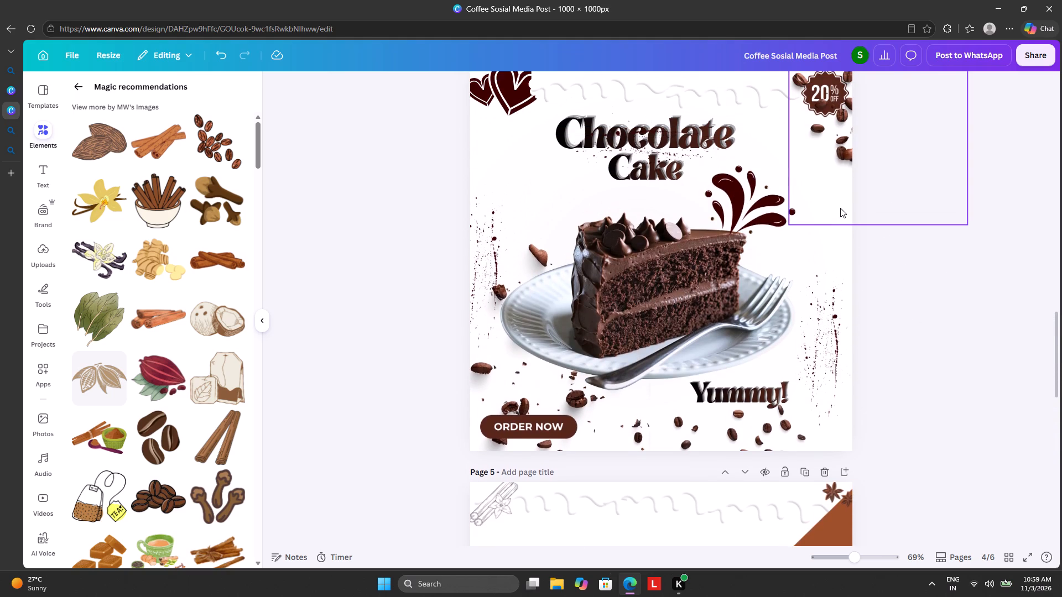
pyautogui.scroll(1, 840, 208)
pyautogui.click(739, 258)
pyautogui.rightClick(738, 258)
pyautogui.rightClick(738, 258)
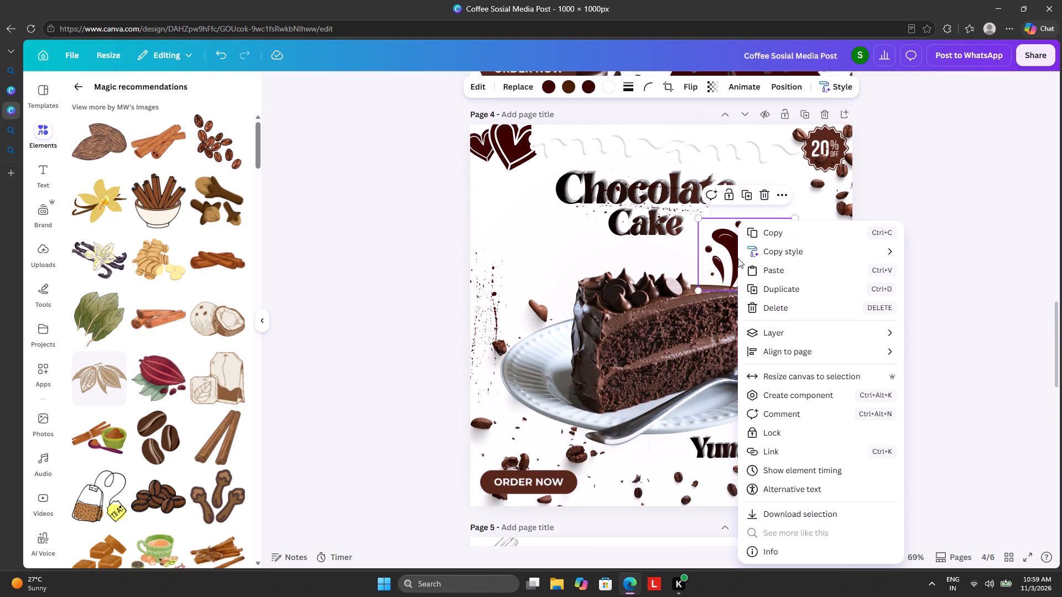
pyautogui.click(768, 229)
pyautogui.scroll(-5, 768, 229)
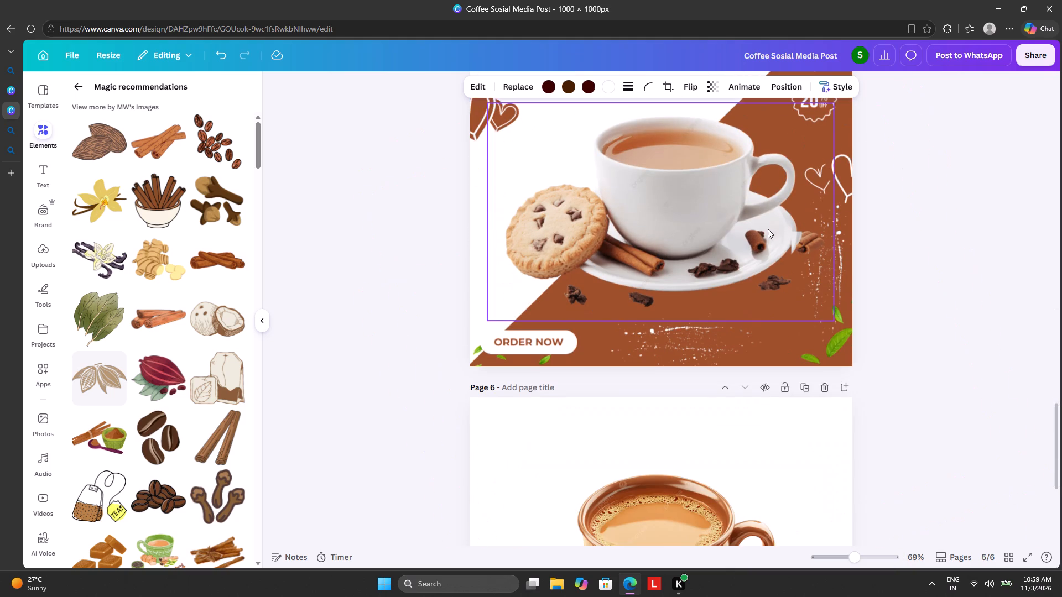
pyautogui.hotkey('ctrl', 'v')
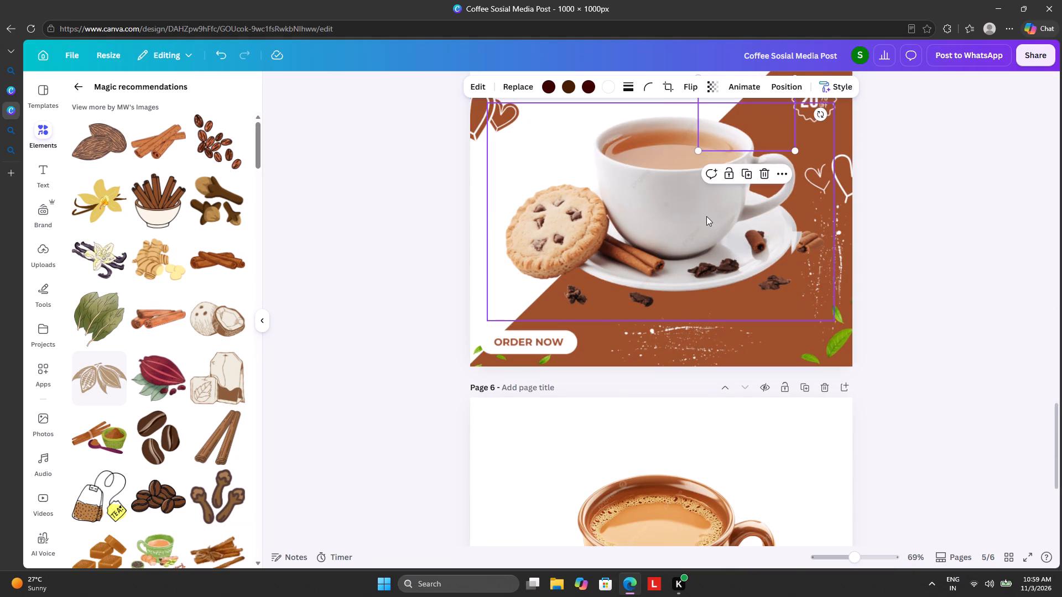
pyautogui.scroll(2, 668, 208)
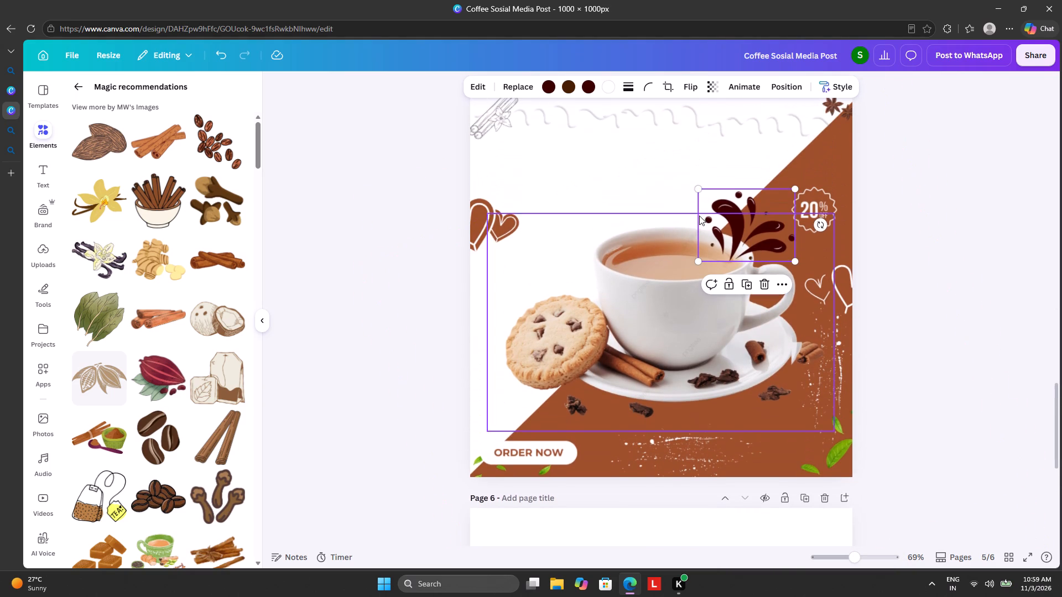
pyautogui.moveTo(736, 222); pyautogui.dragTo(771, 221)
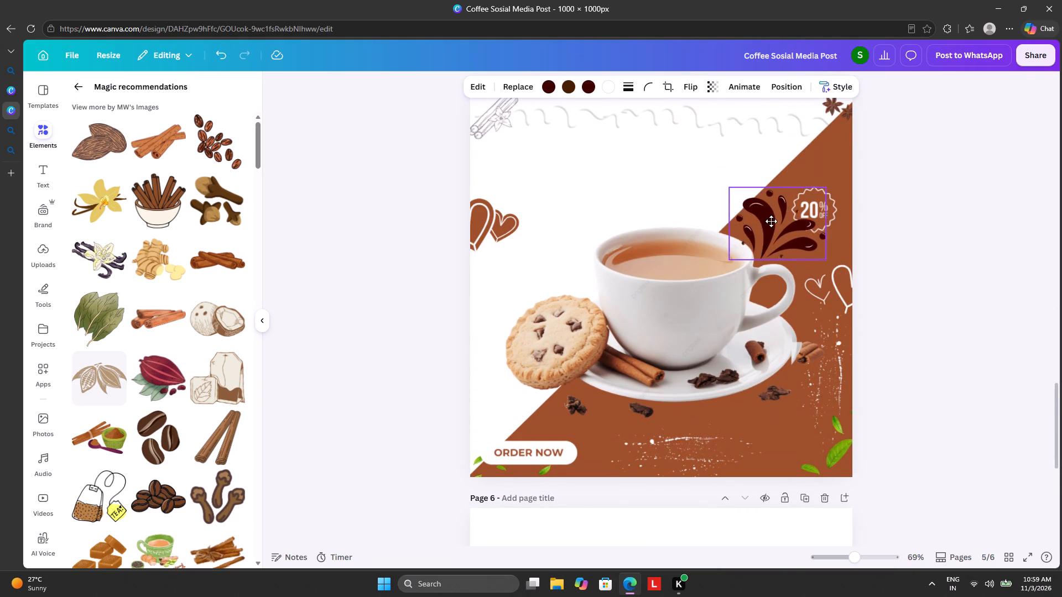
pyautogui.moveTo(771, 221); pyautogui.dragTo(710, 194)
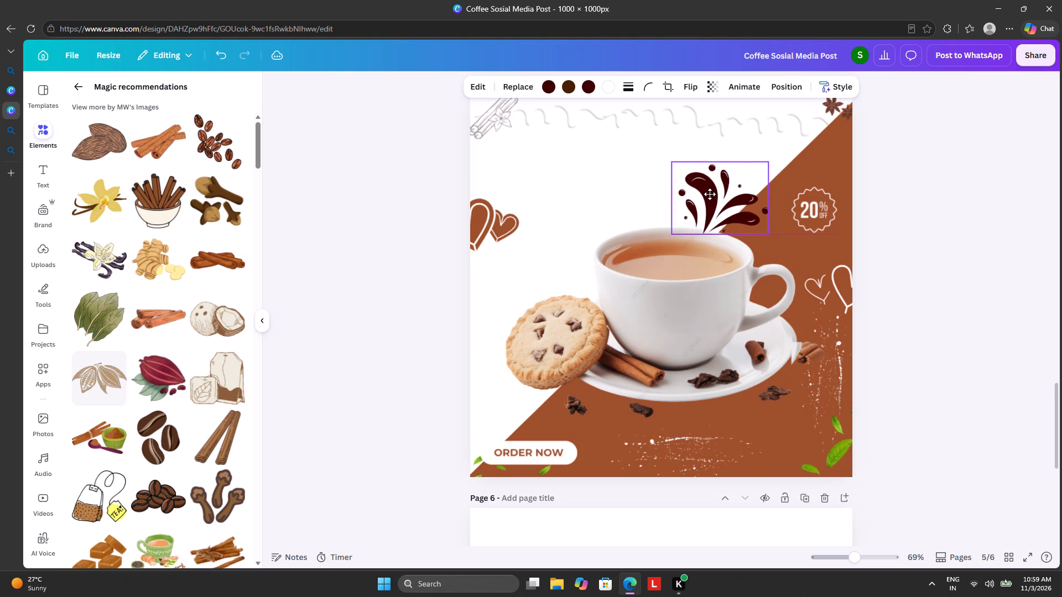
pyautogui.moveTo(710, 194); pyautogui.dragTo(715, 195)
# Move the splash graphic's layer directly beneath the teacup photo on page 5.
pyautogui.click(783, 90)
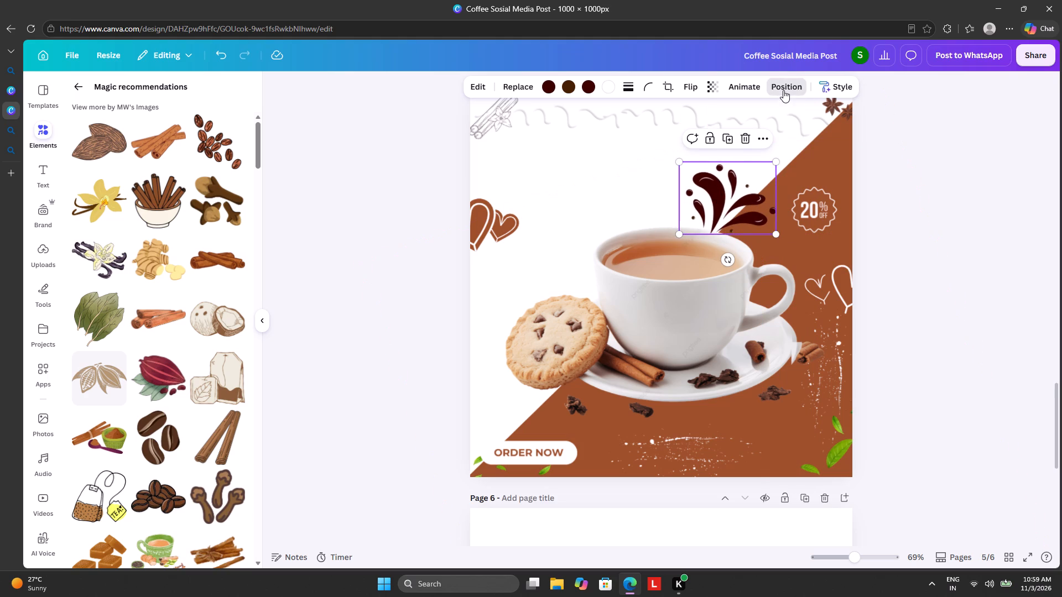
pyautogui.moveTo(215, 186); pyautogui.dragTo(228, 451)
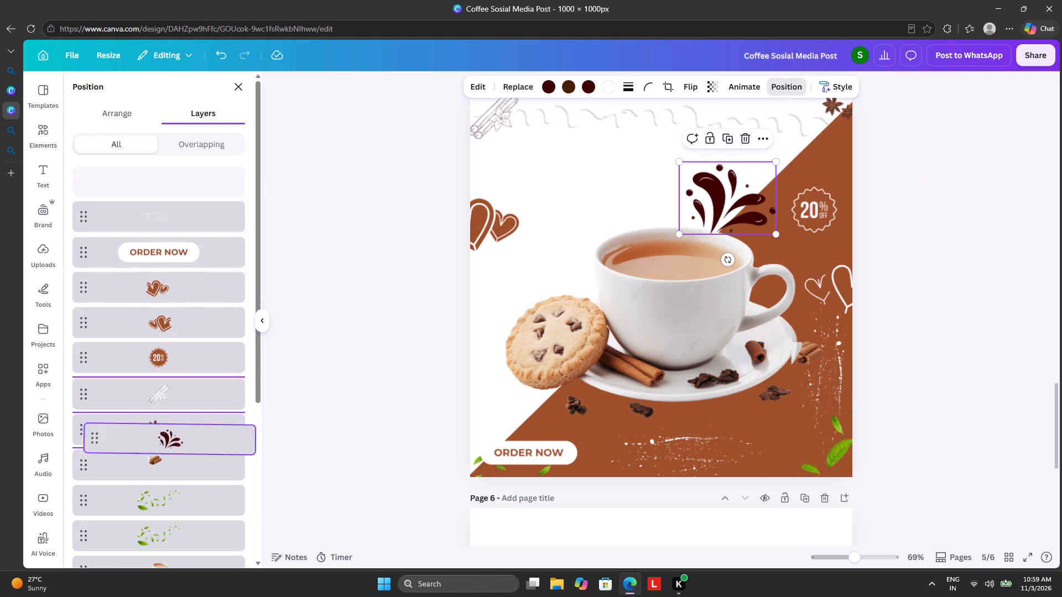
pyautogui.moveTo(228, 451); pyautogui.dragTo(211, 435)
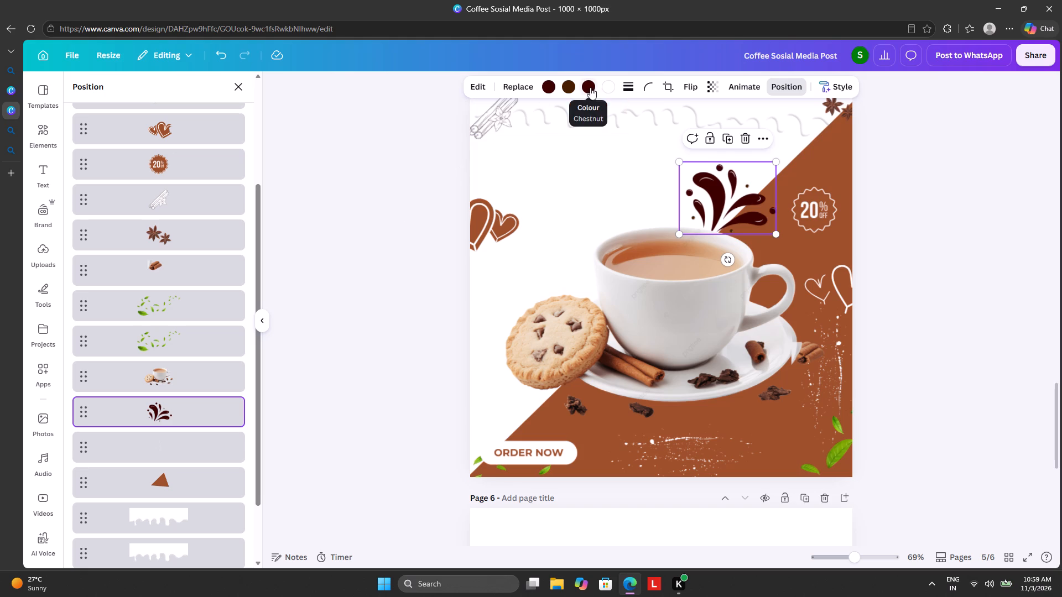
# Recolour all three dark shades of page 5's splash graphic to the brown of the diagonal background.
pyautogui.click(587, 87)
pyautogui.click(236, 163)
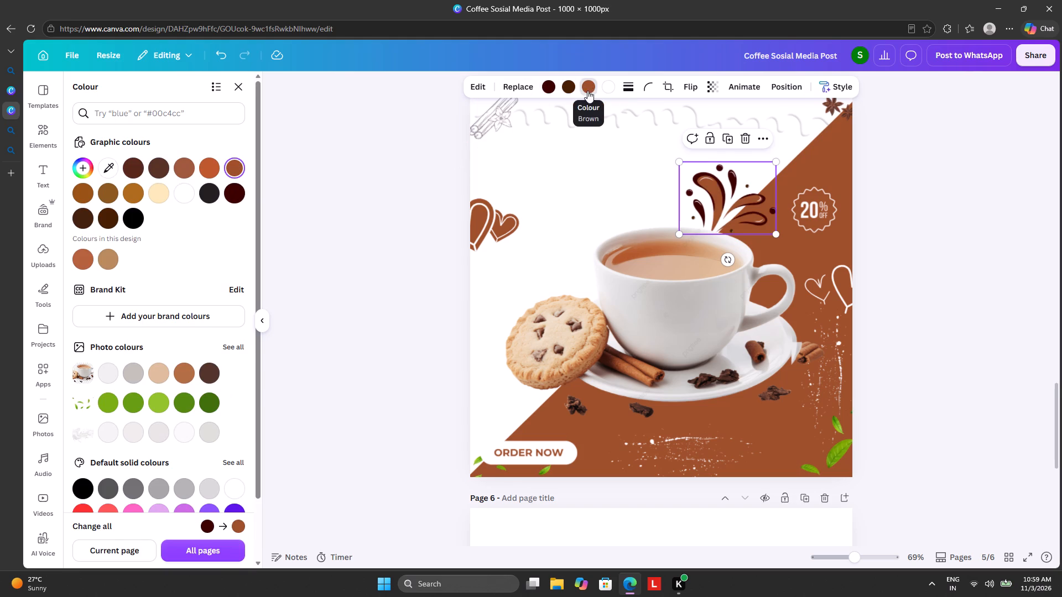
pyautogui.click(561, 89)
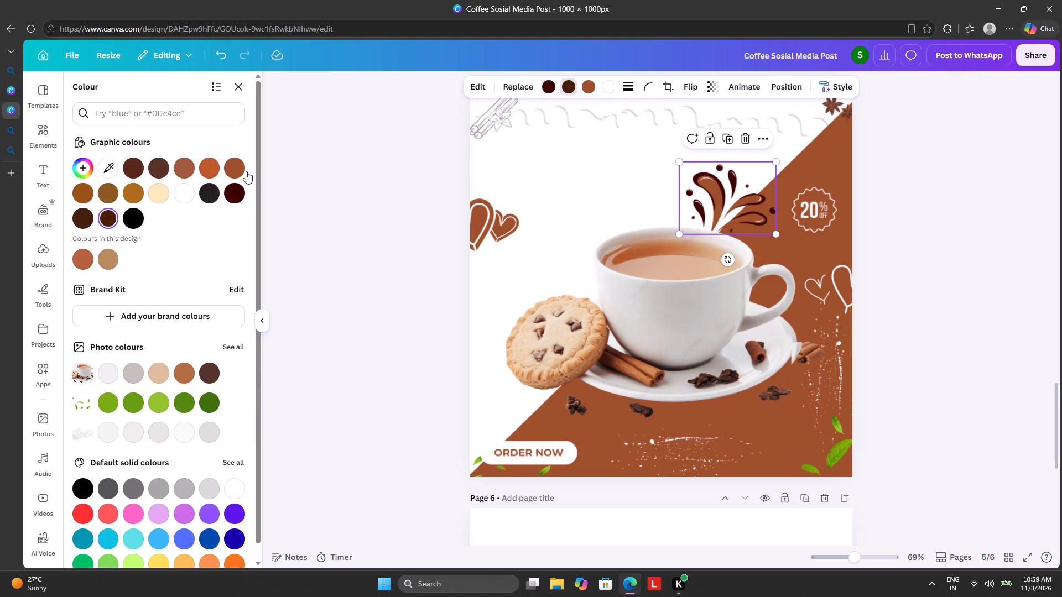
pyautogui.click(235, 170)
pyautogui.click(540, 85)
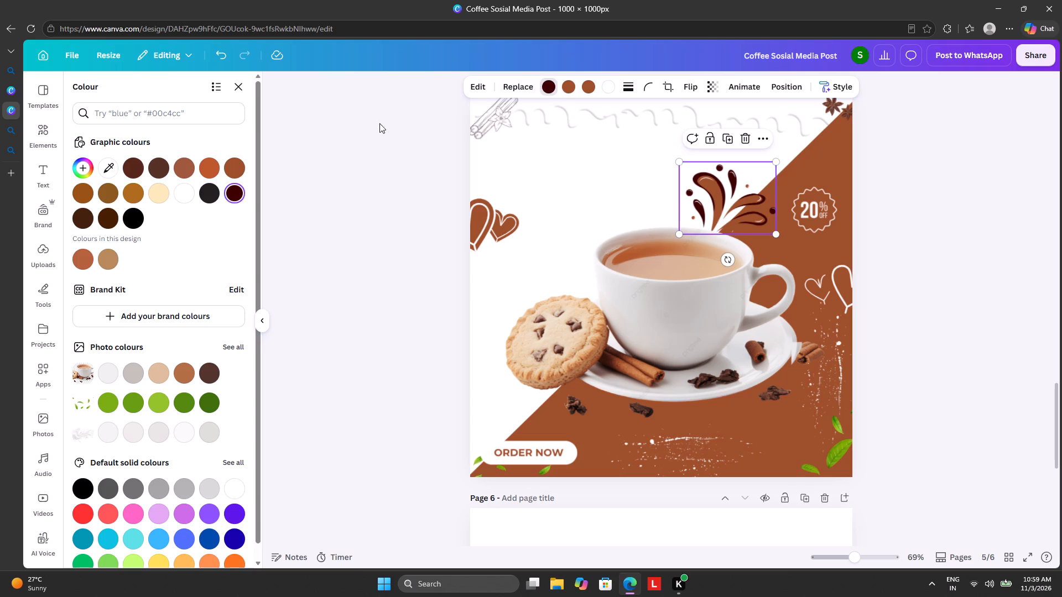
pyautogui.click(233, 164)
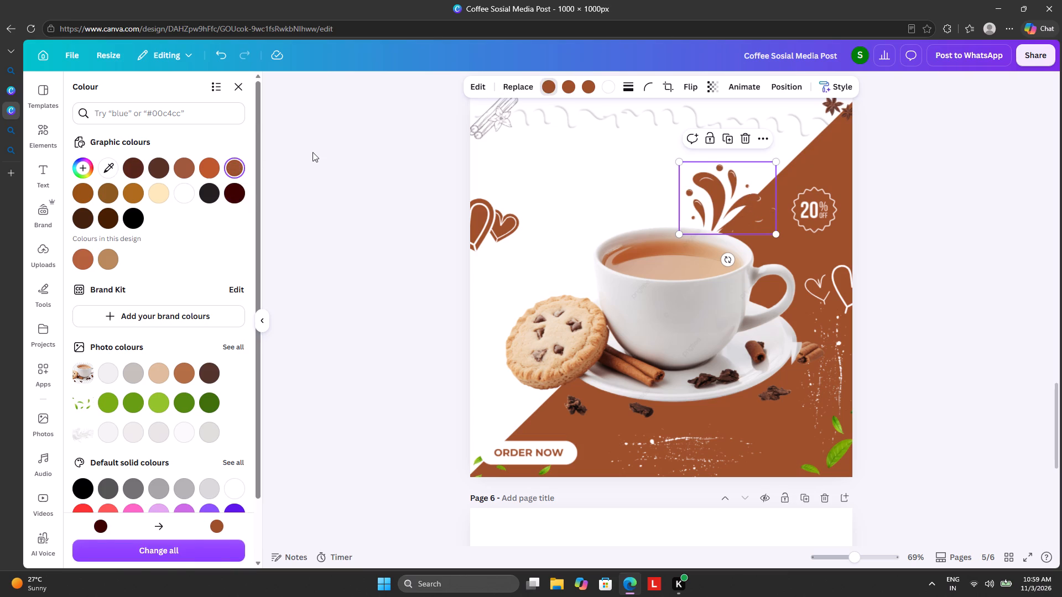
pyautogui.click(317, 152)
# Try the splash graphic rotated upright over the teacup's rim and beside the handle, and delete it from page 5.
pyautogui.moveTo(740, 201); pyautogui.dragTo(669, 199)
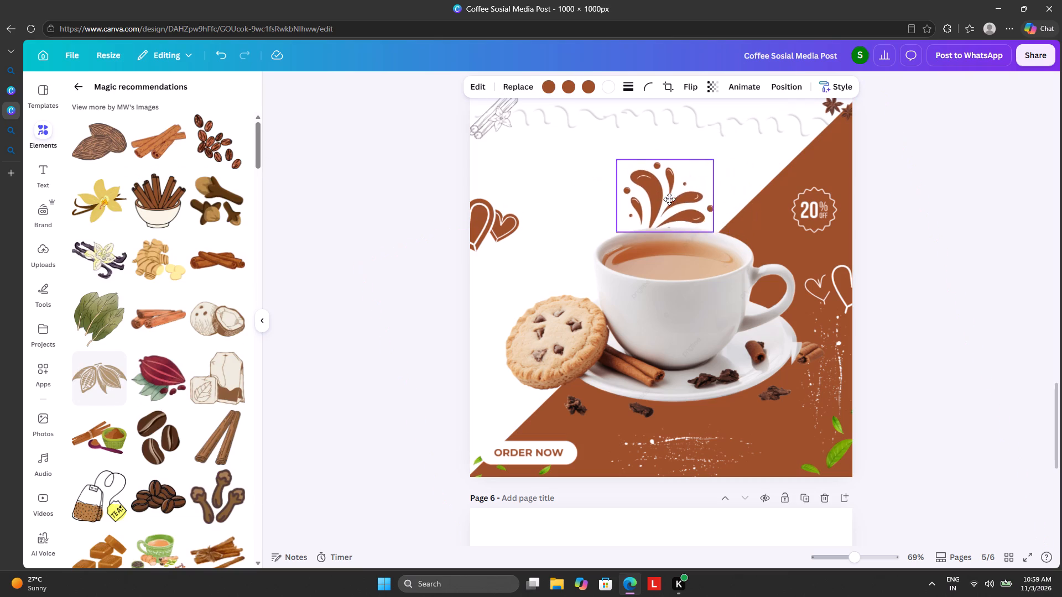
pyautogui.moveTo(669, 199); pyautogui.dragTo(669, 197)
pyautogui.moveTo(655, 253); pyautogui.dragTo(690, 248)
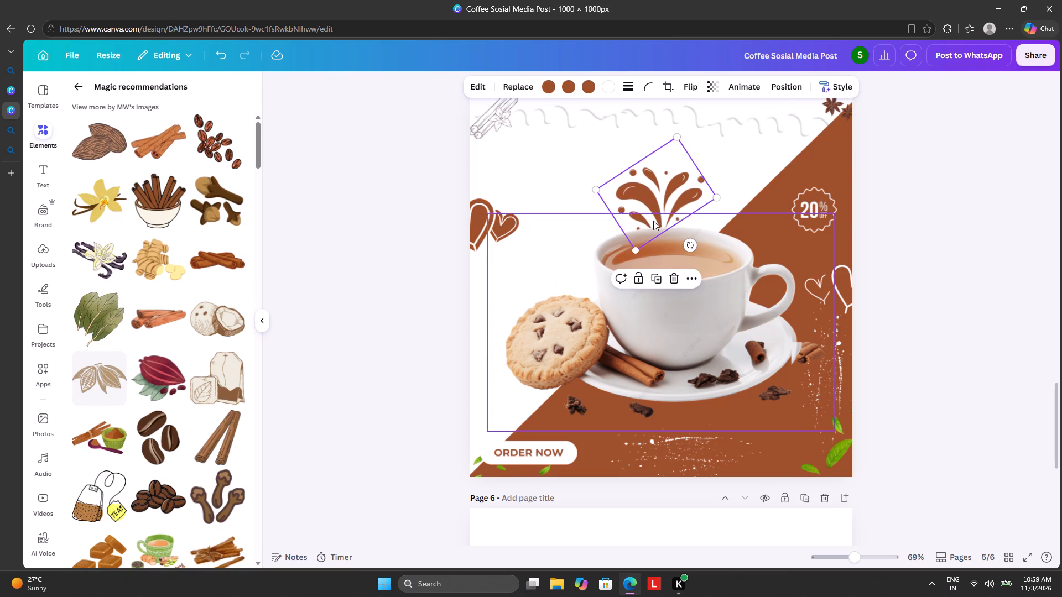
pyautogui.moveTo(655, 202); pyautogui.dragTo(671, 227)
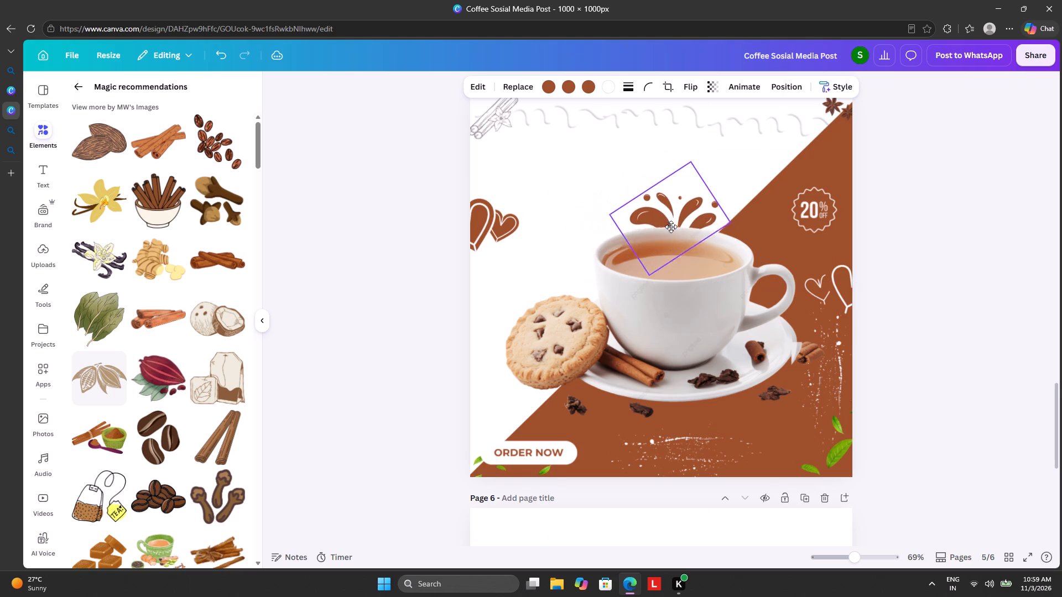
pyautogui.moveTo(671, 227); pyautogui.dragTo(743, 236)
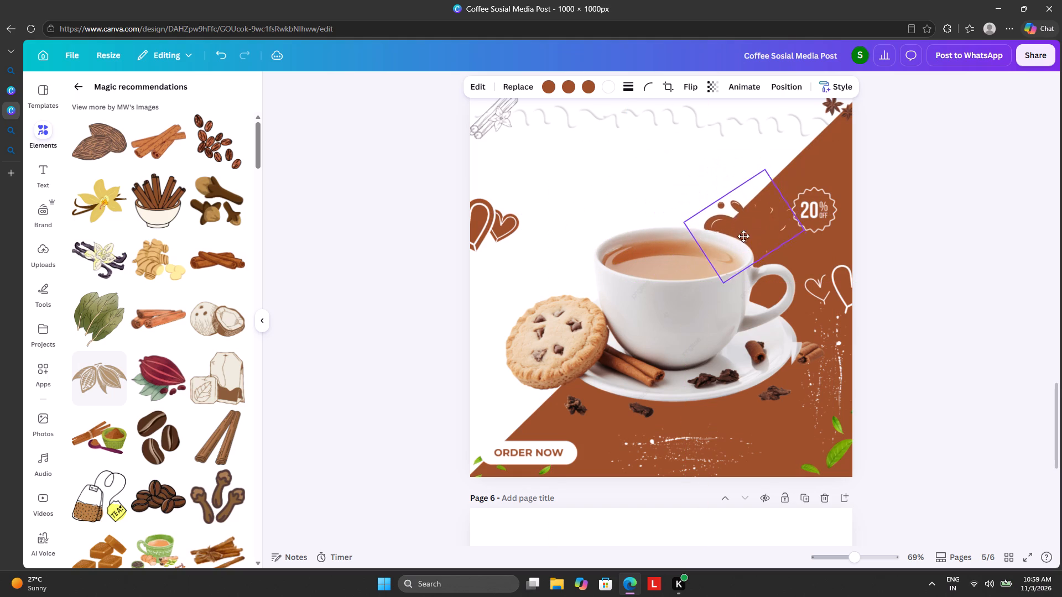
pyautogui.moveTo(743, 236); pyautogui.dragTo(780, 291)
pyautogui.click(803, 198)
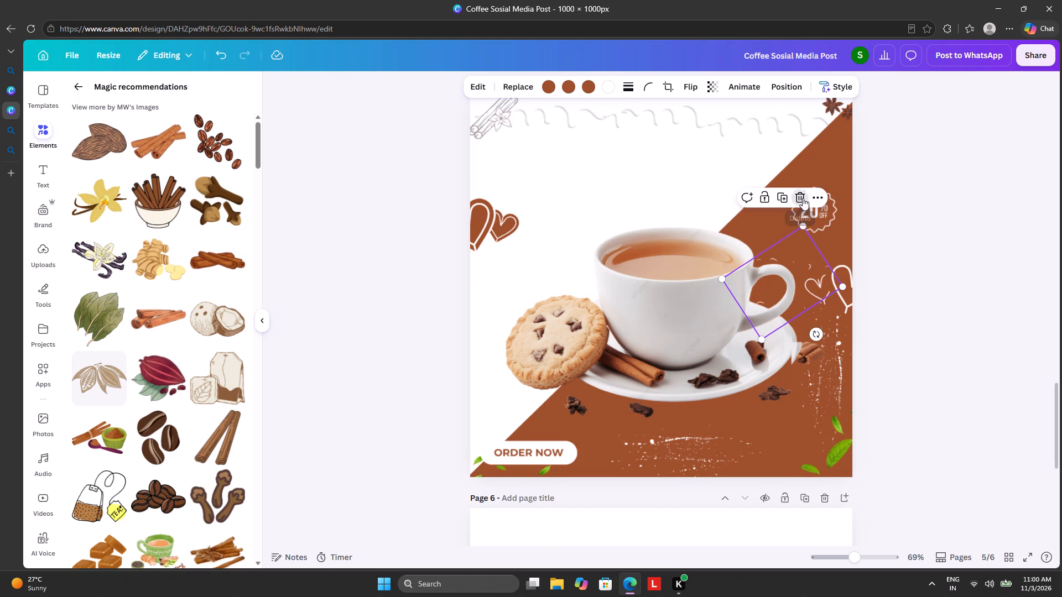
# Copy the neon COFFEE text from page 3, paste it onto page 5 and place it over the teacup's left side.
pyautogui.scroll(7, 564, 251)
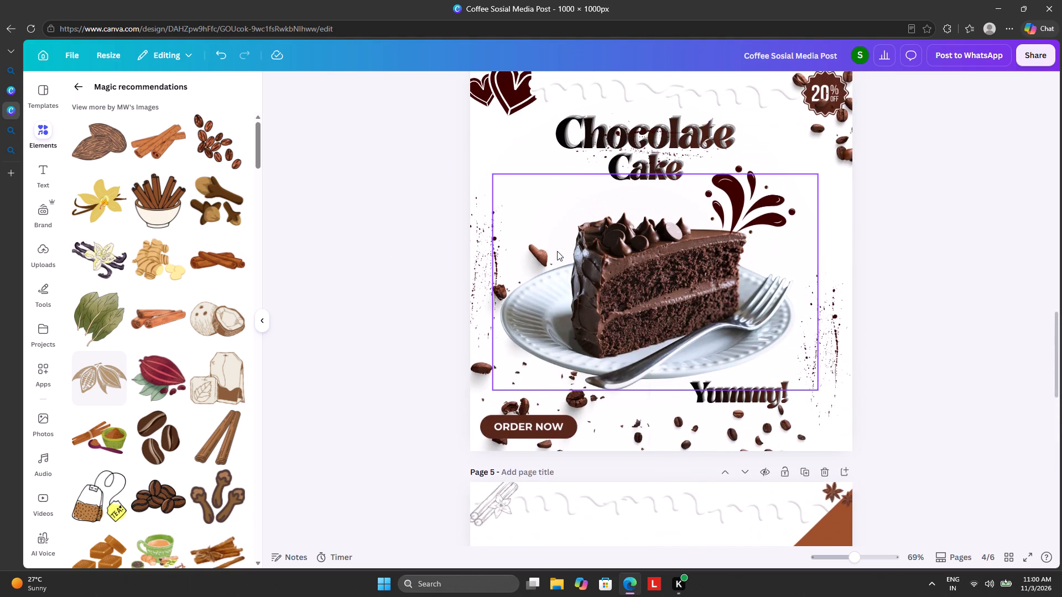
pyautogui.scroll(1, 557, 251)
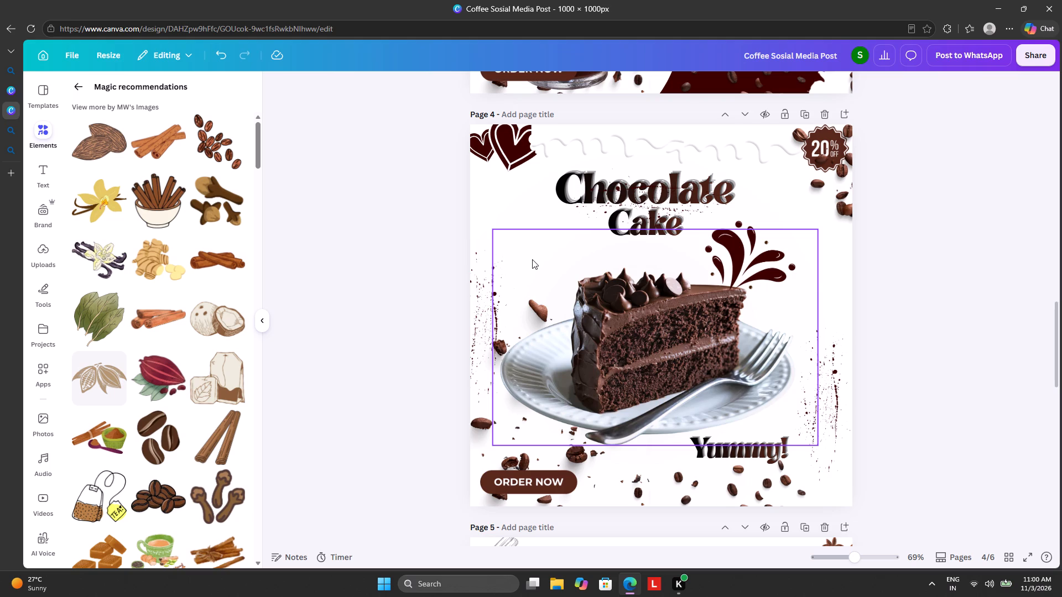
pyautogui.scroll(3, 532, 258)
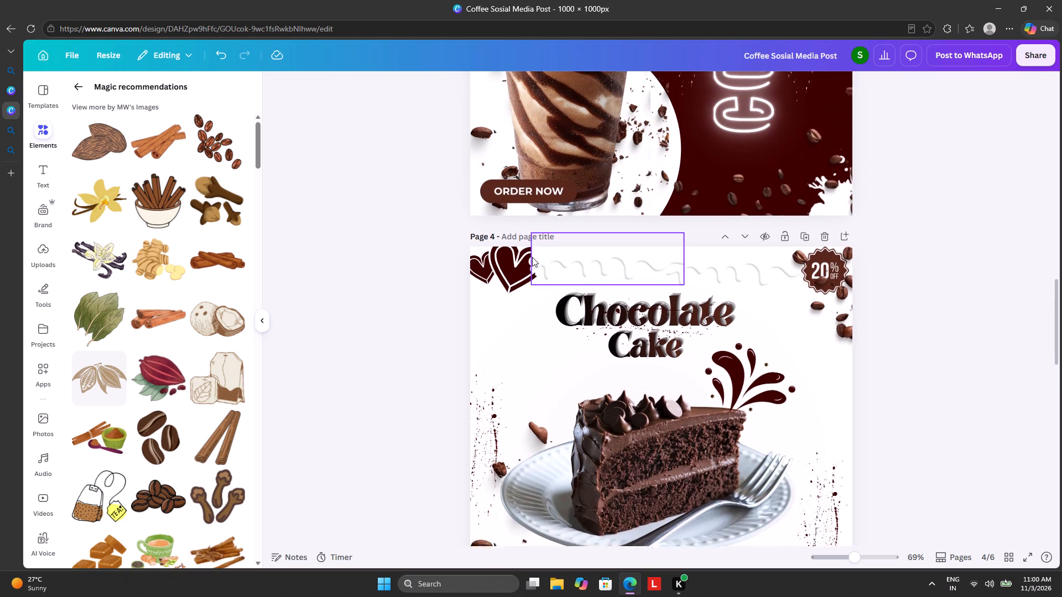
pyautogui.scroll(4, 537, 248)
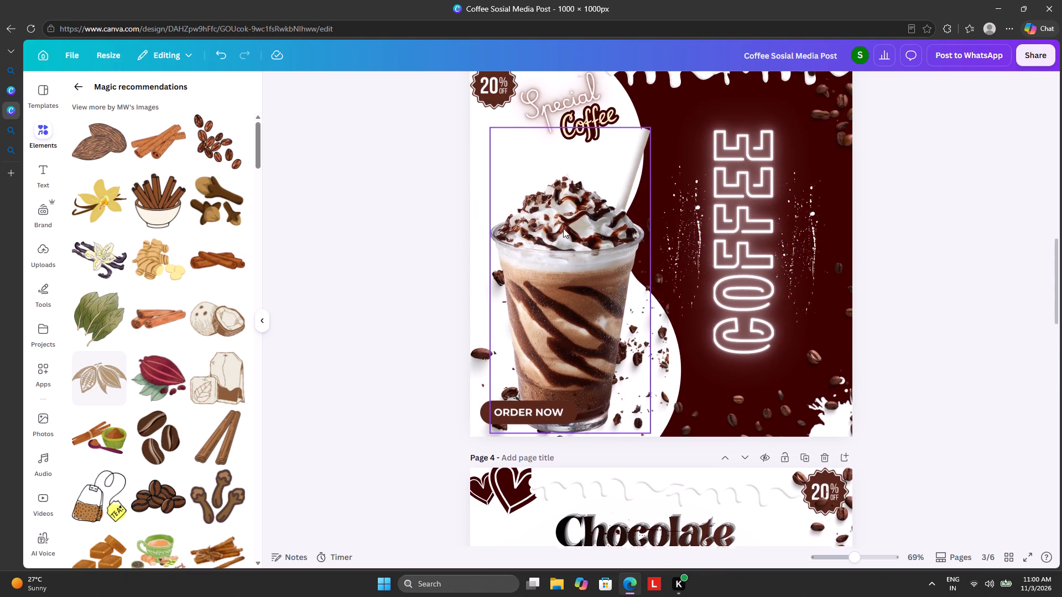
pyautogui.scroll(2, 563, 228)
pyautogui.click(752, 314)
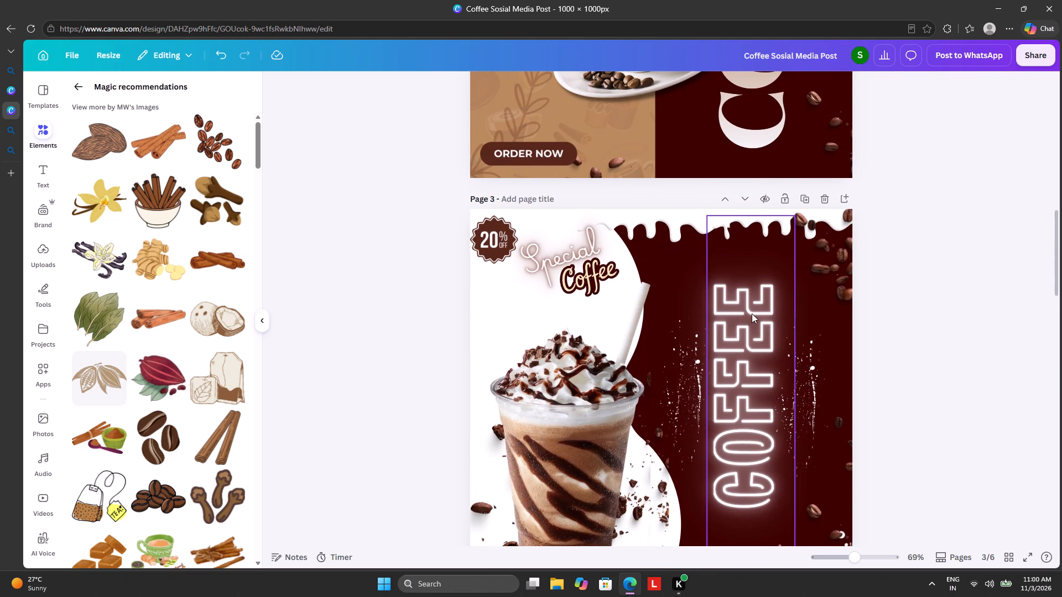
pyautogui.rightClick(748, 312)
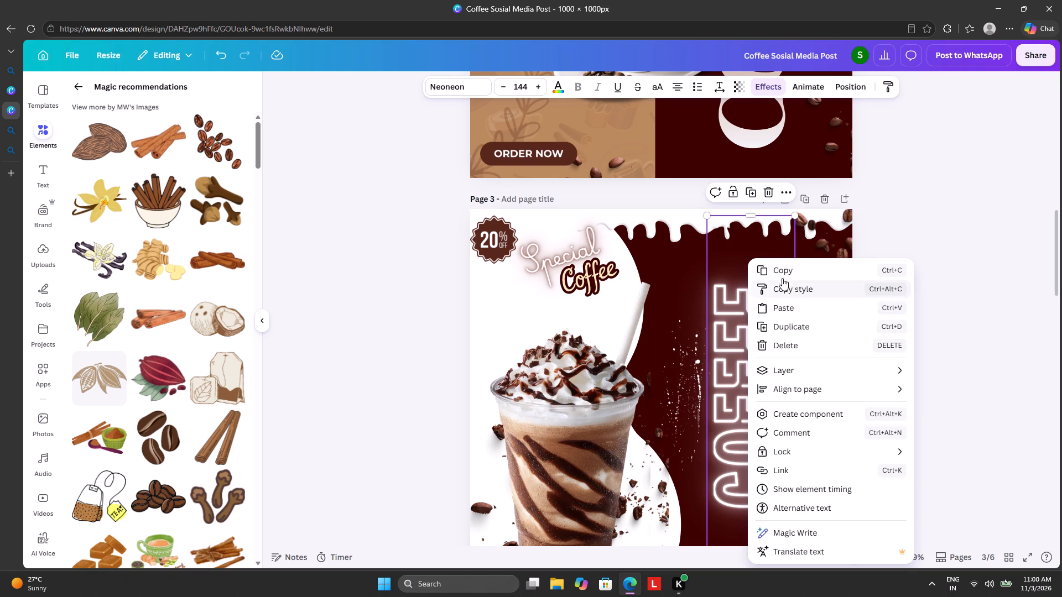
pyautogui.click(782, 271)
pyautogui.scroll(-9, 780, 271)
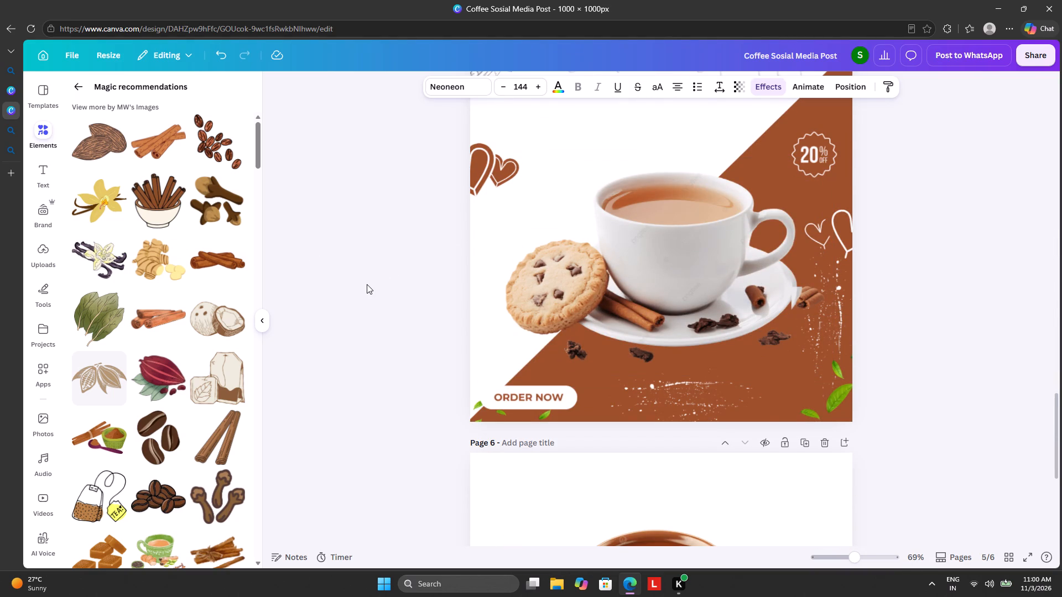
pyautogui.hotkey('ctrl', 'v')
pyautogui.moveTo(736, 321); pyautogui.dragTo(707, 324)
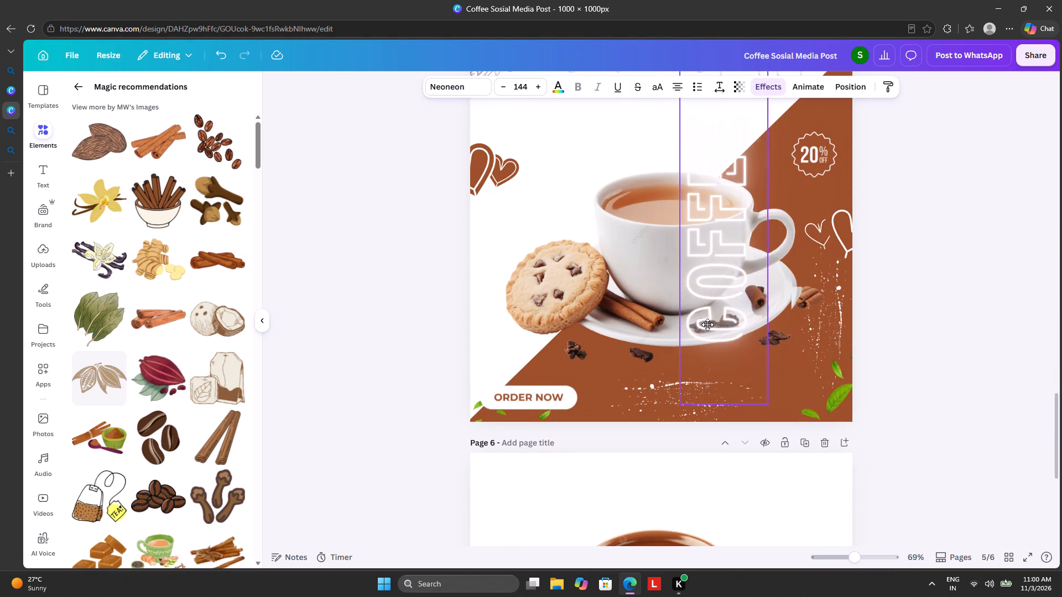
pyautogui.moveTo(707, 324); pyautogui.dragTo(634, 321)
# Replace the wording of page 5's pasted COFFEE text with TEA.
pyautogui.doubleClick(639, 328)
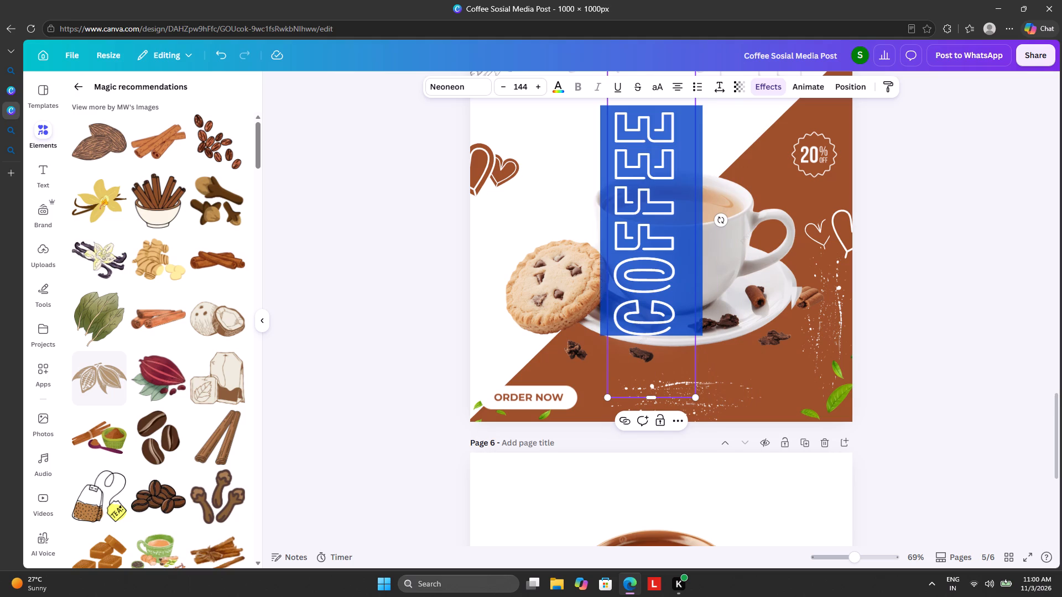
pyautogui.press('BackSpace')
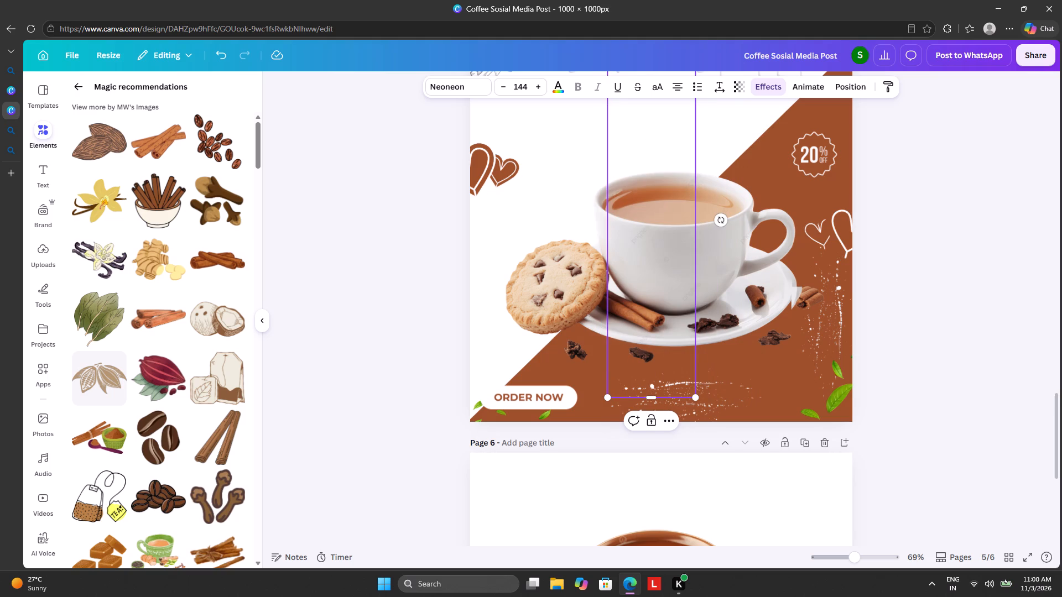
pyautogui.press('t')
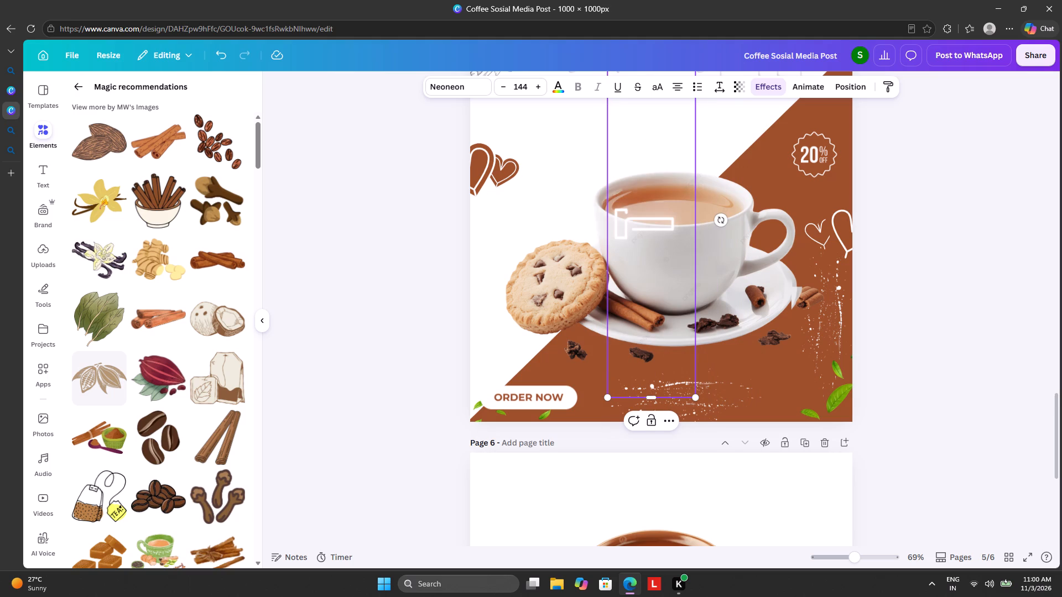
pyautogui.press('e')
pyautogui.press('a')
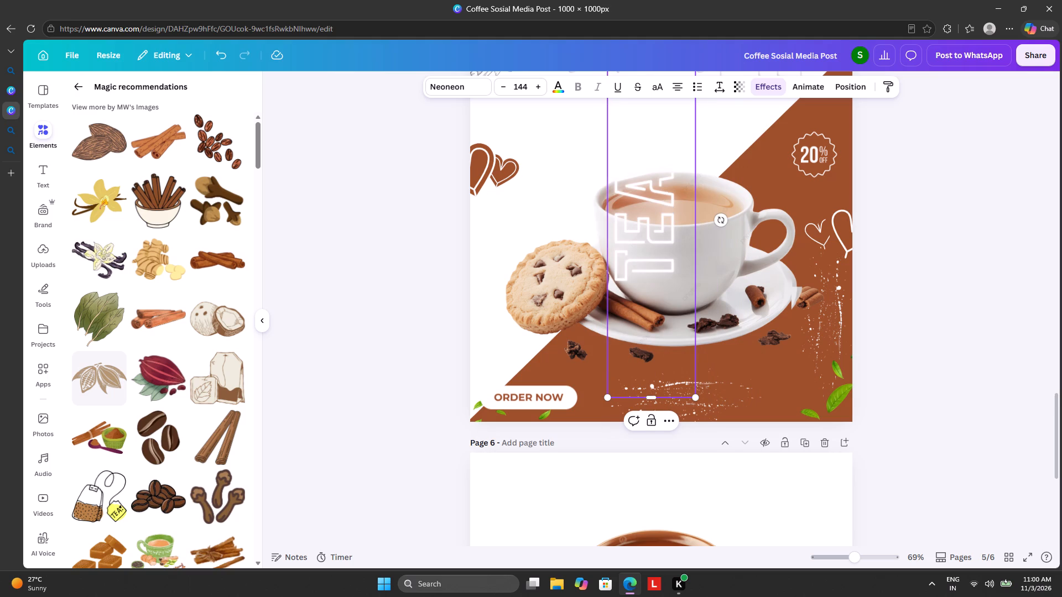
pyautogui.press('space')
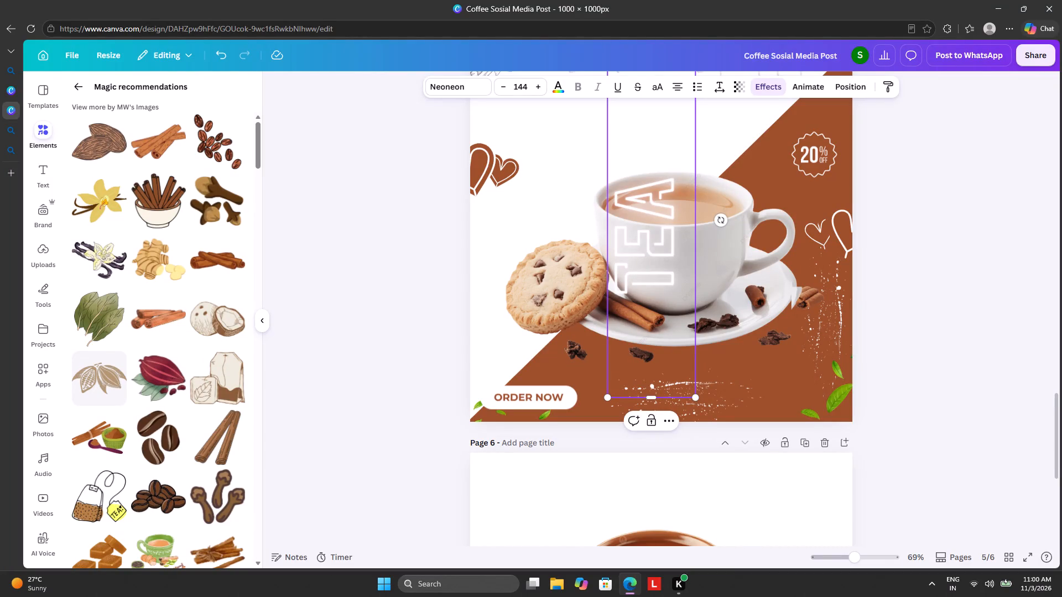
# Rotate page 5's vertical TEA text to 0° so it reads horizontally.
pyautogui.scroll(2, 643, 280)
pyautogui.moveTo(720, 332); pyautogui.dragTo(736, 366)
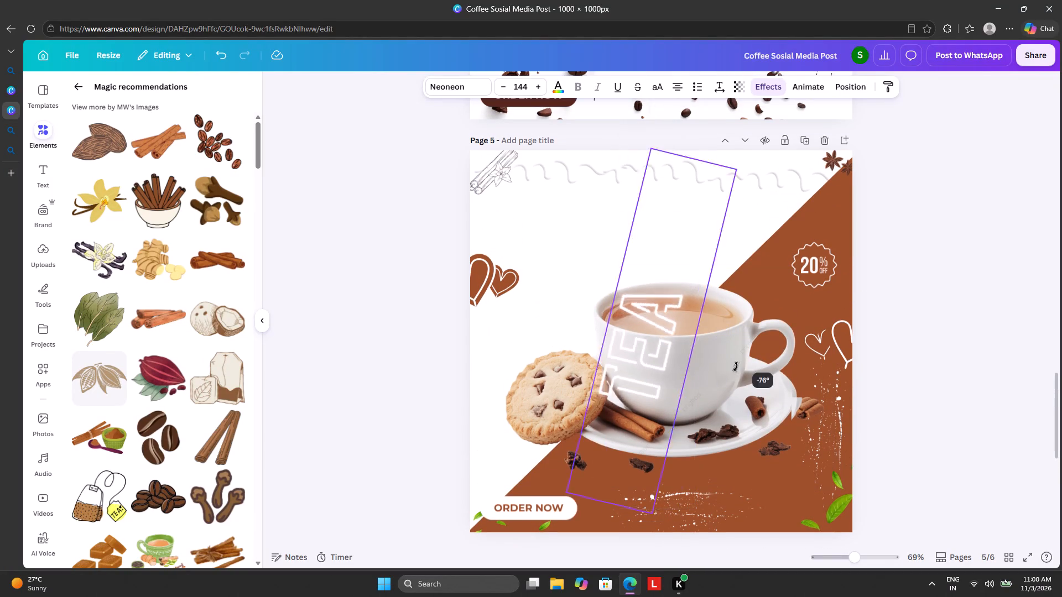
pyautogui.moveTo(736, 366); pyautogui.dragTo(649, 434)
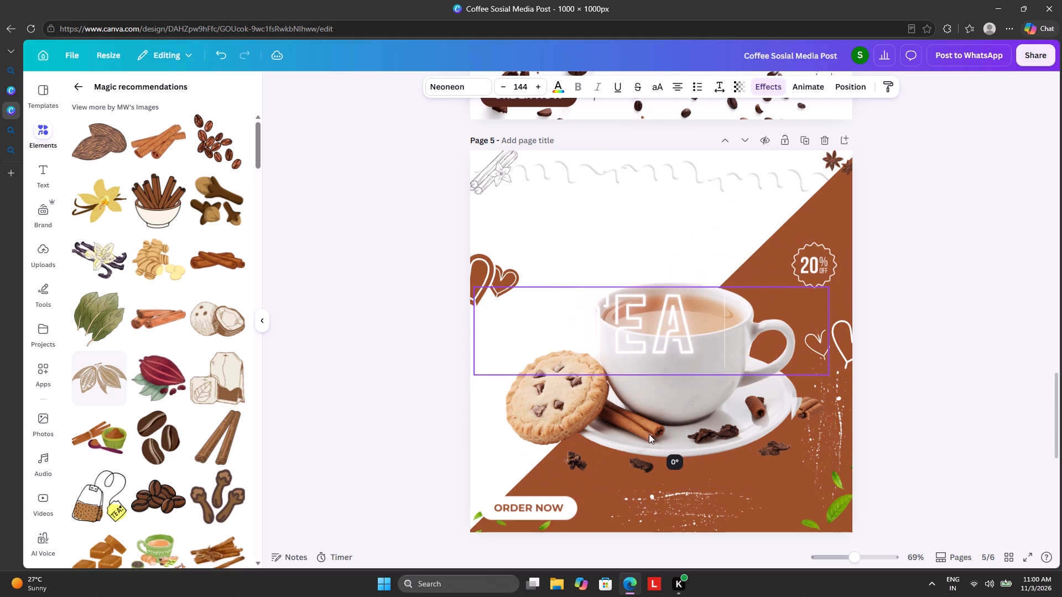
# Add SPECIAL directly in front of TEA in page 5's neon text, making it SPECIALTEA.
pyautogui.click(594, 315)
pyautogui.click(564, 309)
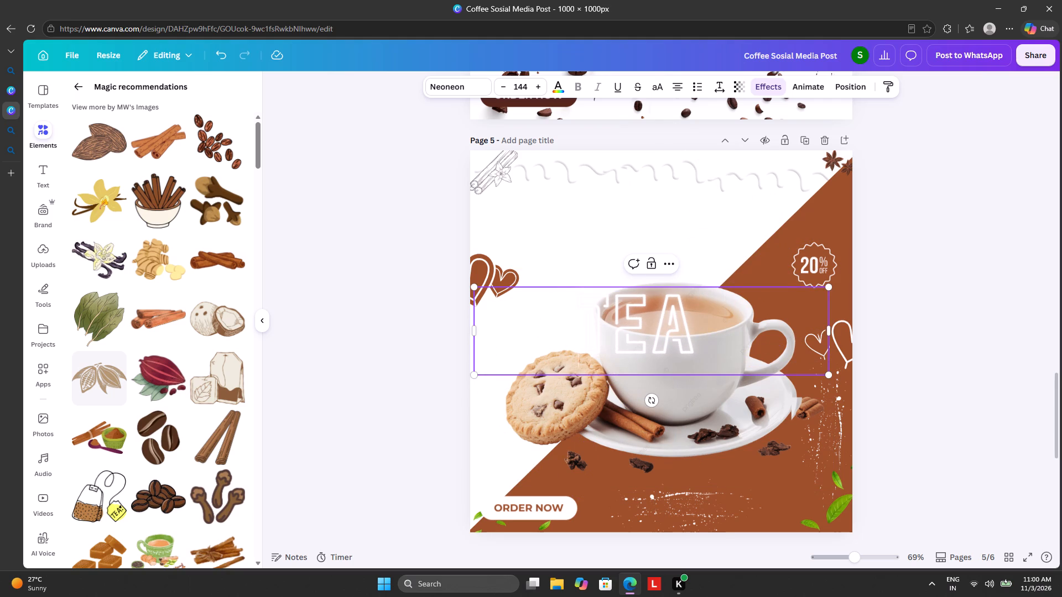
pyautogui.press('BackSpace')
pyautogui.press('s')
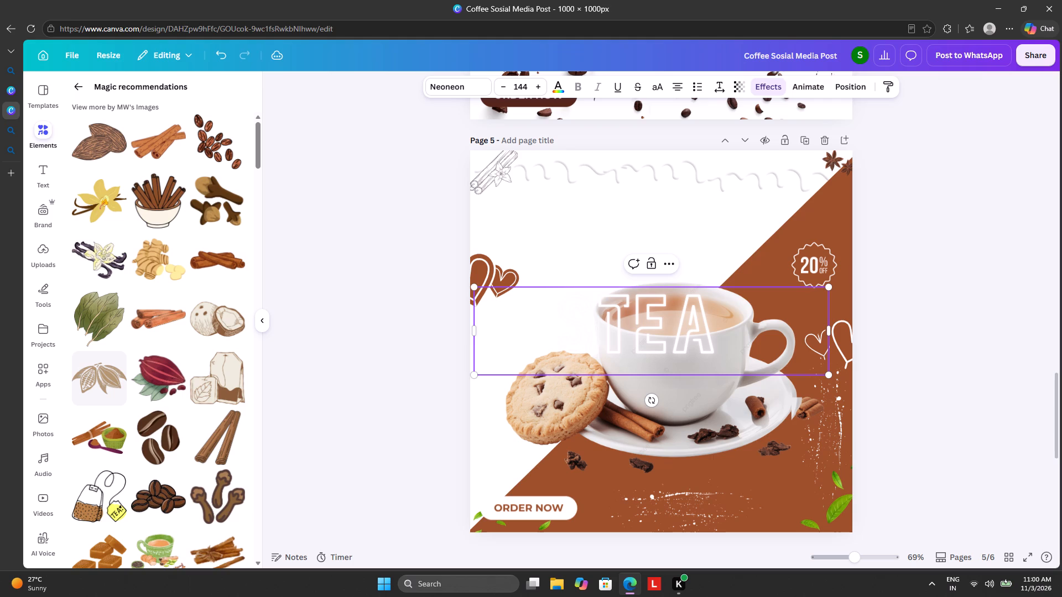
pyautogui.write('peci')
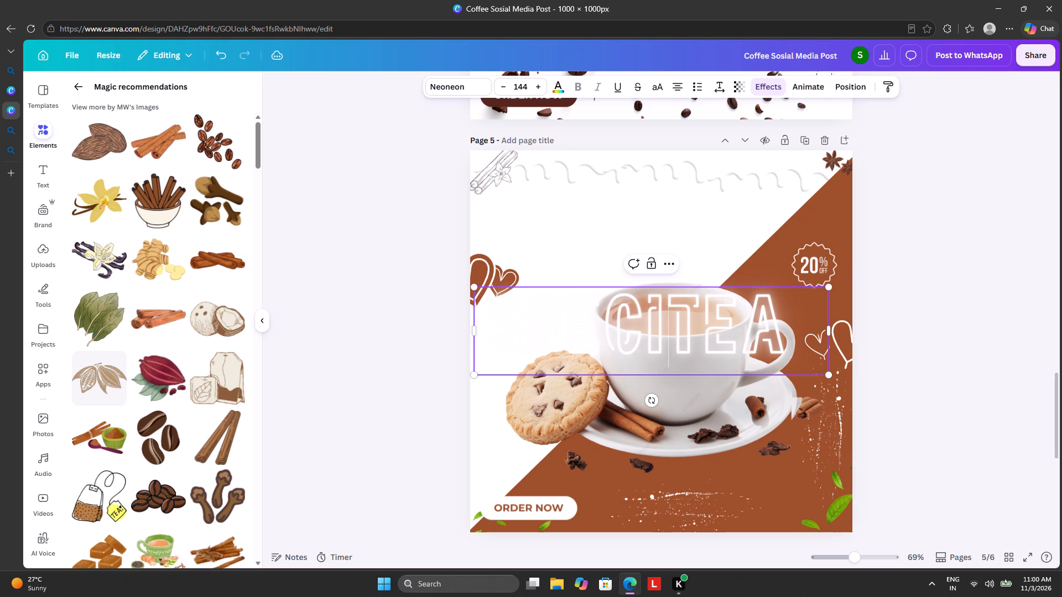
pyautogui.write('al')
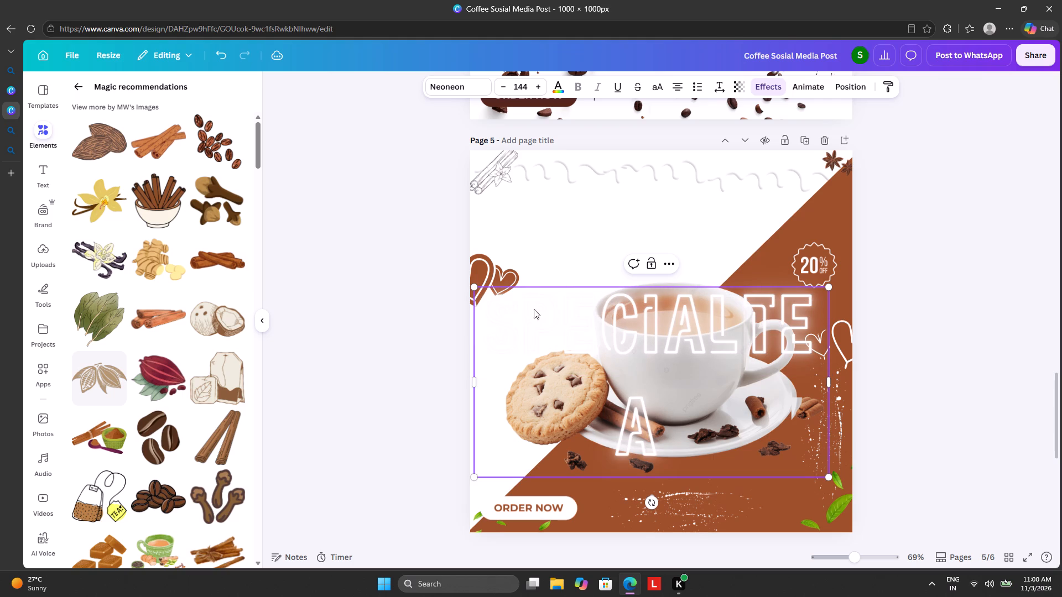
# Widen the SPECIALTEA text box so the wording fits one line, and scale it down to font size 85.8.
pyautogui.moveTo(830, 379); pyautogui.dragTo(938, 365)
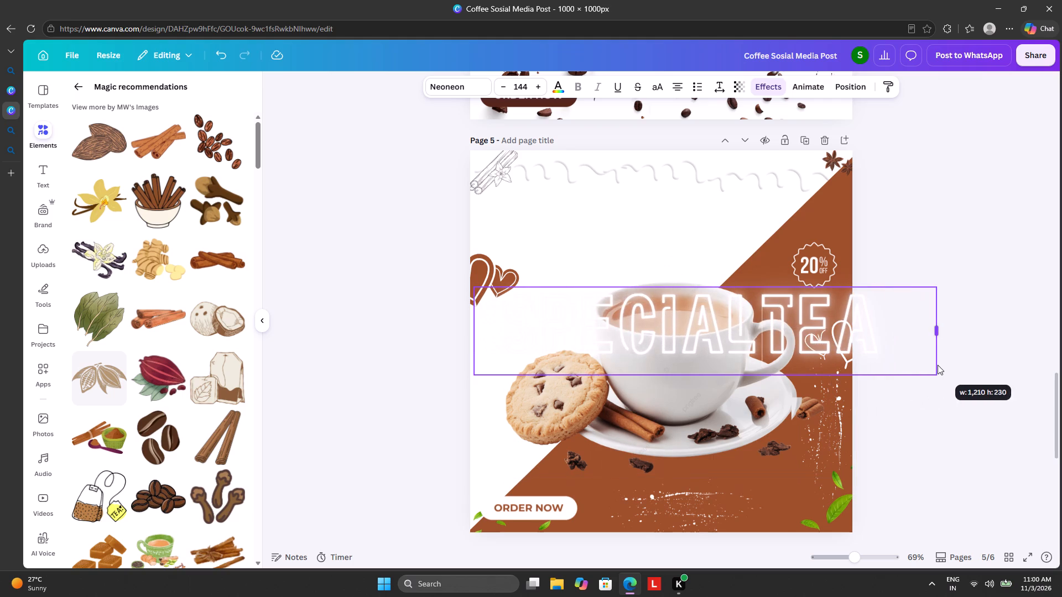
pyautogui.moveTo(938, 365); pyautogui.dragTo(1008, 347)
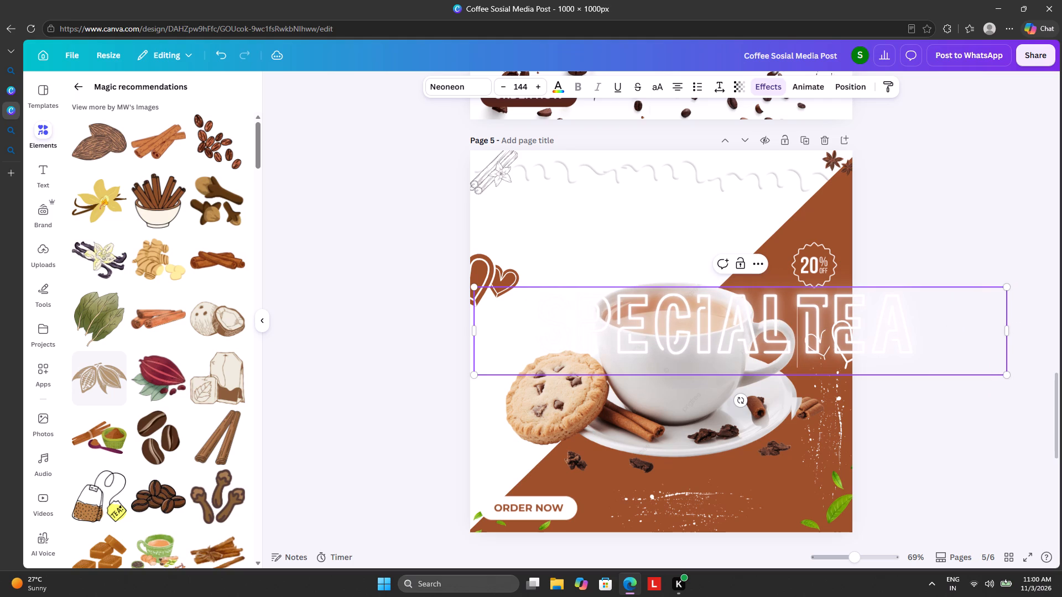
pyautogui.moveTo(471, 284); pyautogui.dragTo(592, 306)
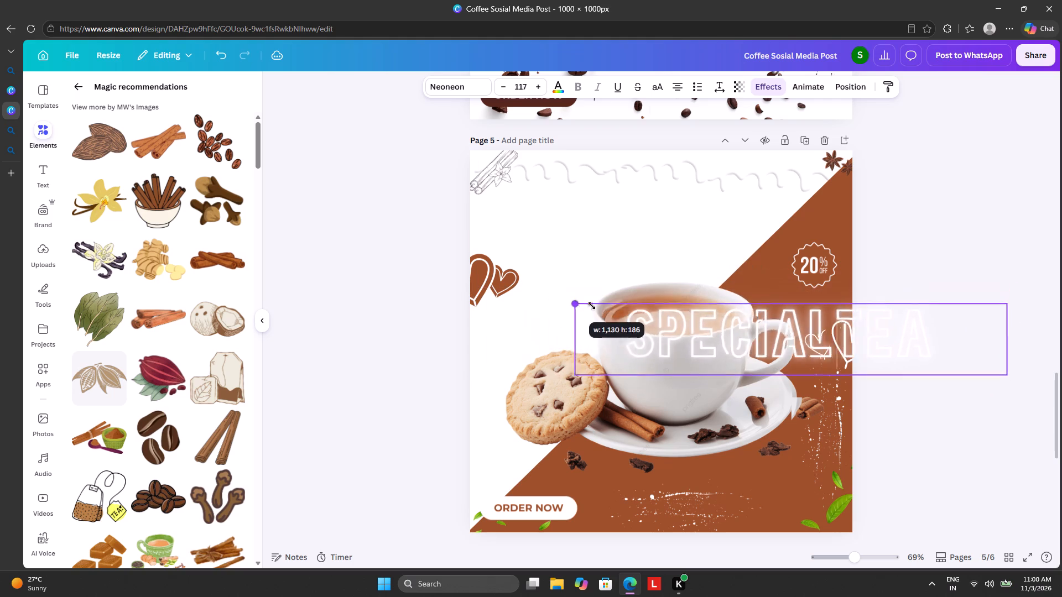
pyautogui.moveTo(592, 306); pyautogui.dragTo(687, 315)
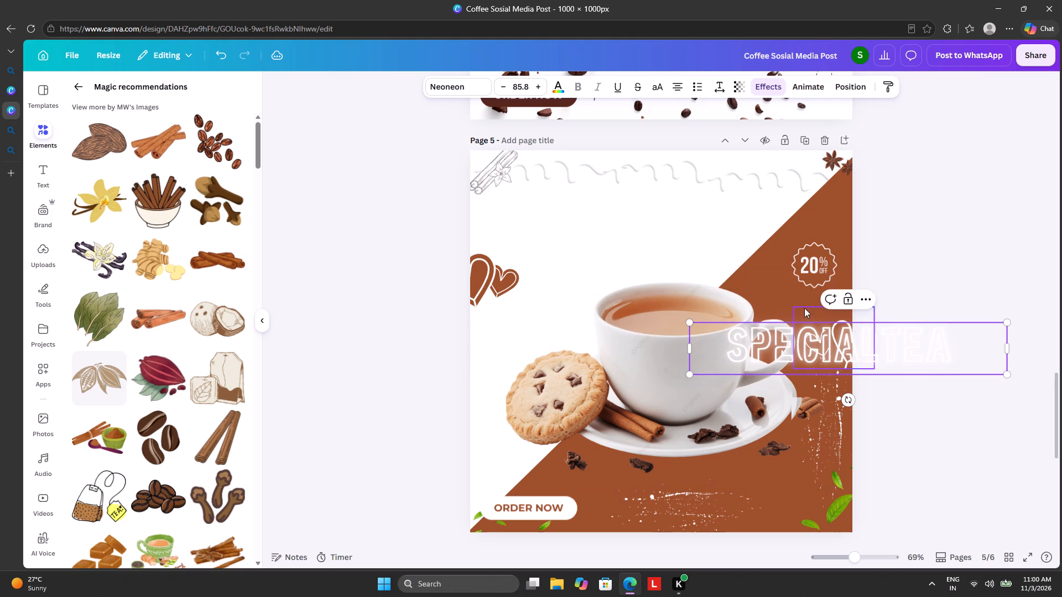
pyautogui.moveTo(926, 361); pyautogui.dragTo(807, 293)
# Recolour all the SPECIALTEA lettering with the brown sampled from page 5's diagonal background.
pyautogui.moveTo(920, 344); pyautogui.dragTo(926, 346)
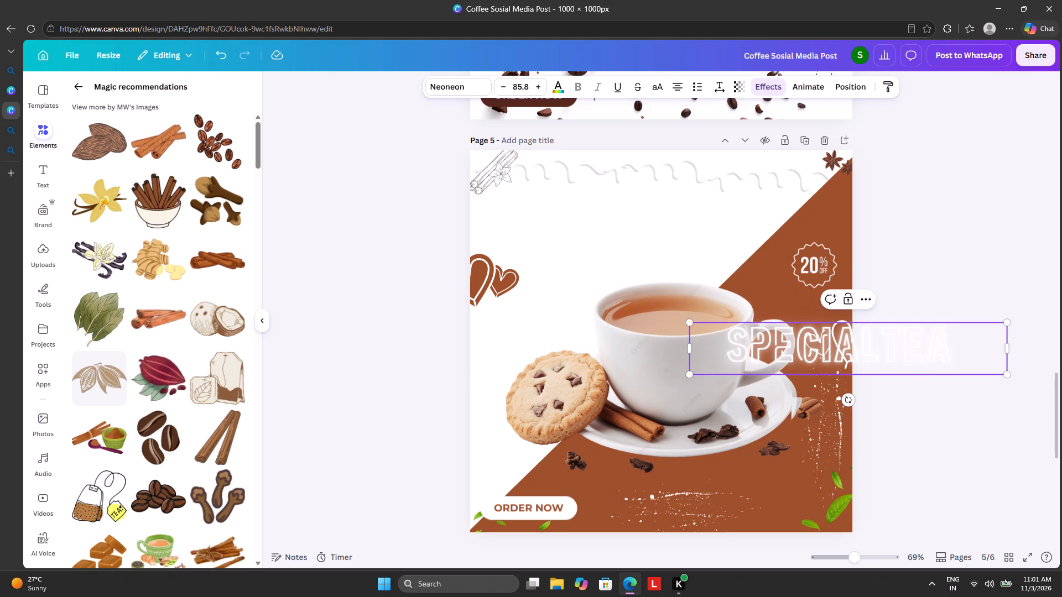
pyautogui.moveTo(931, 344); pyautogui.dragTo(939, 344)
pyautogui.moveTo(947, 341); pyautogui.dragTo(757, 356)
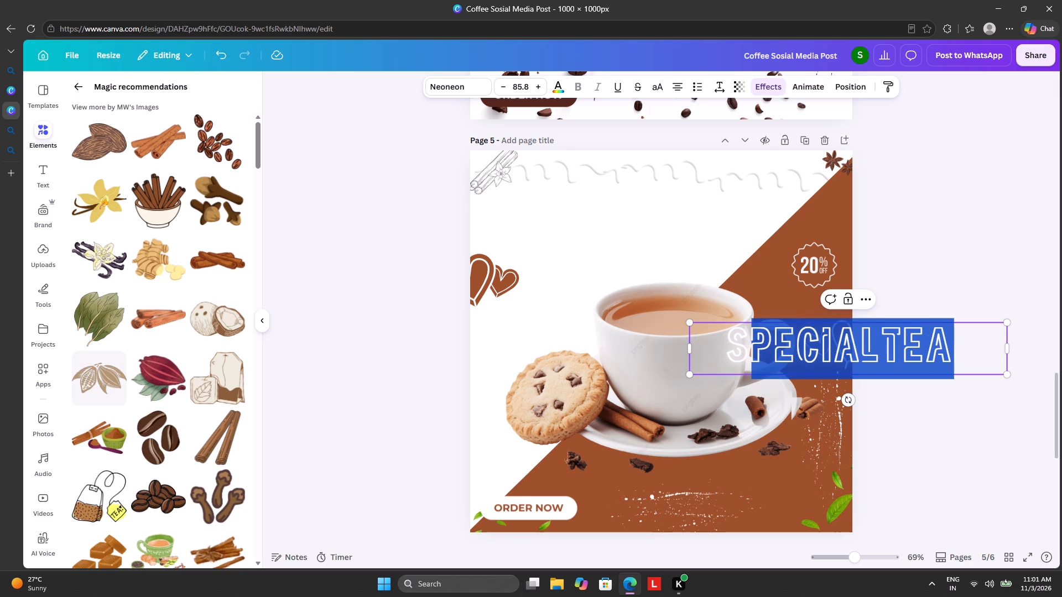
pyautogui.moveTo(757, 356); pyautogui.dragTo(737, 356)
pyautogui.click(558, 84)
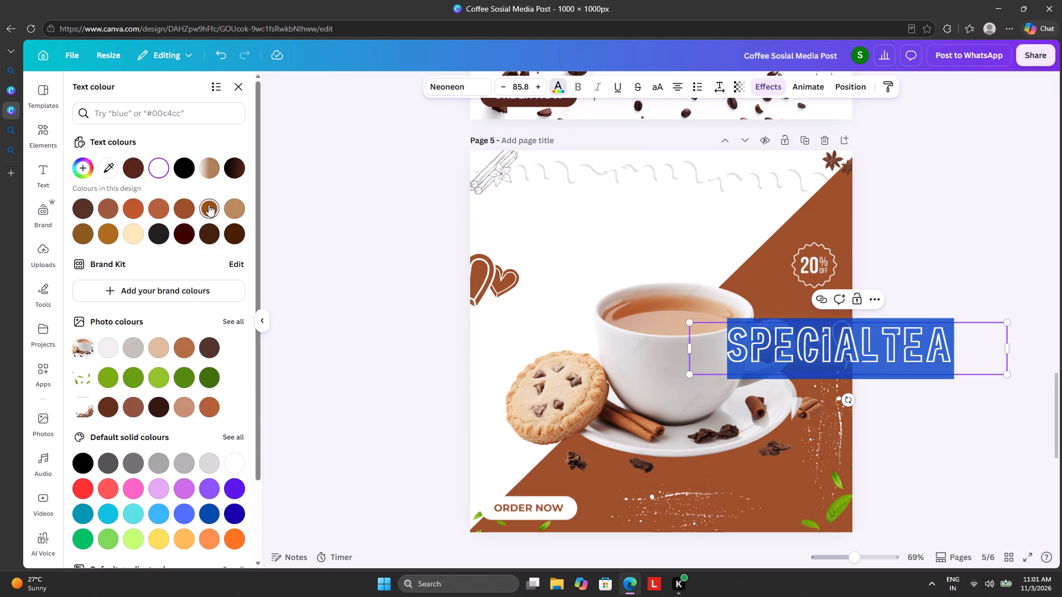
pyautogui.click(101, 166)
pyautogui.click(550, 469)
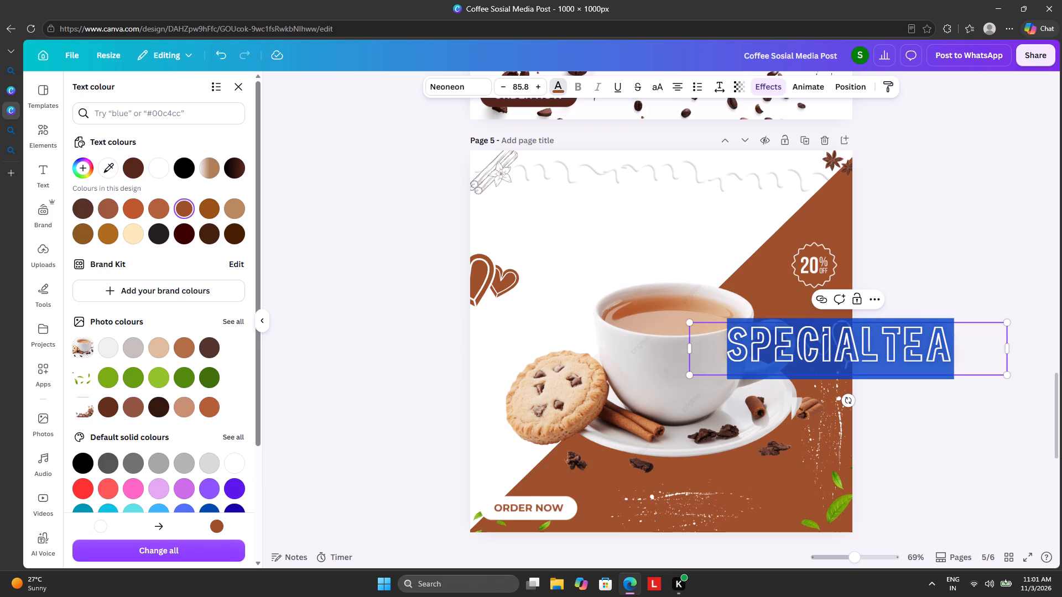
# Move the SPECIALTEA text into the white area above the teacup on page 5, beneath the wavy drip border.
pyautogui.click(985, 373)
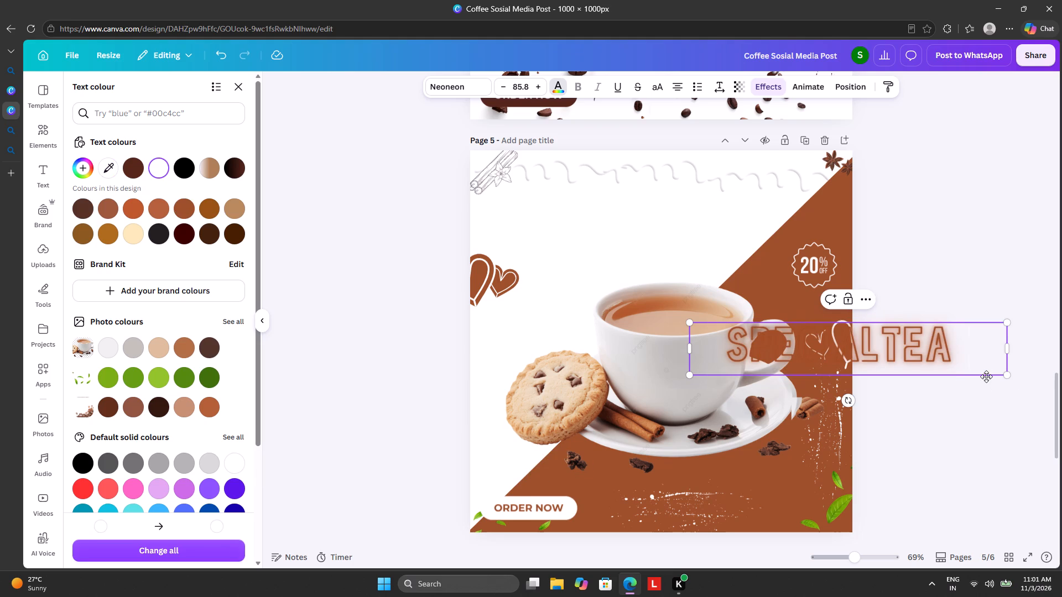
pyautogui.moveTo(986, 375); pyautogui.dragTo(783, 256)
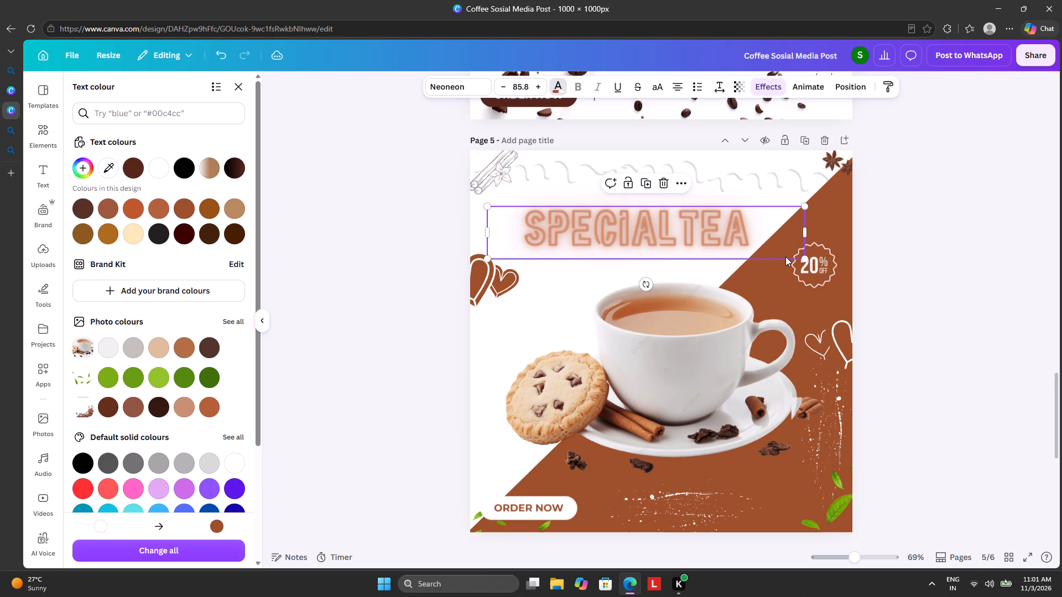
# Review the title lettering on pages 3 and 4 for comparison with page 5's SPECIALTEA heading.
pyautogui.scroll(4, 427, 270)
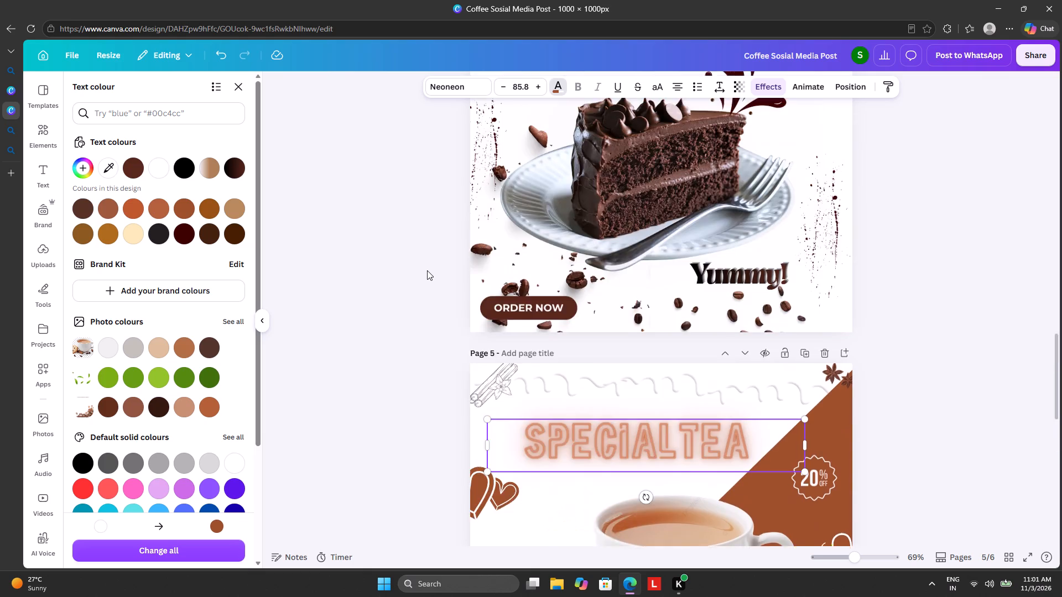
pyautogui.scroll(10, 426, 270)
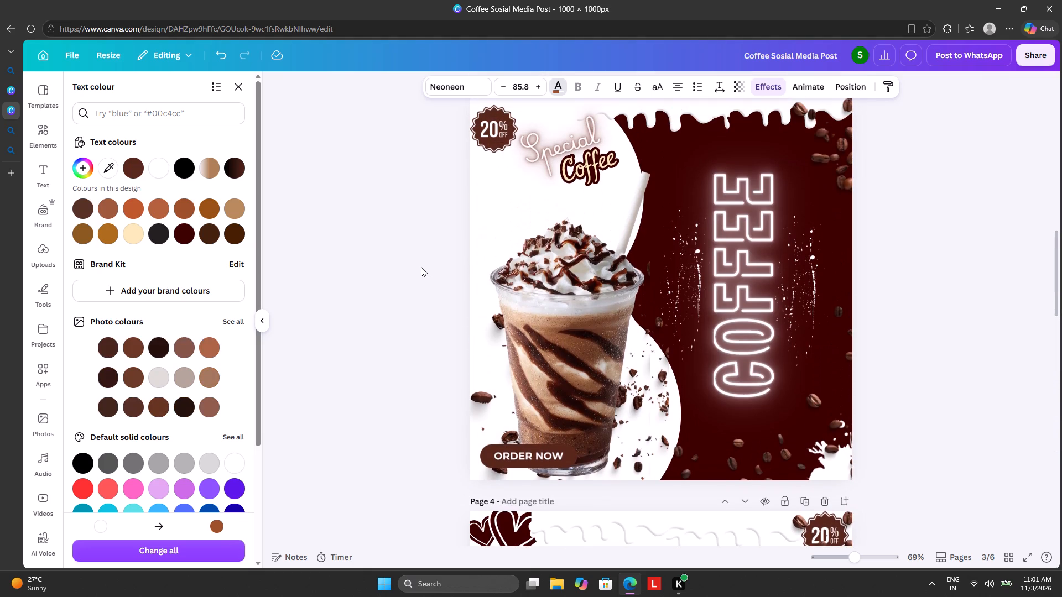
pyautogui.scroll(-8, 421, 267)
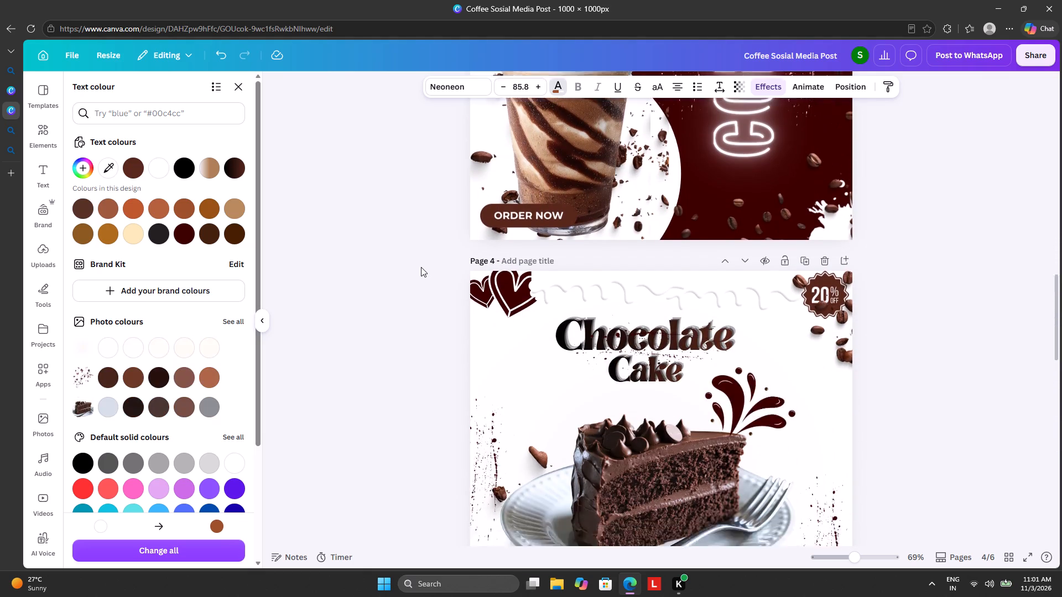
pyautogui.scroll(-3, 421, 267)
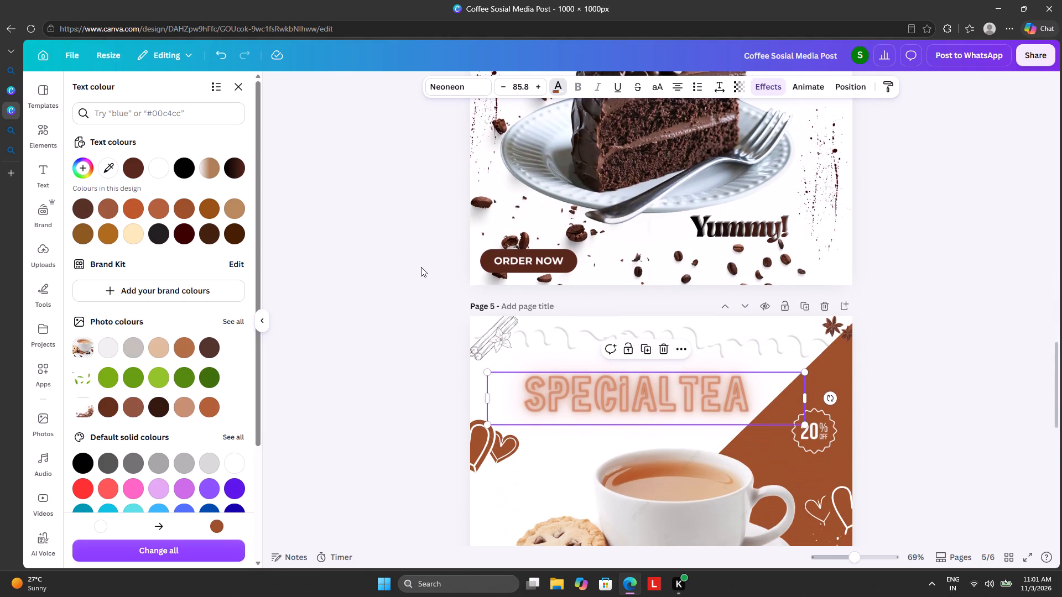
# Shift the white-outlined hearts on page 5's brown area slightly upward, closer to the 20% OFF badge.
pyautogui.scroll(-2, 421, 267)
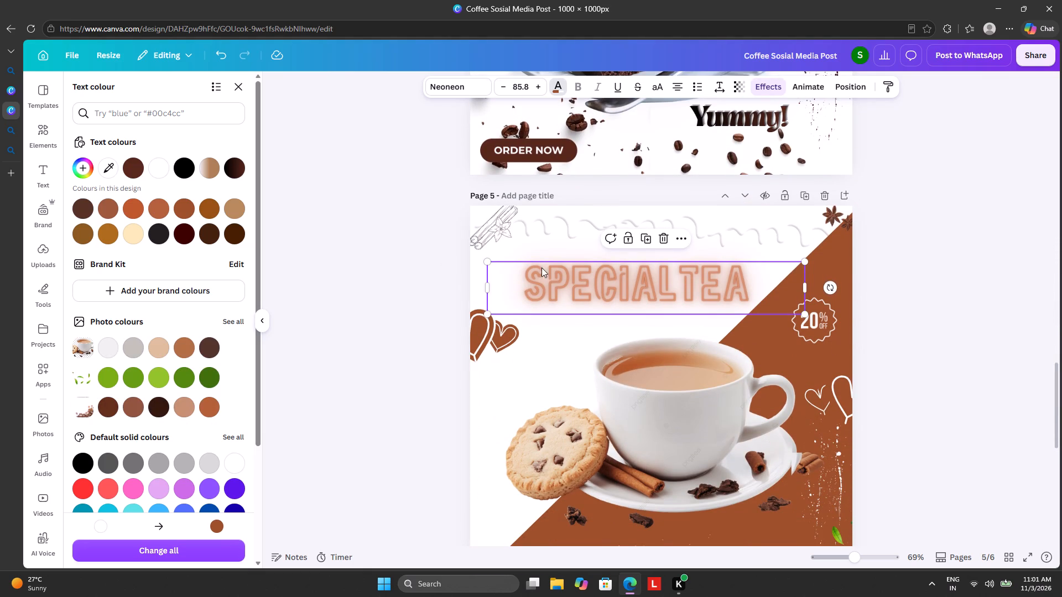
pyautogui.click(920, 251)
pyautogui.click(919, 250)
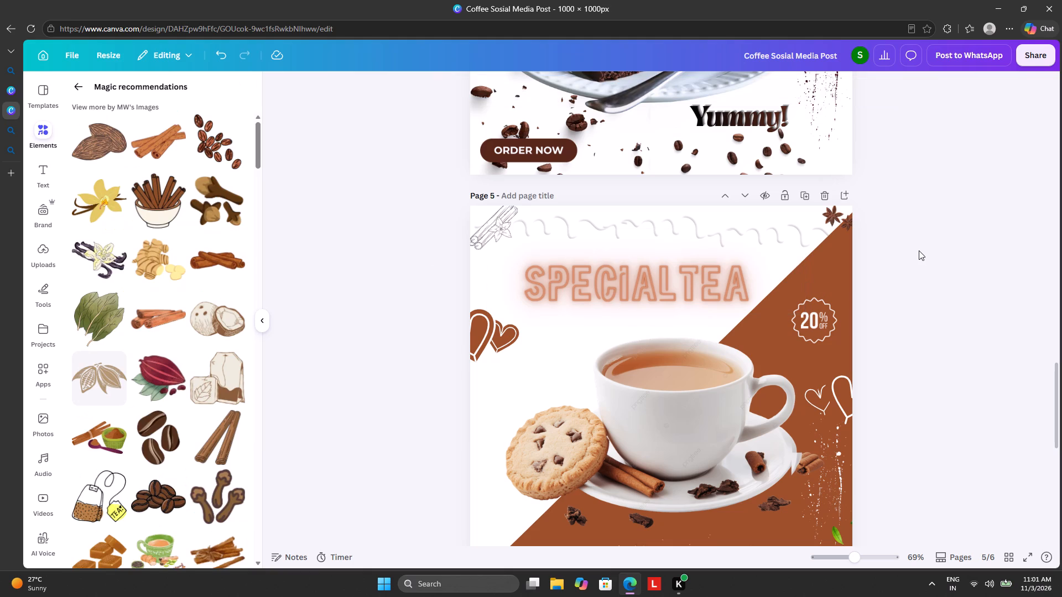
pyautogui.scroll(-4, 1024, 315)
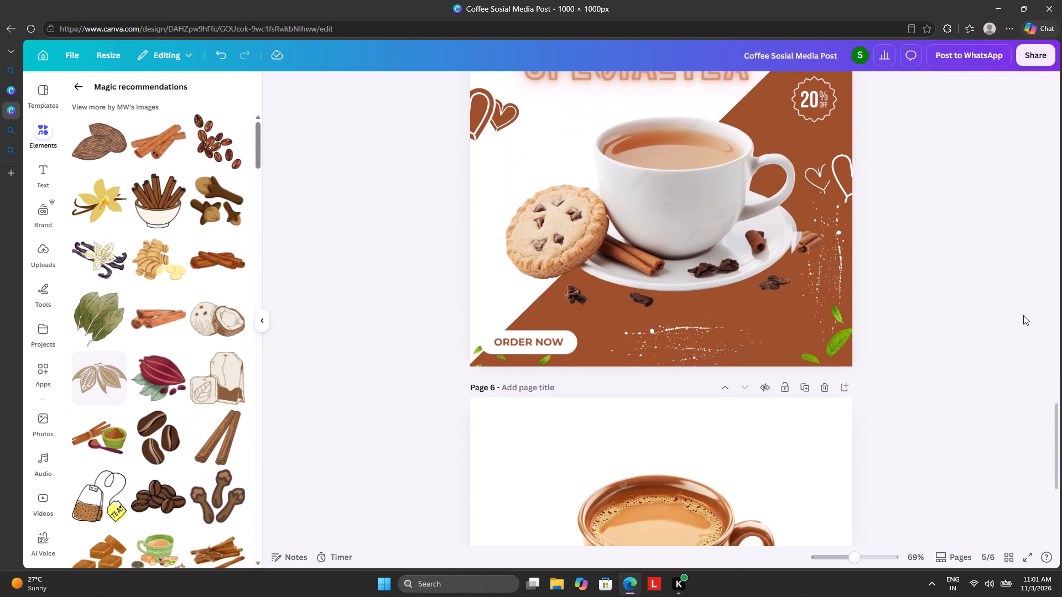
pyautogui.scroll(-1, 1021, 315)
pyautogui.scroll(3, 1018, 313)
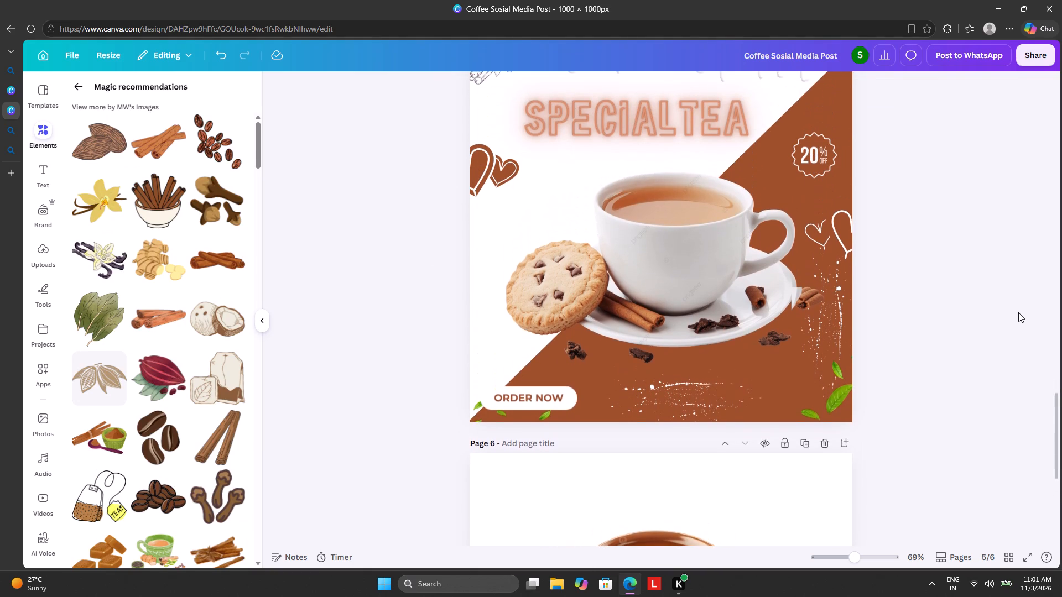
pyautogui.scroll(1, 1012, 312)
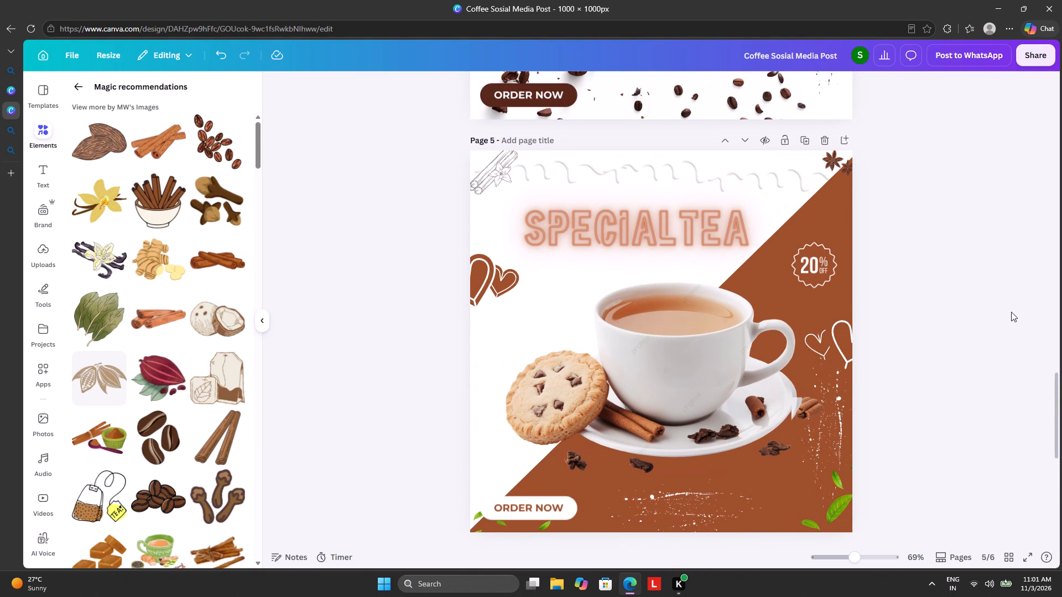
pyautogui.moveTo(822, 339); pyautogui.dragTo(822, 333)
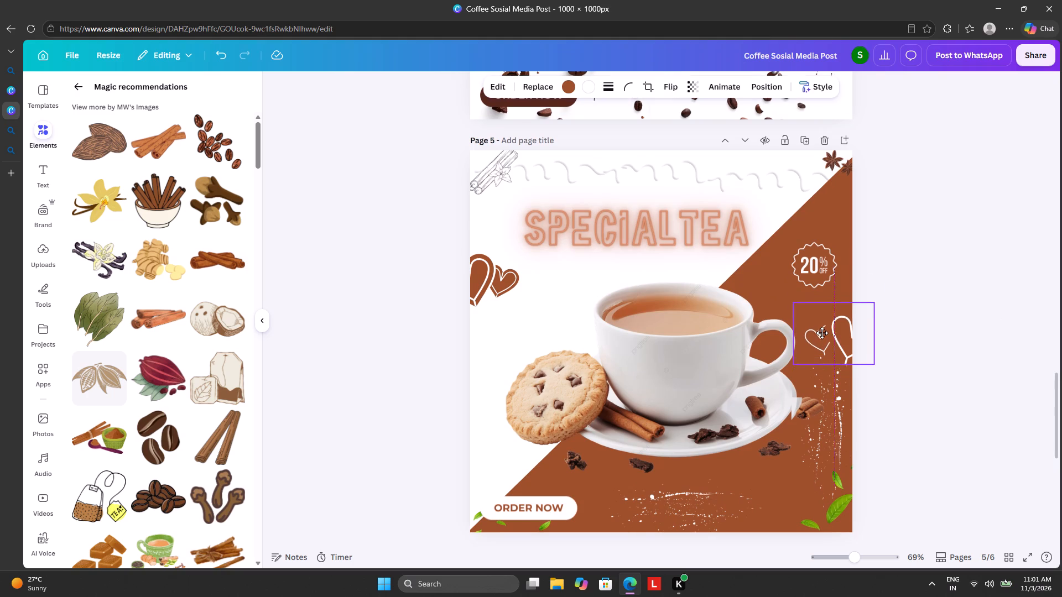
pyautogui.moveTo(822, 333); pyautogui.dragTo(822, 325)
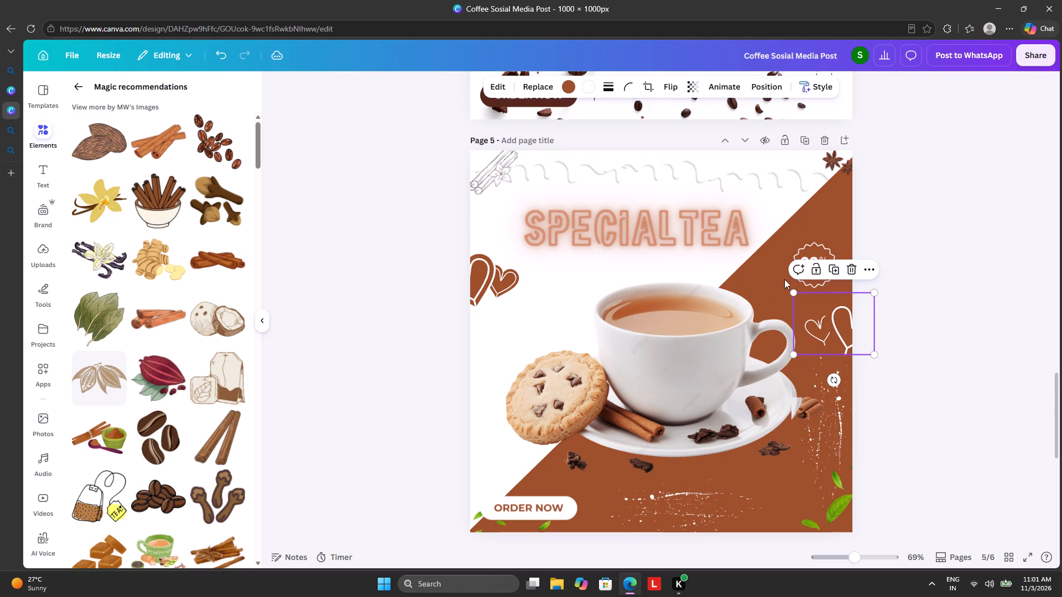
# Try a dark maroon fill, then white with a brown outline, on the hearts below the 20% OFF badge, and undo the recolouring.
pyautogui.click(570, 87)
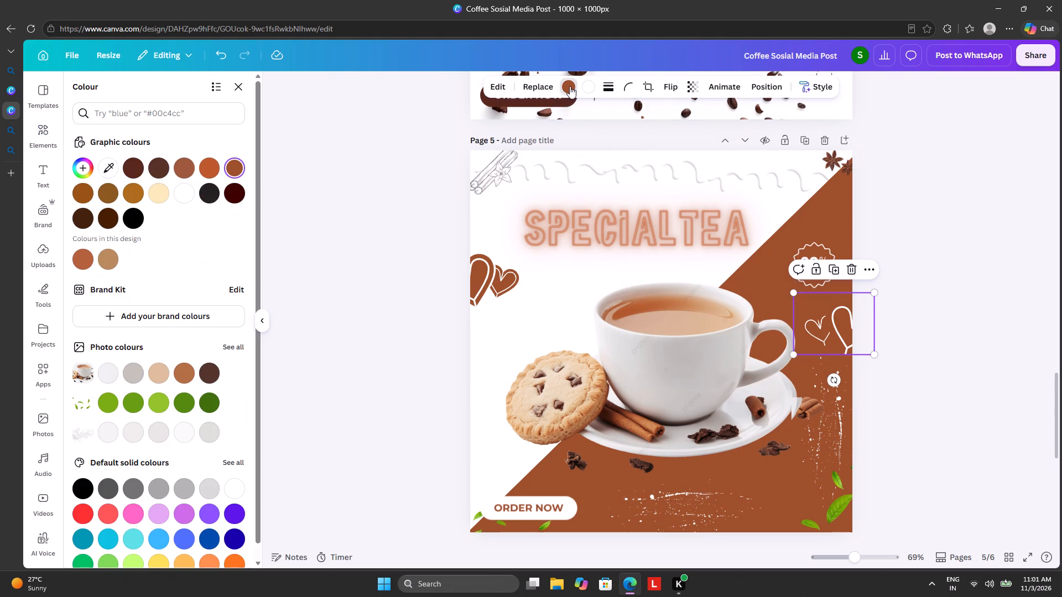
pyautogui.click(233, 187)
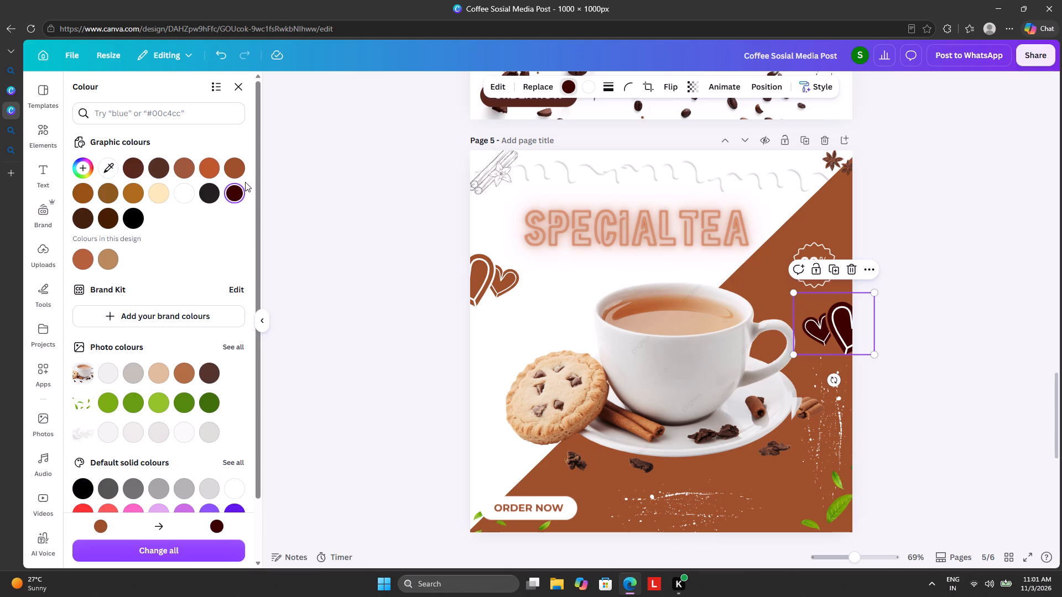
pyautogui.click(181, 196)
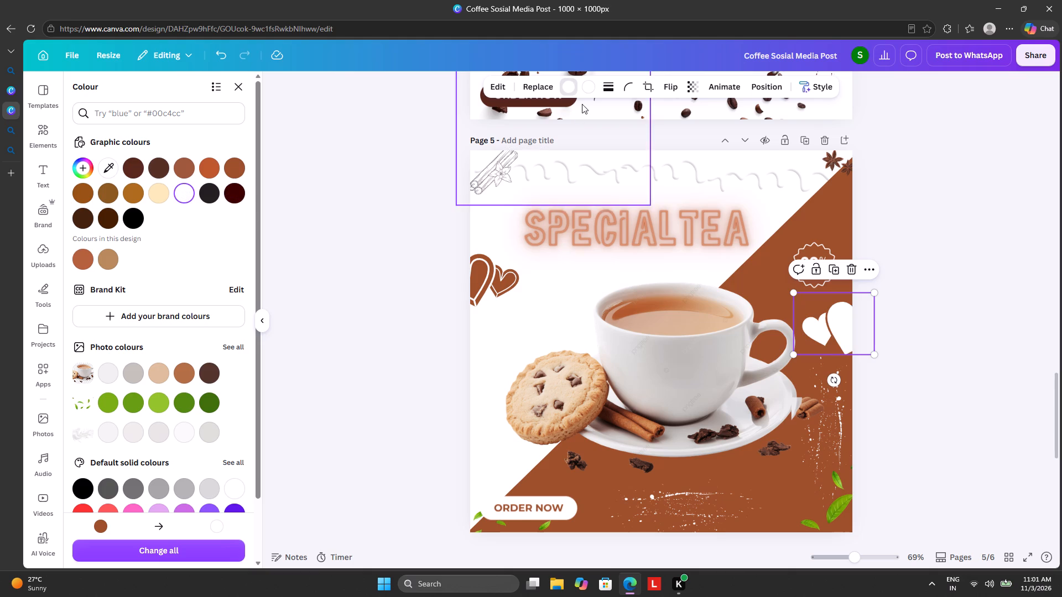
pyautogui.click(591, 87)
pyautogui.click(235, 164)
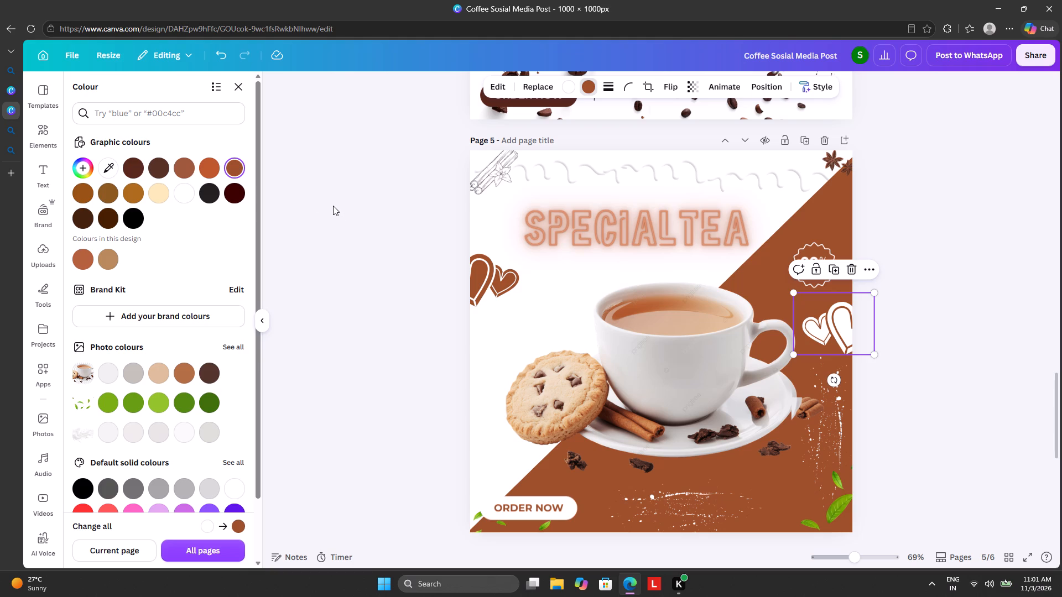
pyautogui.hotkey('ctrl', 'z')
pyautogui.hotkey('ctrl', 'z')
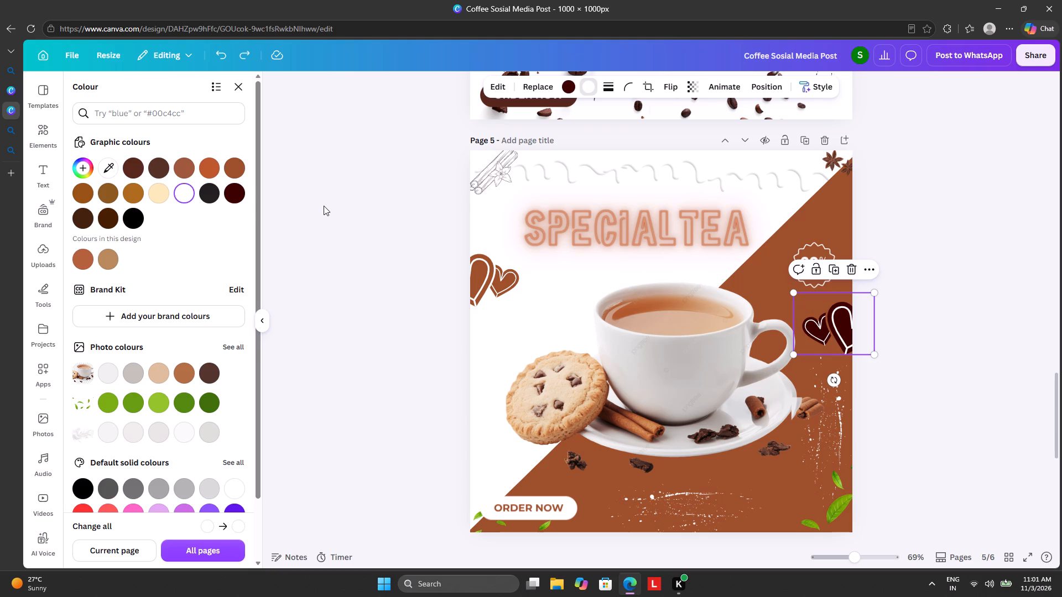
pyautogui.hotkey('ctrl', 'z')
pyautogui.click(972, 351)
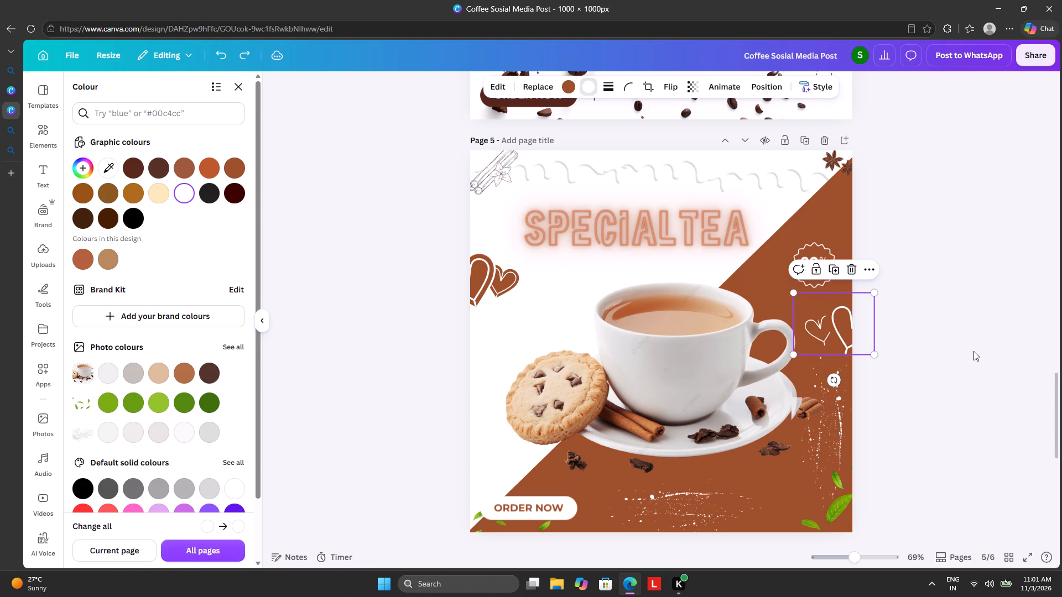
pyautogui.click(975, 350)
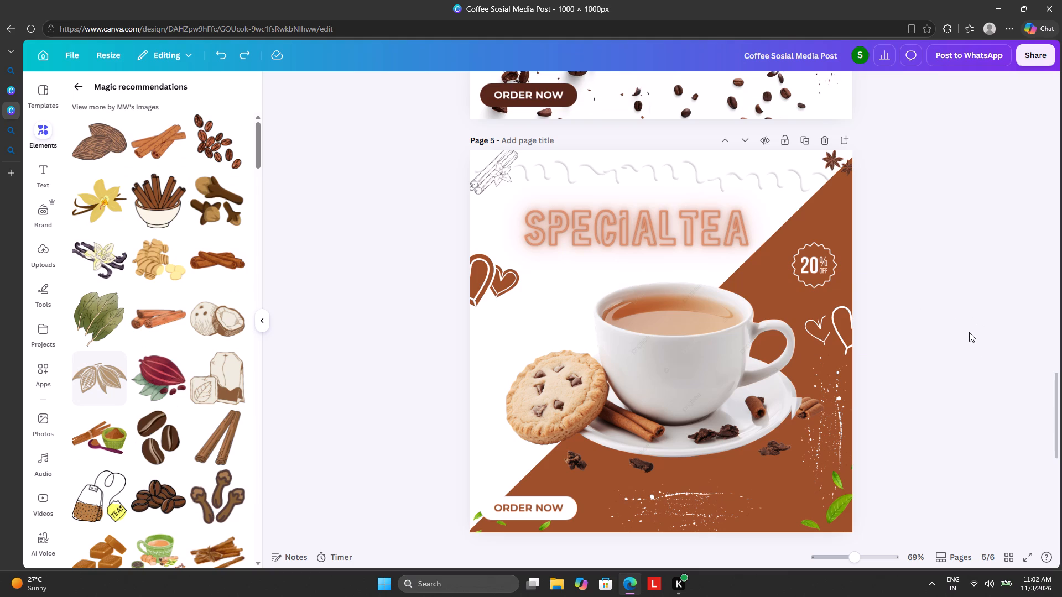
# Copy the small steaming-cup icon beside page 2's Special Coffee title onto page 5.
pyautogui.scroll(11, 969, 330)
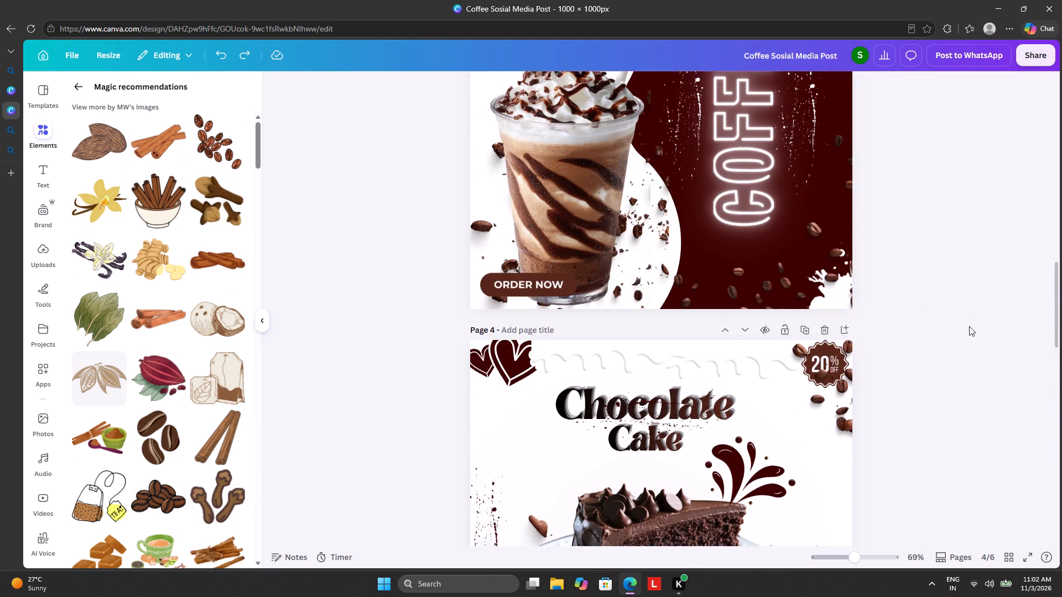
pyautogui.scroll(4, 969, 326)
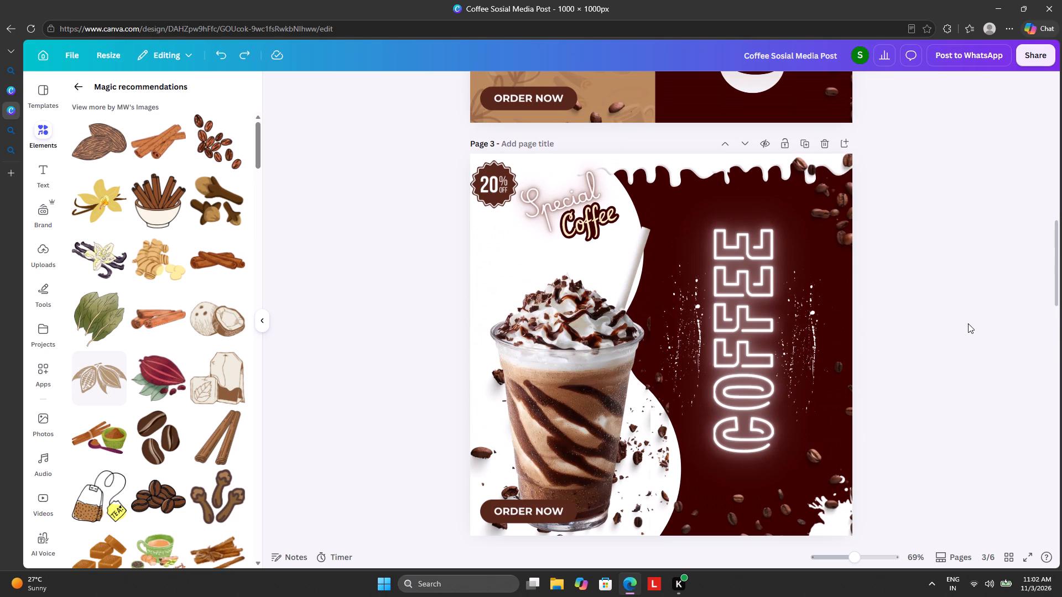
pyautogui.scroll(7, 968, 322)
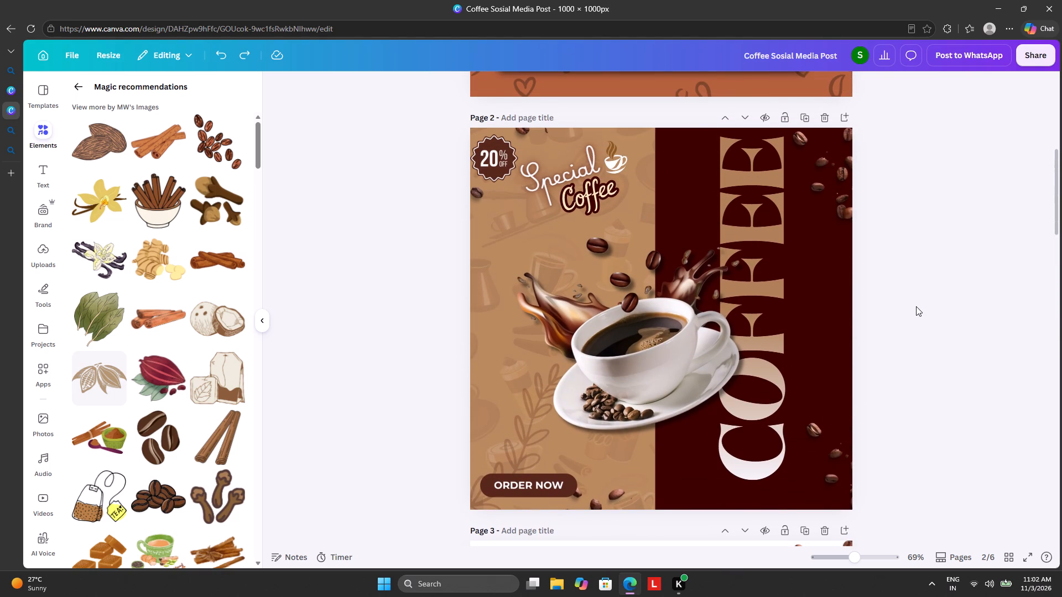
pyautogui.click(616, 157)
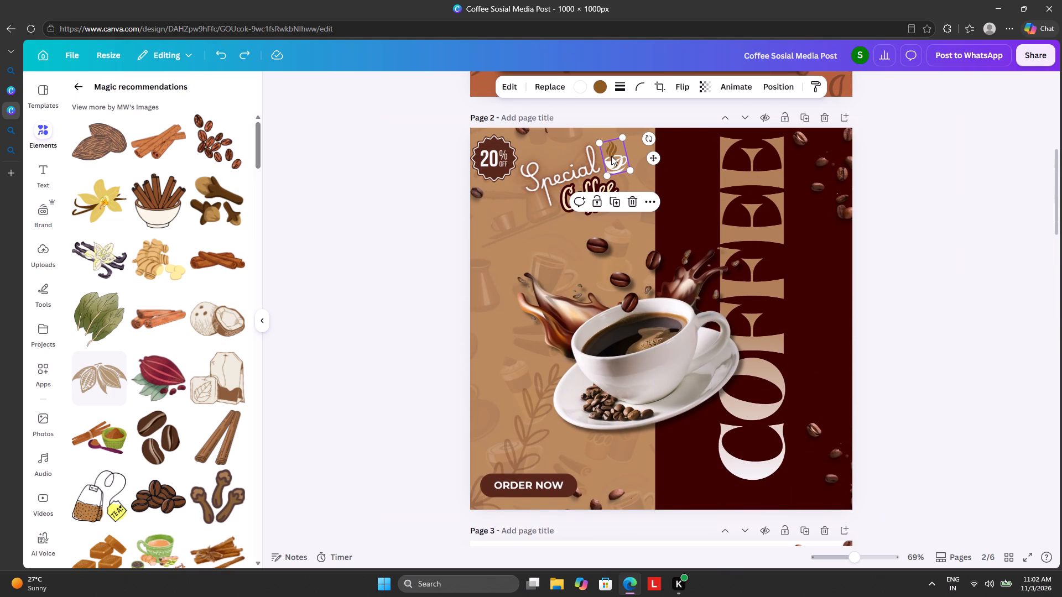
pyautogui.rightClick(612, 156)
pyautogui.click(644, 167)
pyautogui.scroll(-9, 645, 167)
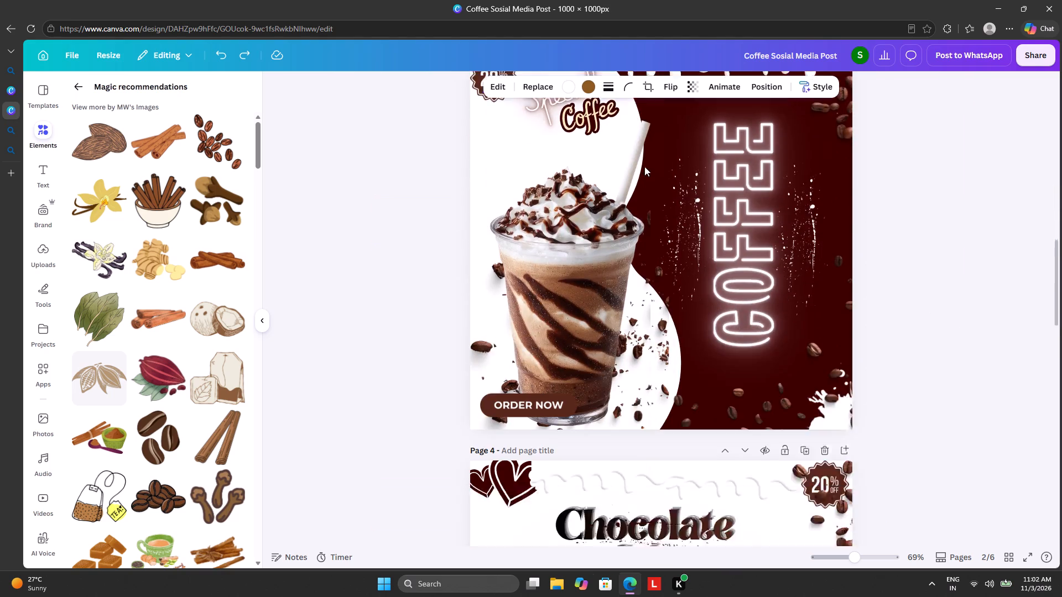
pyautogui.scroll(-11, 644, 166)
pyautogui.scroll(-2, 649, 229)
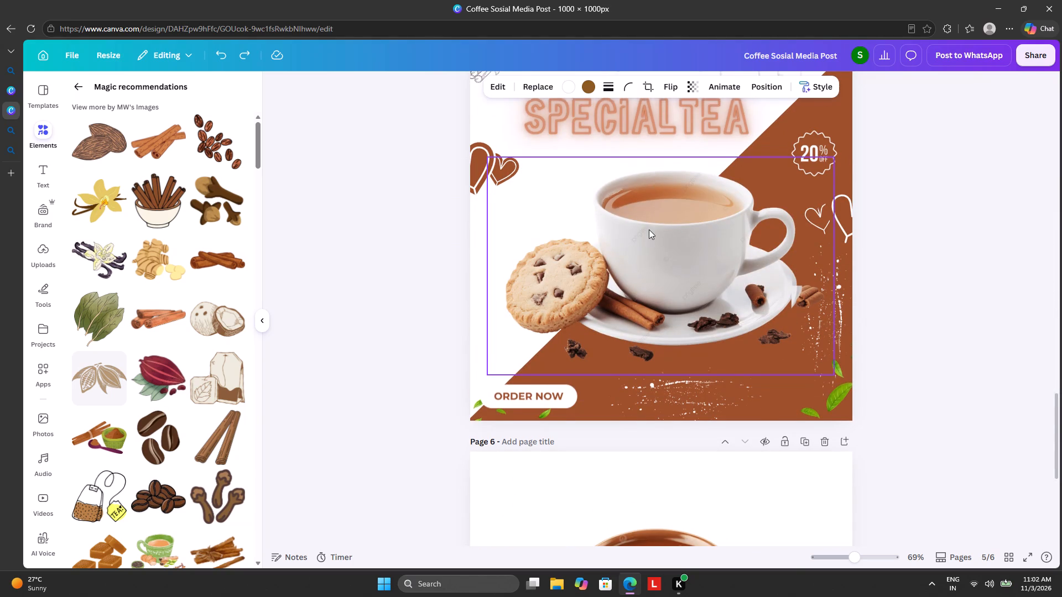
pyautogui.scroll(-1, 649, 229)
pyautogui.scroll(3, 648, 226)
pyautogui.hotkey('ctrl', 'v')
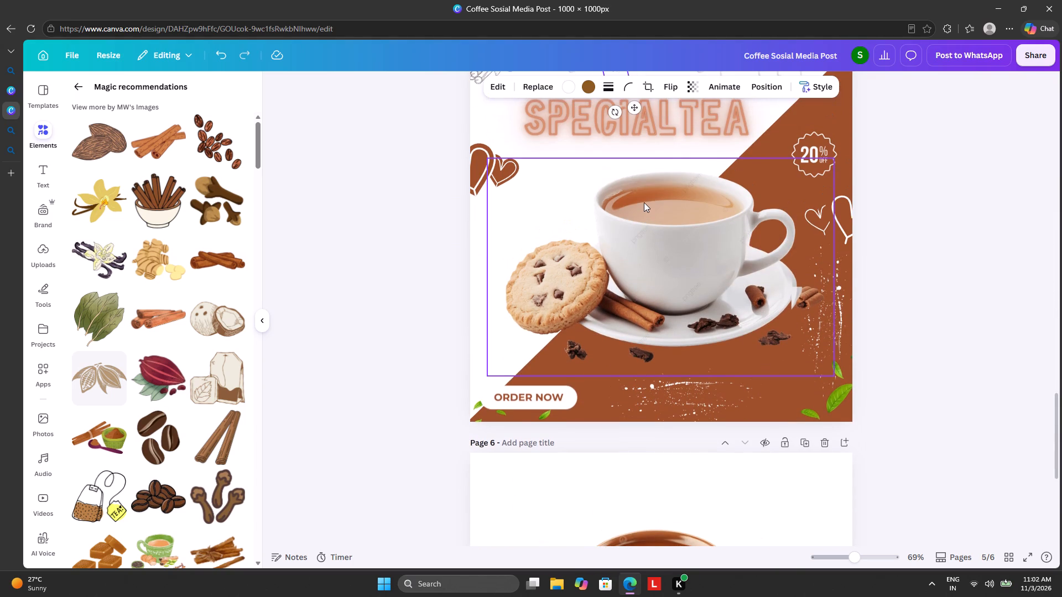
# Enlarge the pasted cup icon slightly and recolour both its steam and its cup near-black.
pyautogui.scroll(3, 652, 171)
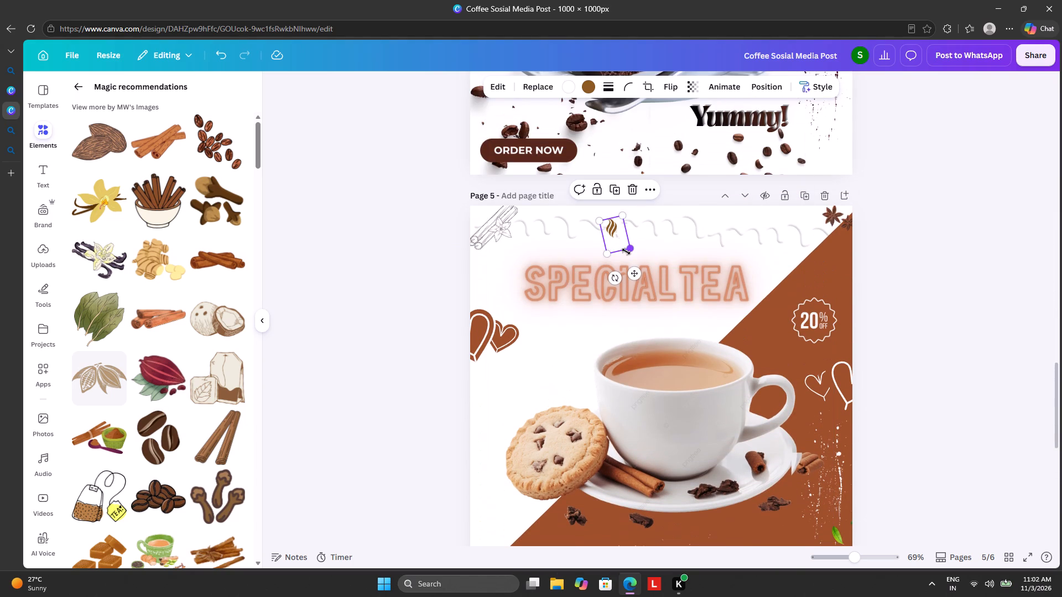
pyautogui.moveTo(628, 247); pyautogui.dragTo(634, 249)
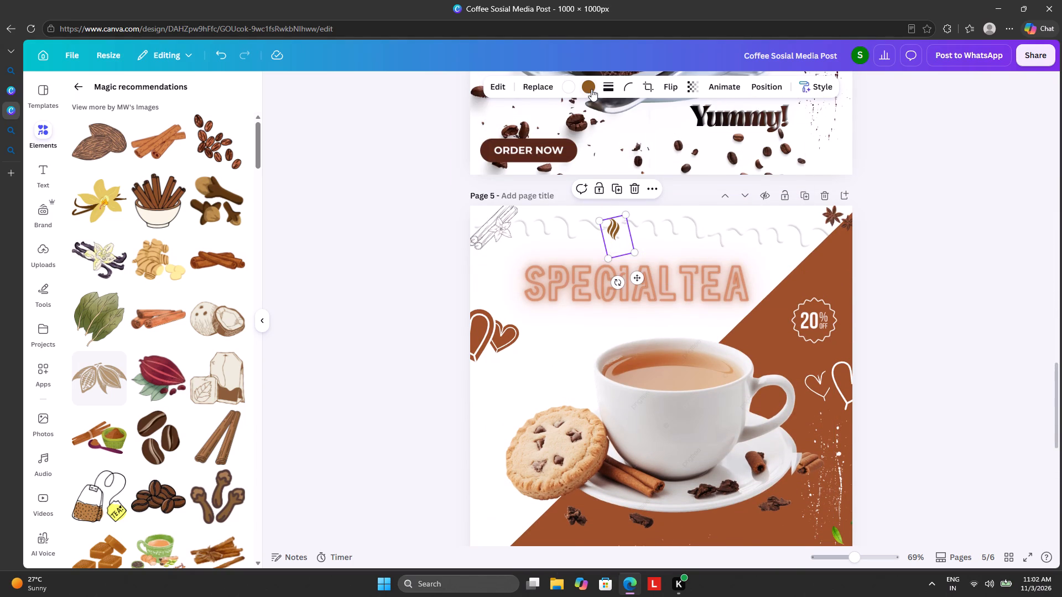
pyautogui.click(590, 86)
pyautogui.click(209, 188)
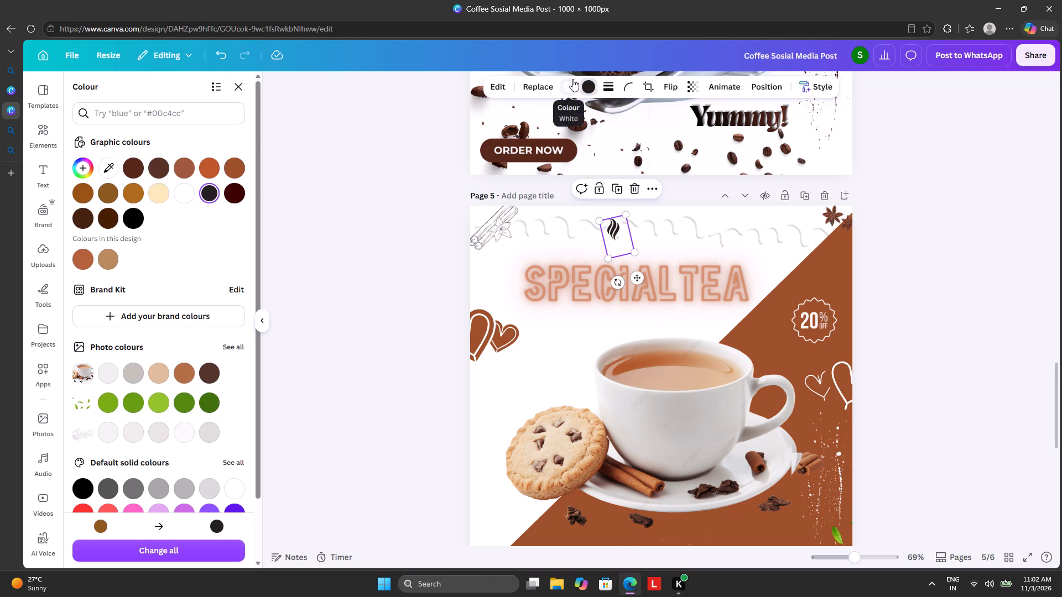
pyautogui.click(572, 79)
pyautogui.click(211, 193)
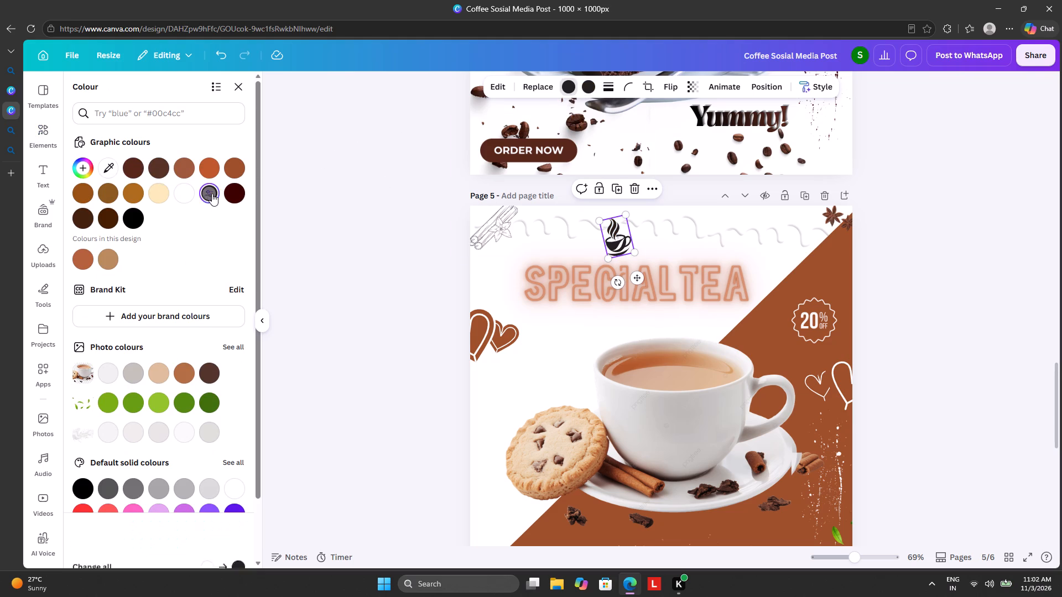
# Rotate the cup icon upright, shrink it, and place it just above the middle of the SPECIALTEA title.
pyautogui.moveTo(616, 284); pyautogui.dragTo(616, 286)
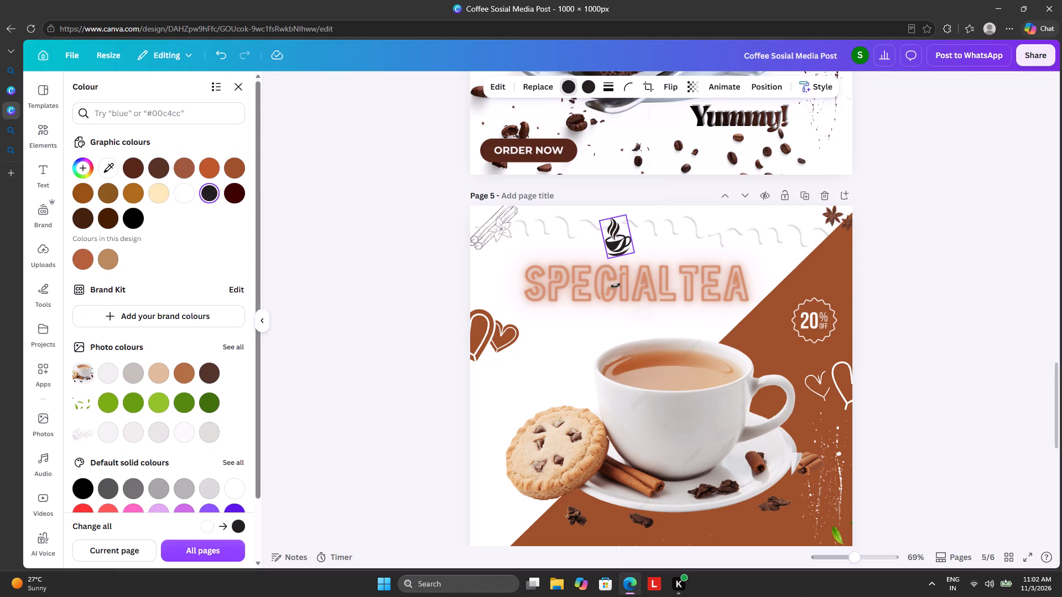
pyautogui.moveTo(616, 286); pyautogui.dragTo(606, 291)
pyautogui.moveTo(613, 242); pyautogui.dragTo(632, 248)
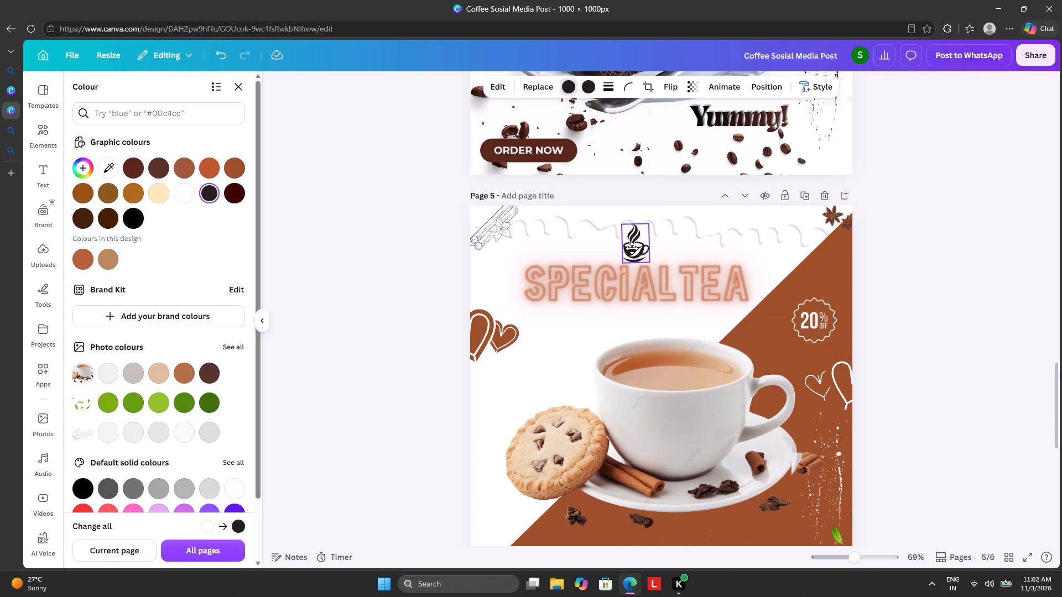
pyautogui.moveTo(632, 248); pyautogui.dragTo(632, 249)
pyautogui.moveTo(622, 226); pyautogui.dragTo(632, 243)
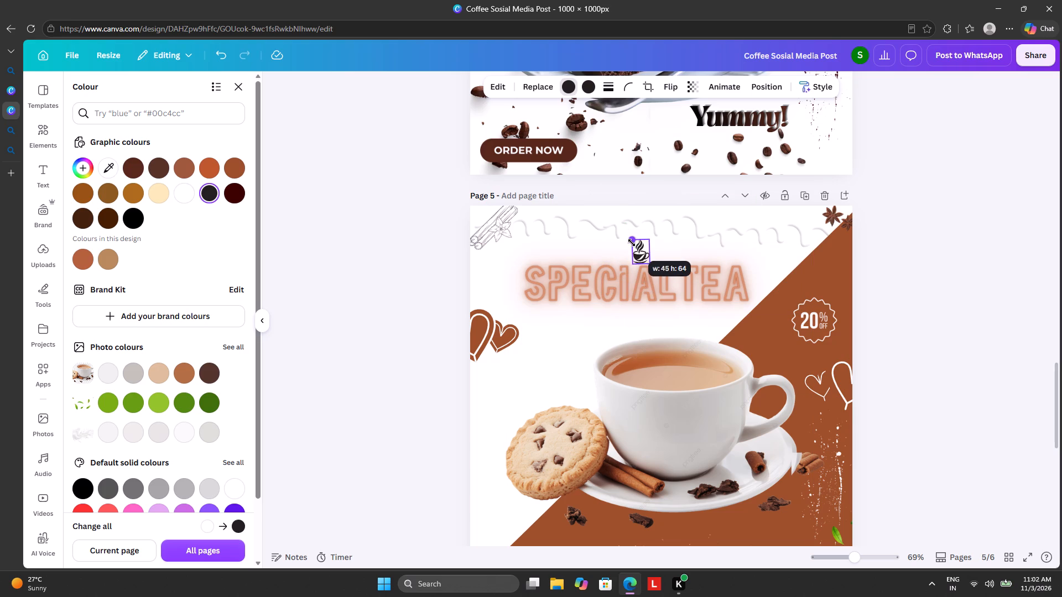
pyautogui.moveTo(632, 243); pyautogui.dragTo(632, 244)
pyautogui.click(986, 281)
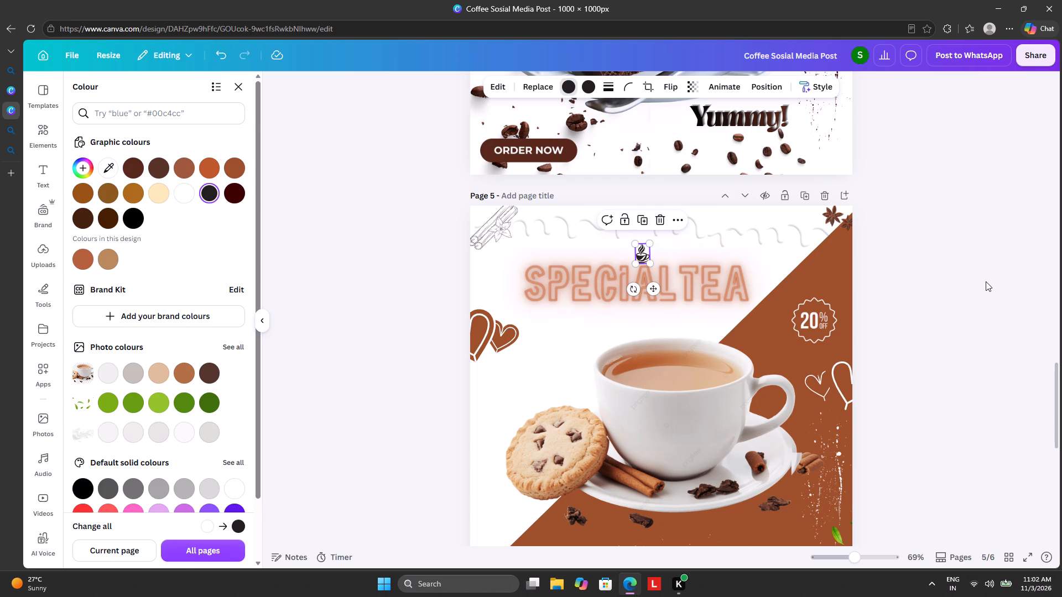
pyautogui.click(980, 285)
# Move the cup icon to just after the final A of SPECIALTEA and enlarge it to nearly the lettering's height.
pyautogui.scroll(-4, 980, 284)
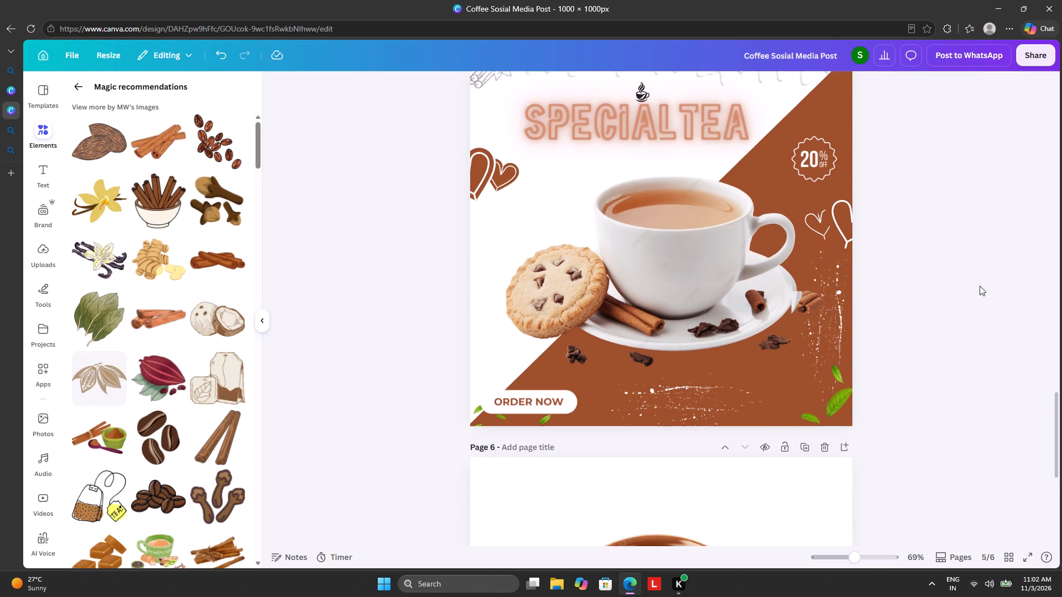
pyautogui.scroll(4, 979, 285)
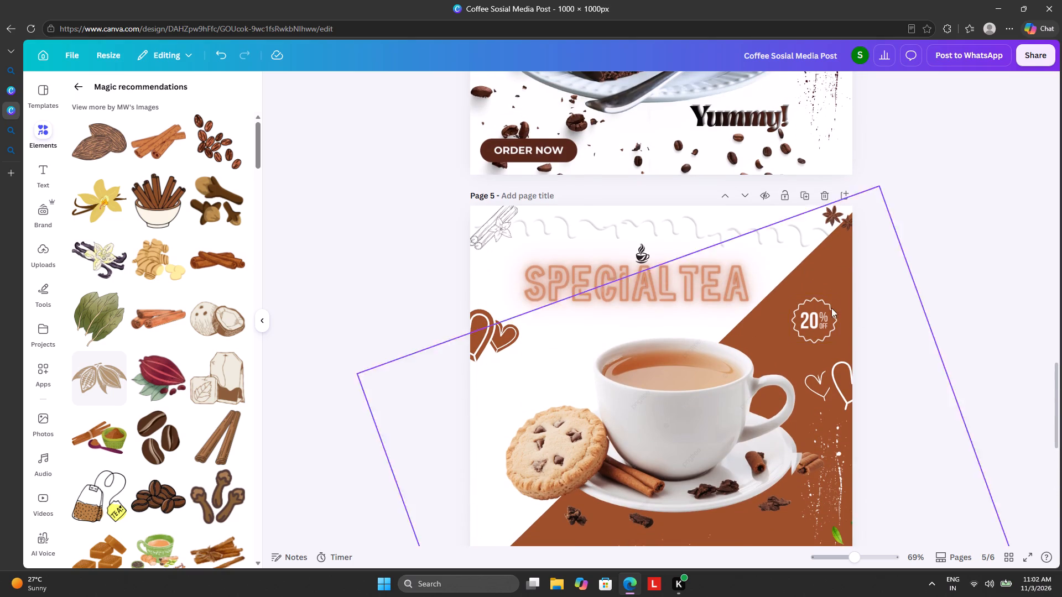
pyautogui.moveTo(641, 254); pyautogui.dragTo(754, 284)
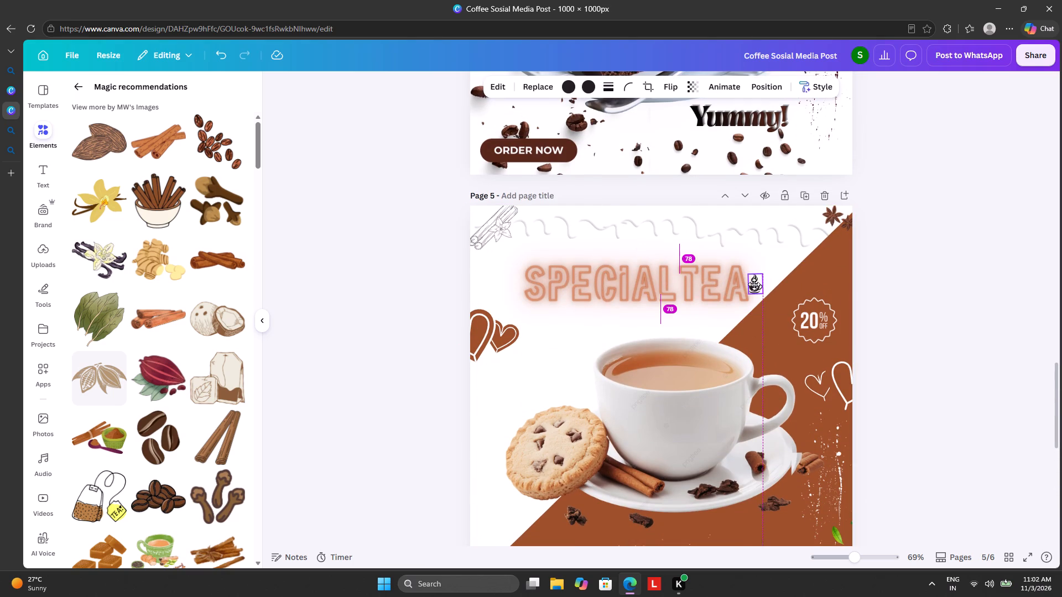
pyautogui.moveTo(754, 284); pyautogui.dragTo(758, 283)
pyautogui.moveTo(757, 291); pyautogui.dragTo(743, 299)
pyautogui.moveTo(757, 289); pyautogui.dragTo(761, 277)
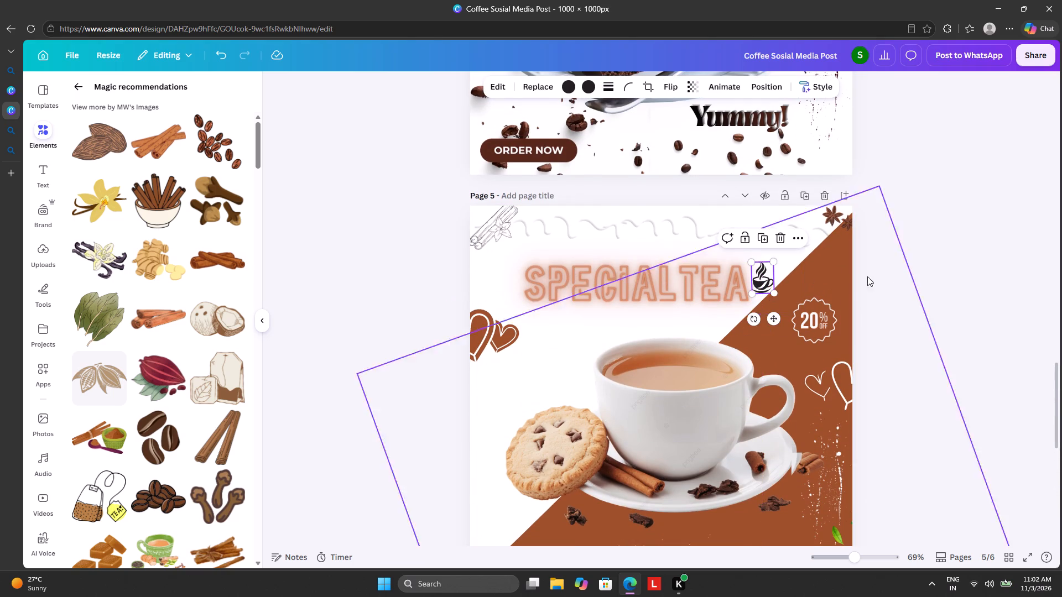
pyautogui.click(918, 269)
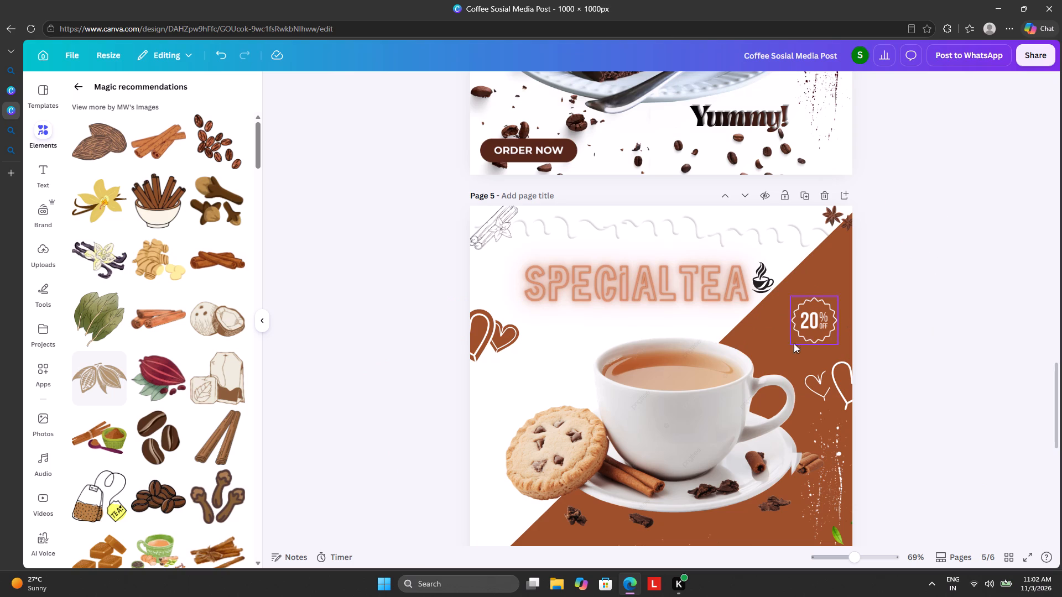
# Reapply the Neon effect to page 5's SPECIALTEA title at intensity 50.
pyautogui.click(683, 292)
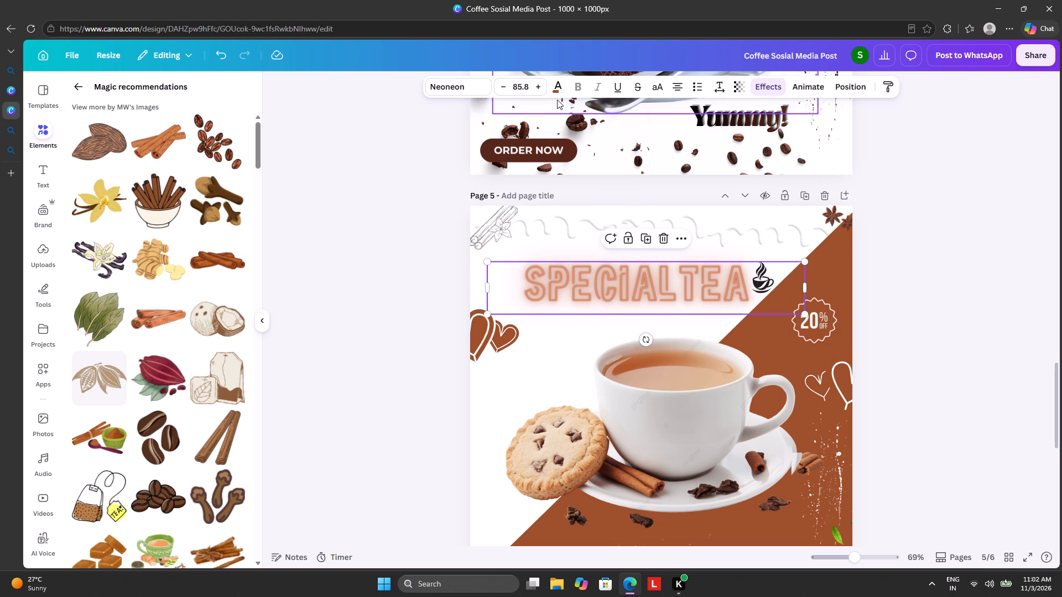
pyautogui.click(560, 89)
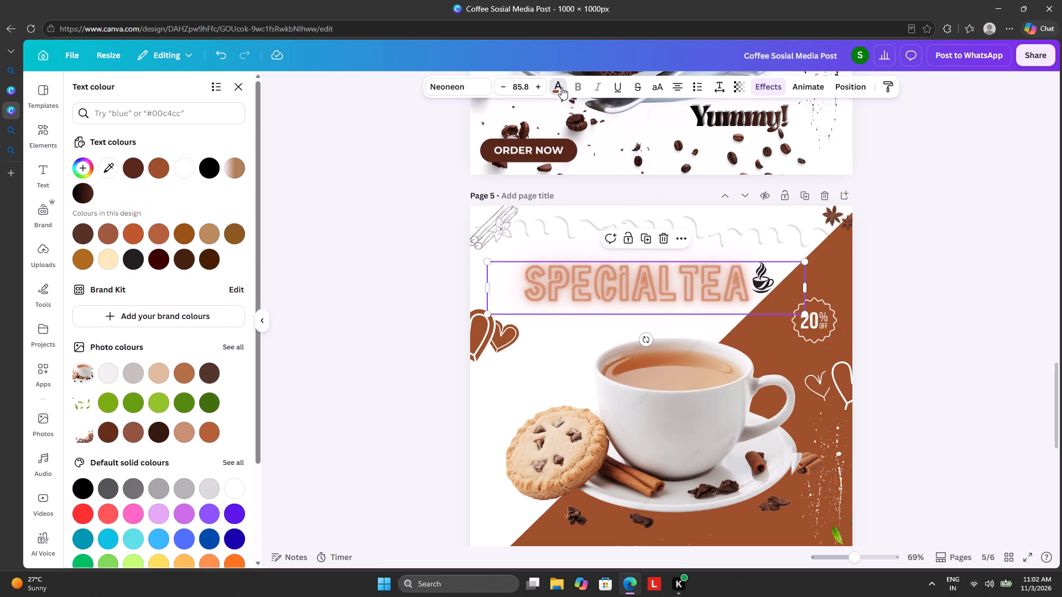
pyautogui.click(769, 80)
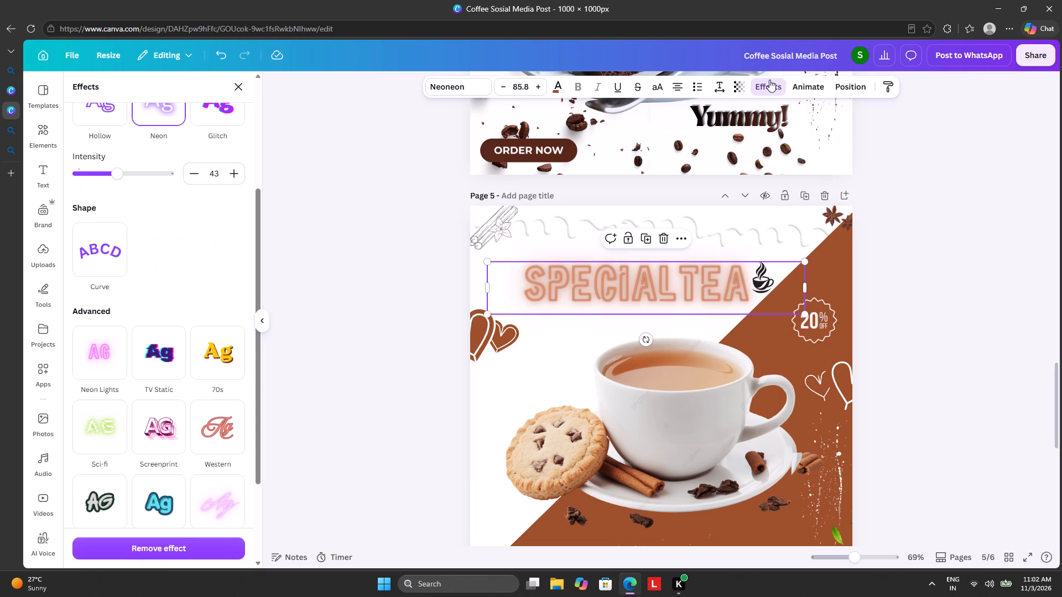
pyautogui.scroll(1, 310, 247)
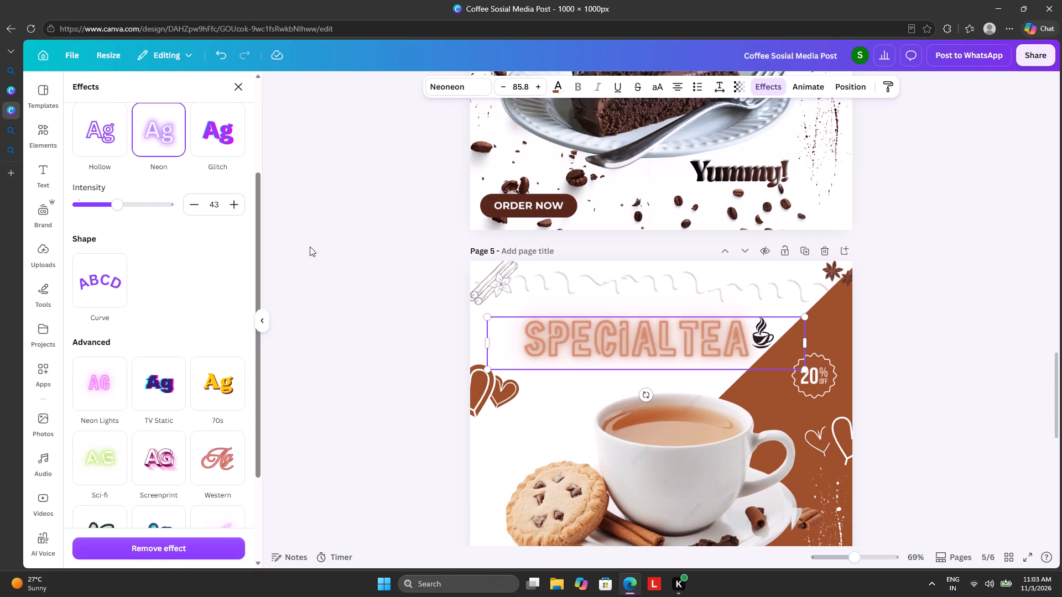
pyautogui.click(160, 140)
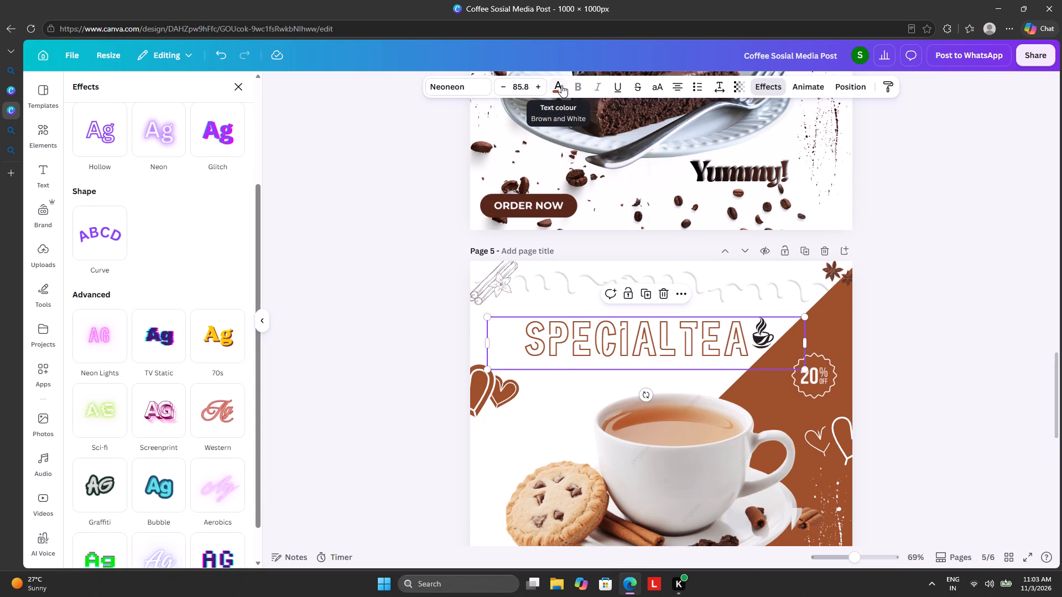
pyautogui.click(170, 138)
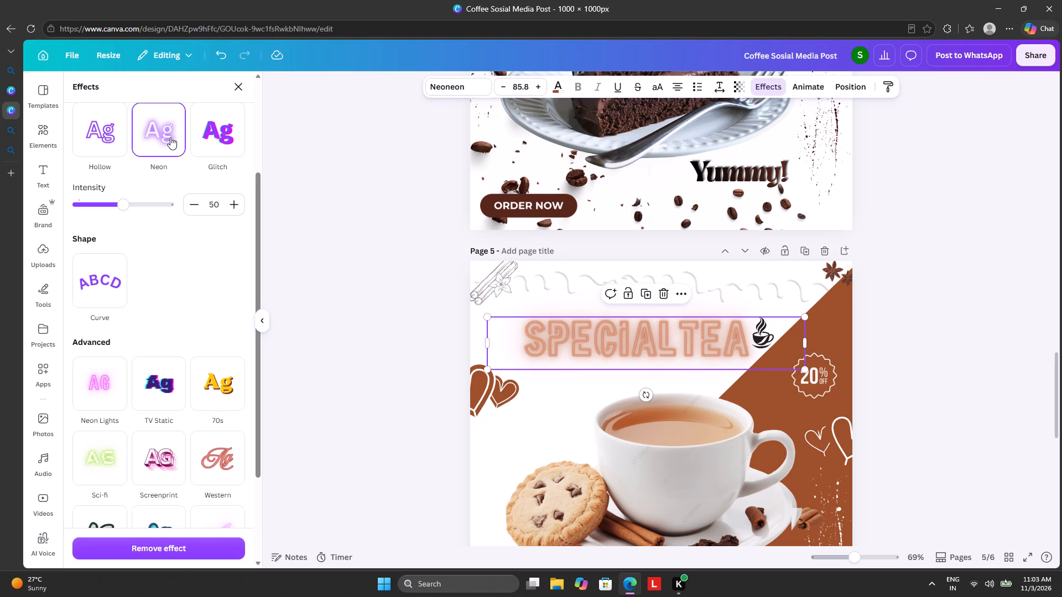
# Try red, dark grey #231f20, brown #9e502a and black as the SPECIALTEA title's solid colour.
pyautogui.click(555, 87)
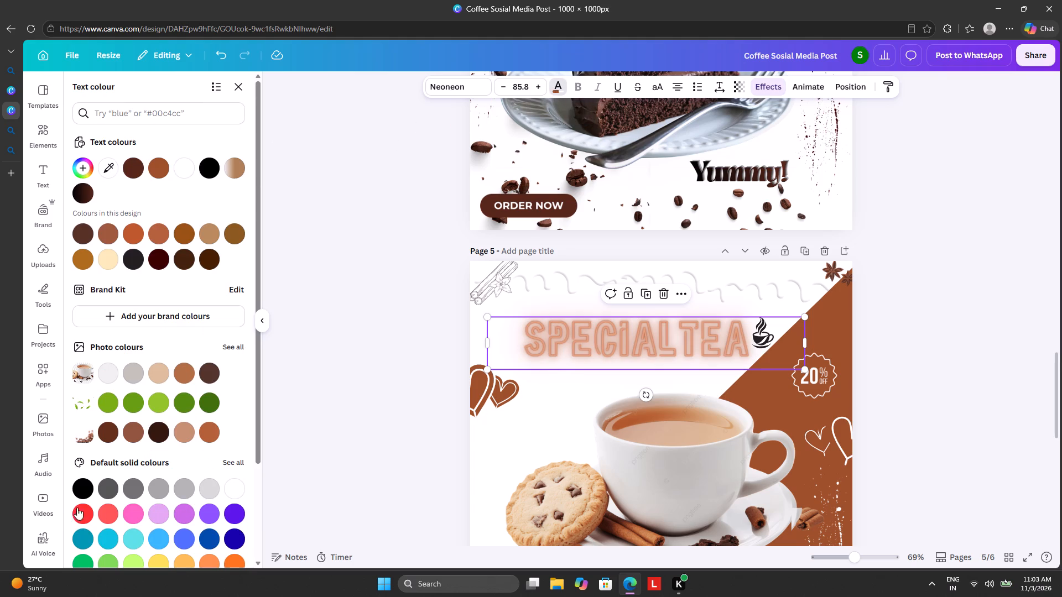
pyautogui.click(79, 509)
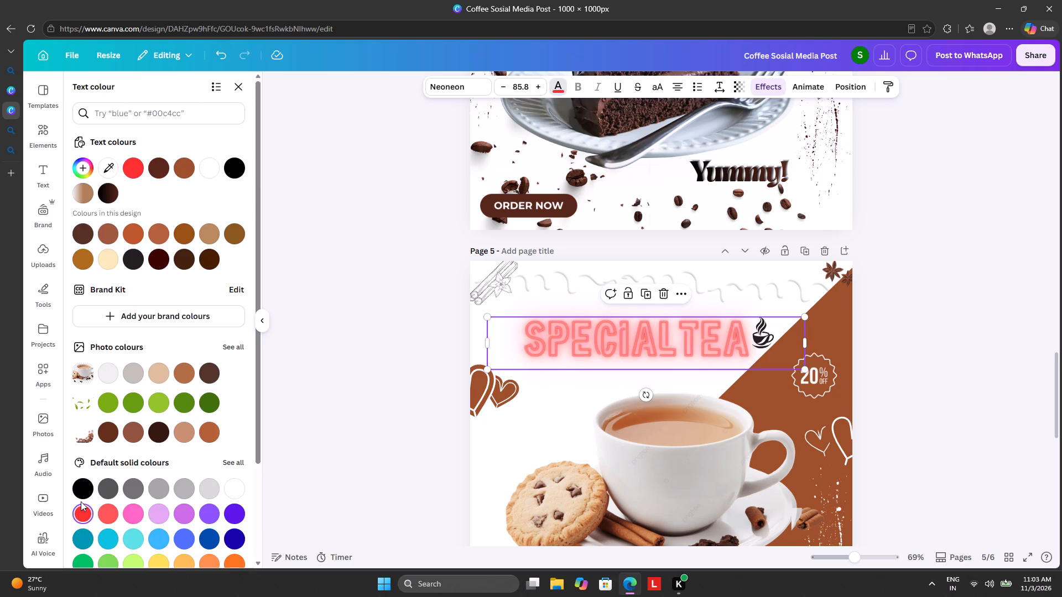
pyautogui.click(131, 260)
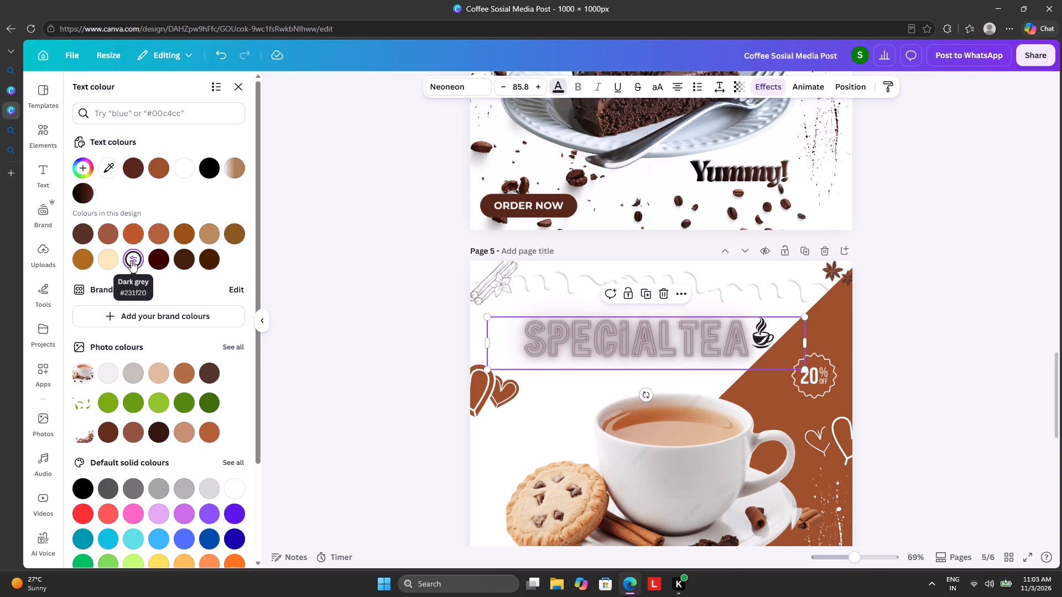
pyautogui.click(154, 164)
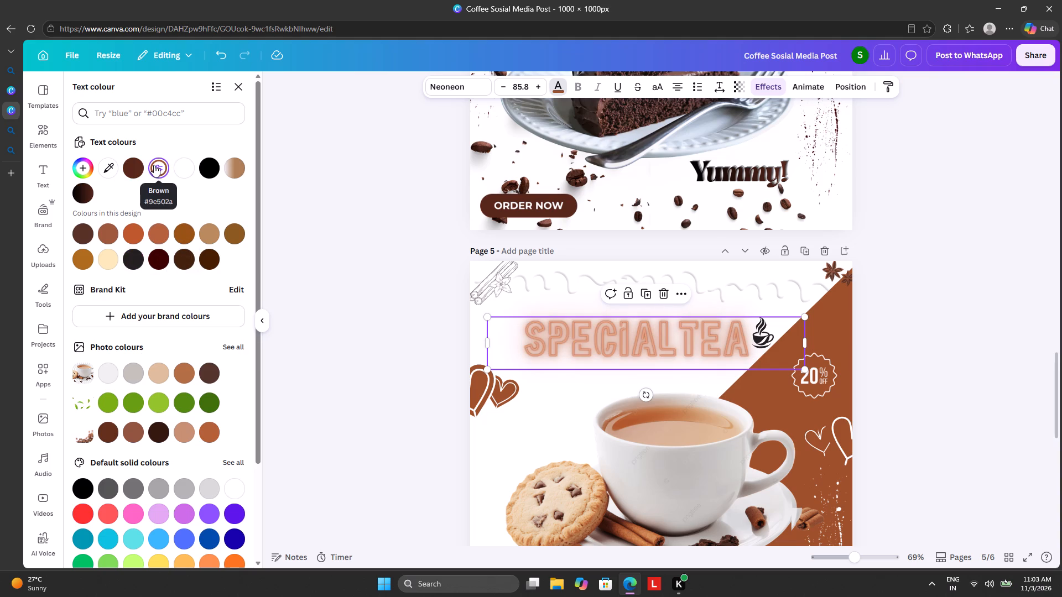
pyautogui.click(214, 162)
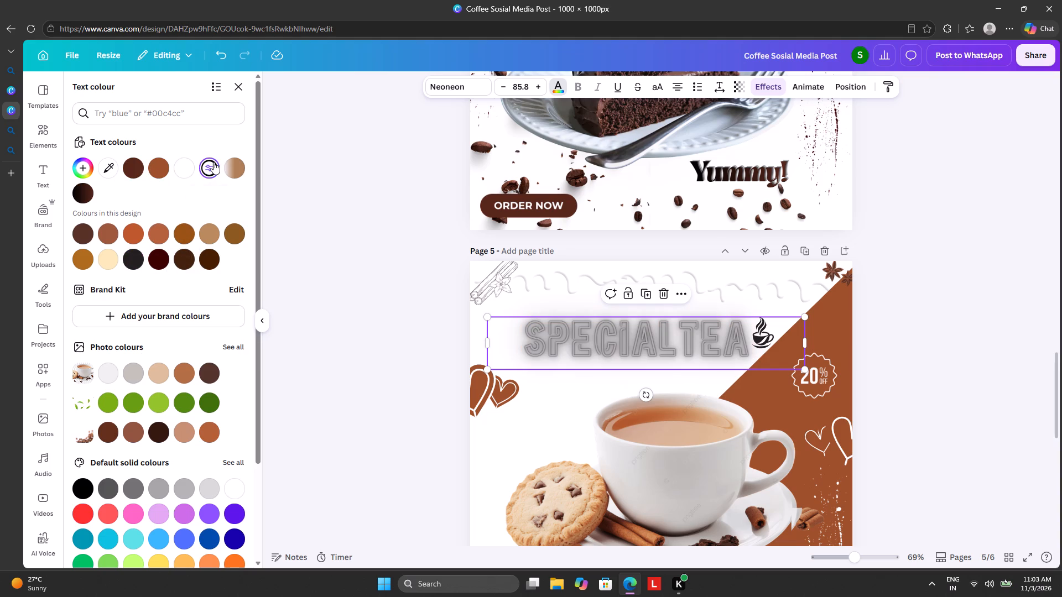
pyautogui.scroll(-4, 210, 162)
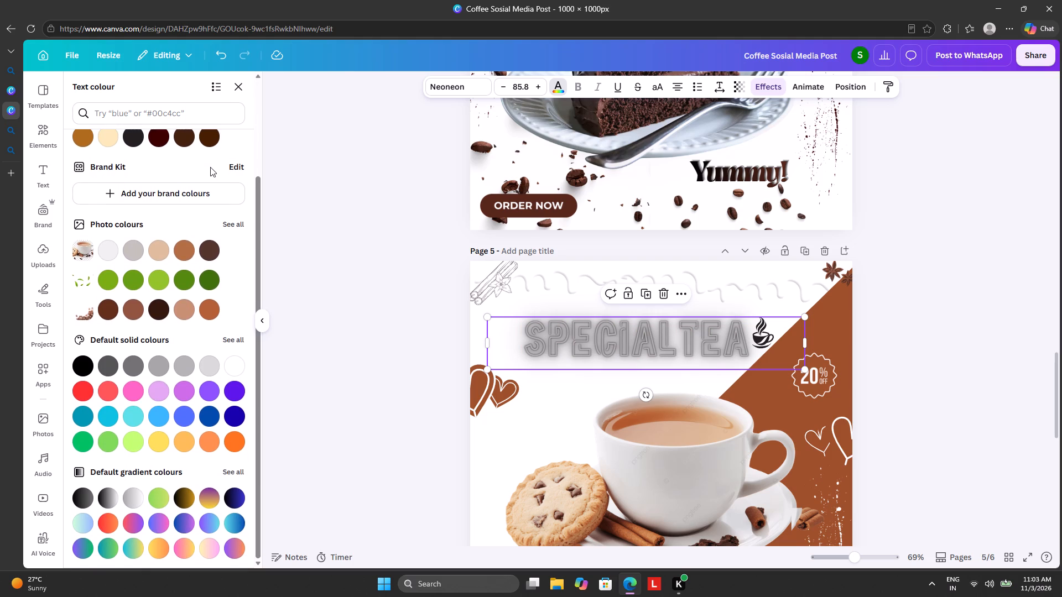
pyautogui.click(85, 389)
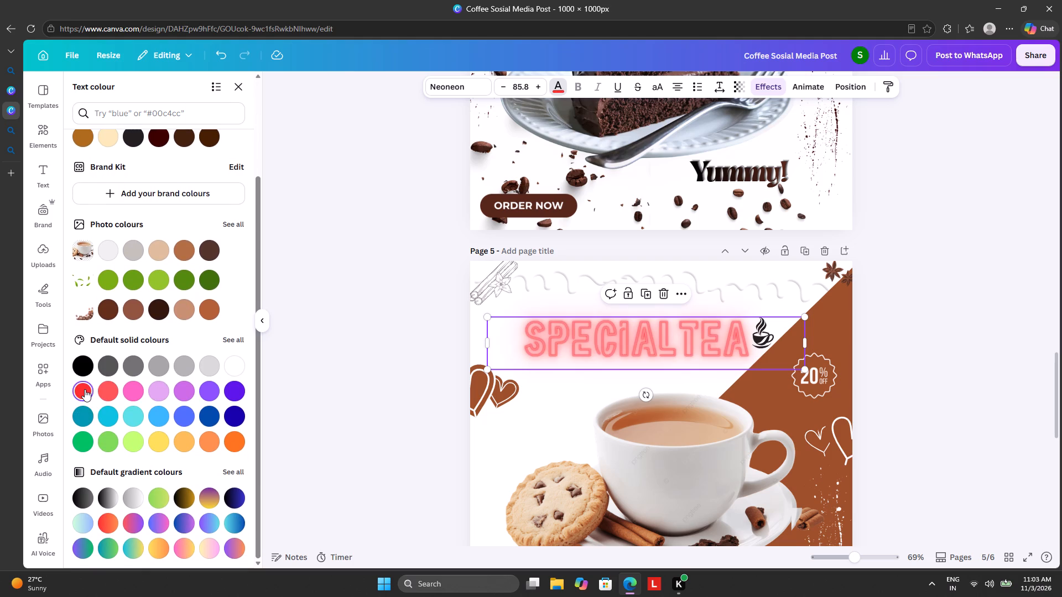
# Give the title the black-to-gold gradient, replace its gold with brown #9E502A sampled from the background, and add a matching third stop.
pyautogui.click(178, 488)
pyautogui.click(187, 495)
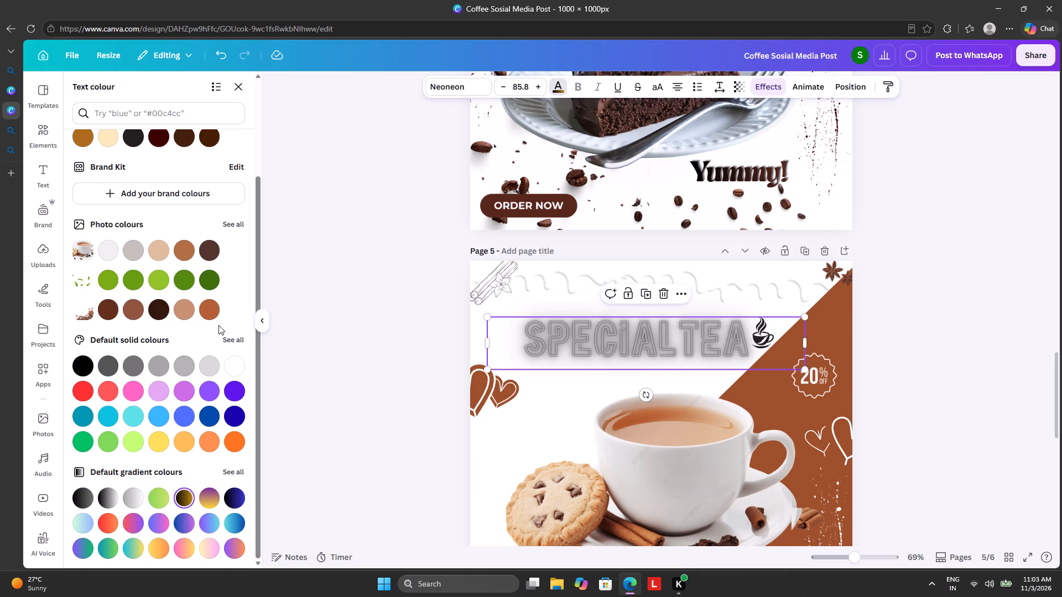
pyautogui.scroll(4, 219, 295)
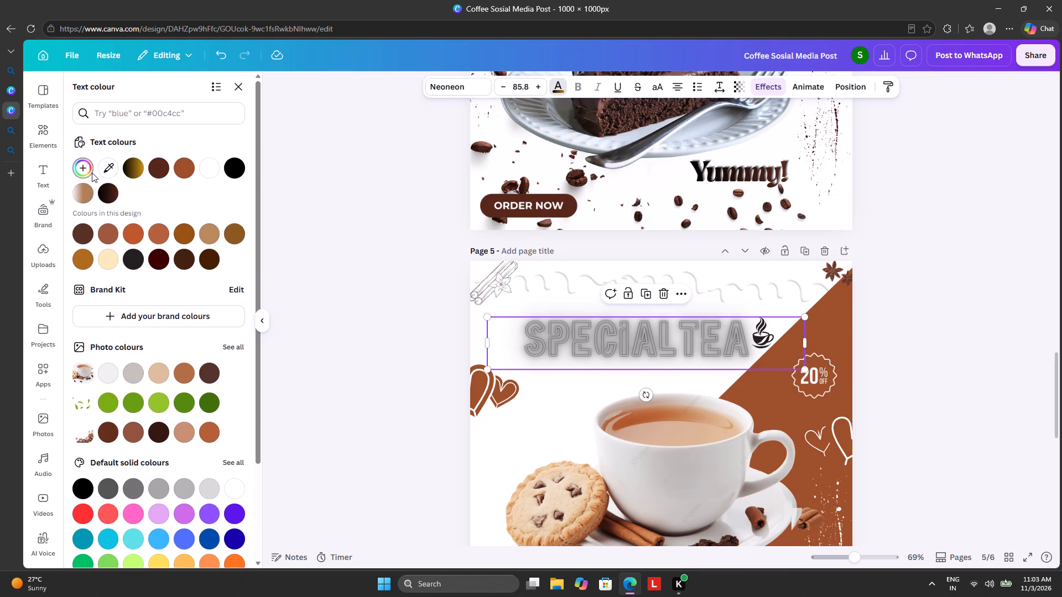
pyautogui.click(132, 171)
pyautogui.click(133, 165)
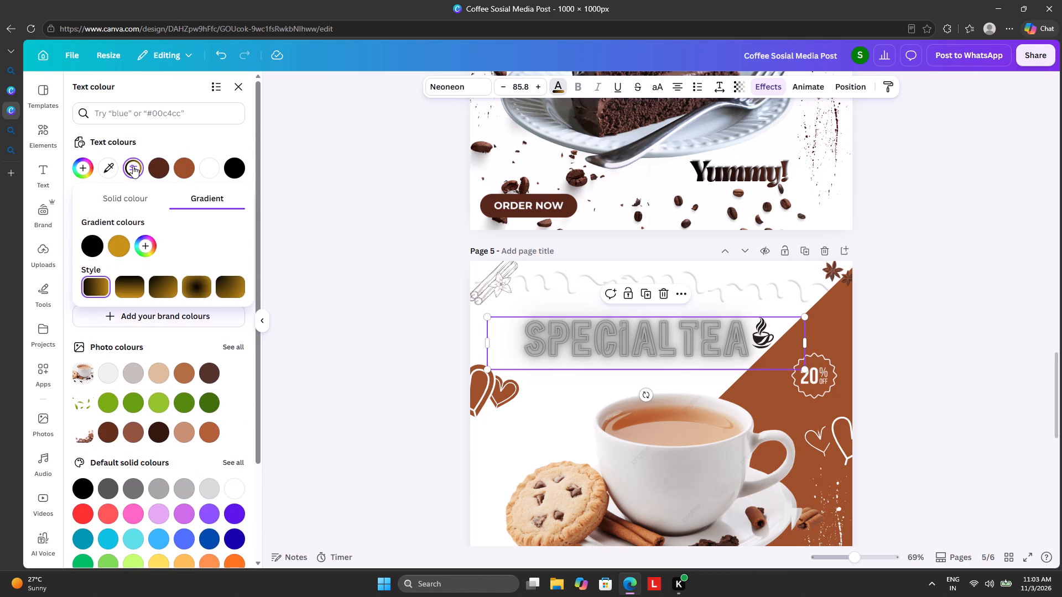
pyautogui.click(118, 244)
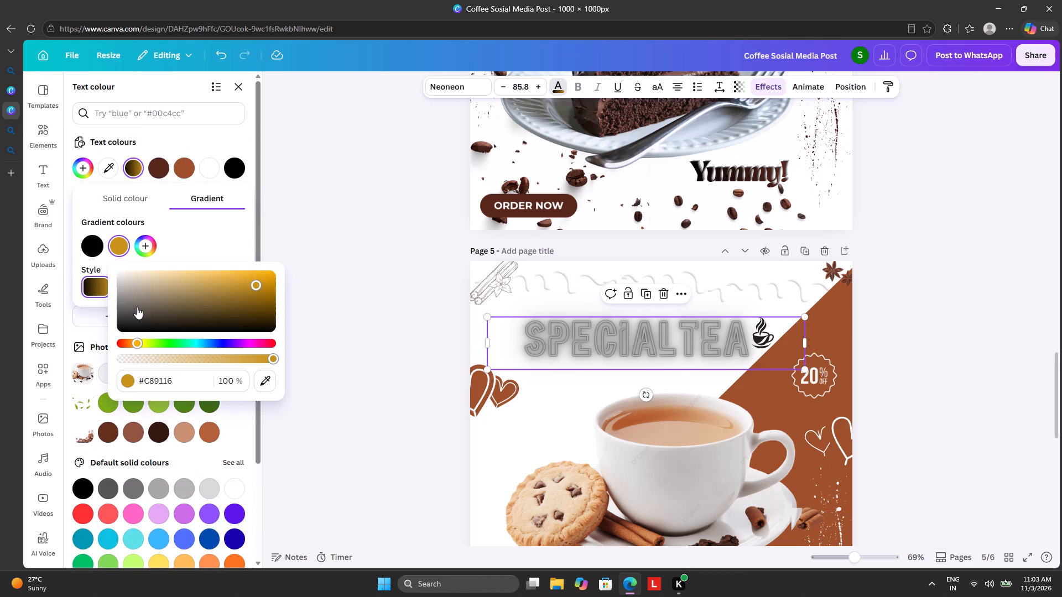
pyautogui.click(259, 379)
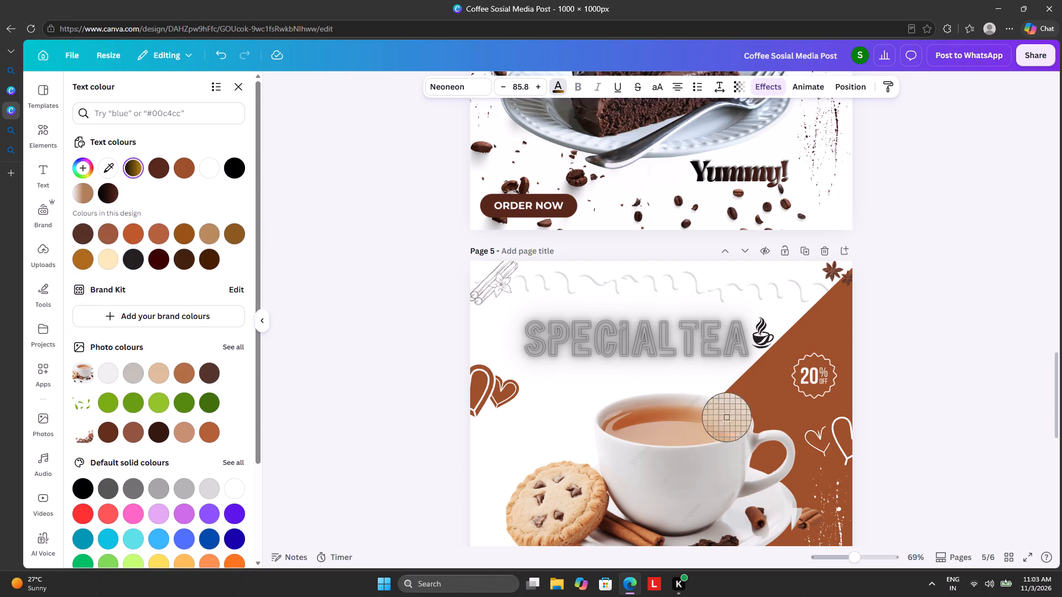
pyautogui.click(775, 402)
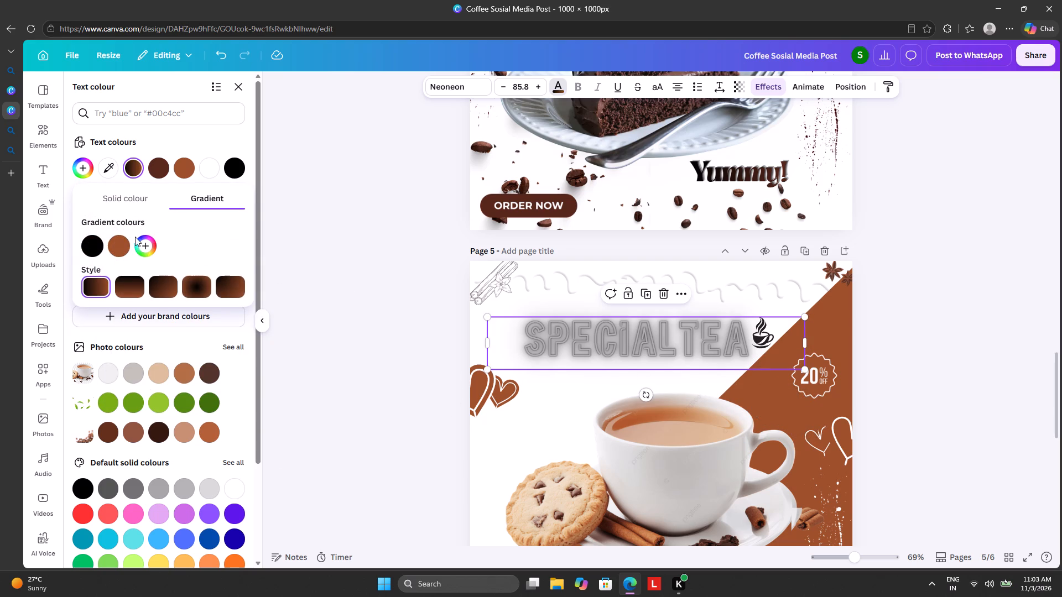
pyautogui.click(144, 244)
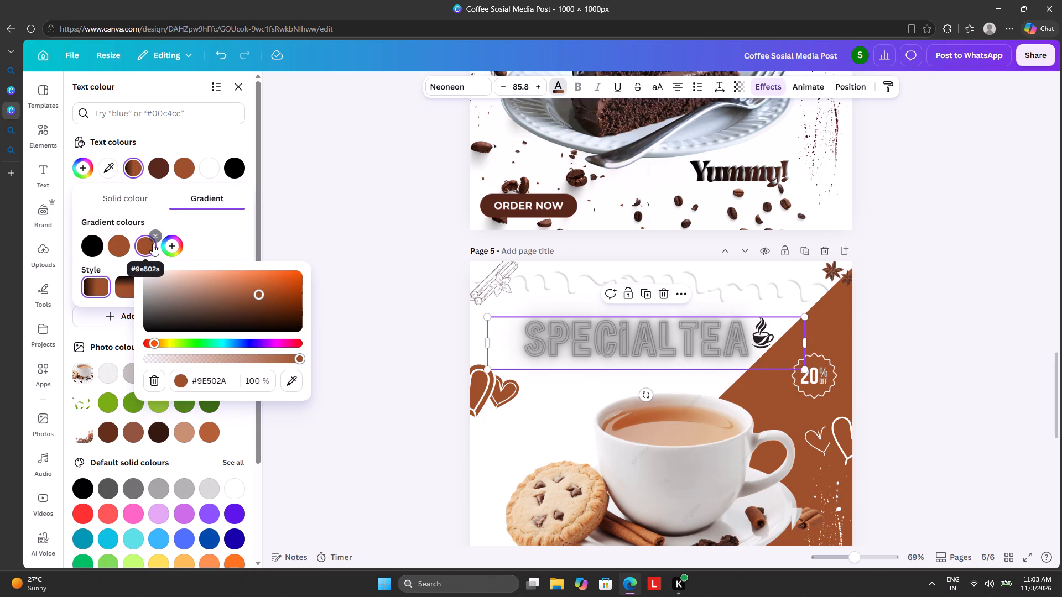
pyautogui.click(203, 239)
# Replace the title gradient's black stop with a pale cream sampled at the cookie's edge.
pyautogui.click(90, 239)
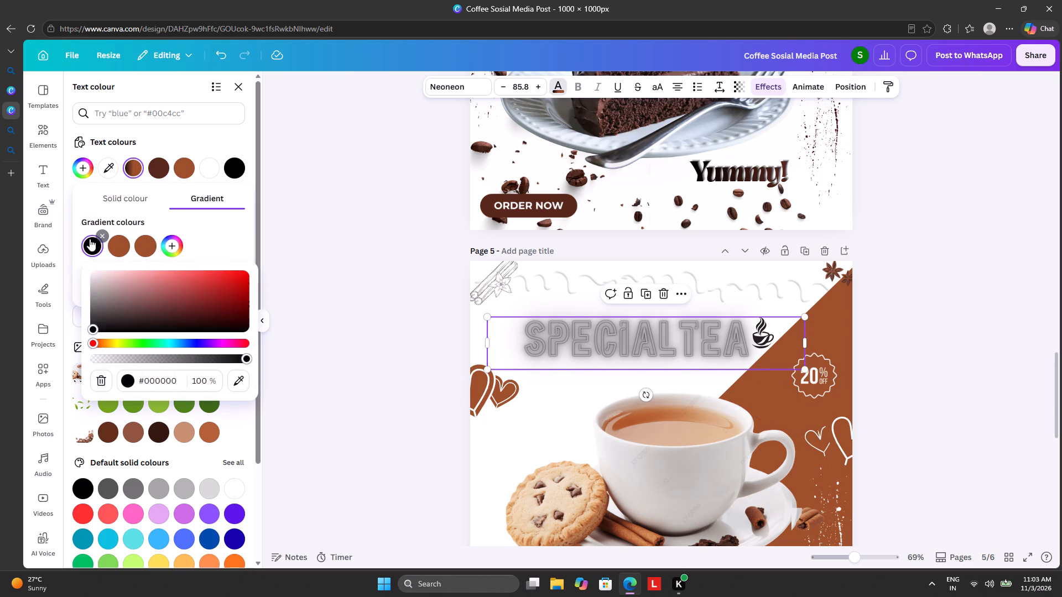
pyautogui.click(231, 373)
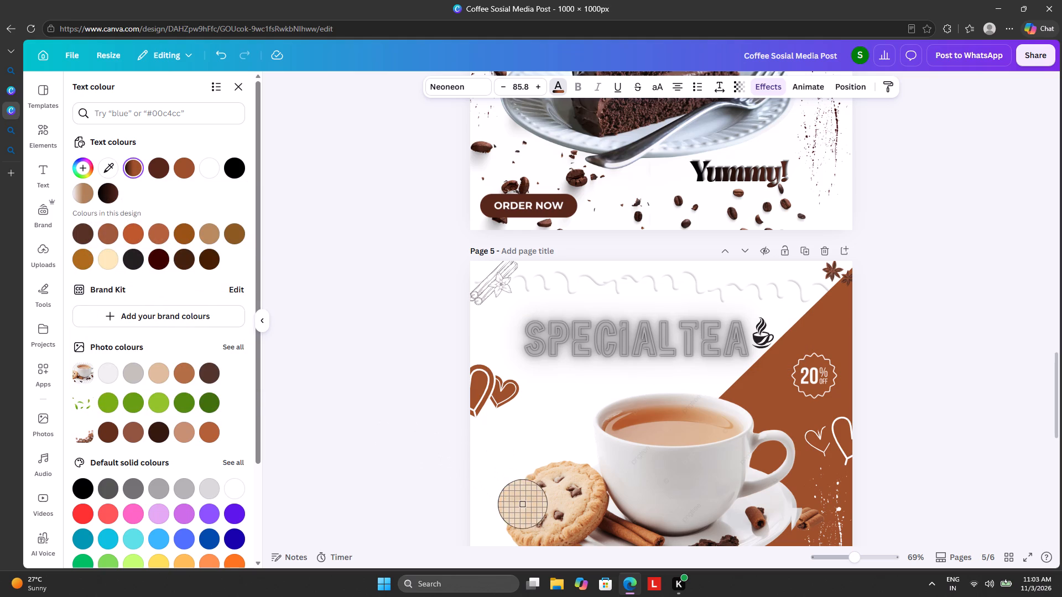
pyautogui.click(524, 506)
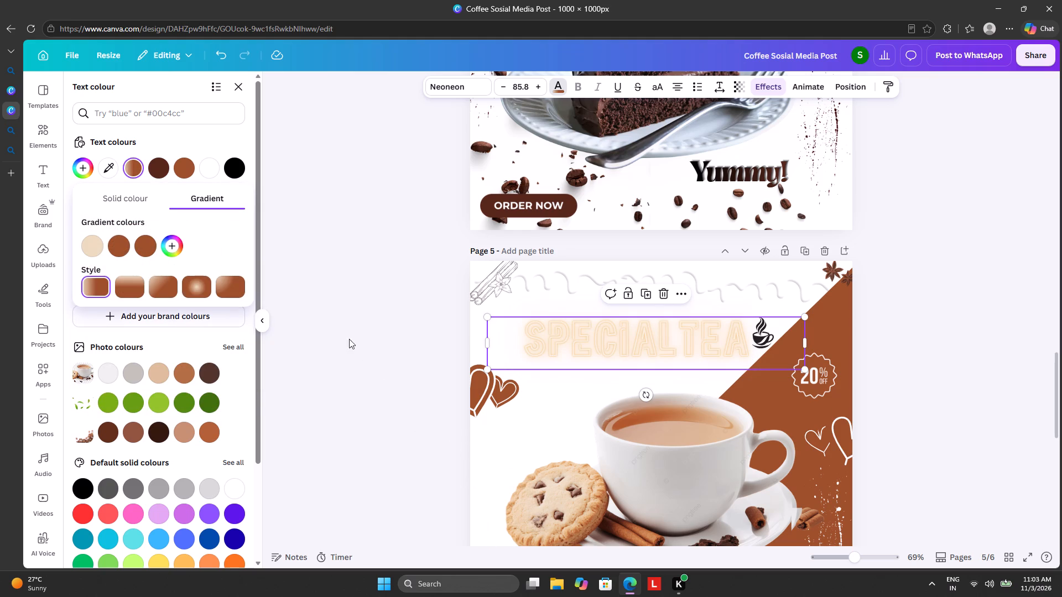
# Switch the title's gradient style to the one radiating from the swatch's corner.
pyautogui.click(189, 282)
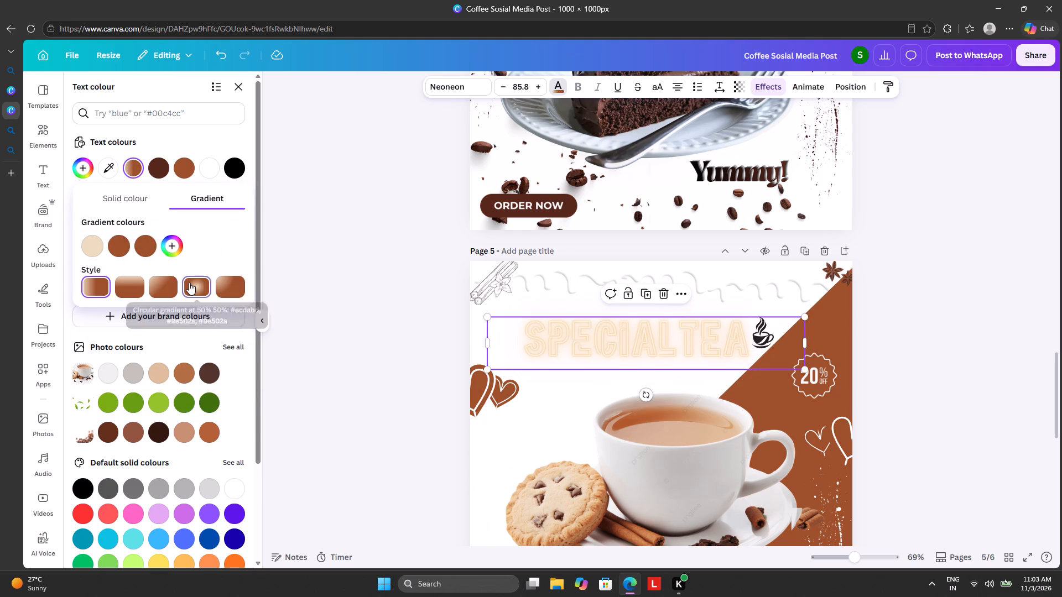
pyautogui.click(223, 287)
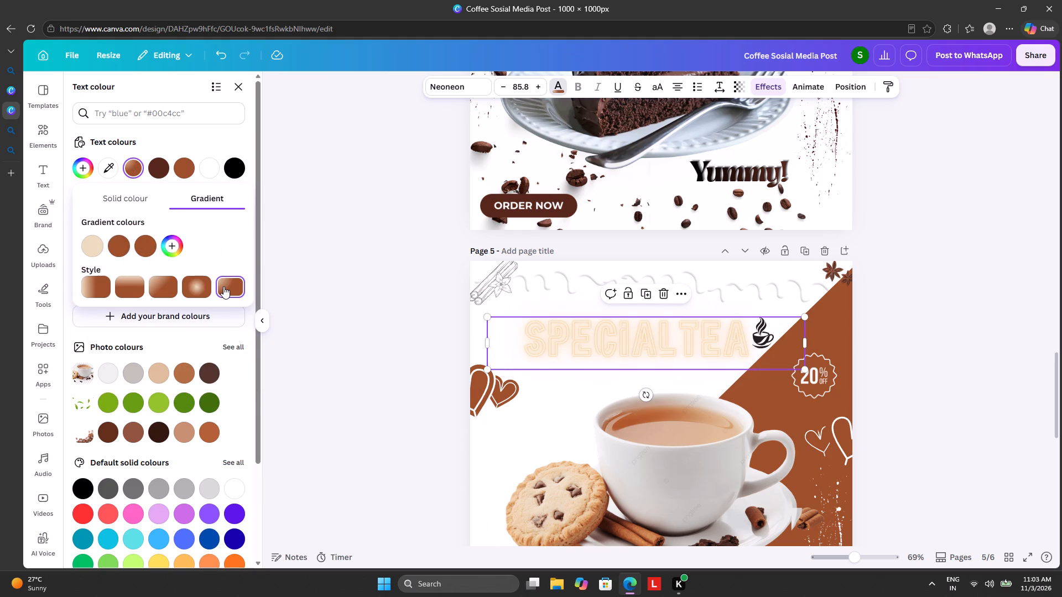
# Replace the title gradient's cream stop with the brown sampled from page 5's background.
pyautogui.click(92, 239)
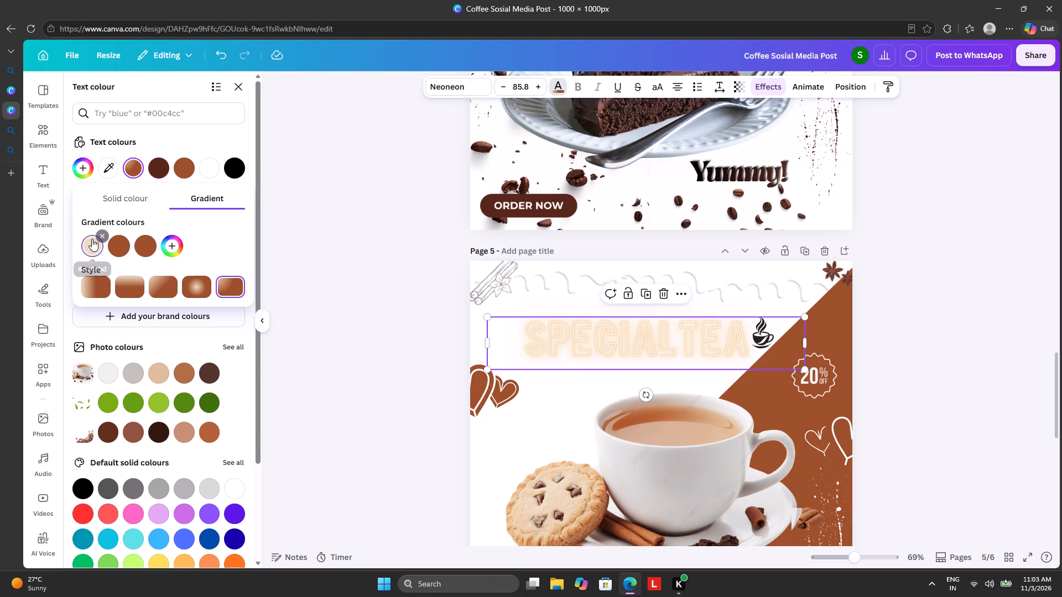
pyautogui.click(239, 372)
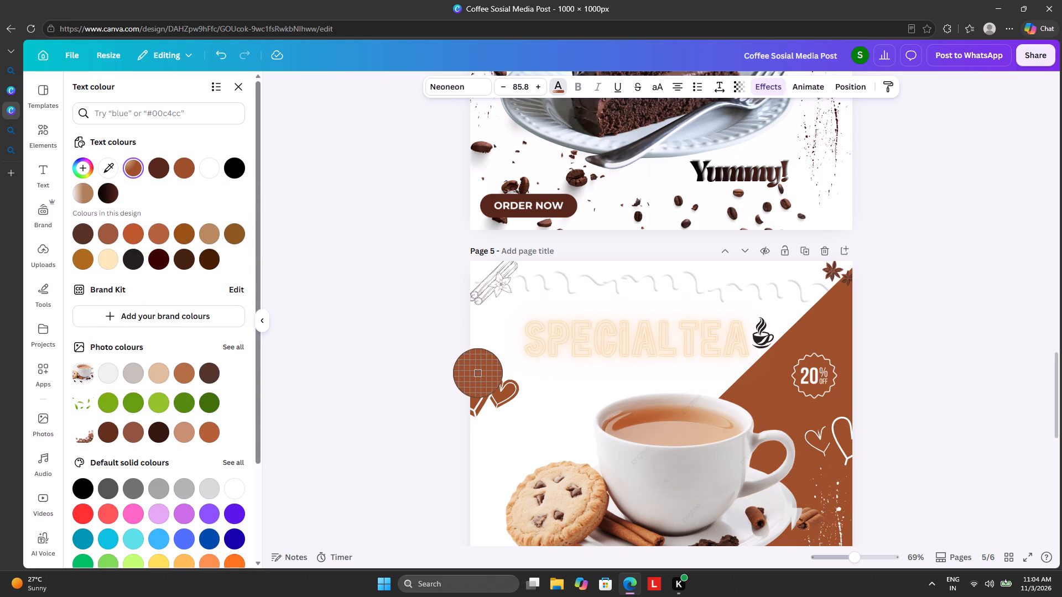
pyautogui.scroll(-1, 479, 372)
pyautogui.moveTo(487, 399); pyautogui.dragTo(802, 472)
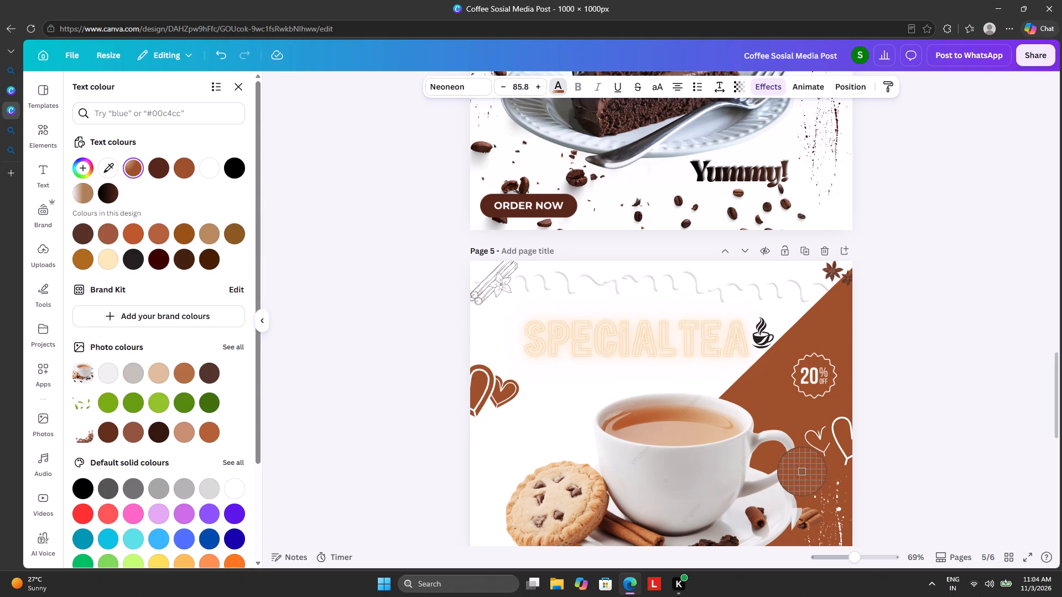
pyautogui.moveTo(802, 472); pyautogui.dragTo(803, 470)
pyautogui.click(803, 469)
pyautogui.click(300, 290)
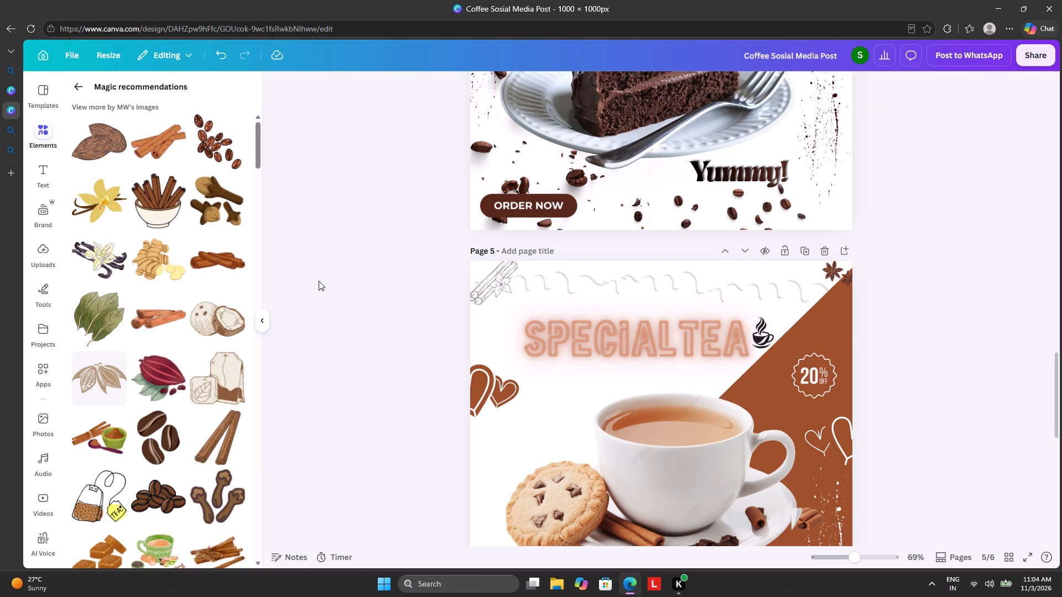
# Nudge the SPECIALTEA title slightly upward, keeping its horizontal alignment beside the cup icon.
pyautogui.moveTo(582, 329); pyautogui.dragTo(570, 320)
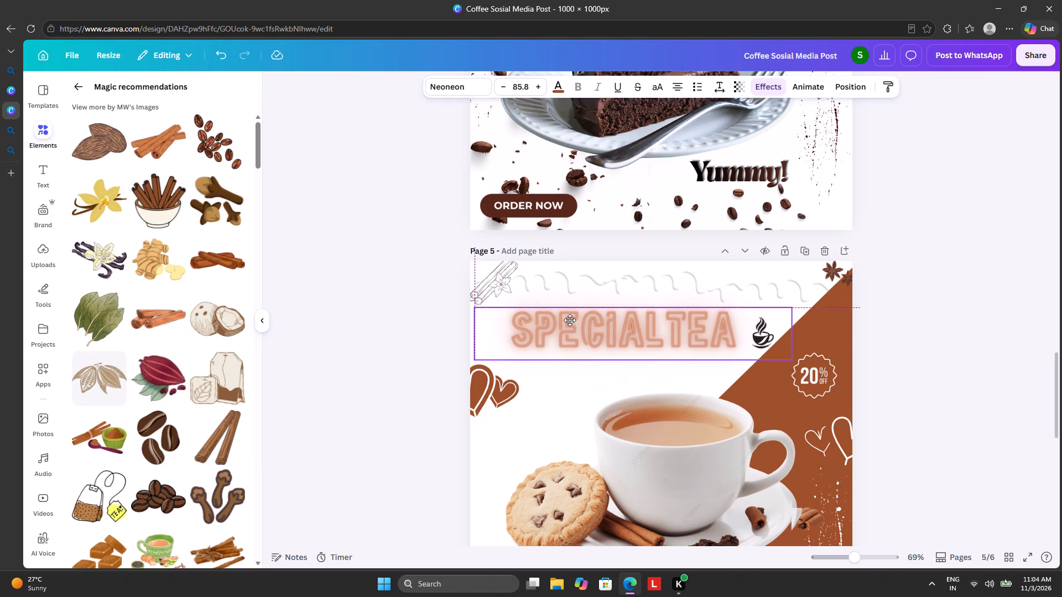
pyautogui.moveTo(570, 320); pyautogui.dragTo(582, 323)
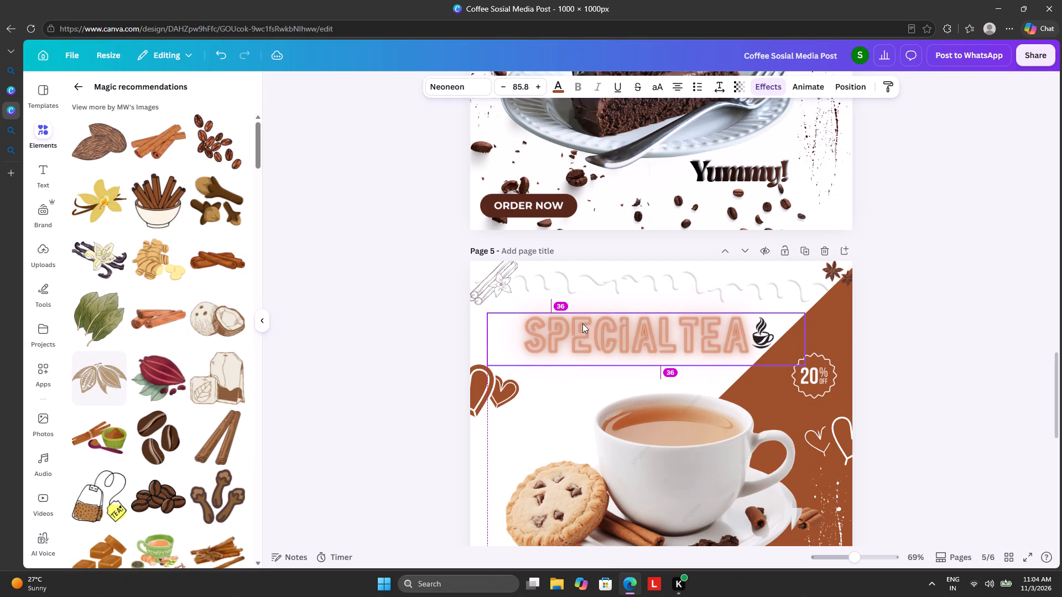
pyautogui.click(885, 277)
# Move page 5's teacup-and-cookie image slightly up and to the left beneath the title.
pyautogui.scroll(-6, 887, 278)
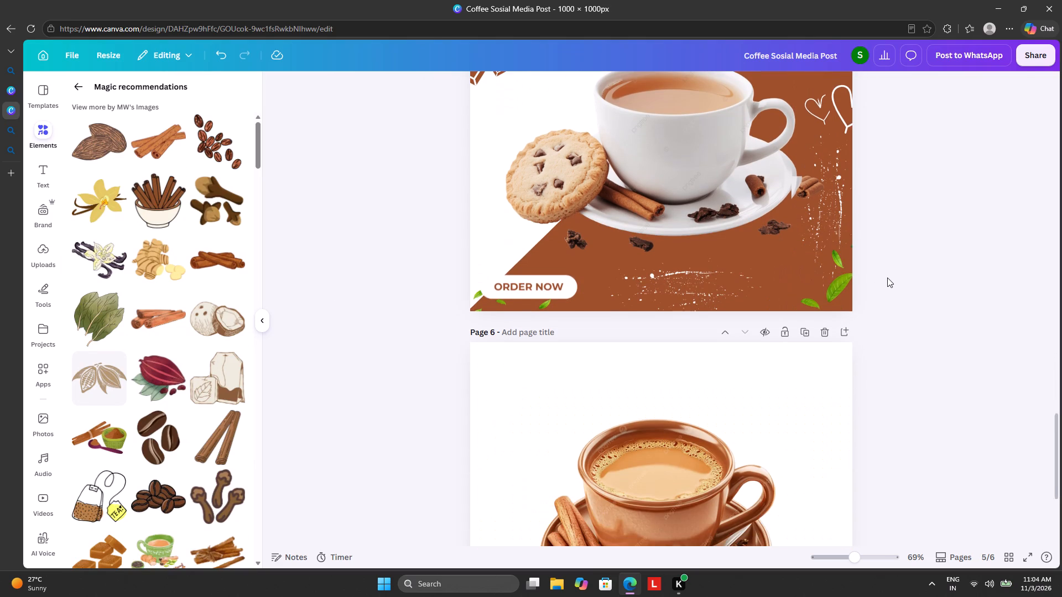
pyautogui.scroll(-3, 887, 277)
pyautogui.scroll(6, 887, 276)
pyautogui.scroll(-2, 887, 276)
pyautogui.scroll(4, 886, 276)
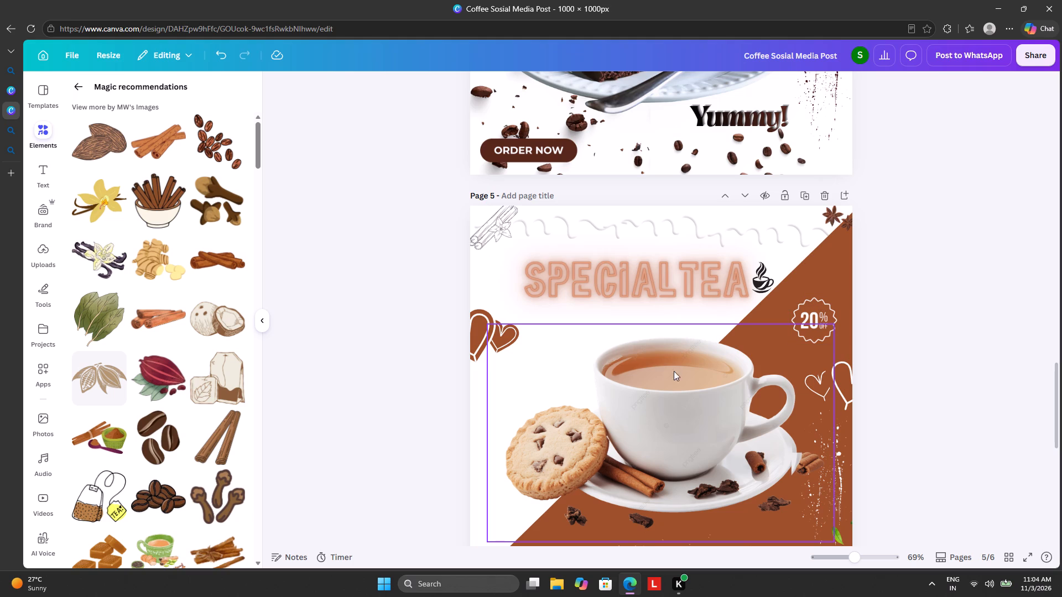
pyautogui.moveTo(684, 394); pyautogui.dragTo(675, 391)
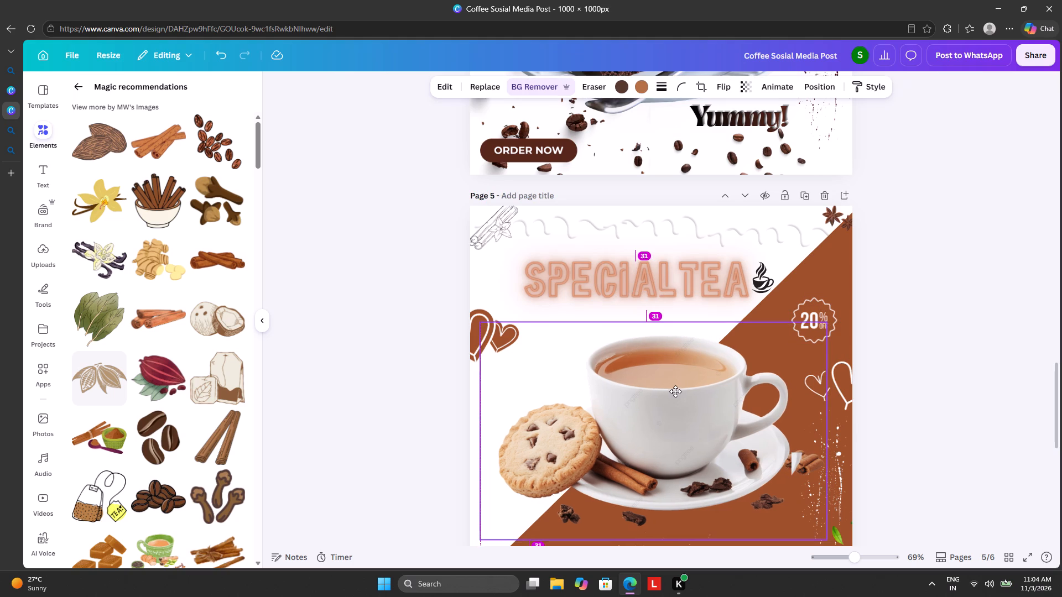
pyautogui.moveTo(675, 391); pyautogui.dragTo(680, 381)
# Delete the small image overlapping the cinnamon stick beside the saucer on page 5.
pyautogui.click(814, 467)
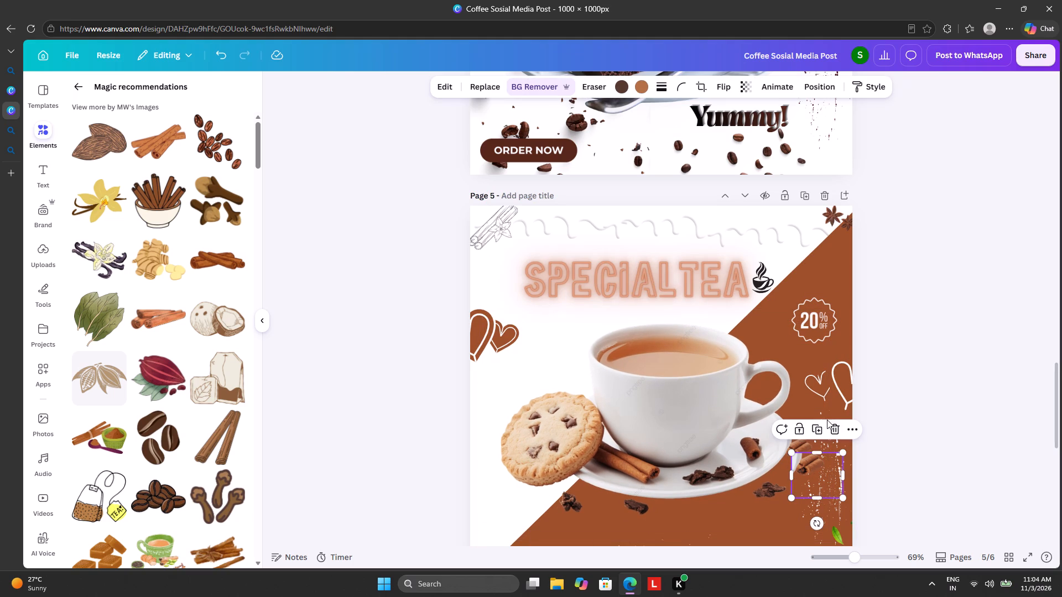
pyautogui.click(831, 427)
# Lower the teacup-and-cookie image slightly, leaving a gap of 15 between it and the SPECIALTEA title.
pyautogui.moveTo(679, 439); pyautogui.dragTo(679, 447)
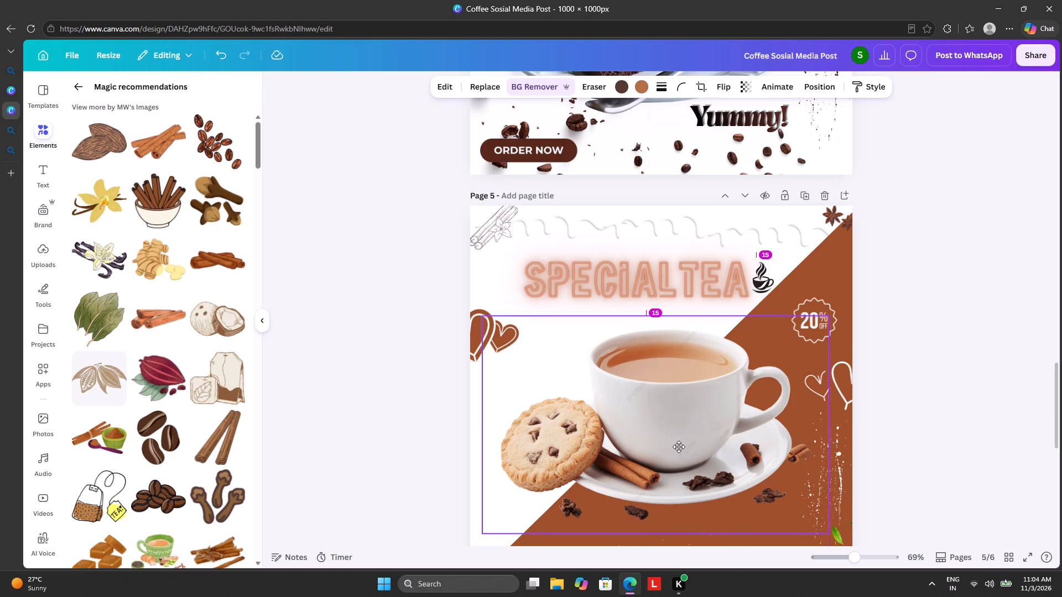
pyautogui.moveTo(679, 447); pyautogui.dragTo(679, 446)
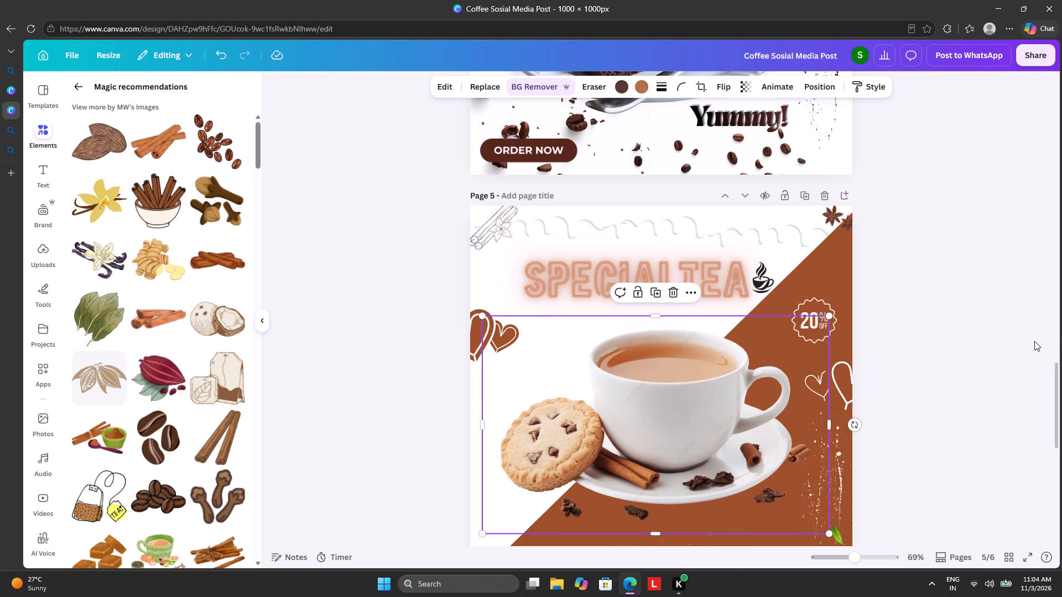
pyautogui.scroll(-2, 1032, 339)
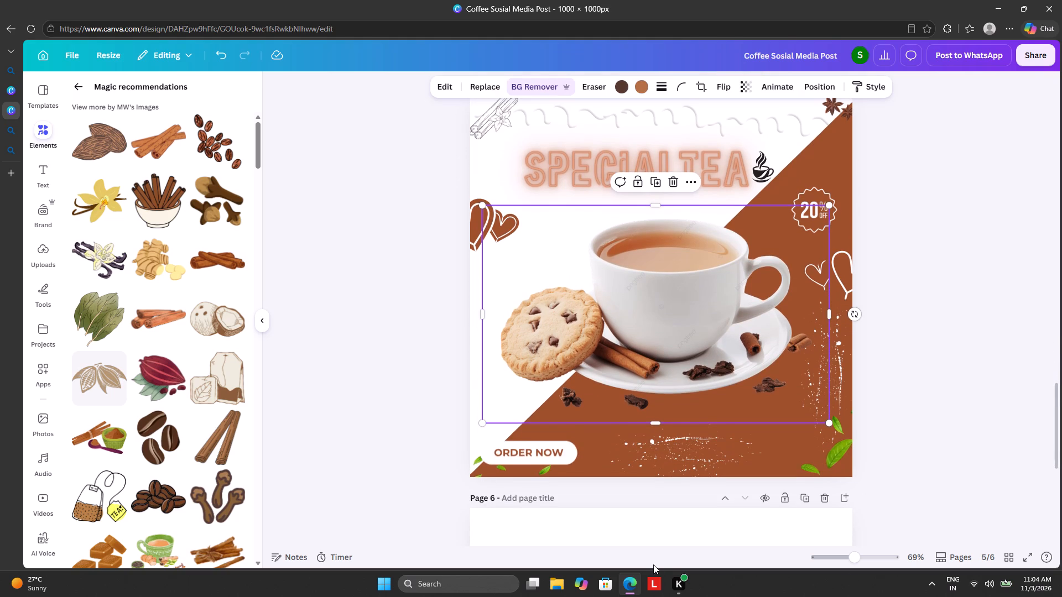
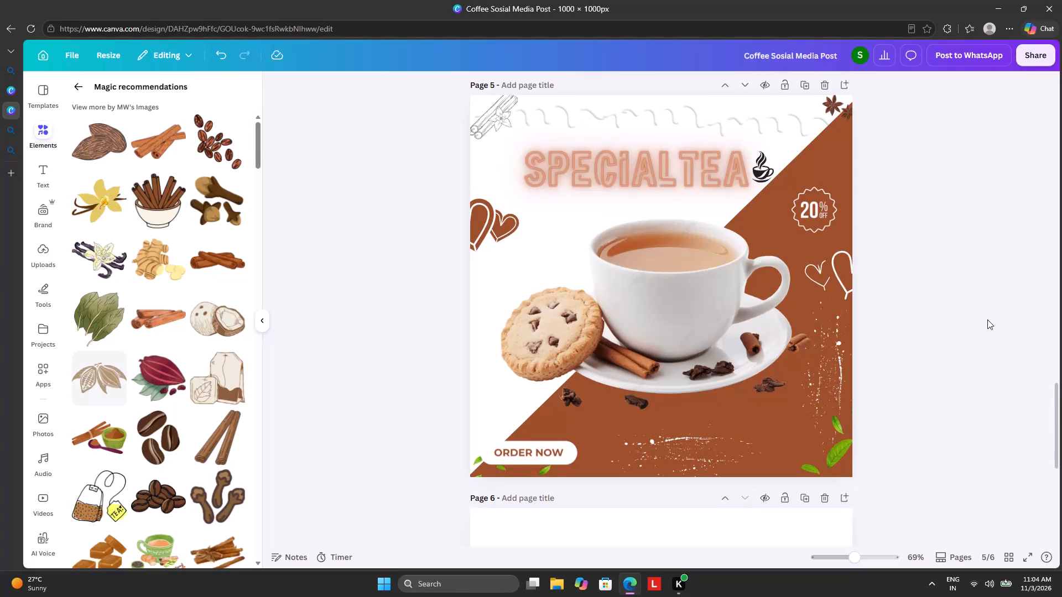
# Review the existing coffee, chocolate cake and tea post designs across the pages, from page 6 back to page 1.
pyautogui.scroll(-8, 987, 316)
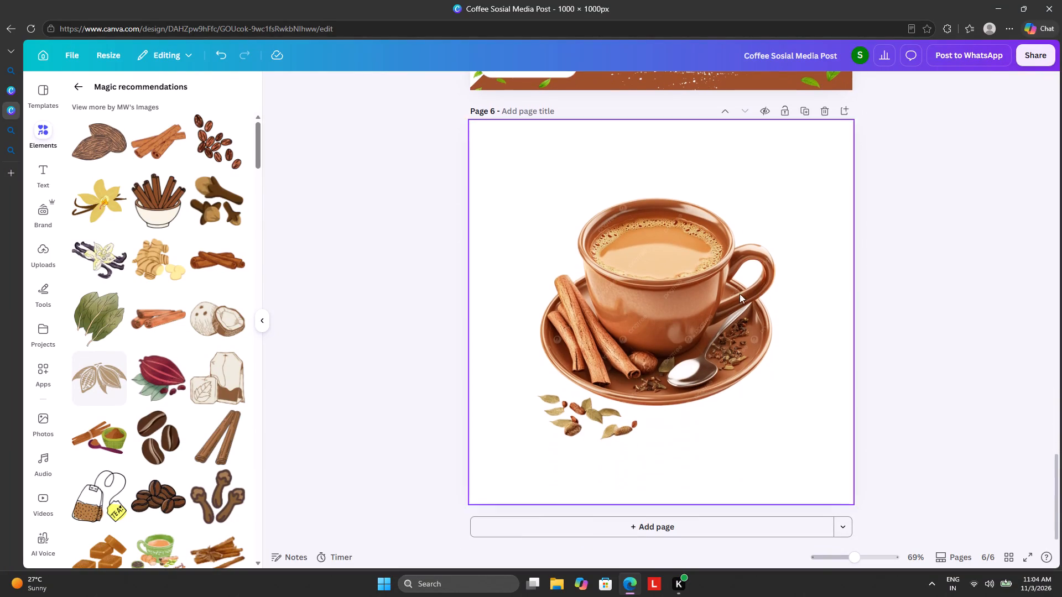
pyautogui.click(671, 300)
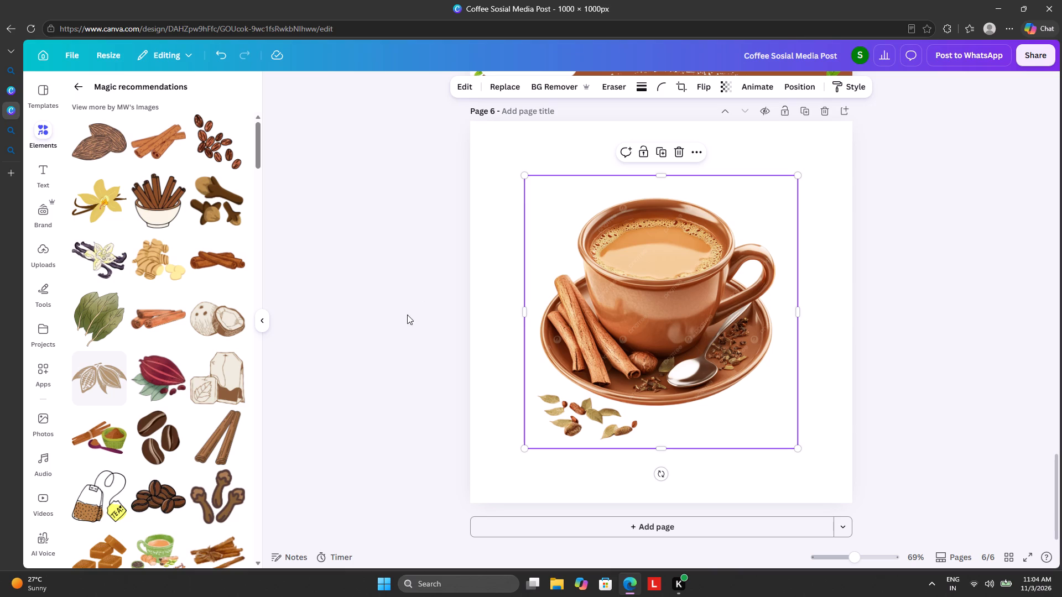
pyautogui.scroll(3, 352, 353)
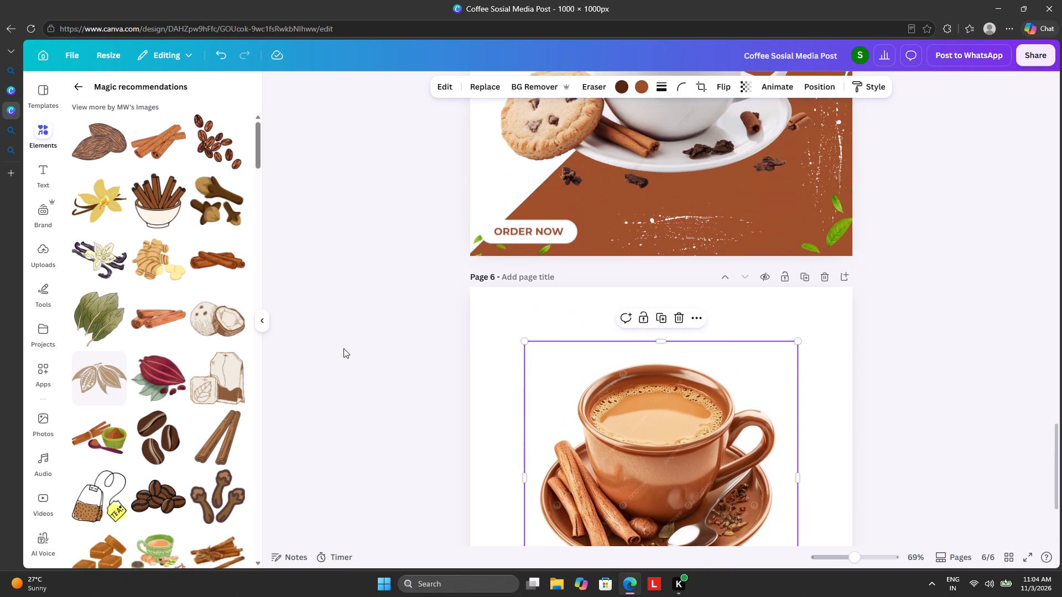
pyautogui.scroll(14, 343, 348)
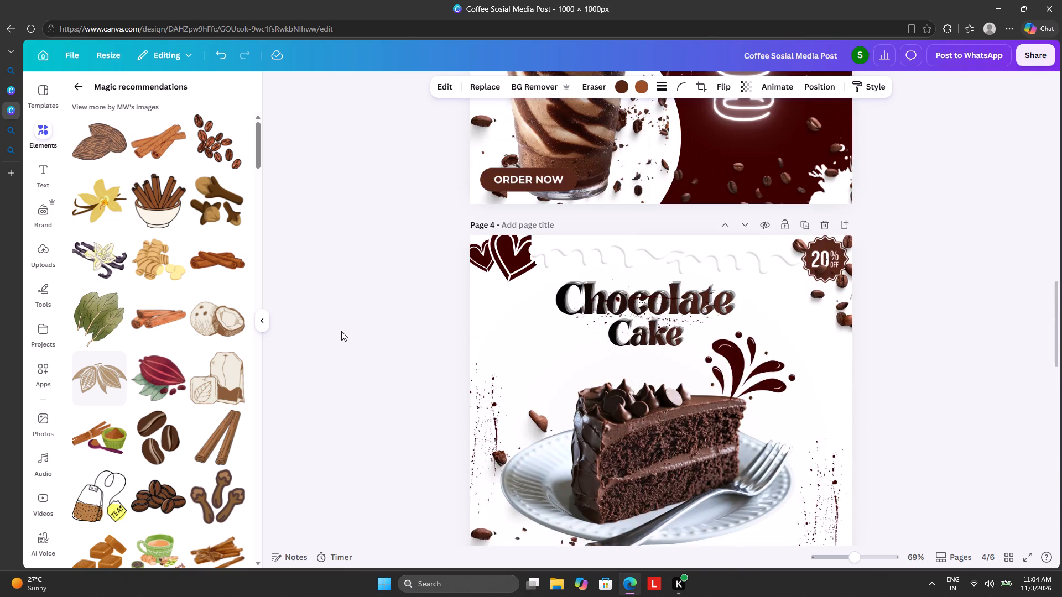
pyautogui.scroll(12, 341, 329)
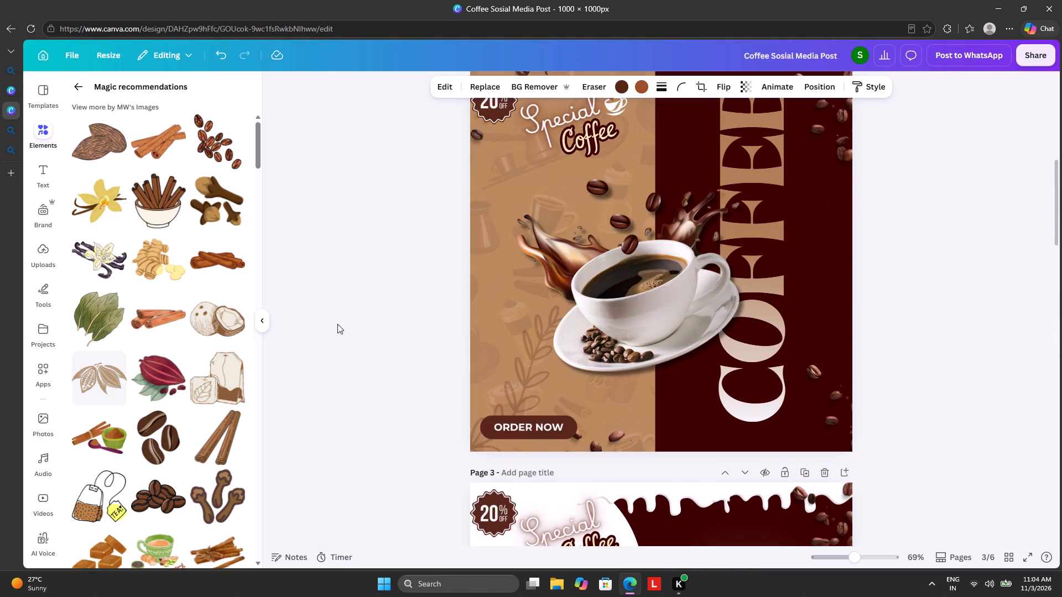
pyautogui.scroll(6, 331, 319)
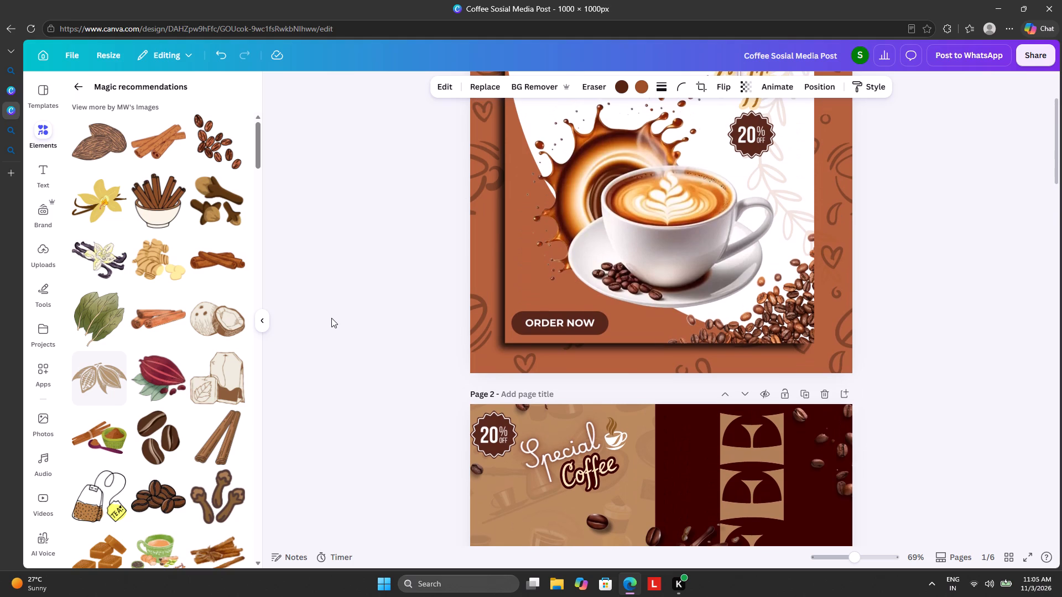
pyautogui.scroll(1, 331, 318)
pyautogui.scroll(-4, 331, 318)
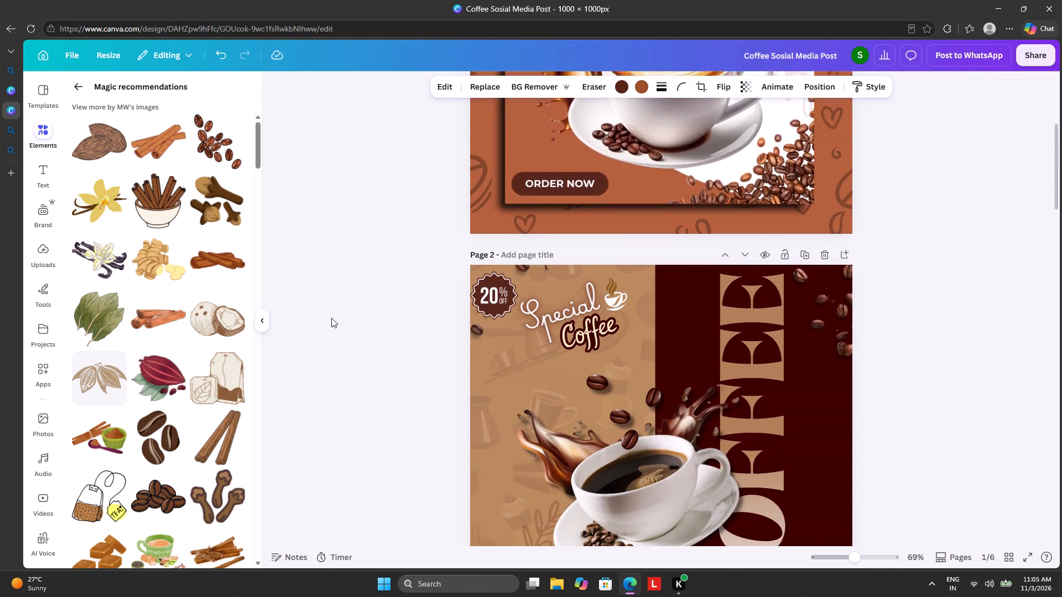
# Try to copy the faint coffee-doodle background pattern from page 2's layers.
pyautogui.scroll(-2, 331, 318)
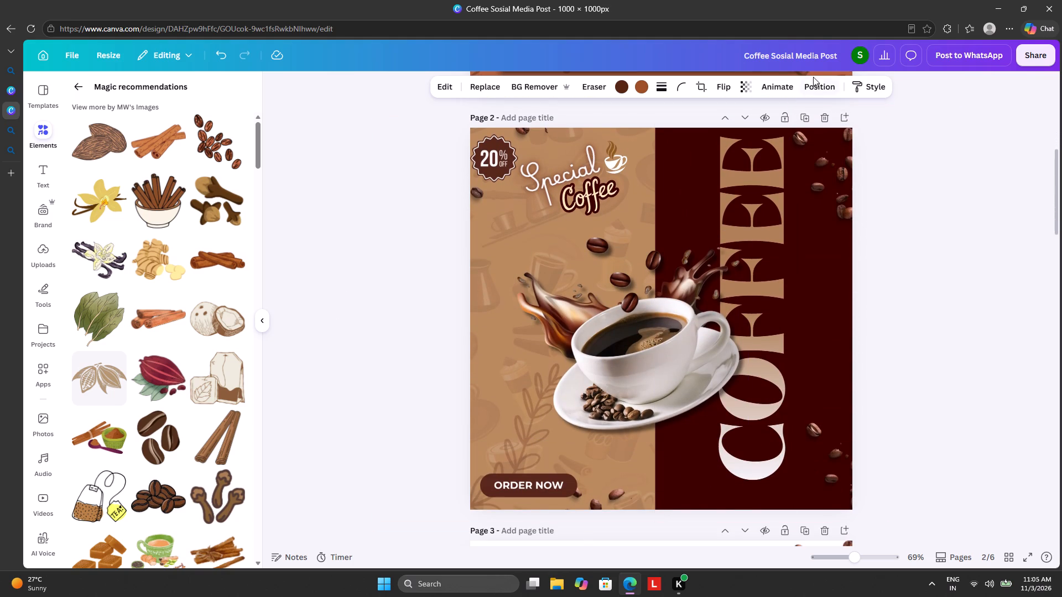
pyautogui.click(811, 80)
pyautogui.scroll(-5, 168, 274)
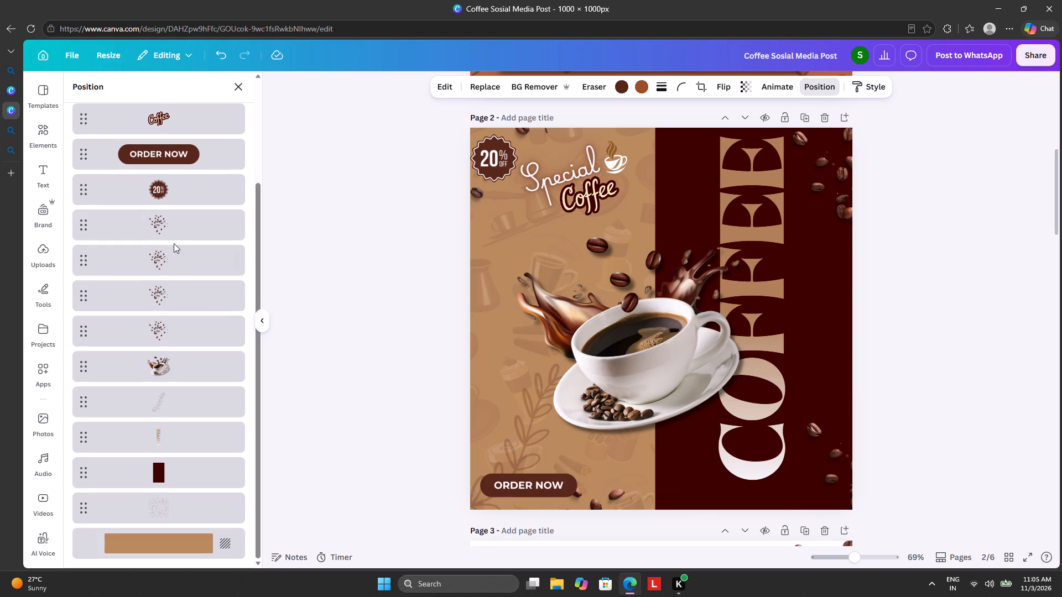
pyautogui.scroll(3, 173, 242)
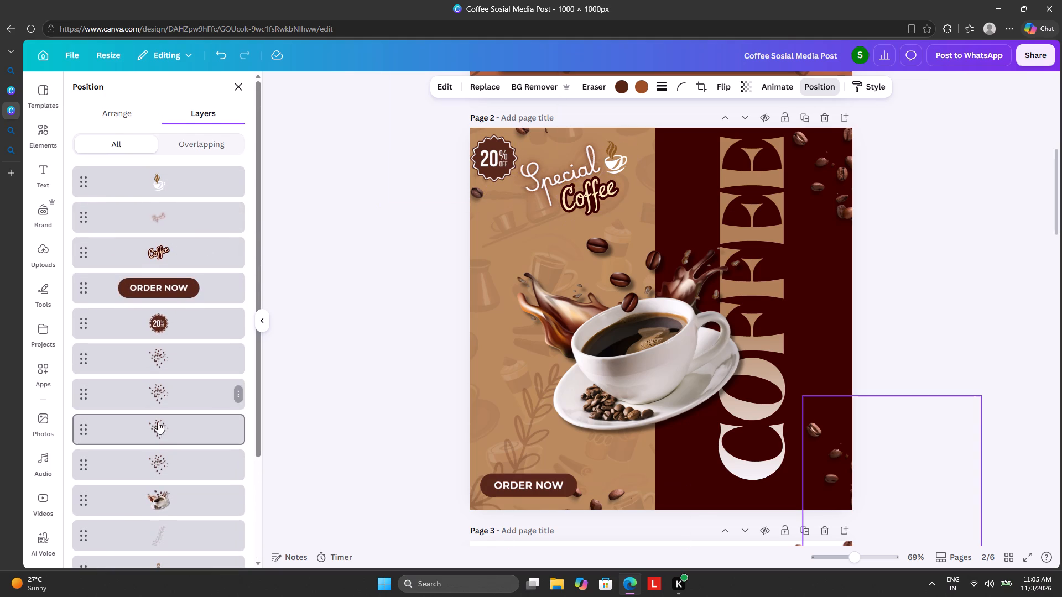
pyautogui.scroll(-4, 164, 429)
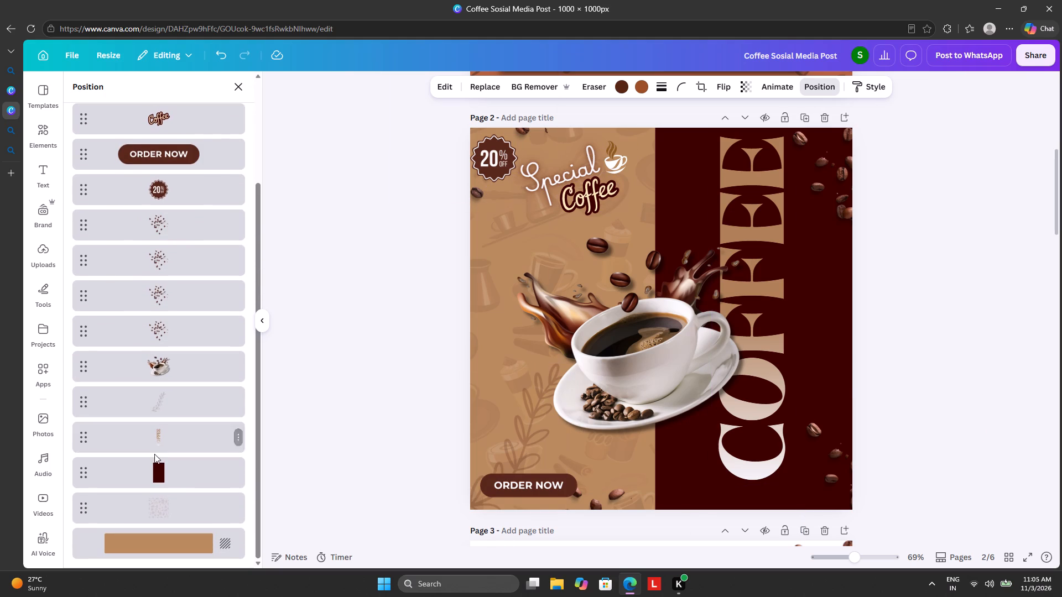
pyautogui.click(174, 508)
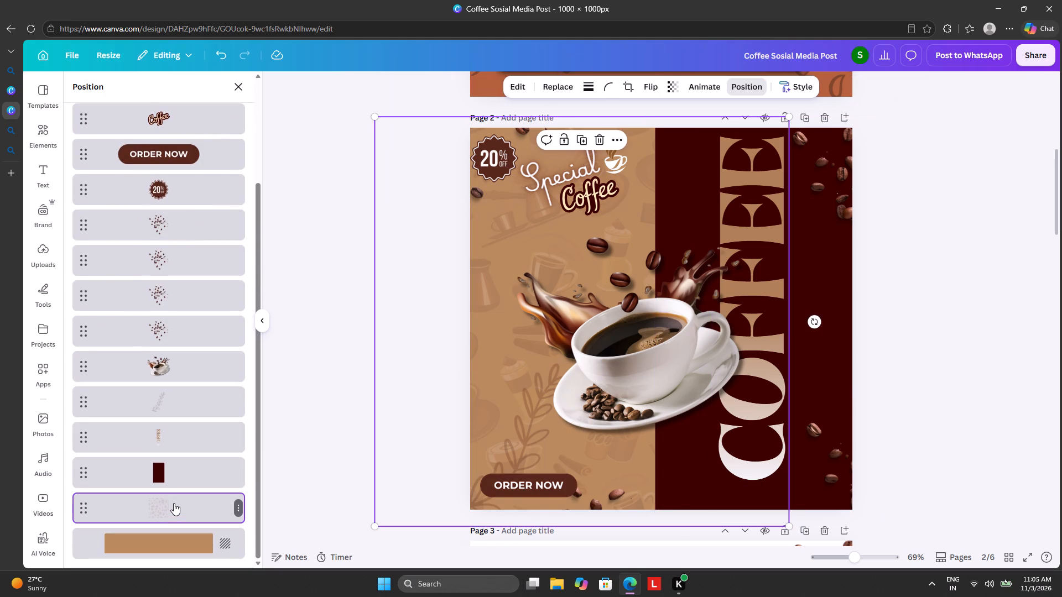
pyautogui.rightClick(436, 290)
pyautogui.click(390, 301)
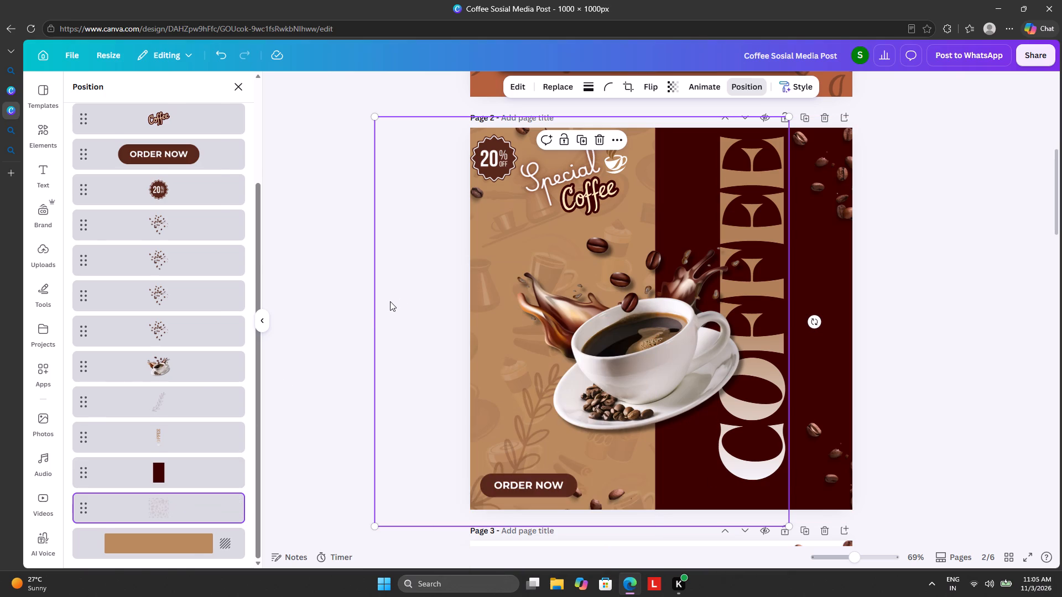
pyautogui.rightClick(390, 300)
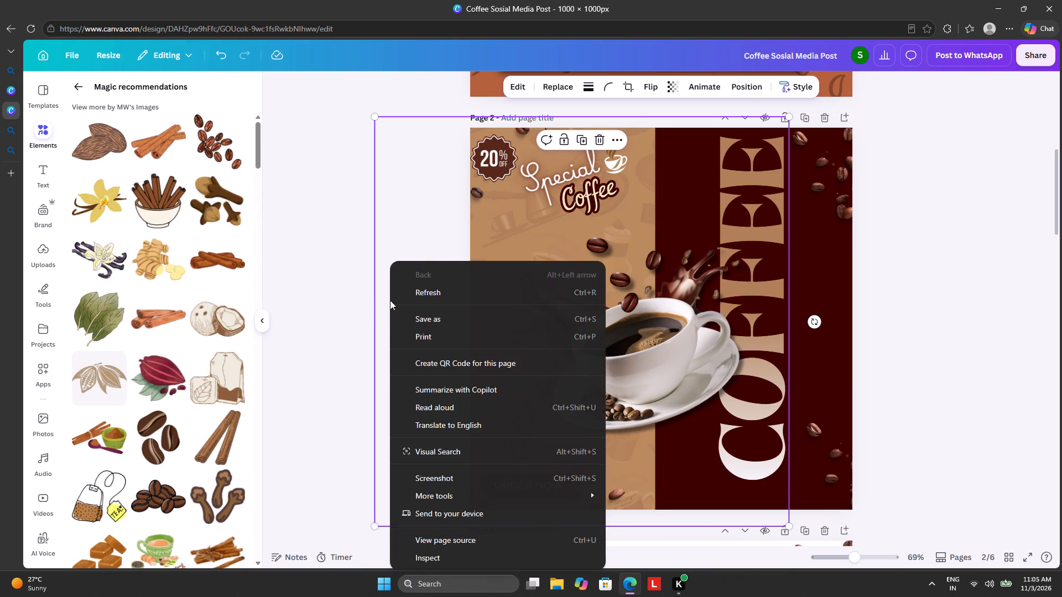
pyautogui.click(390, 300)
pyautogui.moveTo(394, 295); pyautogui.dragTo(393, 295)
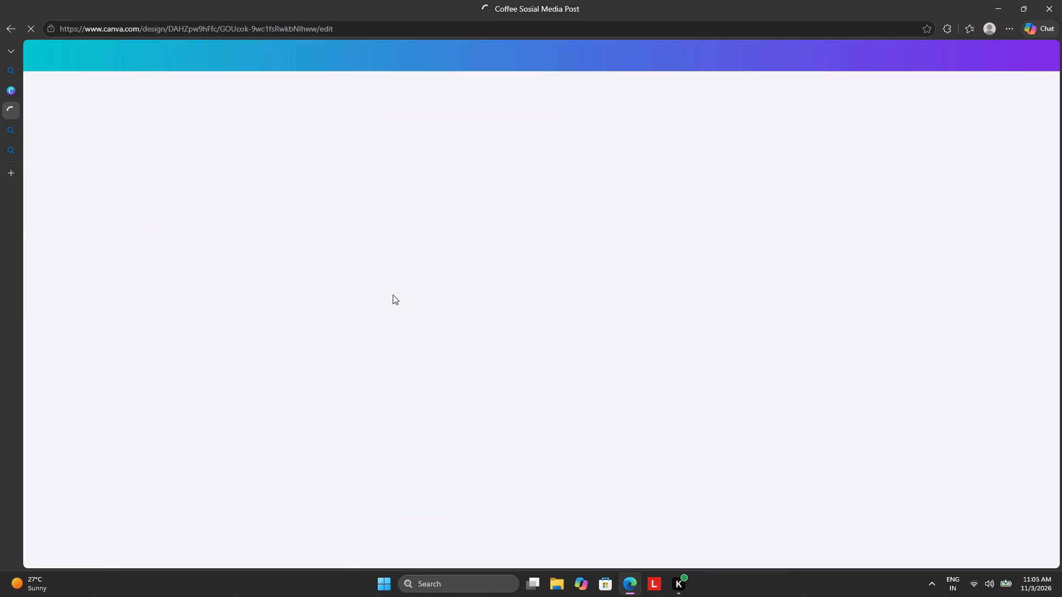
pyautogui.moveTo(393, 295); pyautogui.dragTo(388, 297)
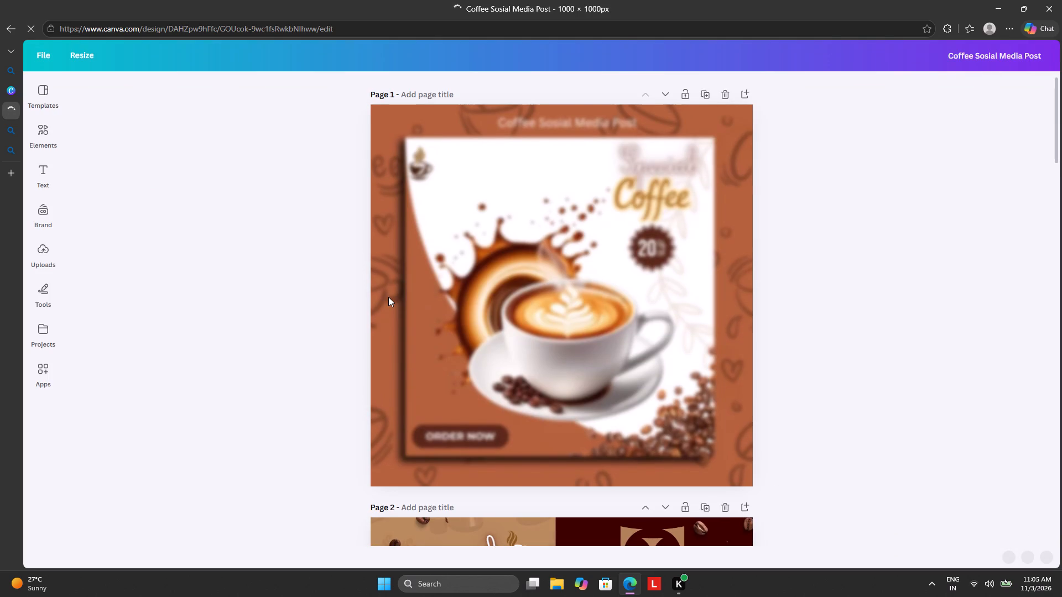
# Copy the faint coffee-doodle pattern layer that sits just above the tan background on page 2.
pyautogui.scroll(-5, 388, 297)
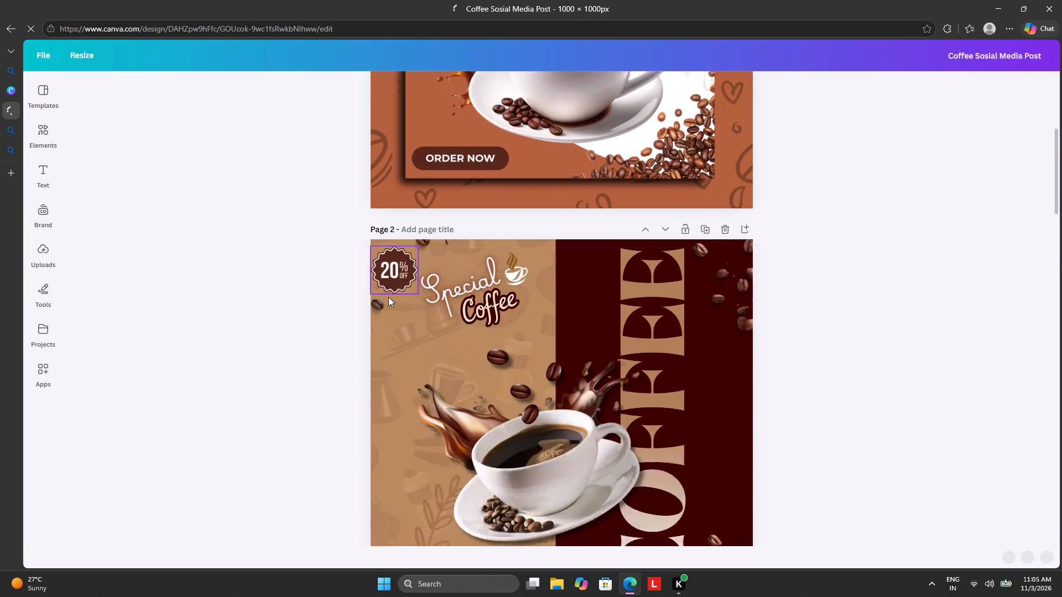
pyautogui.scroll(4, 561, 258)
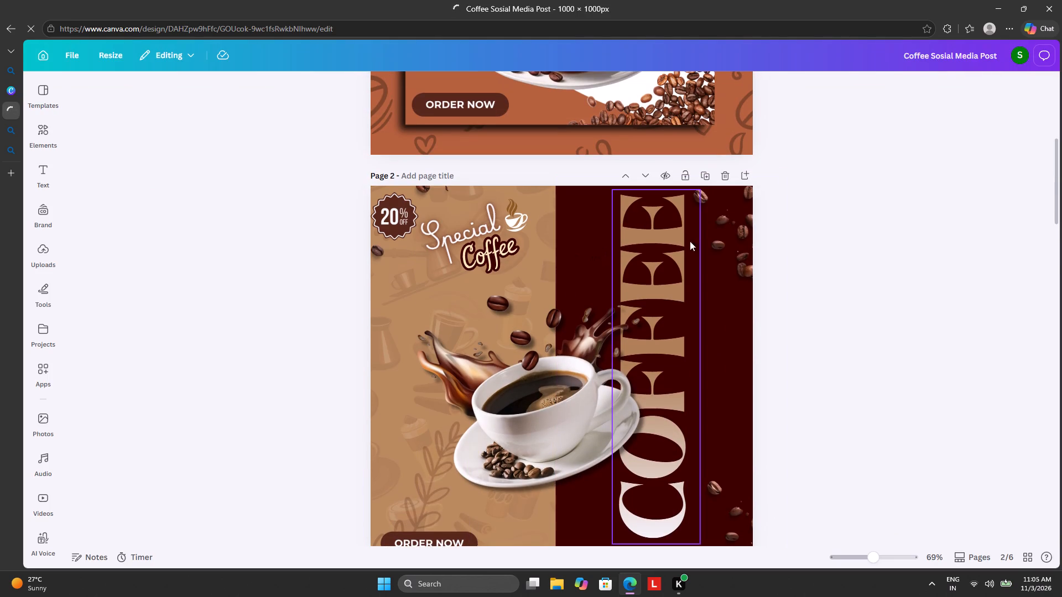
pyautogui.click(700, 414)
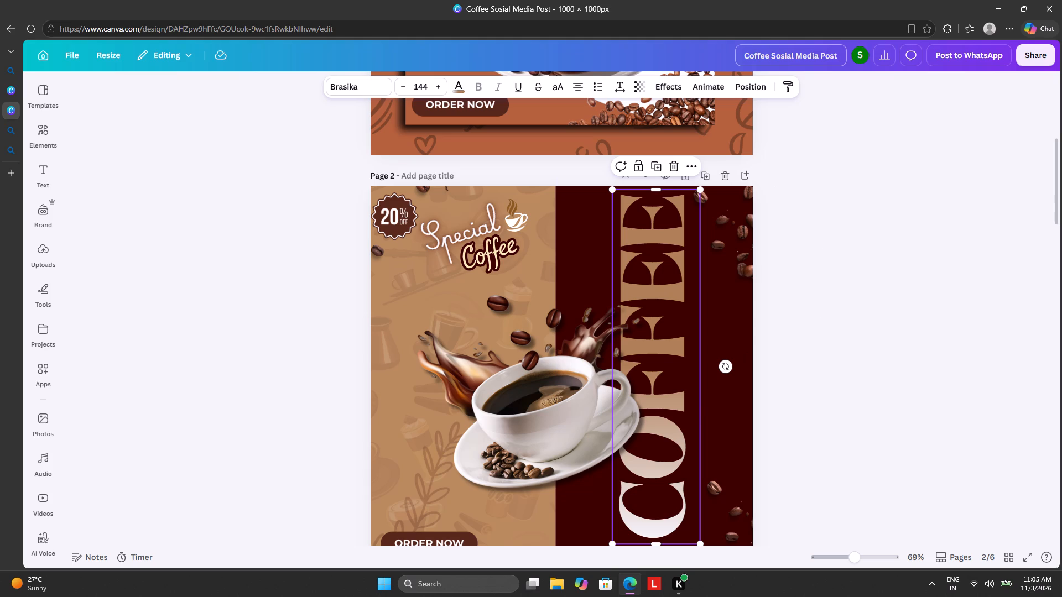
pyautogui.click(752, 87)
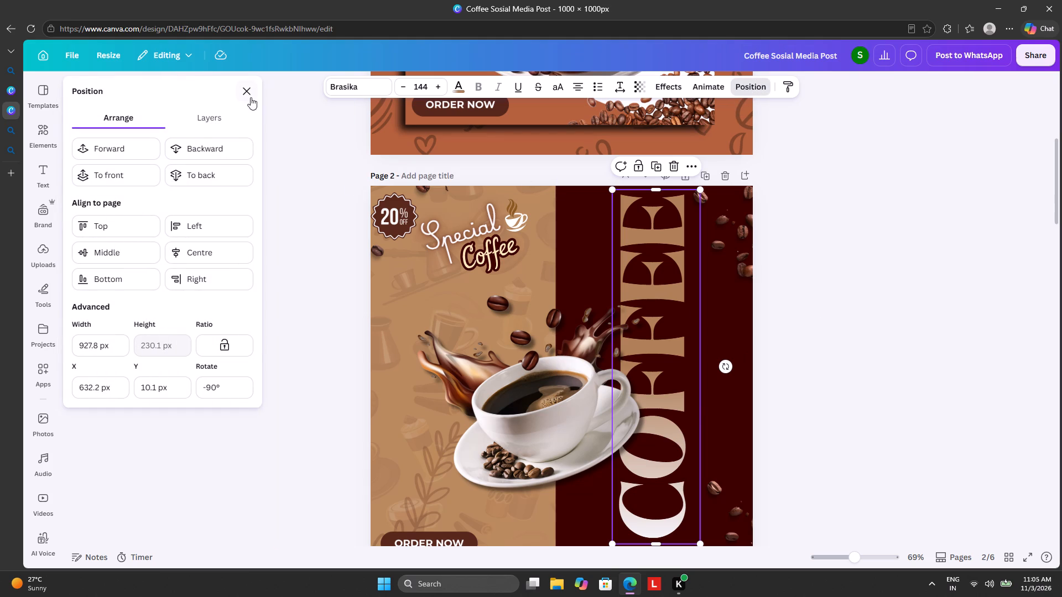
pyautogui.click(202, 122)
pyautogui.scroll(-3, 204, 430)
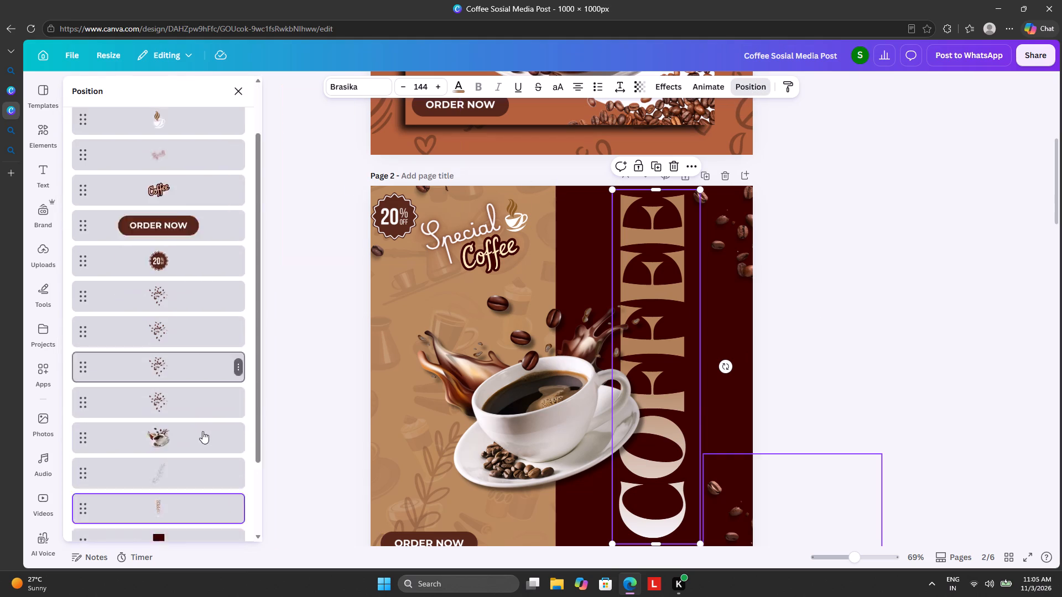
pyautogui.click(160, 482)
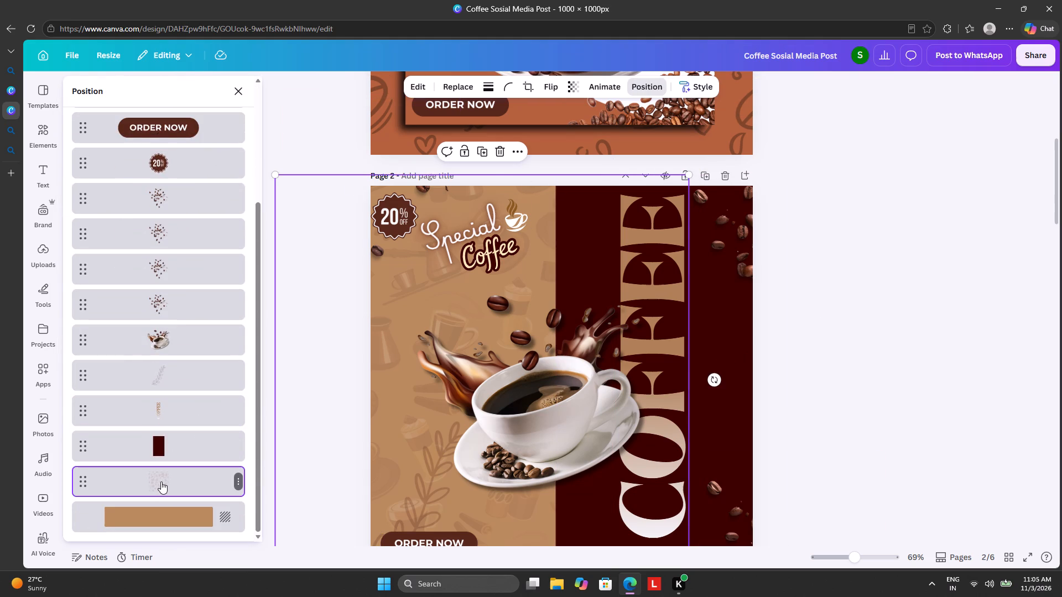
pyautogui.rightClick(161, 481)
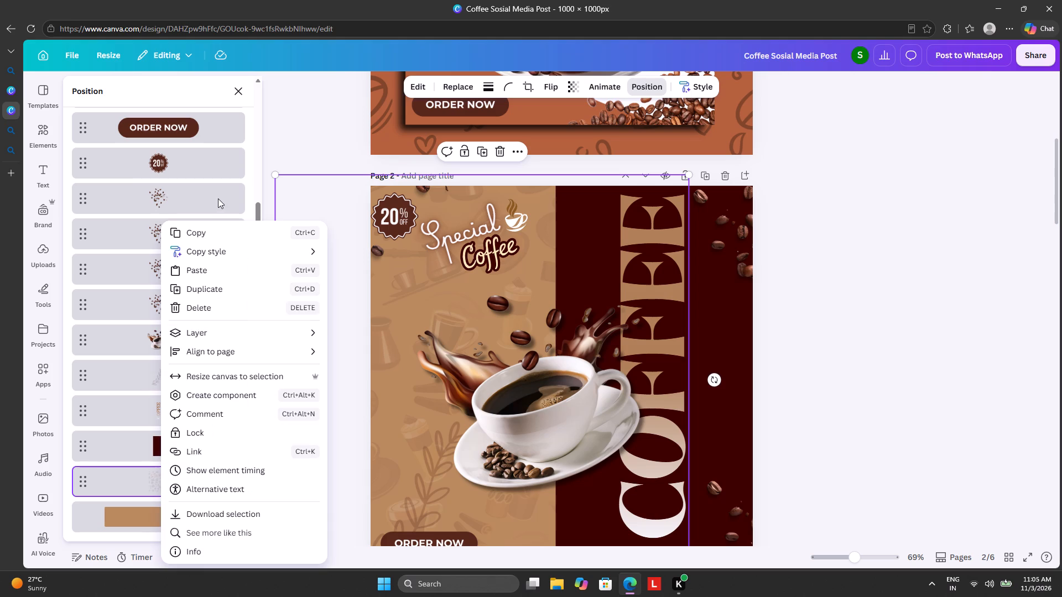
pyautogui.click(209, 227)
# Paste the doodle pattern onto page 5, the Special Tea post, and align its right edge with the page's right edge.
pyautogui.scroll(-9, 827, 302)
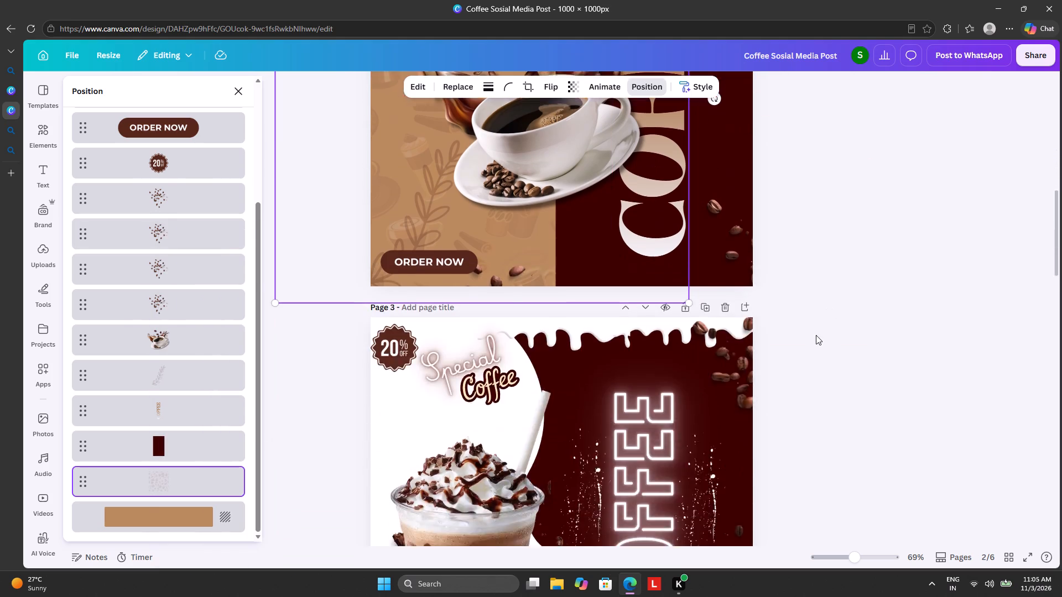
pyautogui.scroll(-18, 816, 335)
pyautogui.scroll(5, 811, 338)
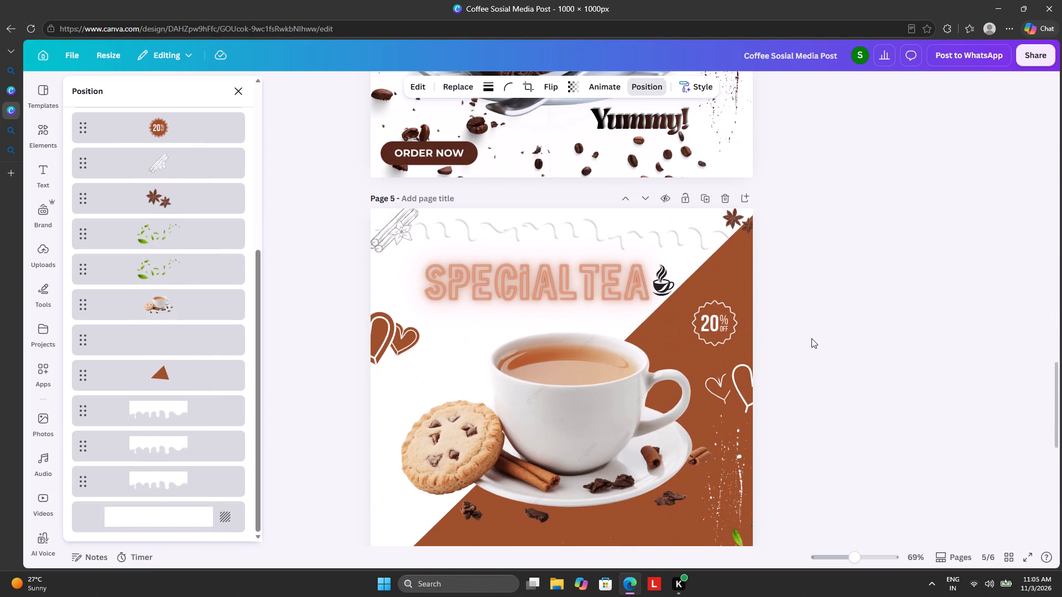
pyautogui.scroll(-2, 811, 338)
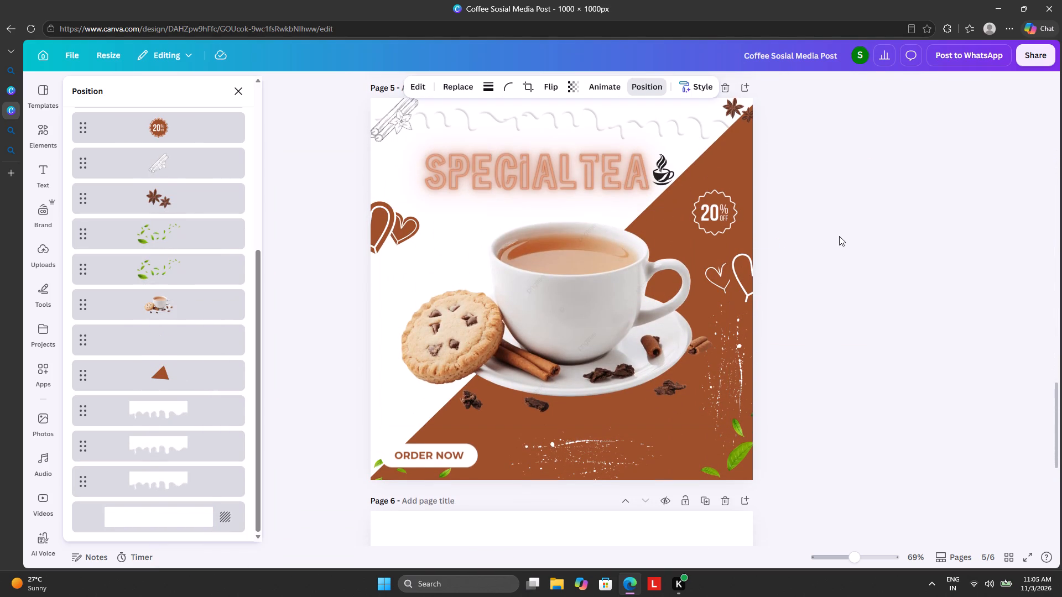
pyautogui.hotkey('ctrl', 'v')
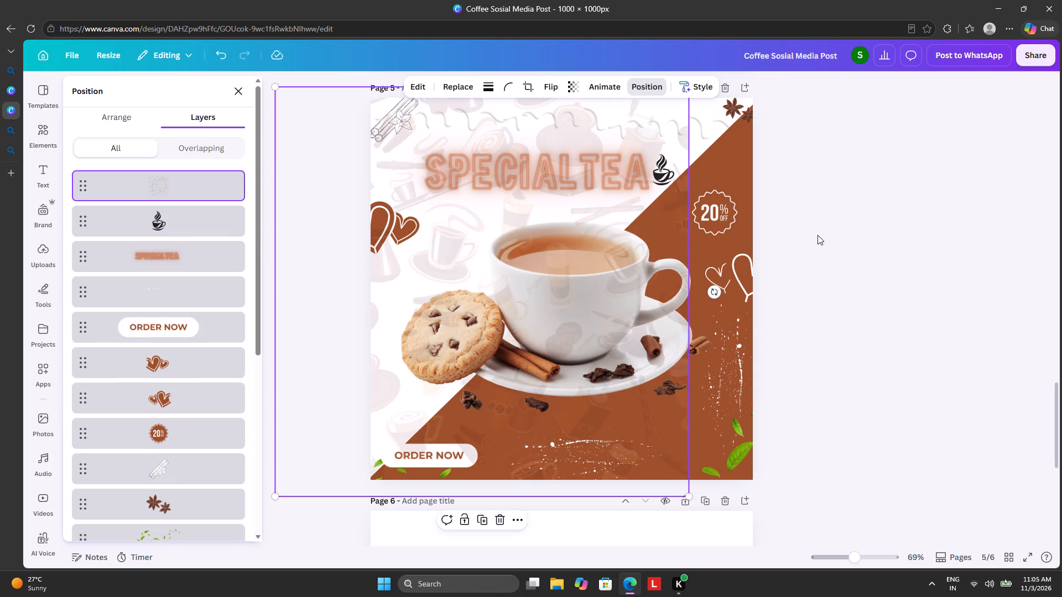
pyautogui.moveTo(610, 235); pyautogui.dragTo(670, 247)
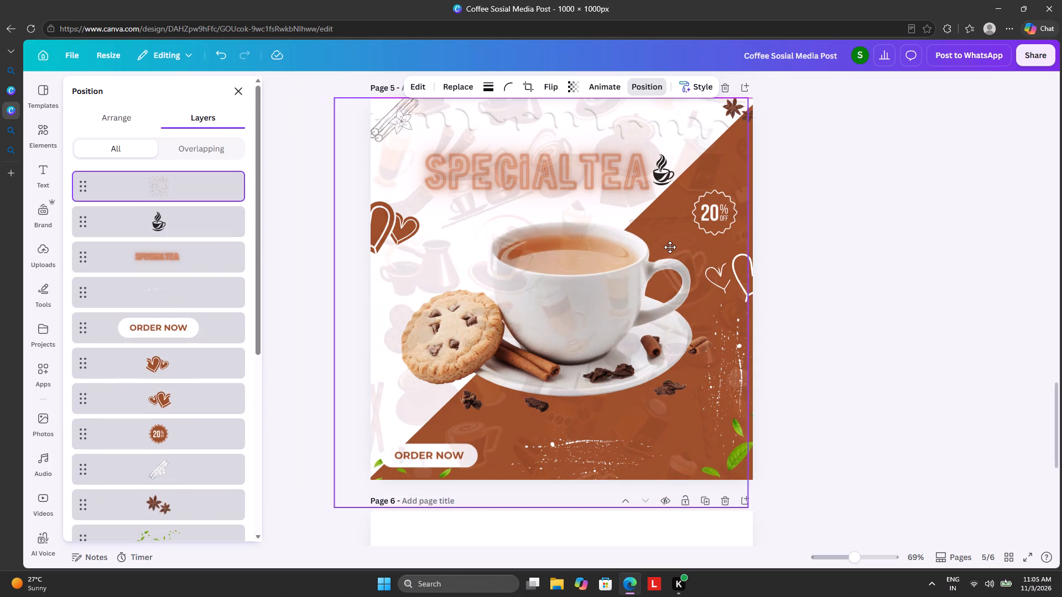
pyautogui.moveTo(670, 247); pyautogui.dragTo(671, 245)
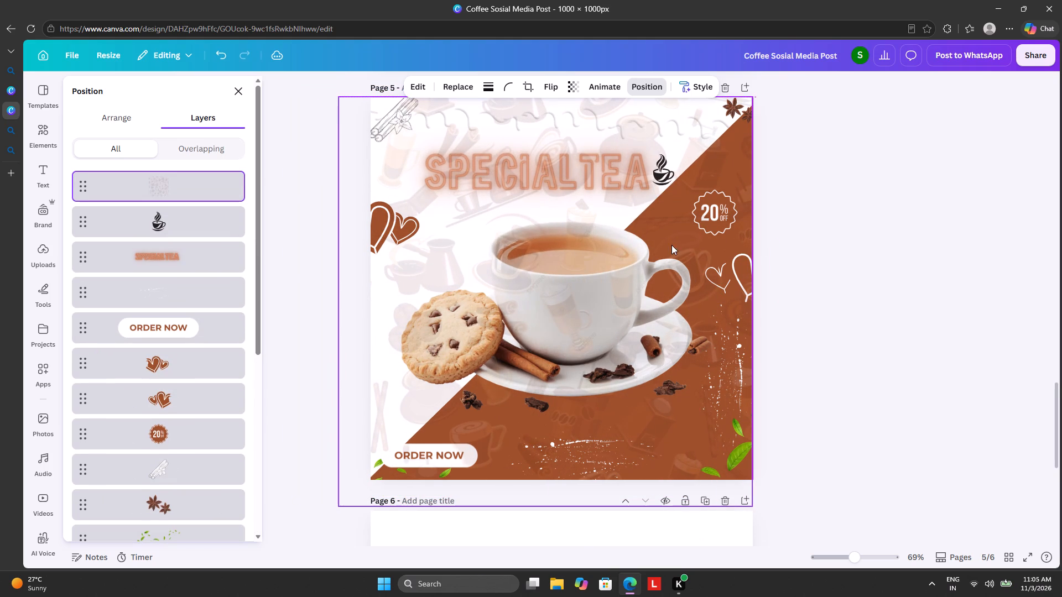
# Send the doodle pattern on page 5 behind all other elements, directly above the white page background.
pyautogui.scroll(8, 840, 217)
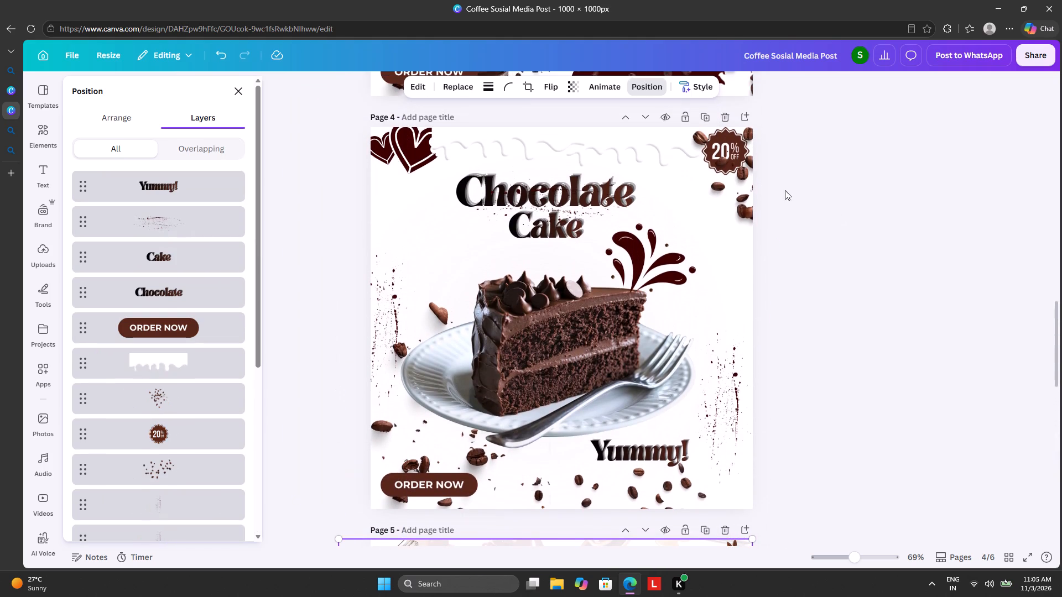
pyautogui.scroll(-10, 771, 217)
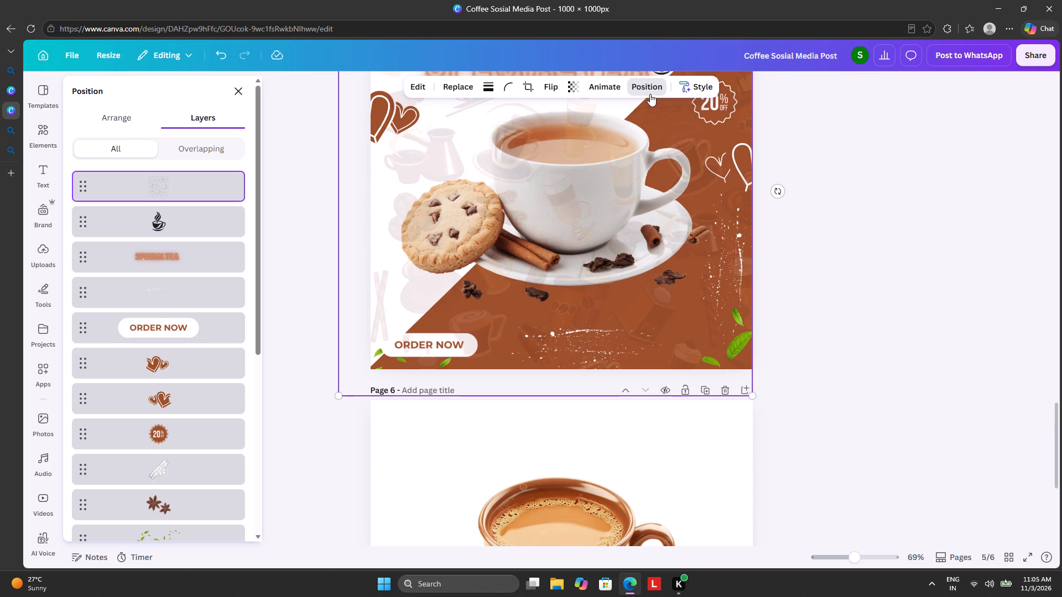
pyautogui.click(647, 85)
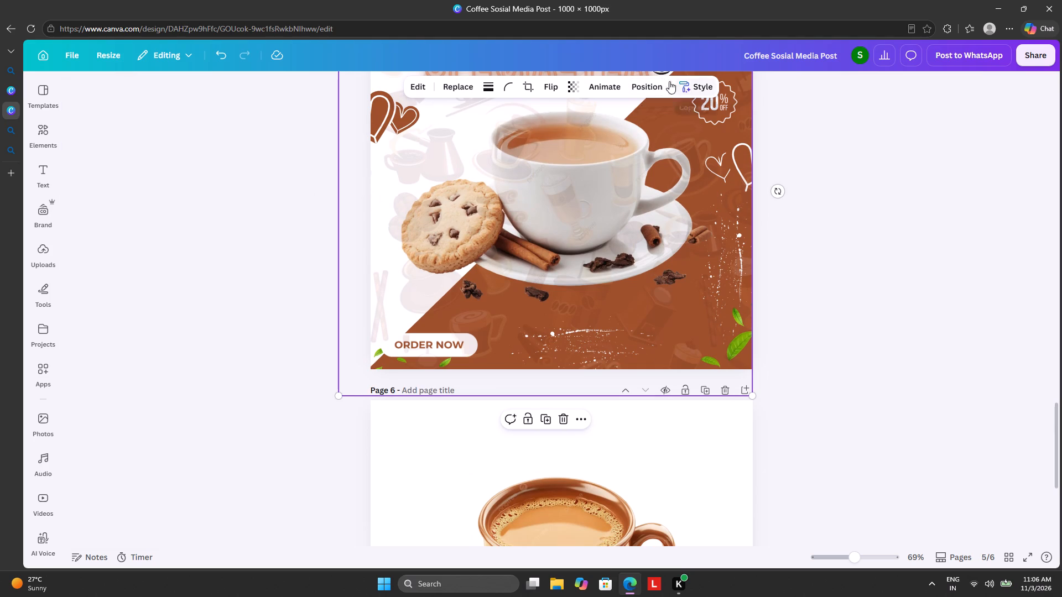
pyautogui.click(649, 82)
pyautogui.moveTo(200, 177); pyautogui.dragTo(200, 177)
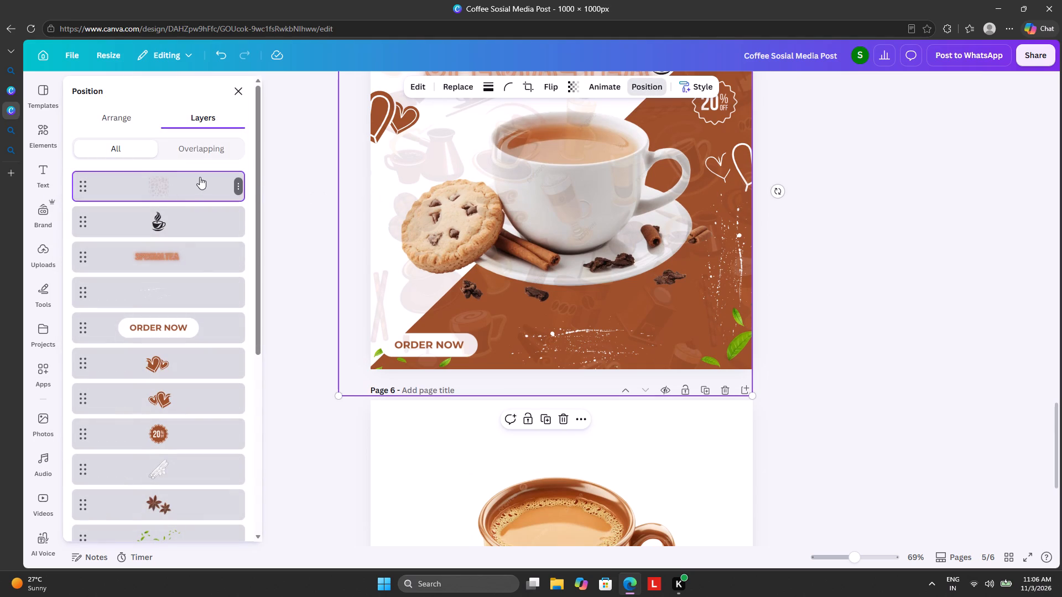
pyautogui.moveTo(200, 177); pyautogui.dragTo(201, 549)
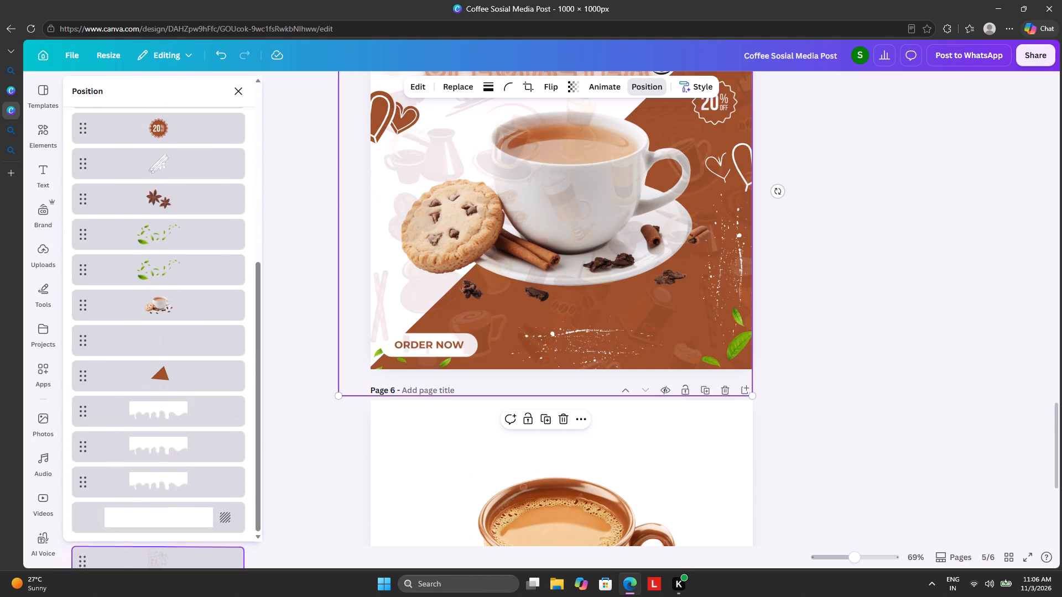
pyautogui.moveTo(201, 549); pyautogui.dragTo(202, 488)
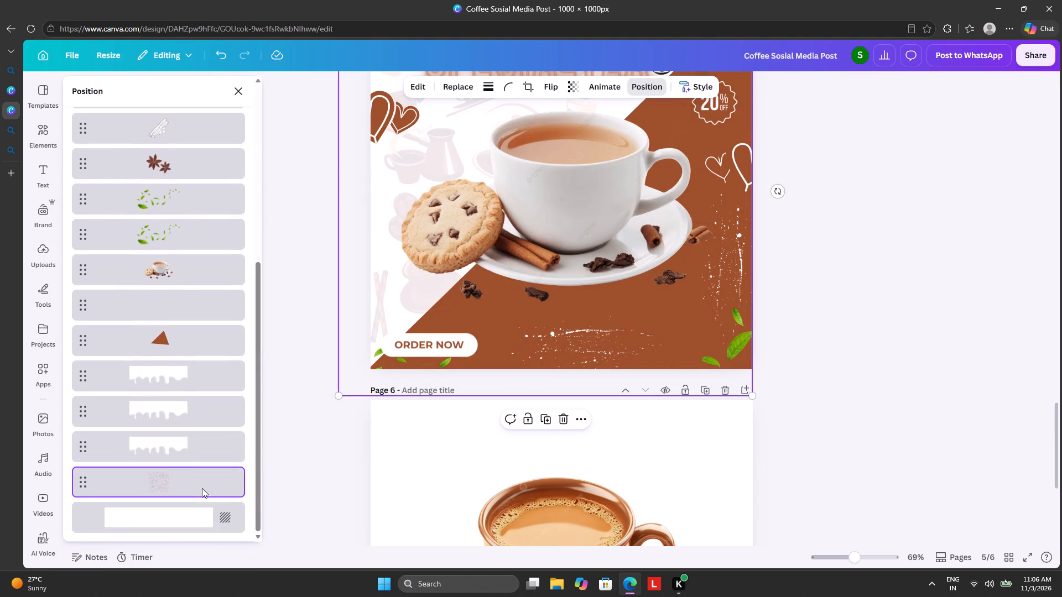
# Move the SPECIAL TEA title up to the top edge of page 5 and place the black cup icon at its right end.
pyautogui.scroll(3, 930, 292)
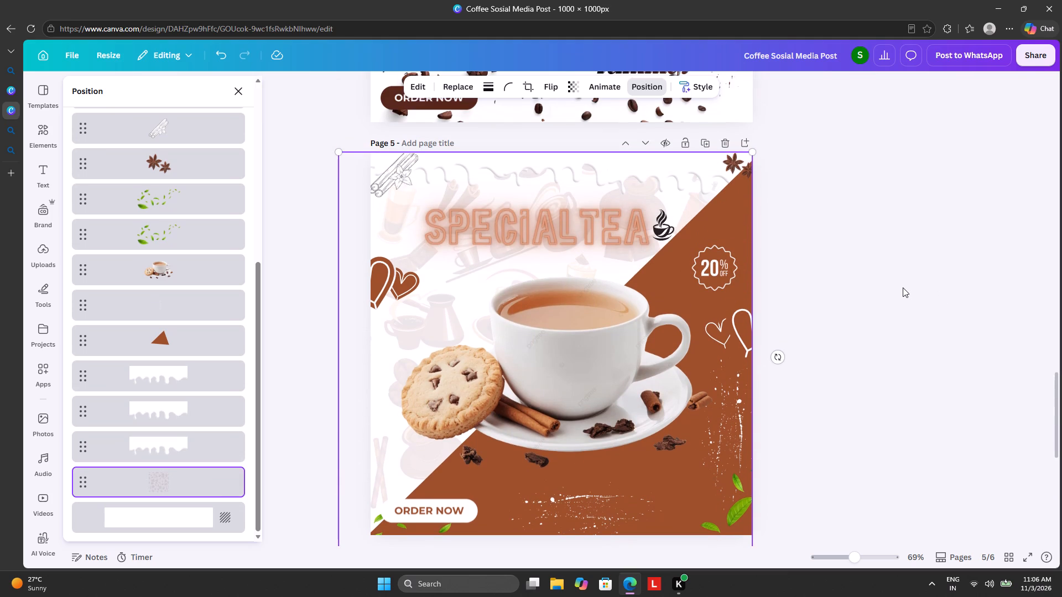
pyautogui.moveTo(585, 222); pyautogui.dragTo(587, 202)
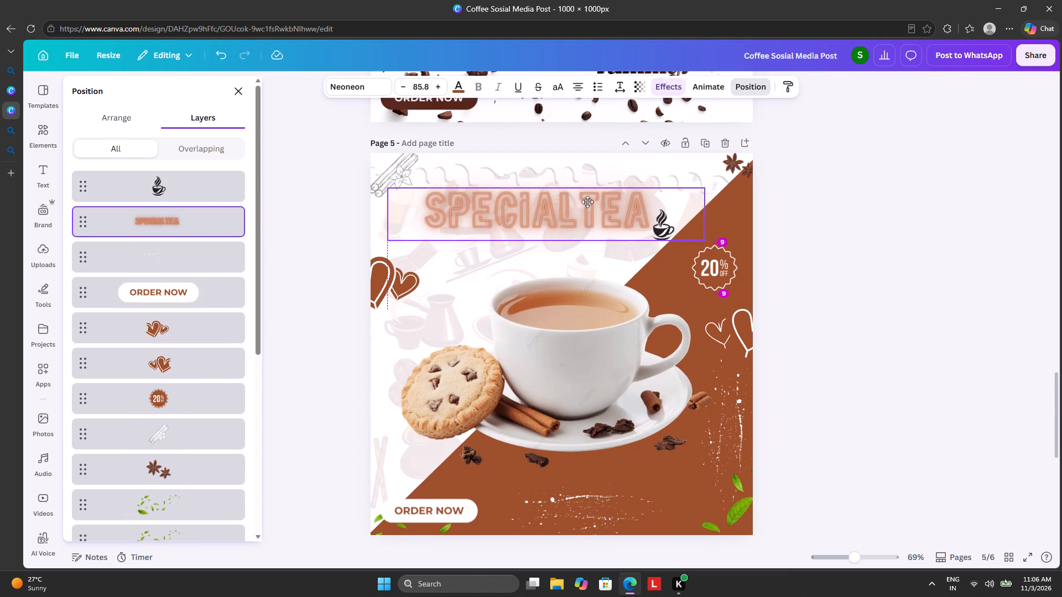
pyautogui.moveTo(587, 202); pyautogui.dragTo(602, 183)
pyautogui.moveTo(662, 231); pyautogui.dragTo(675, 192)
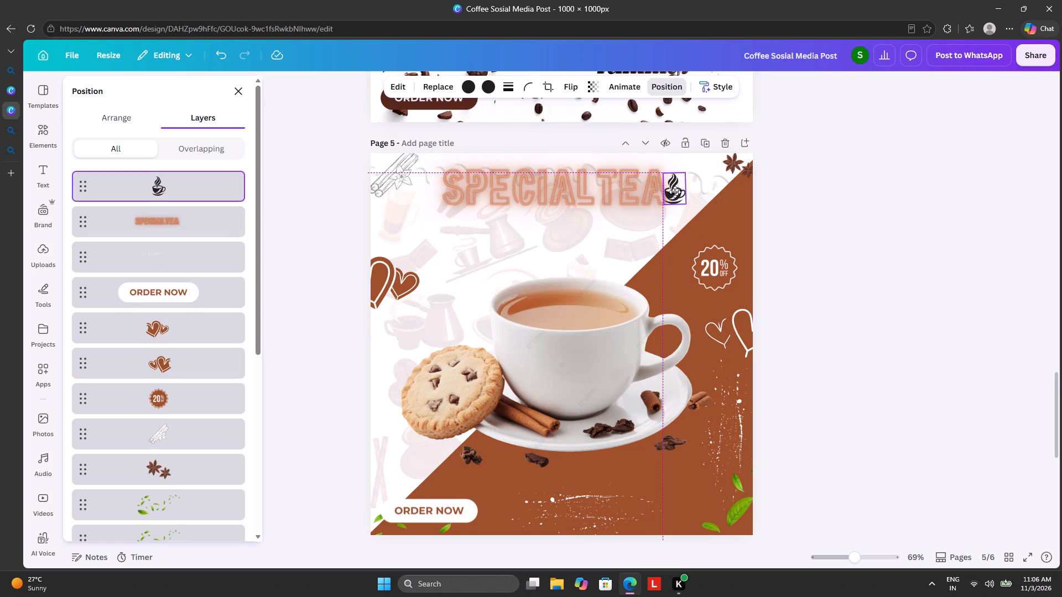
pyautogui.moveTo(675, 192); pyautogui.dragTo(675, 191)
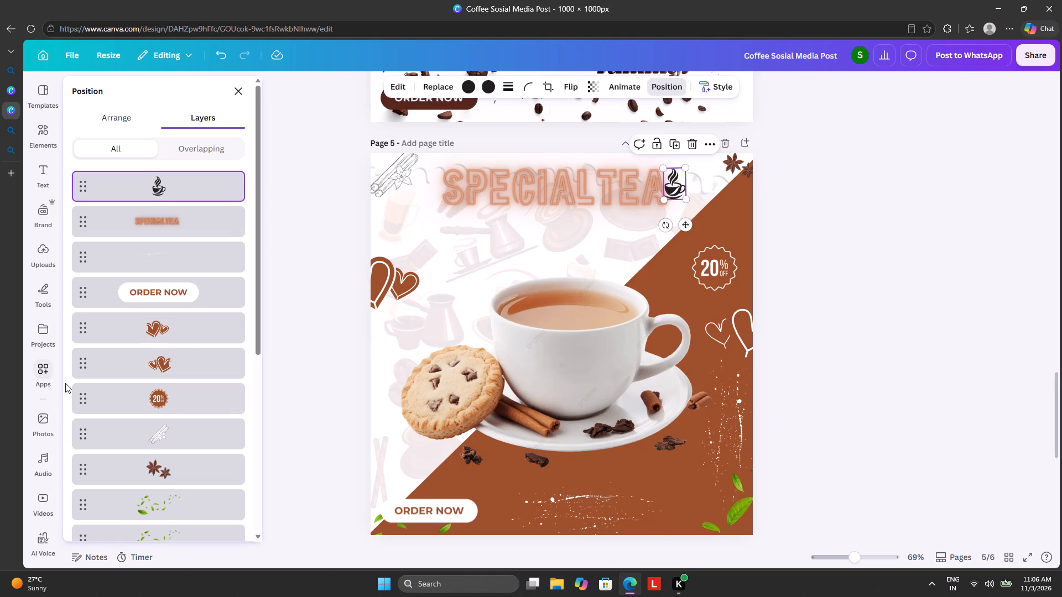
# Fade the coffee-doodle pattern layer on page 5 to a transparency value of about 4.
pyautogui.scroll(-2, 124, 400)
pyautogui.scroll(-8, 162, 427)
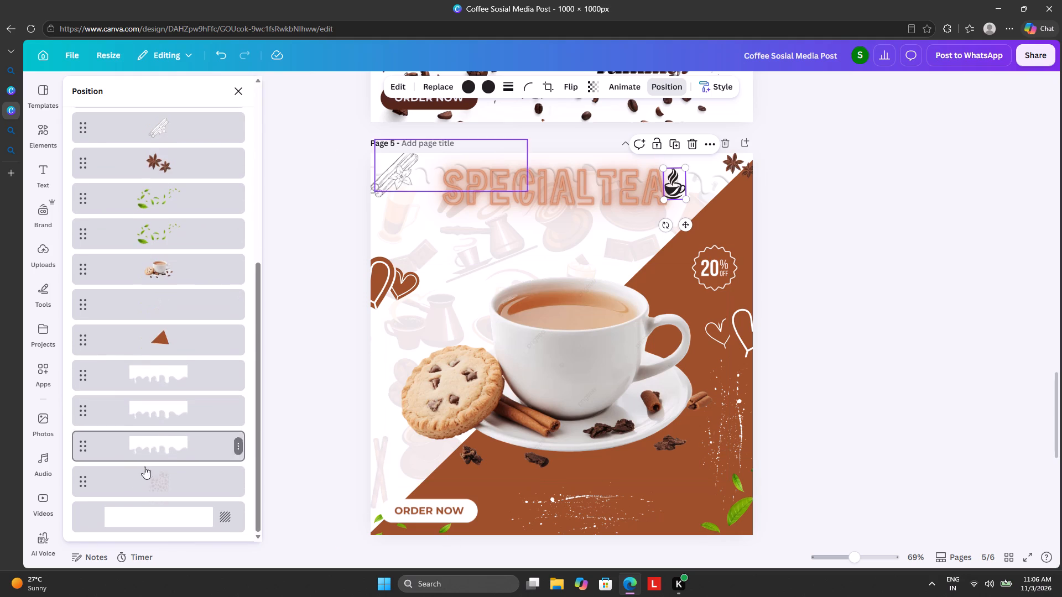
pyautogui.click(142, 483)
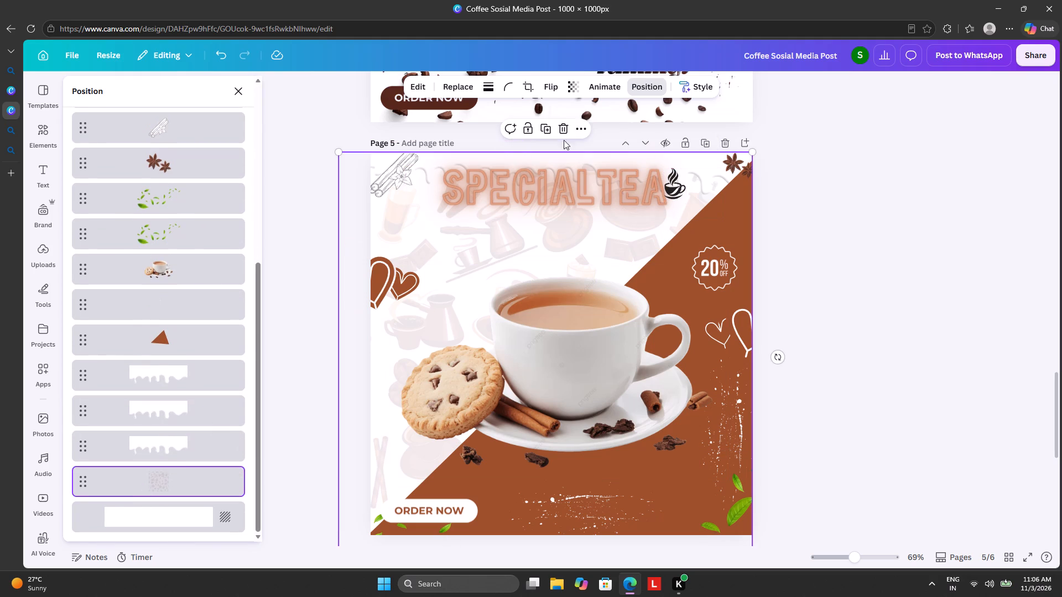
pyautogui.click(572, 91)
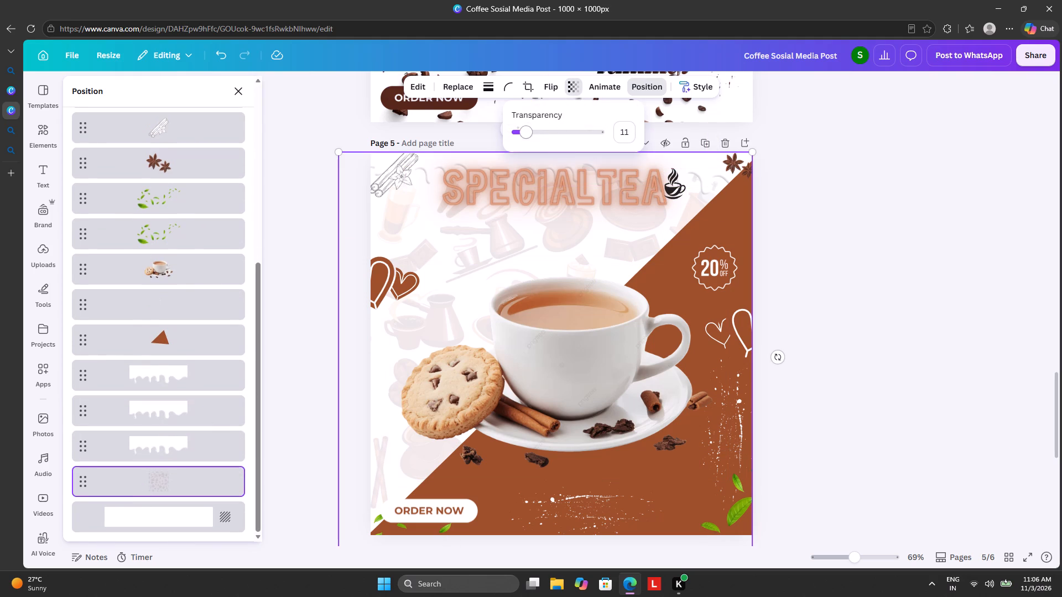
pyautogui.moveTo(533, 128); pyautogui.dragTo(549, 138)
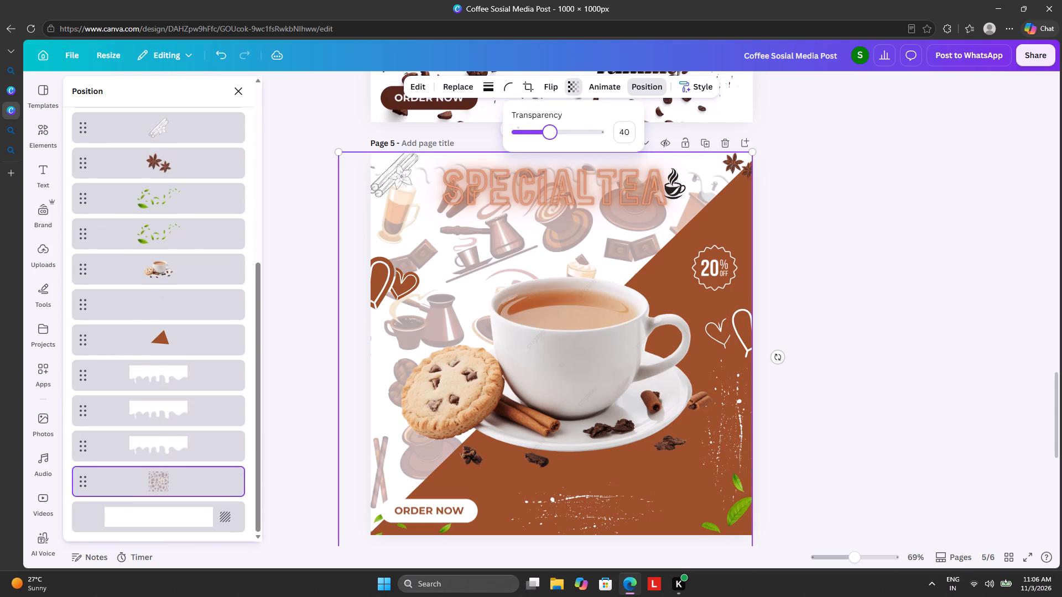
pyautogui.moveTo(549, 138); pyautogui.dragTo(520, 143)
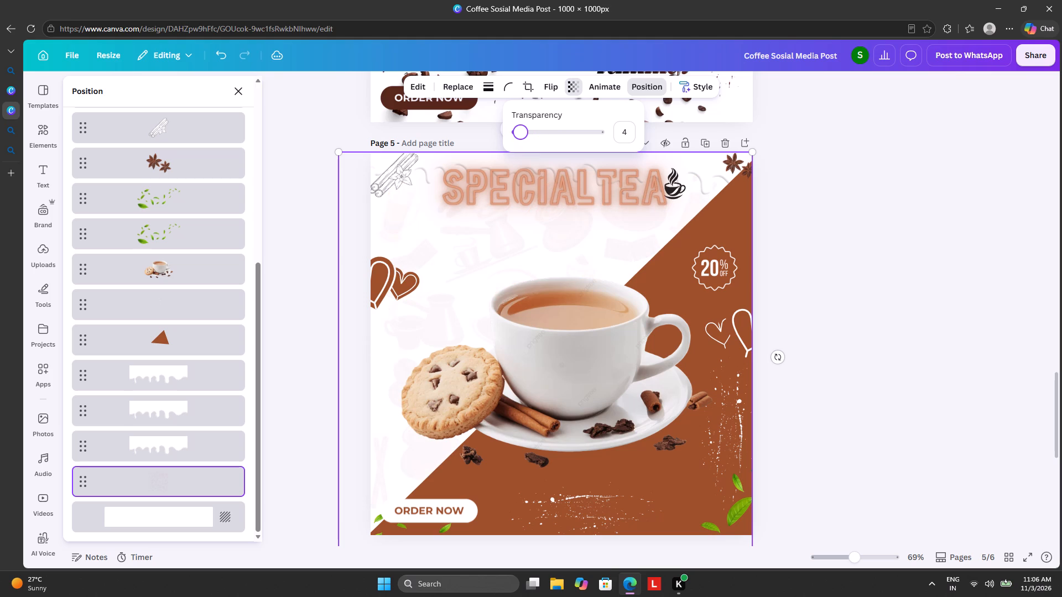
pyautogui.moveTo(520, 143); pyautogui.dragTo(520, 143)
pyautogui.click(855, 196)
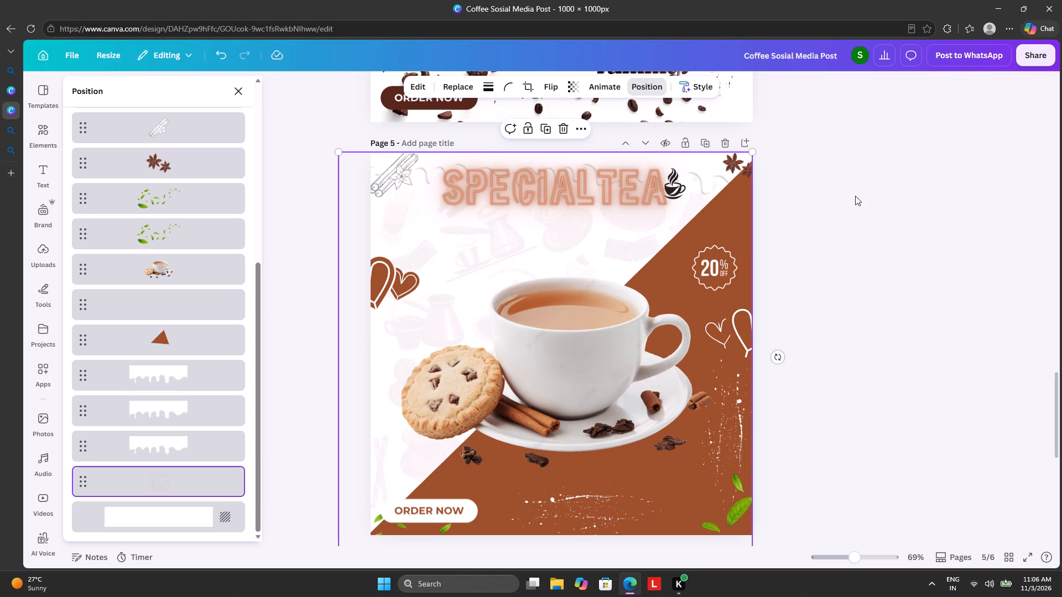
pyautogui.click(864, 217)
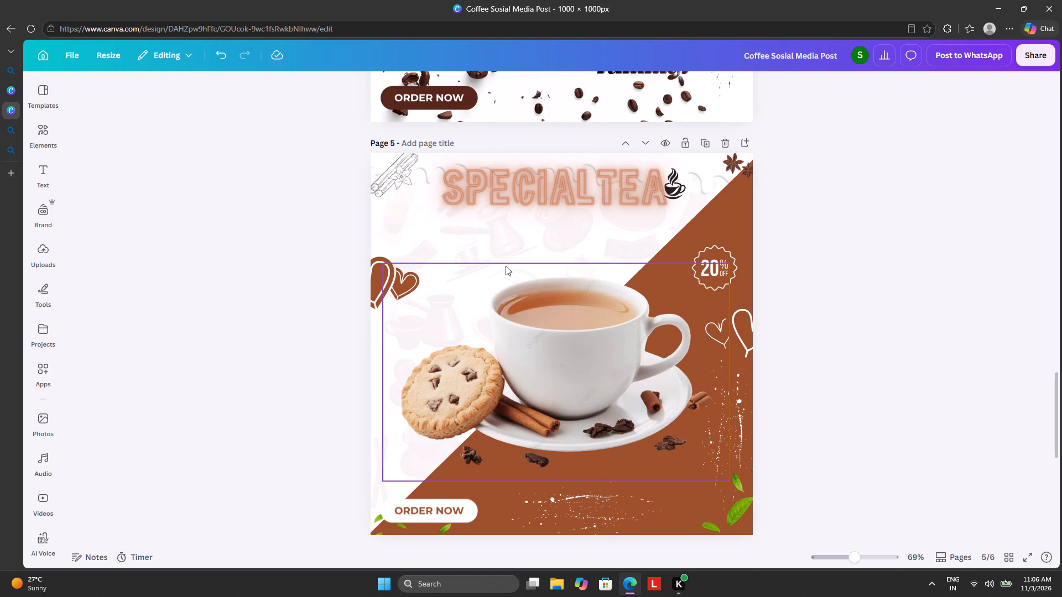
# Paste the coffee-doodle pattern onto page 6 and position it so it covers the whole page.
pyautogui.scroll(-8, 1018, 532)
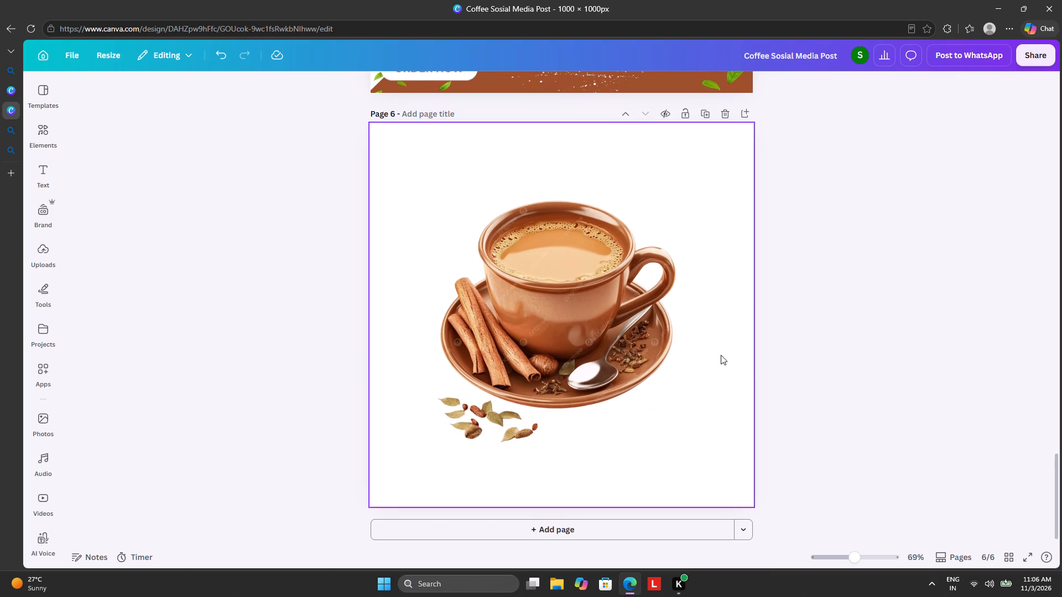
pyautogui.hotkey('ctrl', 'v')
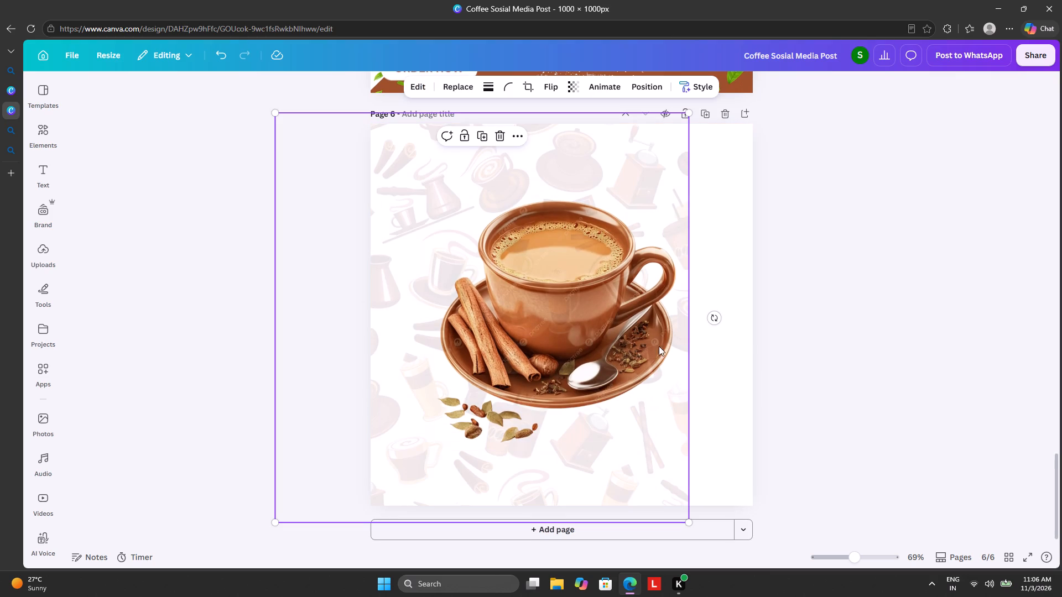
pyautogui.moveTo(666, 404); pyautogui.dragTo(729, 404)
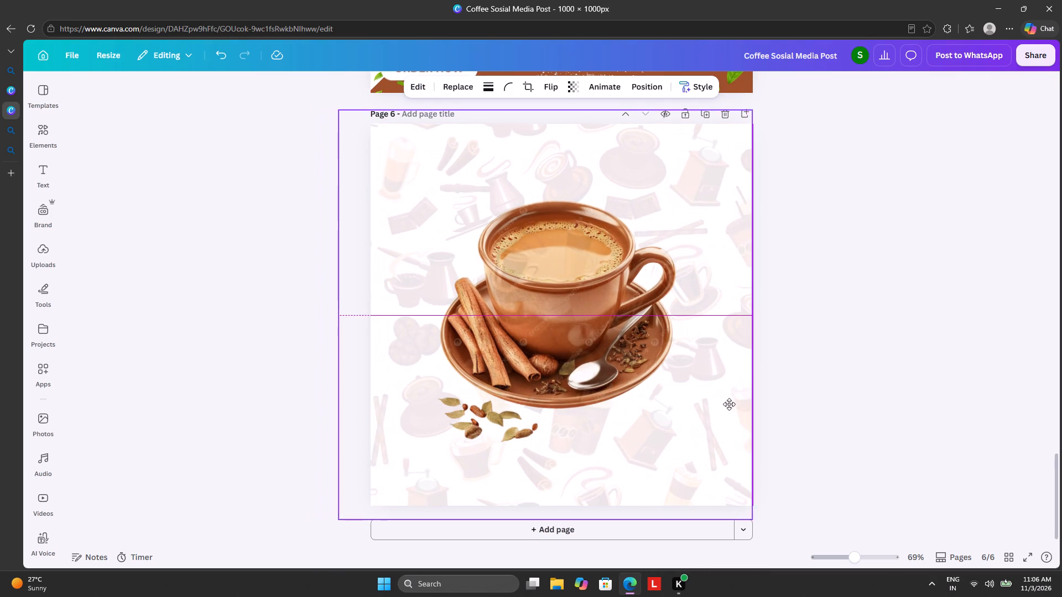
pyautogui.moveTo(729, 404); pyautogui.dragTo(733, 411)
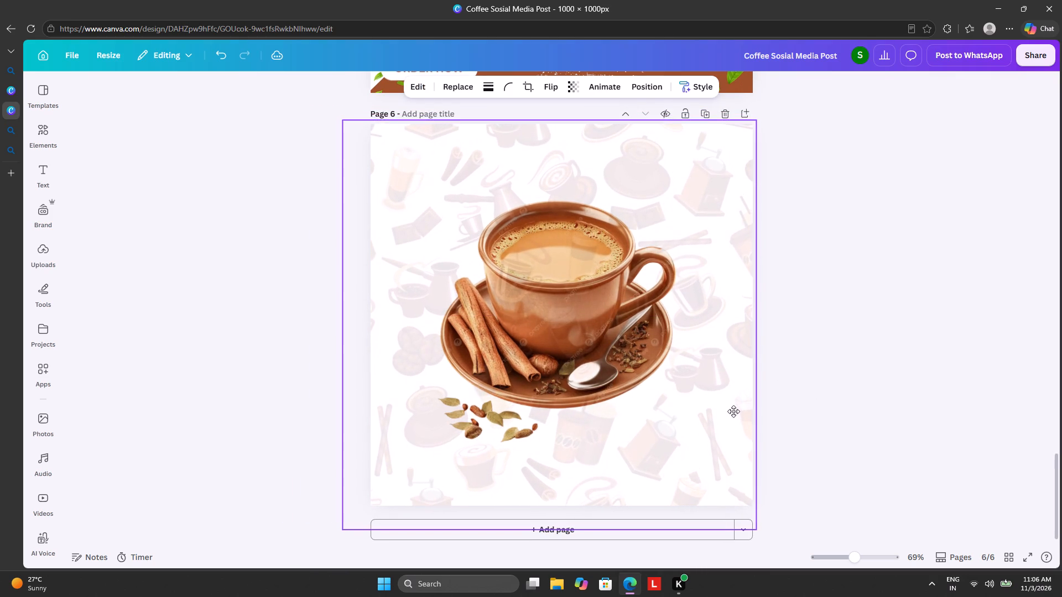
pyautogui.moveTo(733, 411); pyautogui.dragTo(740, 417)
pyautogui.click(898, 383)
# Move the brown tea cup image on page 6 into the page's lower-right corner.
pyautogui.moveTo(611, 342); pyautogui.dragTo(632, 366)
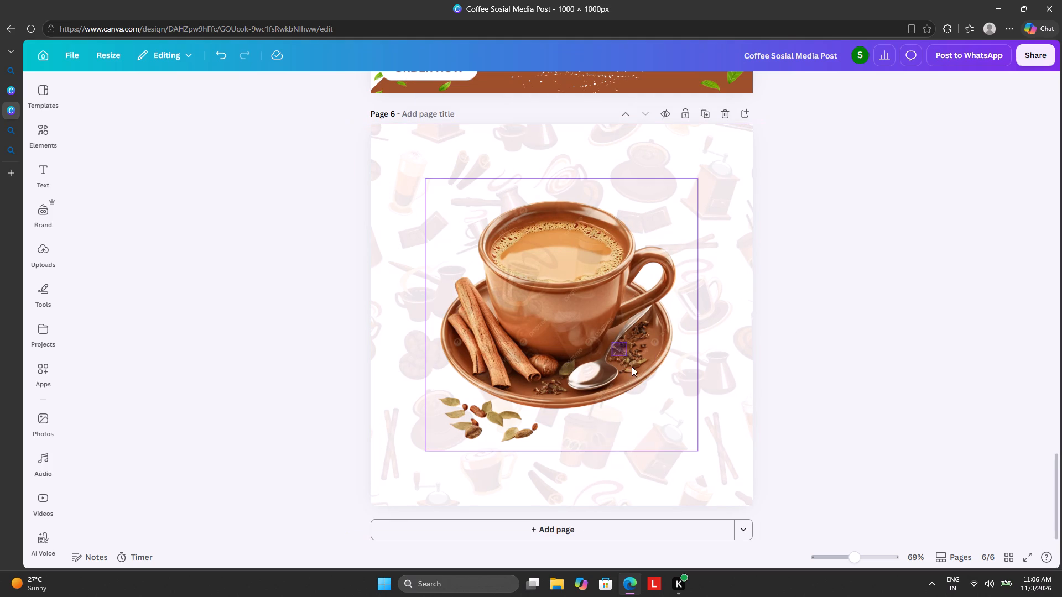
pyautogui.moveTo(632, 366); pyautogui.dragTo(654, 407)
pyautogui.moveTo(548, 310); pyautogui.dragTo(621, 402)
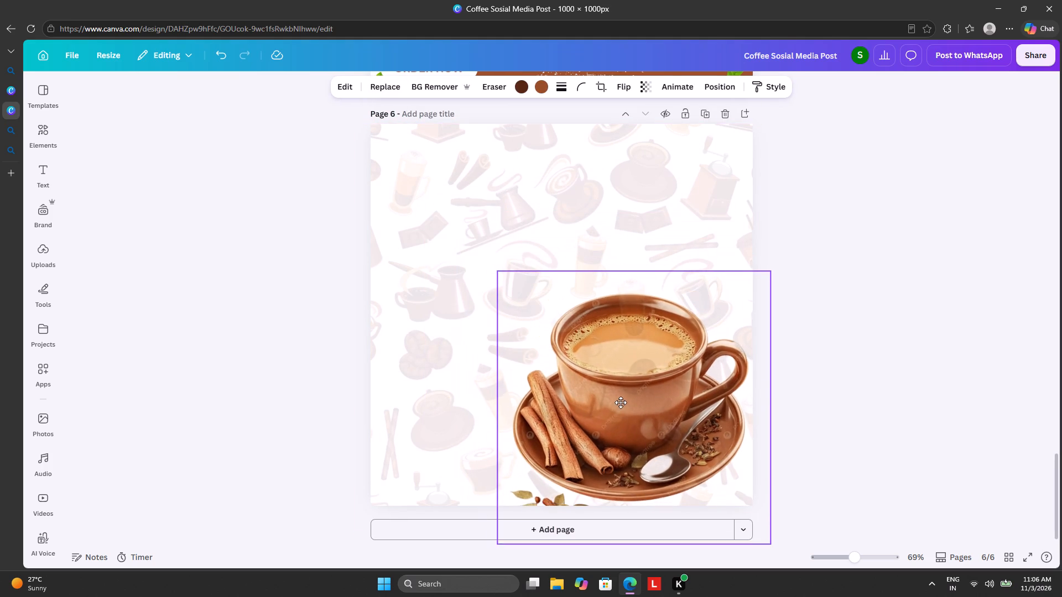
pyautogui.moveTo(621, 402); pyautogui.dragTo(619, 369)
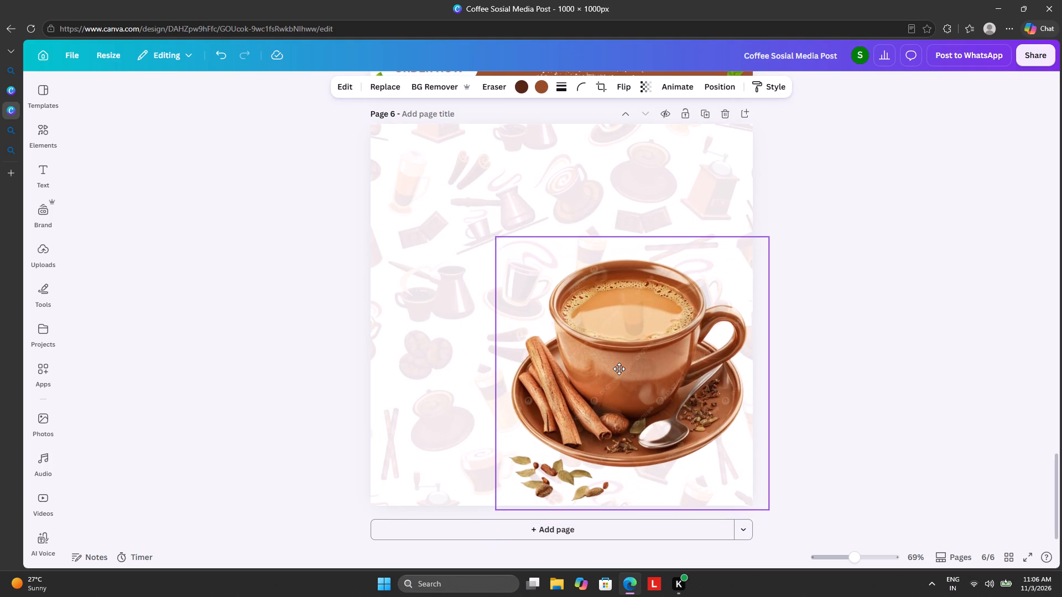
pyautogui.moveTo(619, 369); pyautogui.dragTo(619, 371)
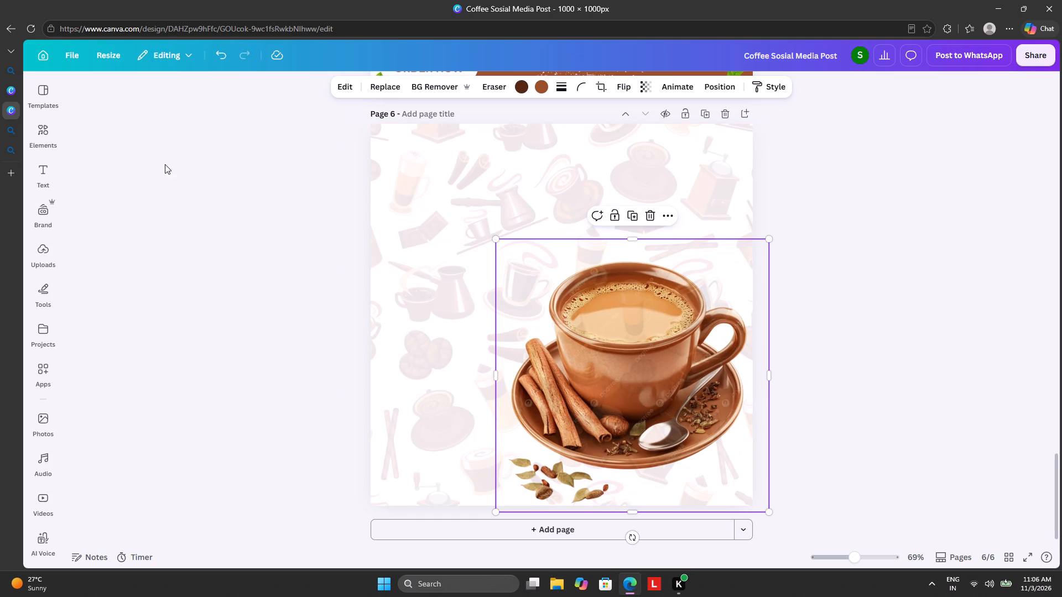
# Search the elements for "shape" and add the black rectangle with the wavy bottom edge to page 6.
pyautogui.click(40, 130)
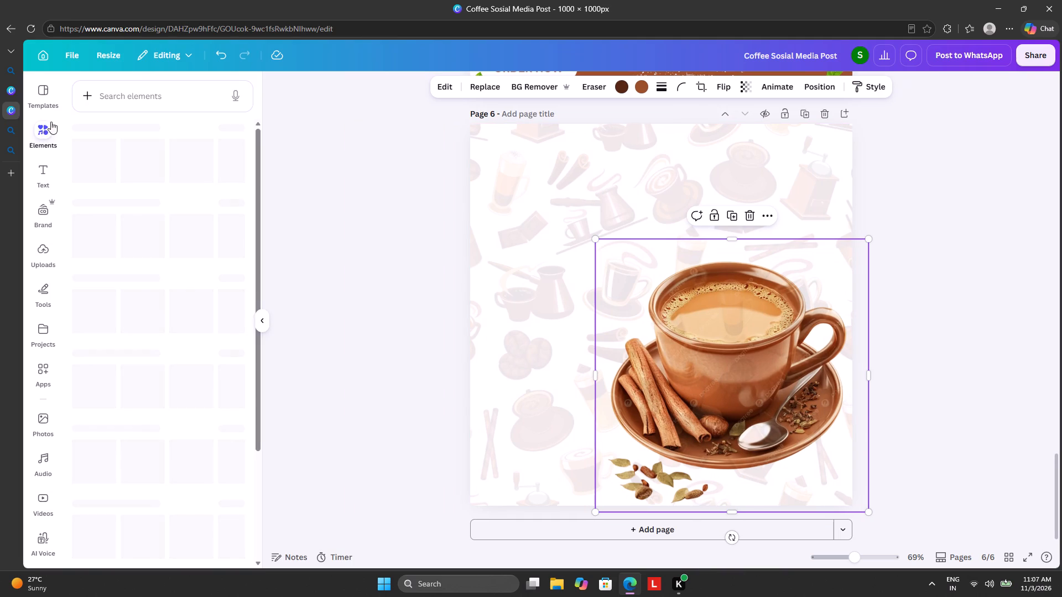
pyautogui.click(107, 94)
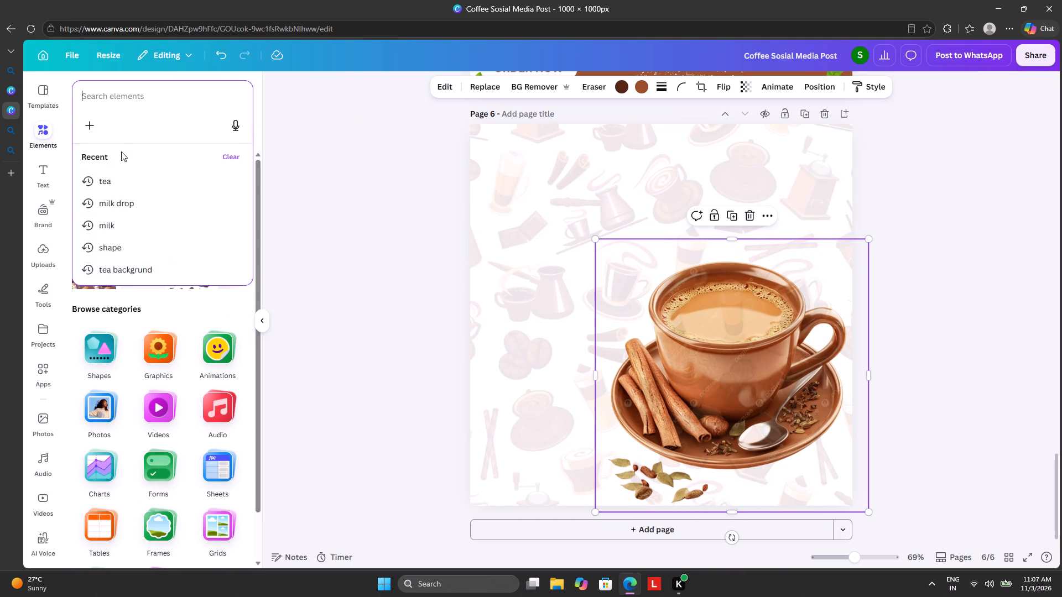
pyautogui.click(132, 240)
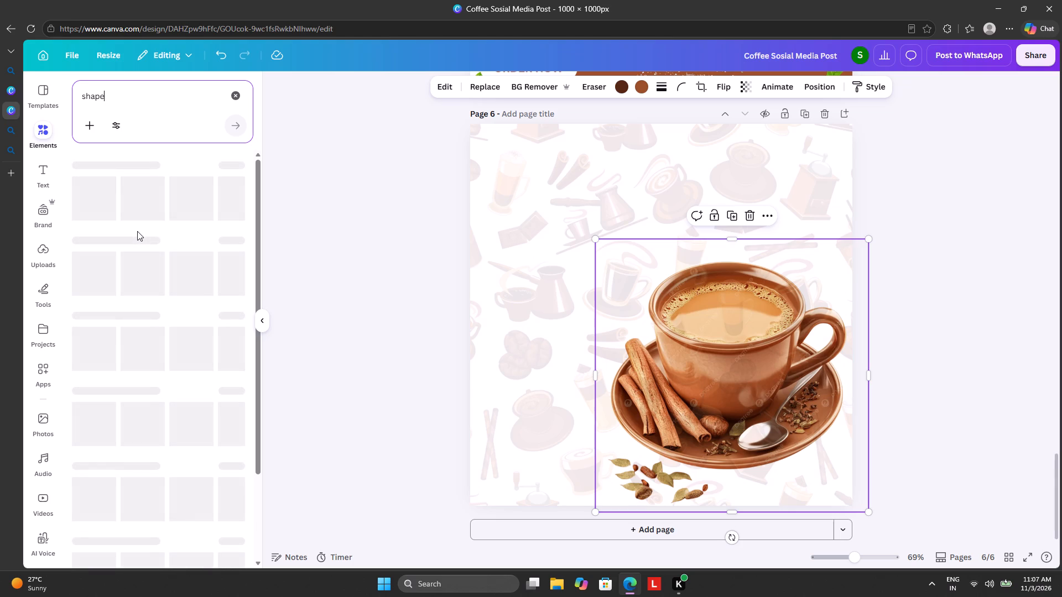
pyautogui.press('Return')
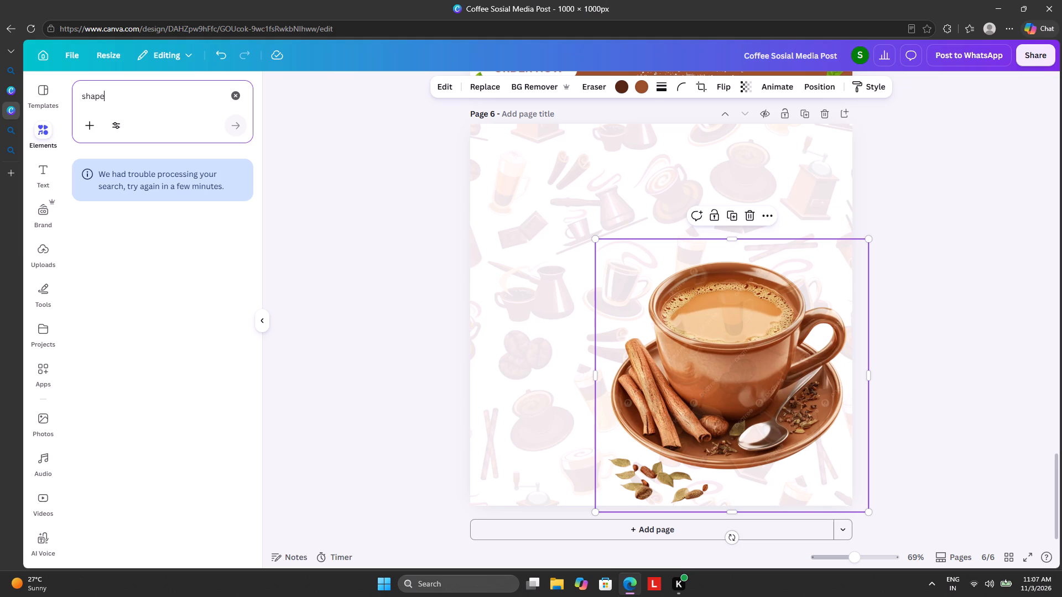
pyautogui.click(129, 106)
pyautogui.press('Return')
pyautogui.click(89, 96)
pyautogui.click(124, 177)
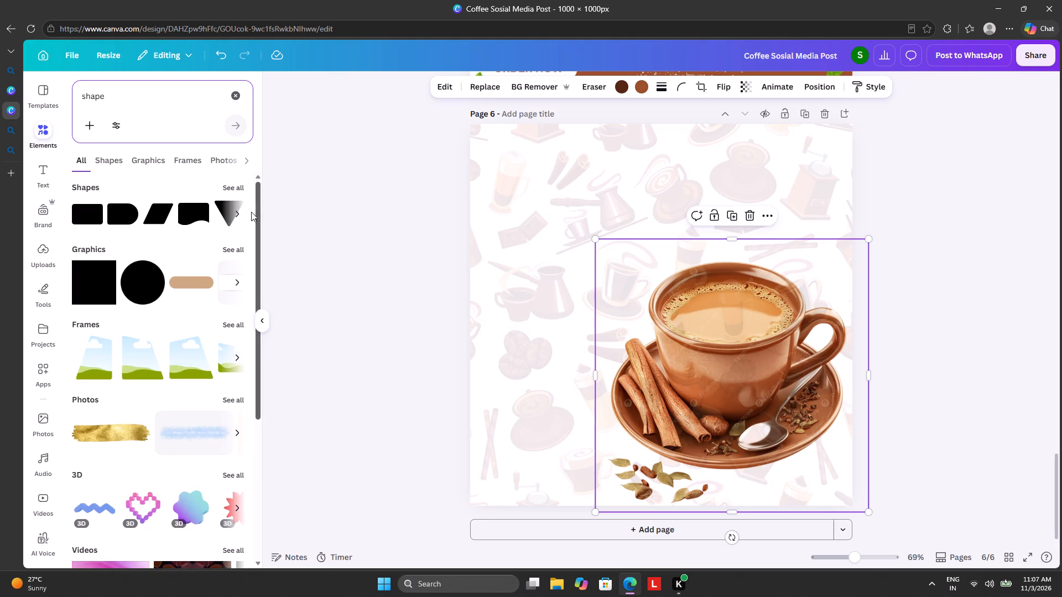
pyautogui.click(184, 219)
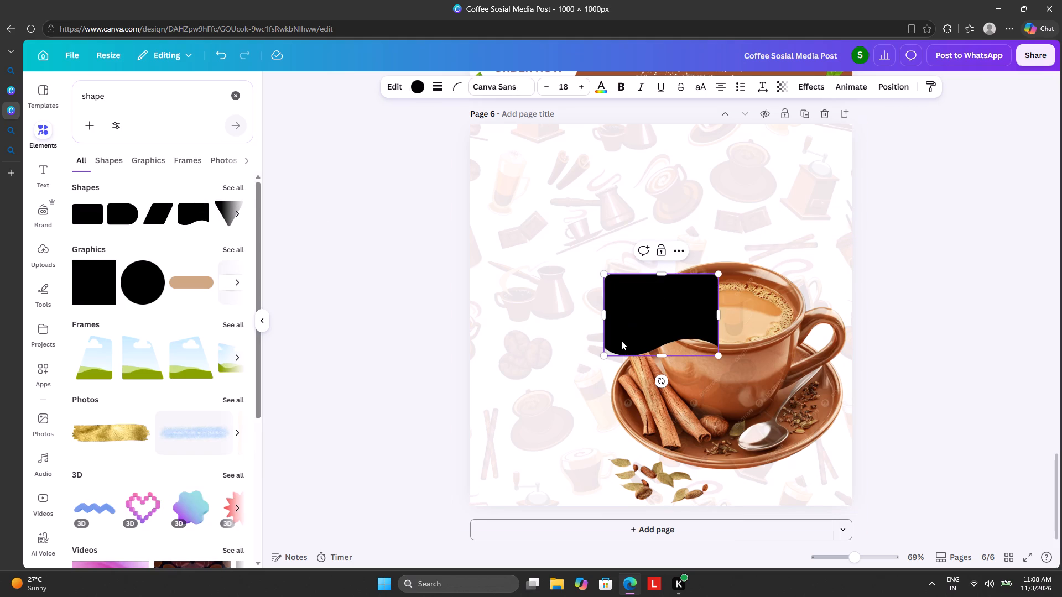
# Enlarge the black wavy shape, move it to the upper part of page 6 and rotate it counter-clockwise to a diagonal angle.
pyautogui.moveTo(606, 351); pyautogui.dragTo(446, 541)
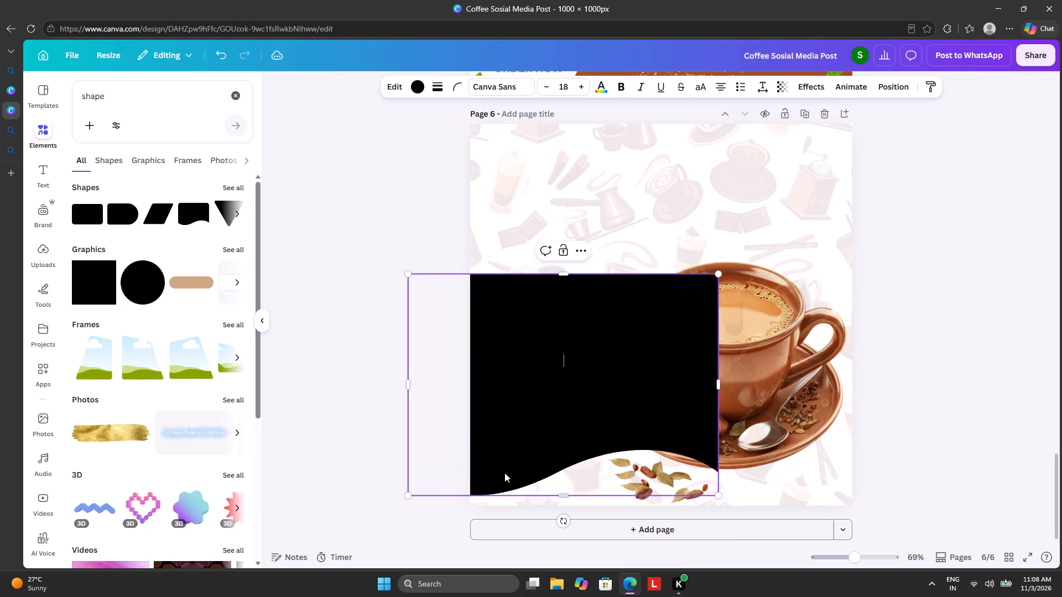
pyautogui.moveTo(532, 438); pyautogui.dragTo(634, 282)
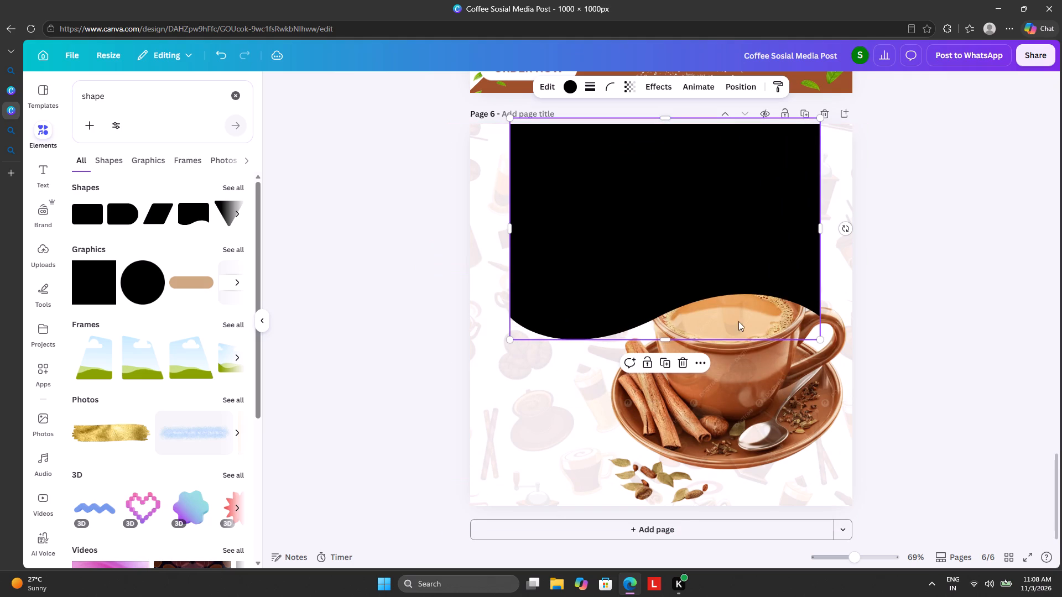
pyautogui.moveTo(846, 228); pyautogui.dragTo(813, 151)
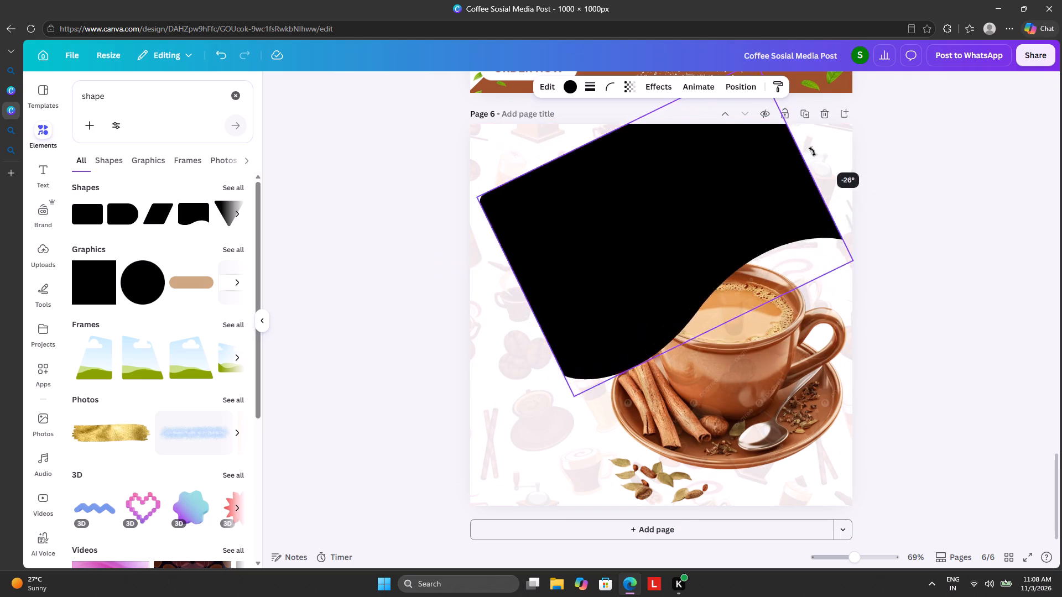
pyautogui.moveTo(813, 151); pyautogui.dragTo(757, 141)
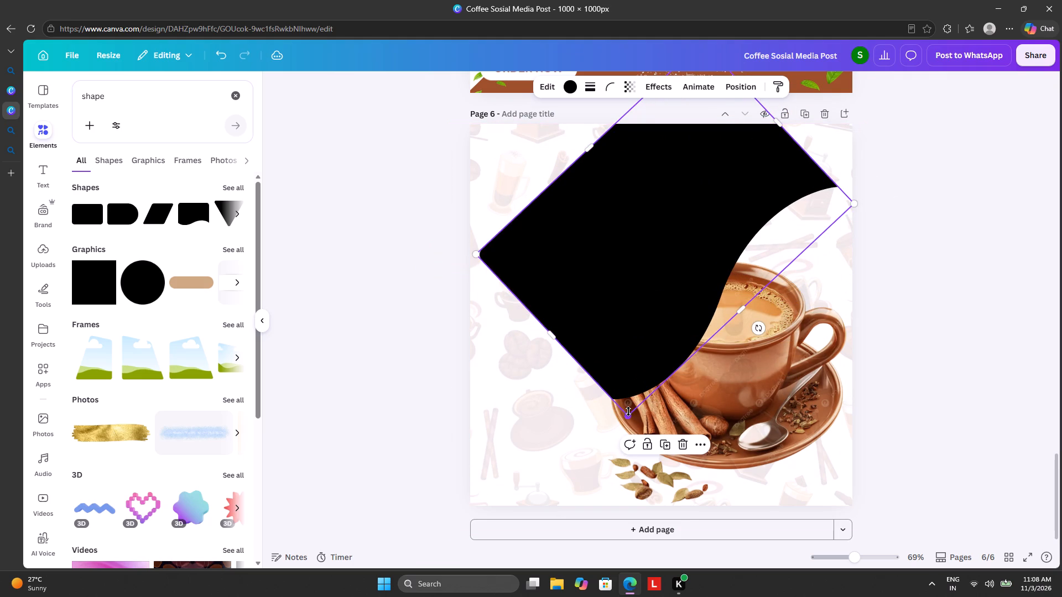
# Enlarge the black wavy shape and move it to cover the upper-left half of page 6 beside the cup.
pyautogui.moveTo(628, 411); pyautogui.dragTo(394, 559)
pyautogui.moveTo(571, 395); pyautogui.dragTo(537, 344)
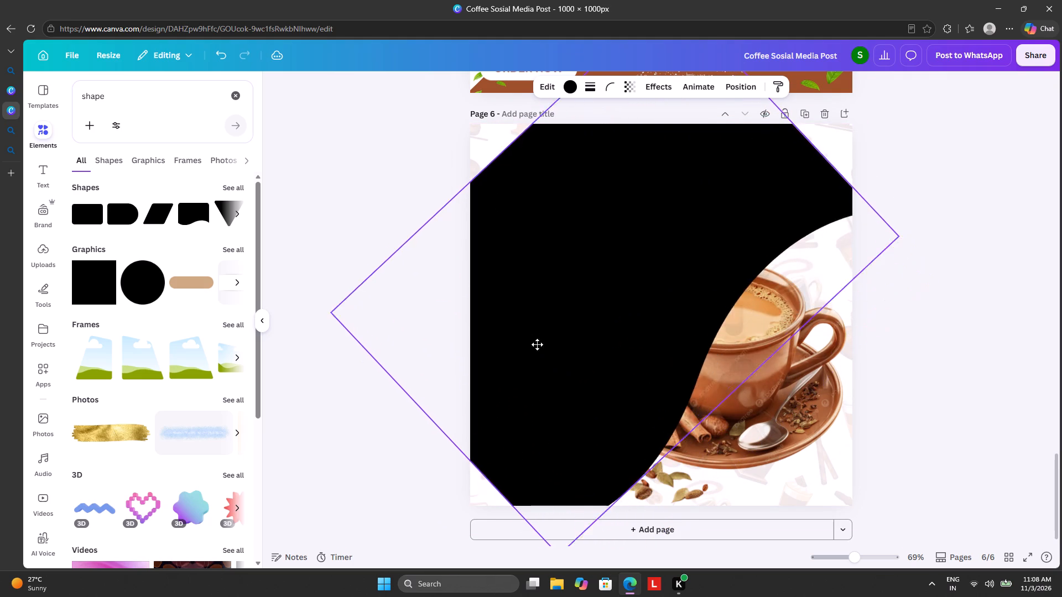
pyautogui.moveTo(537, 344); pyautogui.dragTo(517, 282)
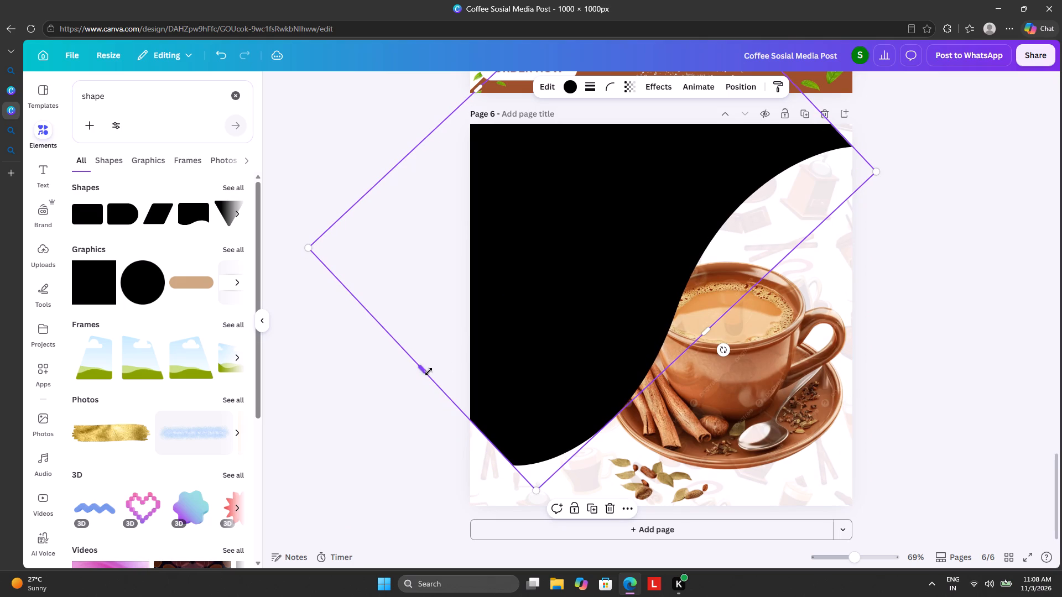
pyautogui.moveTo(428, 371); pyautogui.dragTo(307, 456)
pyautogui.moveTo(539, 284); pyautogui.dragTo(546, 258)
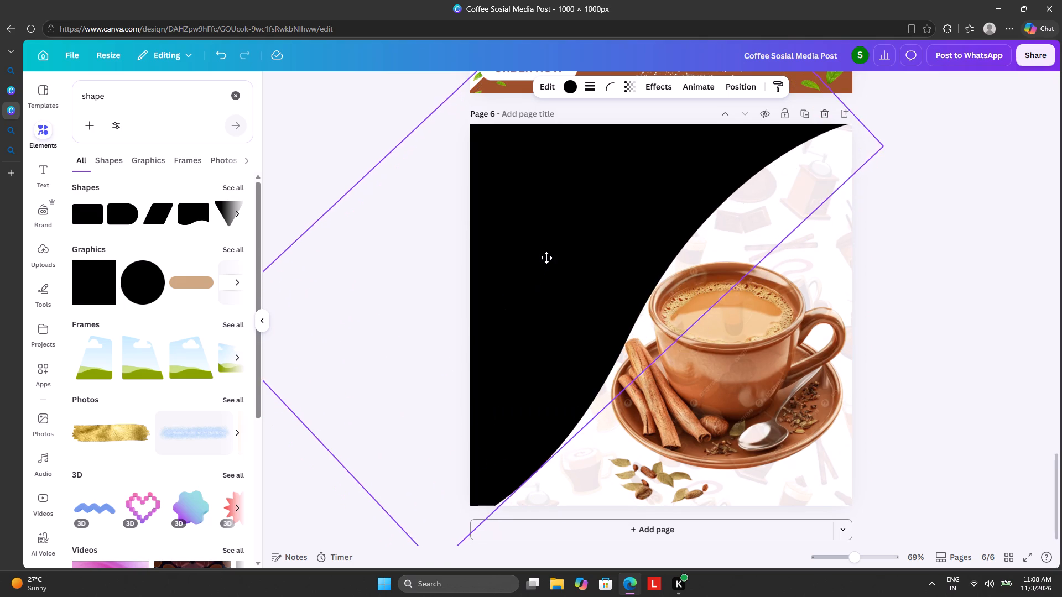
pyautogui.moveTo(546, 258); pyautogui.dragTo(546, 271)
pyautogui.moveTo(546, 271); pyautogui.dragTo(535, 269)
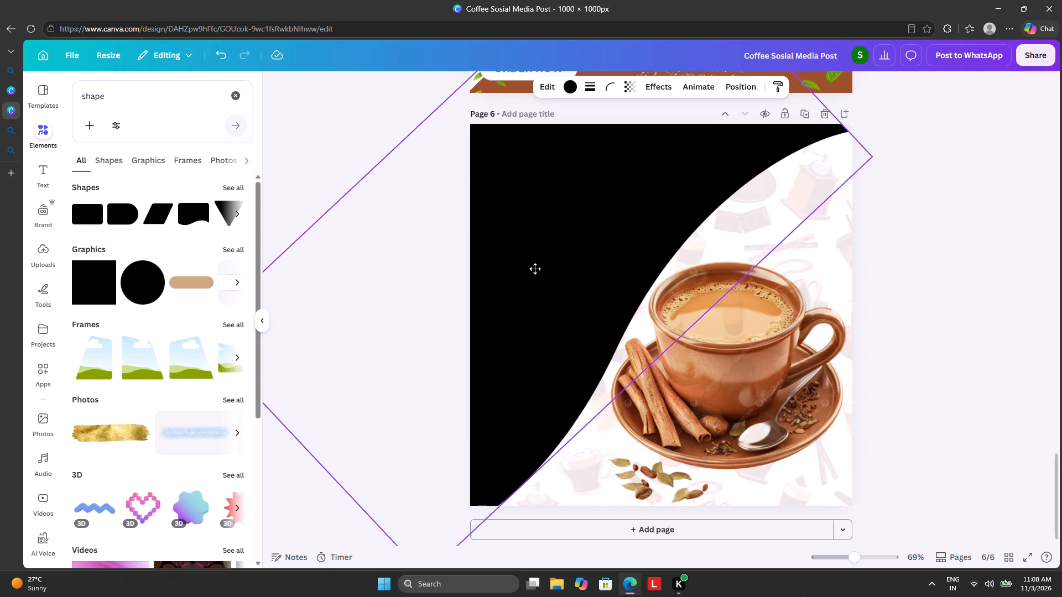
pyautogui.moveTo(535, 269); pyautogui.dragTo(523, 271)
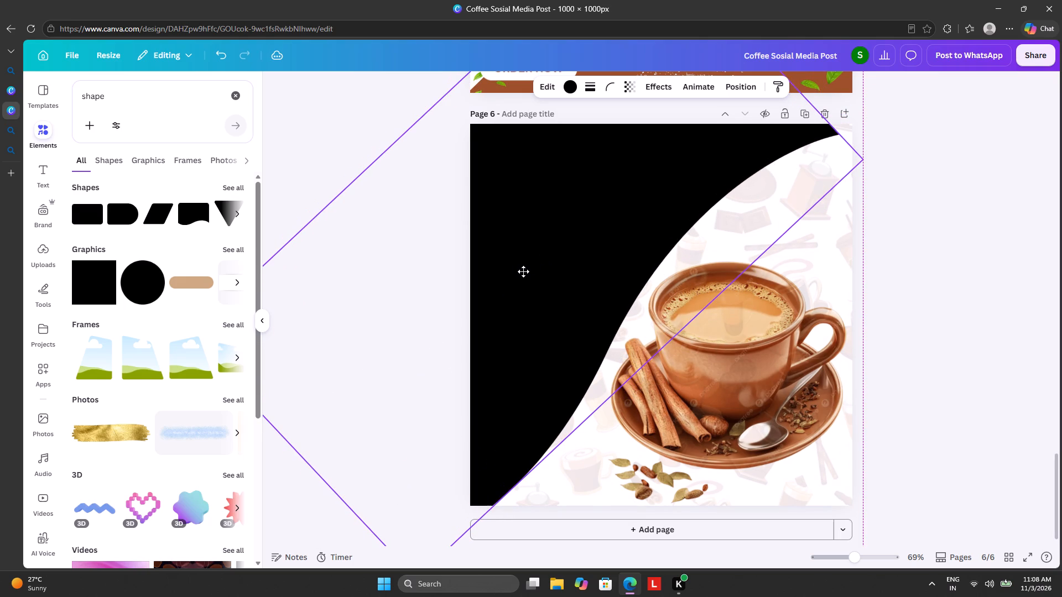
pyautogui.moveTo(523, 271); pyautogui.dragTo(550, 332)
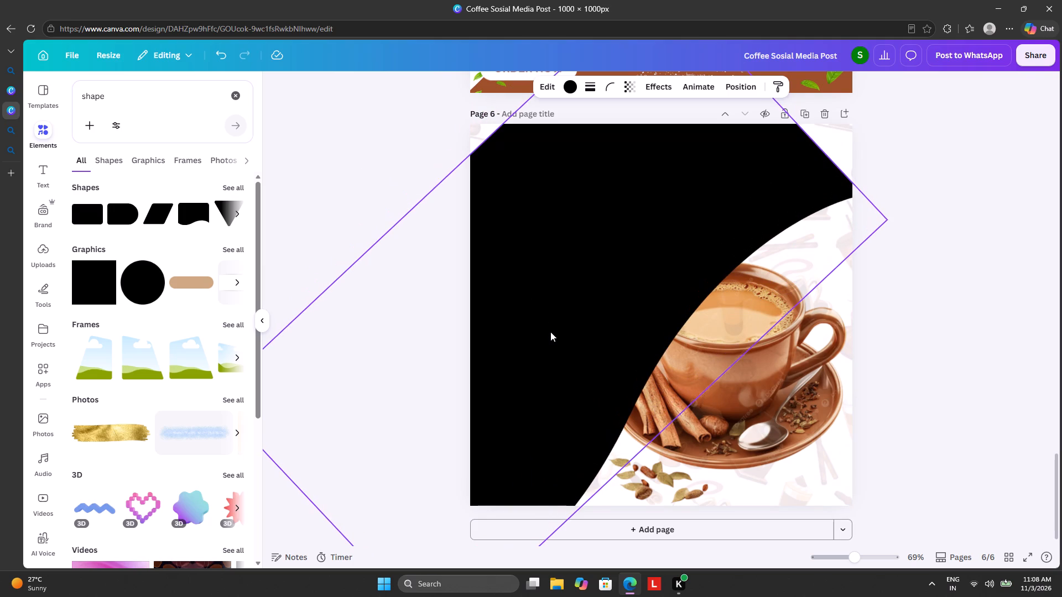
pyautogui.moveTo(550, 332); pyautogui.dragTo(551, 286)
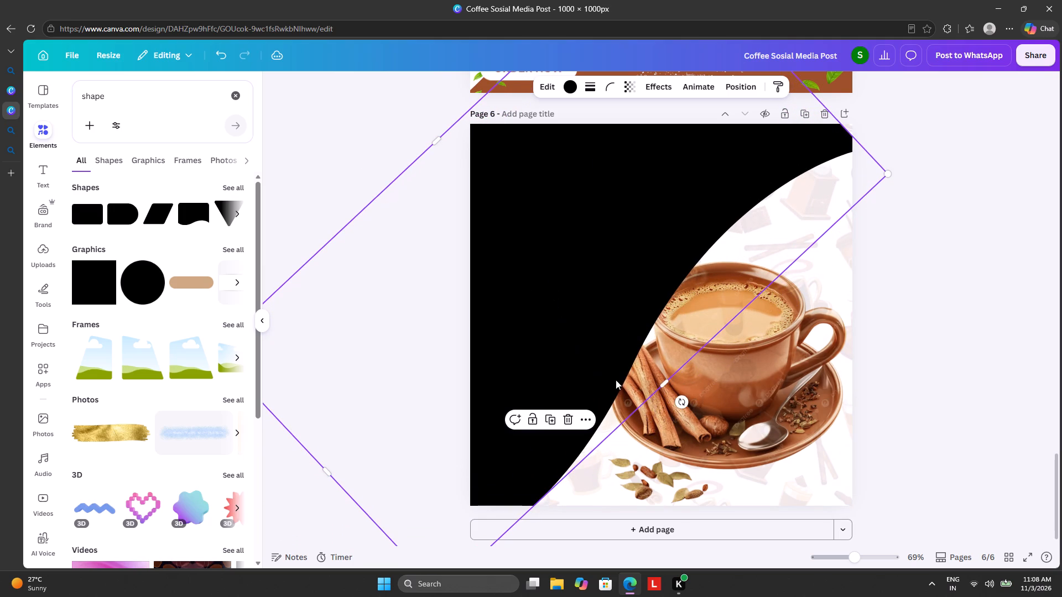
# Fine-tune the black shape's rotation, size and position so its curve runs between the page's lower-left and upper-right corners.
pyautogui.moveTo(677, 405); pyautogui.dragTo(675, 404)
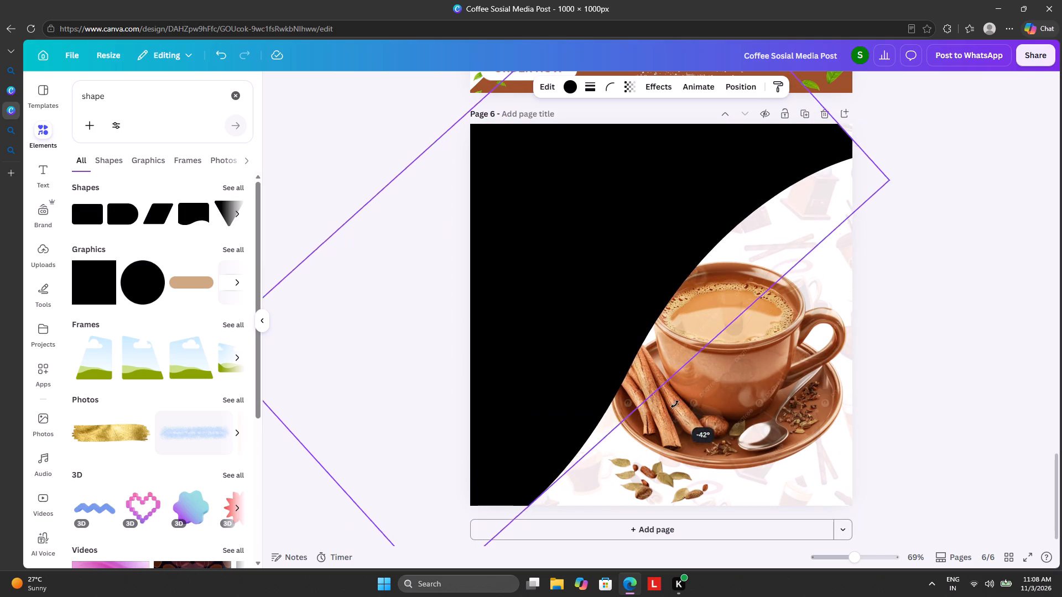
pyautogui.moveTo(675, 404); pyautogui.dragTo(676, 386)
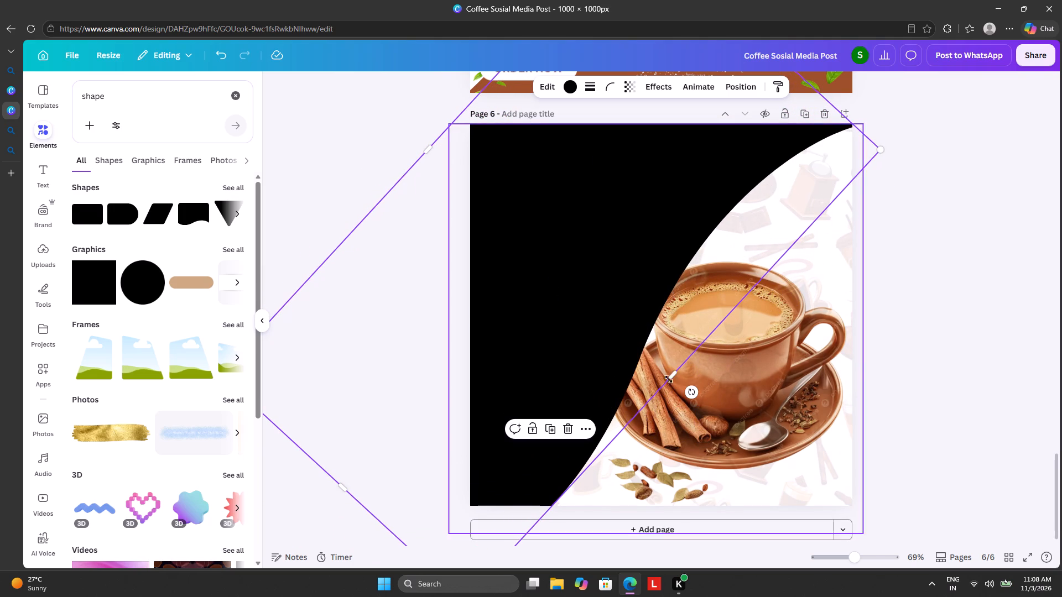
pyautogui.moveTo(605, 389); pyautogui.dragTo(555, 357)
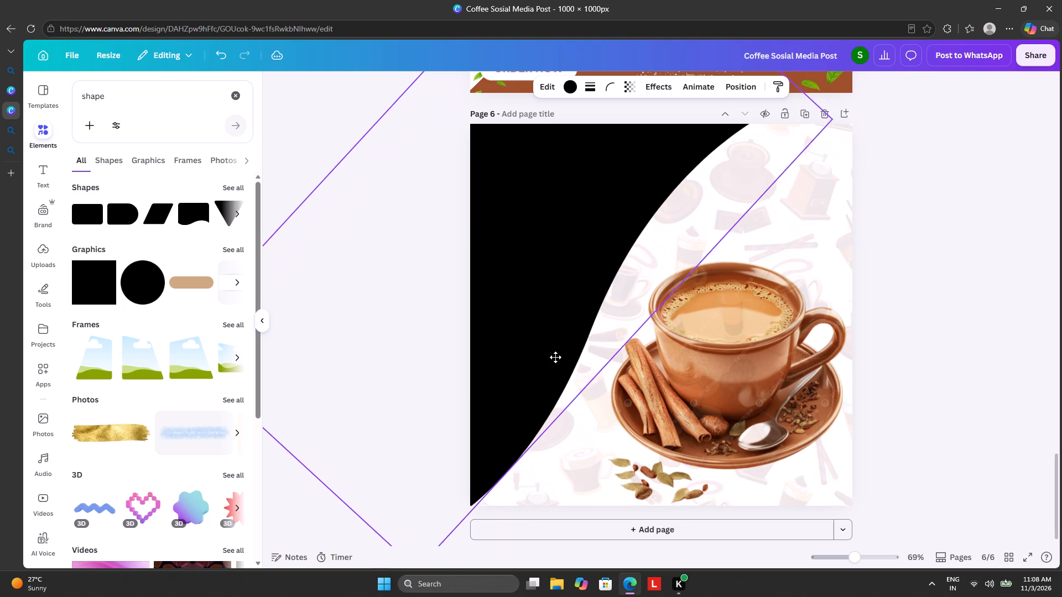
pyautogui.moveTo(555, 357); pyautogui.dragTo(554, 355)
pyautogui.moveTo(642, 353); pyautogui.dragTo(649, 376)
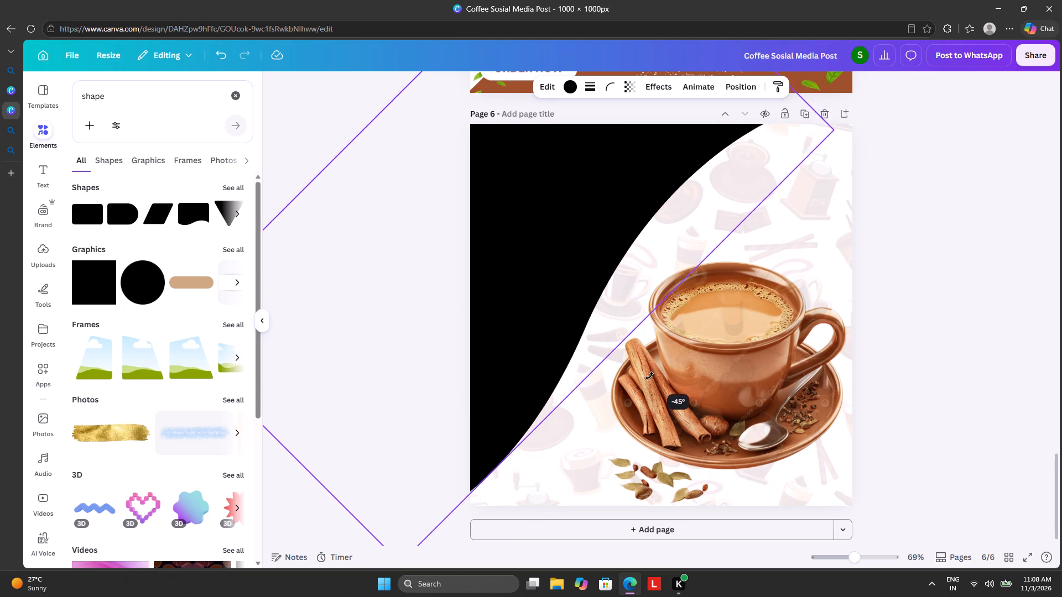
pyautogui.moveTo(649, 376); pyautogui.dragTo(651, 391)
pyautogui.moveTo(571, 313); pyautogui.dragTo(612, 328)
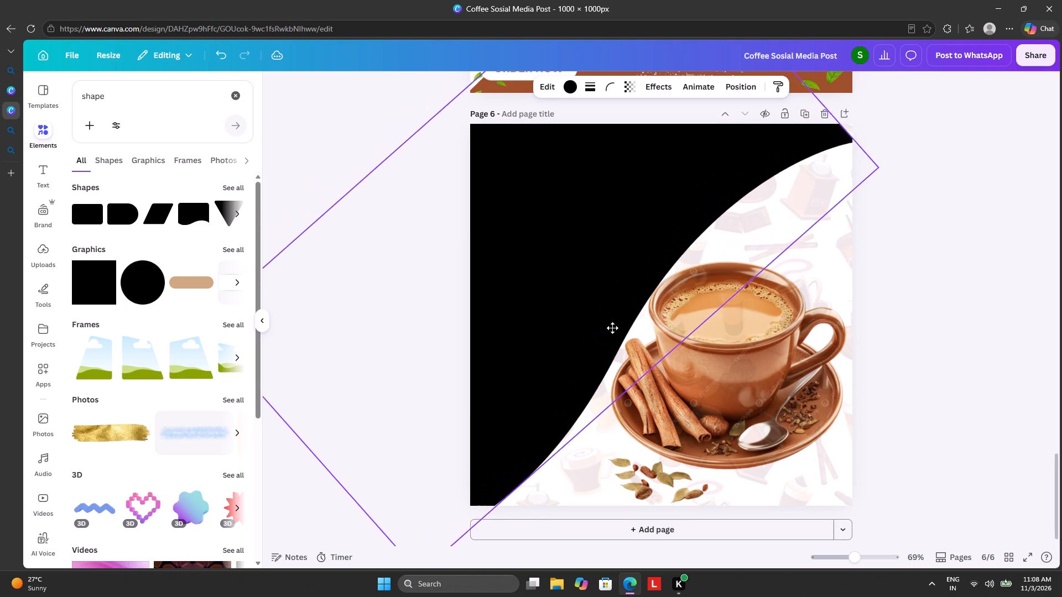
pyautogui.moveTo(612, 328); pyautogui.dragTo(618, 318)
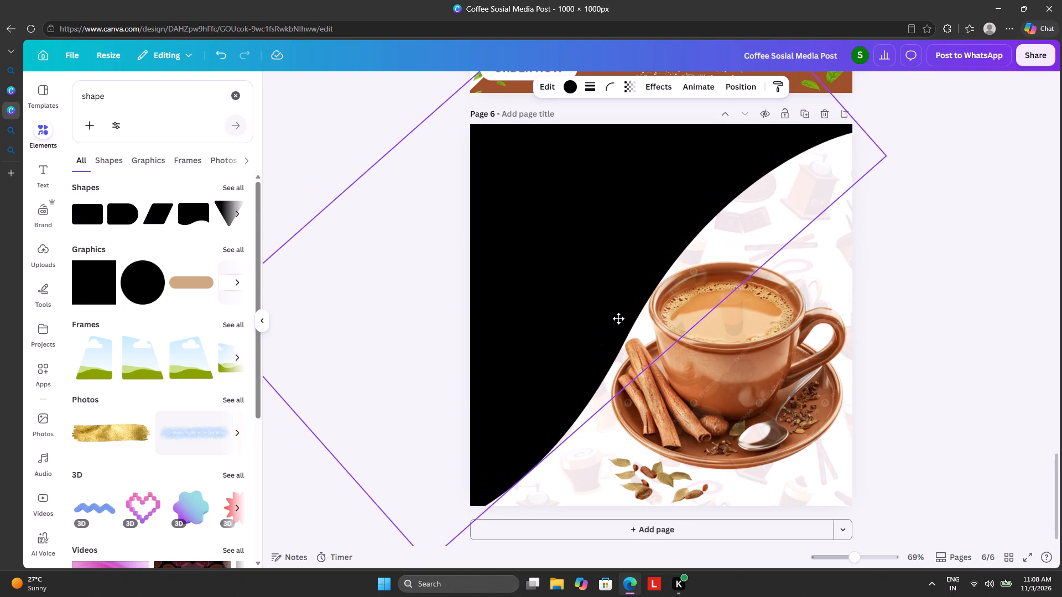
pyautogui.moveTo(618, 318); pyautogui.dragTo(612, 323)
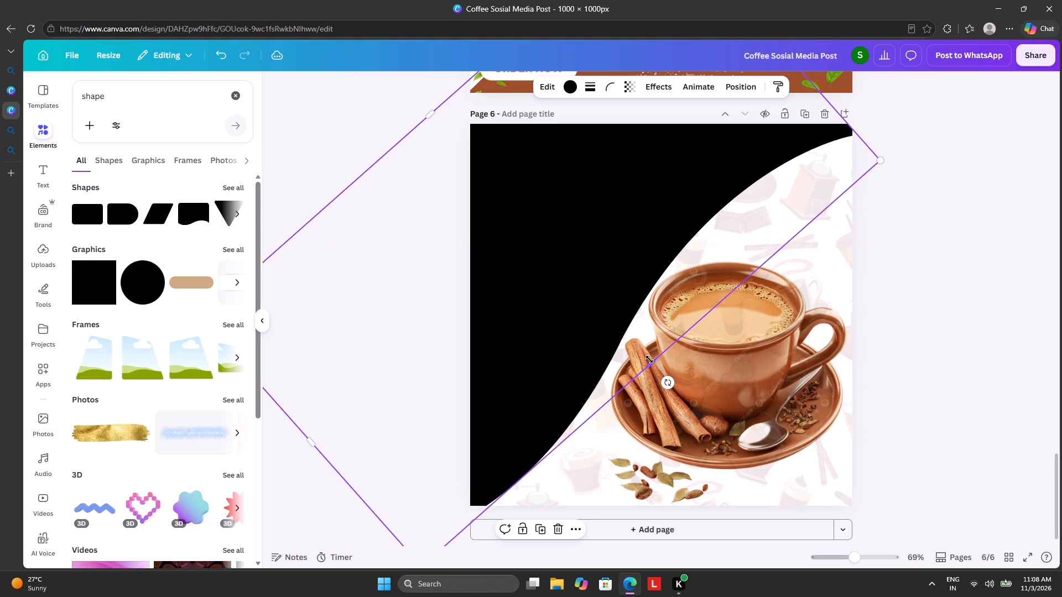
pyautogui.moveTo(649, 359); pyautogui.dragTo(645, 352)
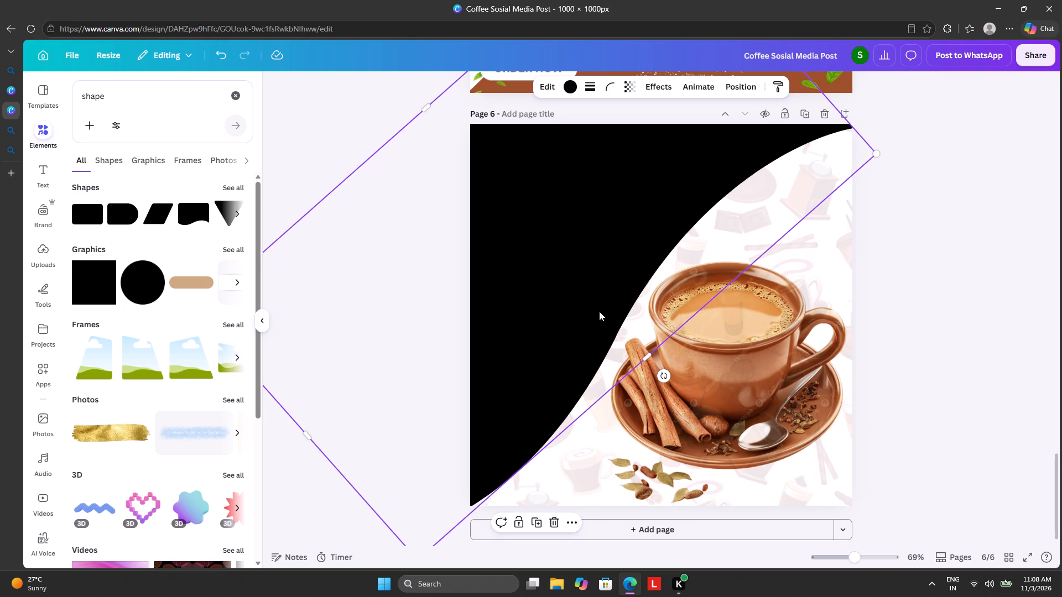
# Recolour the black wavy shape on page 6 with the darker reddish brown already used in the design.
pyautogui.click(598, 311)
pyautogui.click(575, 80)
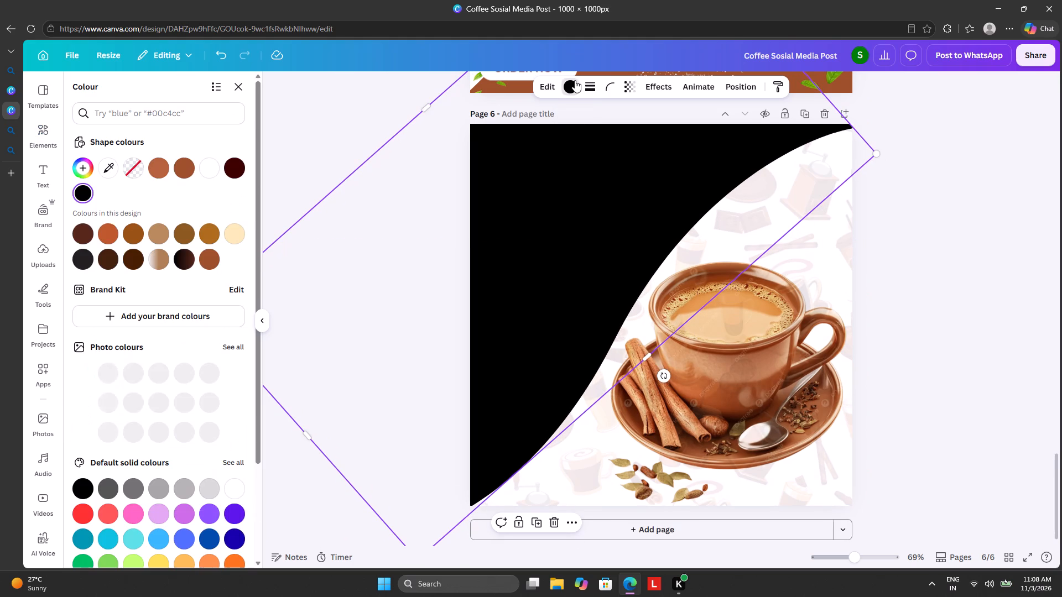
pyautogui.click(185, 171)
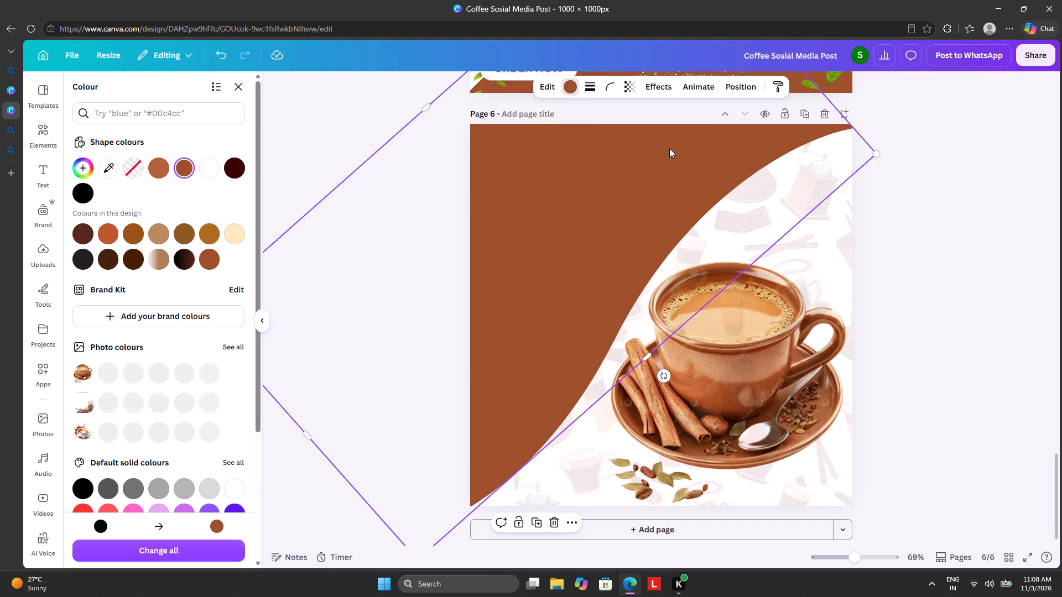
# Move the coffee-doodle pattern to the upper-left of page 6 and layer it above the brown wavy shape.
pyautogui.moveTo(740, 357); pyautogui.dragTo(697, 311)
pyautogui.click(740, 404)
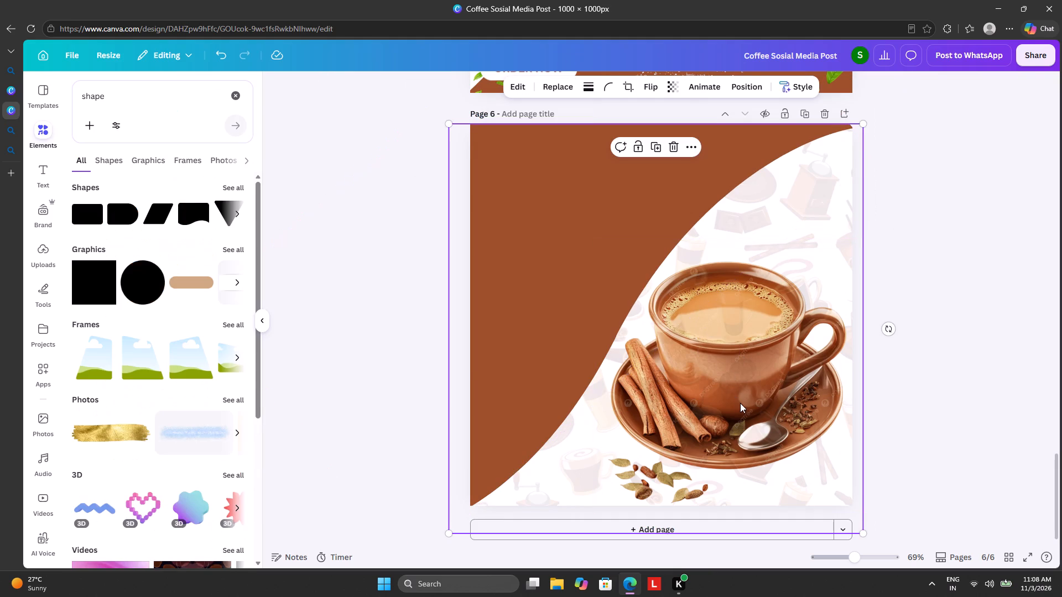
pyautogui.moveTo(740, 403); pyautogui.dragTo(752, 411)
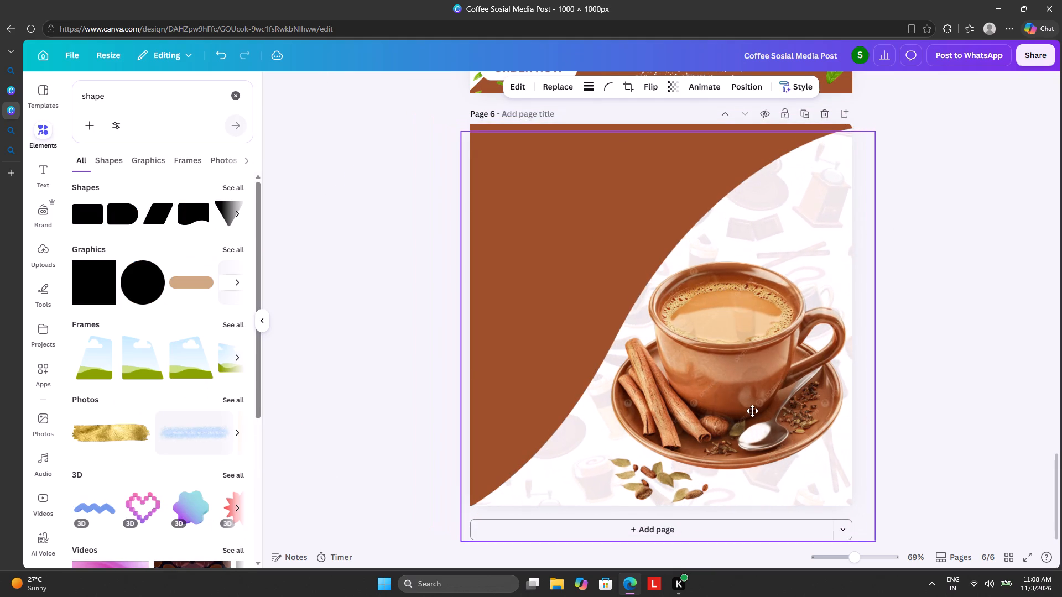
pyautogui.moveTo(752, 411); pyautogui.dragTo(582, 236)
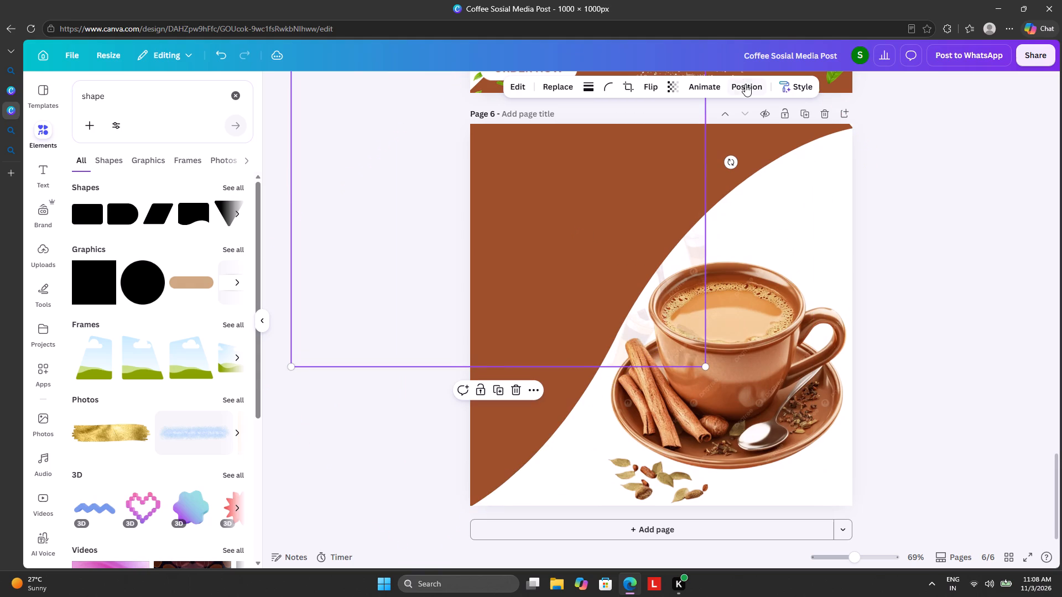
pyautogui.click(745, 84)
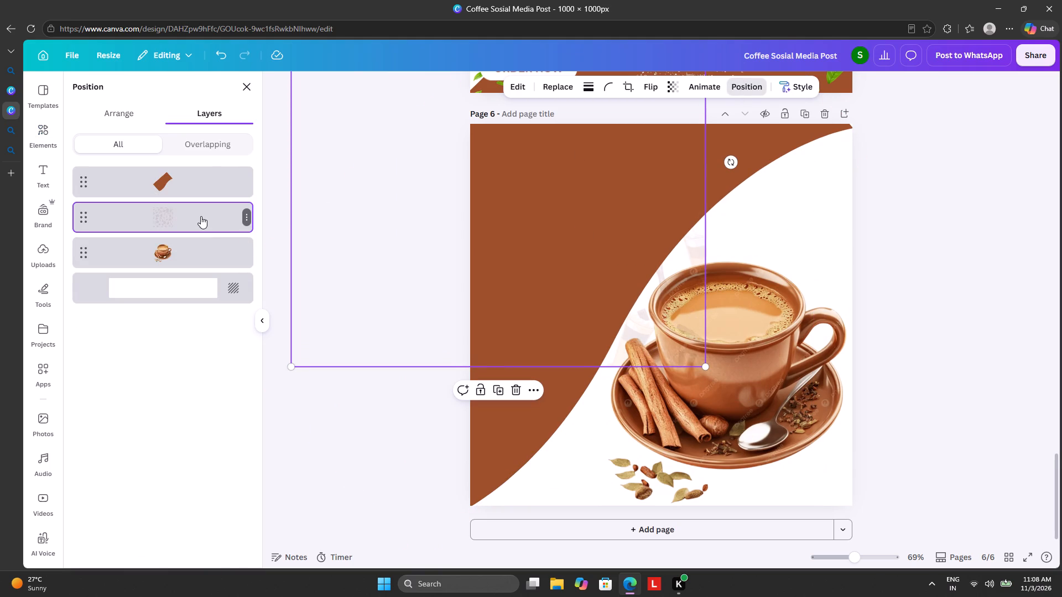
pyautogui.moveTo(201, 216); pyautogui.dragTo(201, 166)
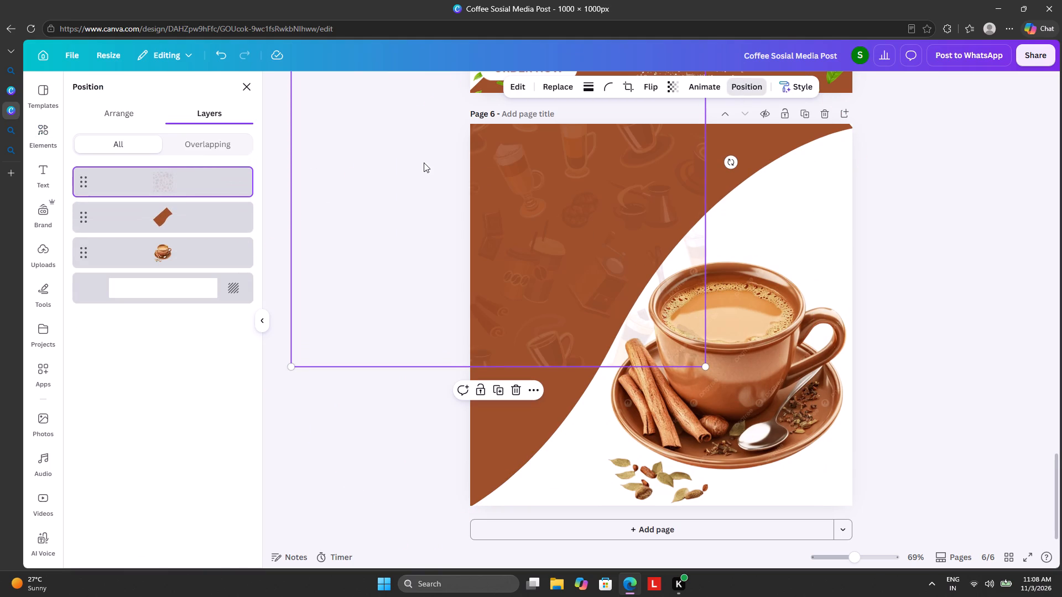
pyautogui.moveTo(565, 233); pyautogui.dragTo(561, 266)
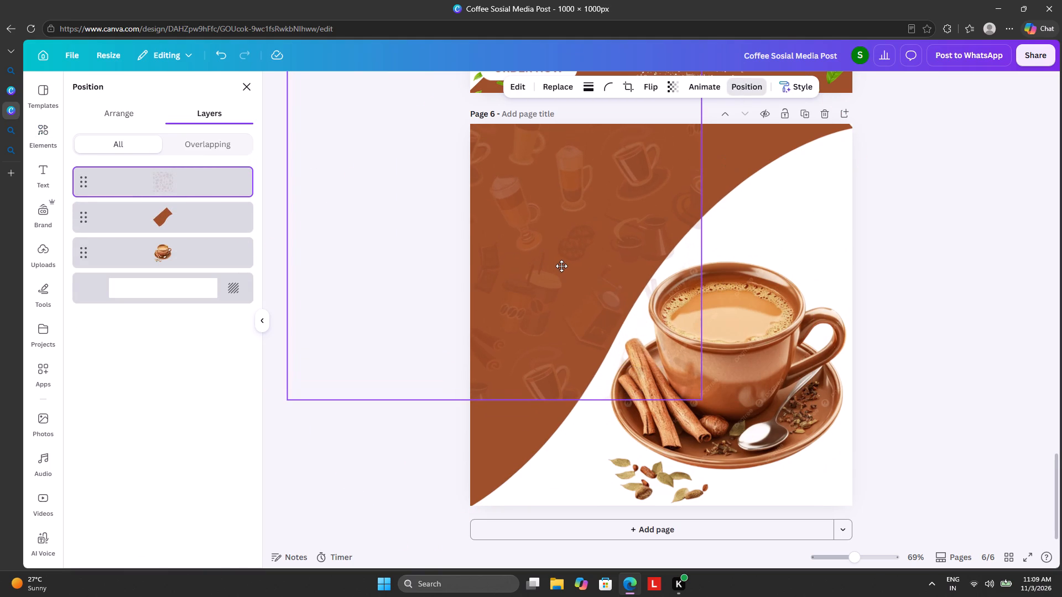
pyautogui.moveTo(561, 266); pyautogui.dragTo(699, 252)
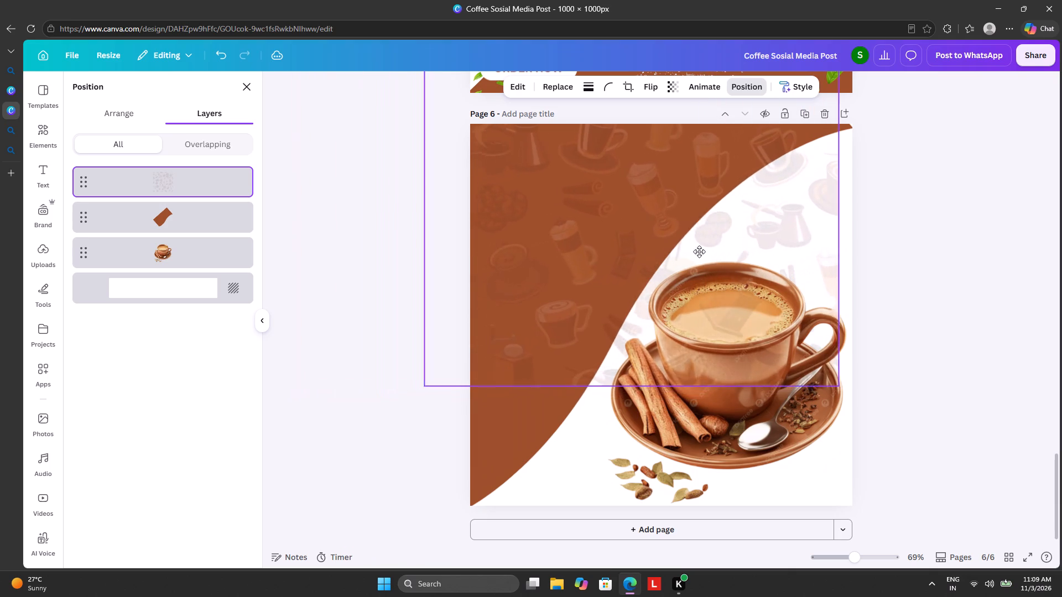
pyautogui.moveTo(699, 252); pyautogui.dragTo(583, 271)
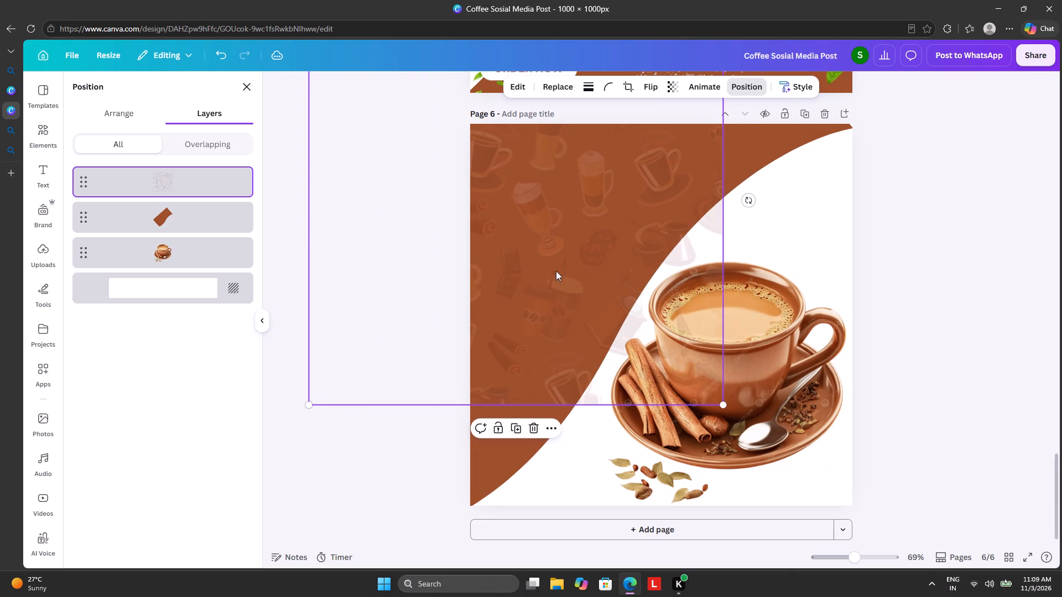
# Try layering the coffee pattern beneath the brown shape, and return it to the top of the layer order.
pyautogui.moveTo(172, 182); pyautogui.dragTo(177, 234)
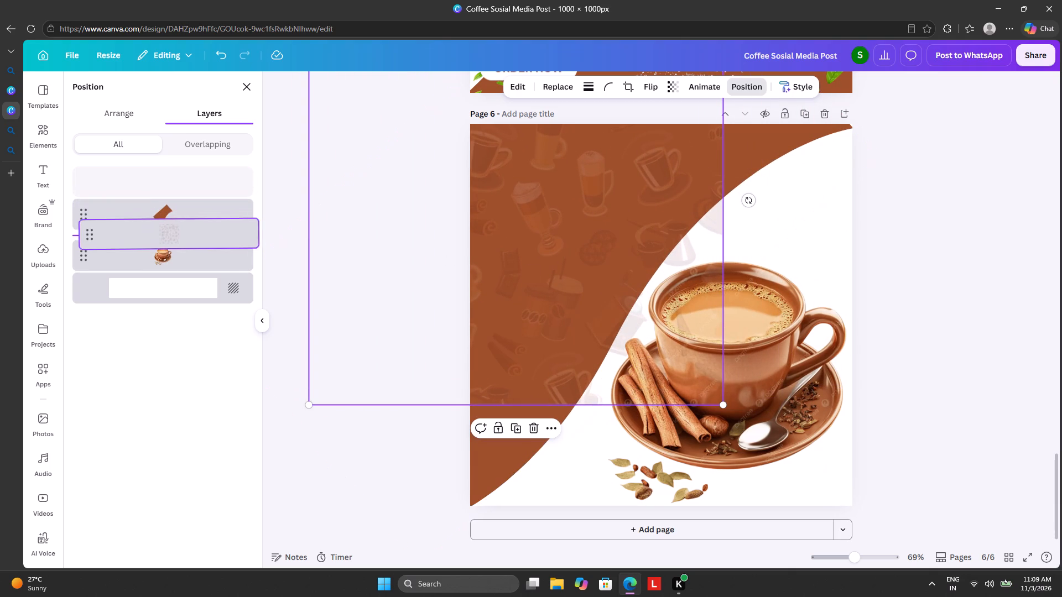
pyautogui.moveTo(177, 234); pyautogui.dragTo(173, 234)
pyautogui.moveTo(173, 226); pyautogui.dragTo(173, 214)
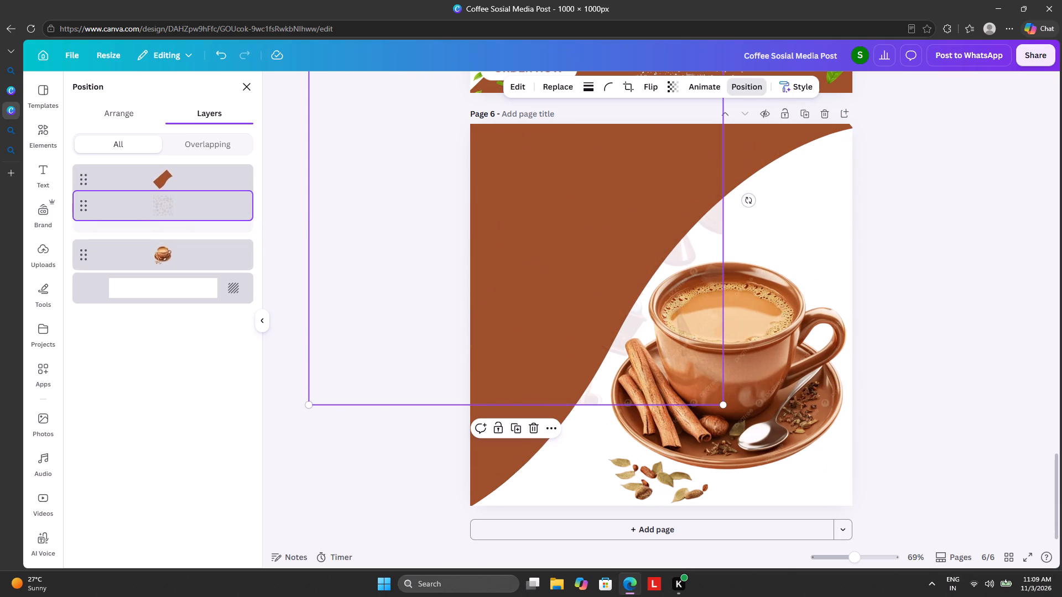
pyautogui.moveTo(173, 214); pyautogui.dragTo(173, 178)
# Bring the tea cup image to the top of the layer order, above the coffee pattern.
pyautogui.moveTo(182, 247); pyautogui.dragTo(180, 163)
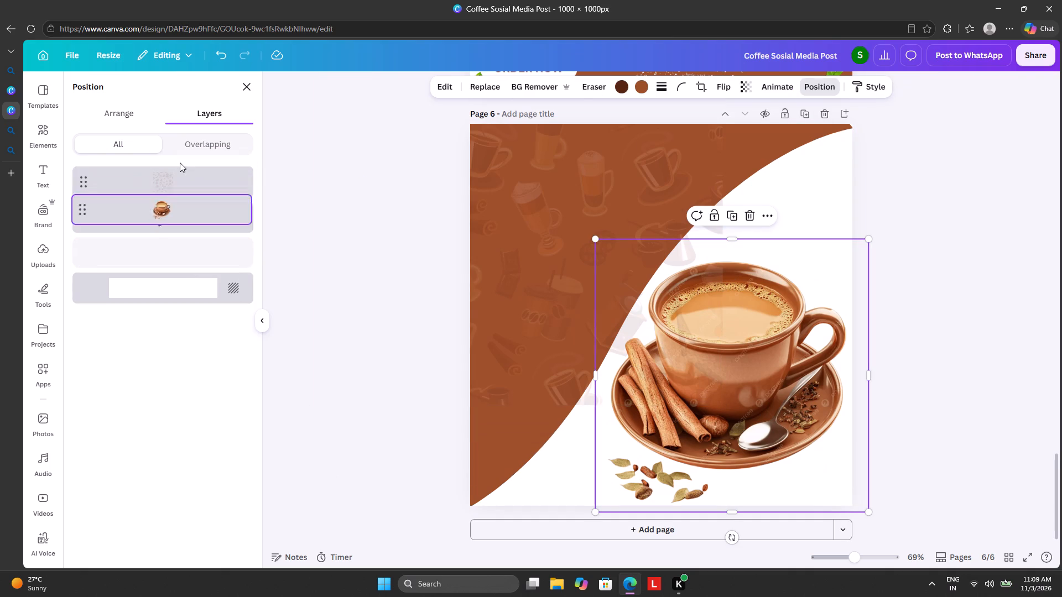
pyautogui.moveTo(185, 259); pyautogui.dragTo(172, 164)
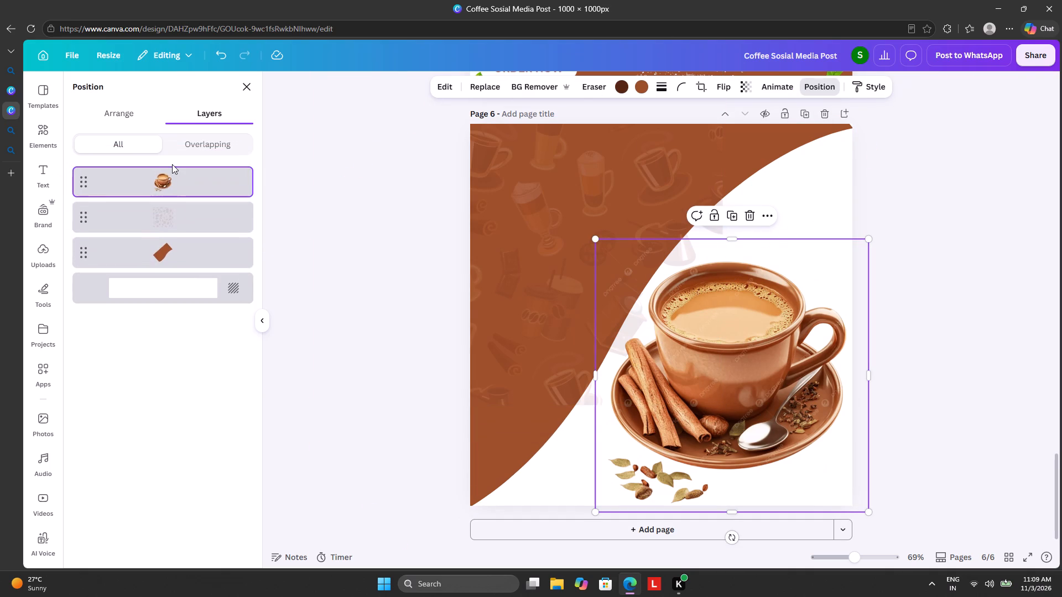
# Shrink the coffee-doodle pattern on page 6, rotate it diagonally clockwise, and reposition it over the brown curved shape.
pyautogui.click(524, 239)
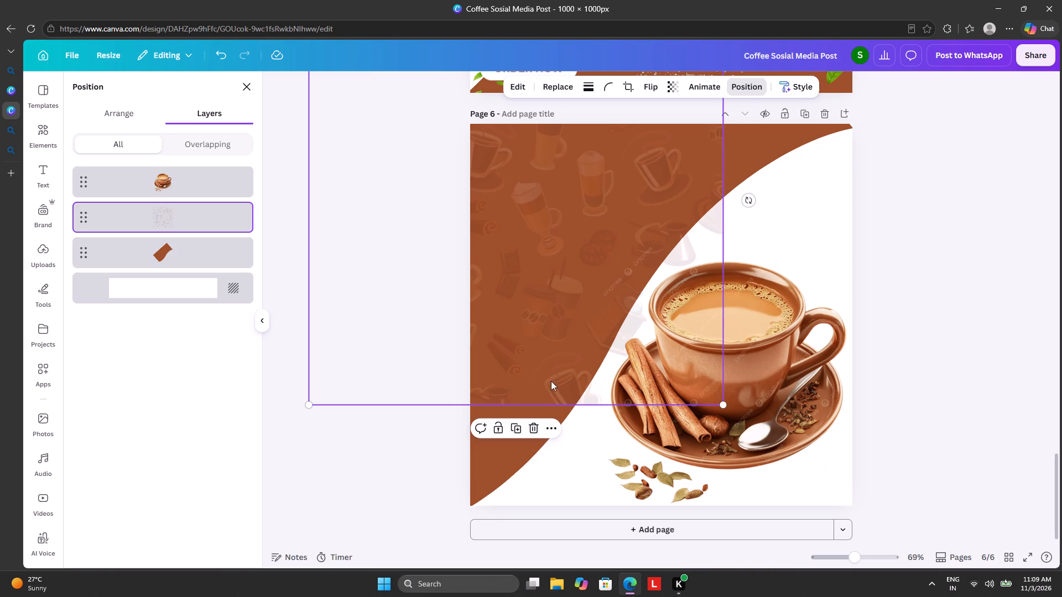
pyautogui.moveTo(721, 401); pyautogui.dragTo(720, 400)
pyautogui.moveTo(720, 400); pyautogui.dragTo(611, 331)
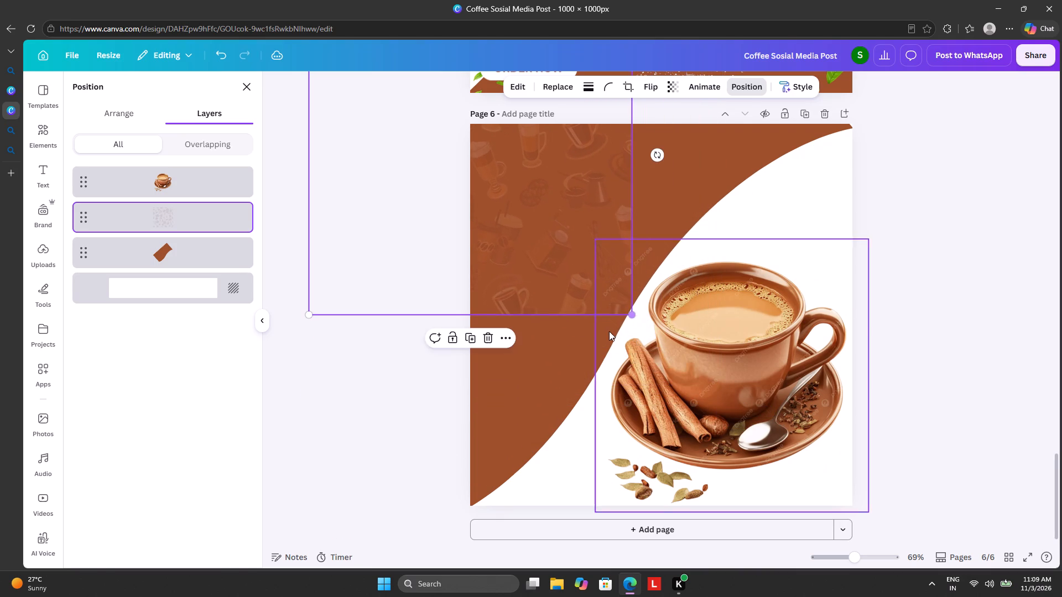
pyautogui.moveTo(522, 259); pyautogui.dragTo(446, 300)
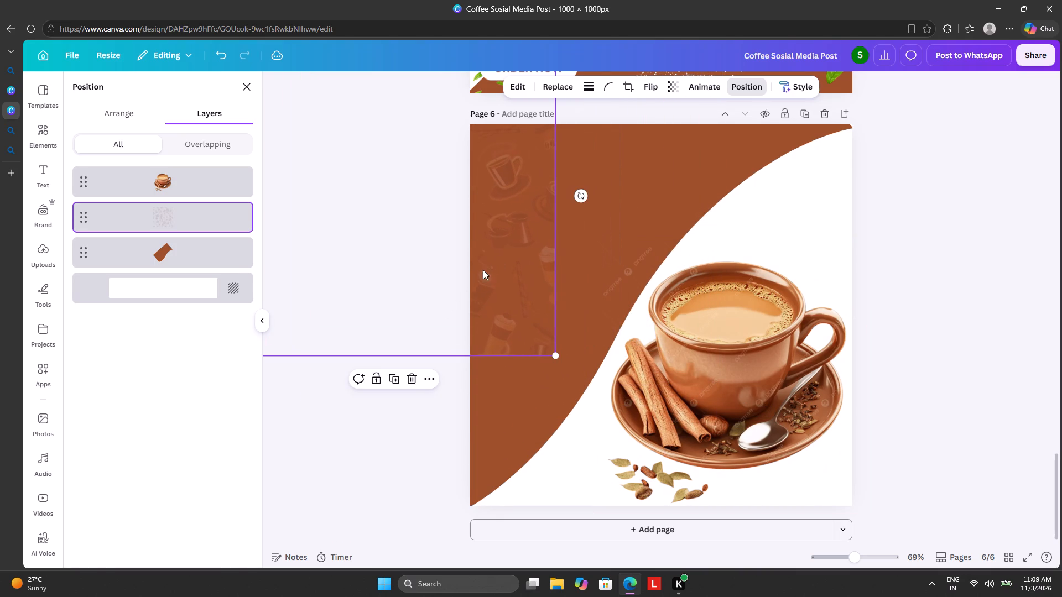
pyautogui.moveTo(579, 196); pyautogui.dragTo(559, 309)
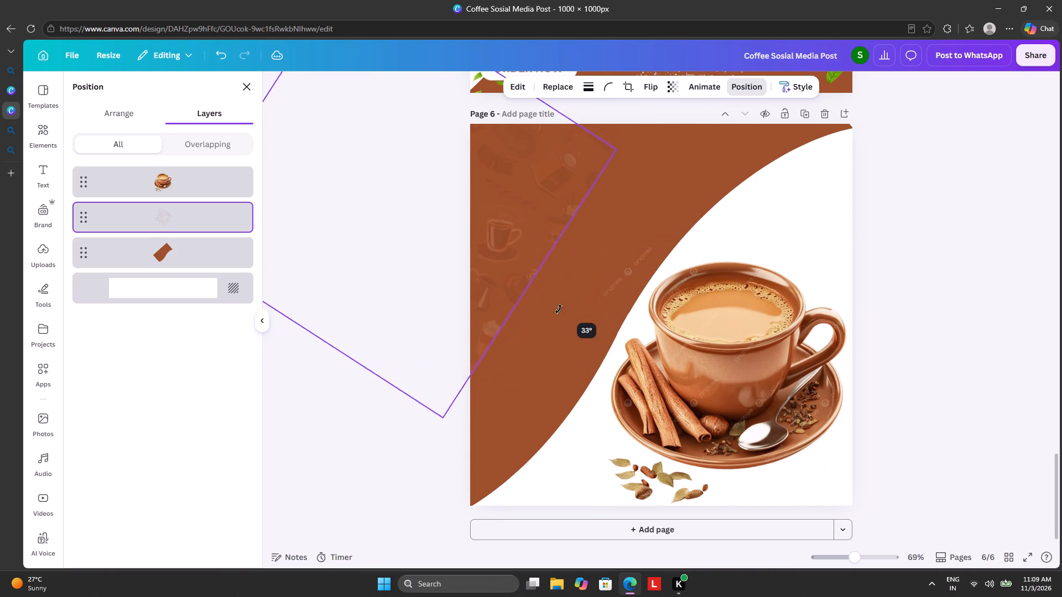
pyautogui.moveTo(559, 309); pyautogui.dragTo(561, 344)
pyautogui.moveTo(506, 247); pyautogui.dragTo(546, 279)
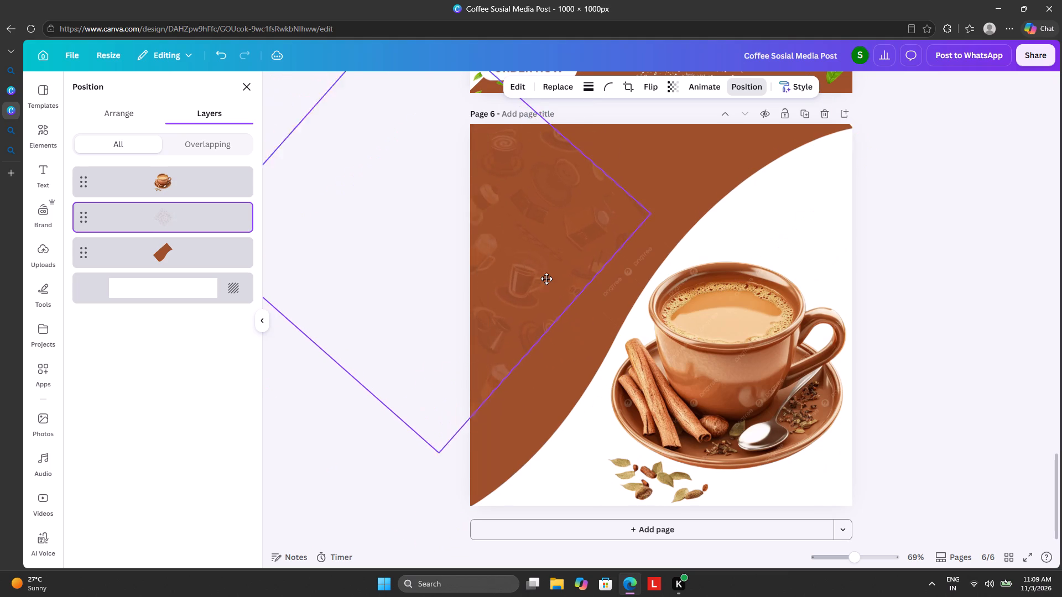
pyautogui.moveTo(546, 279); pyautogui.dragTo(575, 281)
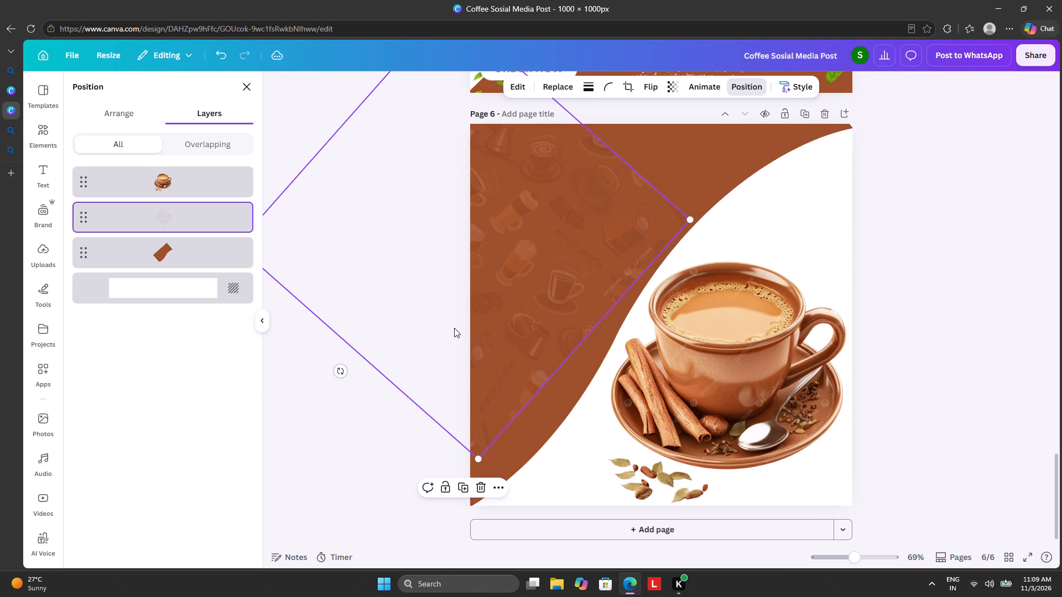
# Enlarge the coffee pattern to about 1,008 by 998, reduce its tilt slightly, and align it along the brown shape's curved edge.
pyautogui.moveTo(477, 459); pyautogui.dragTo(436, 558)
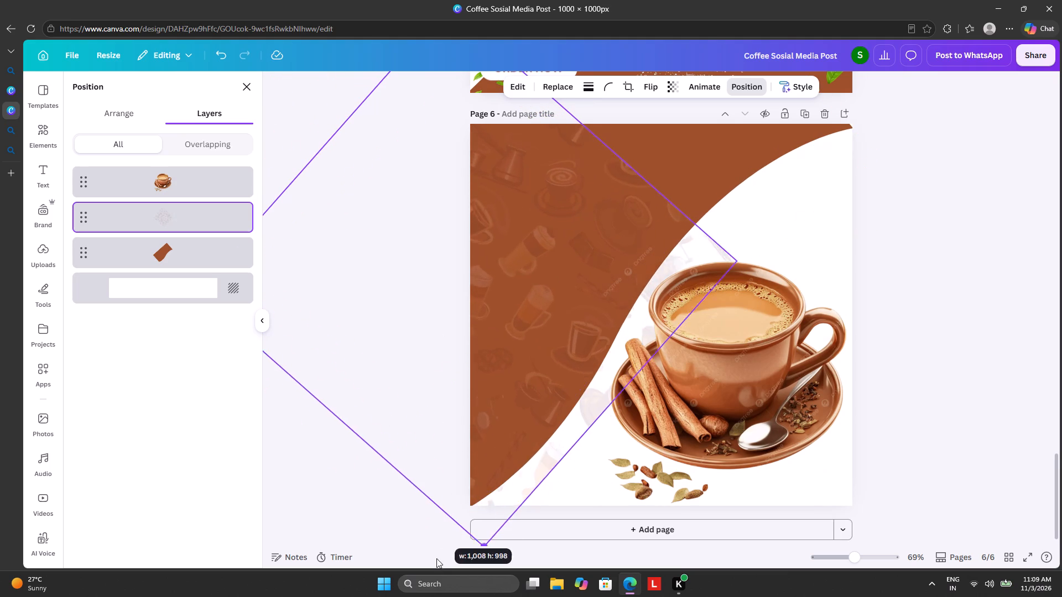
pyautogui.moveTo(436, 558); pyautogui.dragTo(436, 563)
pyautogui.moveTo(501, 423); pyautogui.dragTo(482, 329)
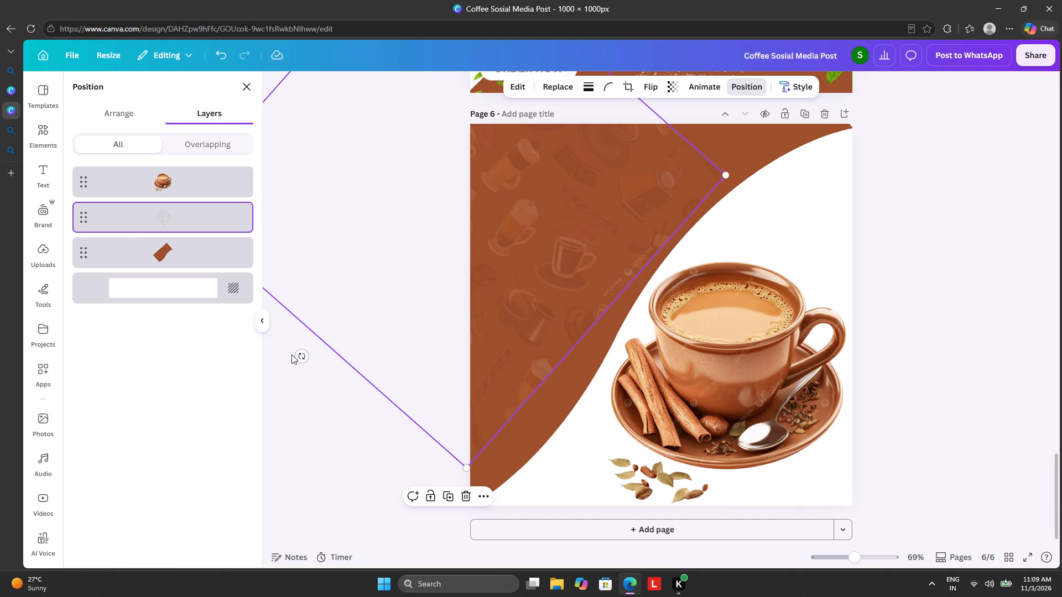
pyautogui.moveTo(305, 357); pyautogui.dragTo(336, 366)
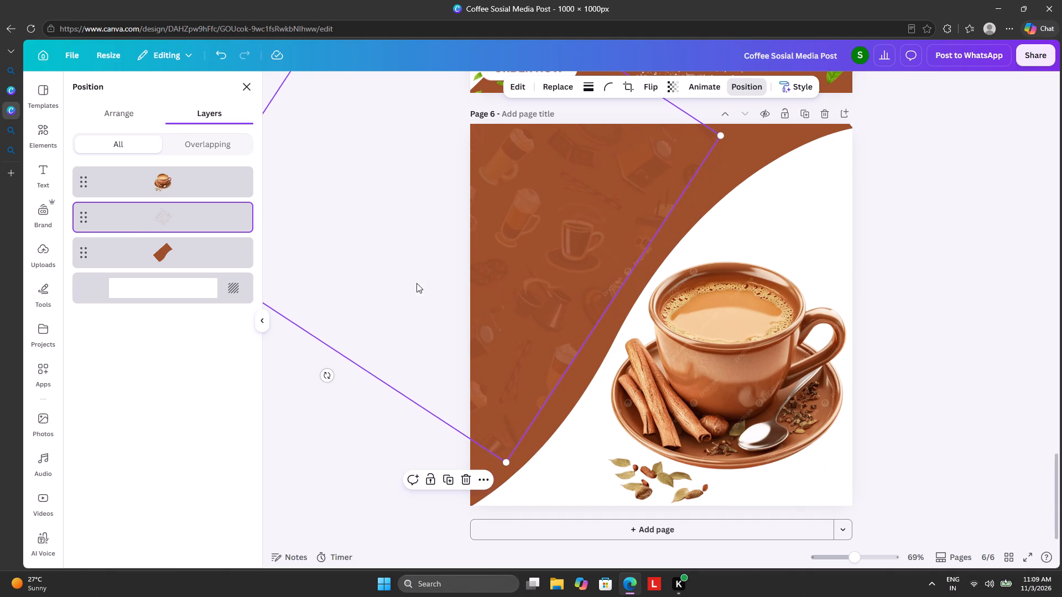
pyautogui.moveTo(432, 272); pyautogui.dragTo(452, 274)
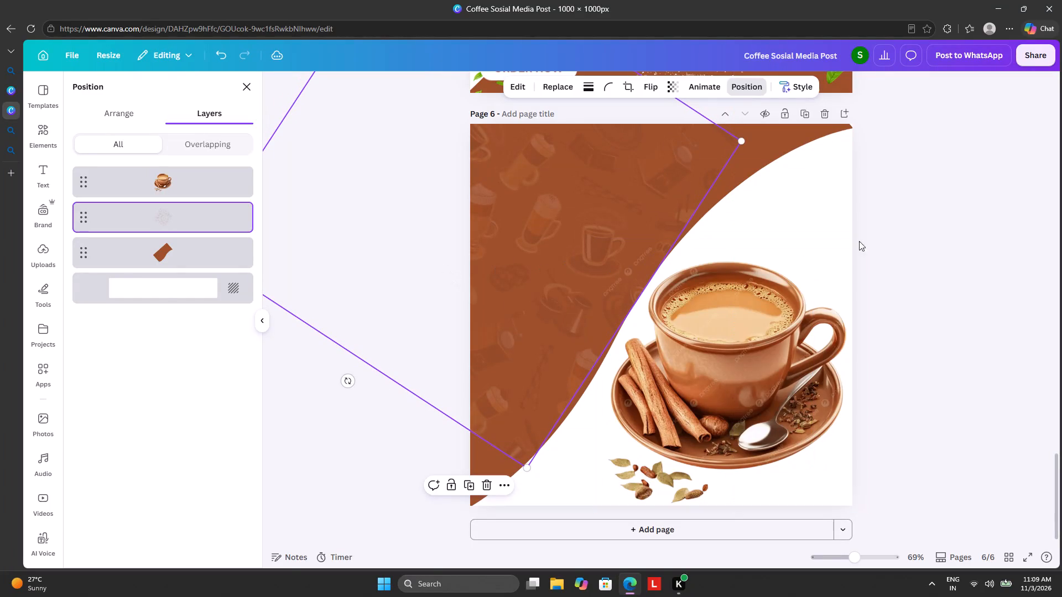
pyautogui.click(949, 208)
pyautogui.click(949, 208)
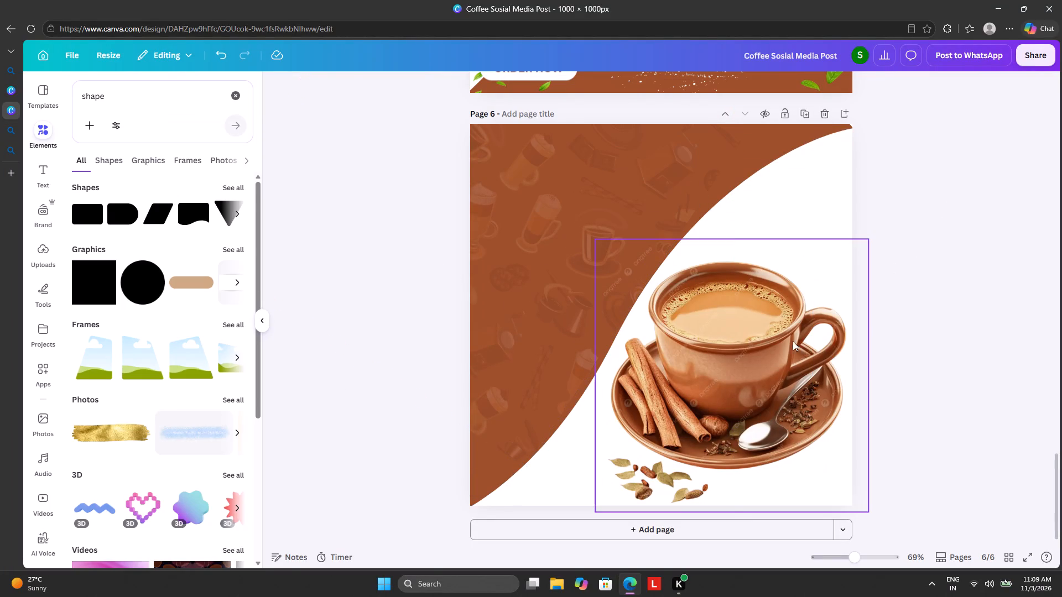
# Reposition the brown tea cup image near the centre of page 6, overlapping the brown shape's curved edge.
pyautogui.moveTo(777, 353); pyautogui.dragTo(728, 307)
pyautogui.click(517, 82)
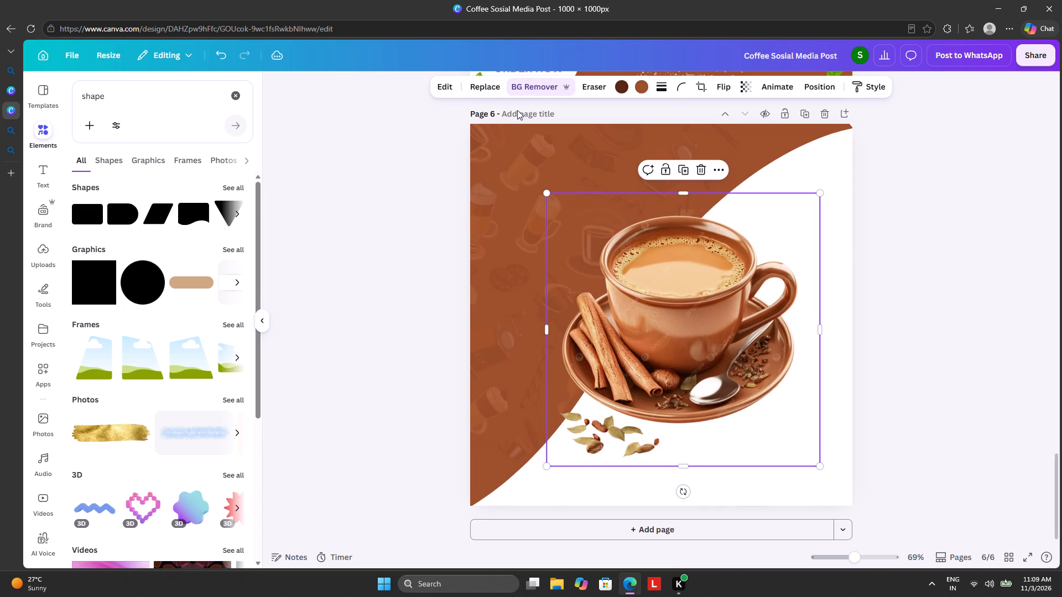
pyautogui.moveTo(642, 334); pyautogui.dragTo(731, 383)
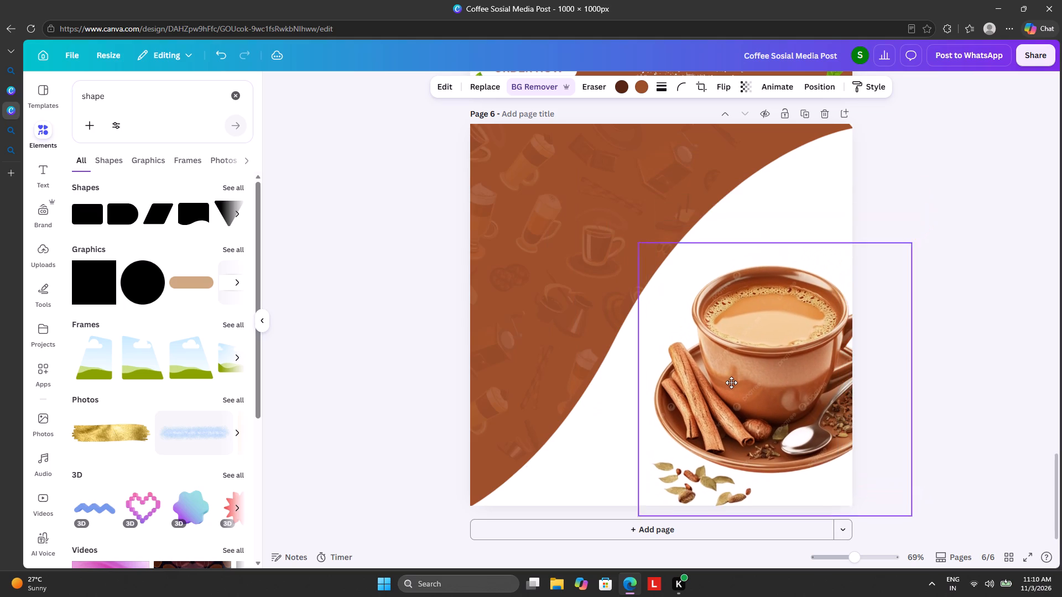
pyautogui.moveTo(731, 383); pyautogui.dragTo(726, 376)
pyautogui.moveTo(787, 380); pyautogui.dragTo(751, 377)
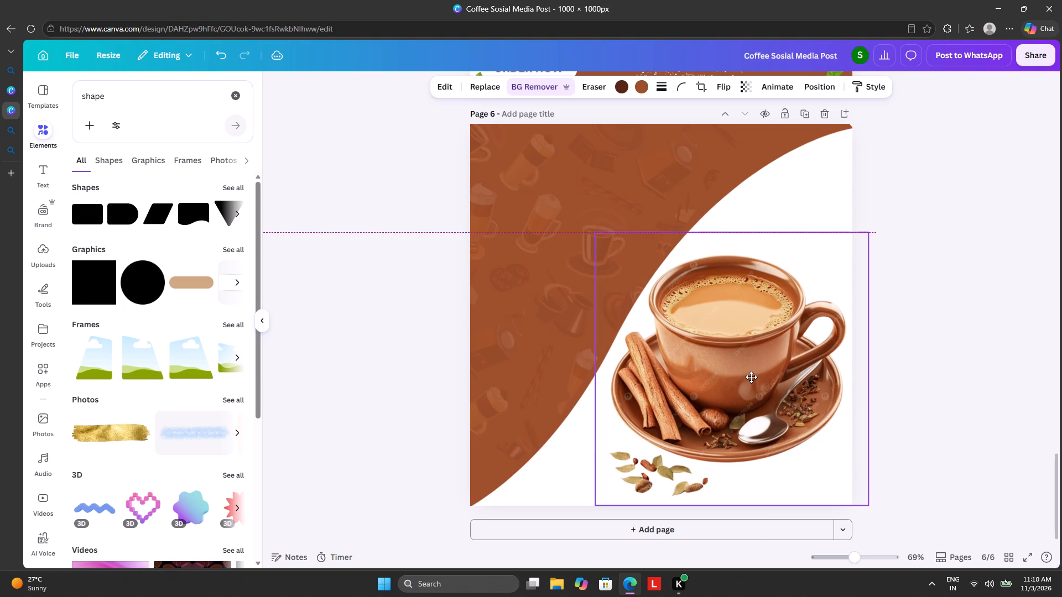
pyautogui.moveTo(751, 377); pyautogui.dragTo(683, 318)
pyautogui.click(990, 276)
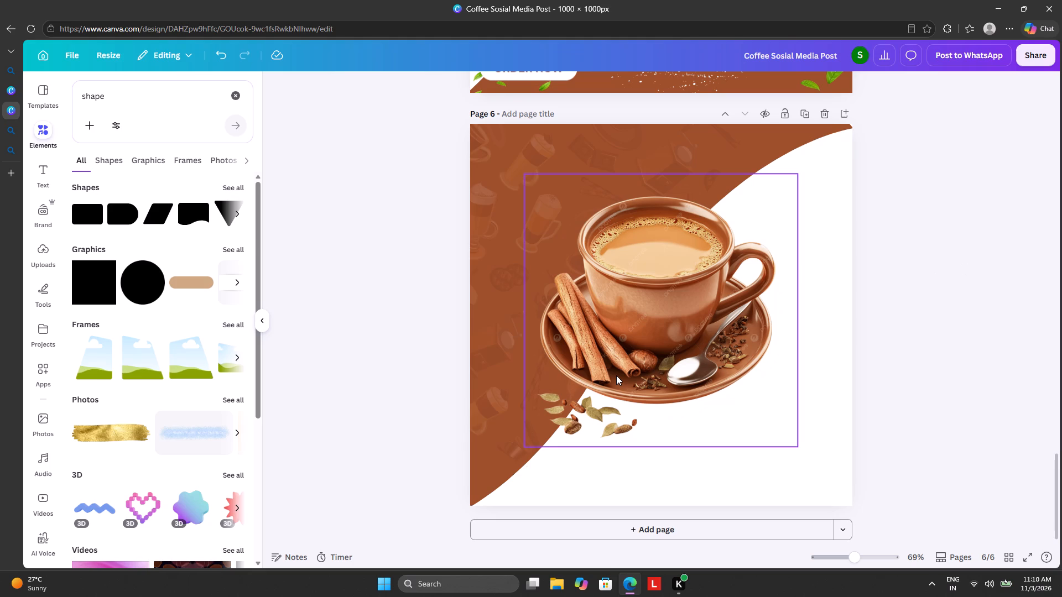
# Examine the layer order and animation options for the white tea cup image on page 5.
pyautogui.scroll(3, 621, 373)
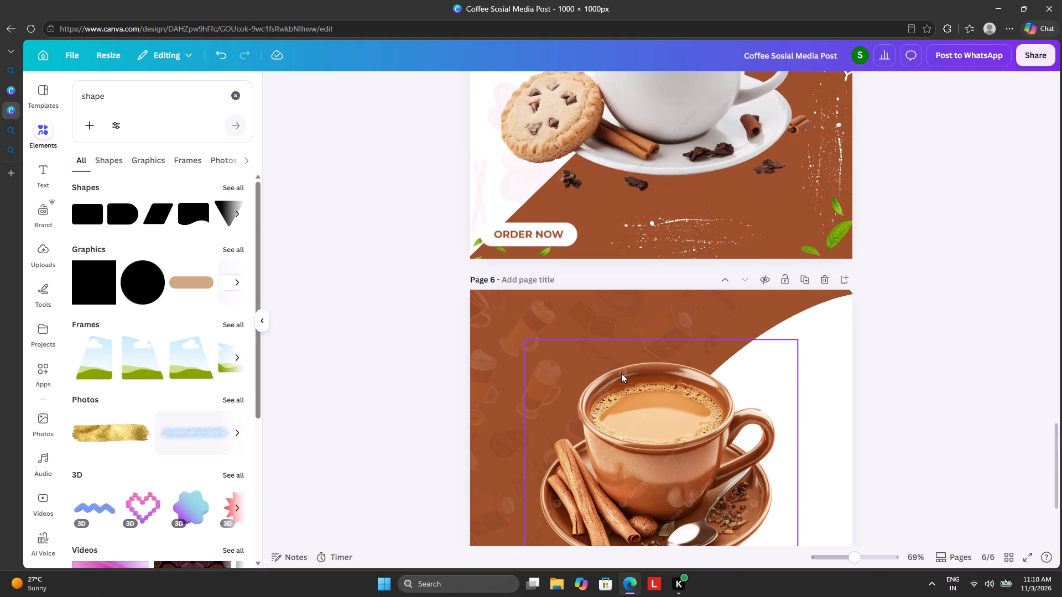
pyautogui.scroll(3, 621, 373)
pyautogui.click(644, 258)
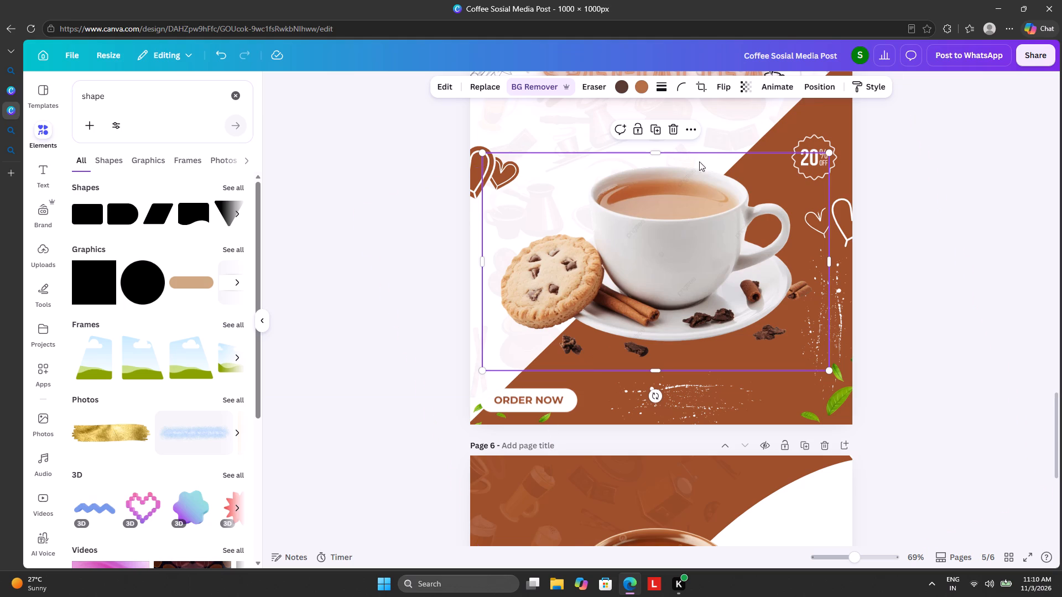
pyautogui.click(805, 83)
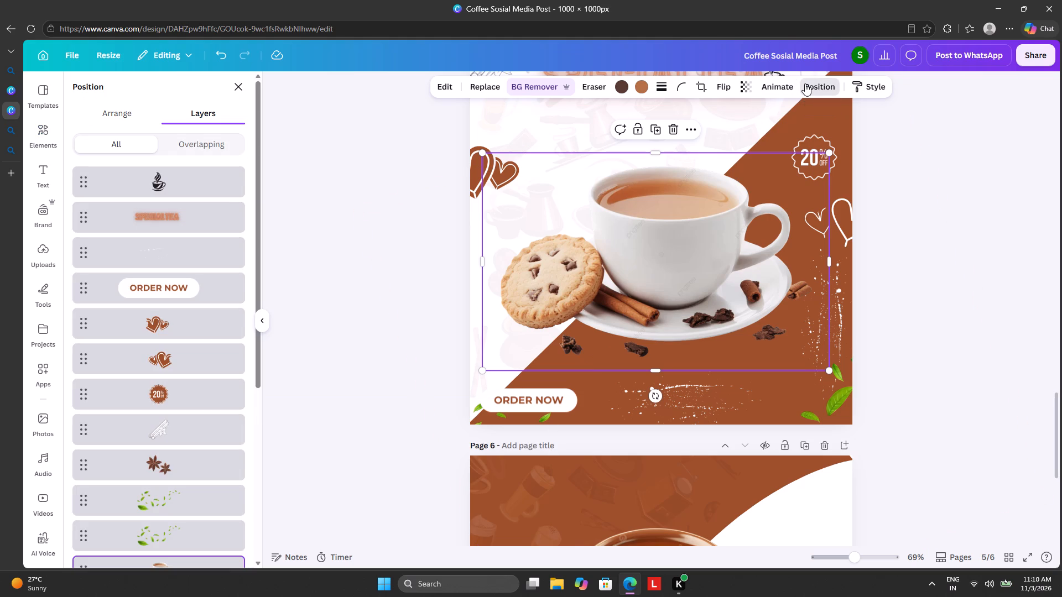
pyautogui.click(790, 82)
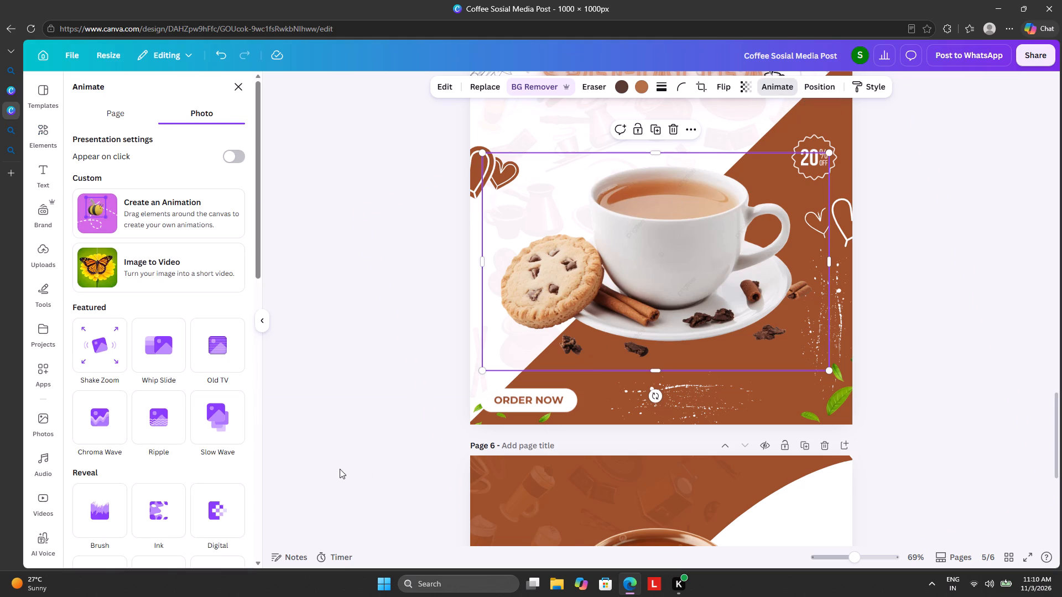
pyautogui.scroll(-9, 223, 426)
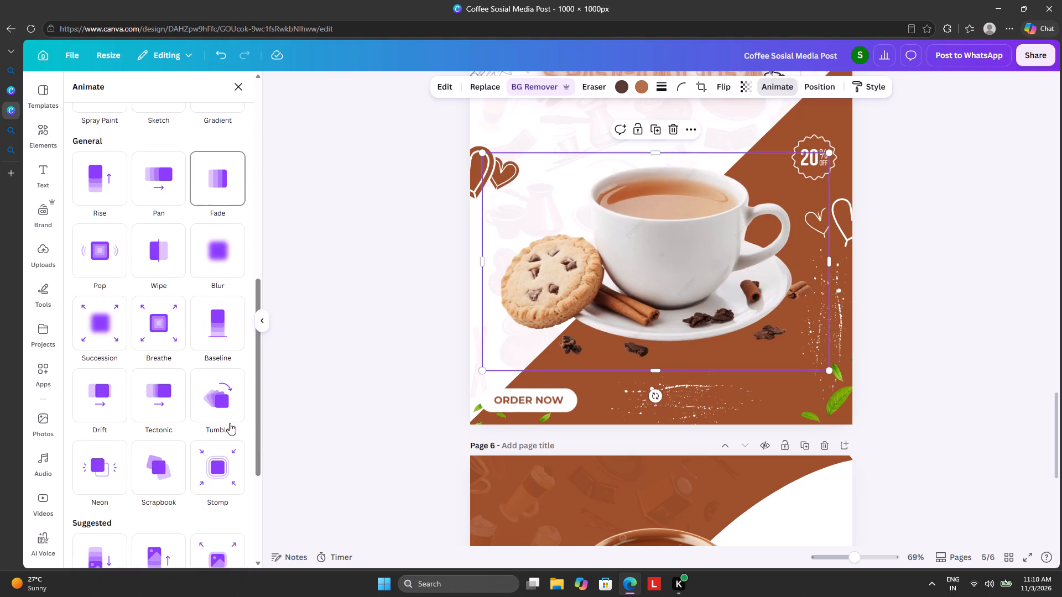
pyautogui.scroll(-6, 245, 412)
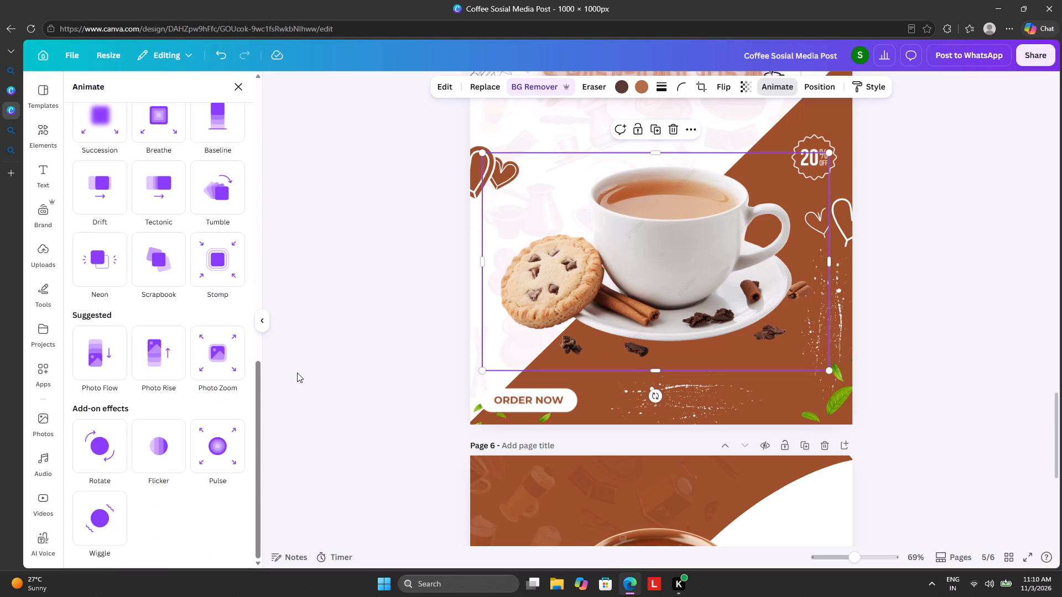
pyautogui.scroll(4, 297, 372)
pyautogui.scroll(-4, 297, 372)
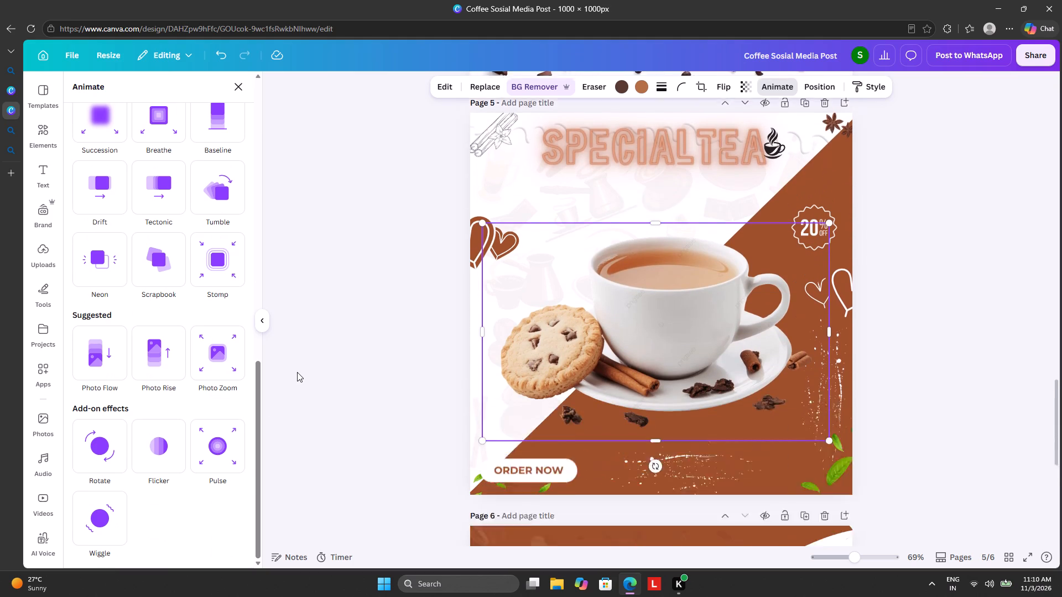
pyautogui.click(669, 314)
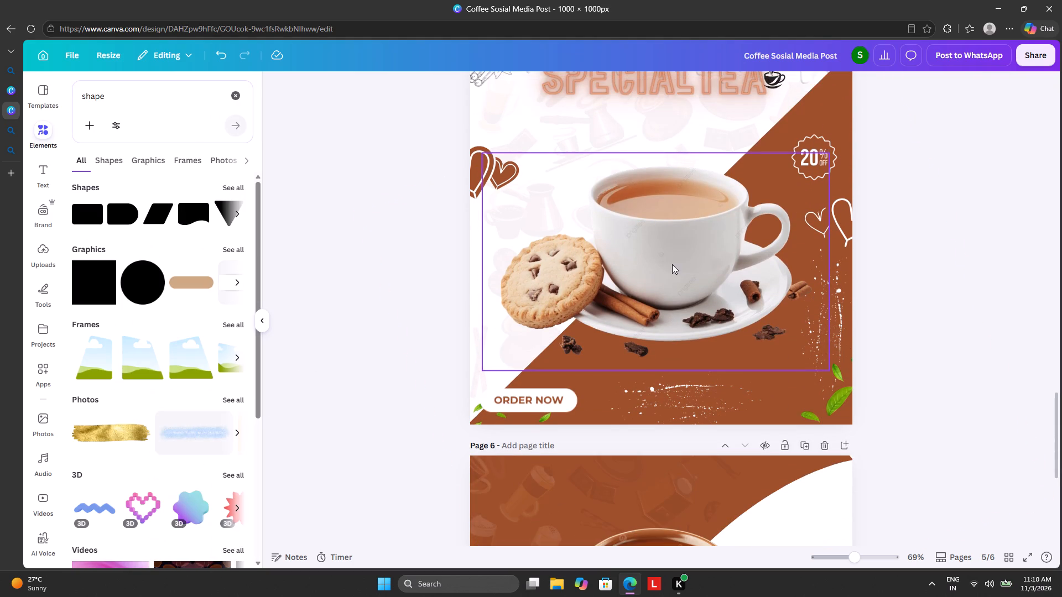
# Apply the Drop shadow to the white tea cup image on page 5 and nudge the image slightly down.
pyautogui.click(669, 279)
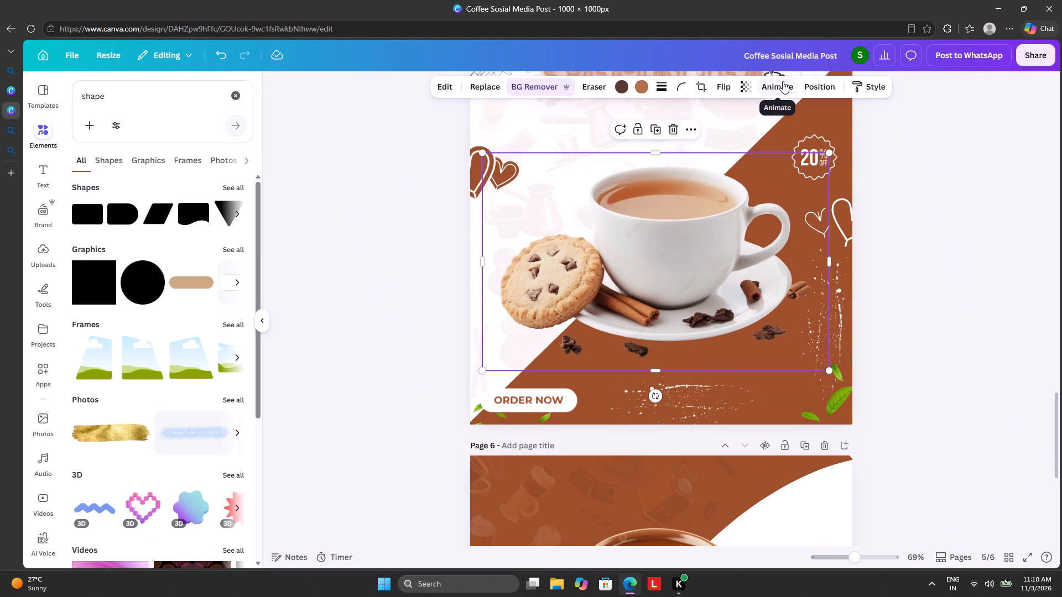
pyautogui.click(446, 81)
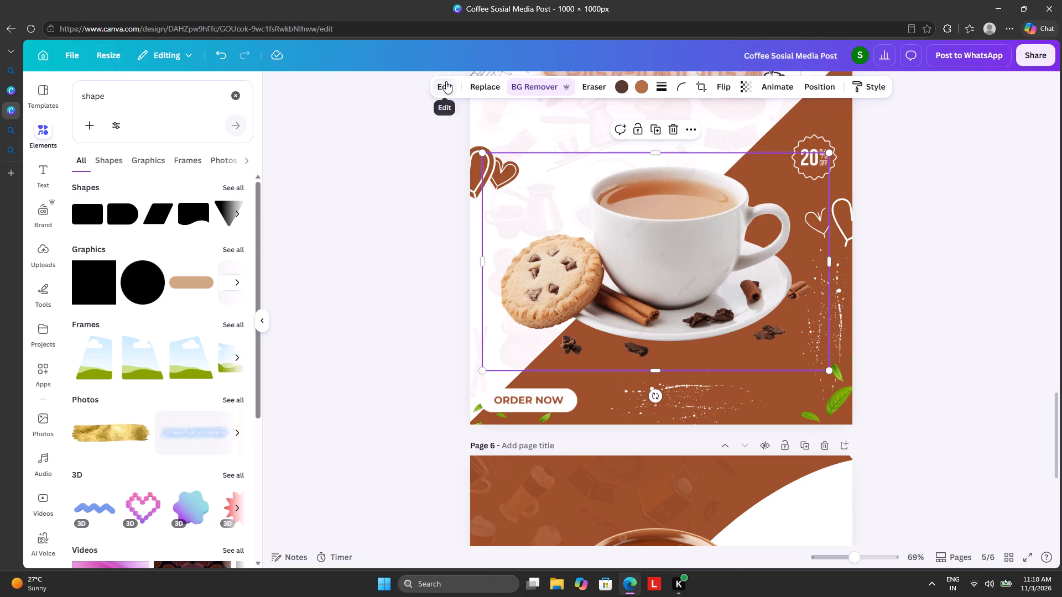
pyautogui.scroll(-5, 146, 353)
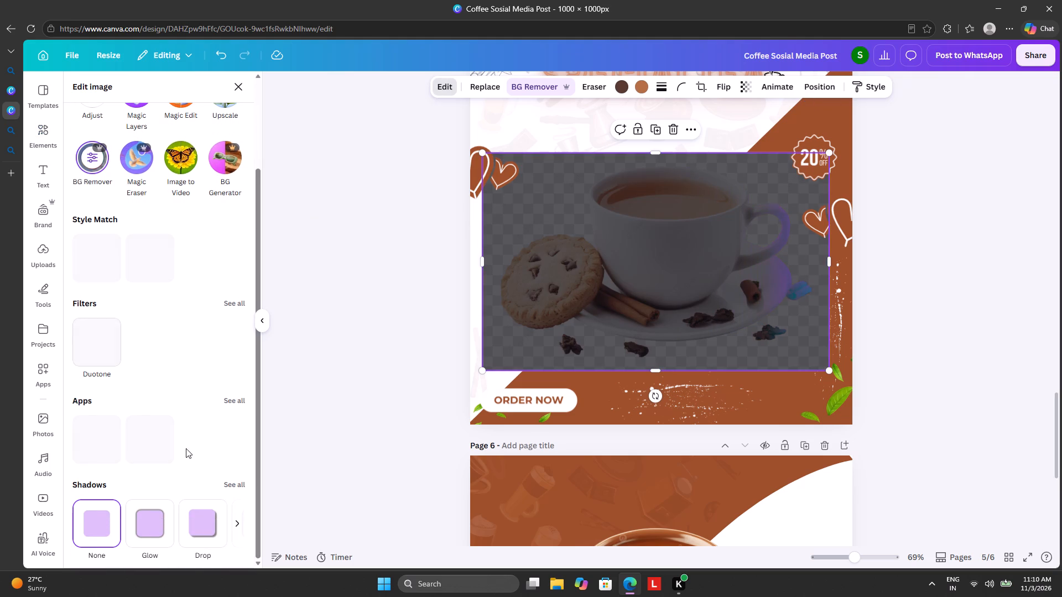
pyautogui.click(196, 536)
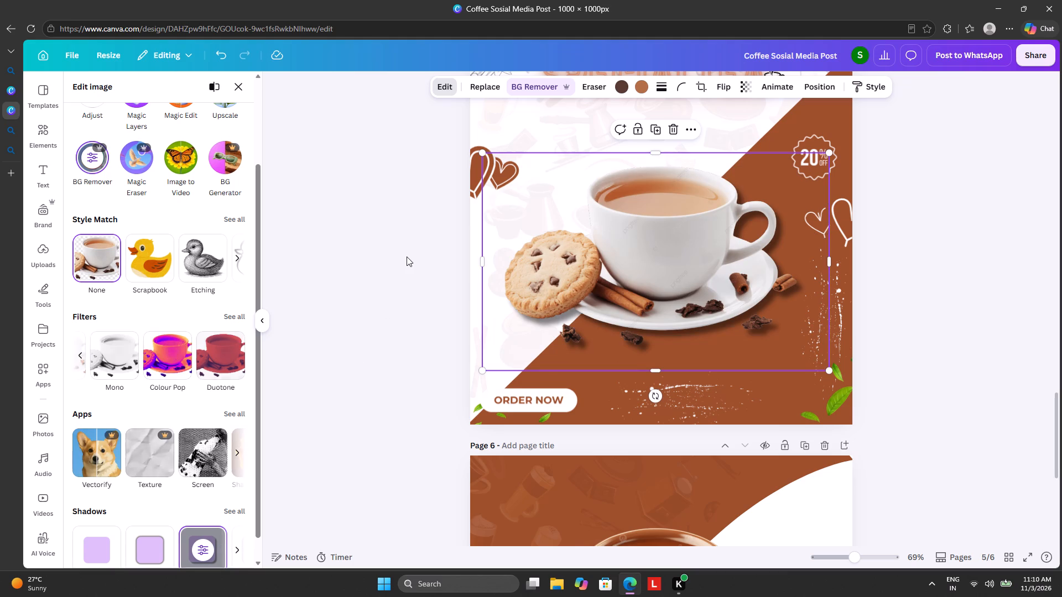
pyautogui.click(944, 243)
pyautogui.click(943, 244)
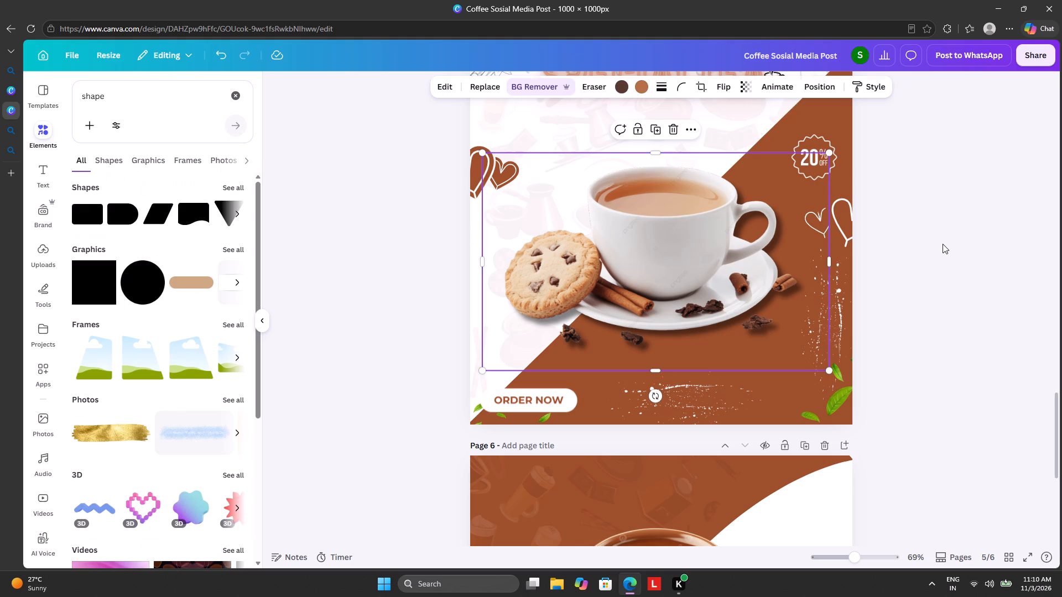
pyautogui.click(637, 330)
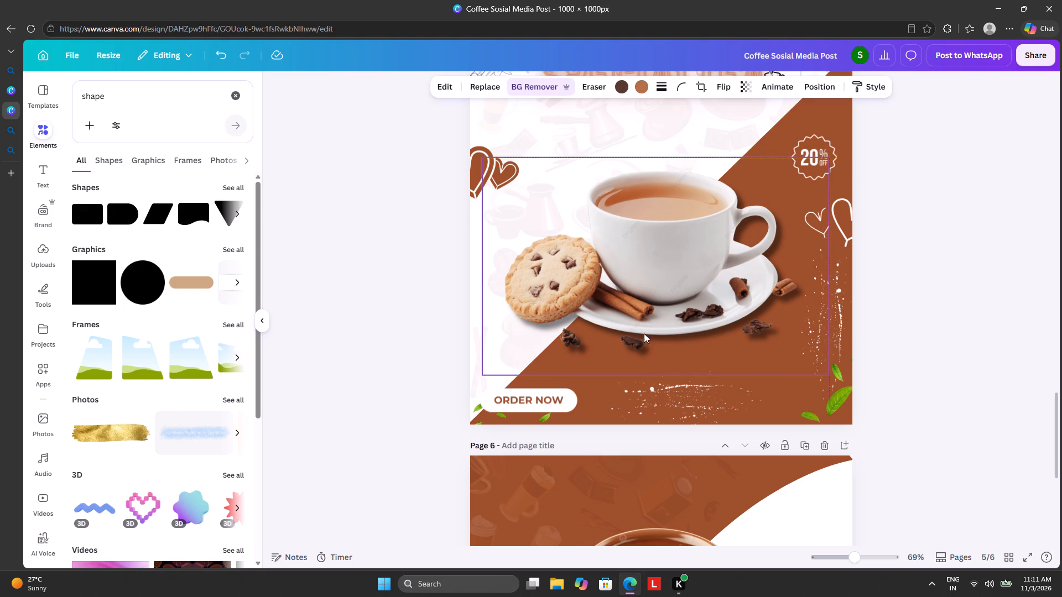
# Apply the Drop shadow to the brown tea cup image on page 6.
pyautogui.scroll(-7, 956, 282)
pyautogui.click(688, 310)
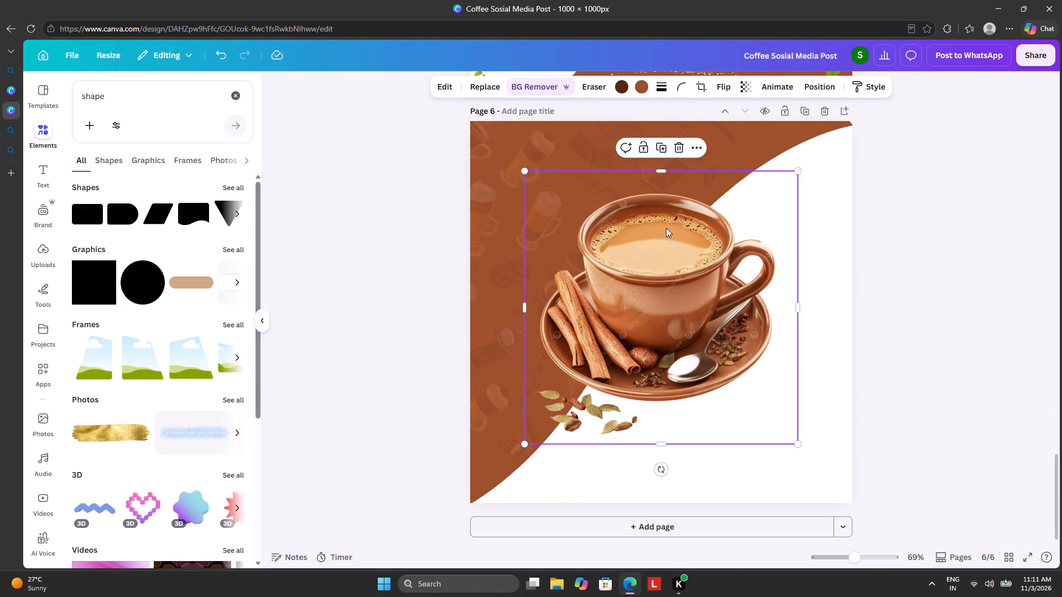
pyautogui.click(445, 85)
pyautogui.scroll(-5, 107, 441)
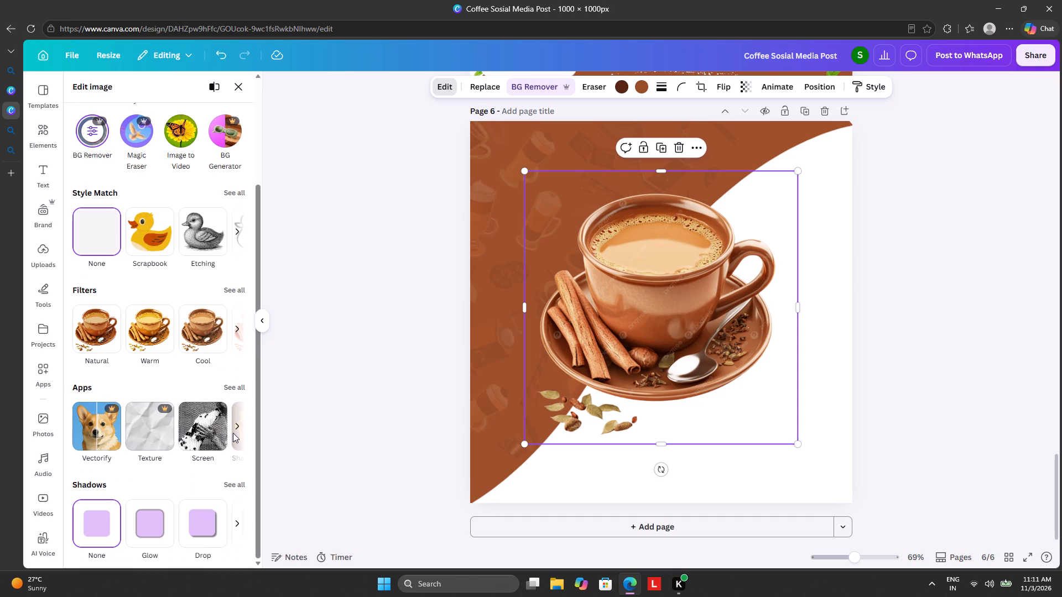
pyautogui.click(206, 515)
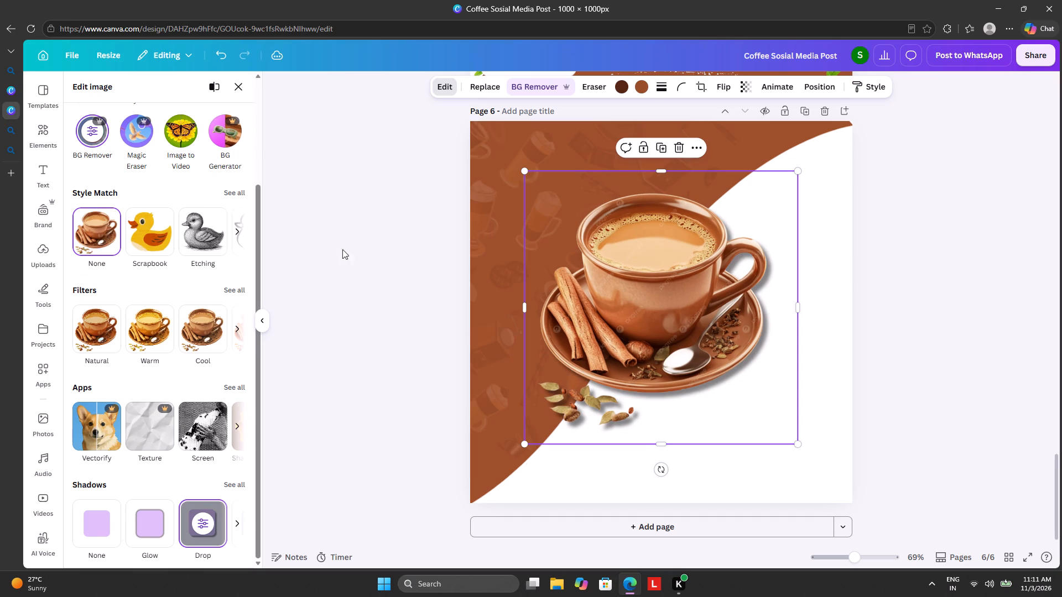
pyautogui.click(379, 339)
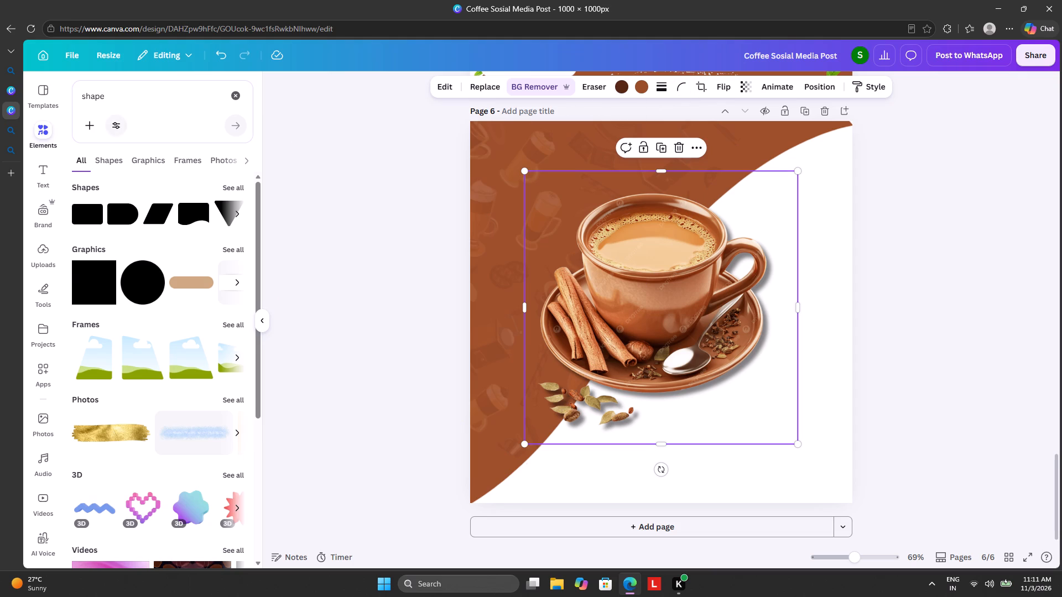
# Search the elements library for glow.
pyautogui.click(235, 93)
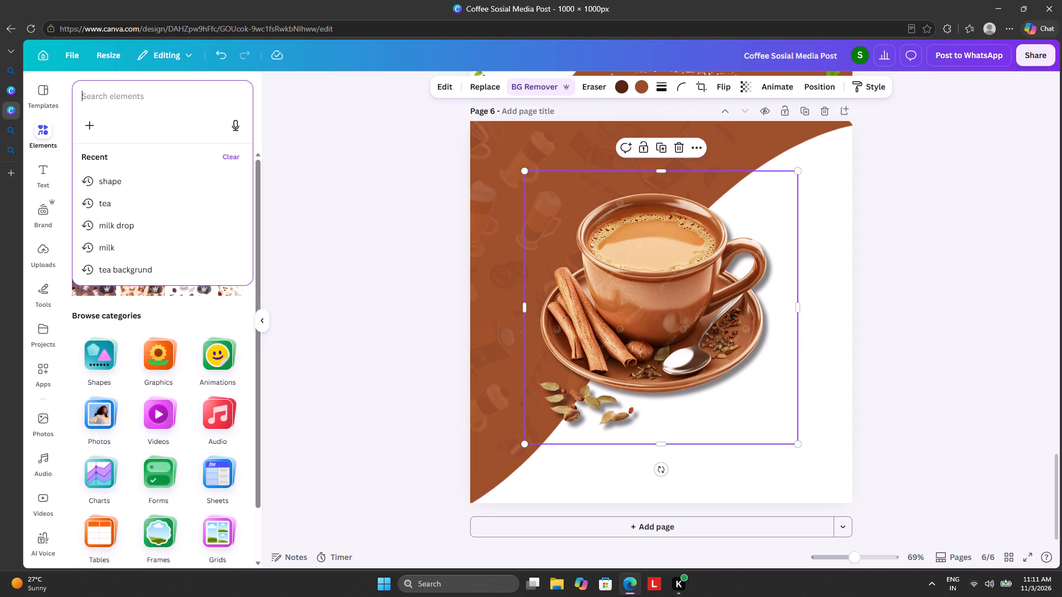
pyautogui.press('g')
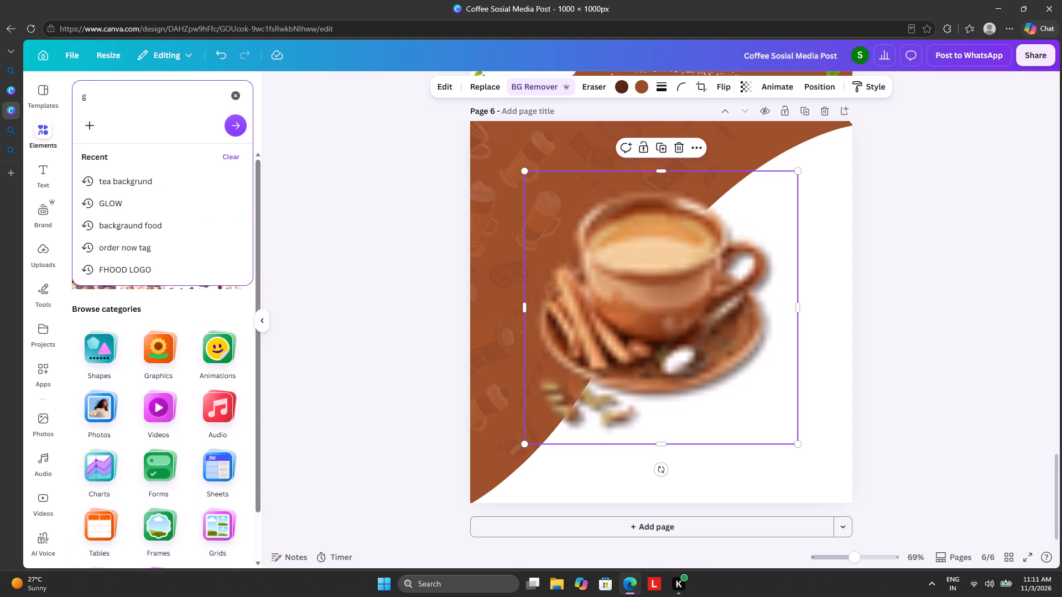
pyautogui.write('low')
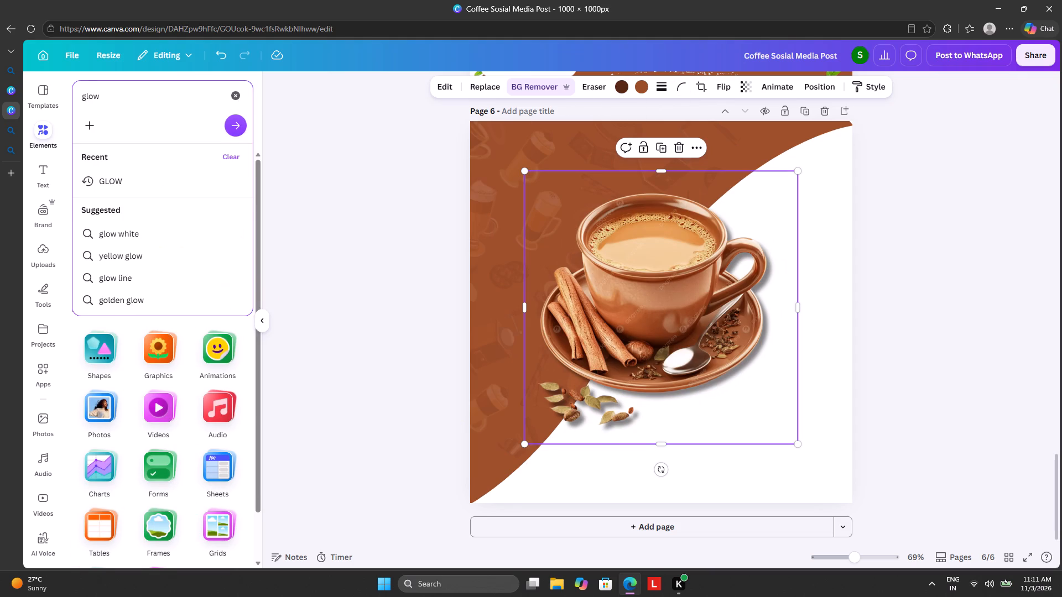
pyautogui.press('Return')
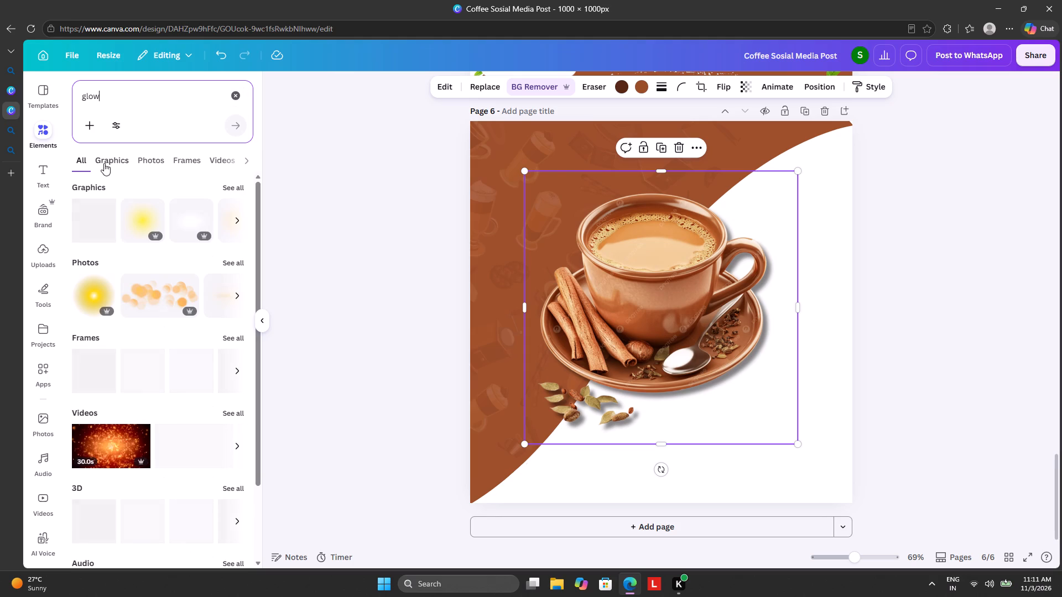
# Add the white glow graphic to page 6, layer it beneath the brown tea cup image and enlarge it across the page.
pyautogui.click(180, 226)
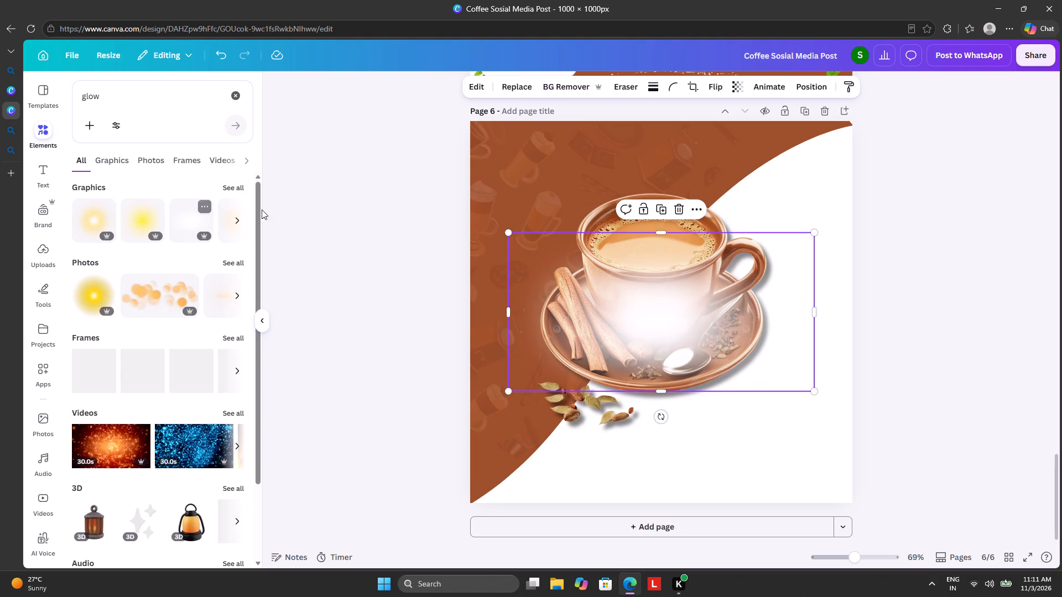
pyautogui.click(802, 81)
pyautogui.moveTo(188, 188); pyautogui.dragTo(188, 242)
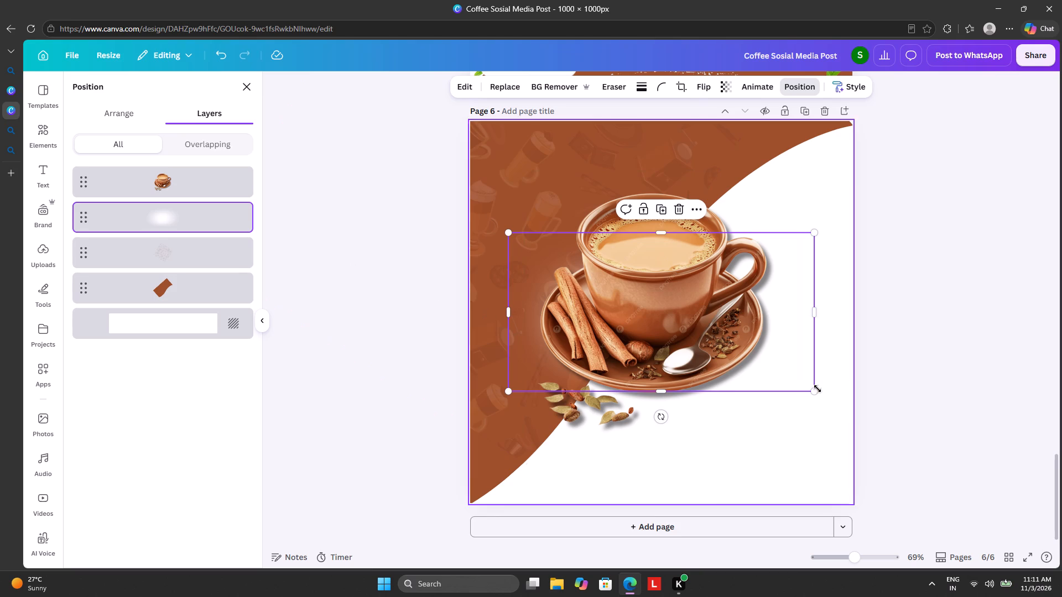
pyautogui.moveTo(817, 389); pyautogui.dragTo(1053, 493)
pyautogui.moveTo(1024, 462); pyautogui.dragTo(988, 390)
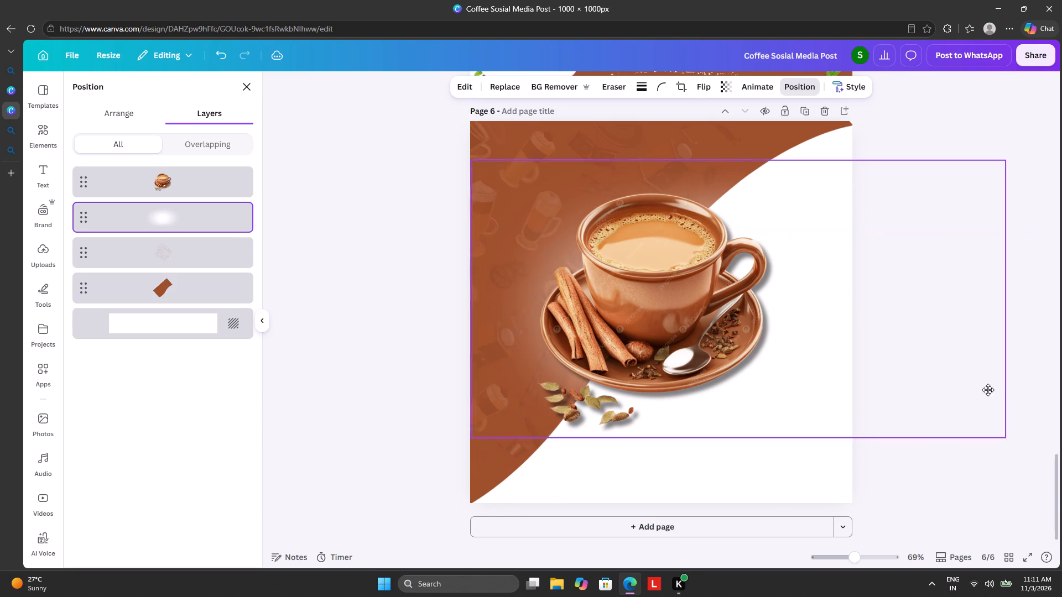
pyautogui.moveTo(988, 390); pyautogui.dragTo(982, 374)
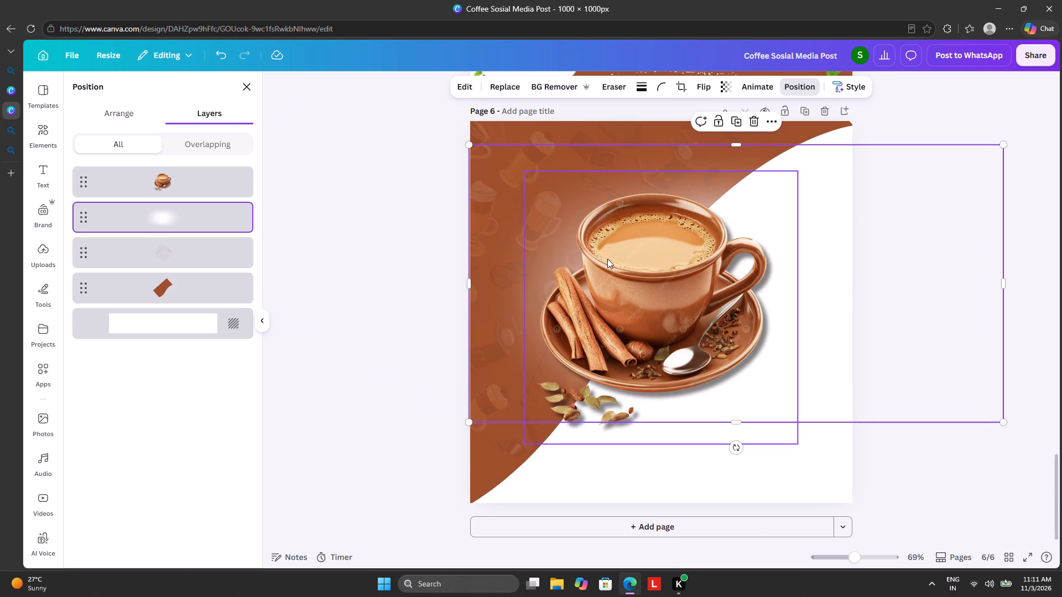
# Add the pale yellow glow graphic with the white centre to page 6, beside the tea cup and overhanging the page edge.
pyautogui.click(340, 274)
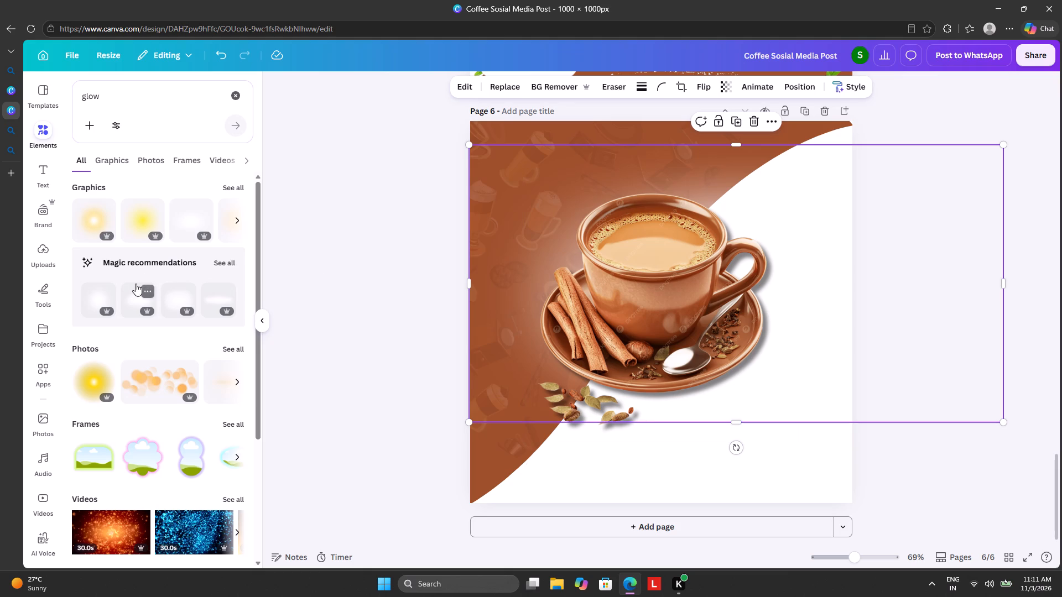
pyautogui.click(85, 221)
pyautogui.moveTo(728, 401); pyautogui.dragTo(955, 271)
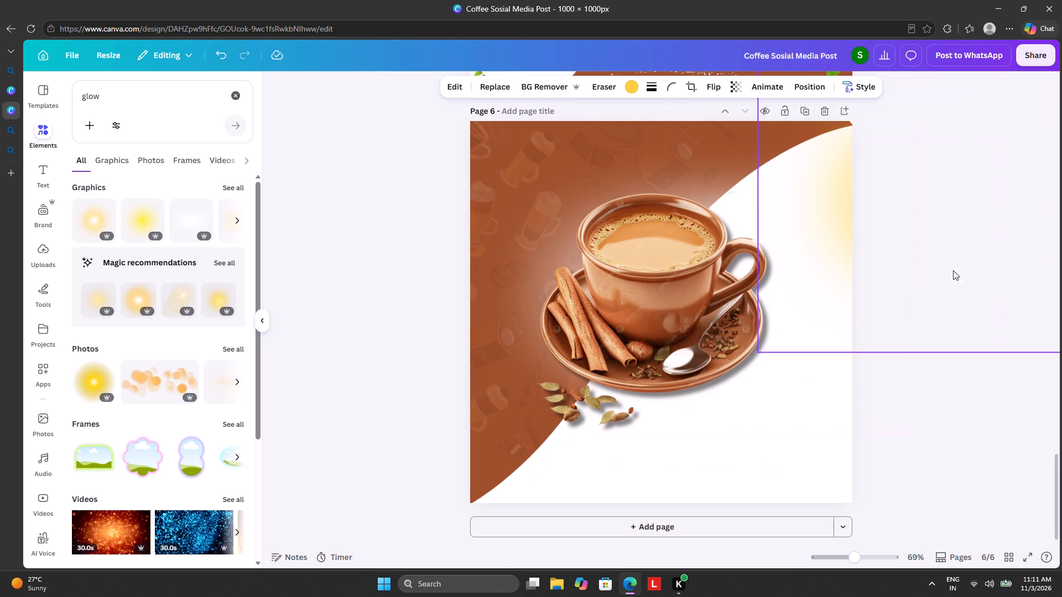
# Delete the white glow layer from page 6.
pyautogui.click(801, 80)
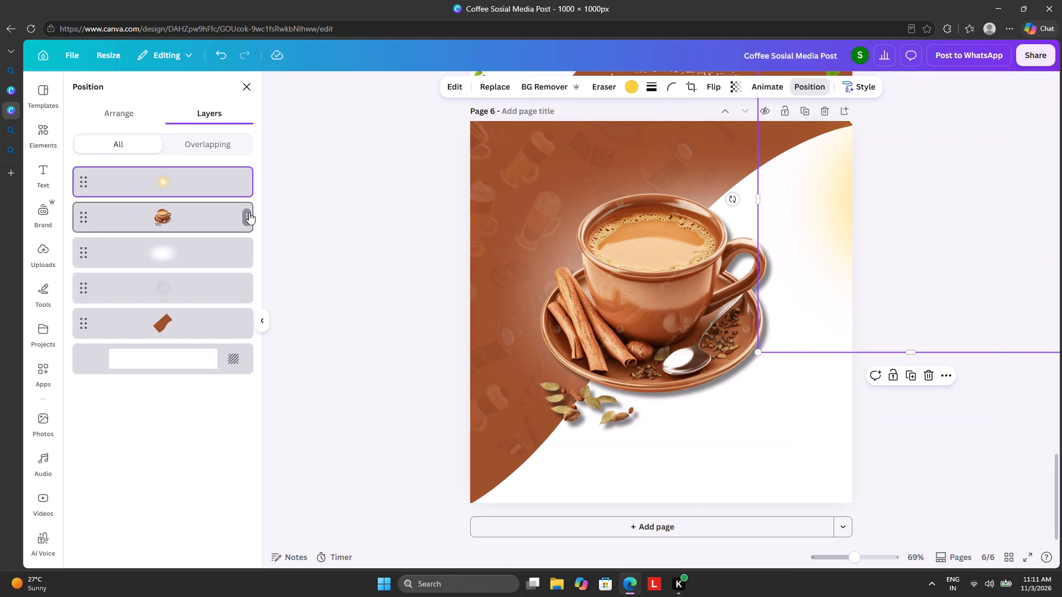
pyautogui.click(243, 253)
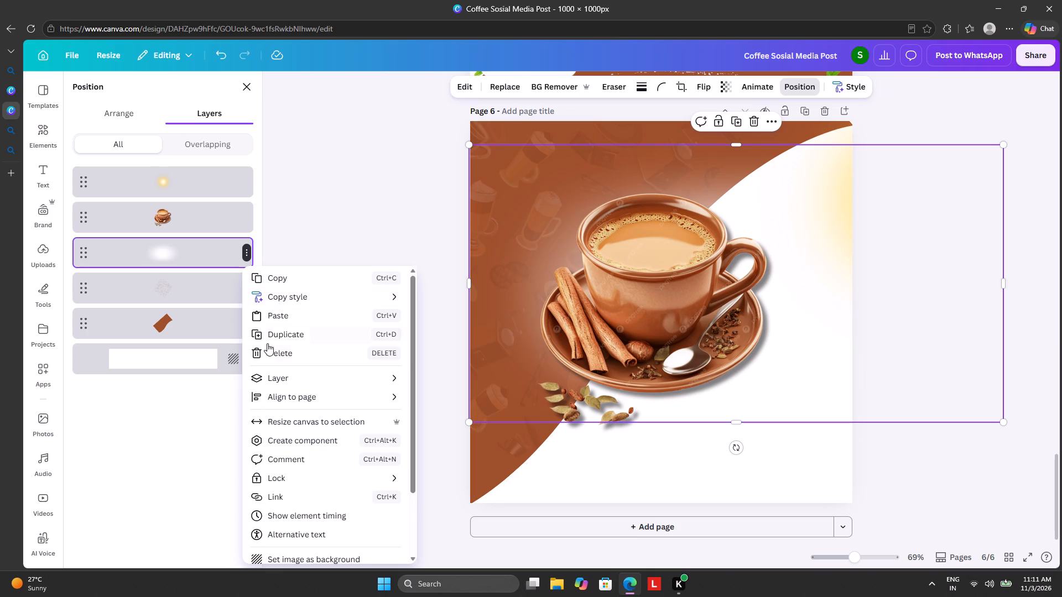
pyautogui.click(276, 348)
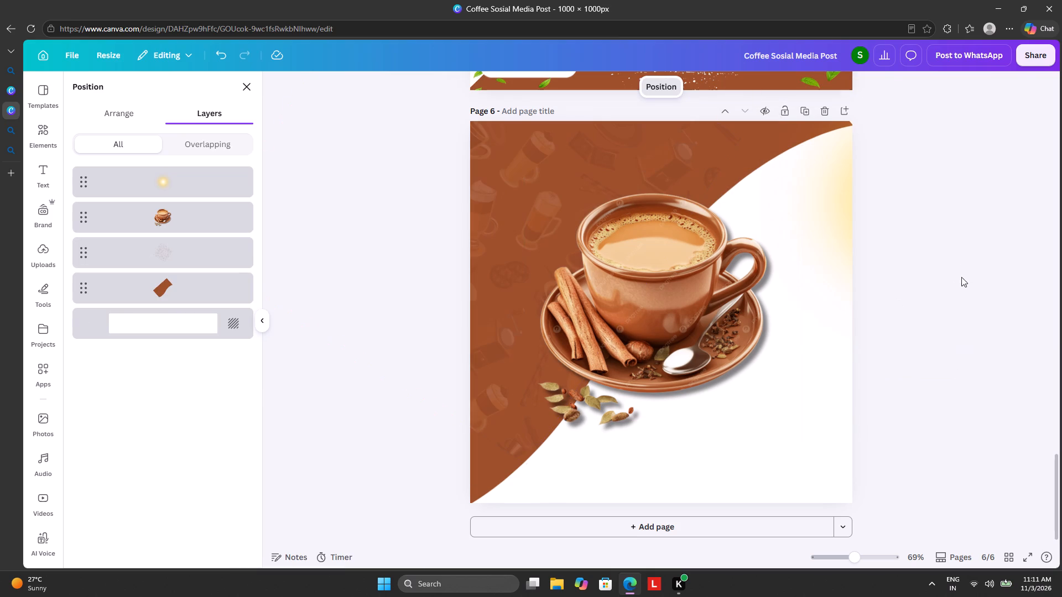
# Layer the yellow glow beneath the brown tea cup image, enlarge it beyond the page edges and centre it behind the cup.
pyautogui.moveTo(826, 252); pyautogui.dragTo(577, 328)
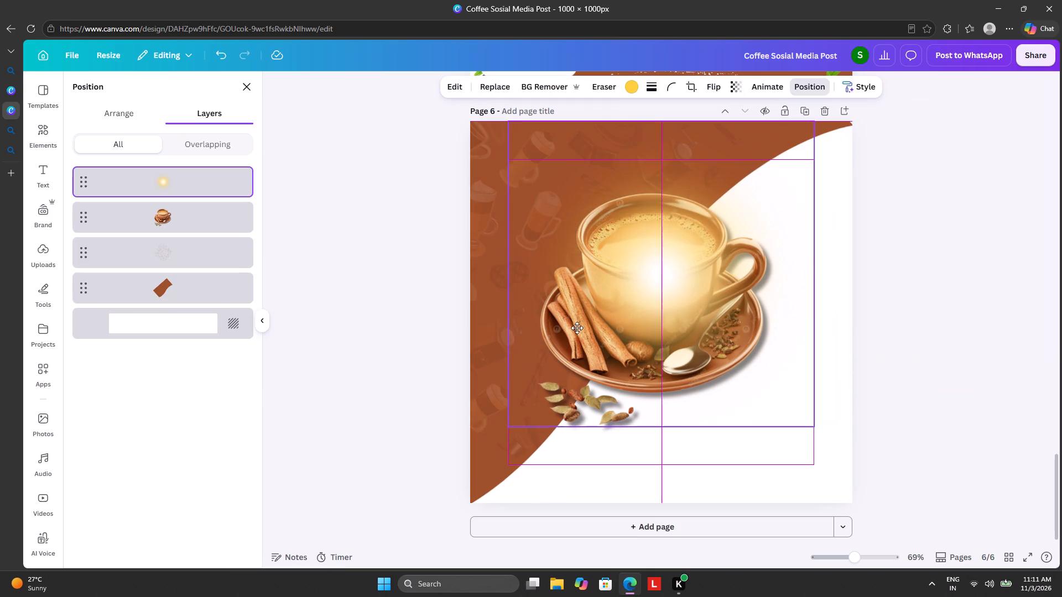
pyautogui.moveTo(577, 328); pyautogui.dragTo(575, 329)
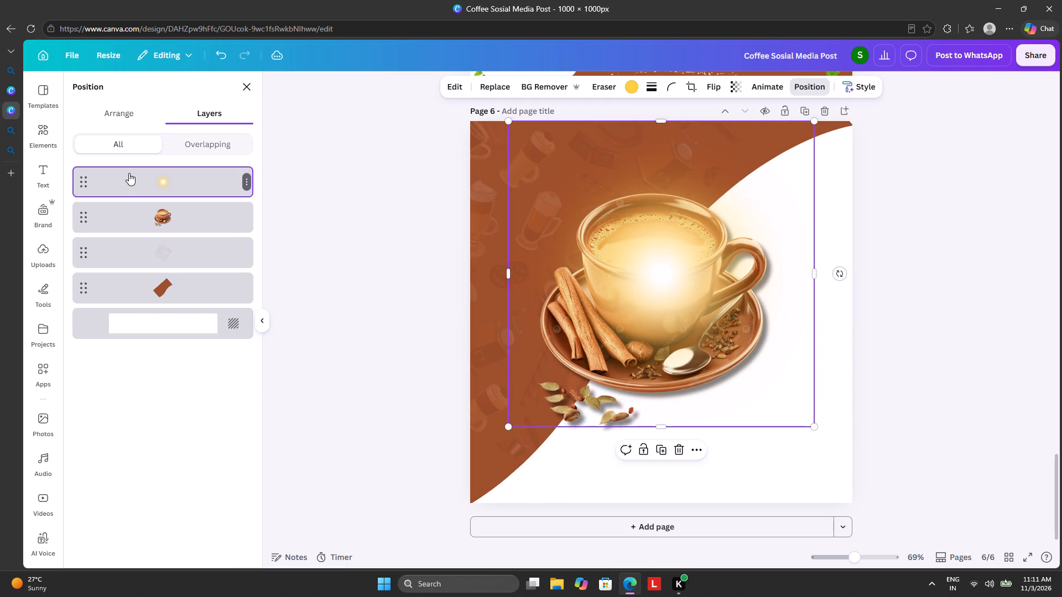
pyautogui.moveTo(129, 173); pyautogui.dragTo(124, 228)
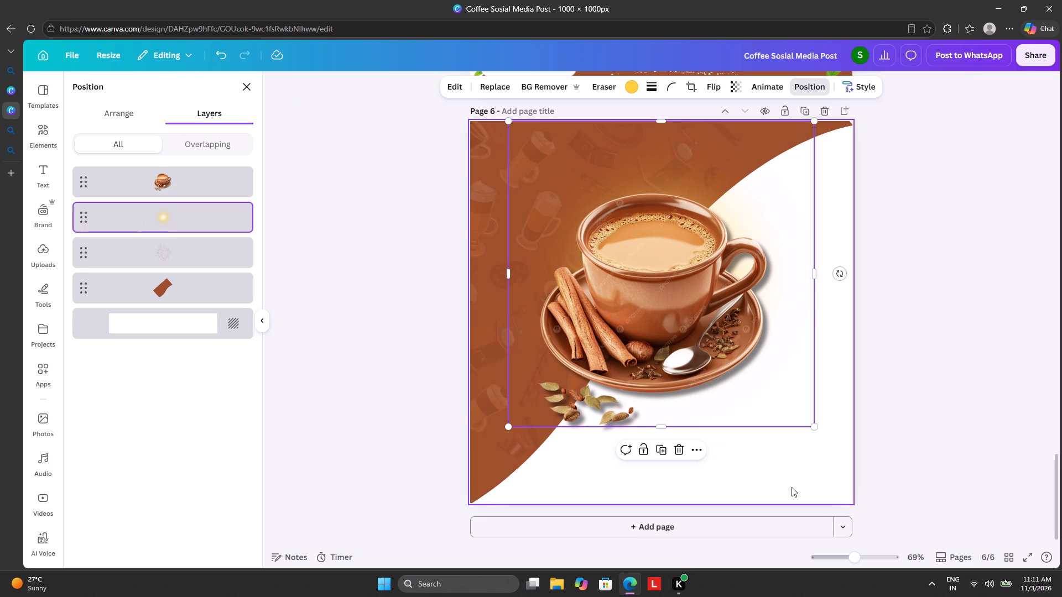
pyautogui.moveTo(811, 428); pyautogui.dragTo(1061, 543)
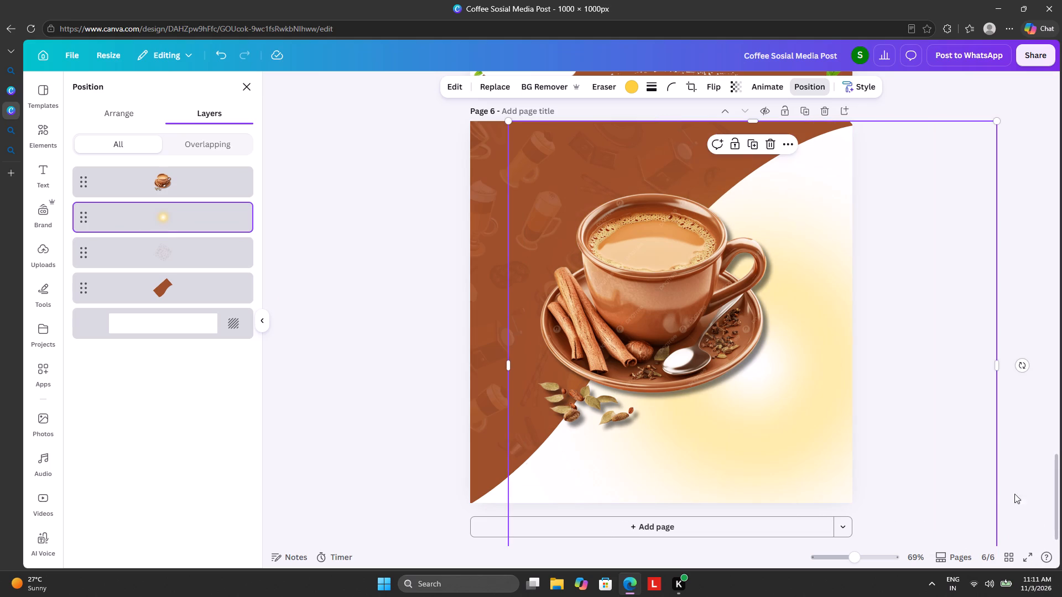
pyautogui.moveTo(925, 454); pyautogui.dragTo(851, 390)
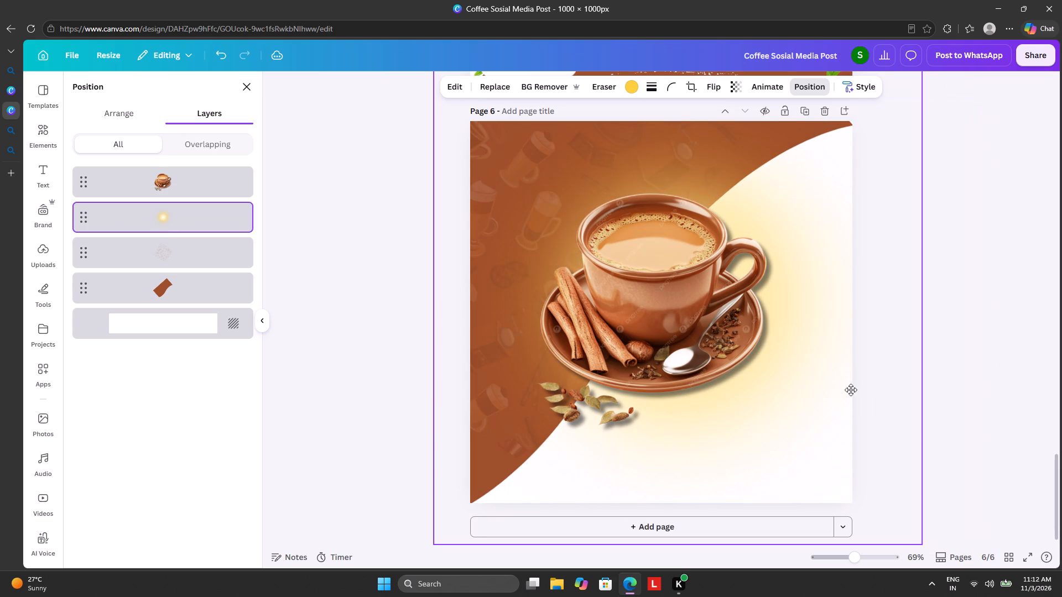
pyautogui.moveTo(851, 390); pyautogui.dragTo(845, 392)
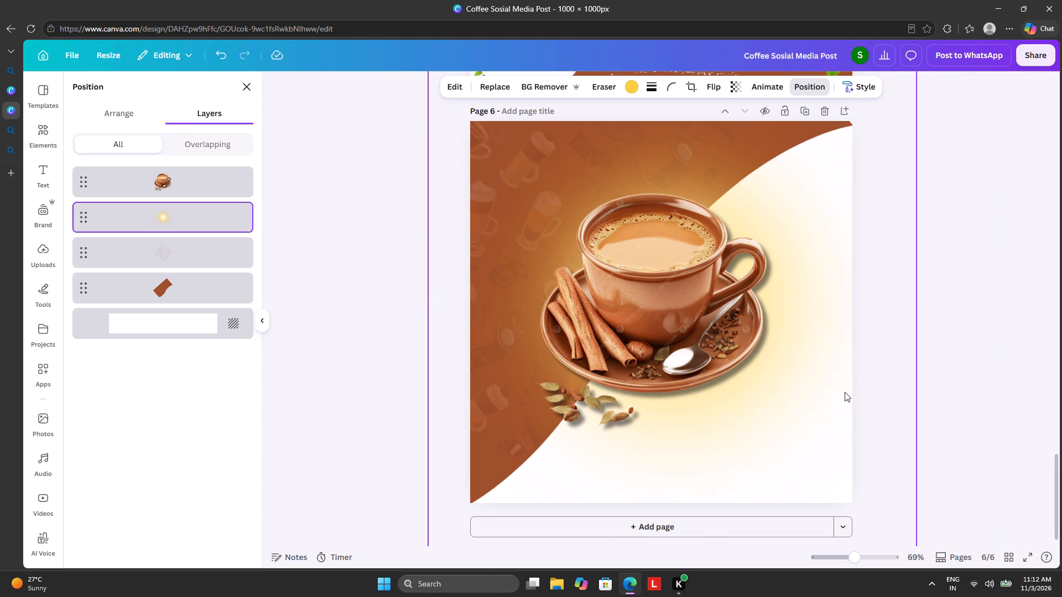
pyautogui.click(345, 209)
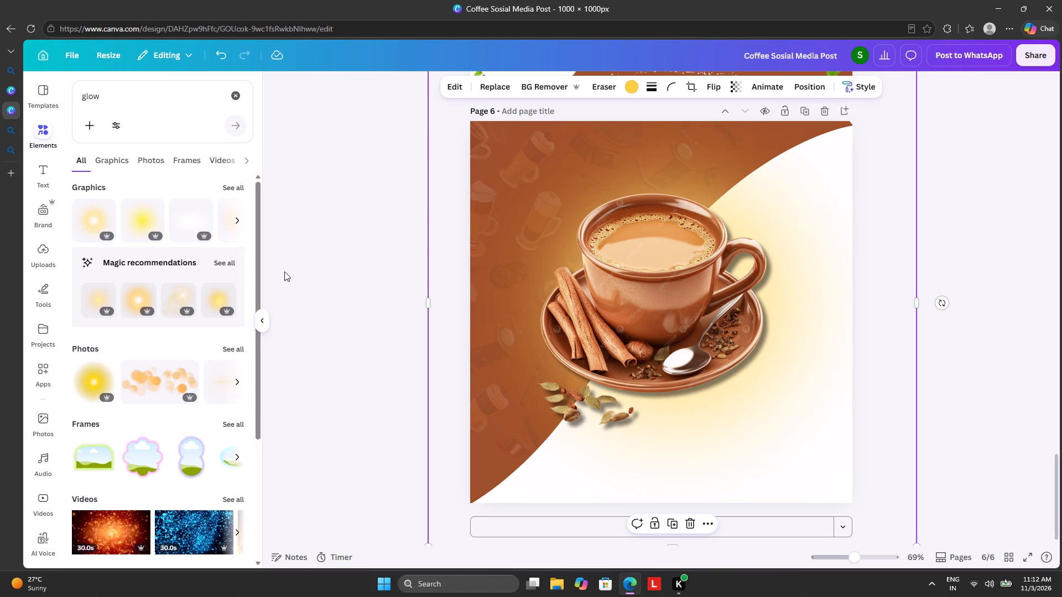
# Copy the vertical white splatter graphic from page 5 onto page 6 and place it in the brown shape's upper-left corner.
pyautogui.scroll(7, 351, 296)
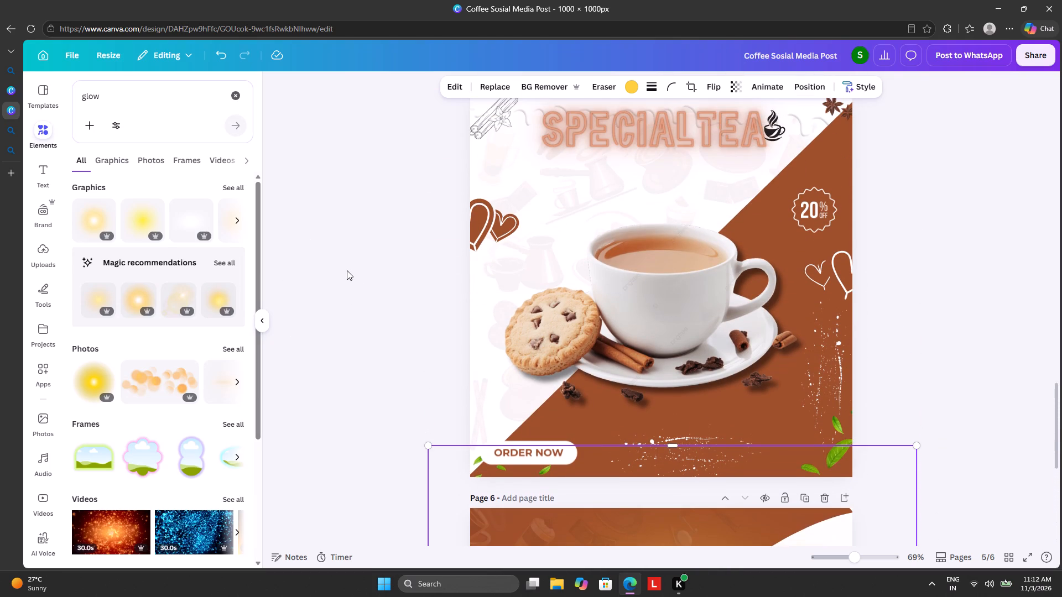
pyautogui.click(842, 359)
pyautogui.rightClick(842, 359)
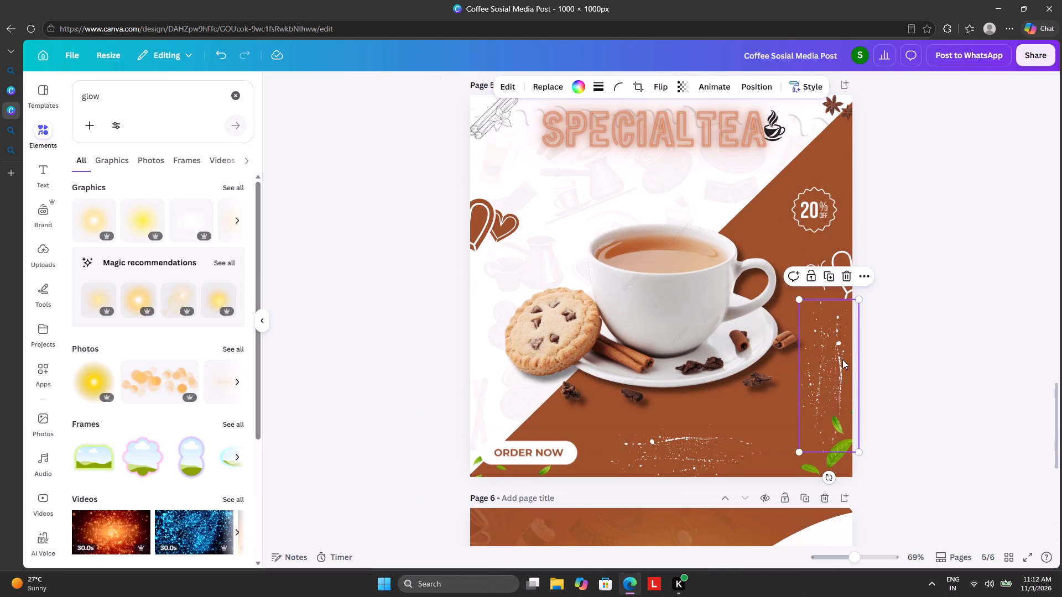
pyautogui.click(867, 228)
pyautogui.scroll(-6, 867, 228)
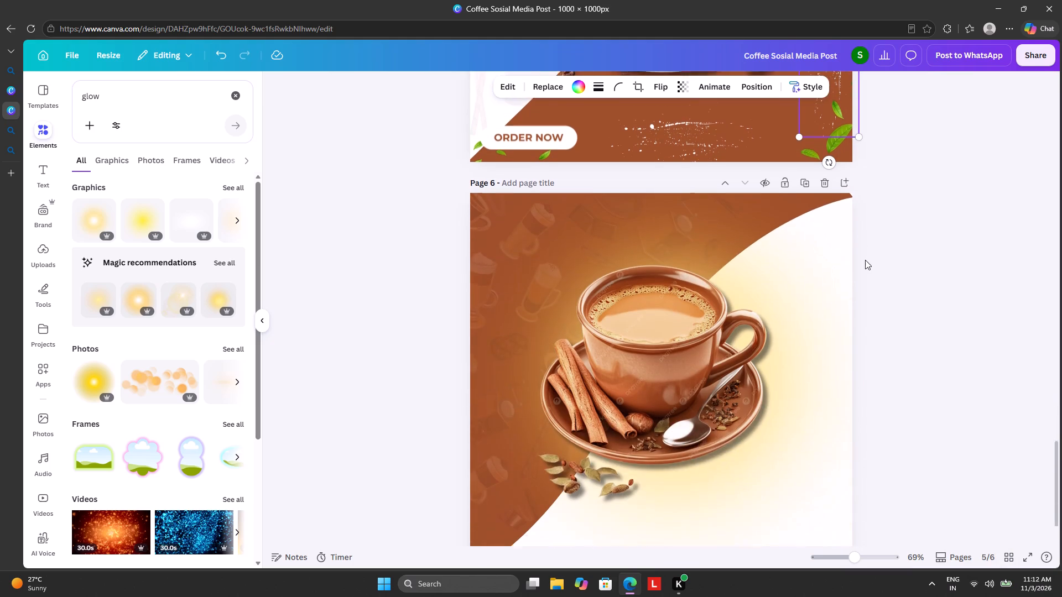
pyautogui.scroll(-2, 867, 284)
pyautogui.hotkey('ctrl', 'v')
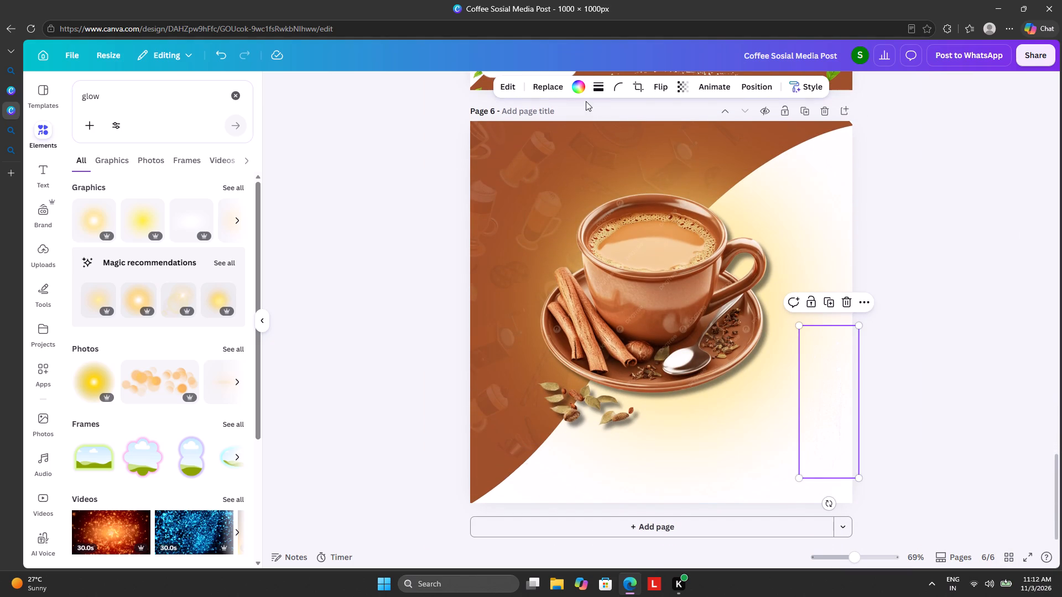
pyautogui.moveTo(821, 394); pyautogui.dragTo(752, 375)
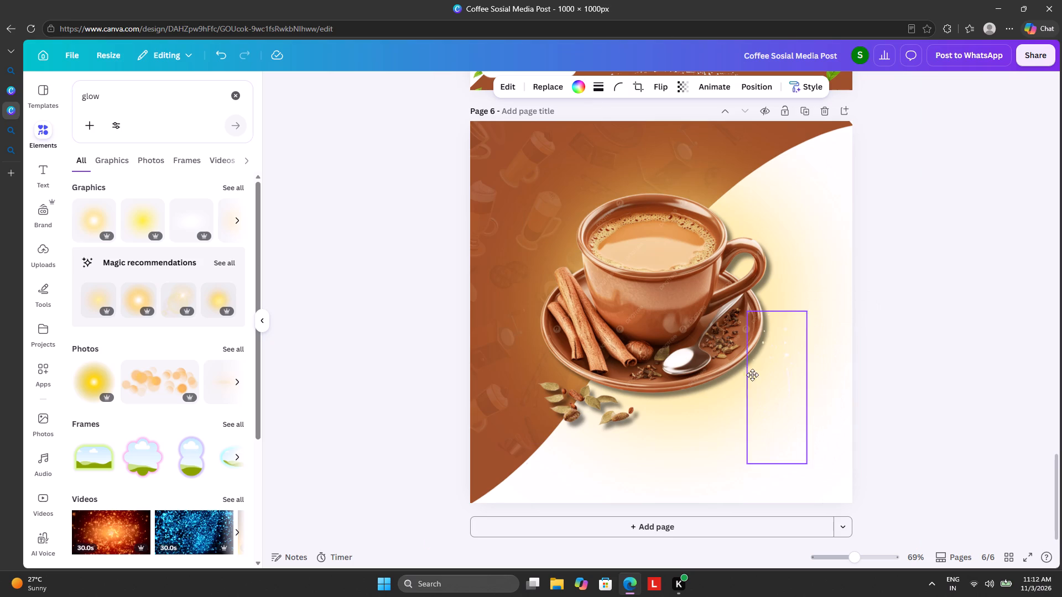
pyautogui.moveTo(752, 375); pyautogui.dragTo(493, 244)
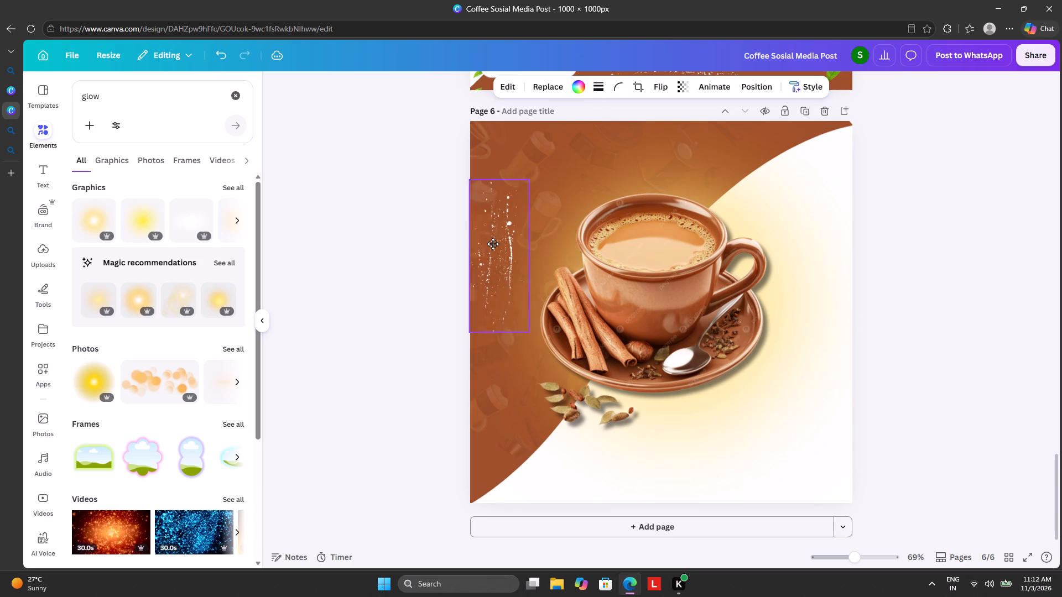
pyautogui.moveTo(493, 244); pyautogui.dragTo(492, 196)
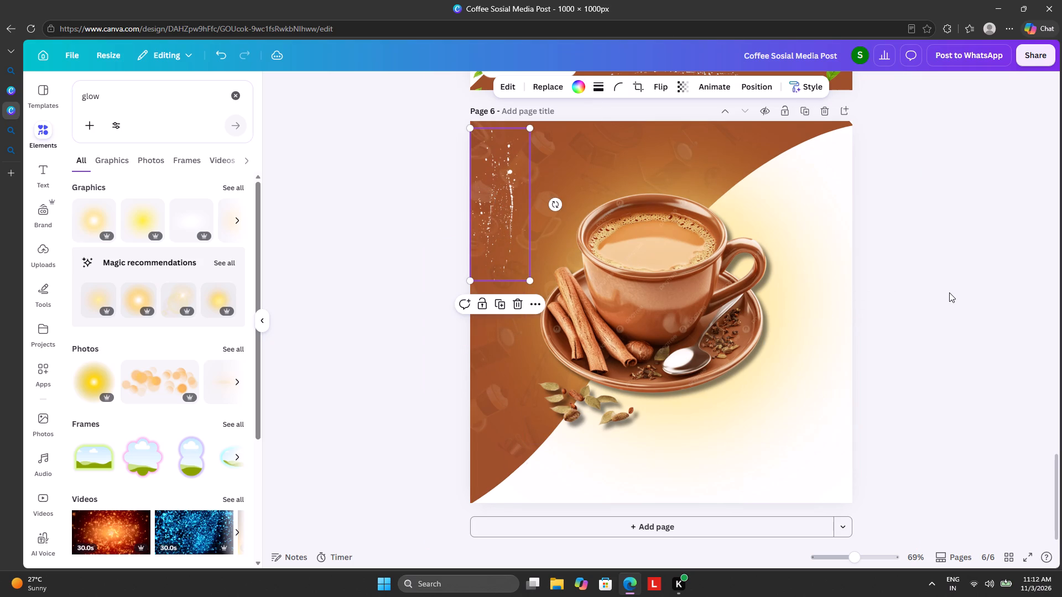
# Copy the ORDER NOW button from page 5 and paste it at the lower-left corner of page 6.
pyautogui.scroll(4, 949, 292)
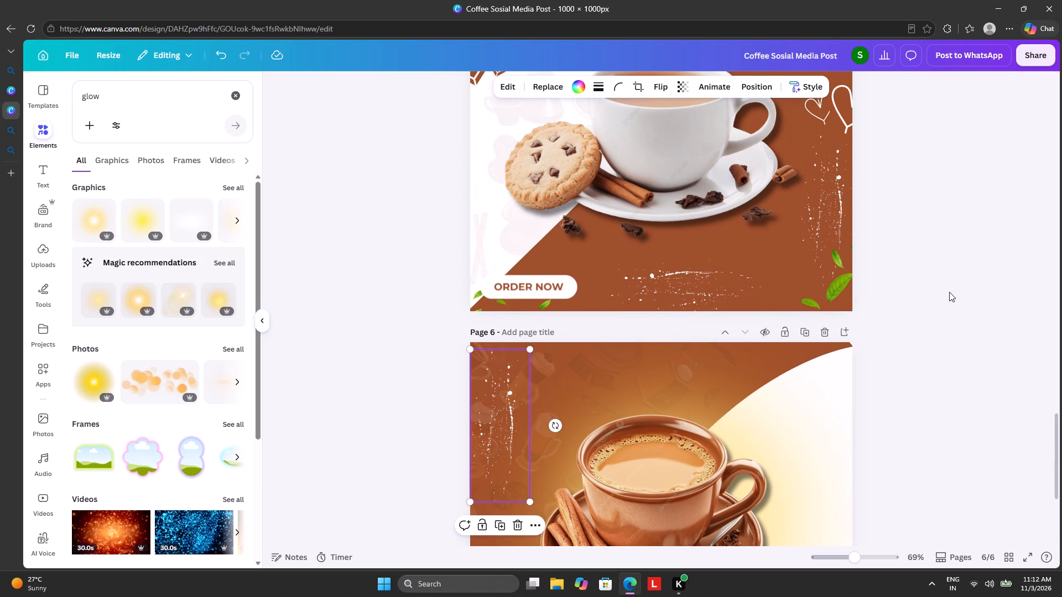
pyautogui.scroll(1, 949, 292)
pyautogui.click(539, 338)
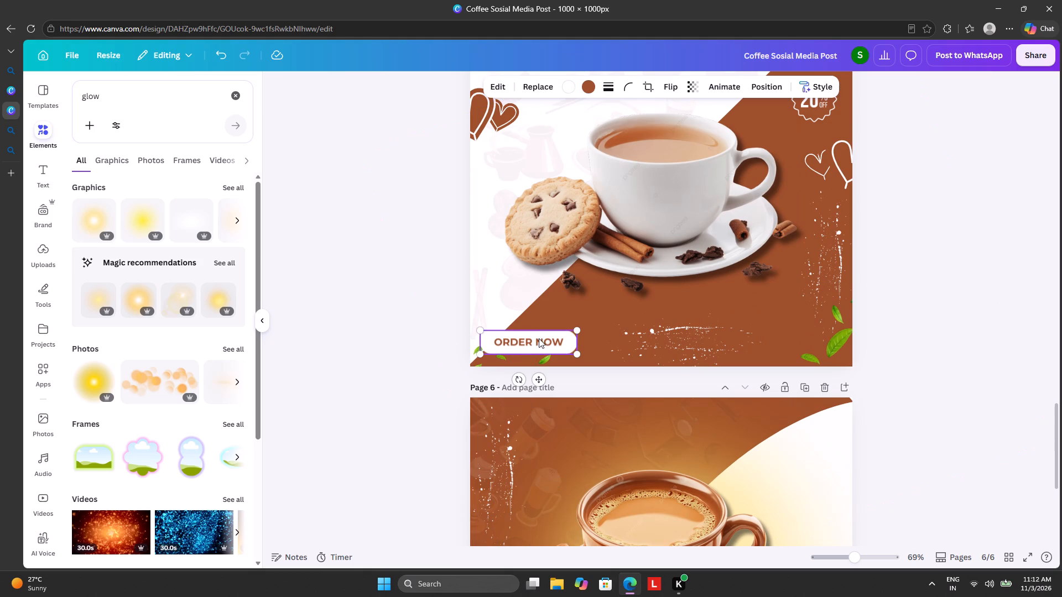
pyautogui.rightClick(539, 338)
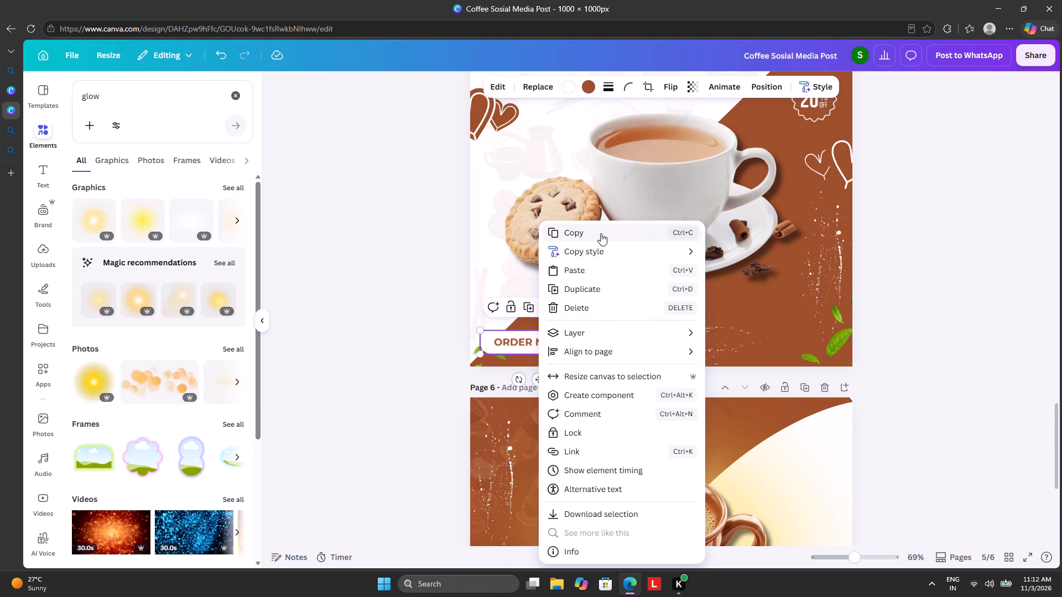
pyautogui.click(601, 233)
pyautogui.scroll(-8, 621, 369)
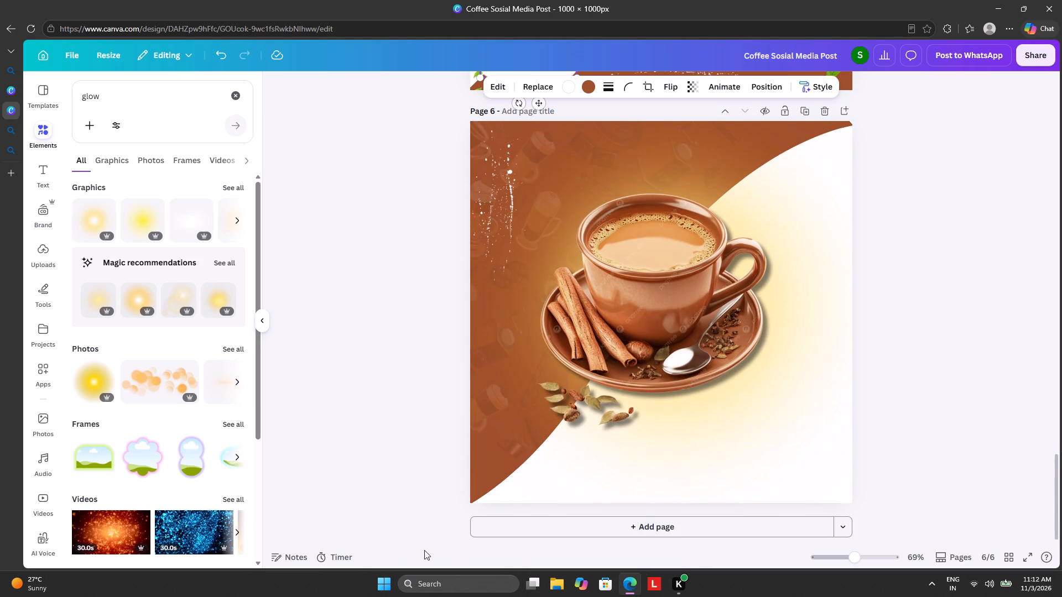
pyautogui.hotkey('ctrl', 'v')
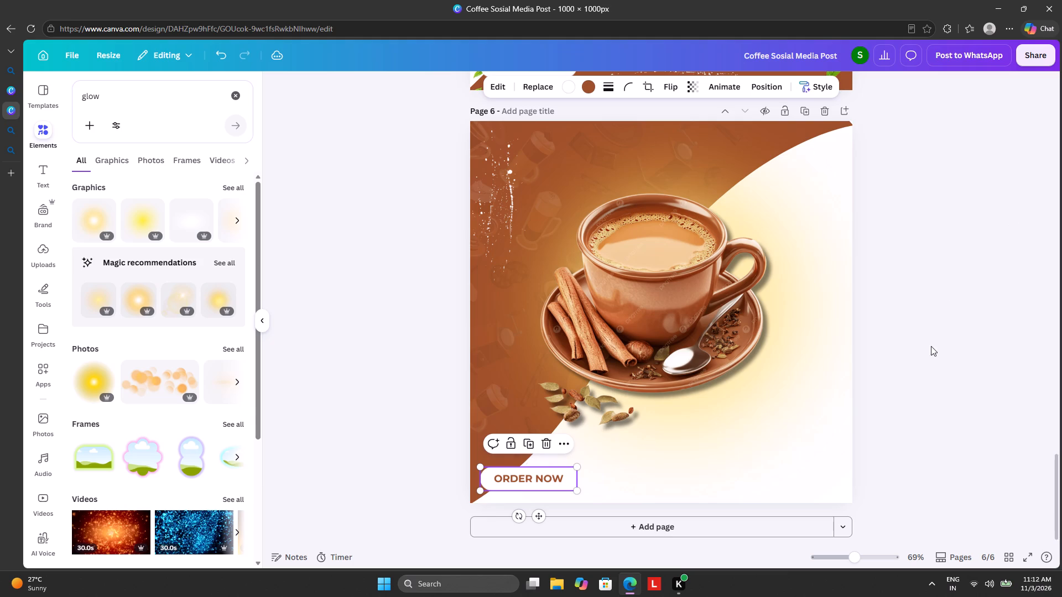
# Copy the 20% OFF badge from page 5 and paste it near the right edge of page 6.
pyautogui.scroll(8, 933, 338)
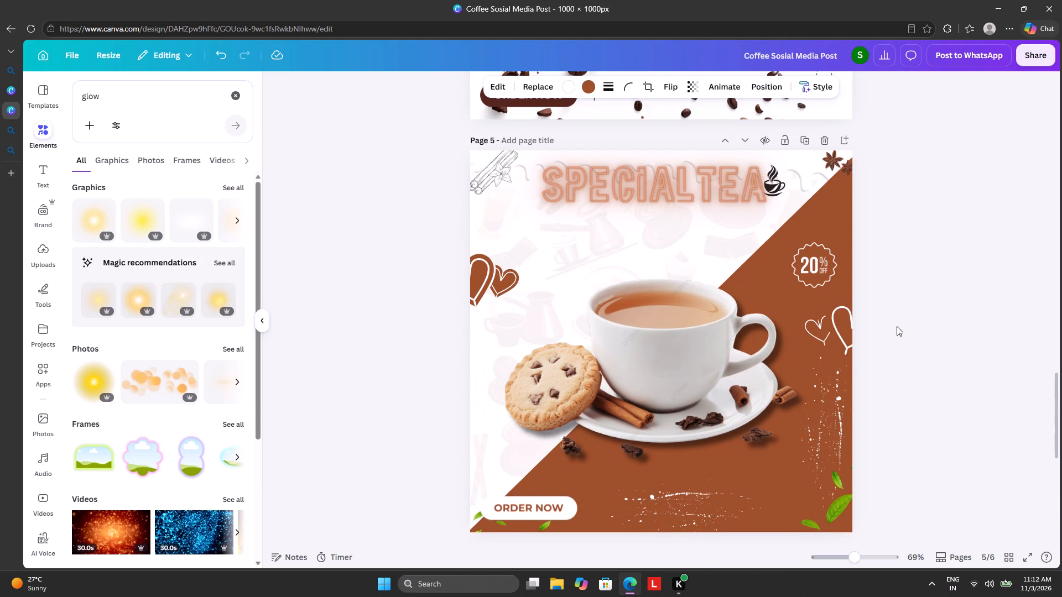
pyautogui.click(825, 260)
pyautogui.rightClick(825, 260)
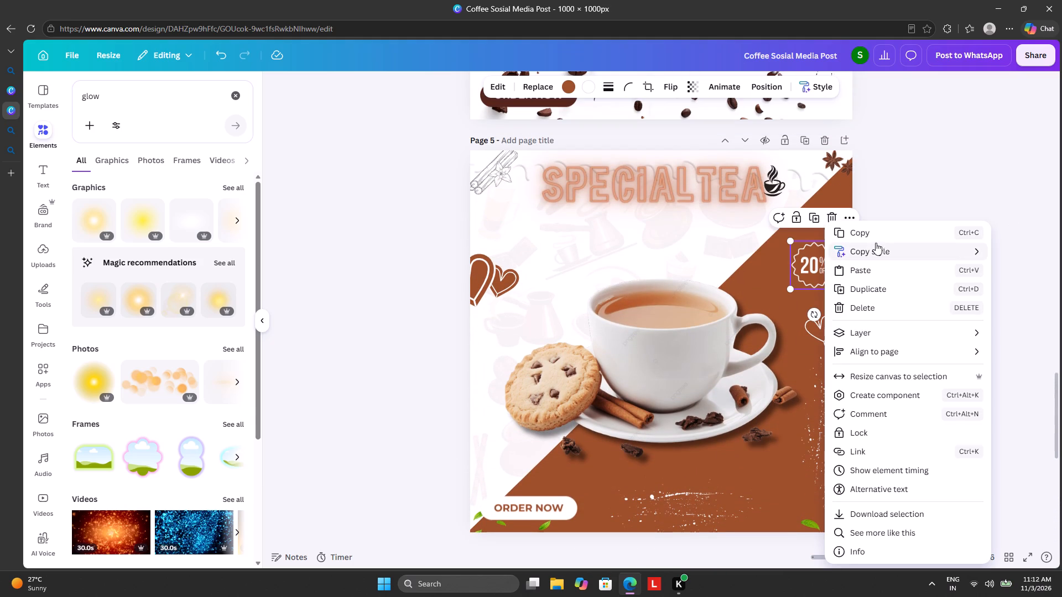
pyautogui.click(876, 235)
pyautogui.scroll(-11, 876, 235)
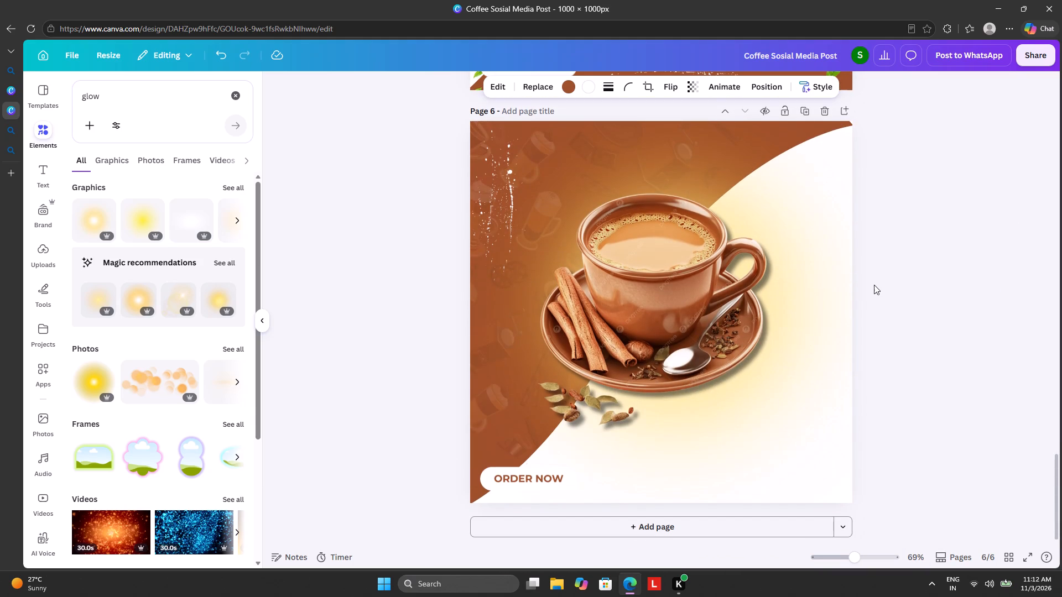
pyautogui.hotkey('ctrl', 'v')
# Add the first soft yellow glow graphic to page 5 and layer it directly beneath the white tea cup image.
pyautogui.scroll(3, 874, 297)
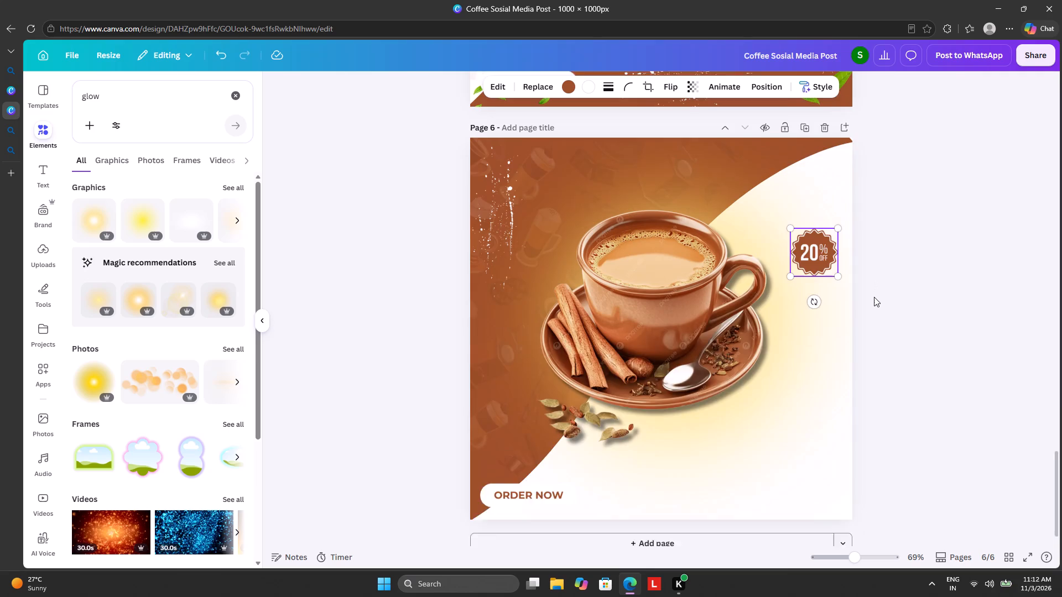
pyautogui.scroll(5, 874, 297)
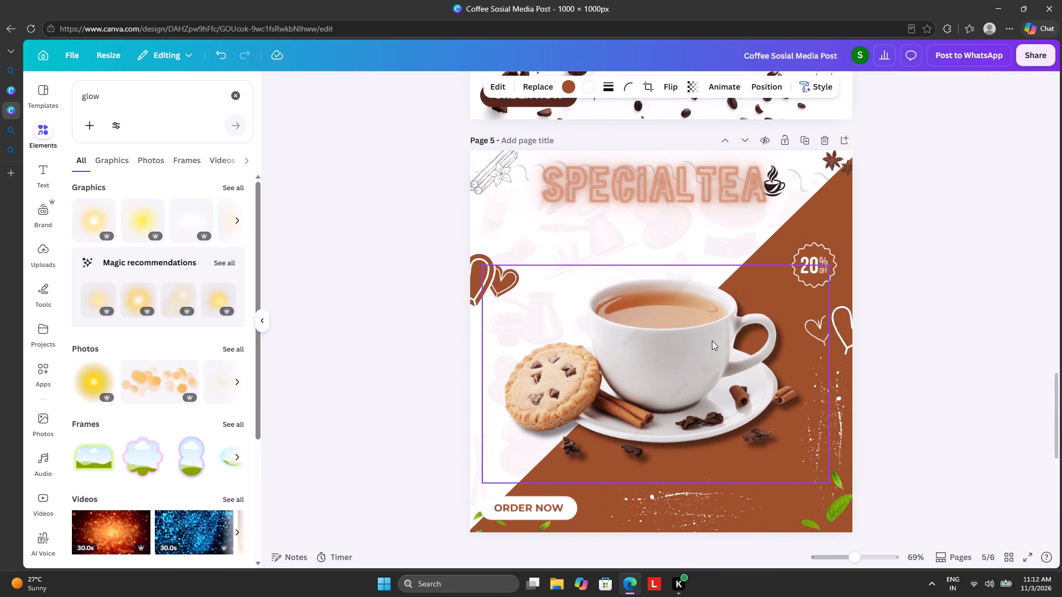
pyautogui.click(633, 348)
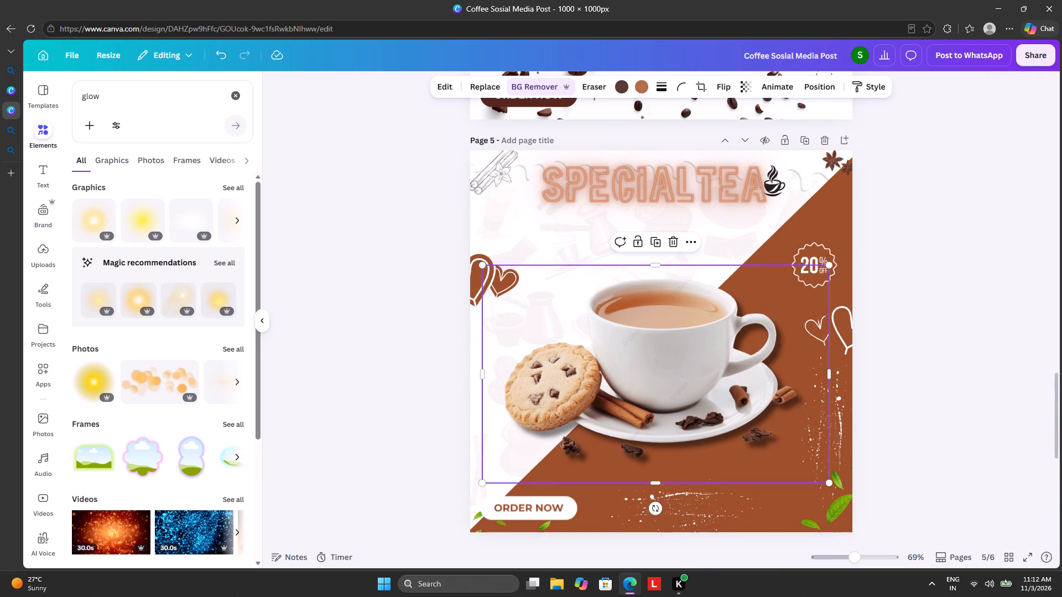
pyautogui.click(89, 212)
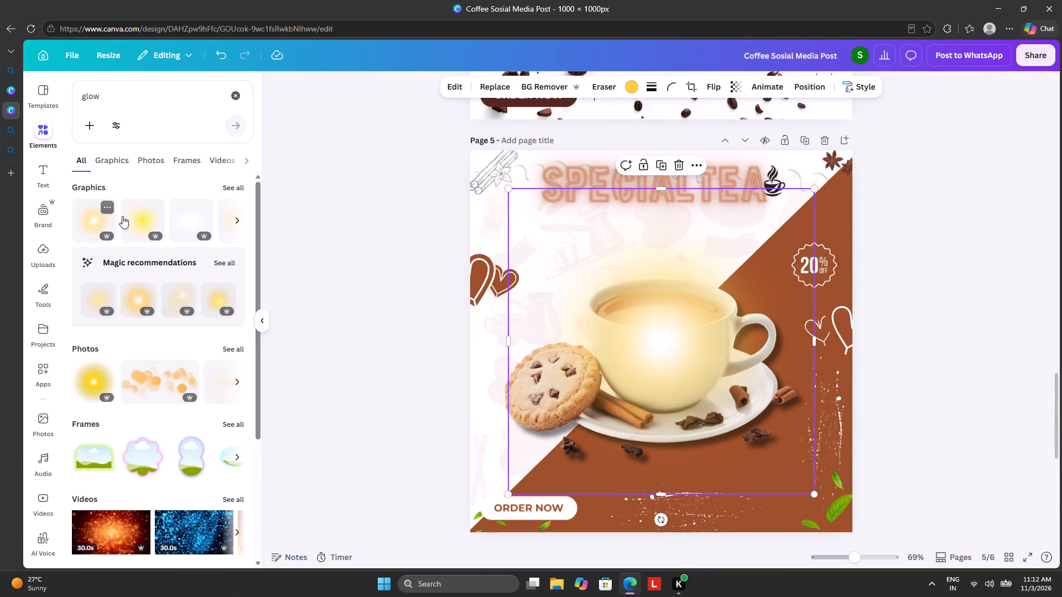
pyautogui.click(815, 89)
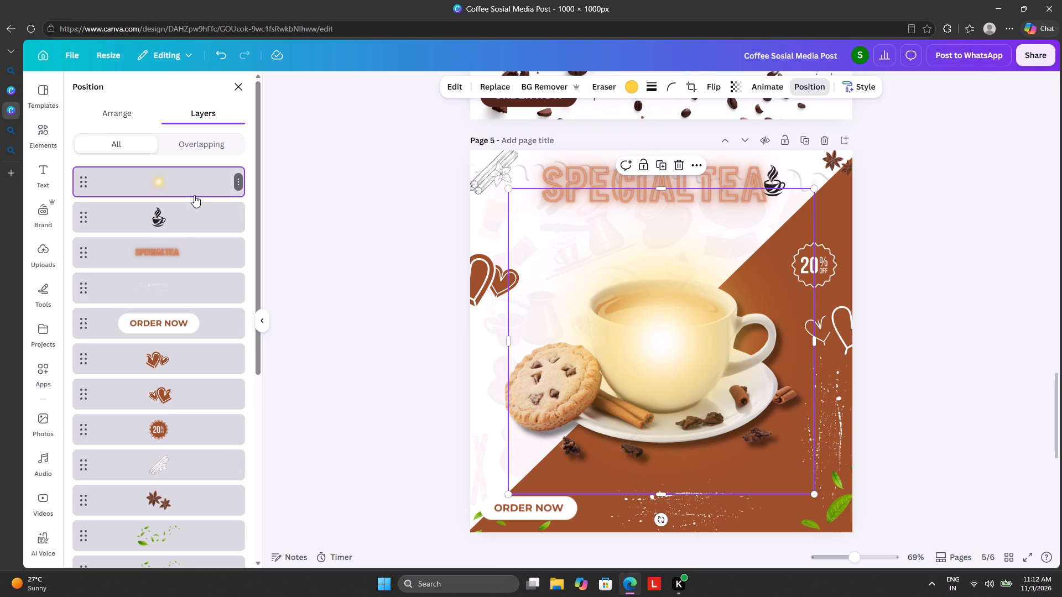
pyautogui.moveTo(194, 187); pyautogui.dragTo(217, 544)
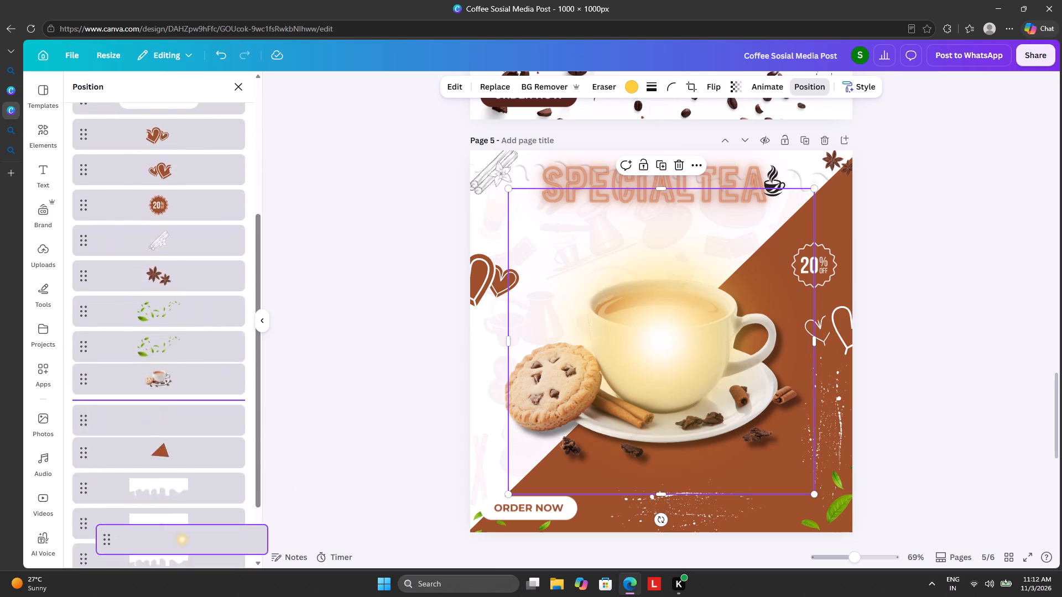
pyautogui.moveTo(217, 544); pyautogui.dragTo(200, 526)
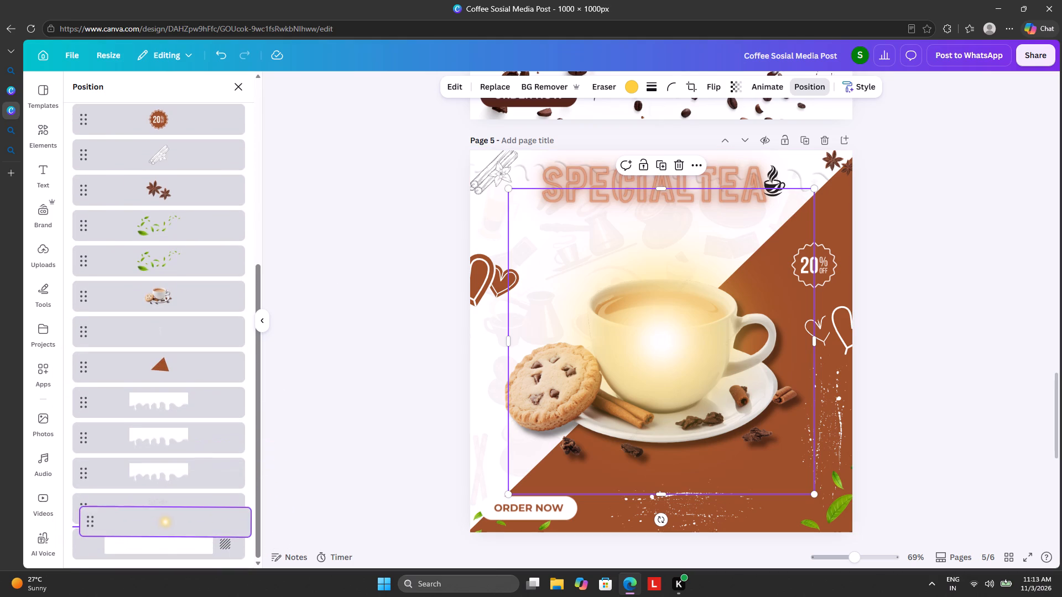
pyautogui.moveTo(200, 526); pyautogui.dragTo(201, 357)
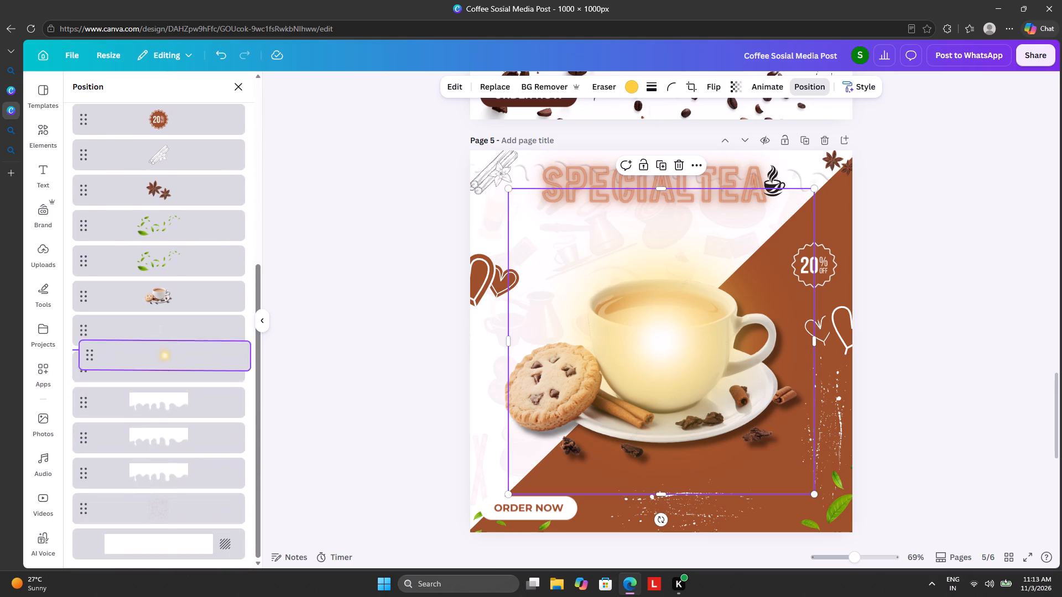
pyautogui.moveTo(201, 357); pyautogui.dragTo(199, 331)
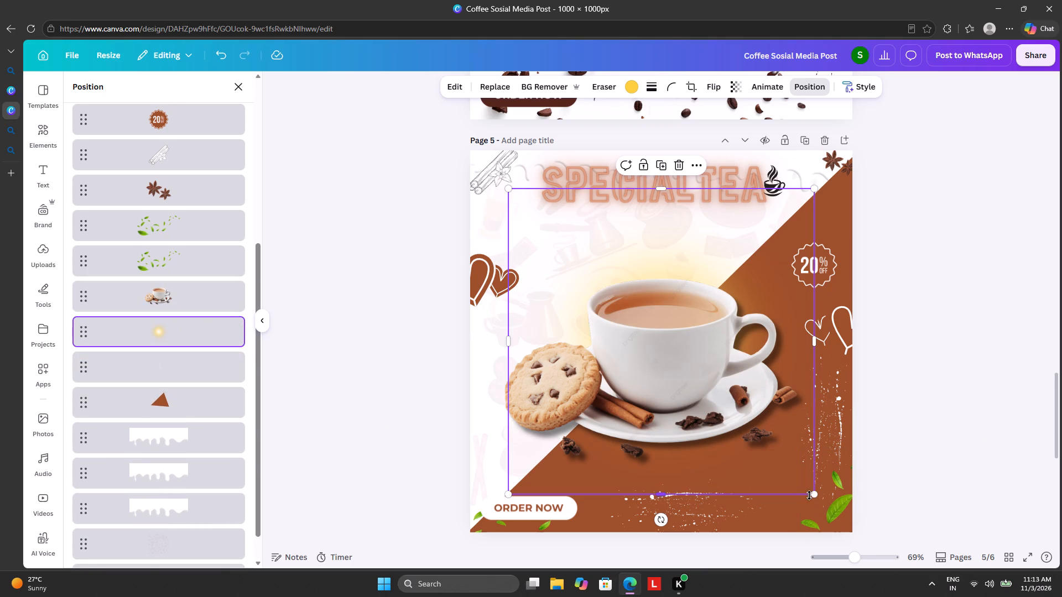
# Enlarge page 5's yellow glow past the bottom of the page and shift it slightly left behind the cup.
pyautogui.moveTo(818, 493); pyautogui.dragTo(871, 546)
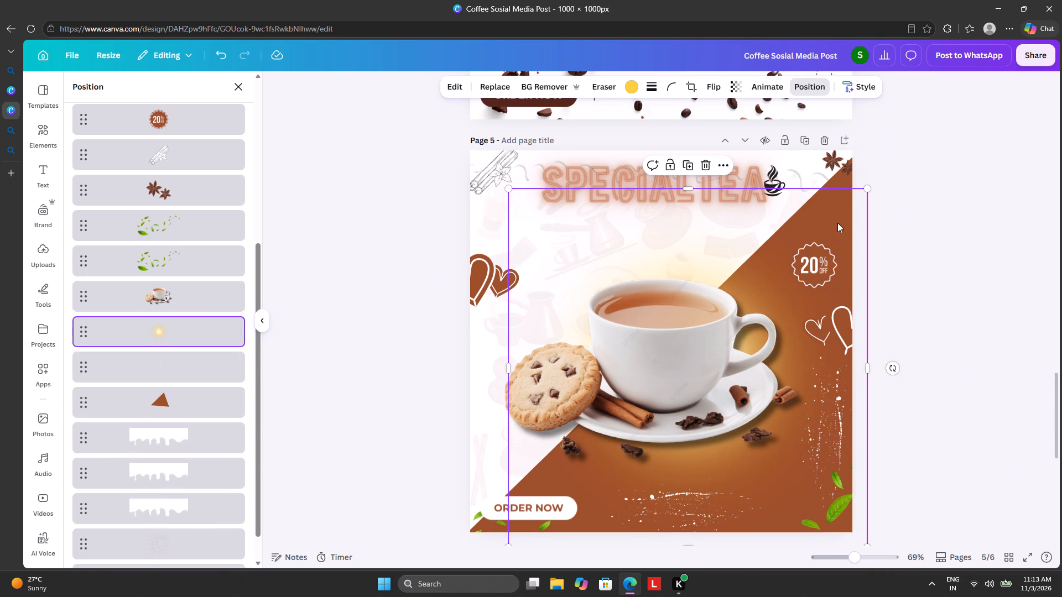
pyautogui.moveTo(837, 222); pyautogui.dragTo(822, 221)
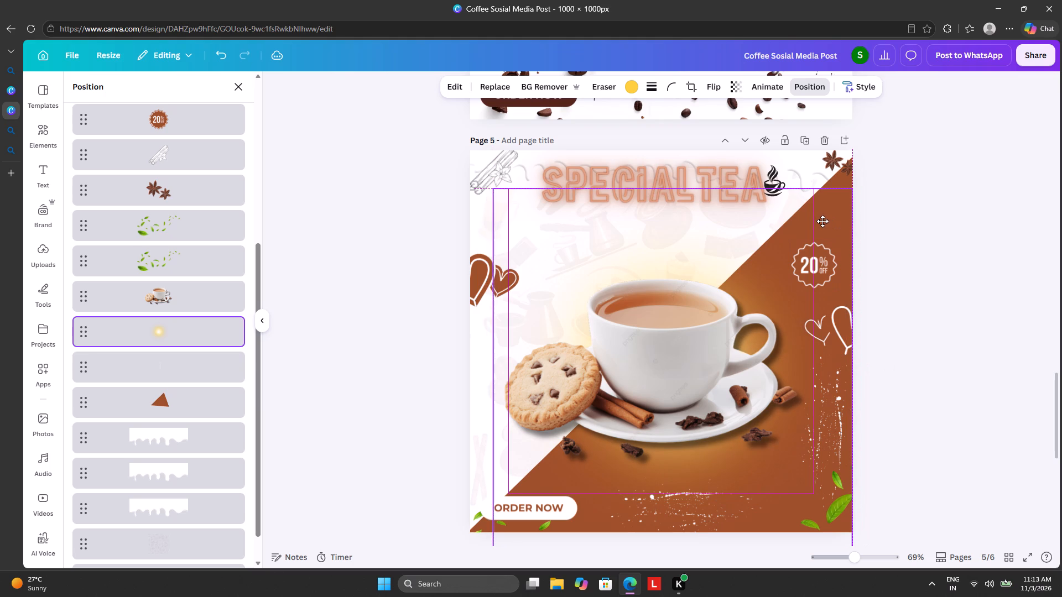
pyautogui.moveTo(822, 221); pyautogui.dragTo(823, 221)
pyautogui.click(988, 238)
pyautogui.click(988, 238)
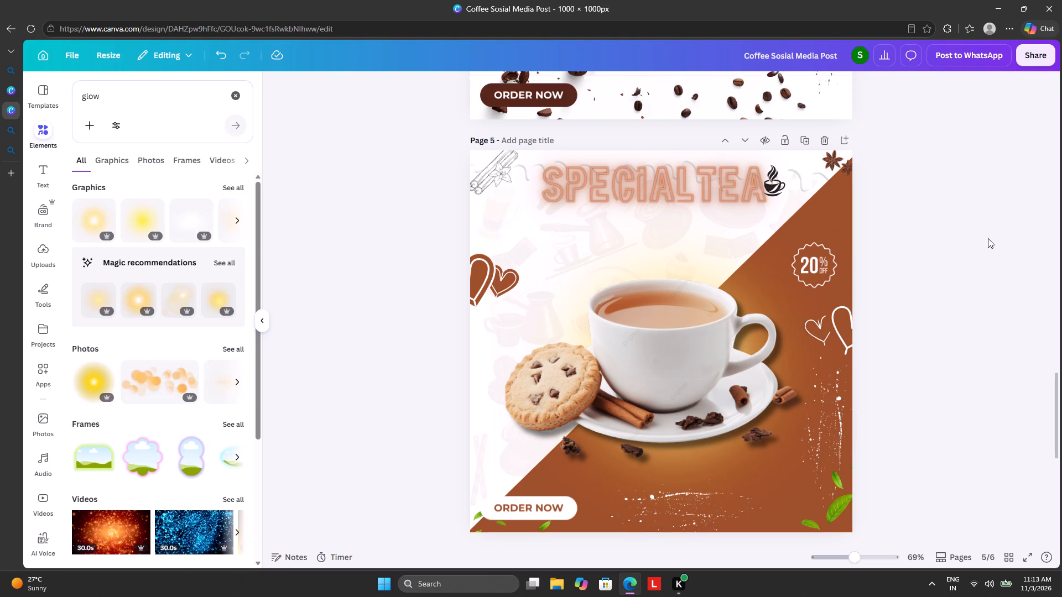
# Copy the double-heart graphic from the right edge of page 5 and paste it onto page 6.
pyautogui.scroll(-6, 983, 300)
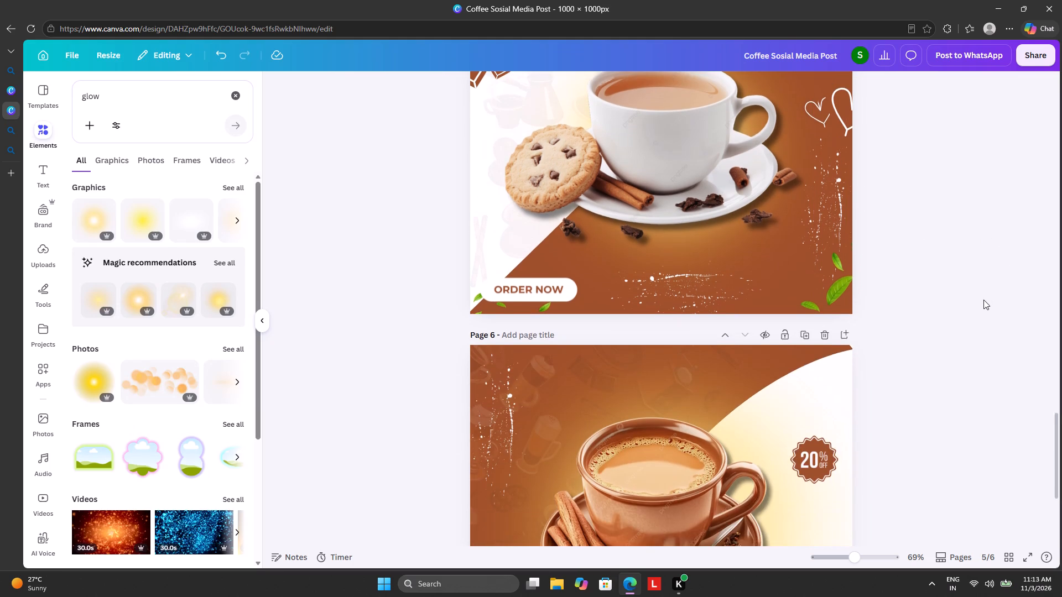
pyautogui.scroll(-4, 983, 300)
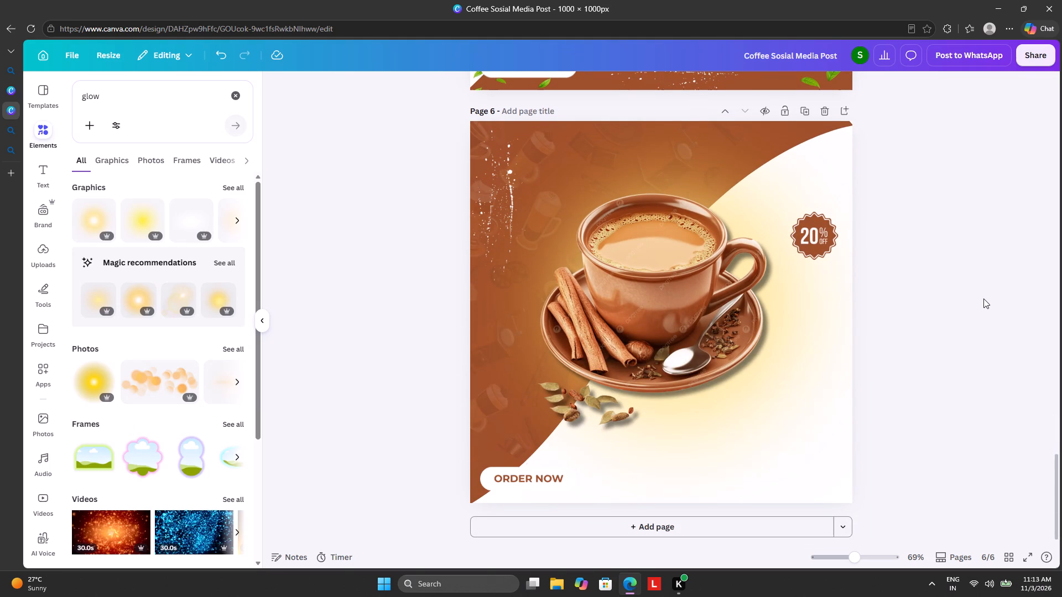
pyautogui.scroll(6, 983, 298)
pyautogui.click(812, 230)
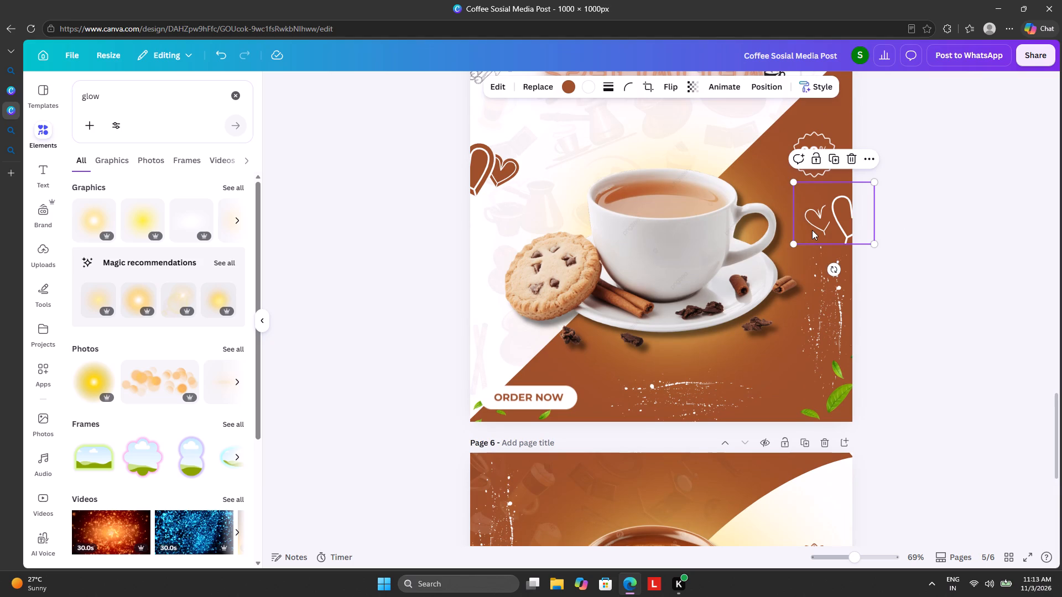
pyautogui.rightClick(812, 230)
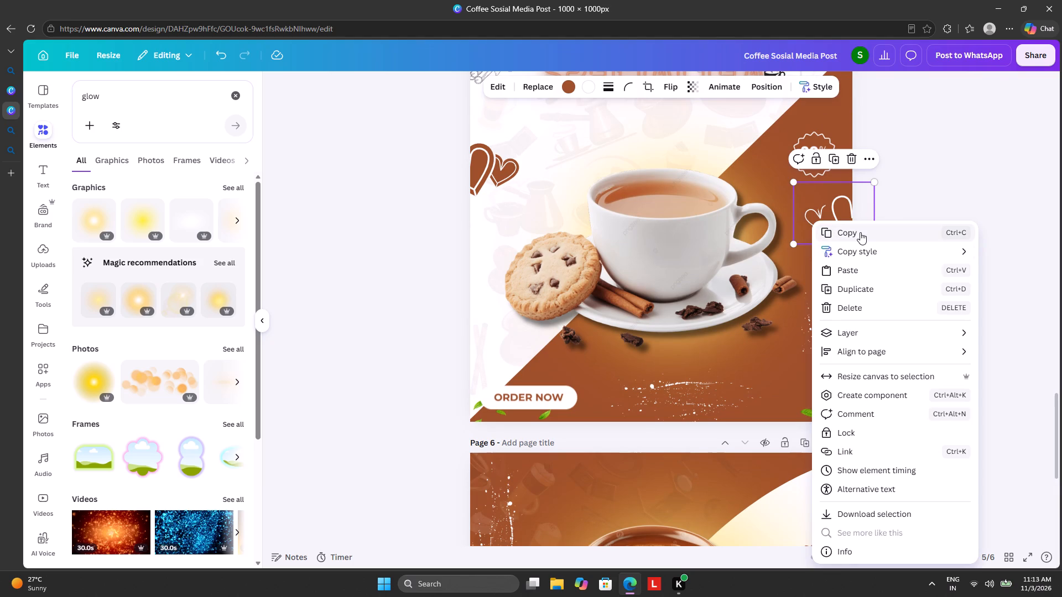
pyautogui.click(860, 232)
pyautogui.scroll(-4, 849, 507)
pyautogui.scroll(-2, 873, 468)
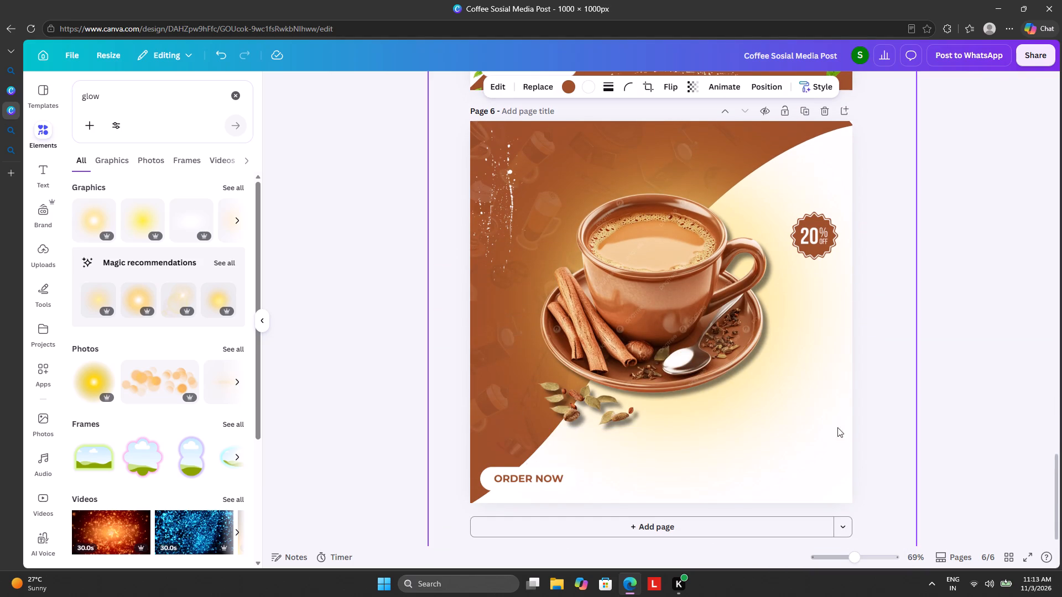
pyautogui.hotkey('ctrl', 'v')
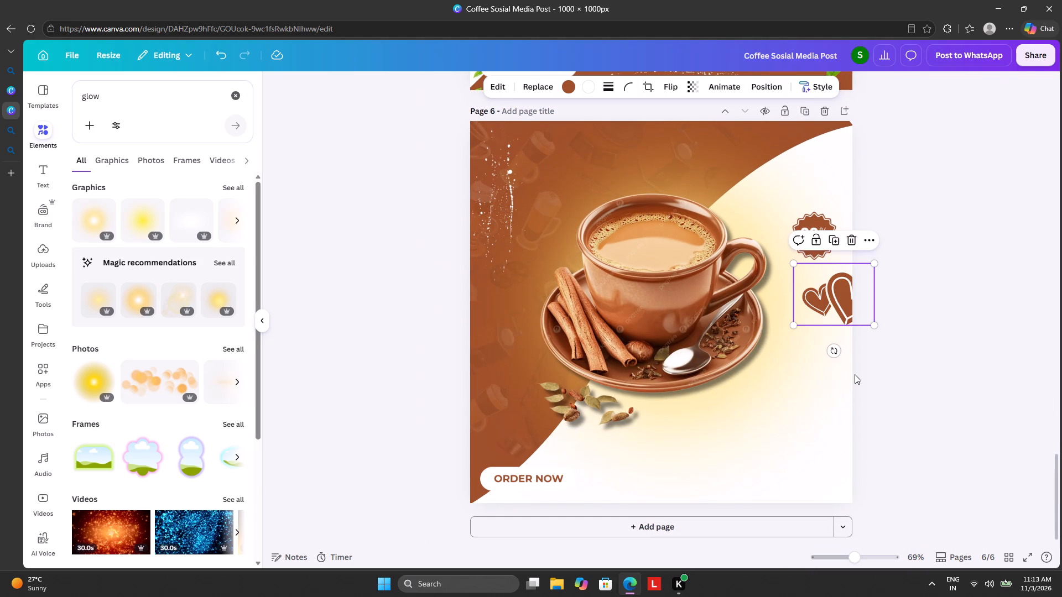
# Move page 6's hearts down the right edge, just above the lower-right corner, and tilt them counterclockwise.
pyautogui.moveTo(838, 310); pyautogui.dragTo(848, 336)
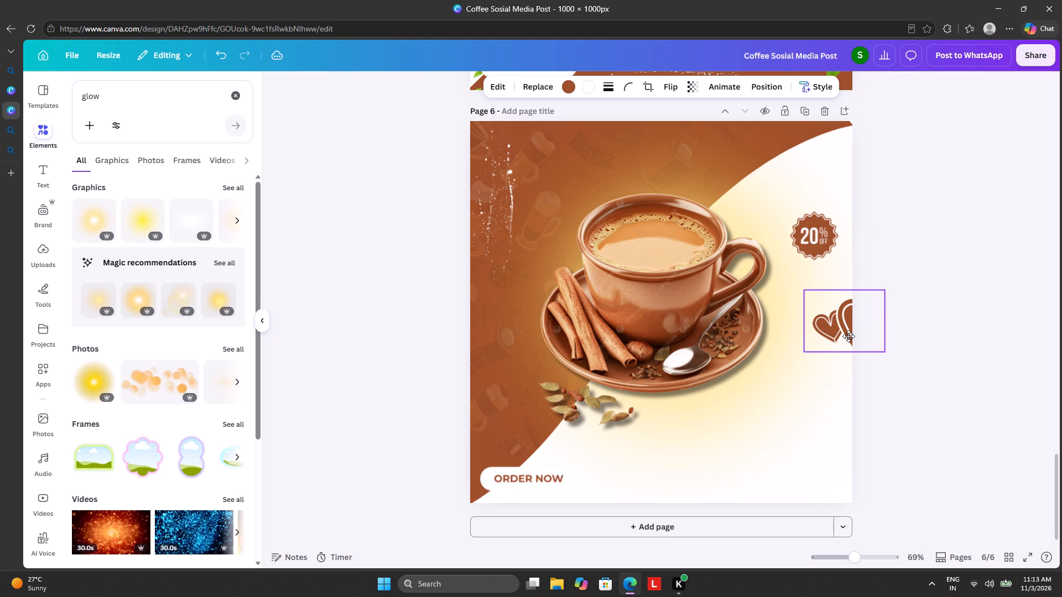
pyautogui.moveTo(848, 336); pyautogui.dragTo(844, 336)
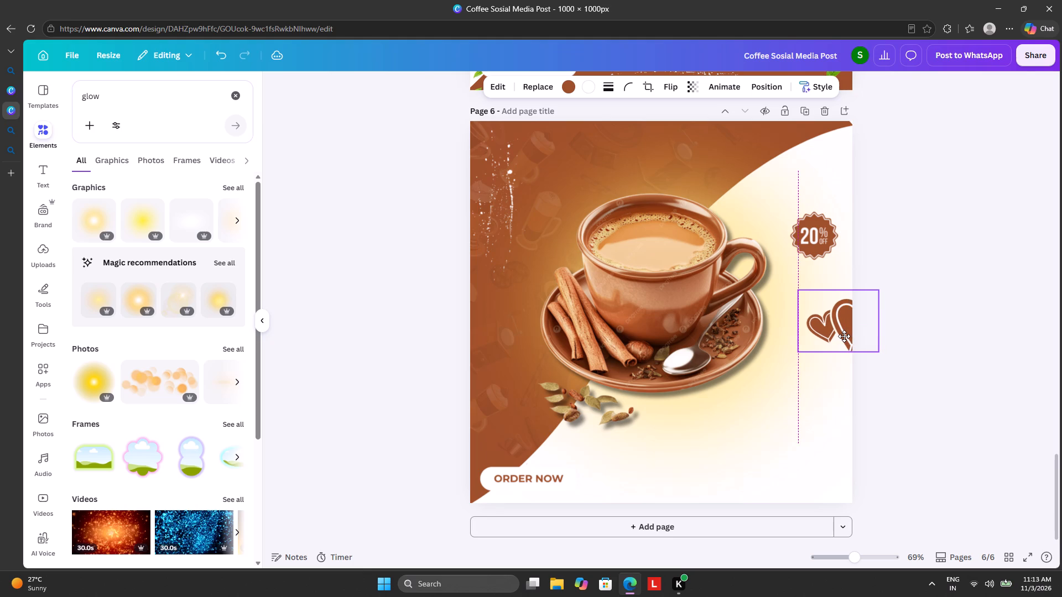
pyautogui.moveTo(844, 336); pyautogui.dragTo(832, 426)
pyautogui.moveTo(829, 472); pyautogui.dragTo(850, 475)
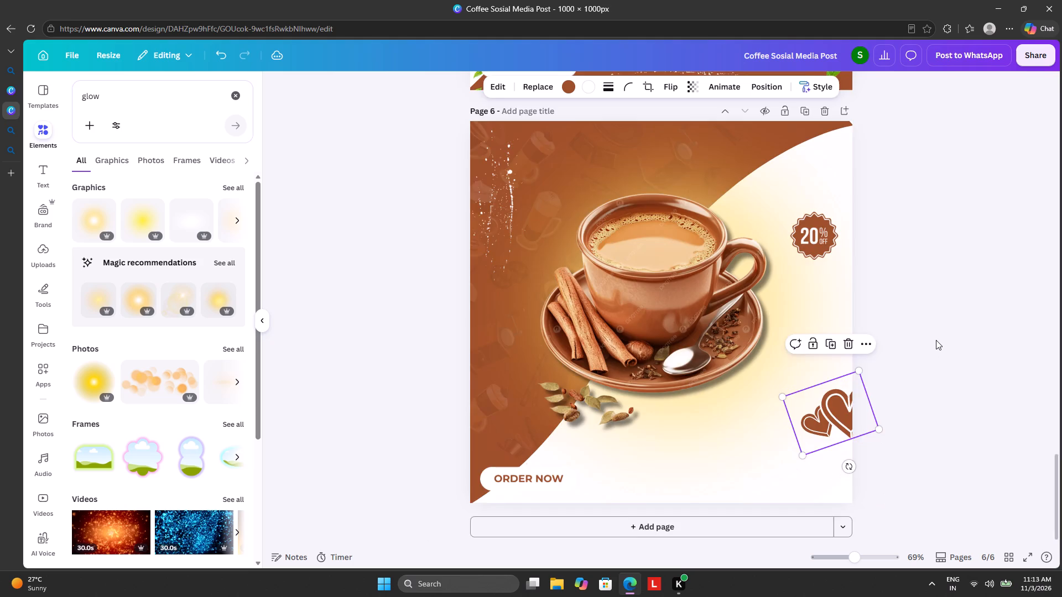
# Copy the green leaves from page 5's lower-right corner and paste them into the same corner of page 6.
pyautogui.scroll(8, 936, 340)
pyautogui.click(832, 508)
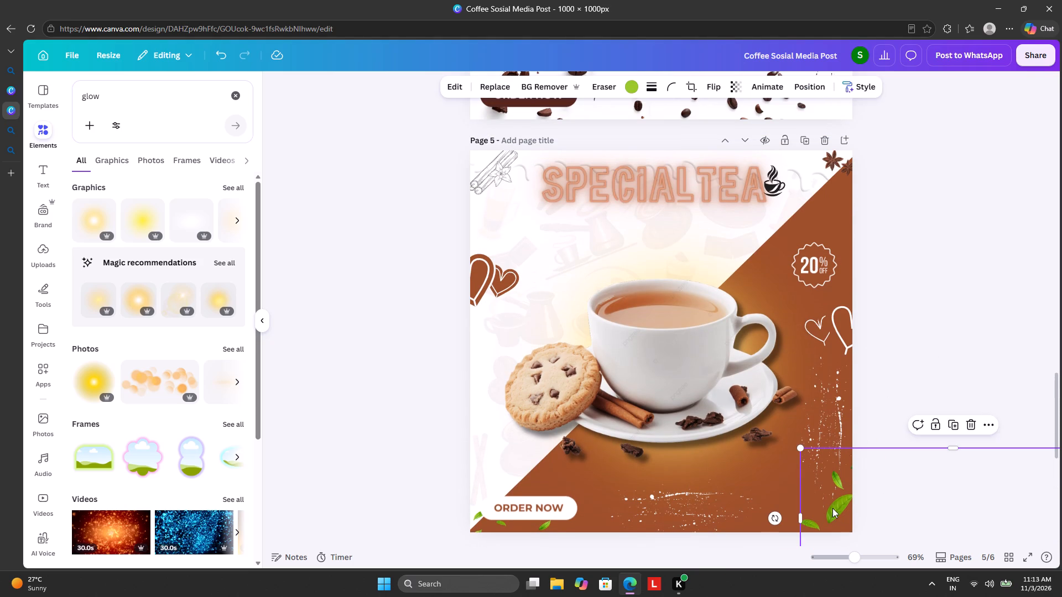
pyautogui.rightClick(832, 508)
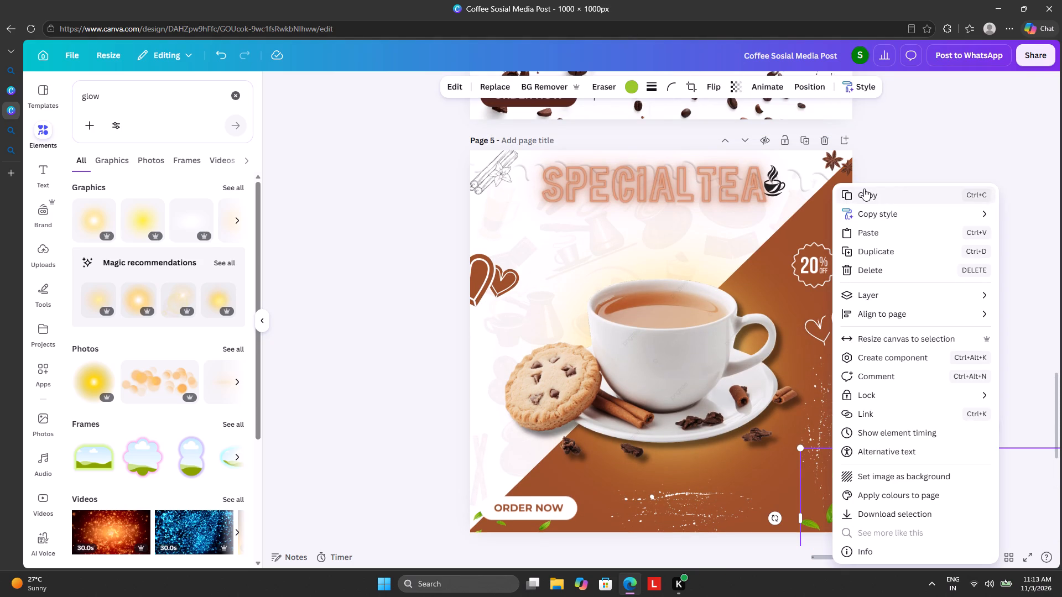
pyautogui.click(865, 188)
pyautogui.scroll(-6, 888, 327)
pyautogui.scroll(-6, 889, 387)
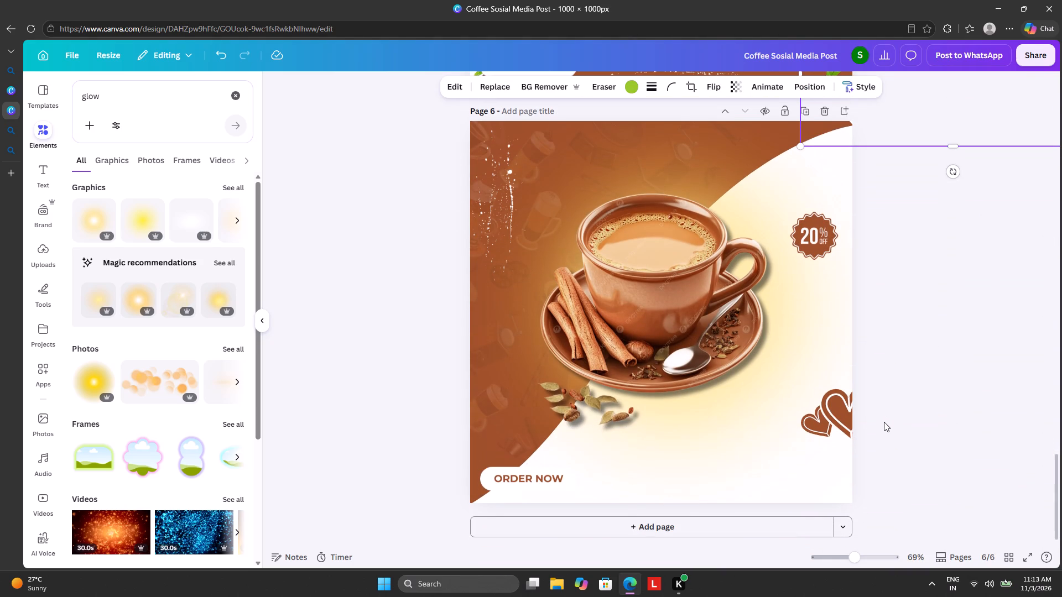
pyautogui.hotkey('ctrl', 'v')
# Copy the SPECIAL TEA title from page 5 and paste it at the top of page 6.
pyautogui.scroll(3, 883, 420)
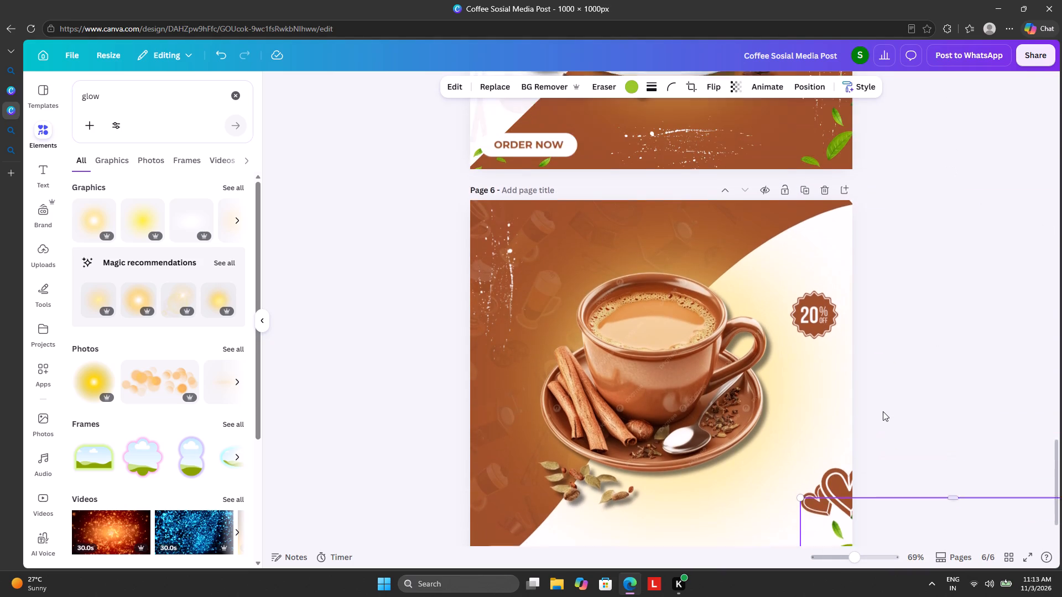
pyautogui.scroll(7, 881, 403)
pyautogui.click(660, 288)
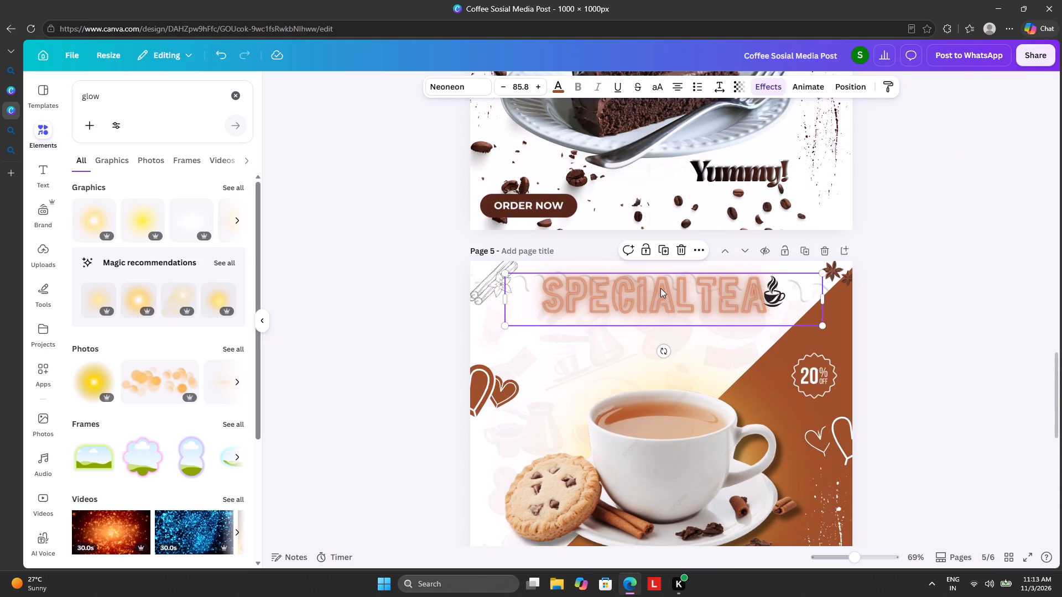
pyautogui.rightClick(660, 288)
pyautogui.click(709, 273)
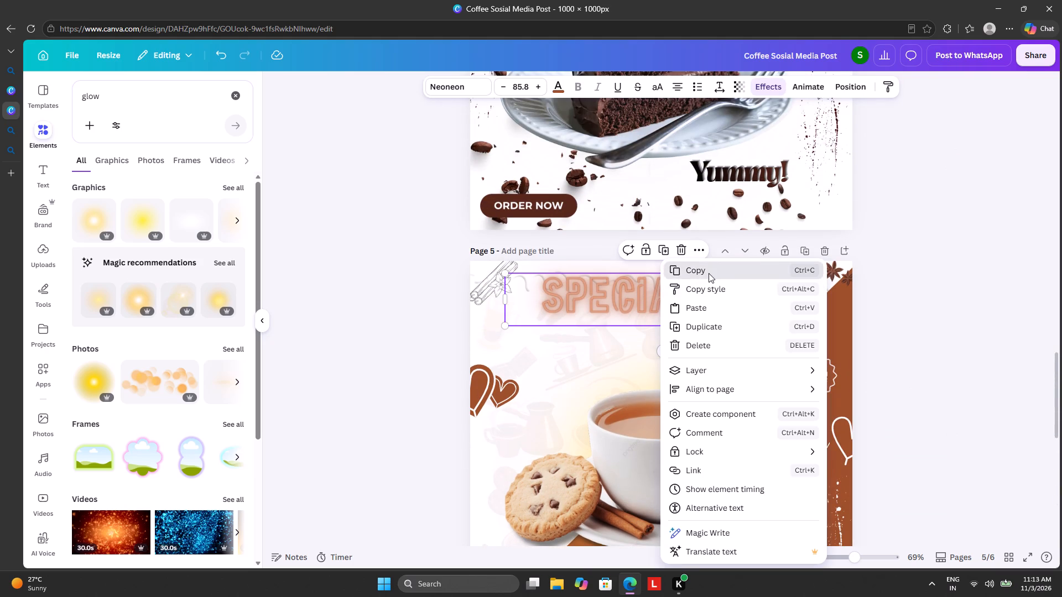
pyautogui.scroll(-6, 709, 273)
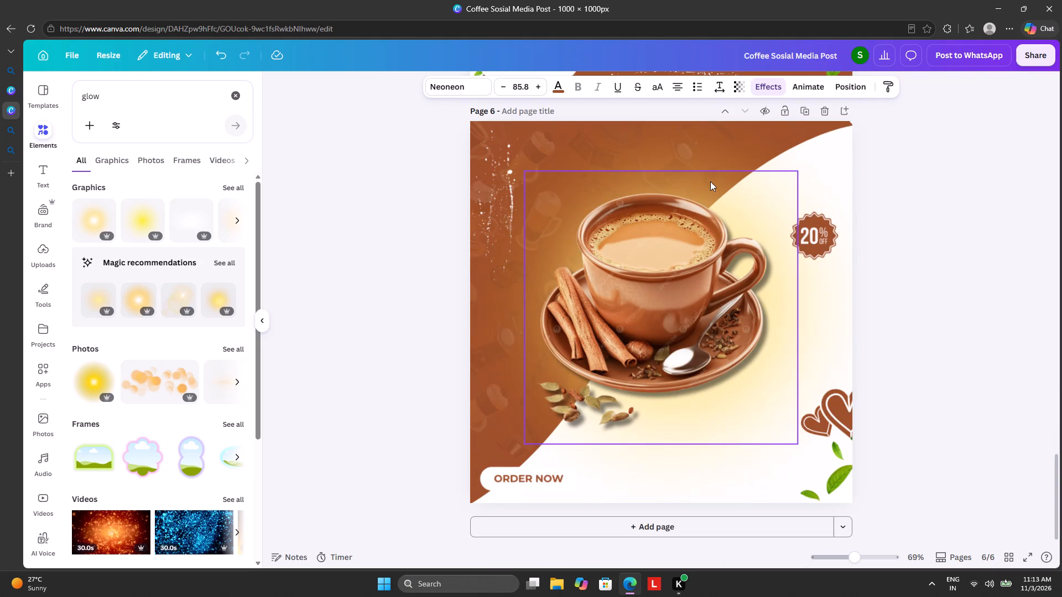
pyautogui.hotkey('ctrl', 'v')
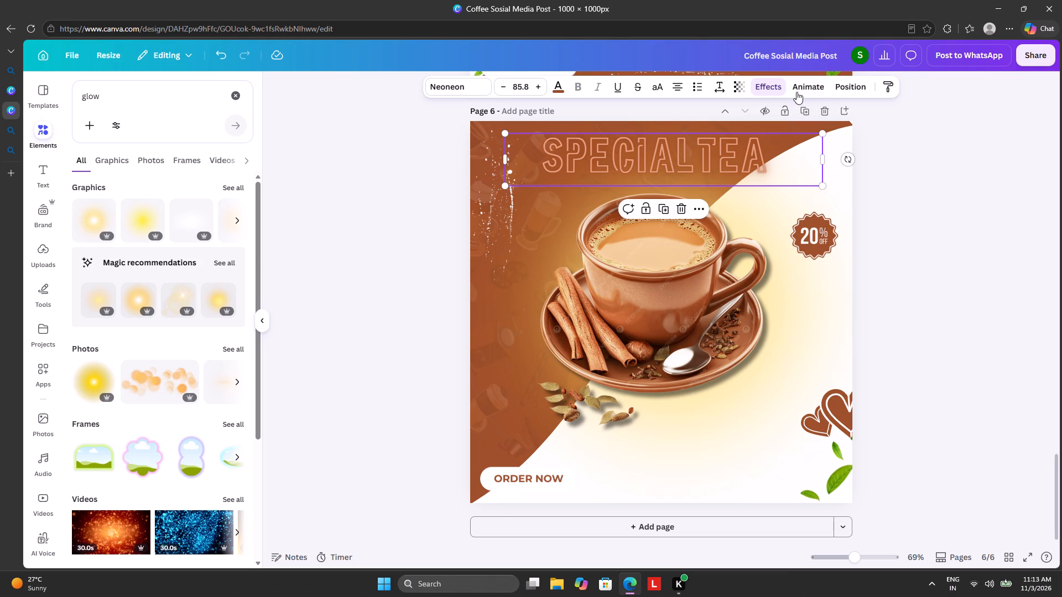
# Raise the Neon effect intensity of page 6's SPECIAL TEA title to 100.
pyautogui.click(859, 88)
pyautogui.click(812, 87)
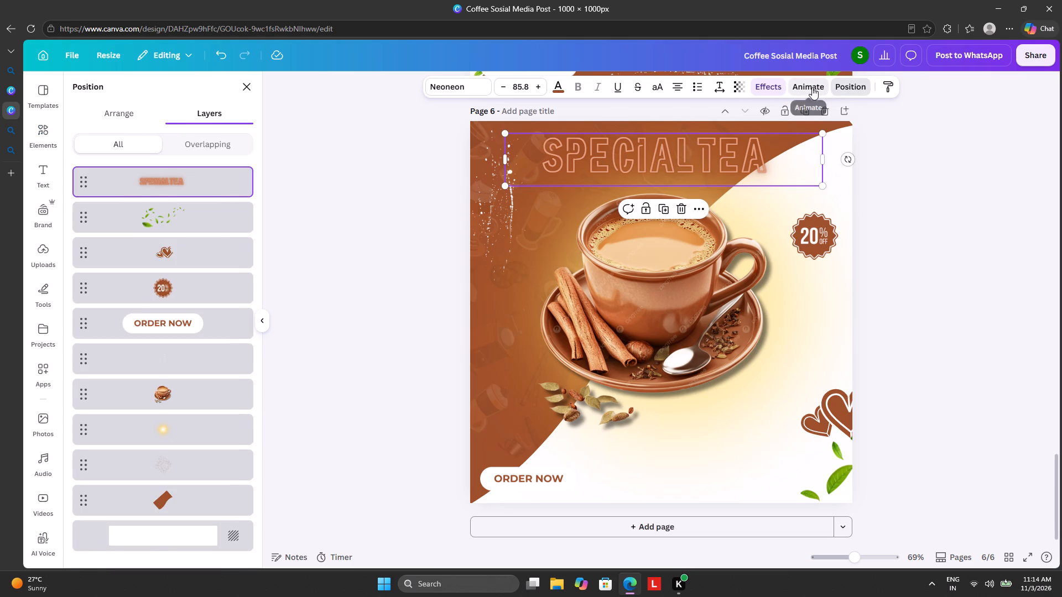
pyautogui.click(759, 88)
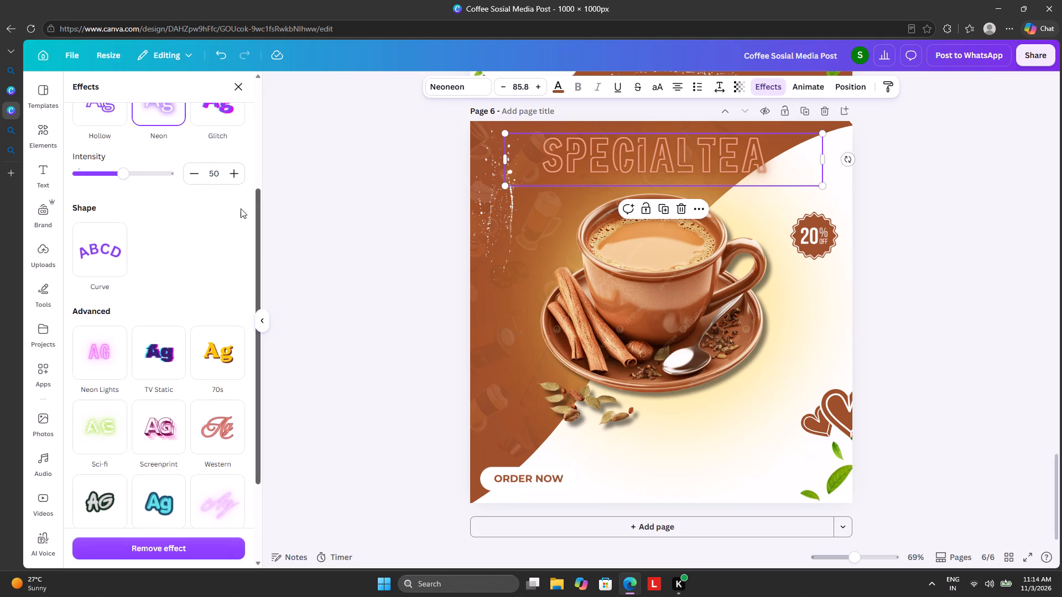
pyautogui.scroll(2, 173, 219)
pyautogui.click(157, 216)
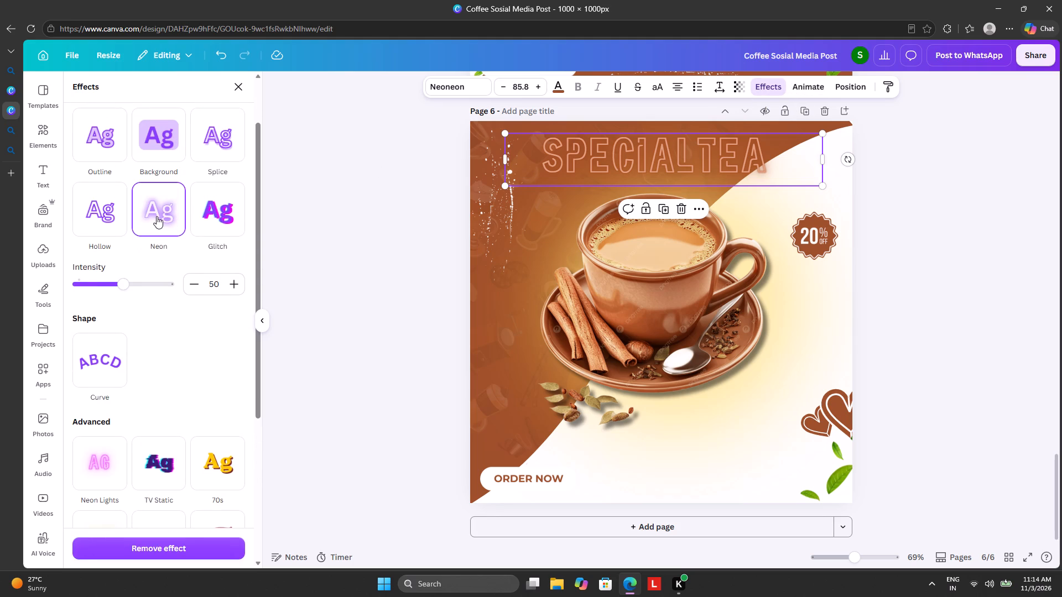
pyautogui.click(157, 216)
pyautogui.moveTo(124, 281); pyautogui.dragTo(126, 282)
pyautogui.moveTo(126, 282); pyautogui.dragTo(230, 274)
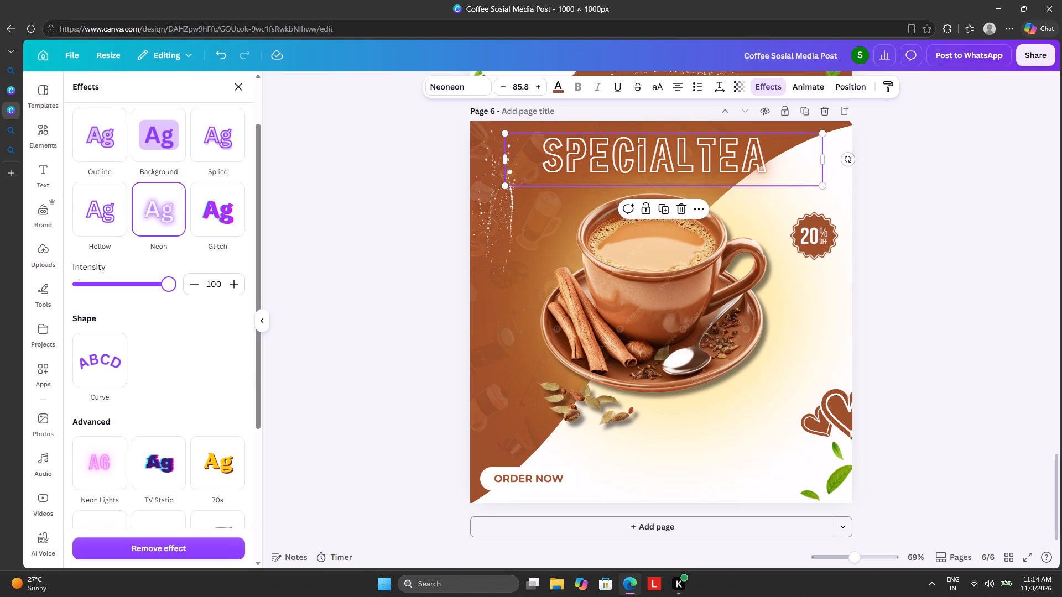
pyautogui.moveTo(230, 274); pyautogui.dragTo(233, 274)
# Apply the Cosmic text effect to page 6's title.
pyautogui.scroll(-3, 210, 336)
pyautogui.scroll(3, 210, 336)
pyautogui.scroll(-2, 210, 336)
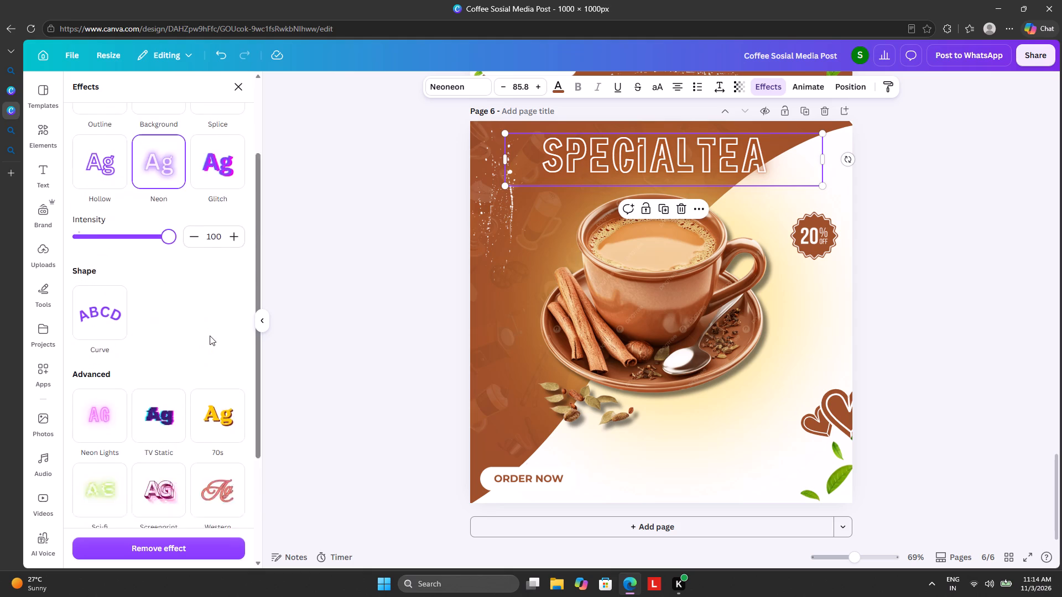
pyautogui.scroll(-2, 210, 336)
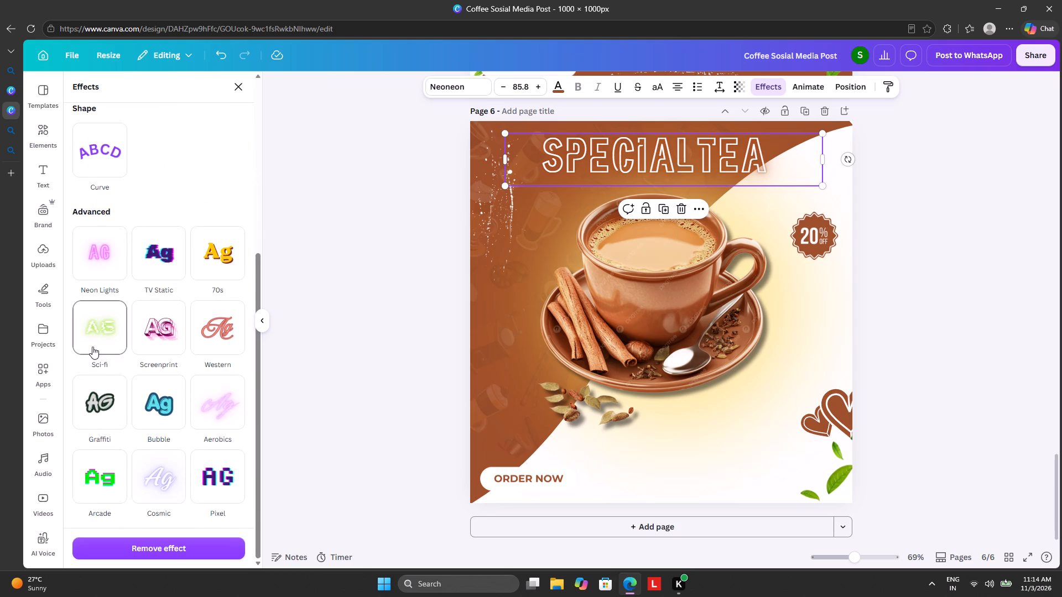
pyautogui.click(160, 467)
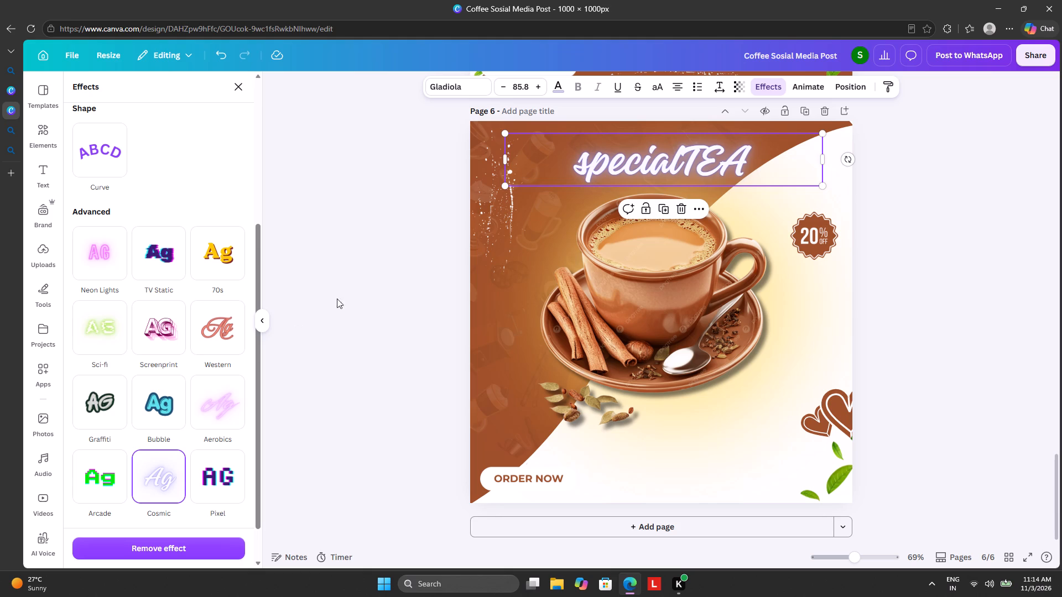
# Try white, brown and black on page 6's title, settling on green sampled from the leaf in the page's lower-right corner.
pyautogui.click(554, 79)
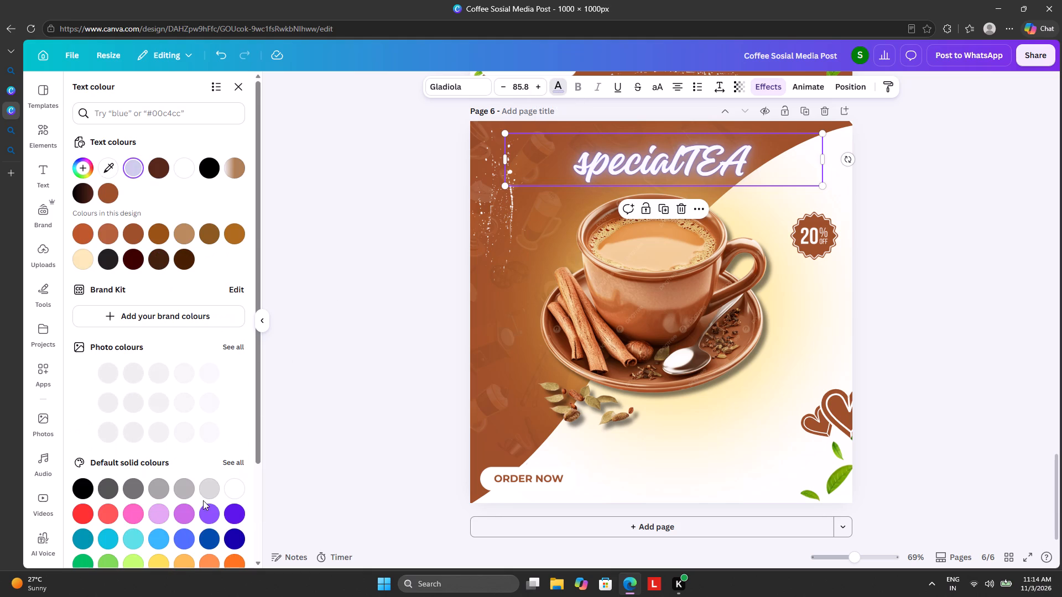
pyautogui.click(239, 487)
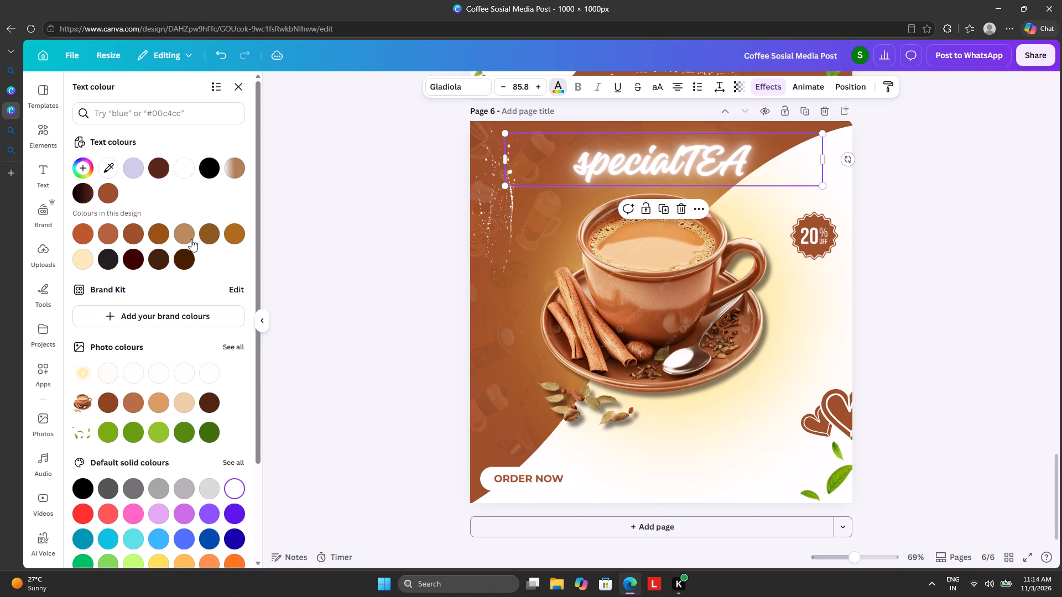
pyautogui.click(110, 193)
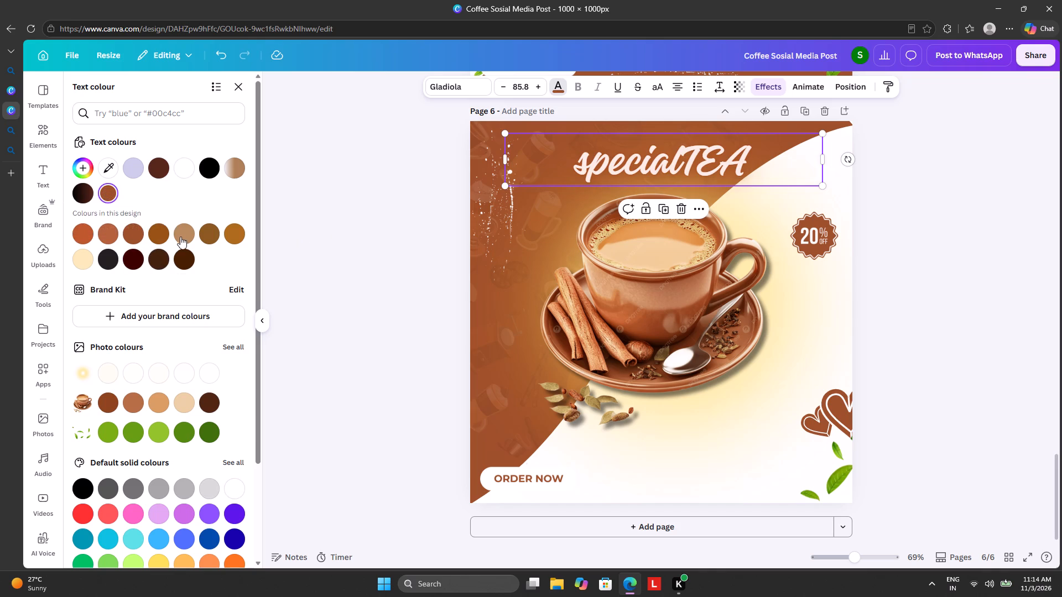
pyautogui.click(214, 173)
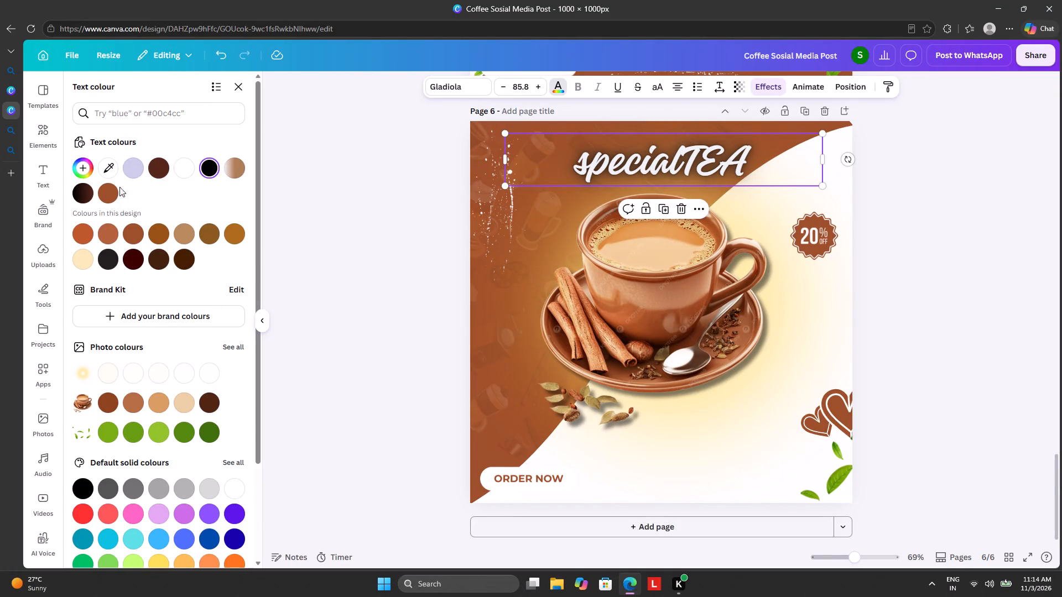
pyautogui.click(111, 165)
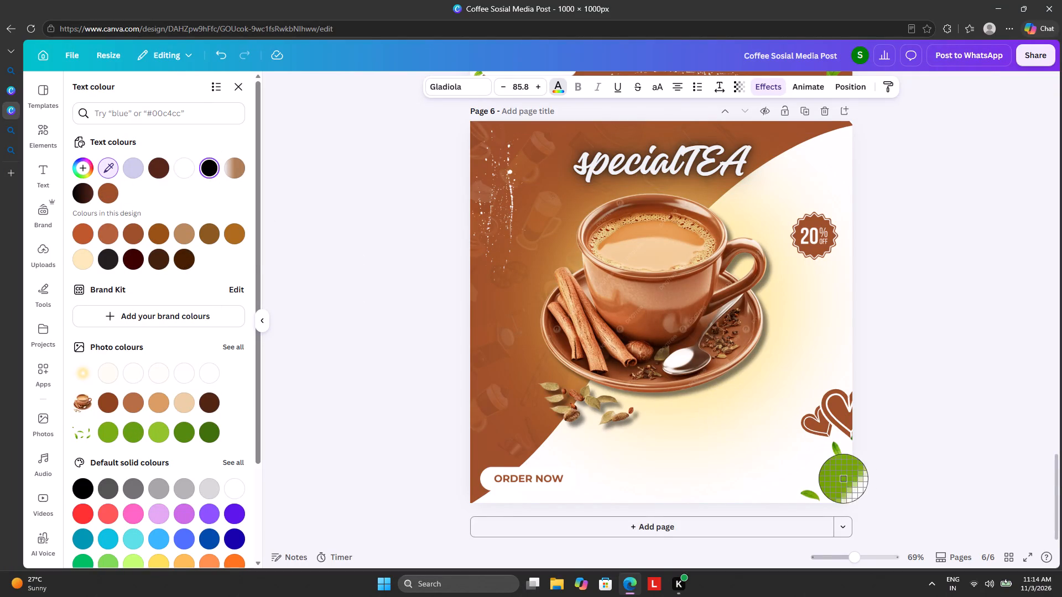
pyautogui.click(842, 479)
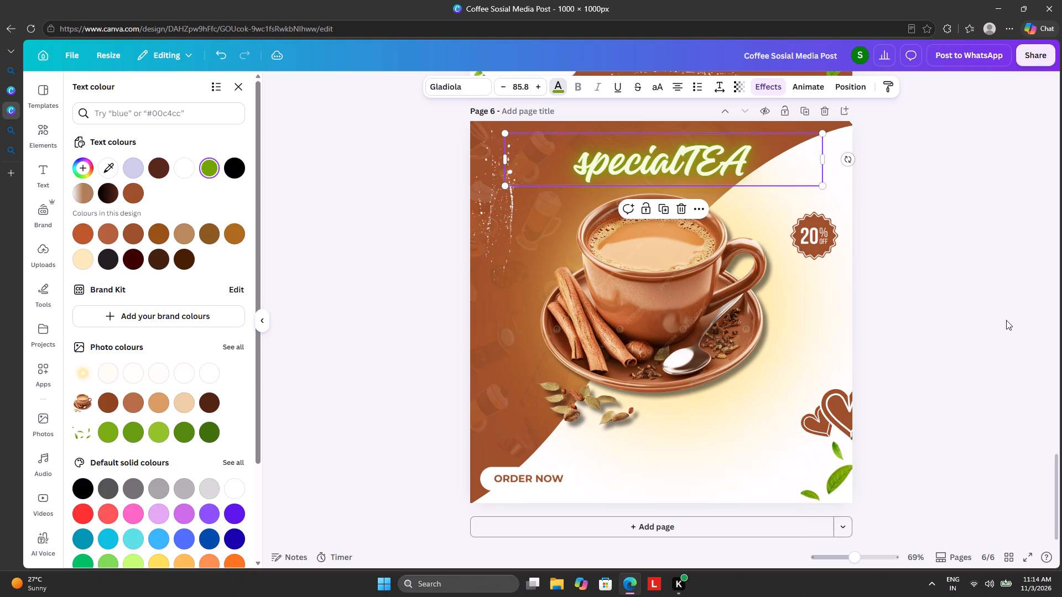
pyautogui.click(1006, 321)
pyautogui.click(1006, 321)
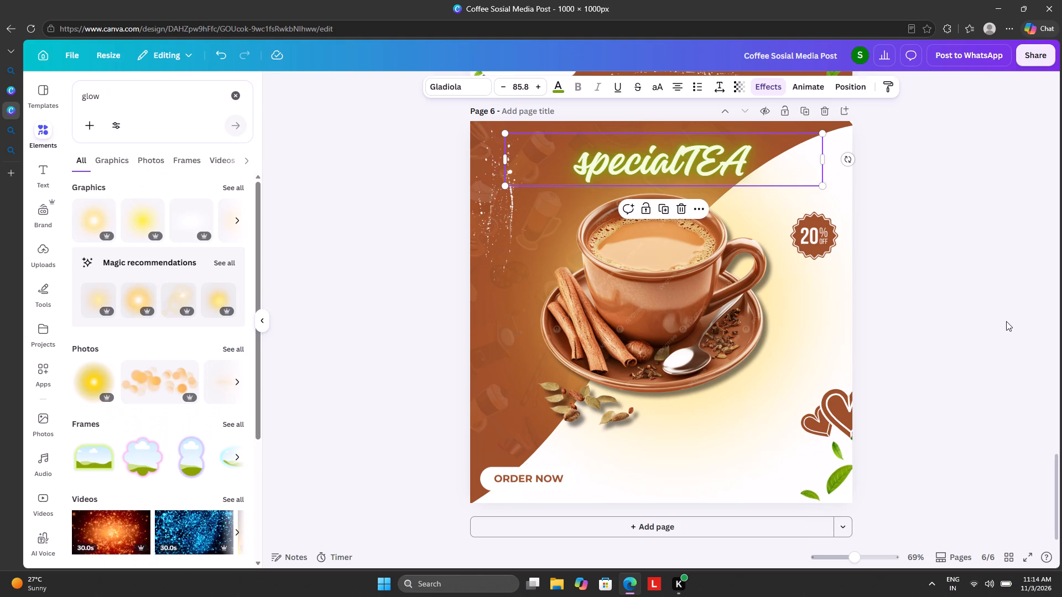
# Apply the same Cosmic text effect to the SPECIAL TEA title on page 5.
pyautogui.scroll(7, 995, 328)
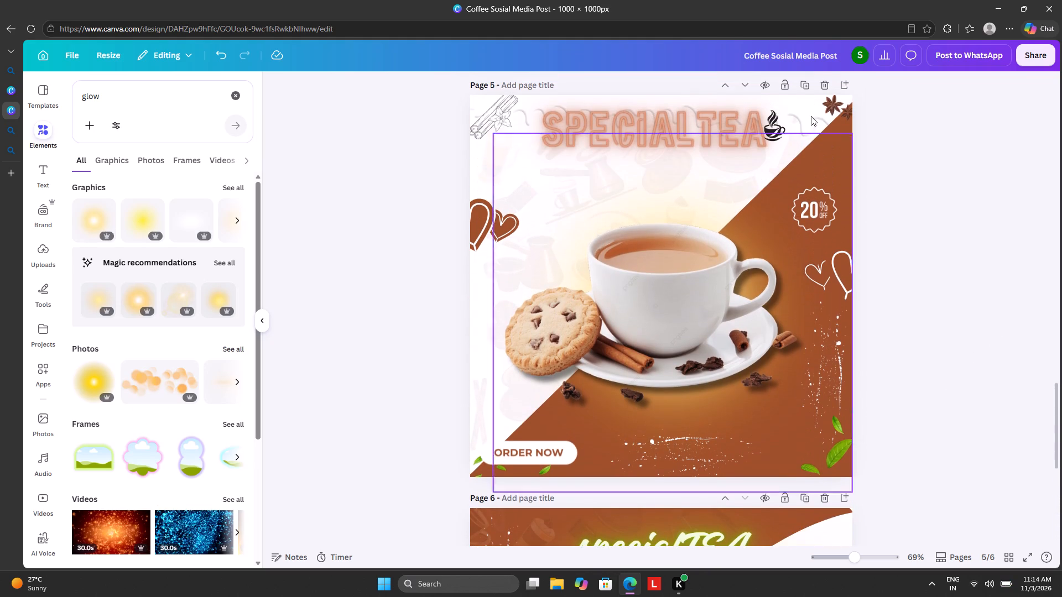
pyautogui.click(618, 141)
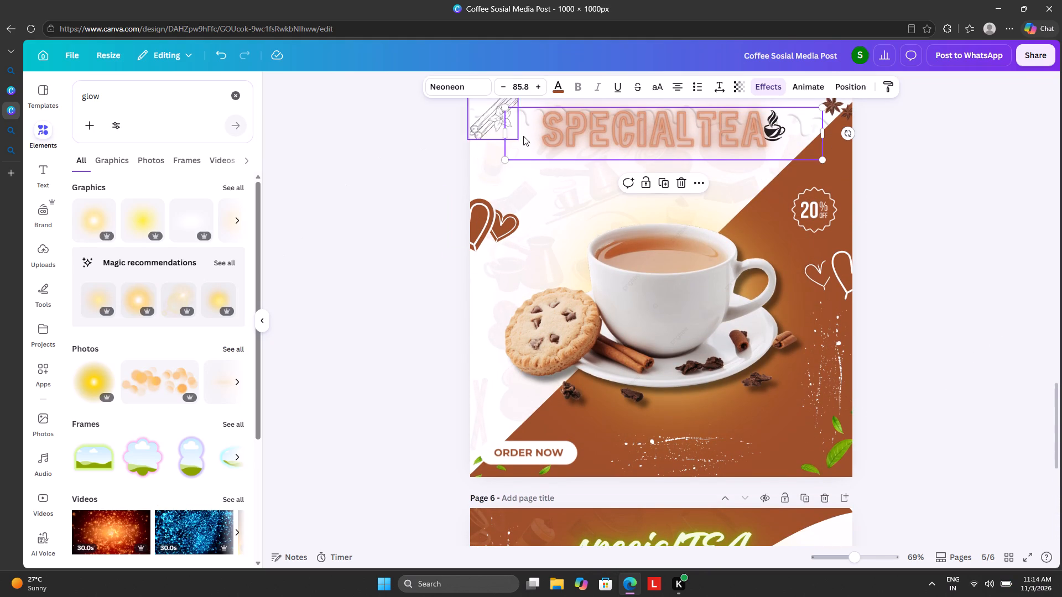
pyautogui.click(770, 81)
pyautogui.scroll(-3, 178, 321)
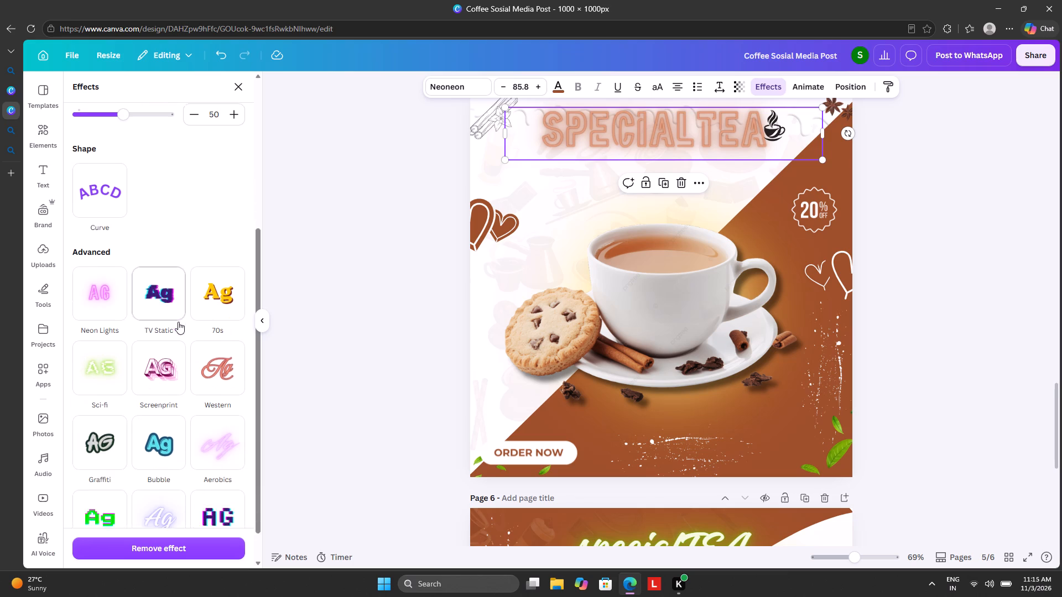
pyautogui.scroll(-6, 178, 322)
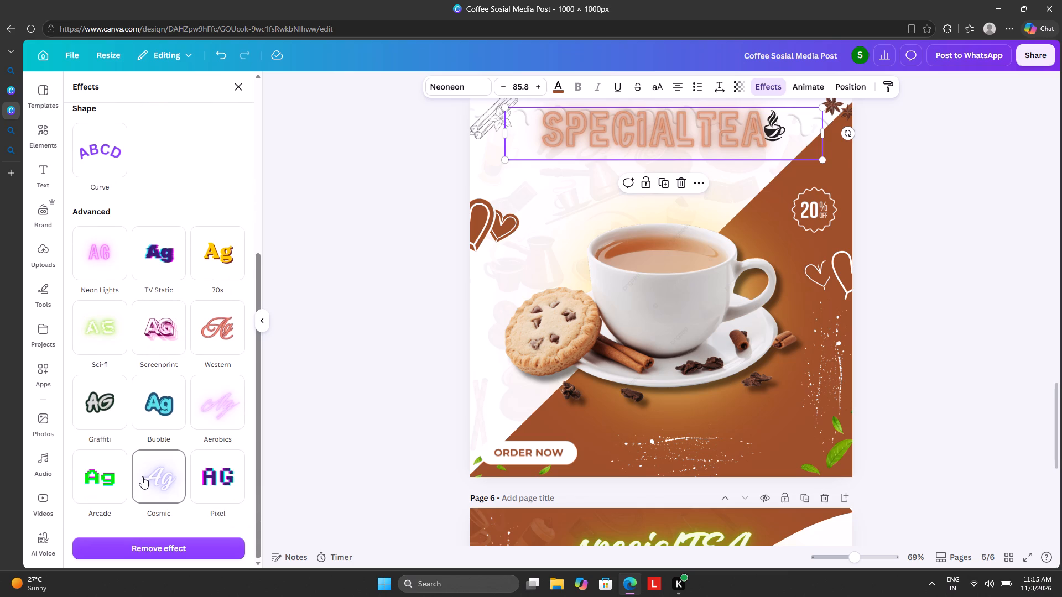
pyautogui.click(143, 476)
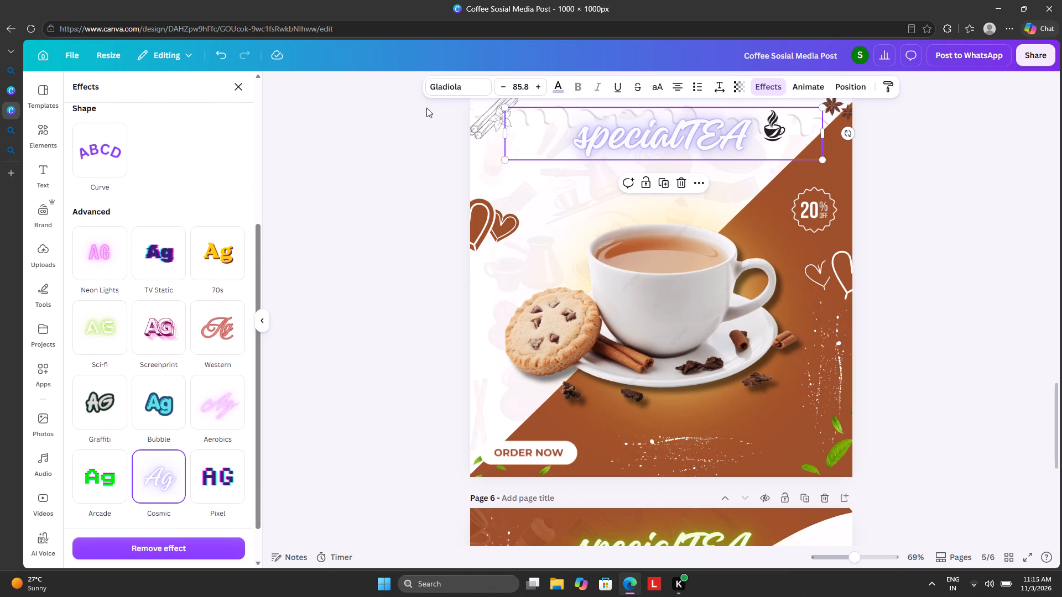
# Try a sampled brown and black on page 5's title, settling on the leaf green used for page 6's title.
pyautogui.click(561, 85)
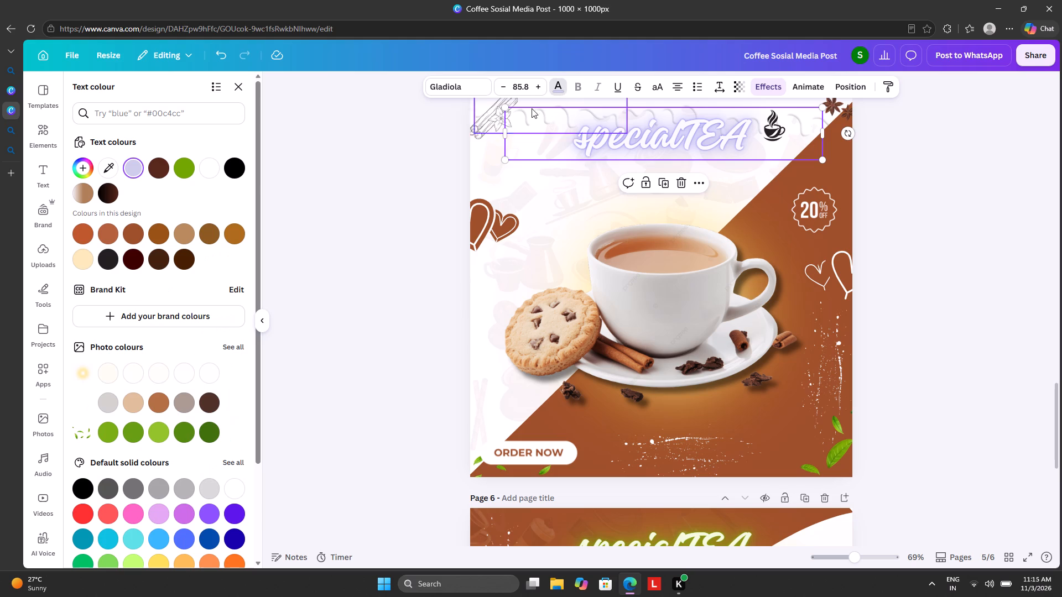
pyautogui.click(103, 167)
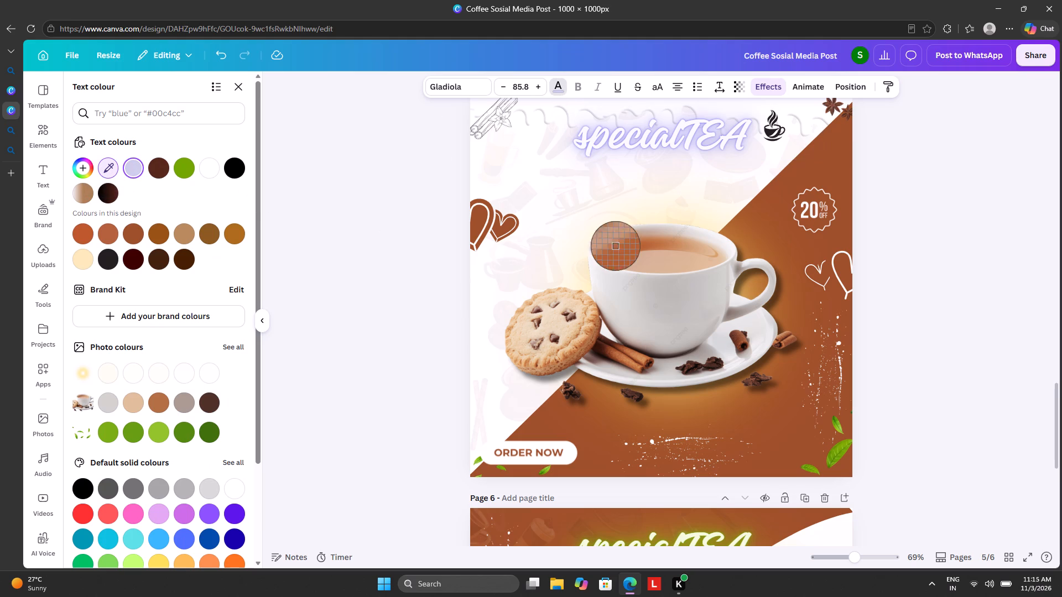
pyautogui.click(787, 234)
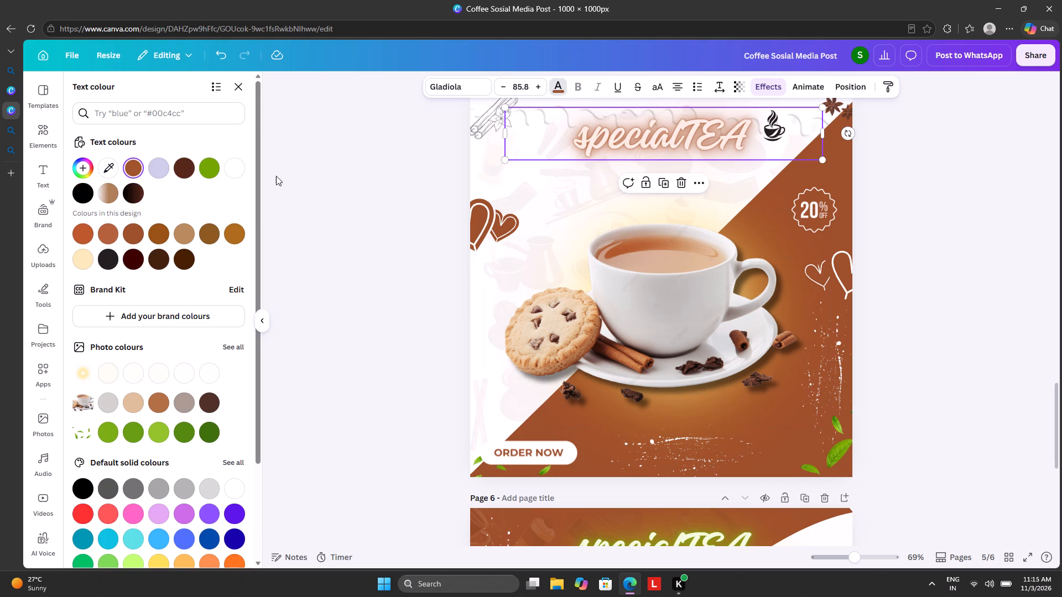
pyautogui.click(78, 191)
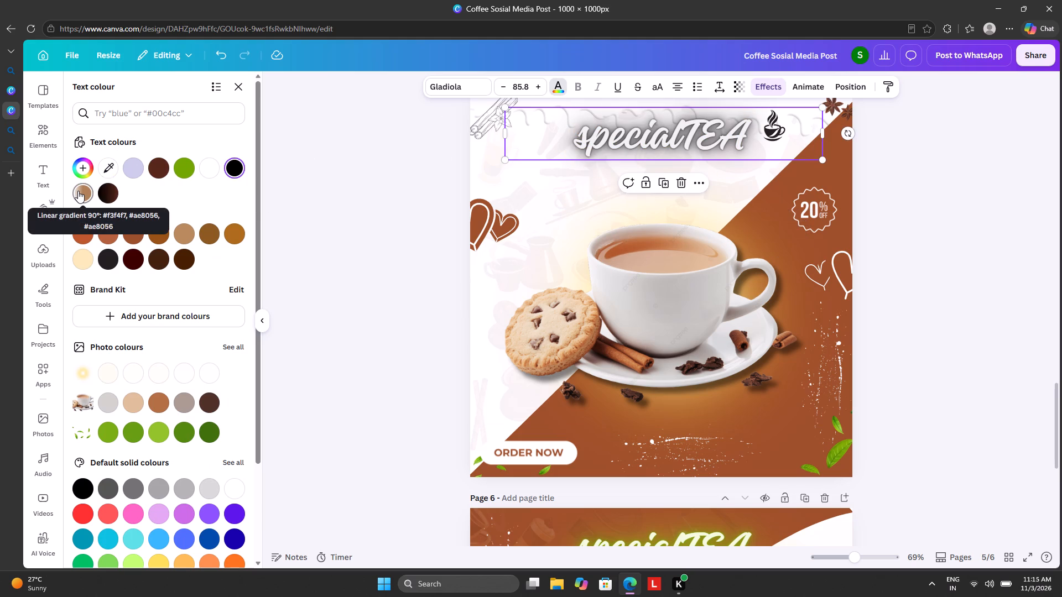
pyautogui.click(186, 172)
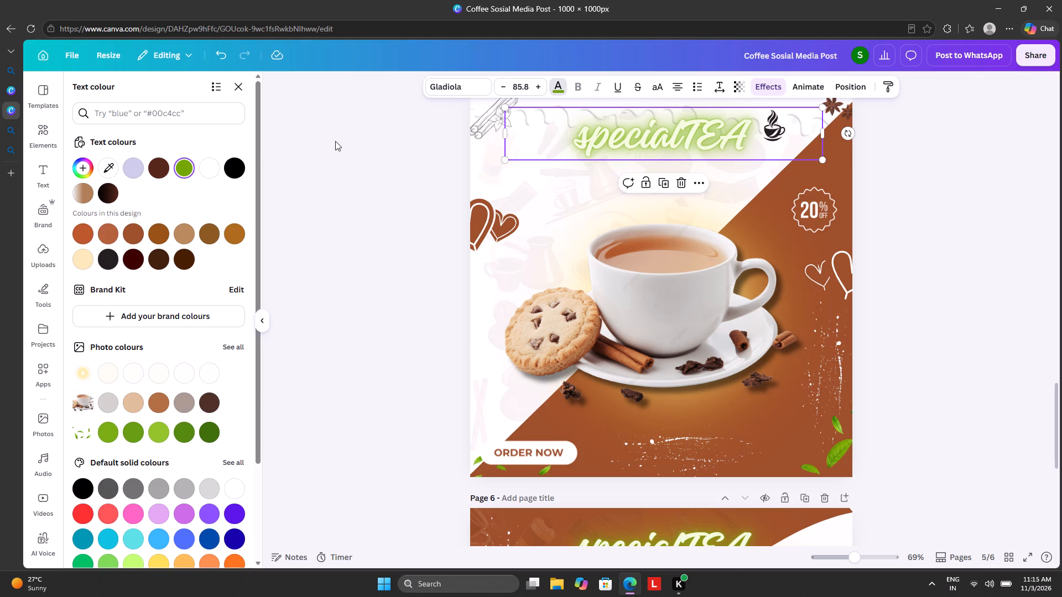
# Insert a space between "special" and "TEA" in page 5's title.
pyautogui.click(677, 143)
pyautogui.press('space')
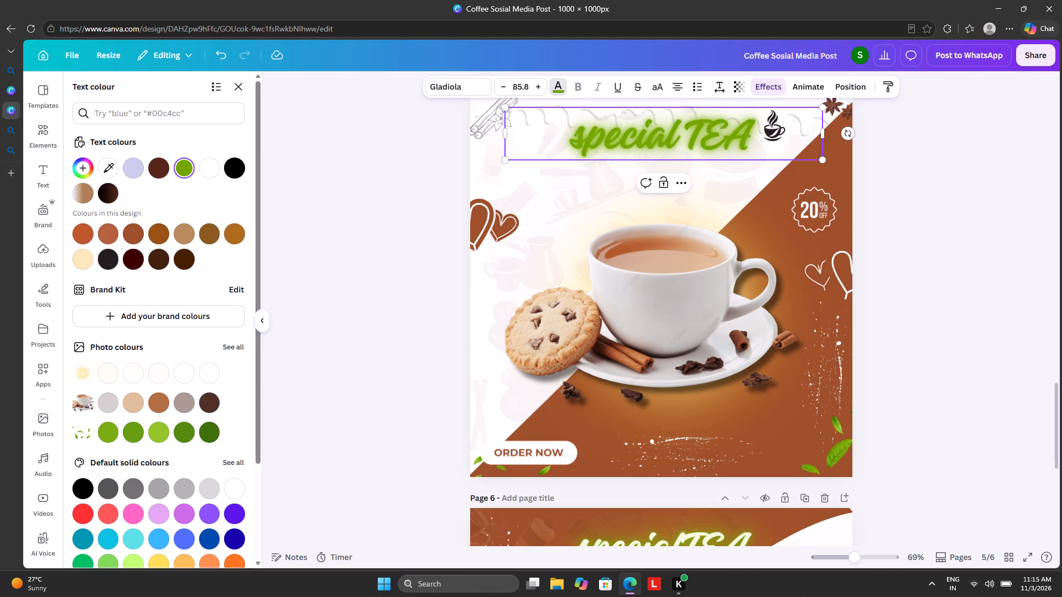
pyautogui.click(976, 234)
pyautogui.click(977, 235)
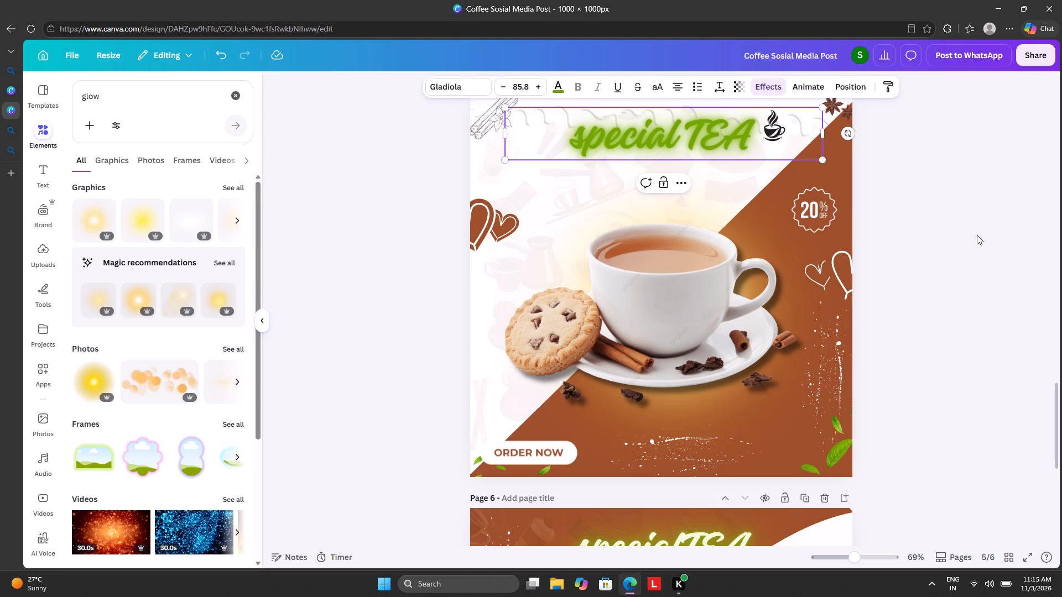
# Move page 5's title slightly down and to the left, clear of the decorations along the page's top edge.
pyautogui.moveTo(667, 126); pyautogui.dragTo(664, 134)
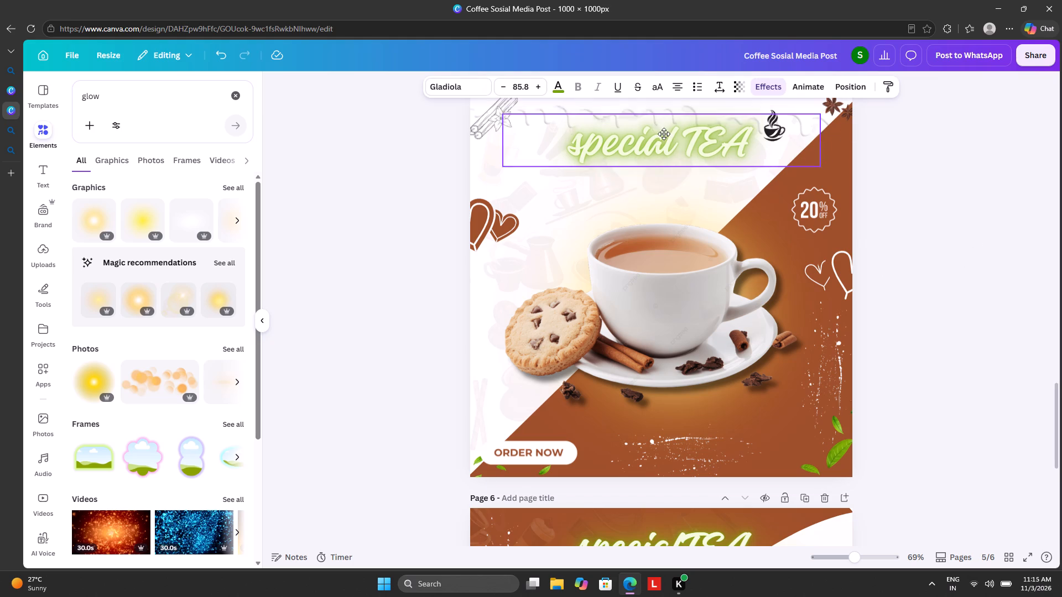
pyautogui.moveTo(664, 134); pyautogui.dragTo(659, 144)
# Review pages 5 and 6, comparing their restyled titles and overall layouts.
pyautogui.scroll(4, 936, 295)
pyautogui.scroll(-3, 936, 281)
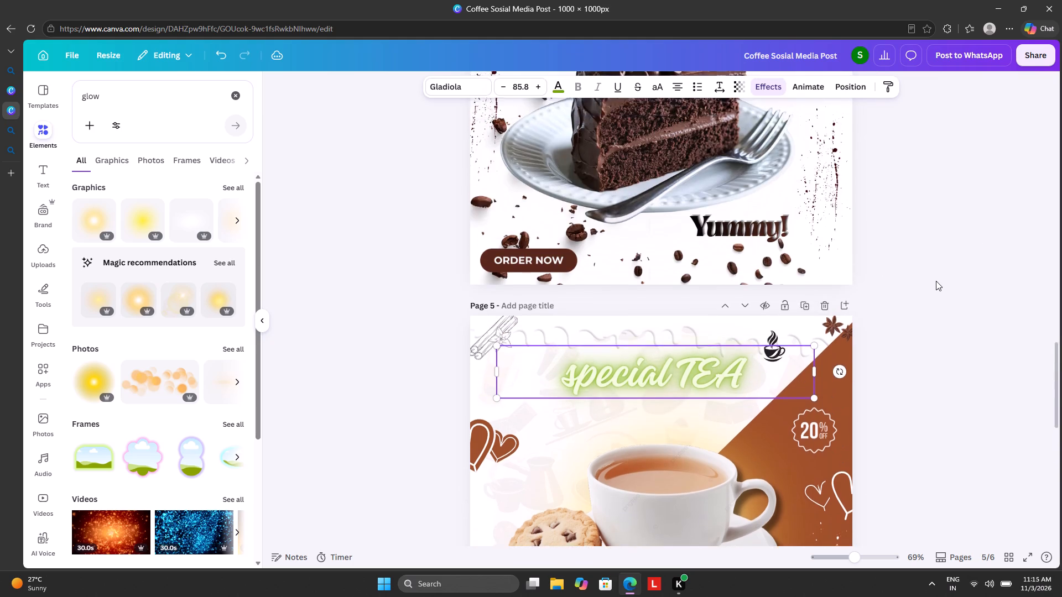
pyautogui.scroll(-8, 936, 281)
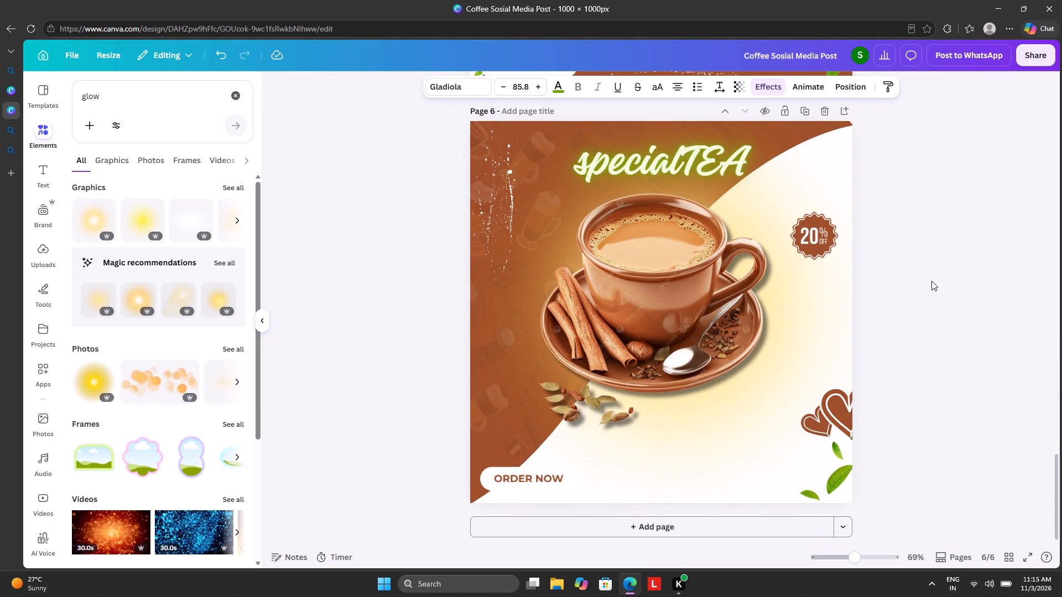
pyautogui.scroll(-3, 931, 281)
pyautogui.scroll(7, 931, 281)
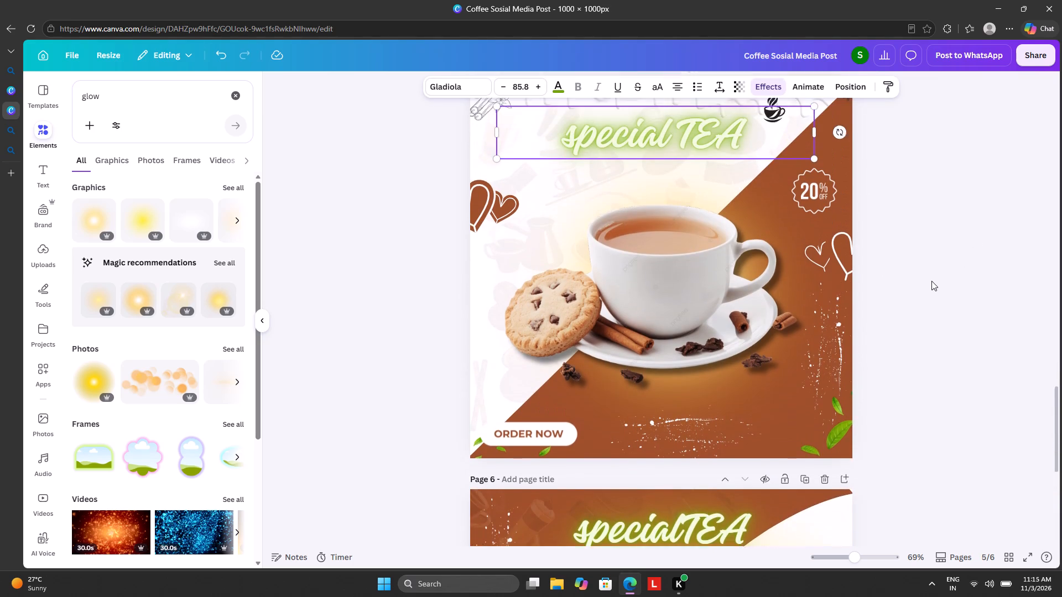
pyautogui.scroll(1, 931, 281)
pyautogui.scroll(-4, 931, 281)
pyautogui.scroll(3, 931, 281)
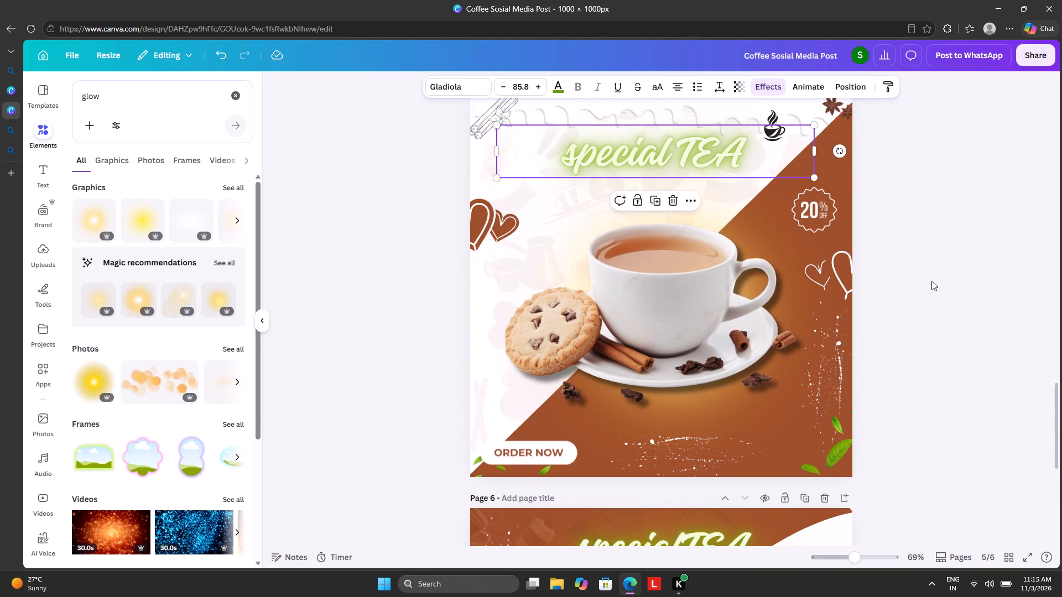
# Copy page 5's star anise decoration, pasting it twice below the saucer on page 5 and once into page 6's top-right corner.
pyautogui.scroll(1, 931, 281)
pyautogui.click(834, 165)
pyautogui.rightClick(834, 165)
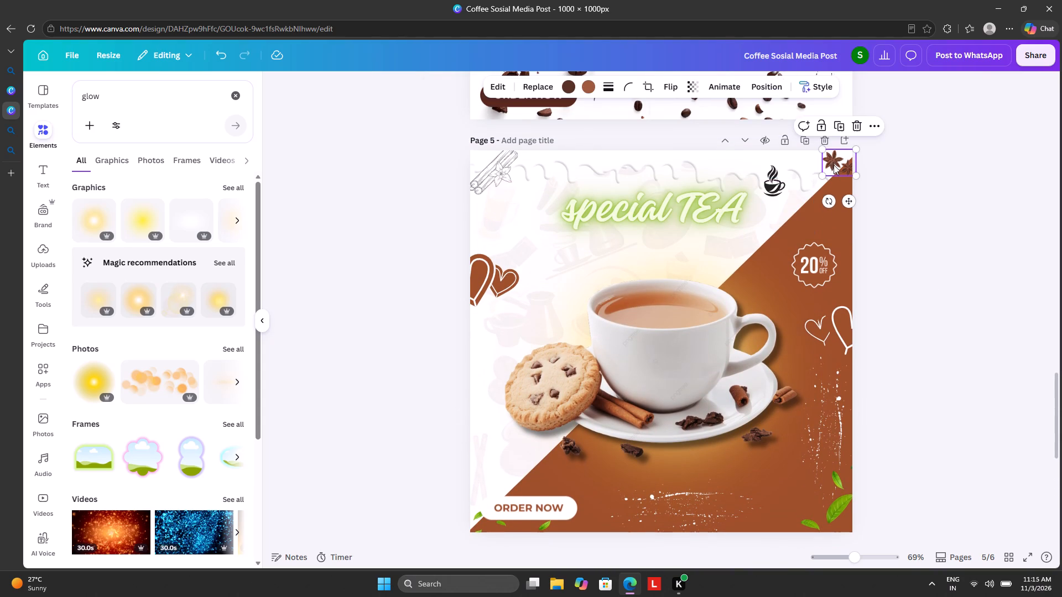
pyautogui.click(856, 172)
pyautogui.scroll(-6, 856, 172)
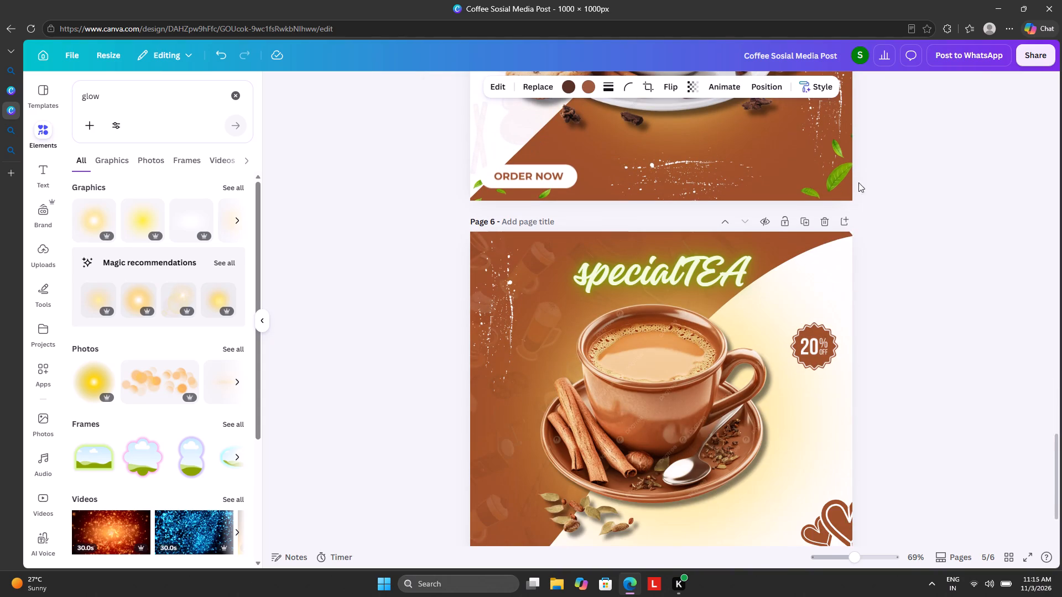
pyautogui.hotkey('ctrl', 'v')
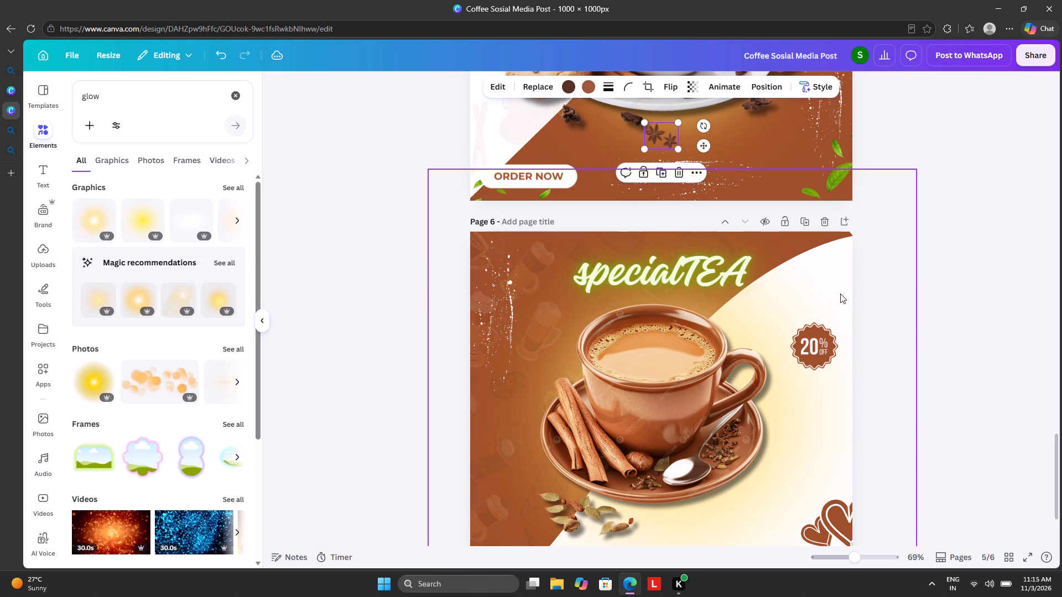
pyautogui.hotkey('ctrl', 'v')
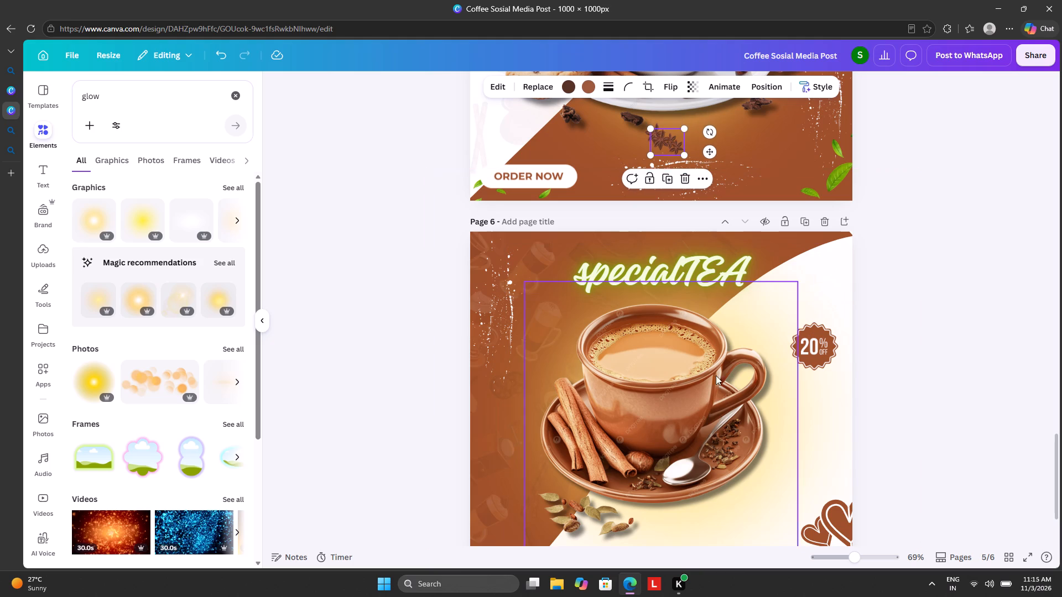
pyautogui.scroll(-5, 831, 402)
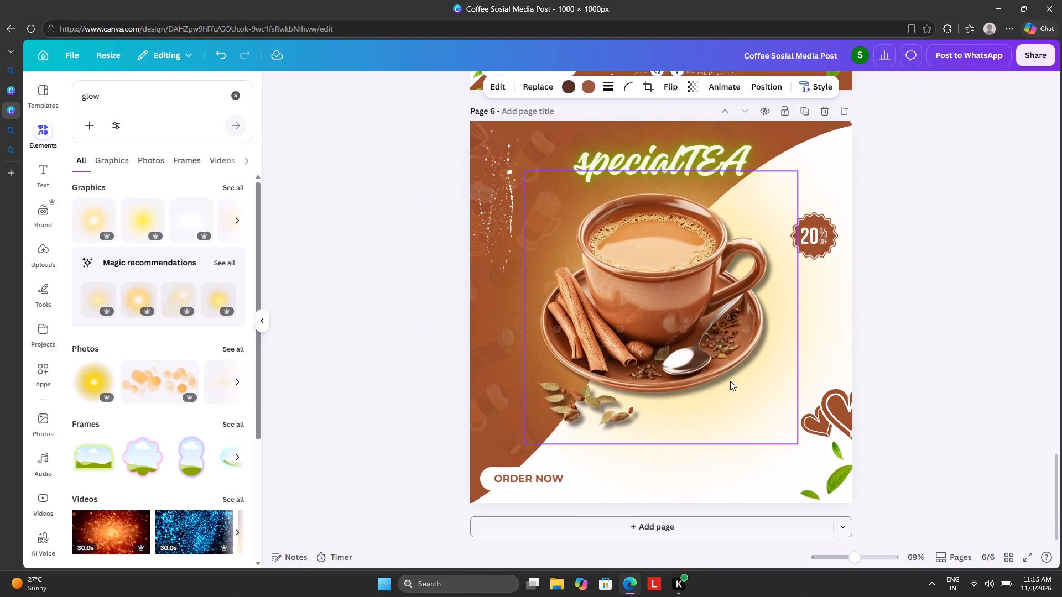
pyautogui.hotkey('ctrl', 'v')
# Copy the cinnamon-stick line drawing from page 5's top-left corner into the same corner of page 6.
pyautogui.scroll(4, 846, 371)
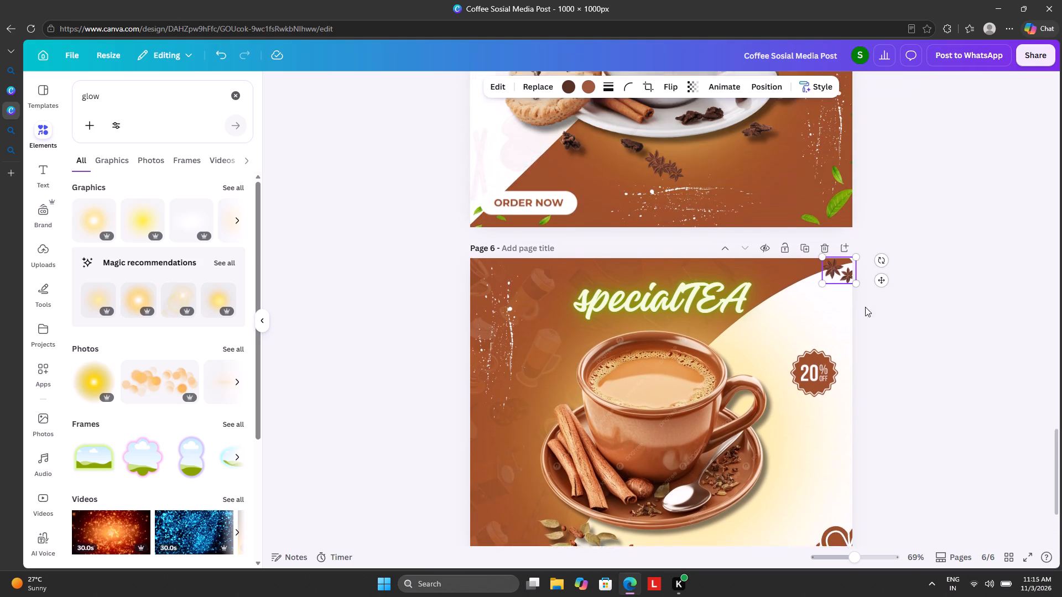
pyautogui.scroll(2, 865, 307)
pyautogui.scroll(4, 884, 253)
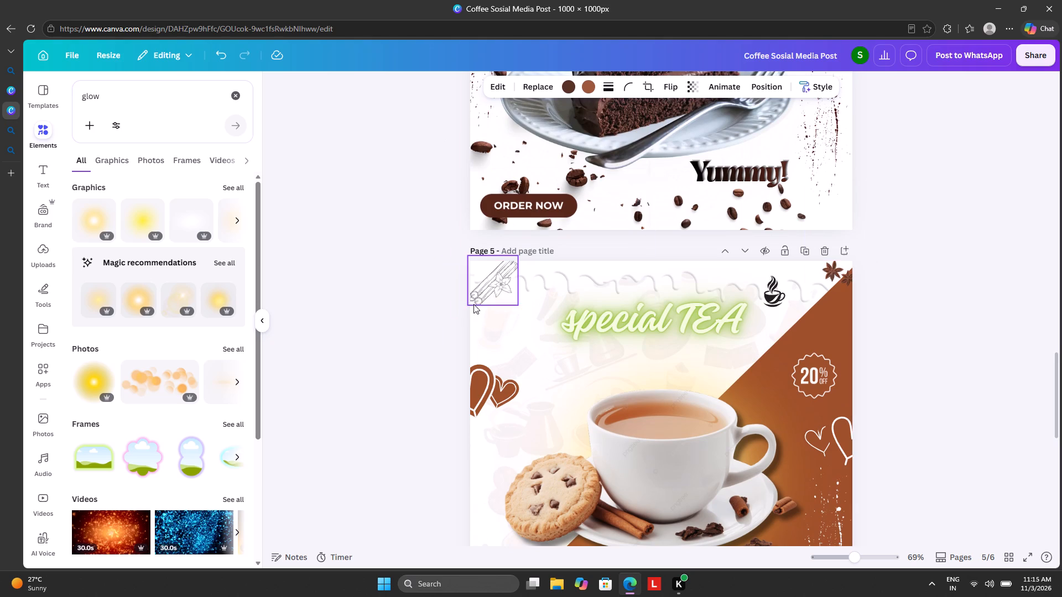
pyautogui.click(474, 304)
pyautogui.rightClick(470, 304)
pyautogui.click(522, 233)
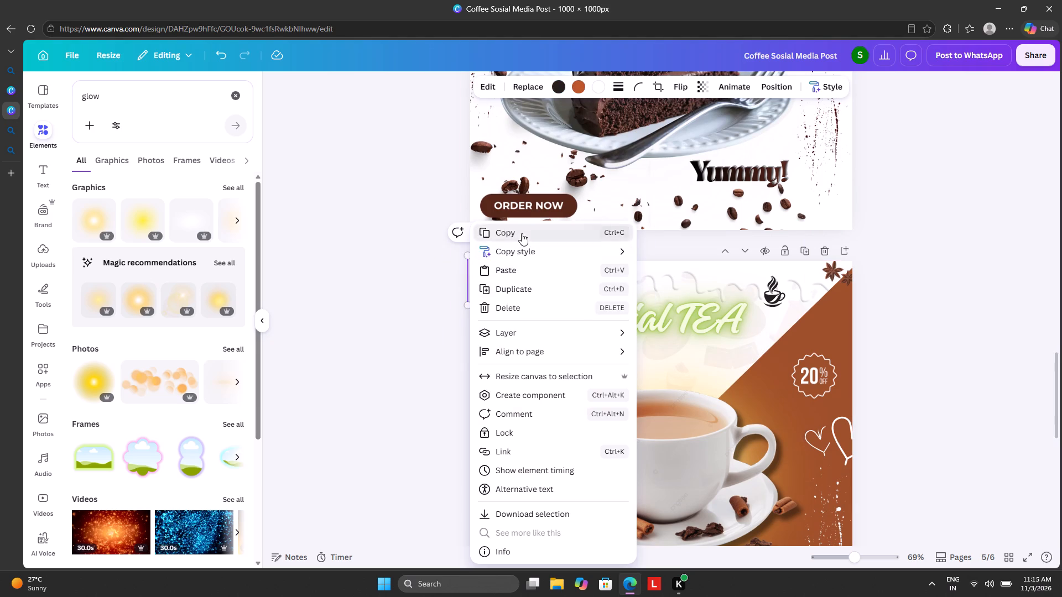
pyautogui.scroll(-6, 522, 233)
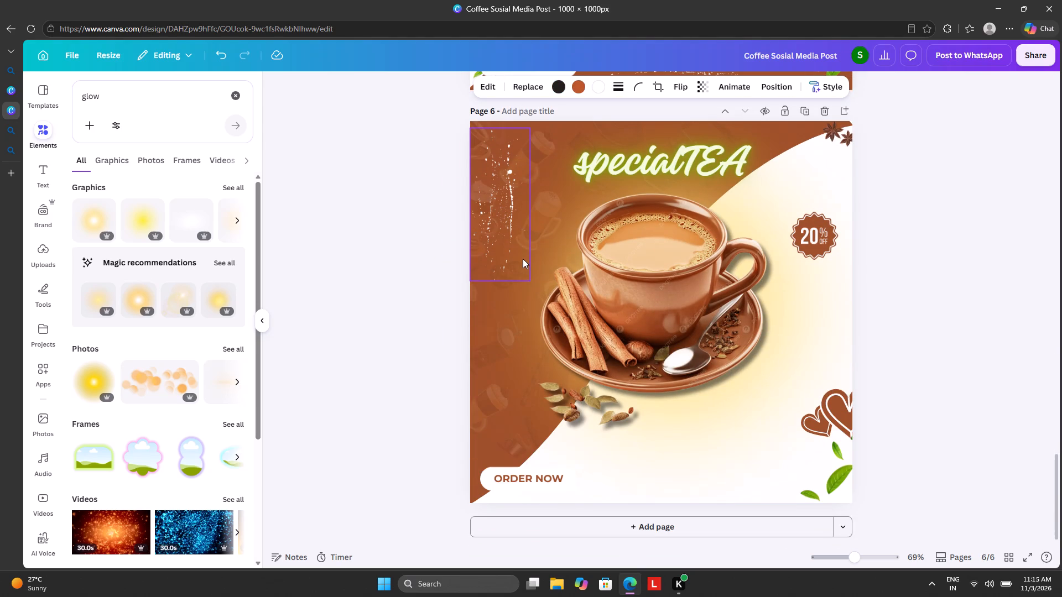
pyautogui.hotkey('ctrl', 'v')
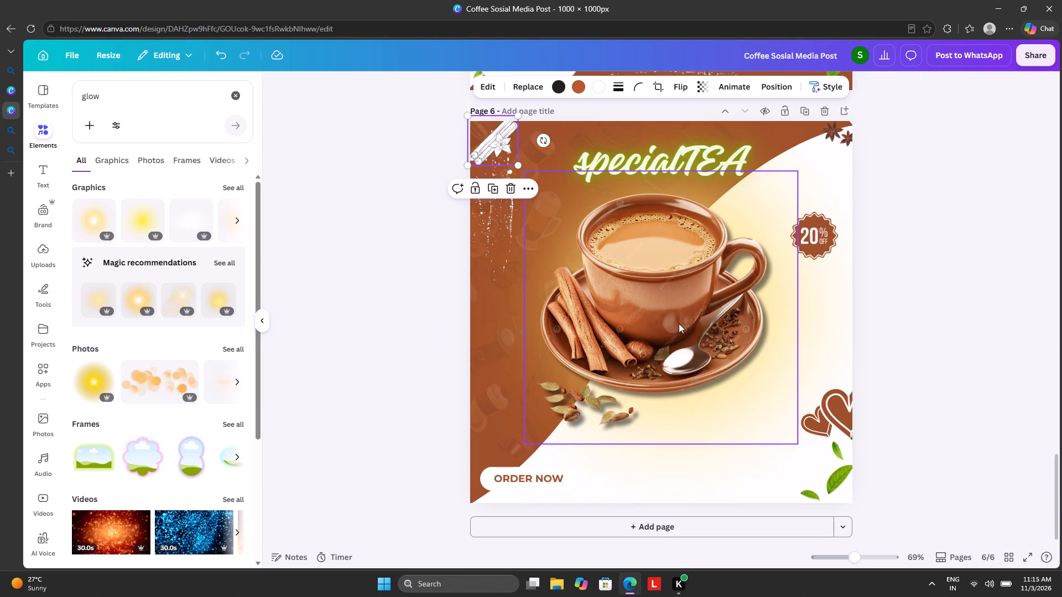
# Move page 6's white splatter straight down along the left edge, clear of the cinnamon-stick drawing.
pyautogui.moveTo(491, 245); pyautogui.dragTo(492, 322)
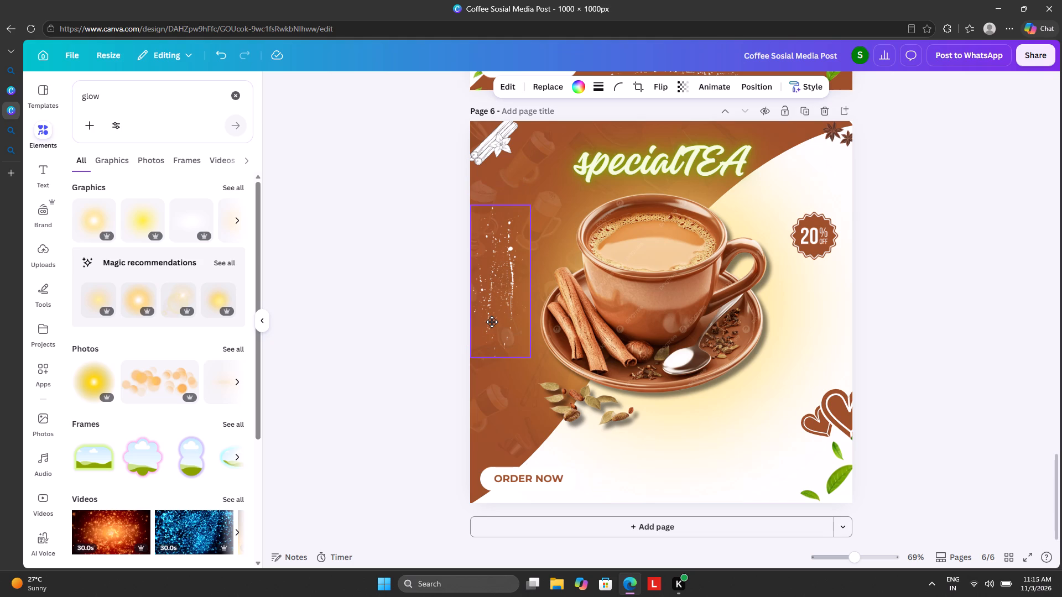
pyautogui.click(958, 303)
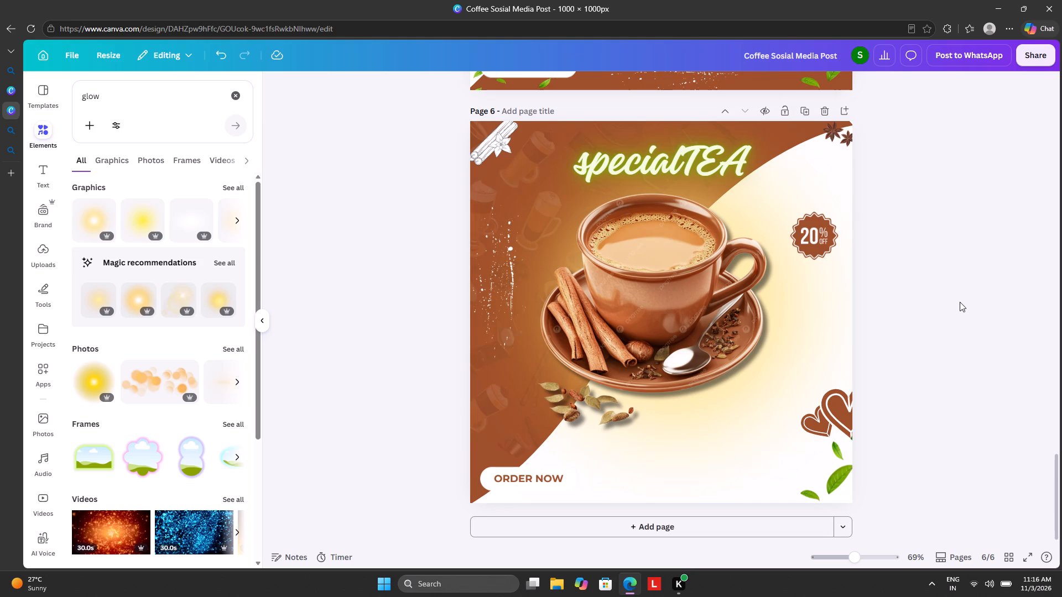
# Move page 5's black steaming-cup icon down and to the left, directly beside the end of the "special TEA" title.
pyautogui.scroll(2, 959, 232)
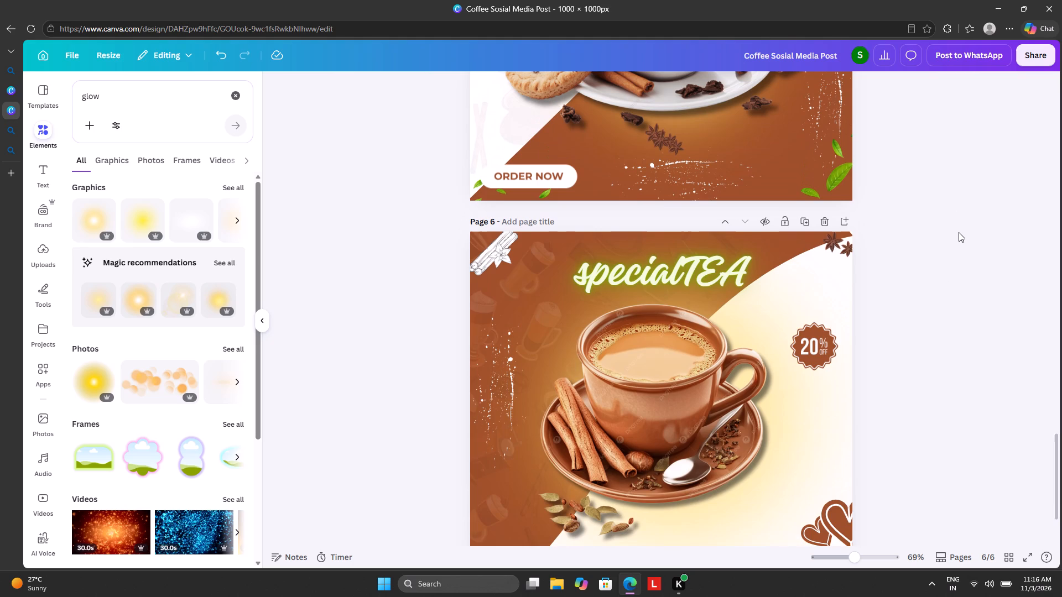
pyautogui.scroll(5, 959, 232)
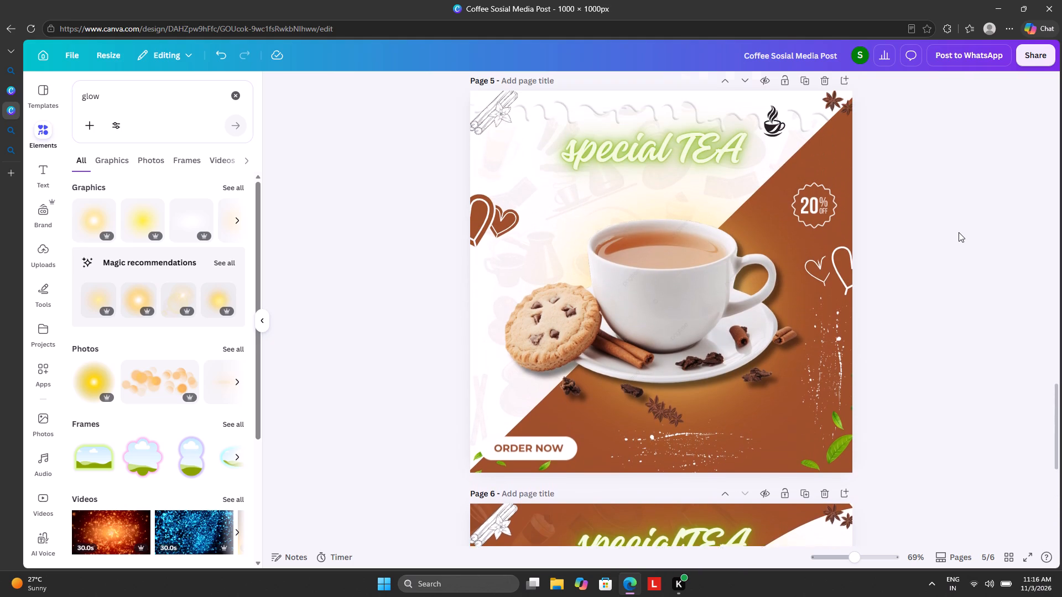
pyautogui.scroll(2, 959, 232)
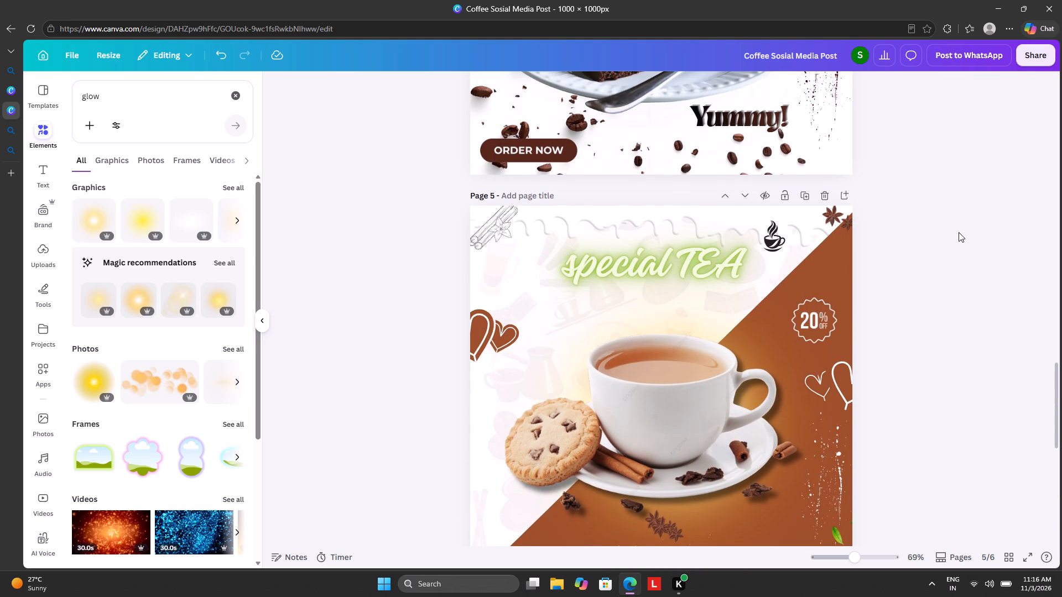
pyautogui.moveTo(778, 238); pyautogui.dragTo(772, 244)
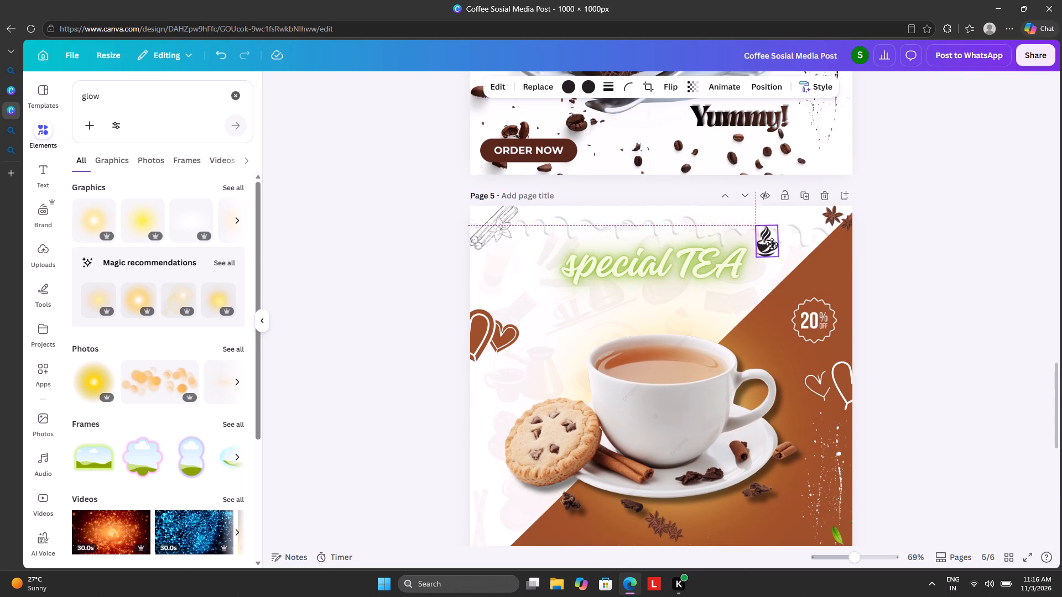
pyautogui.moveTo(772, 244); pyautogui.dragTo(764, 260)
# Add a new blank page 7 after page 6.
pyautogui.scroll(3, 898, 223)
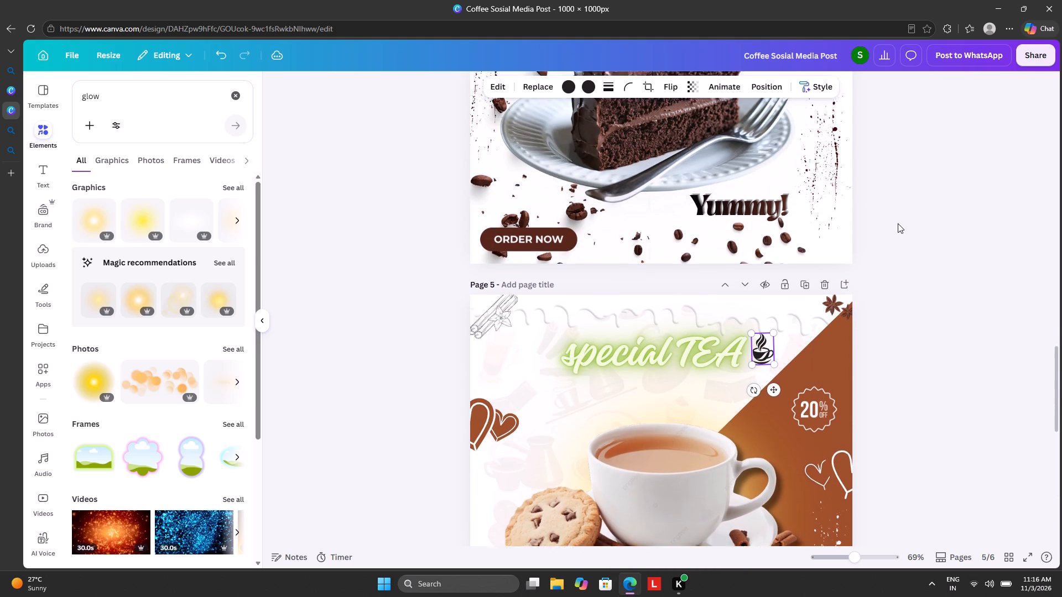
pyautogui.scroll(7, 898, 223)
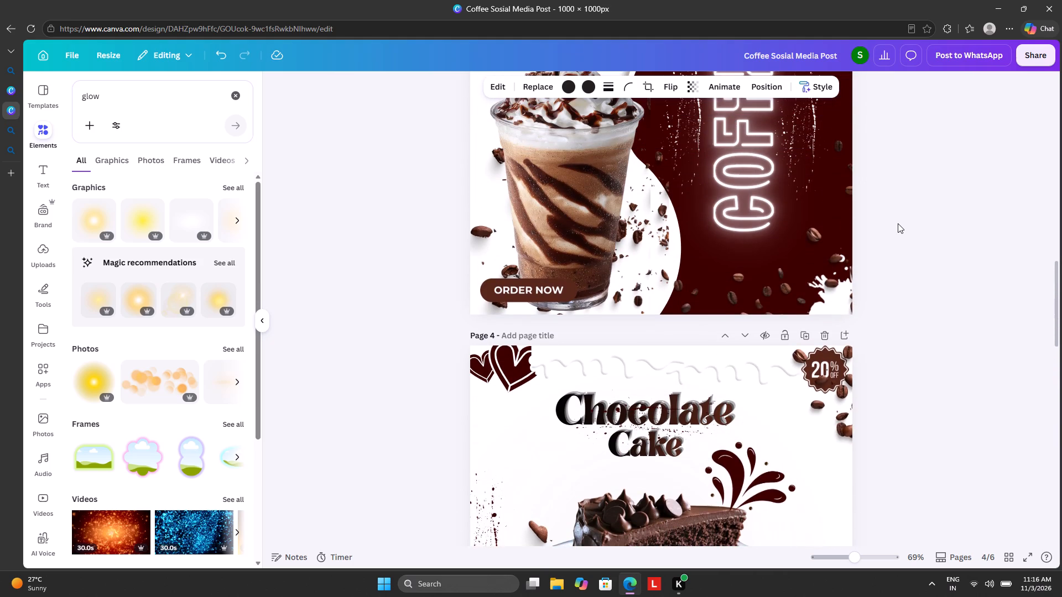
pyautogui.scroll(-14, 898, 223)
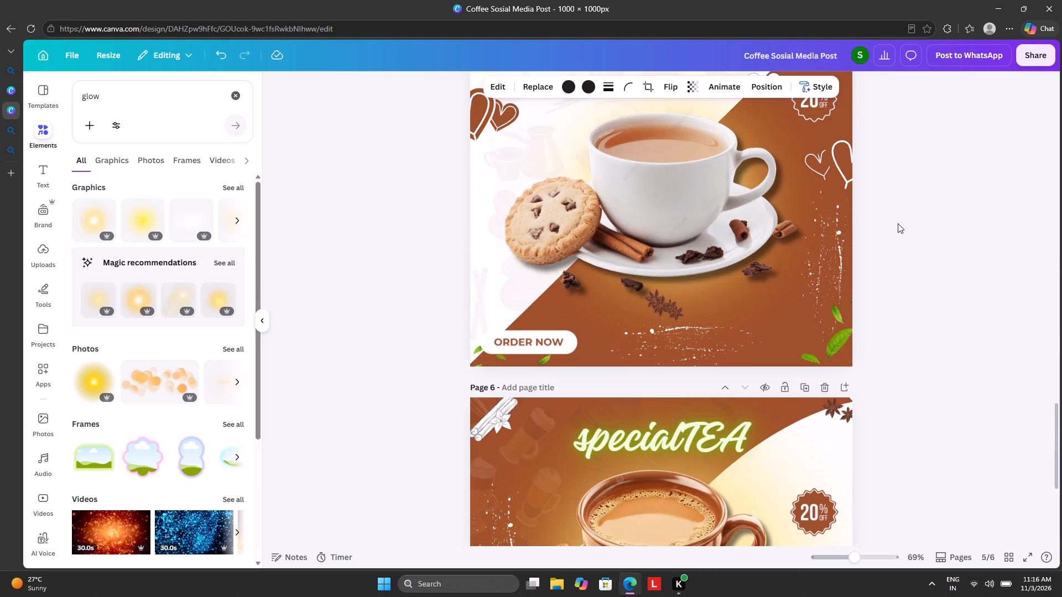
pyautogui.scroll(-7, 898, 223)
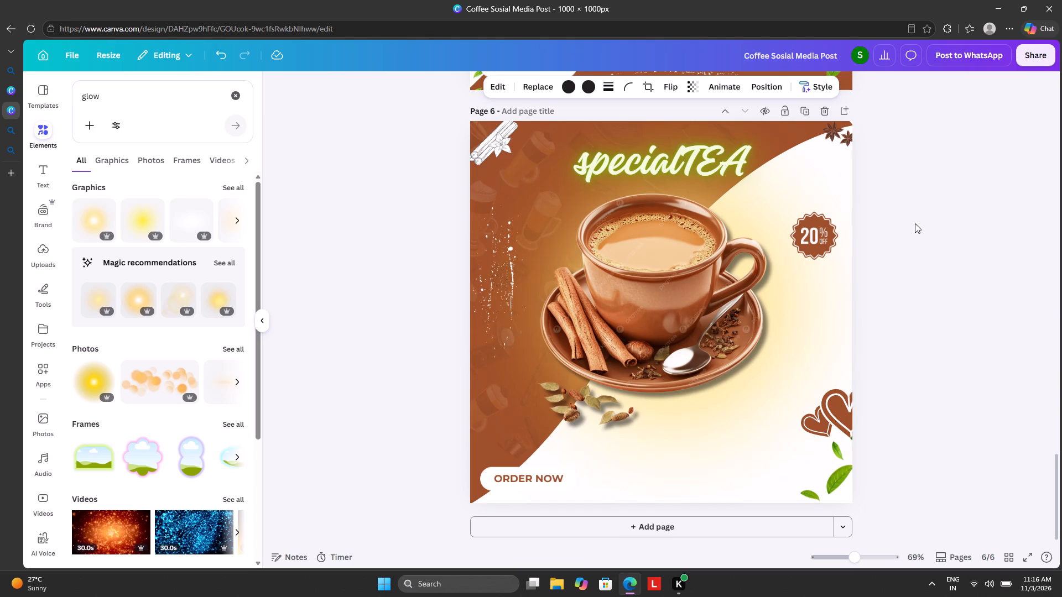
pyautogui.click(697, 530)
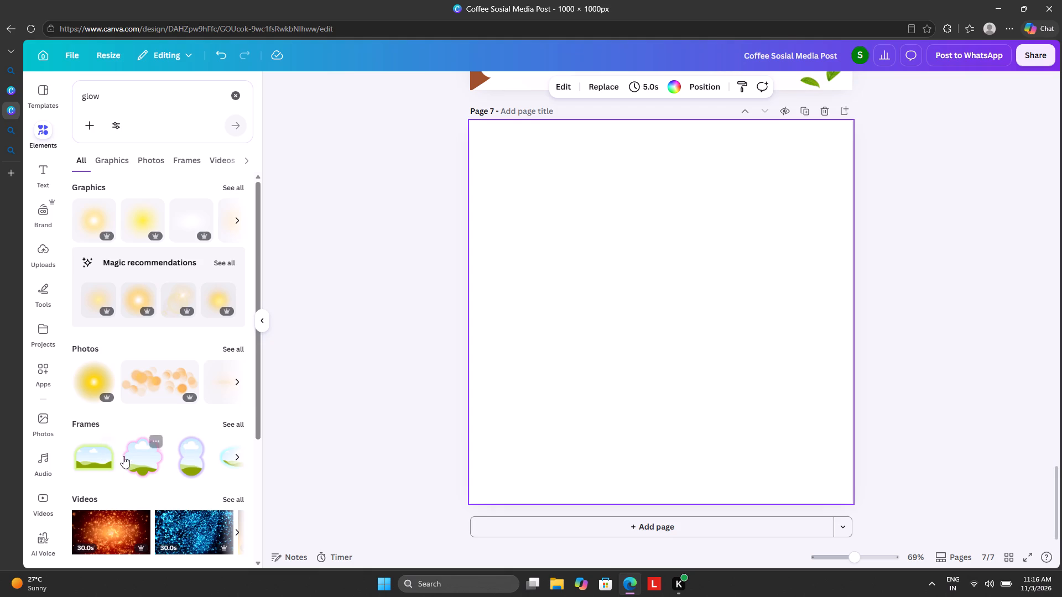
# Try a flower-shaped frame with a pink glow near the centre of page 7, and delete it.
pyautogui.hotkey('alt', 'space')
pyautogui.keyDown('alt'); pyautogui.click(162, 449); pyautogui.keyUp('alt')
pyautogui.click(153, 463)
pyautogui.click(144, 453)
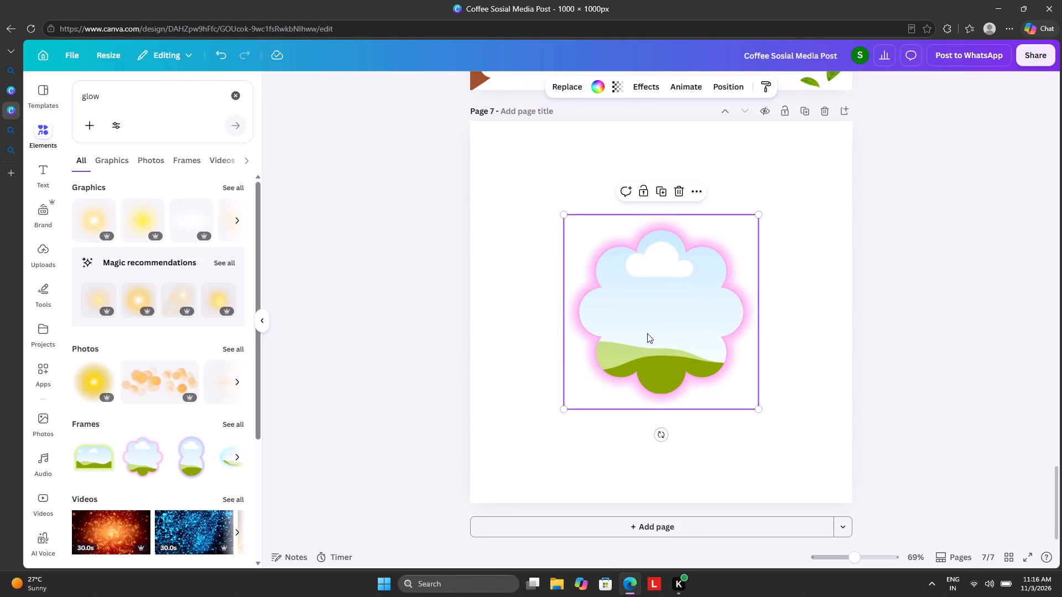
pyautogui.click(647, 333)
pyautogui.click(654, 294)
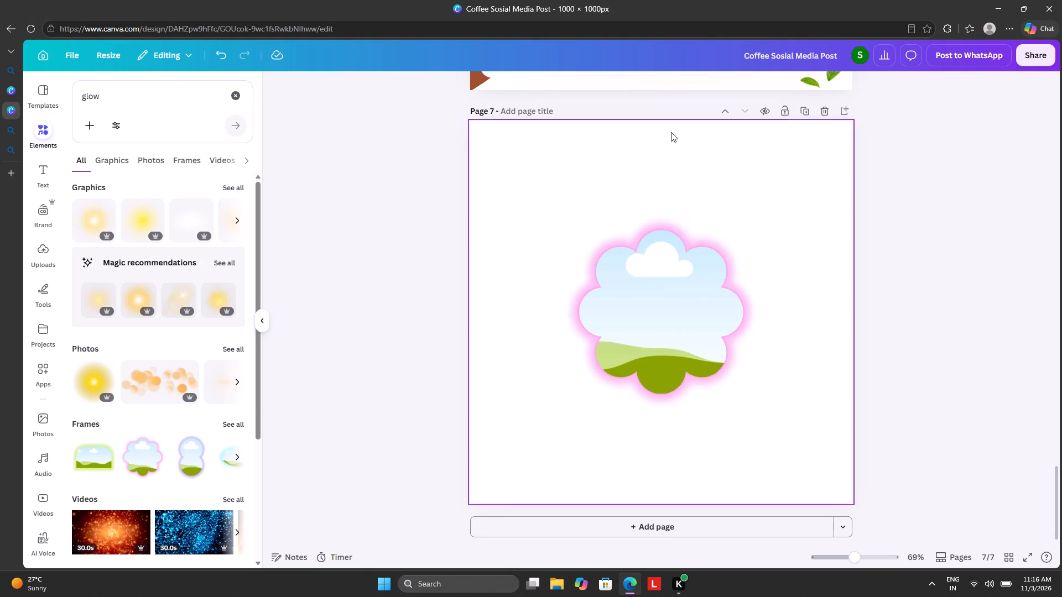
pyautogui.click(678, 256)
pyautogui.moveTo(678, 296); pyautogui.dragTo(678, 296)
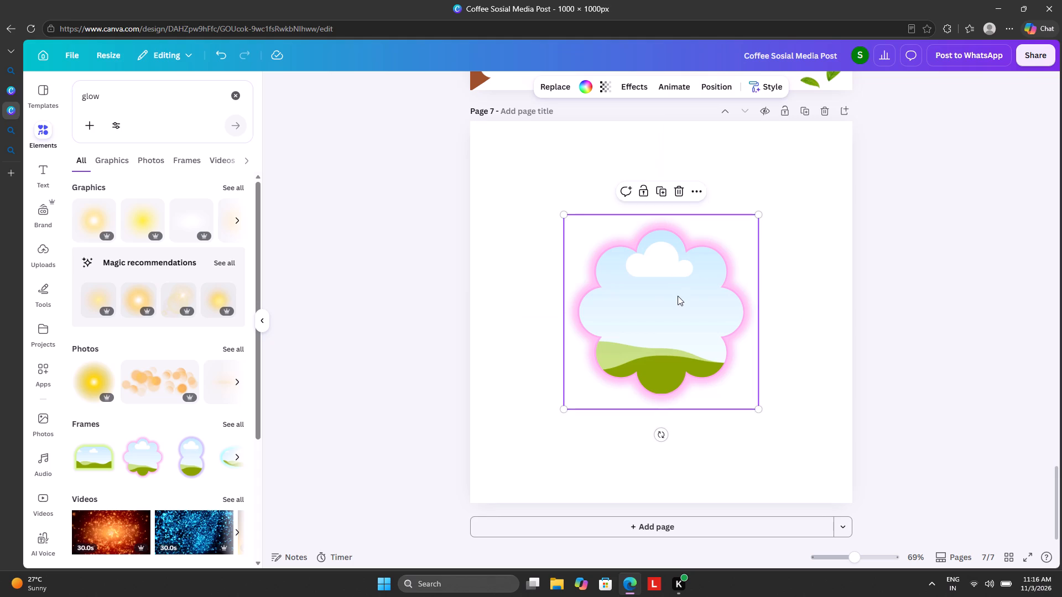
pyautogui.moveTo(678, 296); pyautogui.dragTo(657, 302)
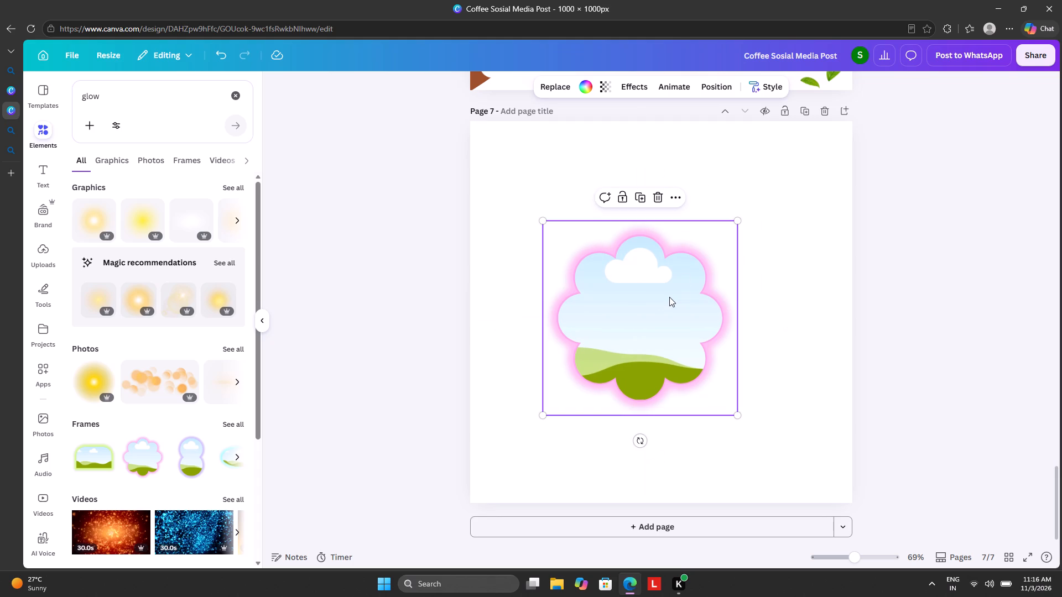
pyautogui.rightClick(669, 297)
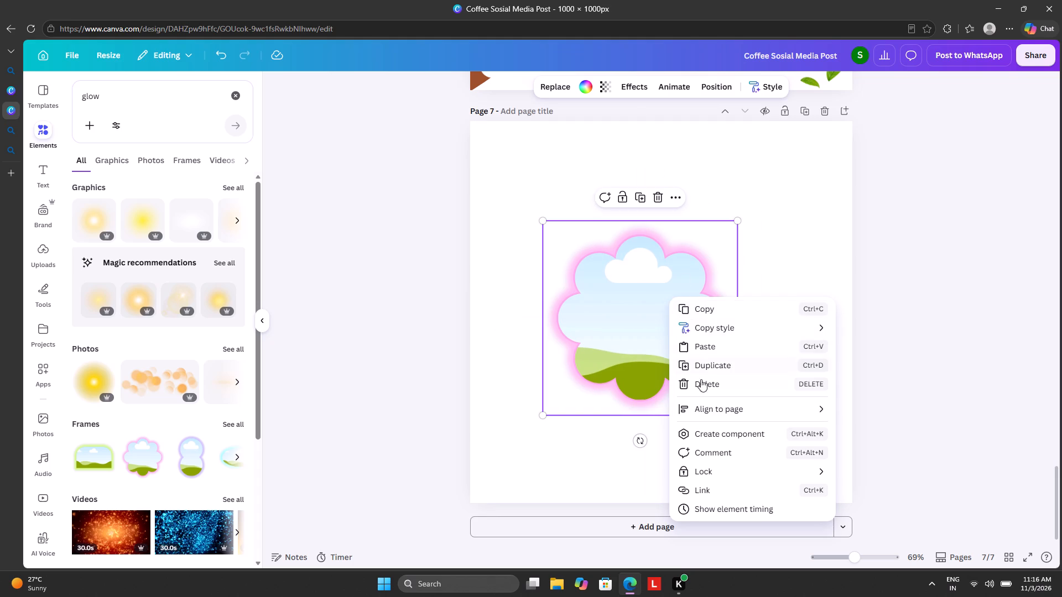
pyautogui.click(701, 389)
# Search the elements for "choclate", examine the graphics and photo results for a page 7 image, and clear the search.
pyautogui.scroll(4, 199, 292)
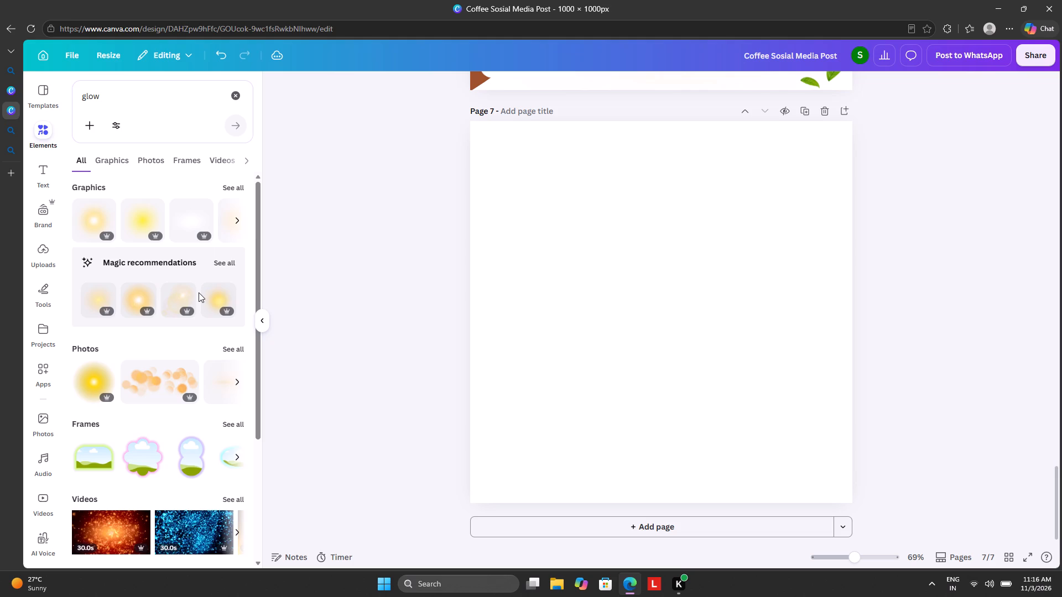
pyautogui.scroll(-5, 199, 292)
pyautogui.scroll(4, 198, 292)
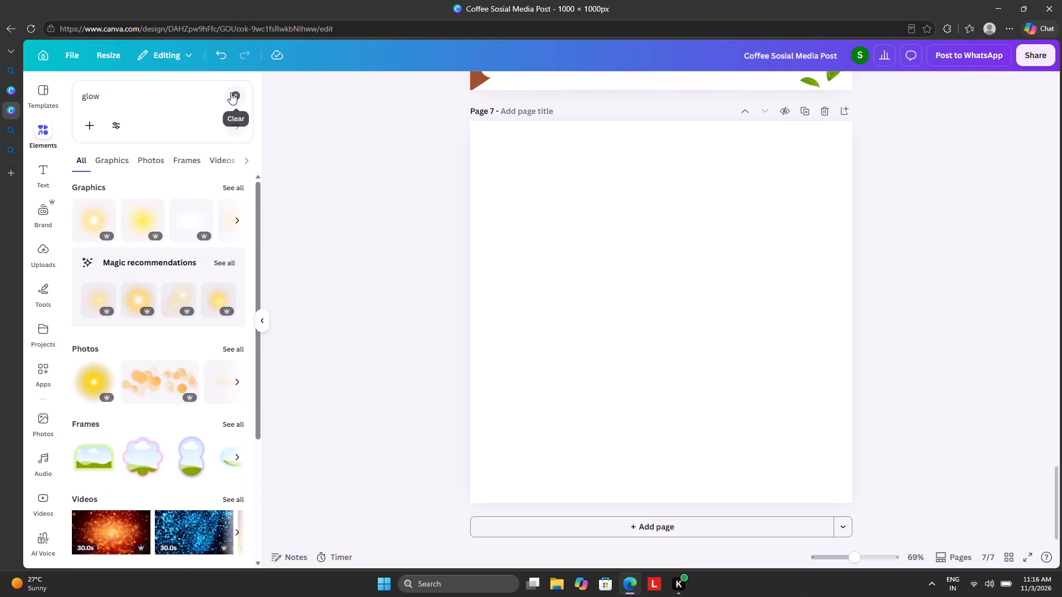
pyautogui.click(231, 92)
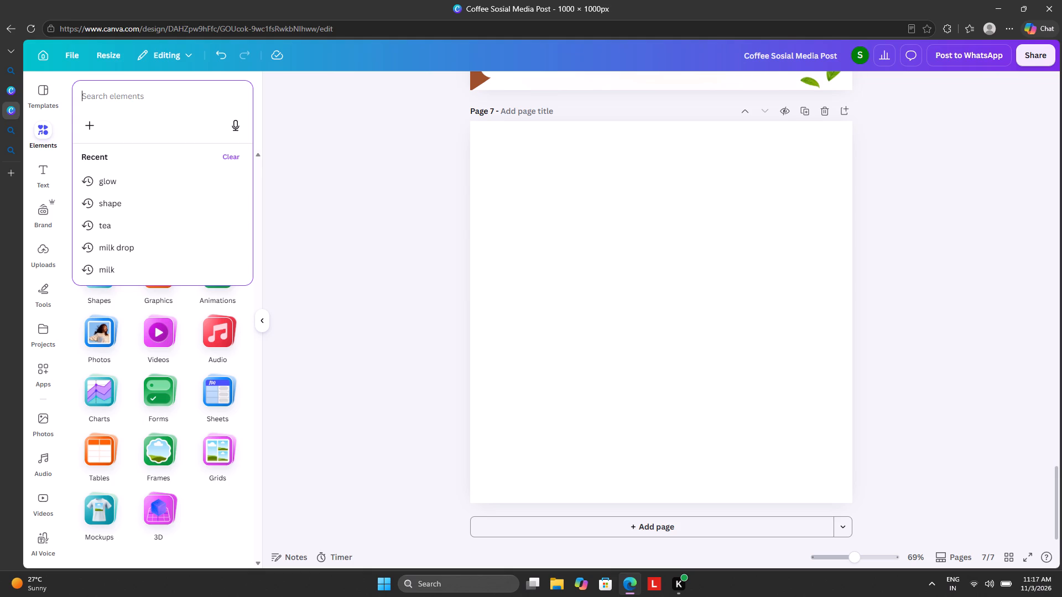
pyautogui.press('m')
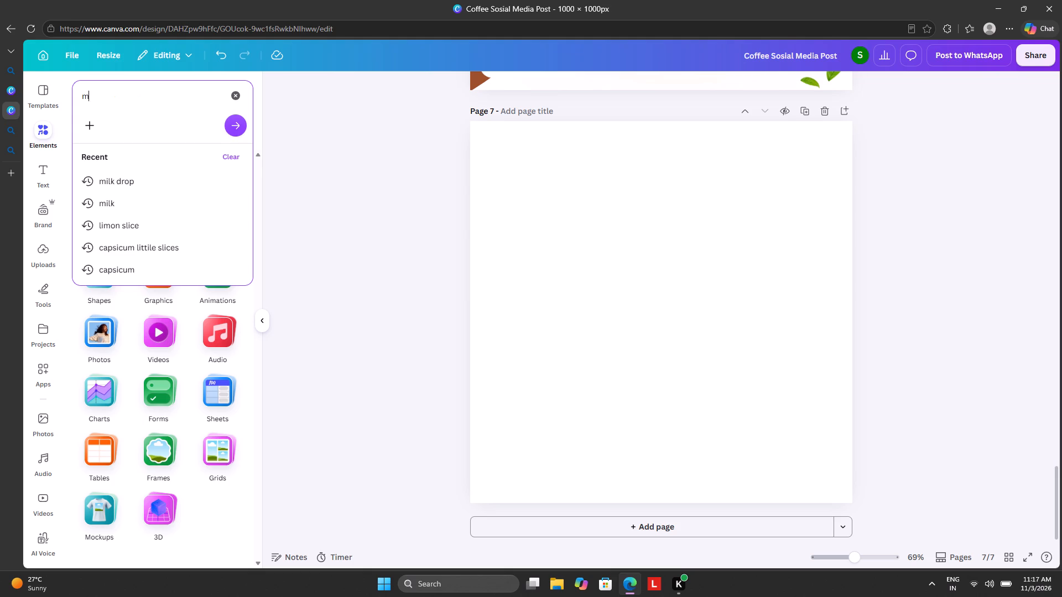
pyautogui.press('BackSpace')
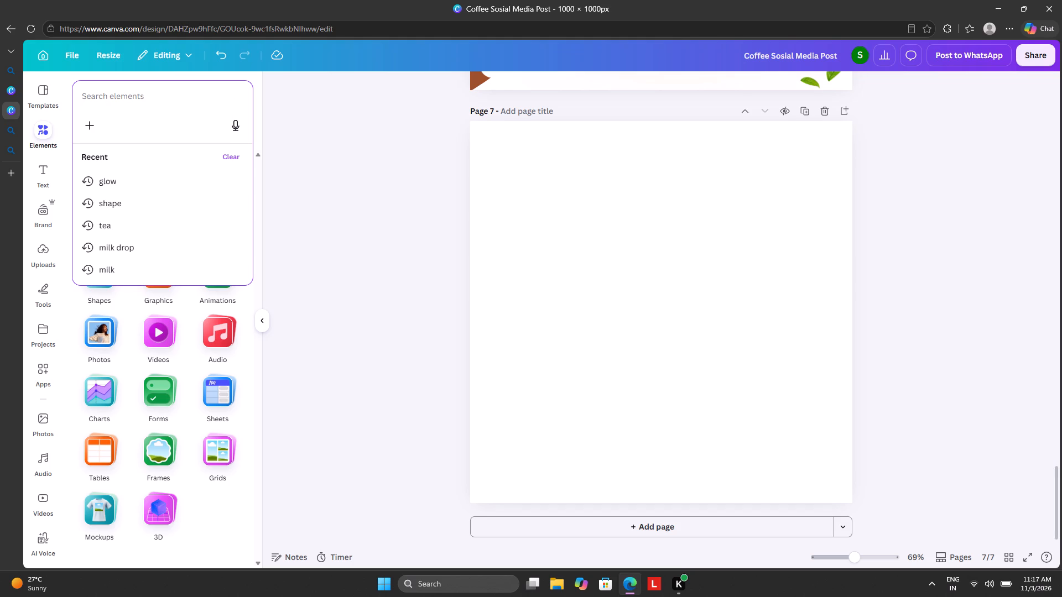
pyautogui.write('choclate')
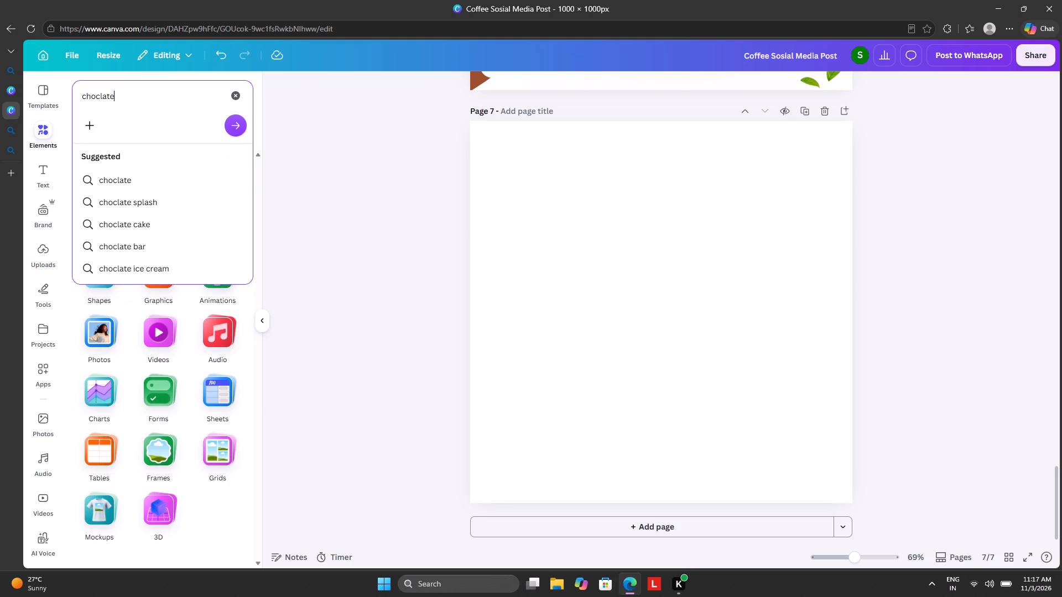
pyautogui.press('Return')
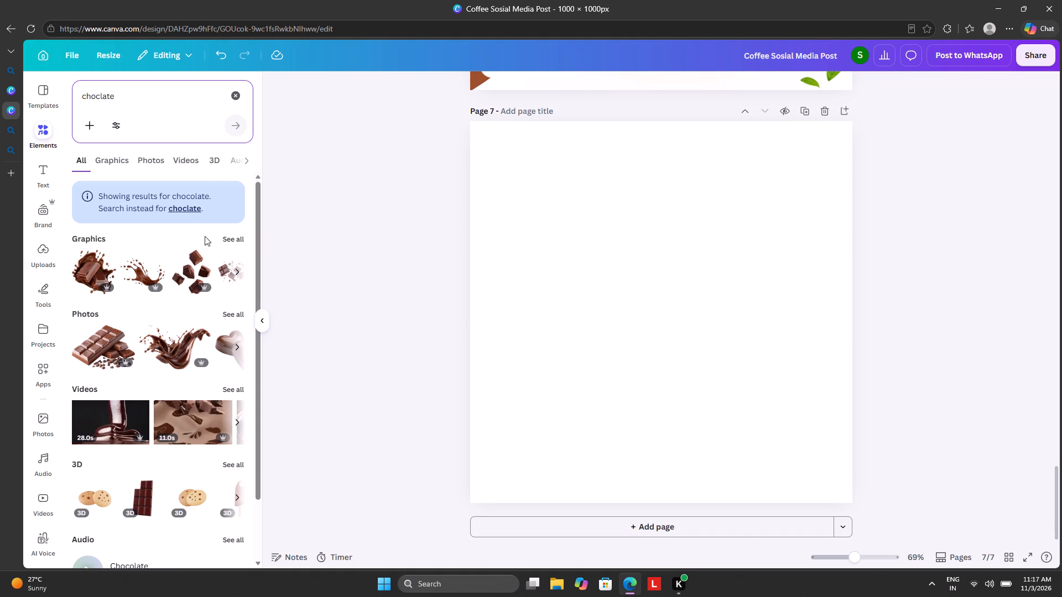
pyautogui.click(223, 238)
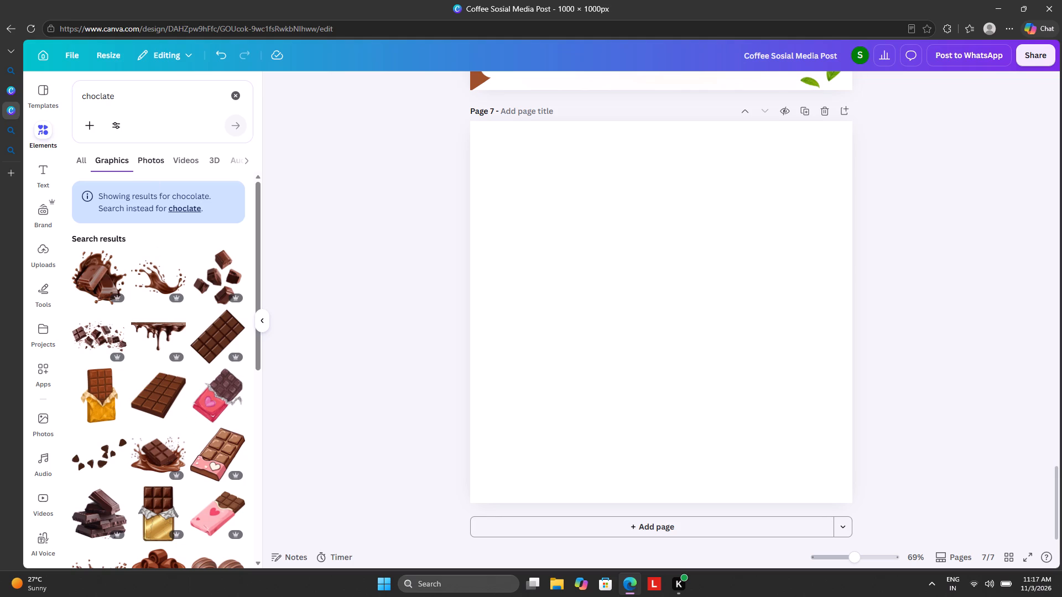
pyautogui.click(150, 157)
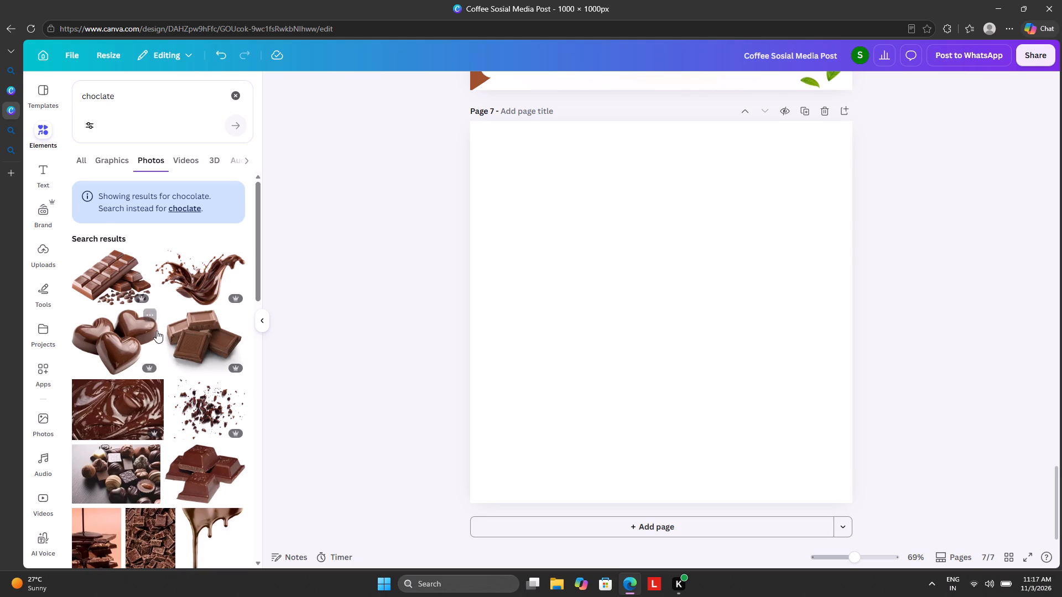
pyautogui.scroll(-13, 160, 343)
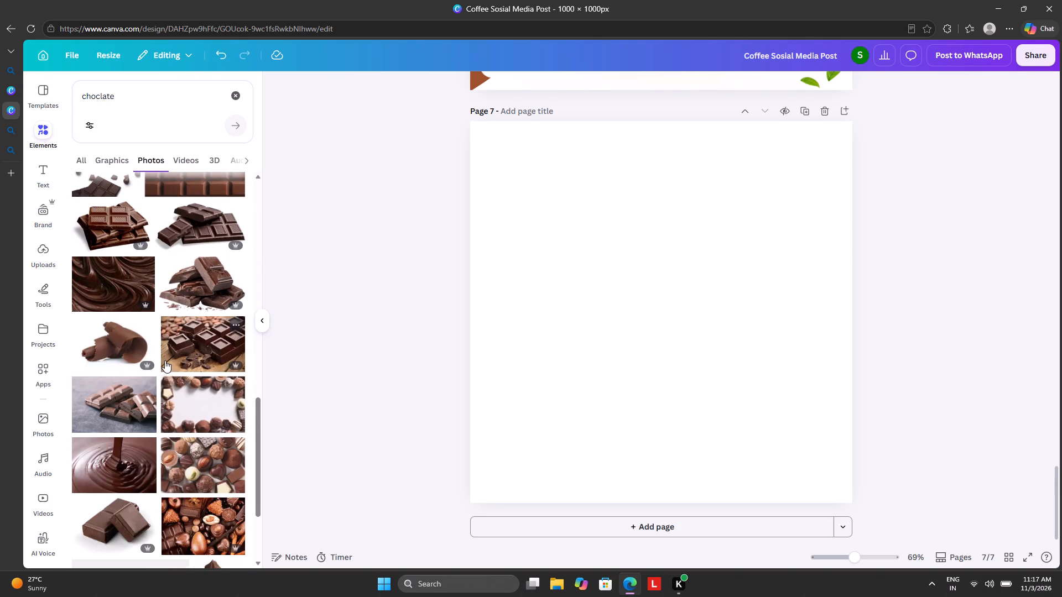
pyautogui.scroll(-4, 165, 360)
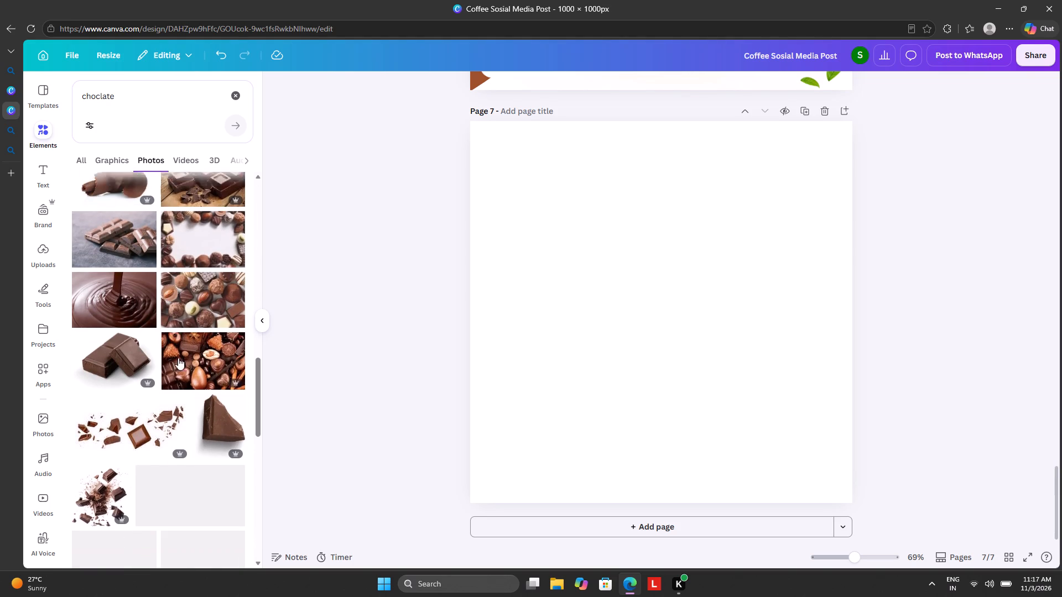
pyautogui.scroll(-6, 178, 358)
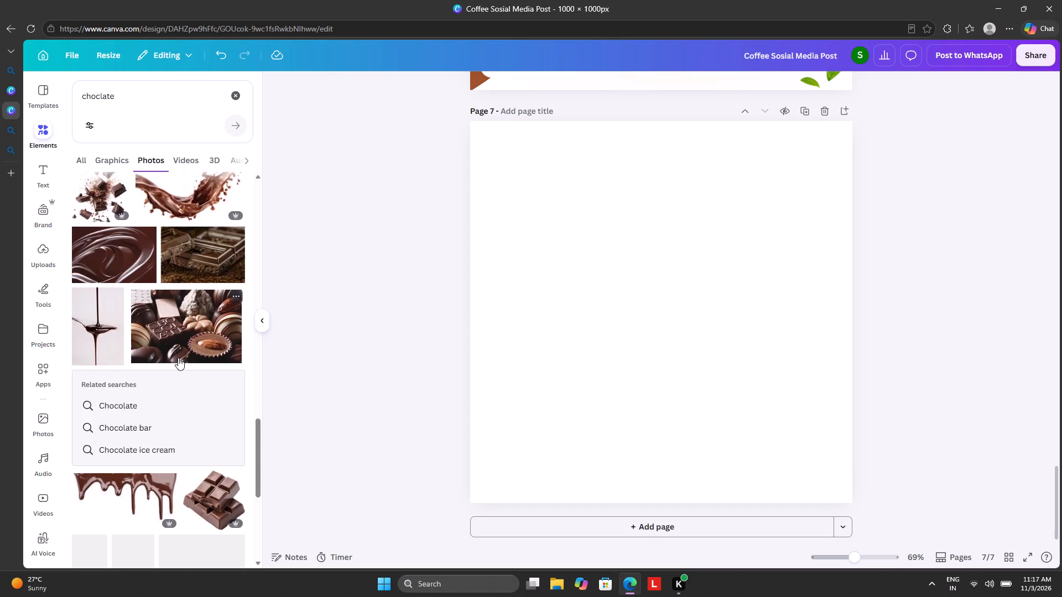
pyautogui.scroll(-6, 178, 358)
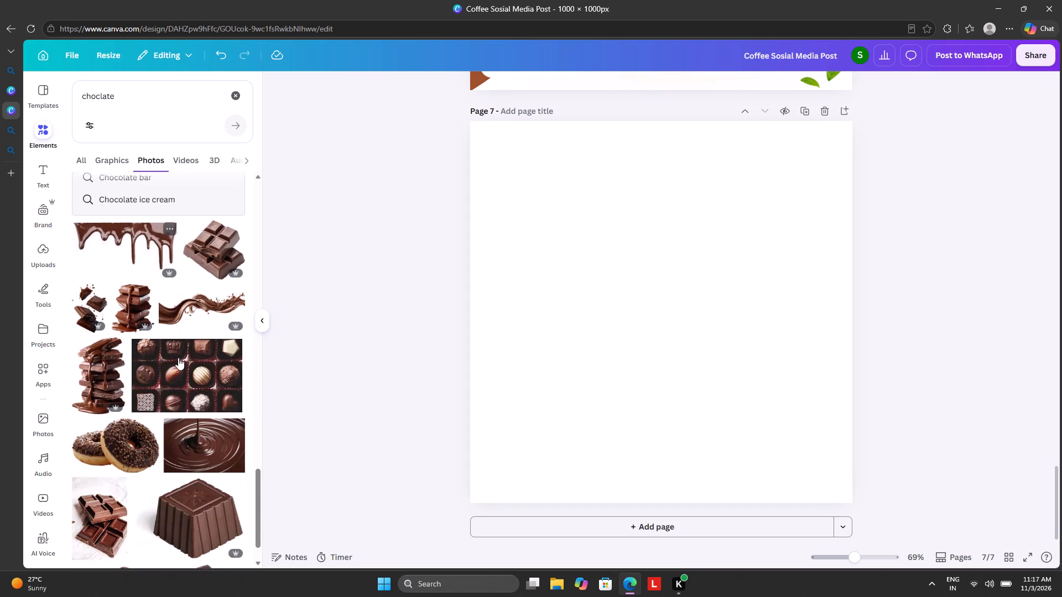
pyautogui.scroll(-1, 178, 358)
pyautogui.scroll(7, 191, 344)
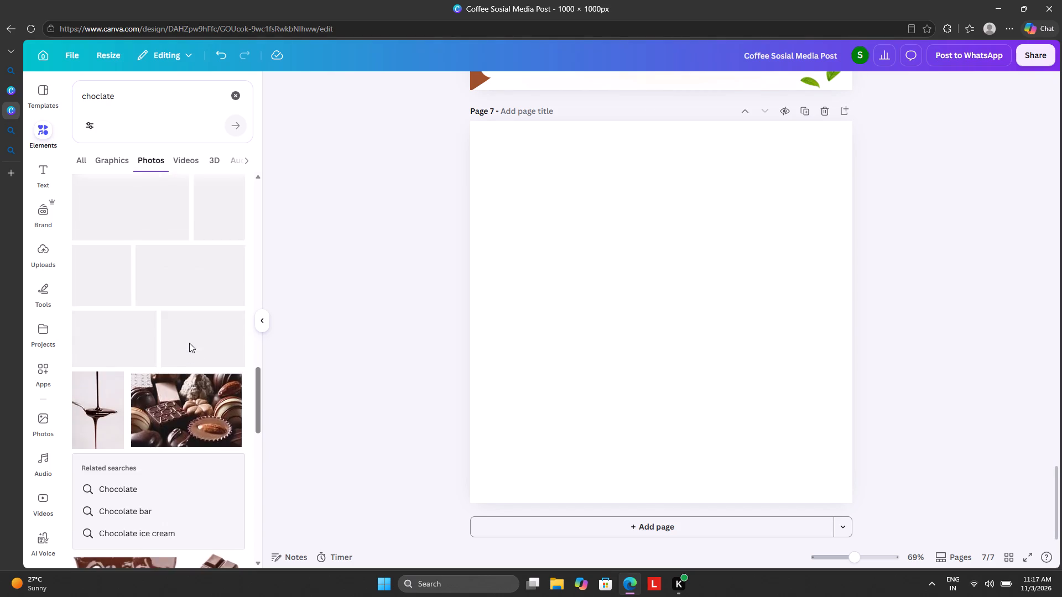
pyautogui.scroll(19, 189, 343)
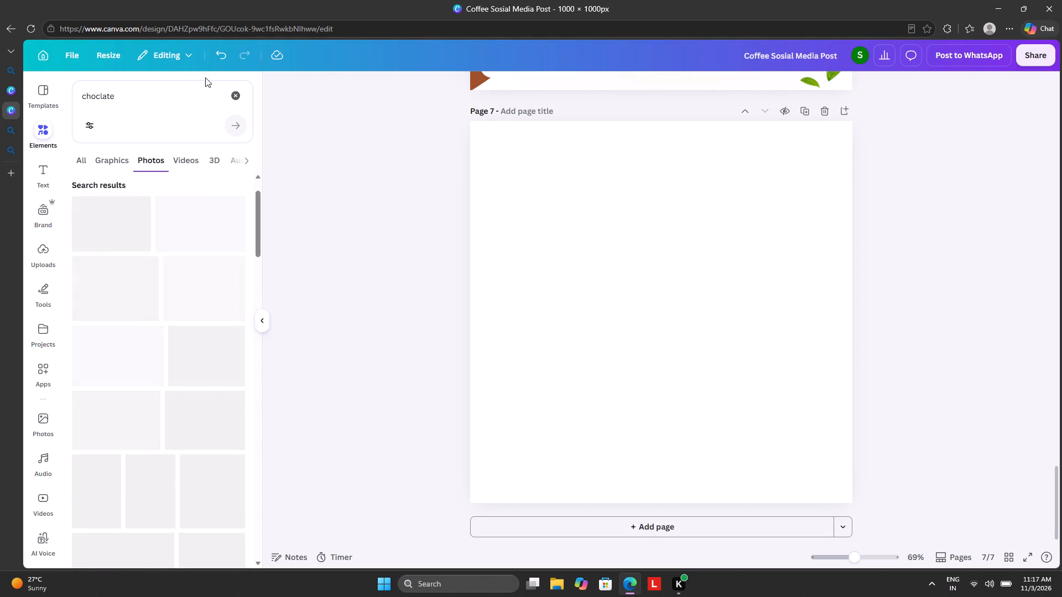
pyautogui.click(239, 97)
# Recolour page 6's ORDER NOW button with white lettering and a reddish-brown fill matching the 20% OFF badge.
pyautogui.scroll(2, 428, 331)
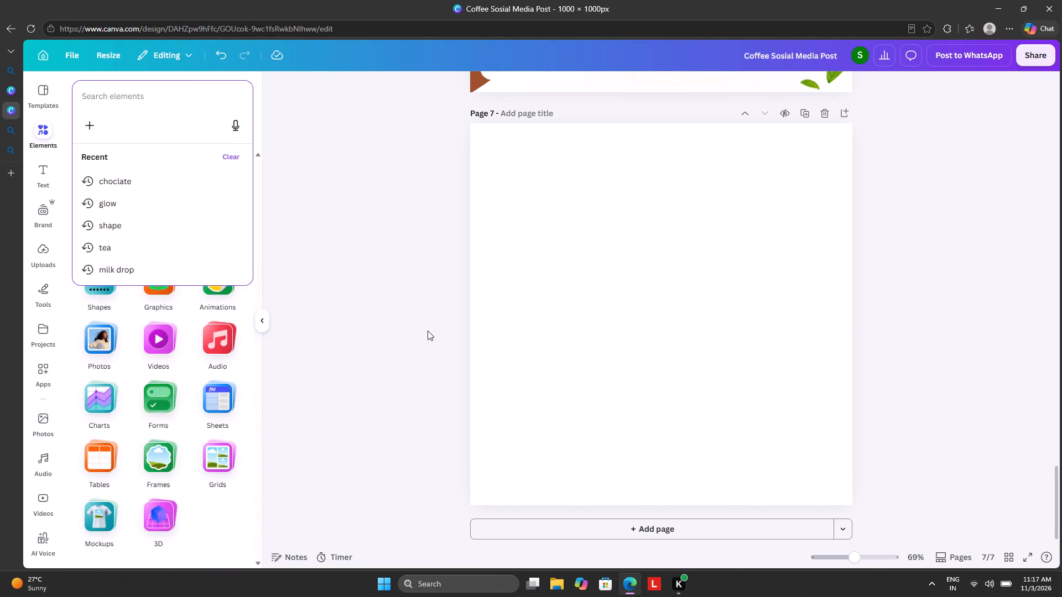
pyautogui.scroll(5, 428, 331)
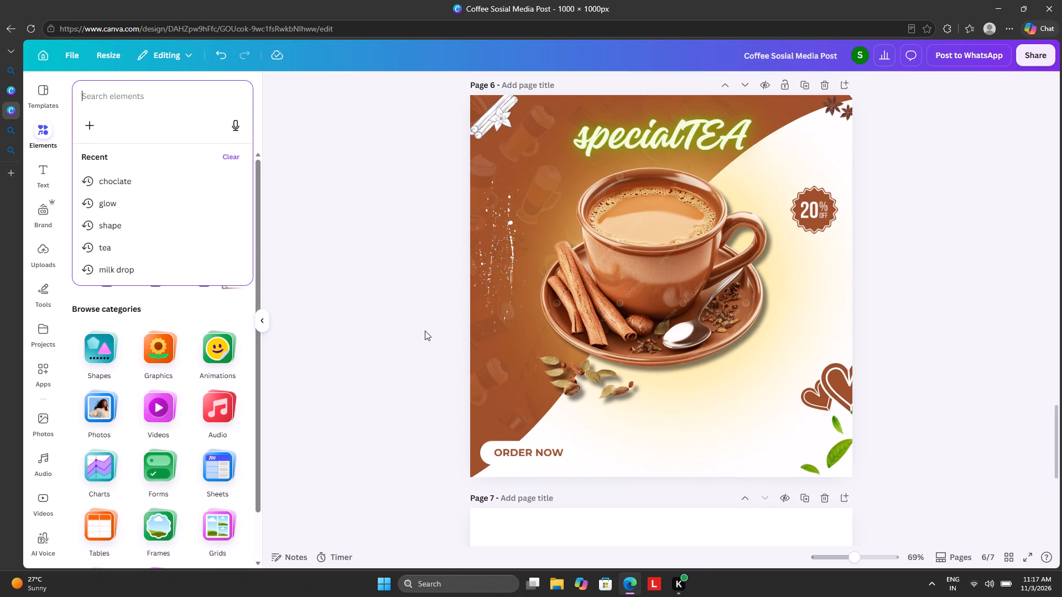
pyautogui.click(486, 454)
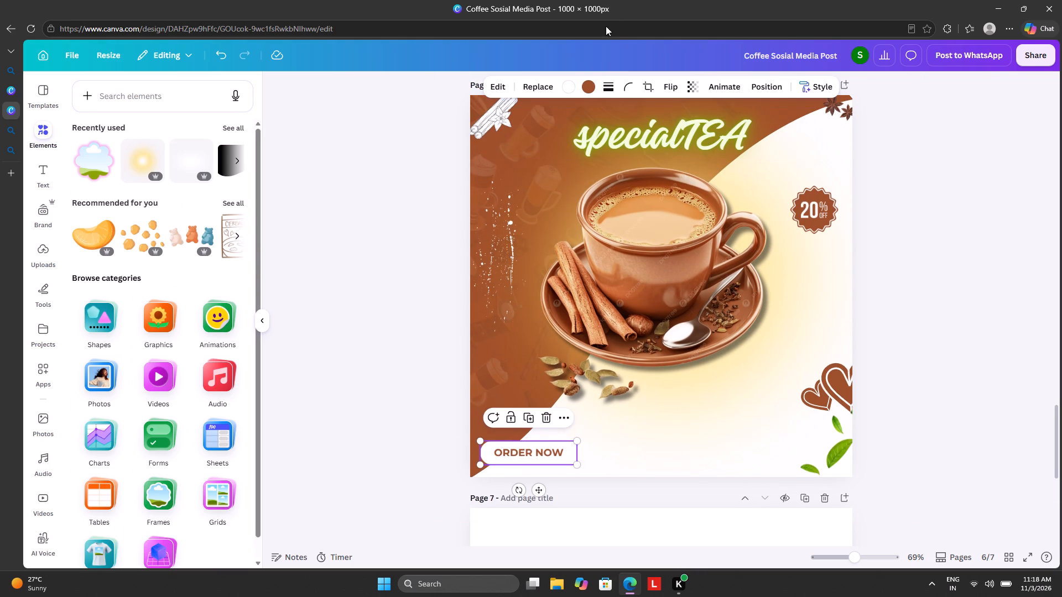
pyautogui.click(585, 90)
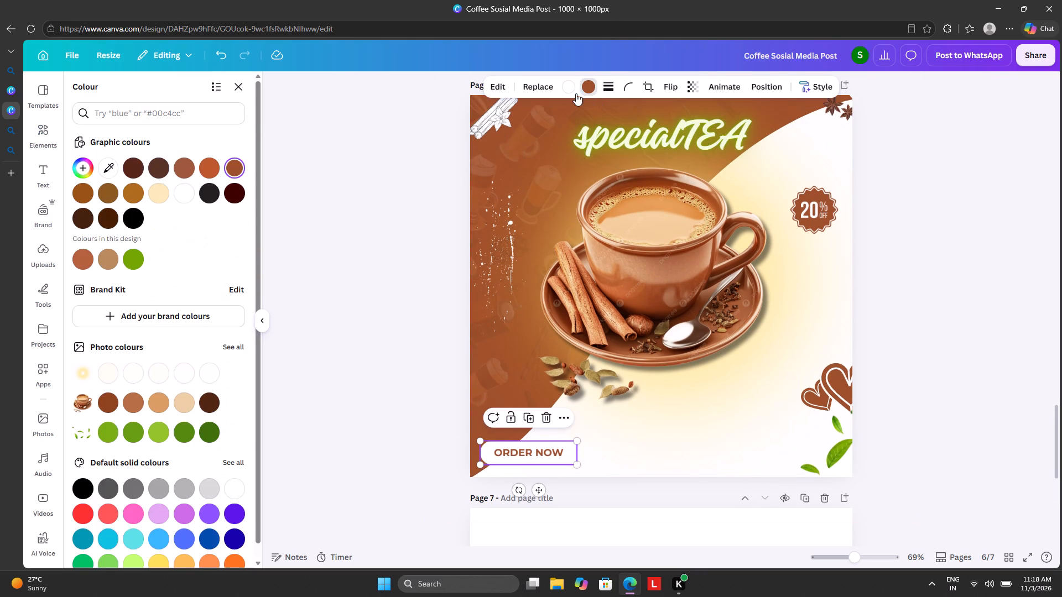
pyautogui.click(183, 171)
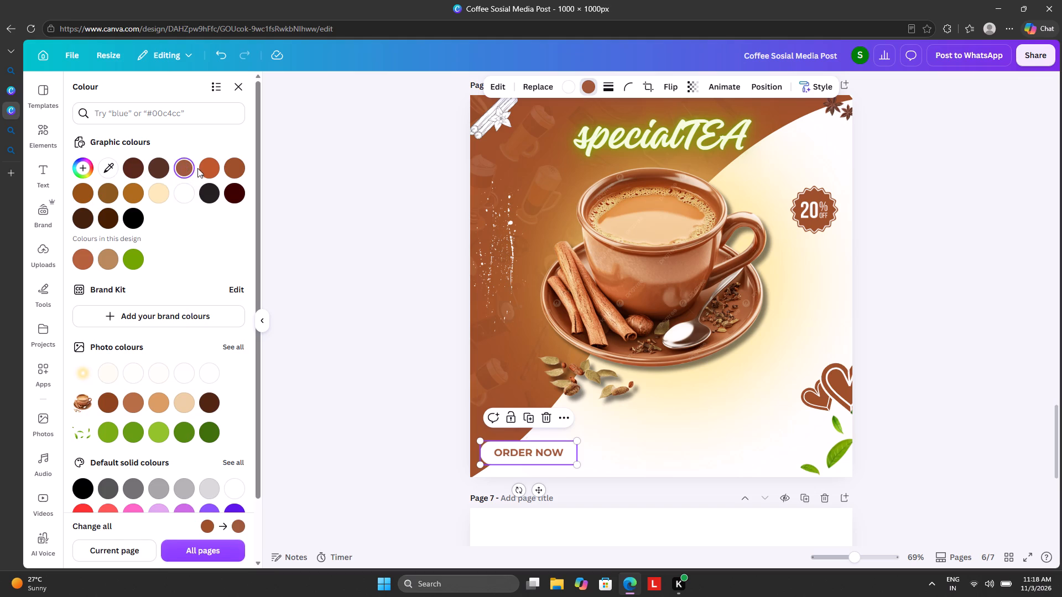
pyautogui.click(185, 191)
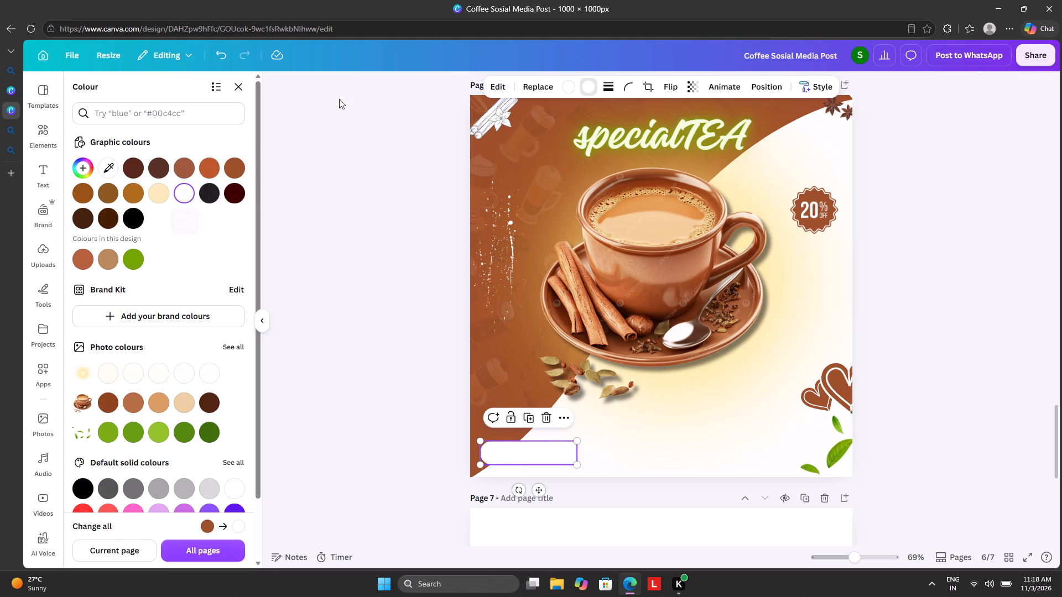
pyautogui.click(563, 84)
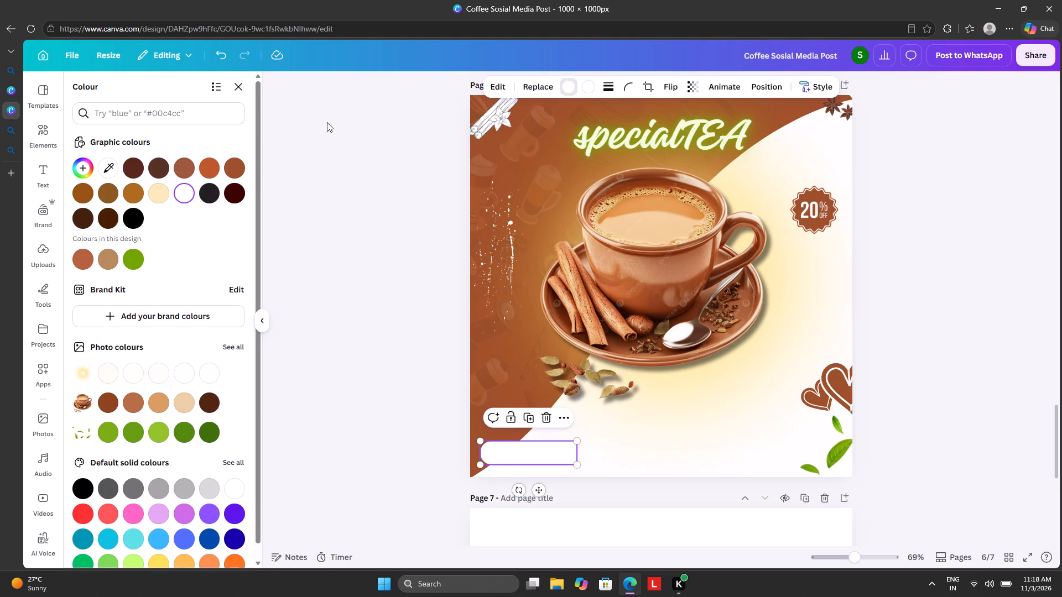
pyautogui.click(209, 170)
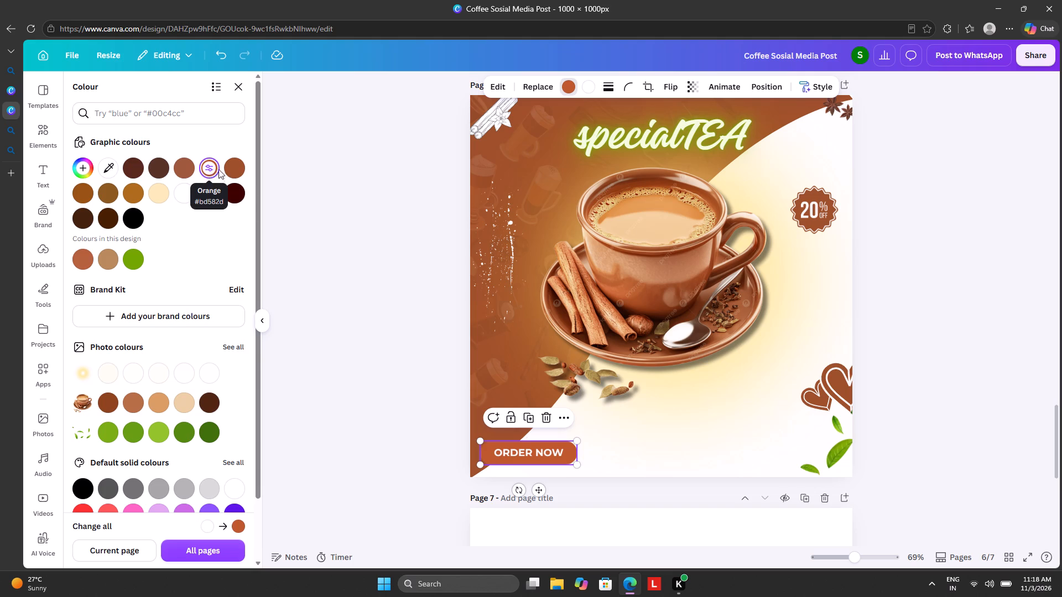
pyautogui.click(235, 161)
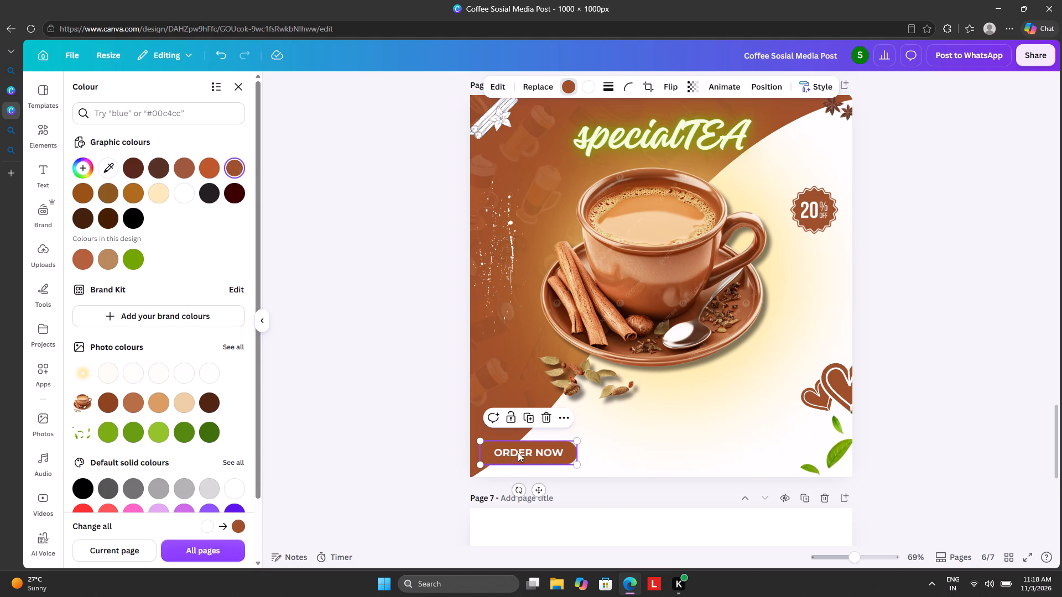
# Move page 6's ORDER NOW button right and slightly down, off the brown shape onto the white background.
pyautogui.moveTo(518, 449); pyautogui.dragTo(549, 455)
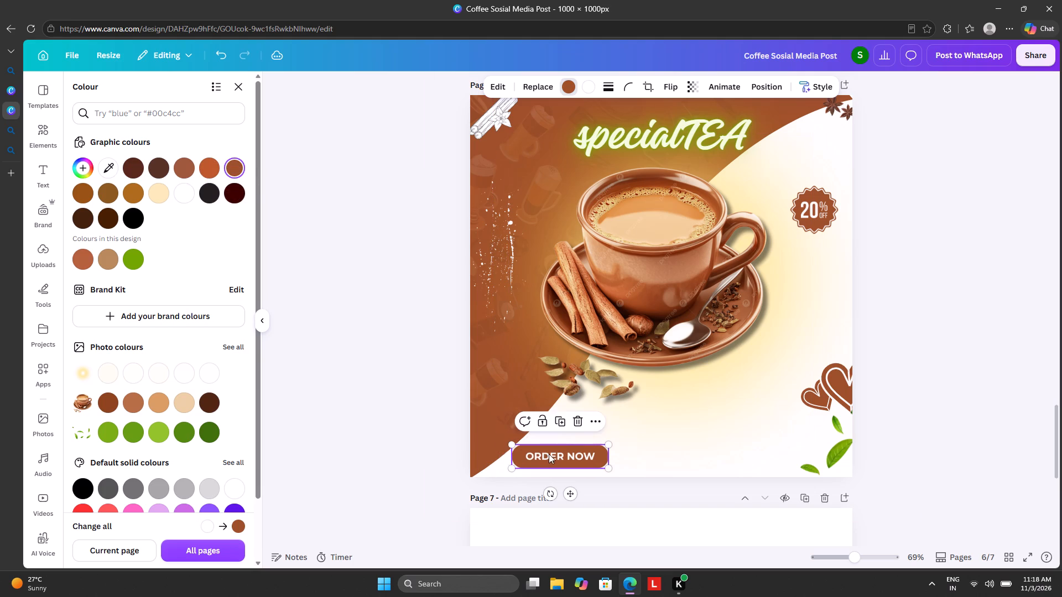
pyautogui.click(438, 395)
pyautogui.click(436, 394)
# Search photos for "chola chat" and place the clay-bowl chickpea curry with puffed bread photo in the upper part of page 7.
pyautogui.scroll(3, 435, 387)
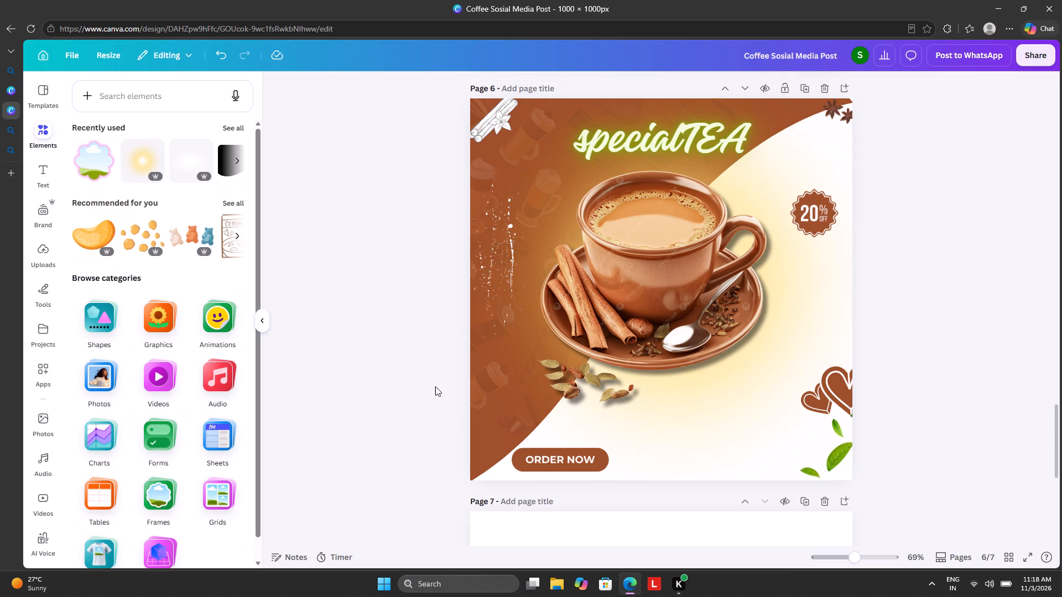
pyautogui.scroll(3, 435, 386)
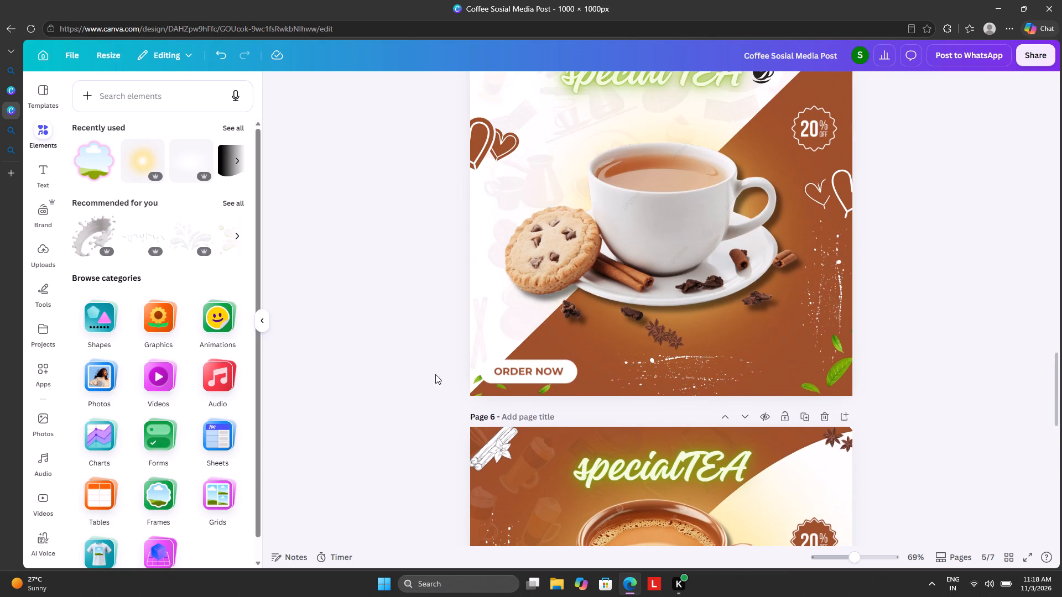
pyautogui.scroll(-6, 442, 321)
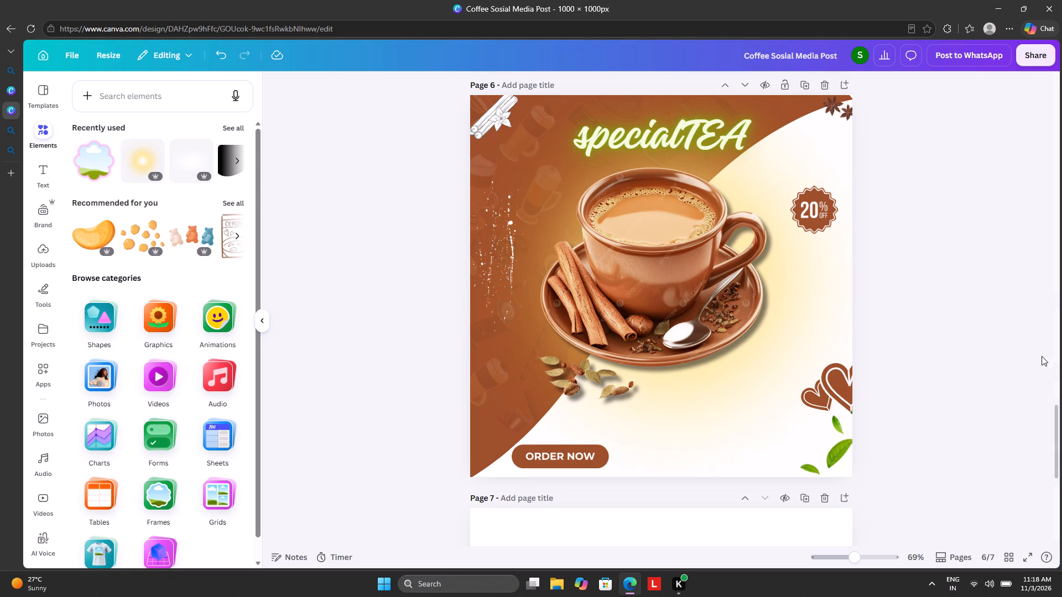
pyautogui.scroll(-4, 966, 374)
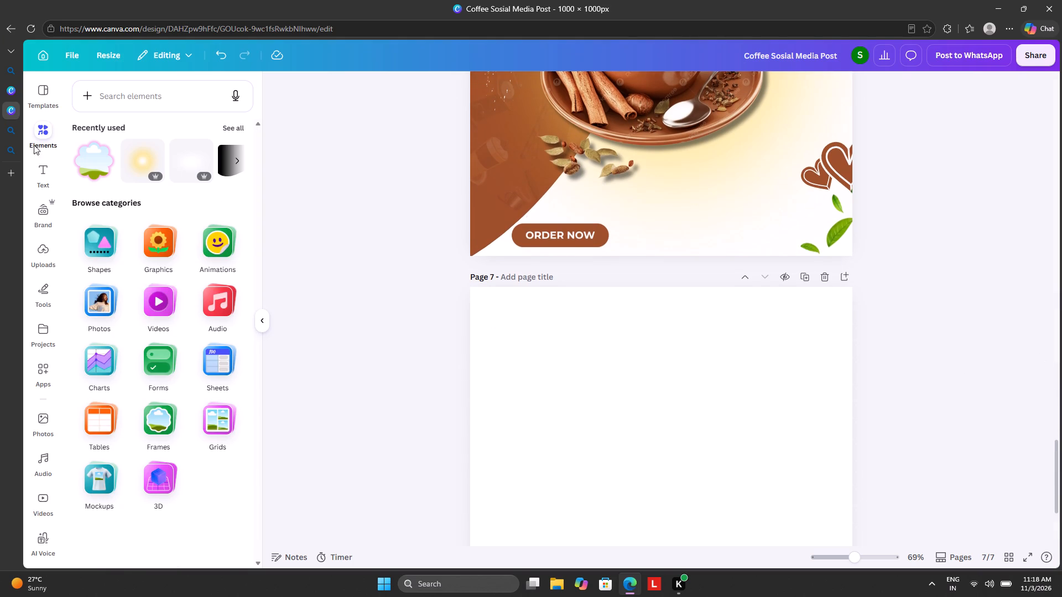
pyautogui.click(46, 425)
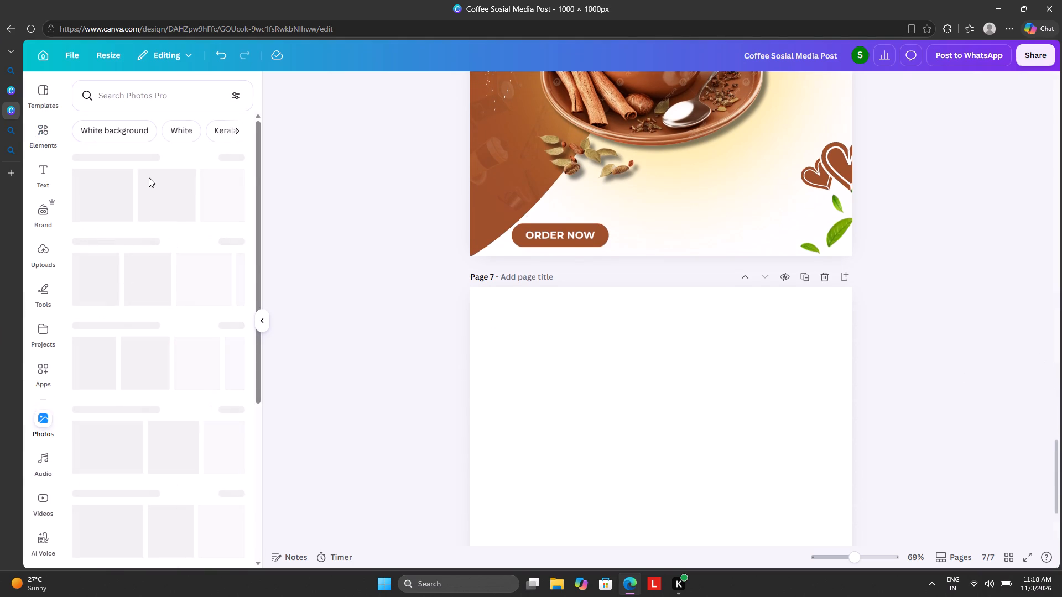
pyautogui.click(145, 87)
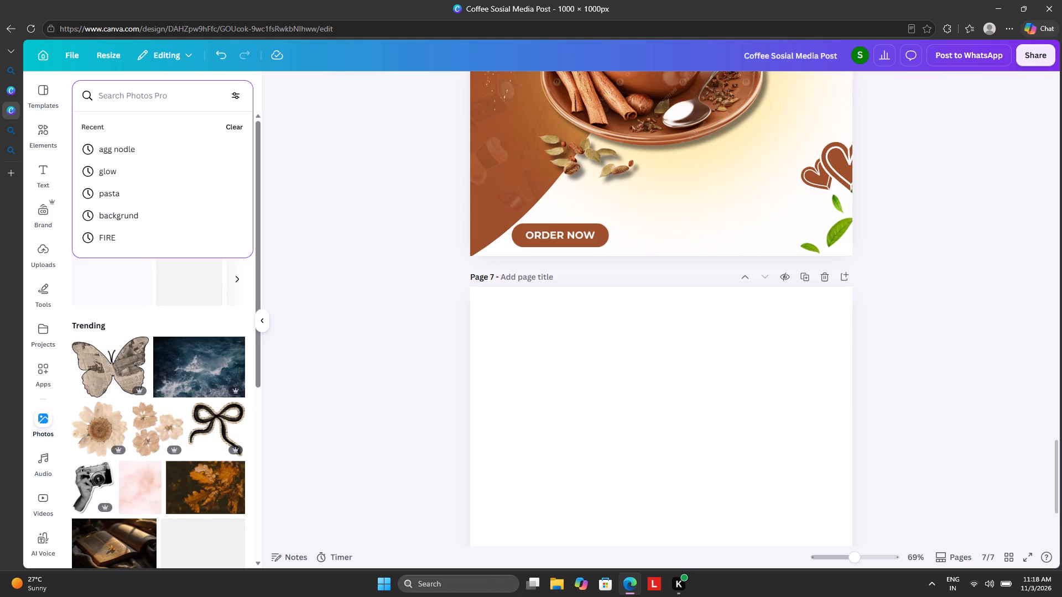
pyautogui.write('chola chat')
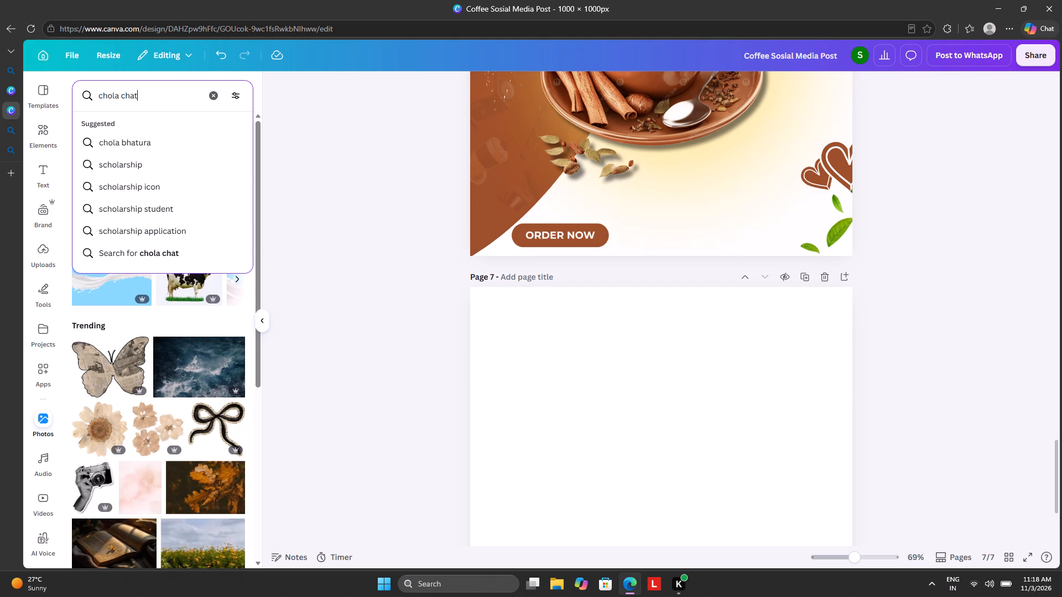
pyautogui.press('Return')
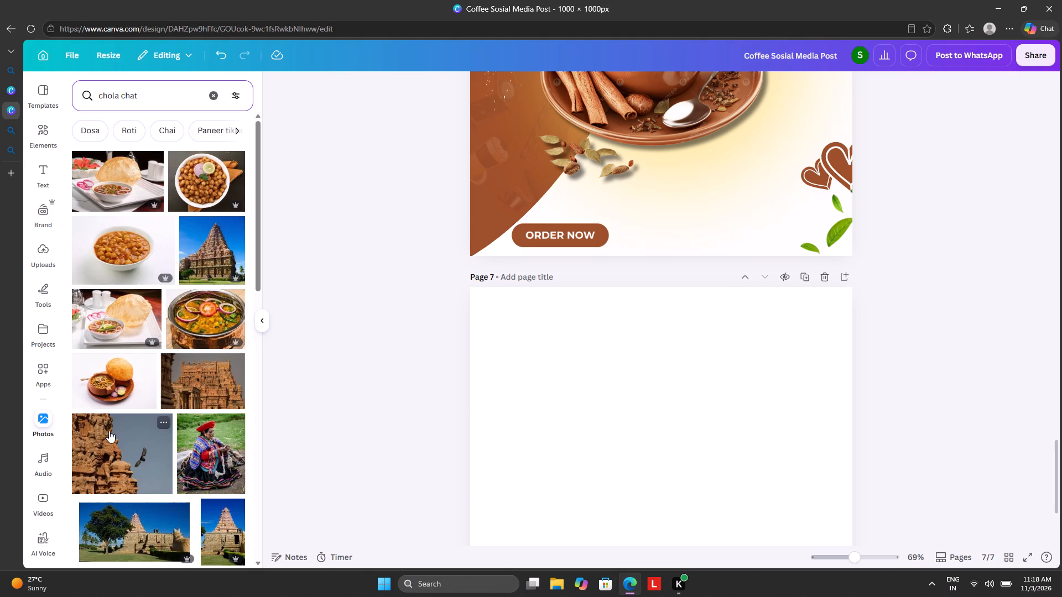
pyautogui.click(110, 390)
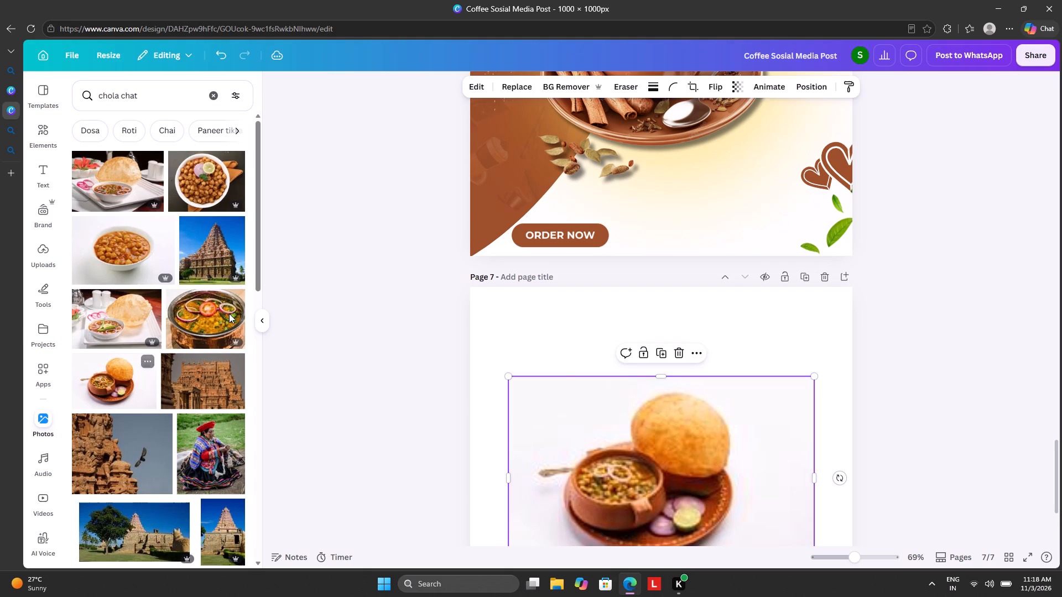
pyautogui.moveTo(605, 460); pyautogui.dragTo(610, 412)
pyautogui.scroll(-4, 610, 407)
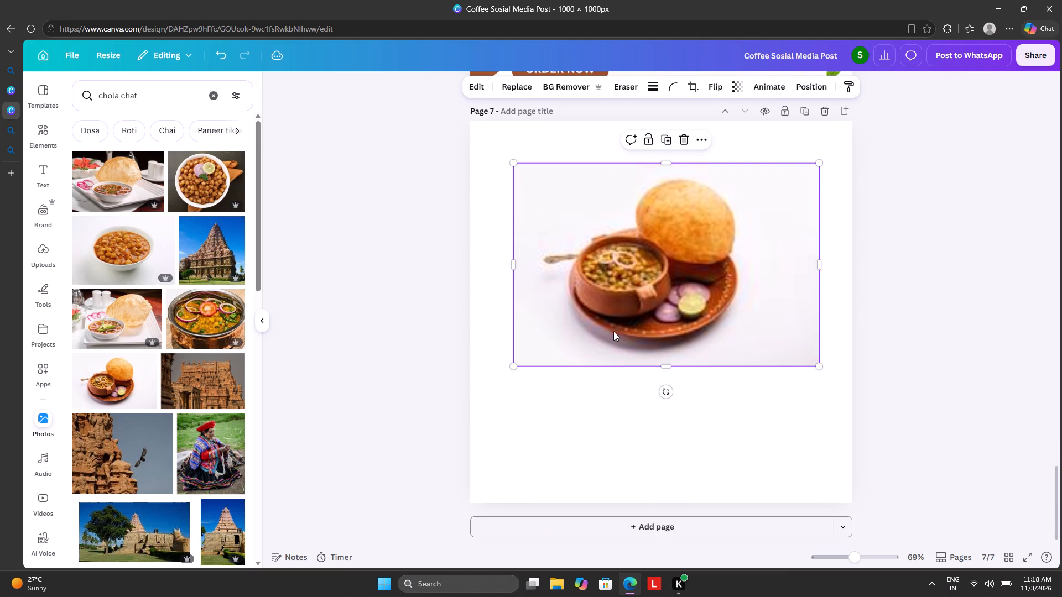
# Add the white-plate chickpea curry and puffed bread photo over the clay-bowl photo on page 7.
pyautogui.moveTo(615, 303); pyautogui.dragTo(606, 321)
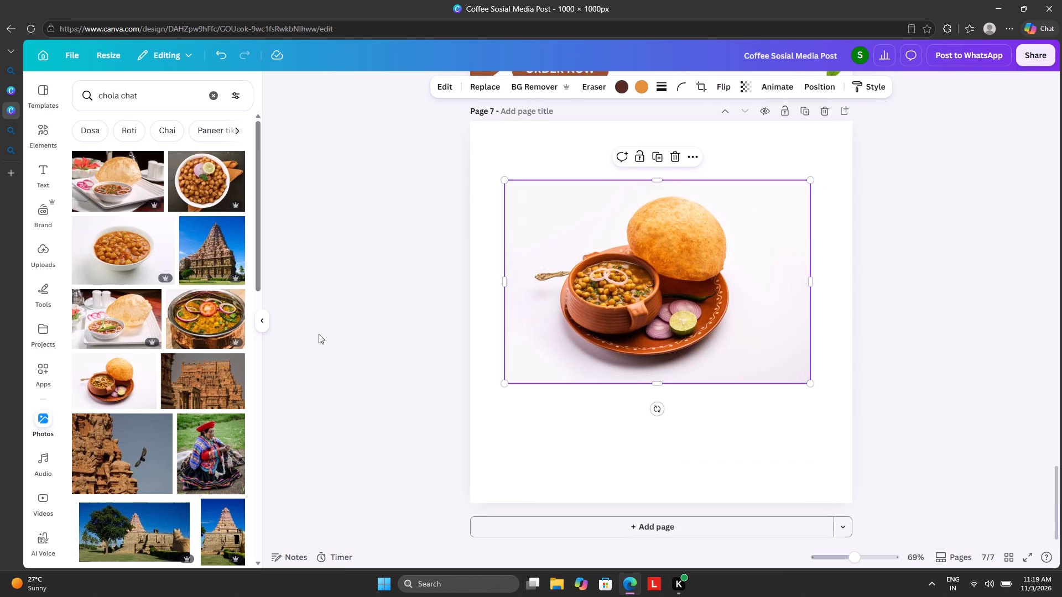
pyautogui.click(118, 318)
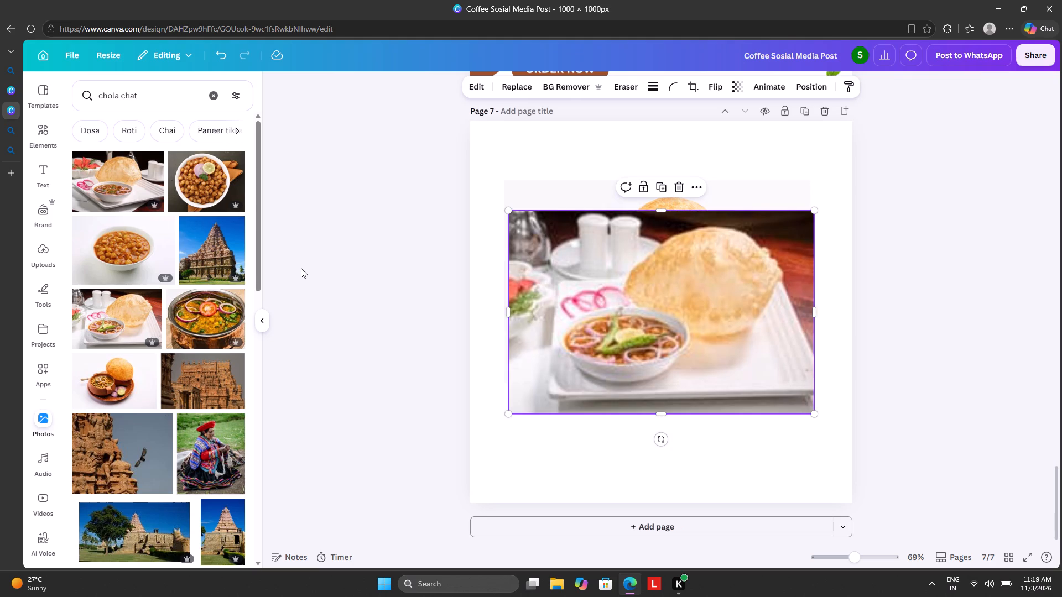
# Examine the "chola chat" photo results for other food images suitable for page 7.
pyautogui.scroll(-5, 216, 323)
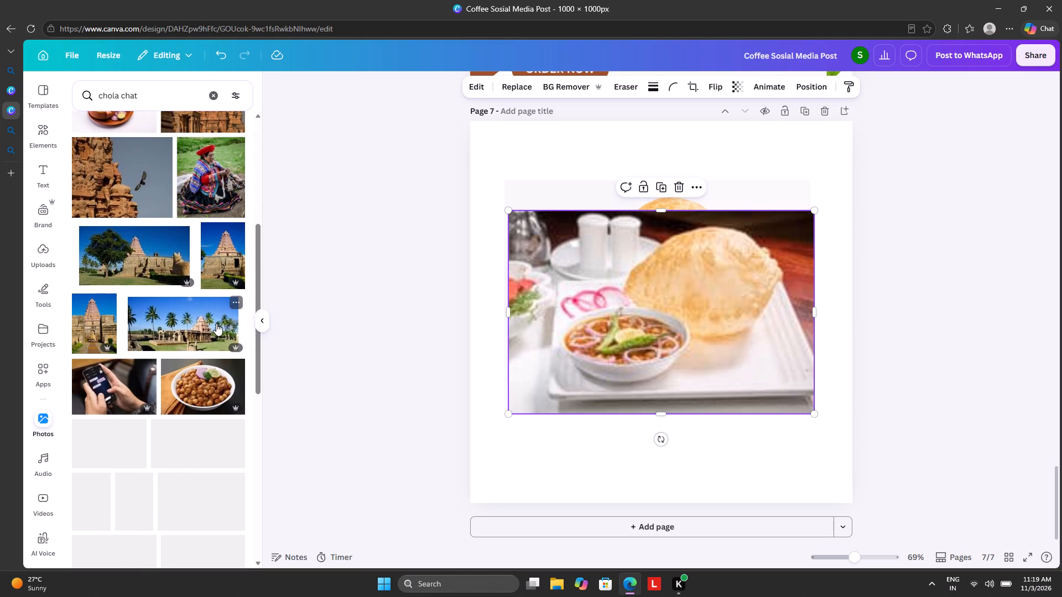
pyautogui.scroll(7, 216, 323)
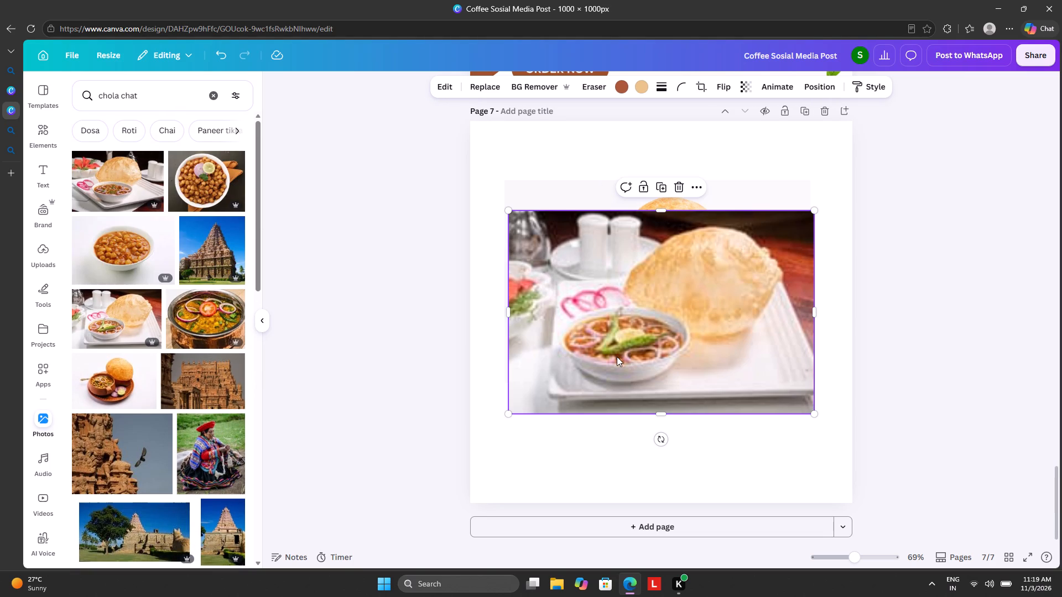
pyautogui.scroll(-3, 192, 386)
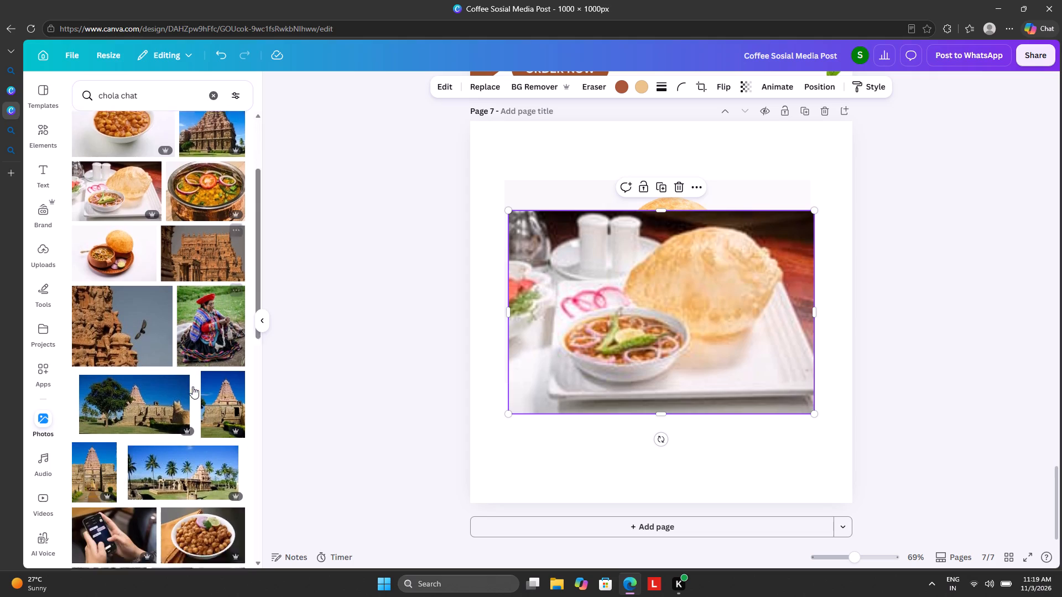
pyautogui.scroll(-8, 192, 386)
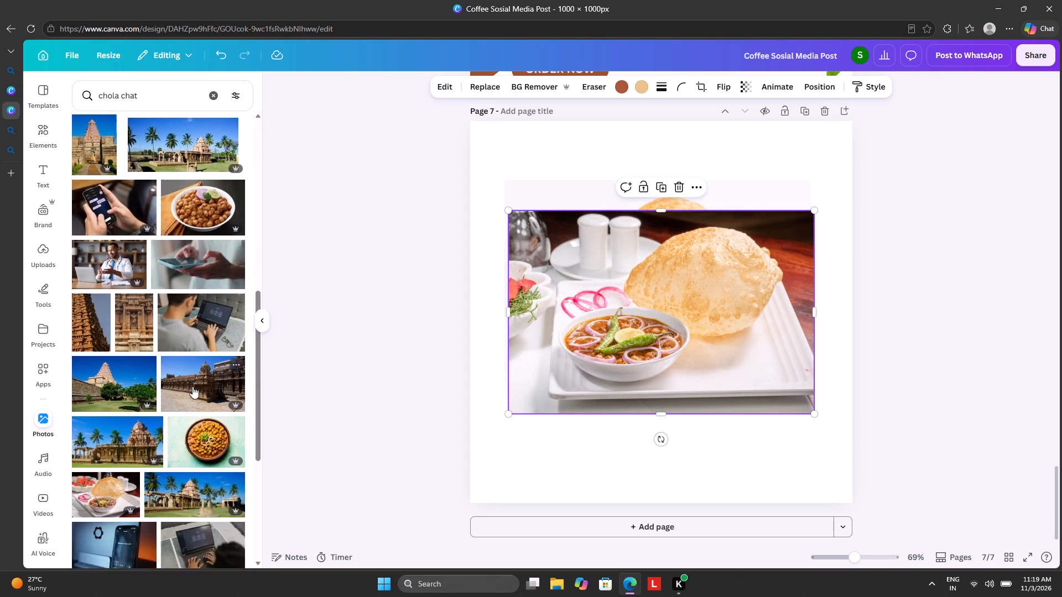
pyautogui.scroll(-6, 192, 386)
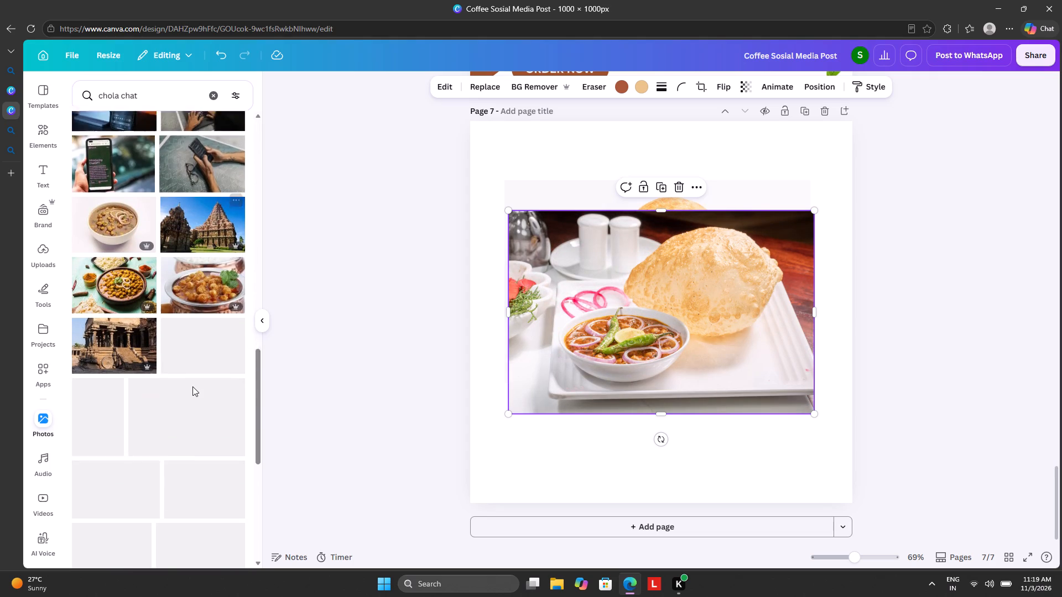
pyautogui.scroll(-1, 192, 386)
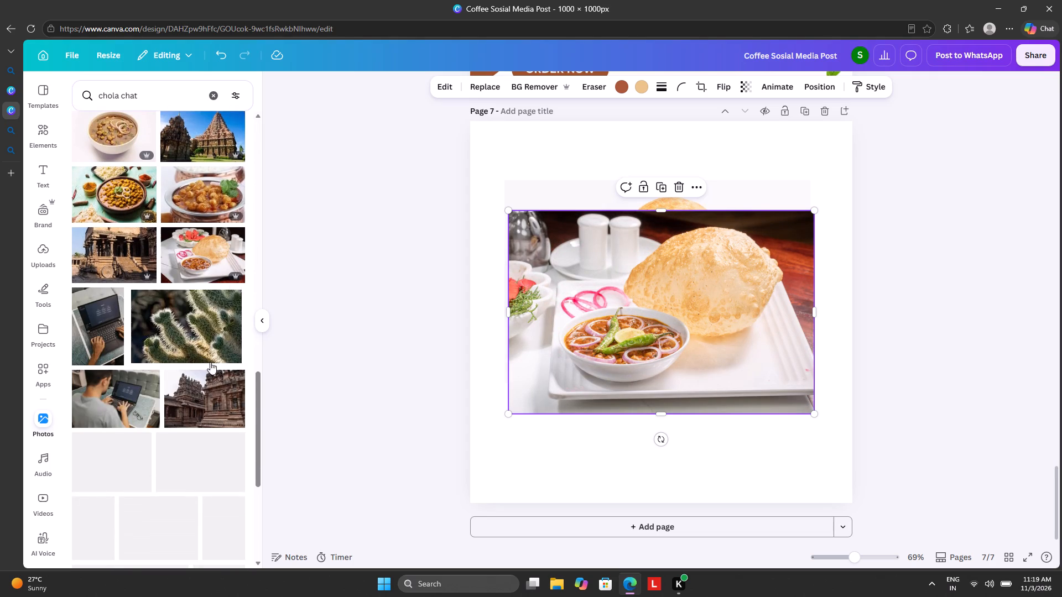
pyautogui.scroll(-5, 217, 327)
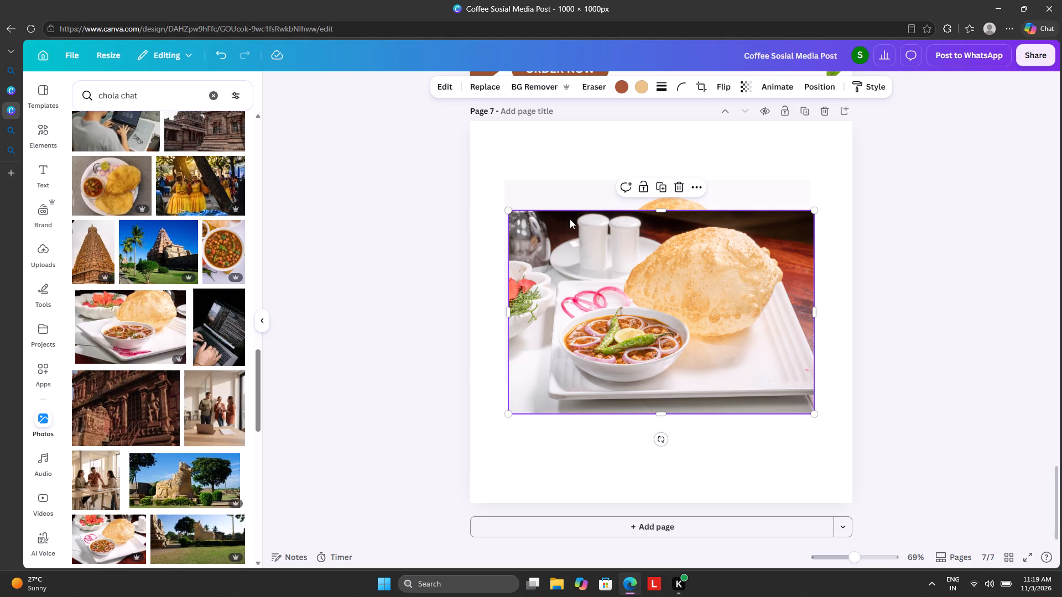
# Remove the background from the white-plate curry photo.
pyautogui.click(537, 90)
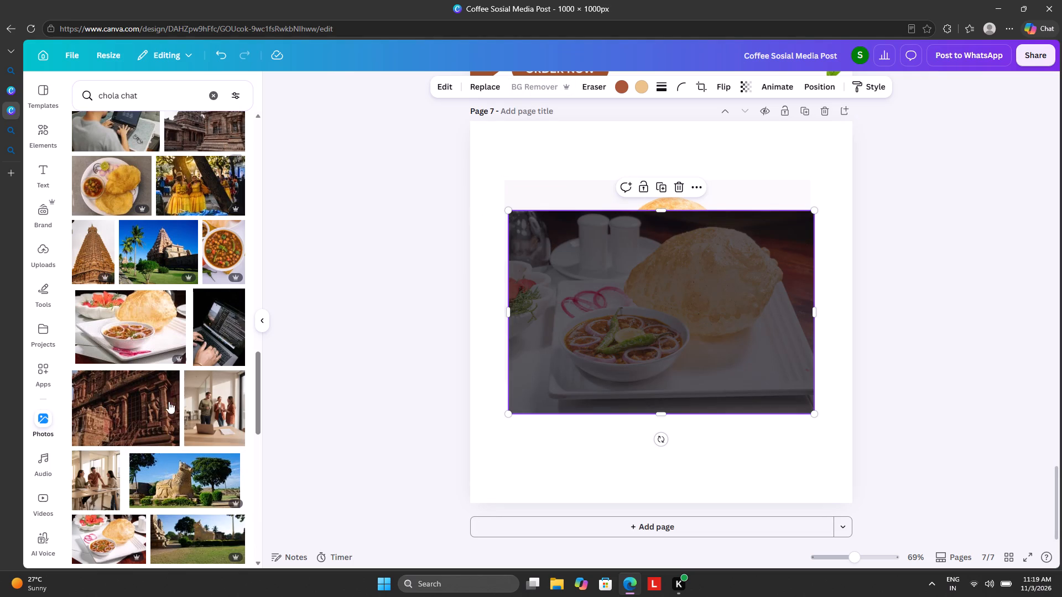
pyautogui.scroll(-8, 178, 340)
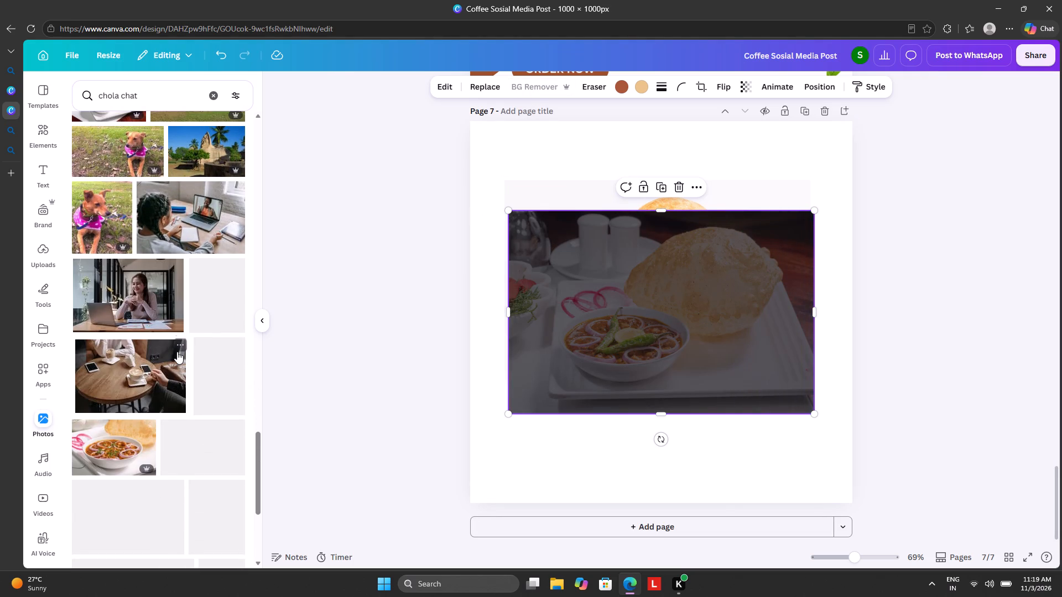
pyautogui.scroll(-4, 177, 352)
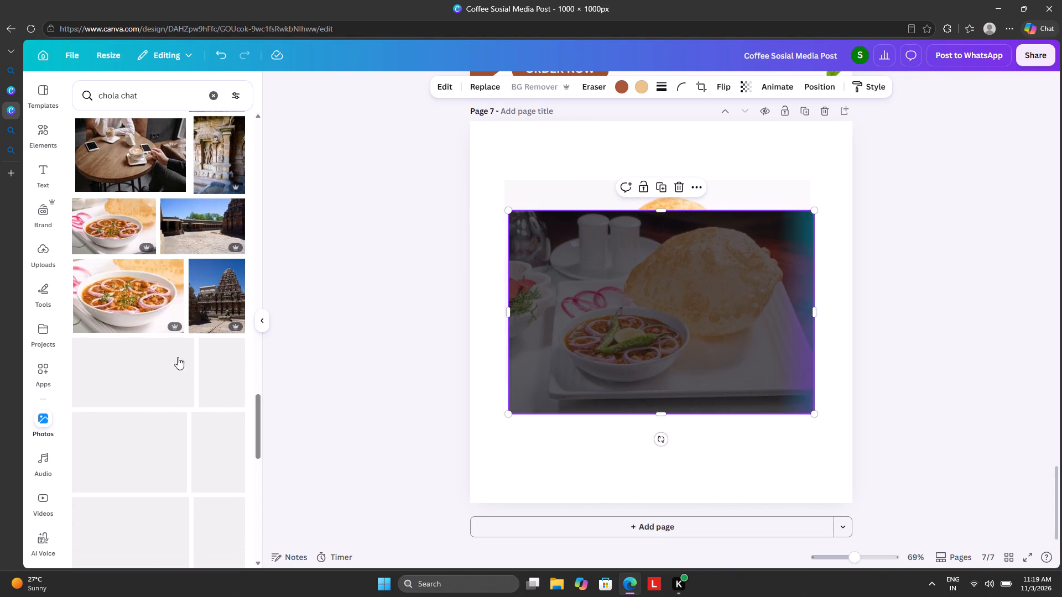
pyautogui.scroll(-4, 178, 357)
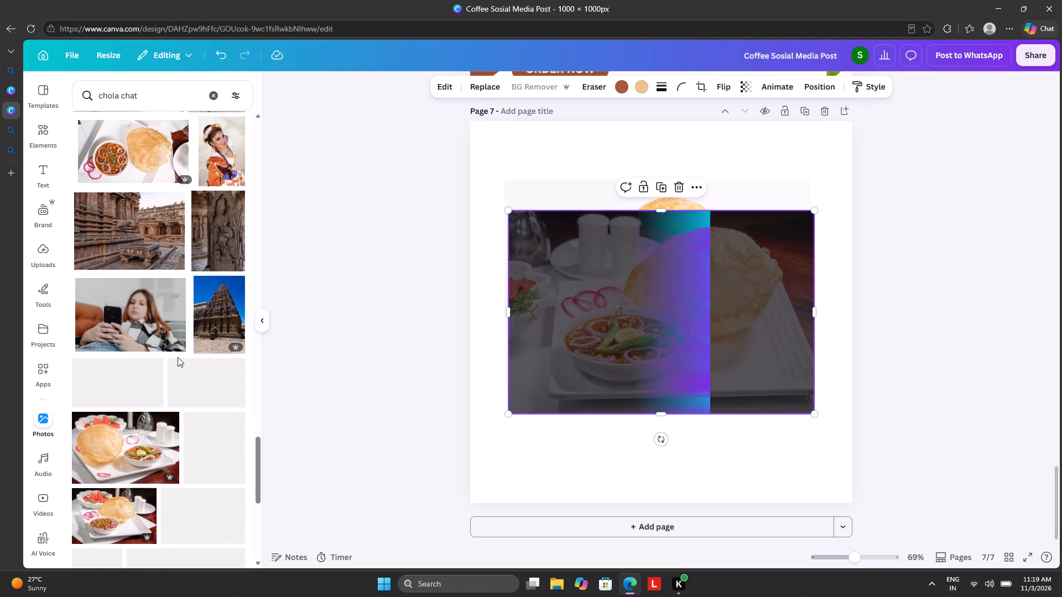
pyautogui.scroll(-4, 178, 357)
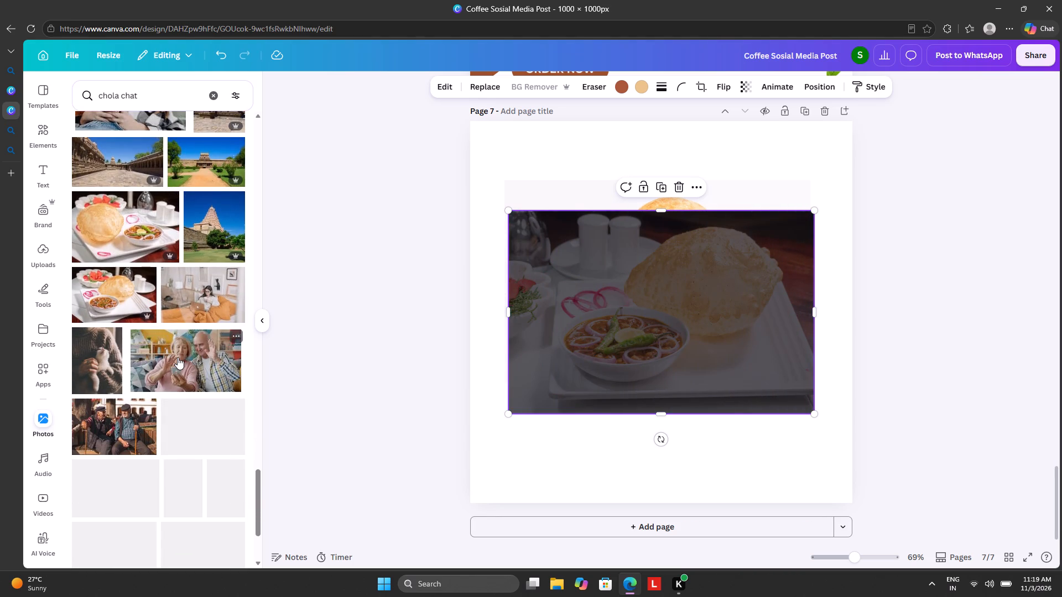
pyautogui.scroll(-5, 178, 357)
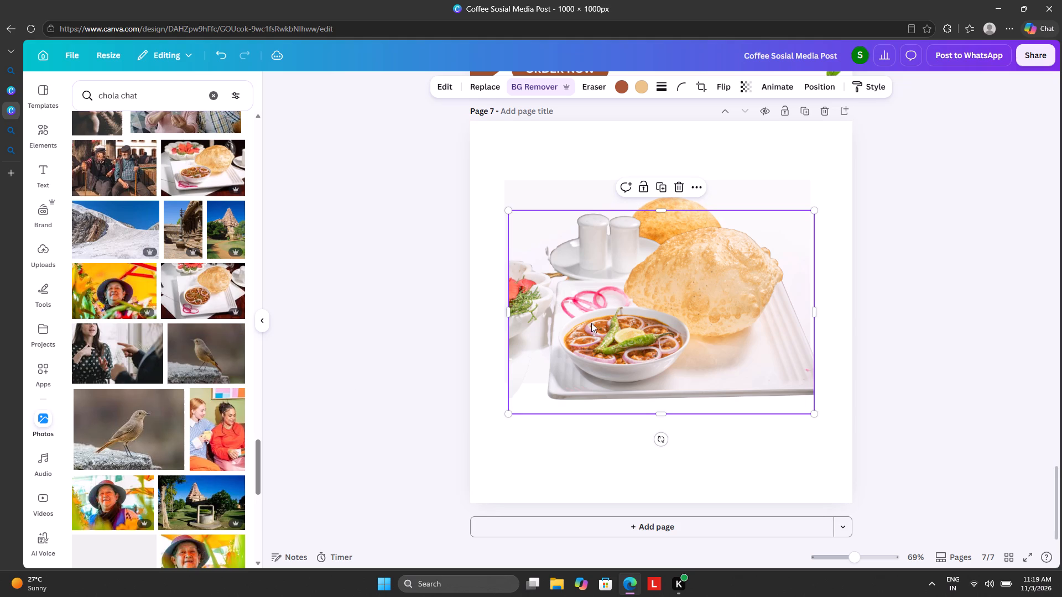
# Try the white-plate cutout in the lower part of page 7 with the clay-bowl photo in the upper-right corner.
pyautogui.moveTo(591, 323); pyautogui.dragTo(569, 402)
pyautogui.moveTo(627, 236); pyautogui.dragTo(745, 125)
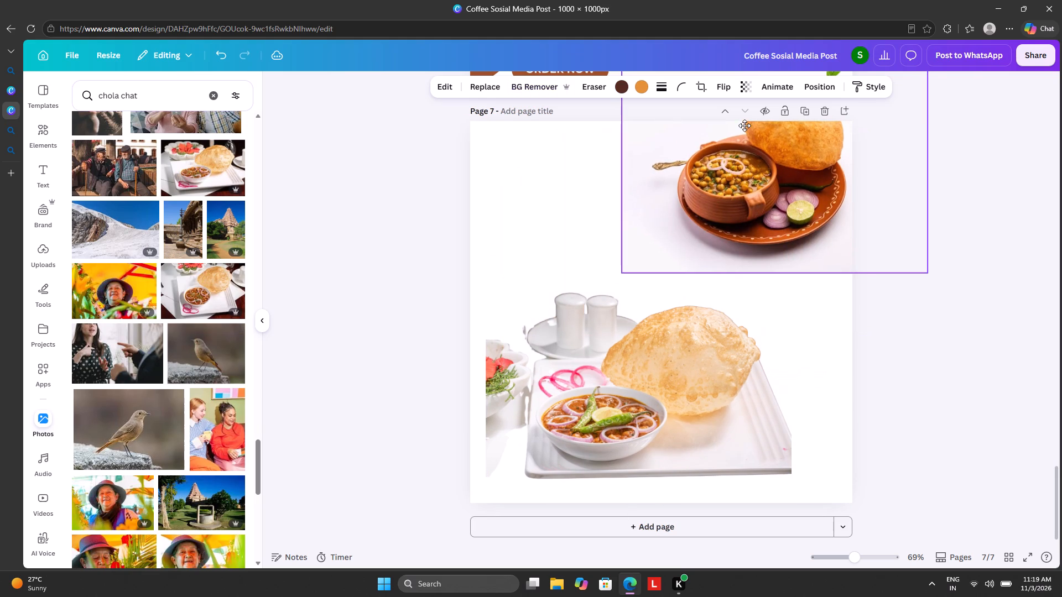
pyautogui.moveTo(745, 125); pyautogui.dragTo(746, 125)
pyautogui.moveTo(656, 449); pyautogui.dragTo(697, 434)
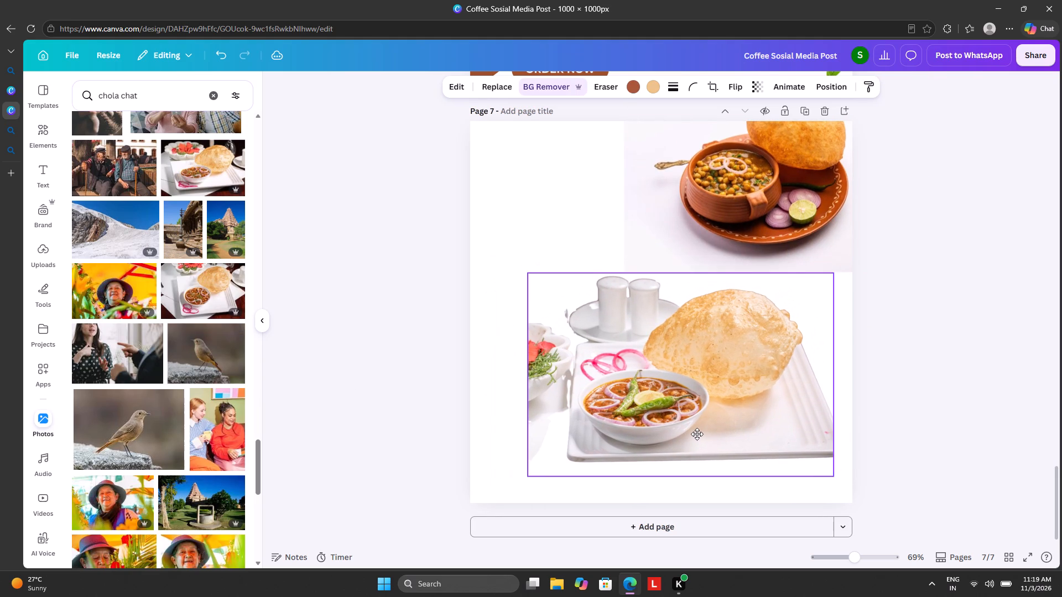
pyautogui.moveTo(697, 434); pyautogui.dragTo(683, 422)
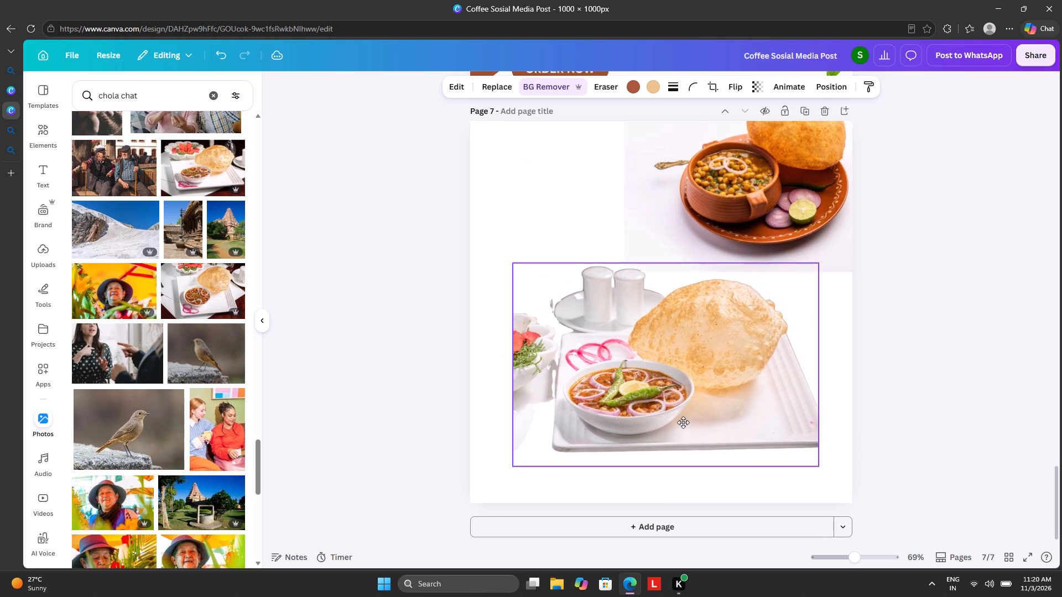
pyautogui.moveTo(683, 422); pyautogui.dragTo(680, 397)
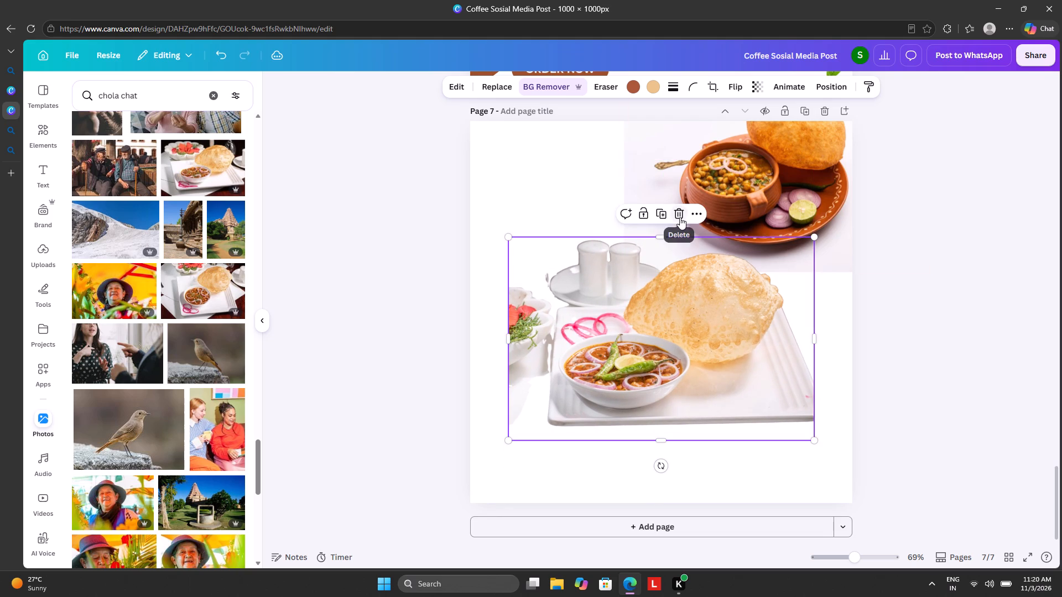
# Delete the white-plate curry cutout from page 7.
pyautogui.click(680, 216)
# Enlarge the clay-bowl photo to span page 7's full width and align its lower edge with the page bottom.
pyautogui.moveTo(737, 184); pyautogui.dragTo(644, 329)
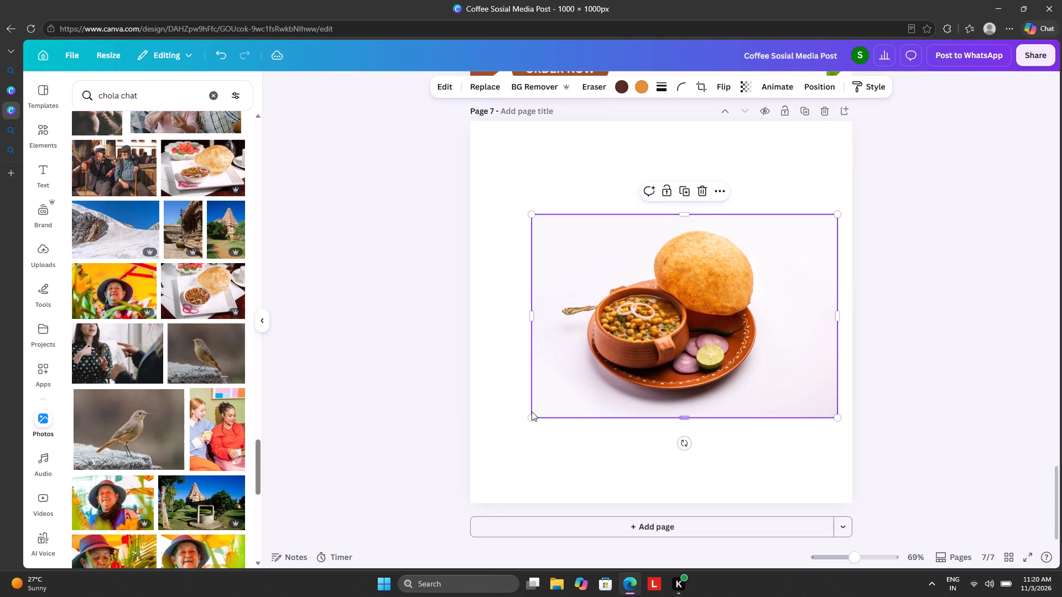
pyautogui.moveTo(533, 418); pyautogui.dragTo(293, 525)
pyautogui.moveTo(636, 421); pyautogui.dragTo(666, 400)
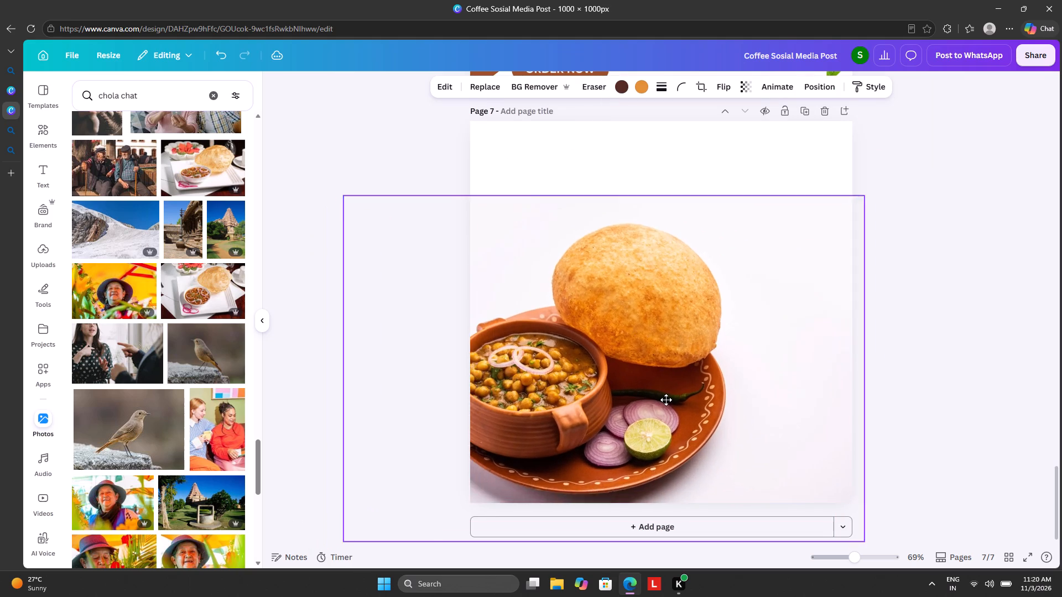
pyautogui.moveTo(666, 400); pyautogui.dragTo(738, 362)
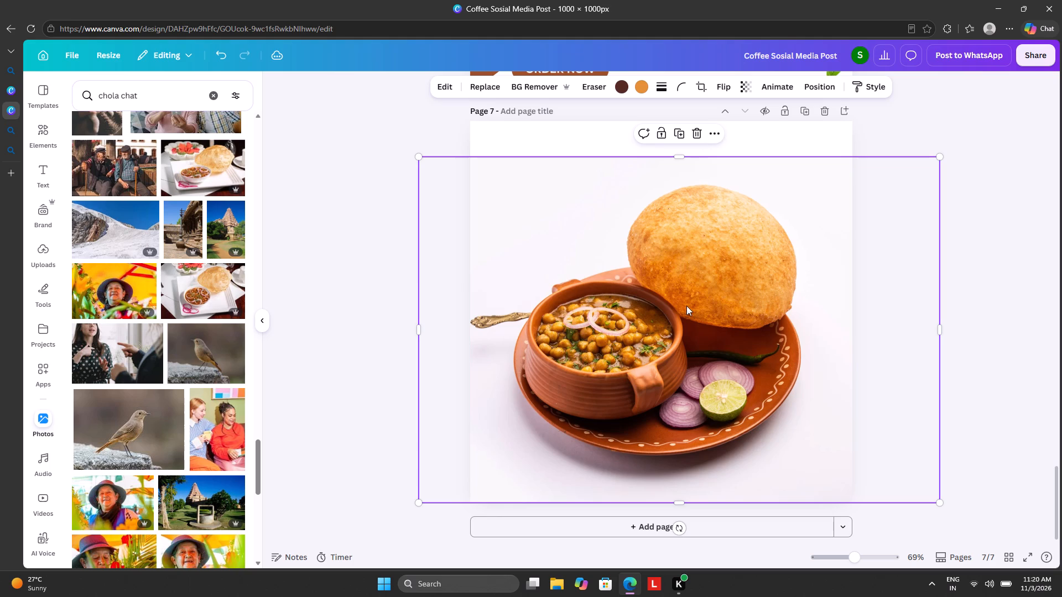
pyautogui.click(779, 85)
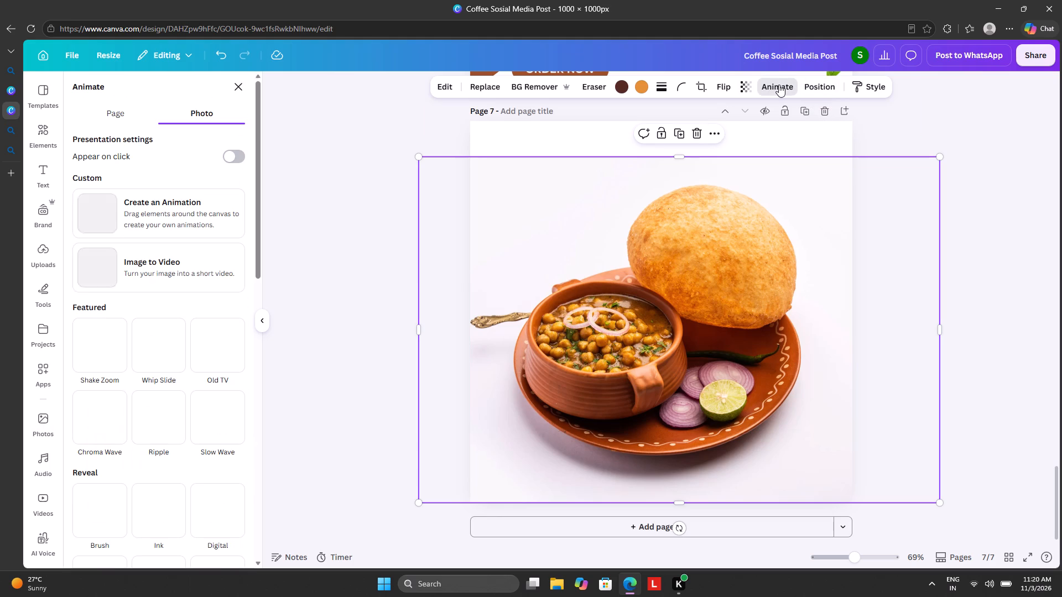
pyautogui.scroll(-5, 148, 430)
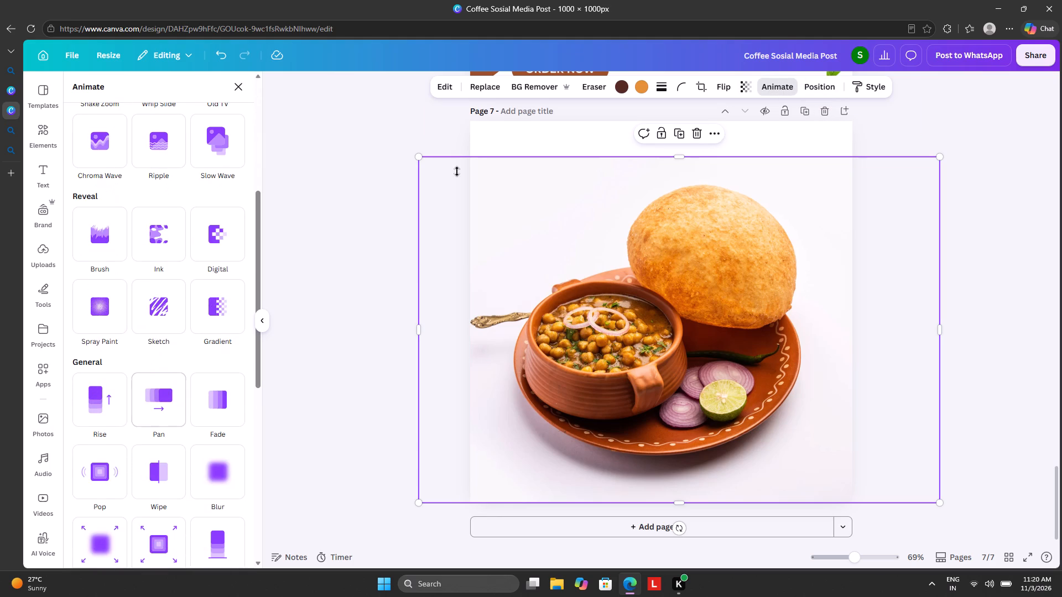
# Apply a Drop shadow to the clay-bowl photo.
pyautogui.click(445, 85)
pyautogui.scroll(-3, 166, 339)
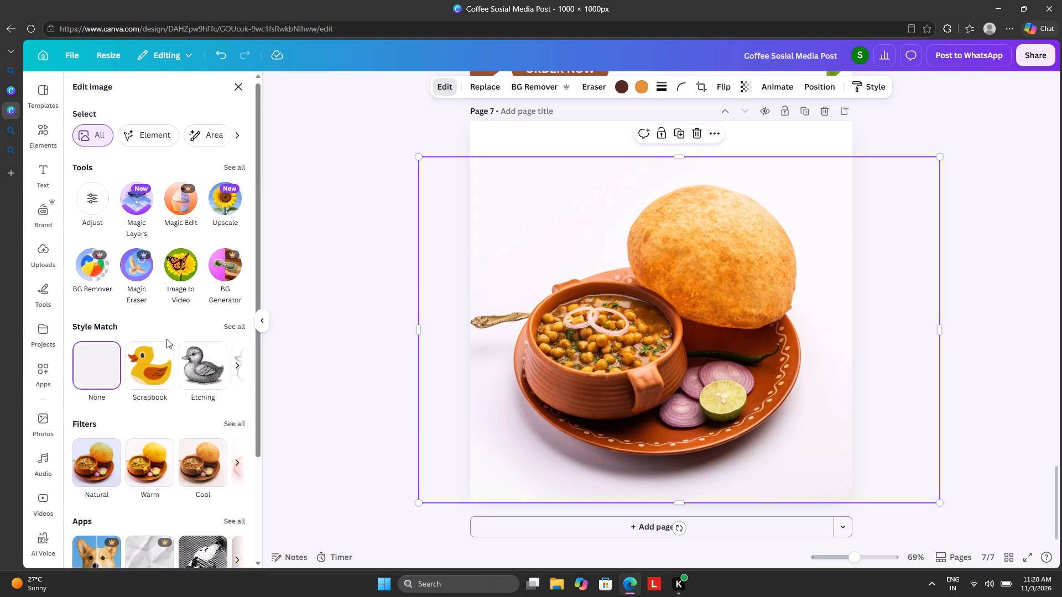
pyautogui.scroll(-6, 166, 339)
pyautogui.click(199, 502)
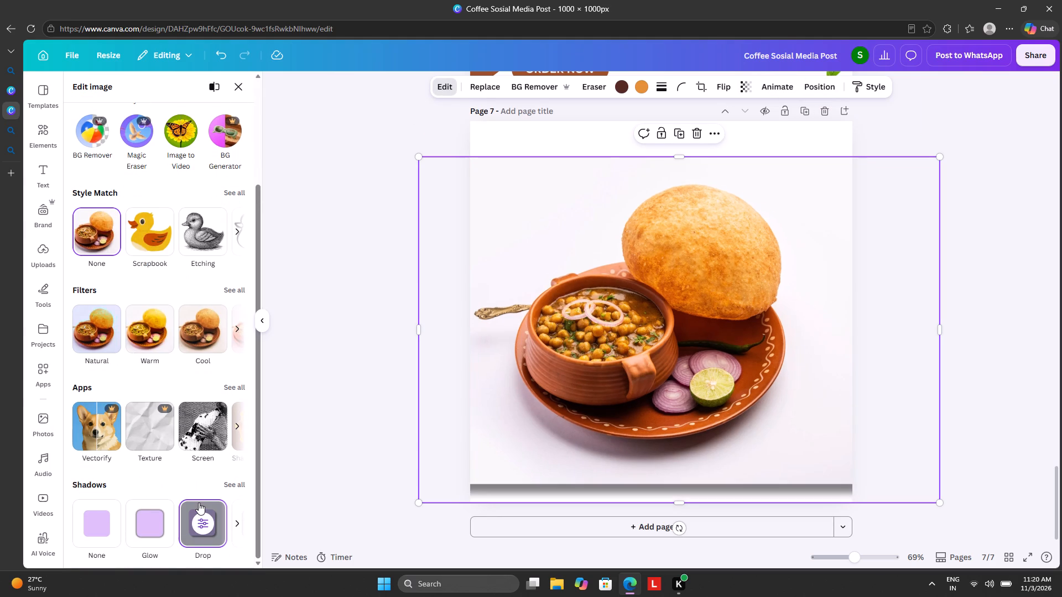
pyautogui.click(390, 328)
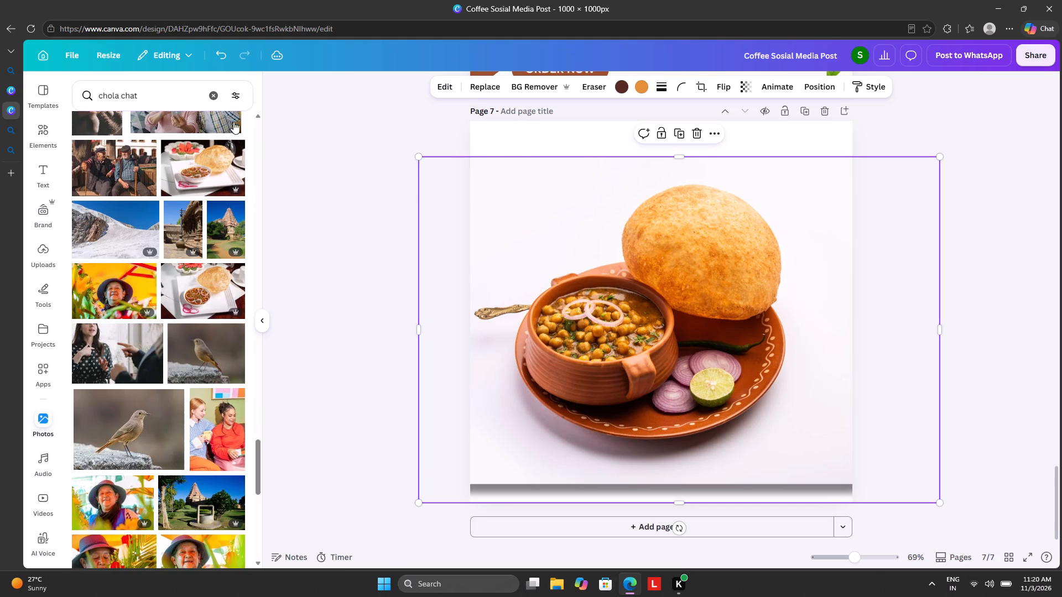
# Add the recently used yellow glow graphic to page 7 and place its layer behind the clay-bowl photo.
pyautogui.click(212, 93)
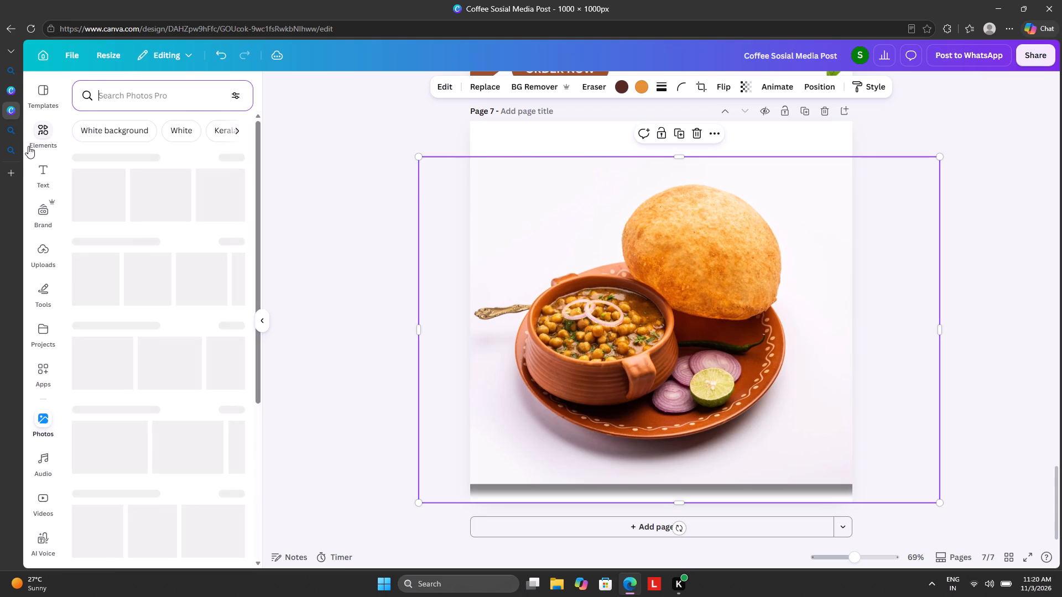
pyautogui.click(33, 142)
pyautogui.click(137, 91)
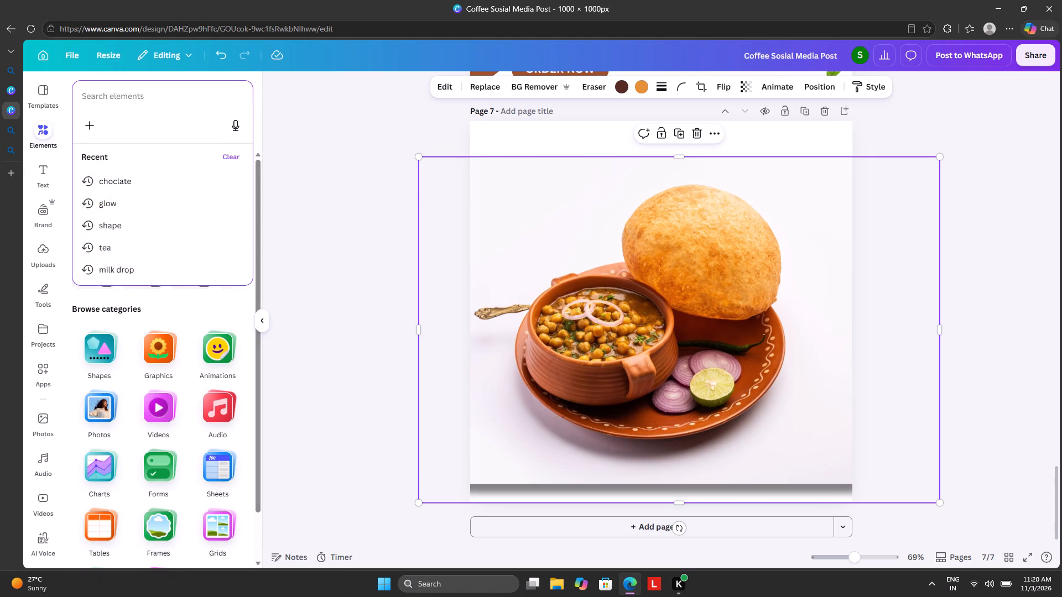
pyautogui.click(318, 220)
pyautogui.click(137, 160)
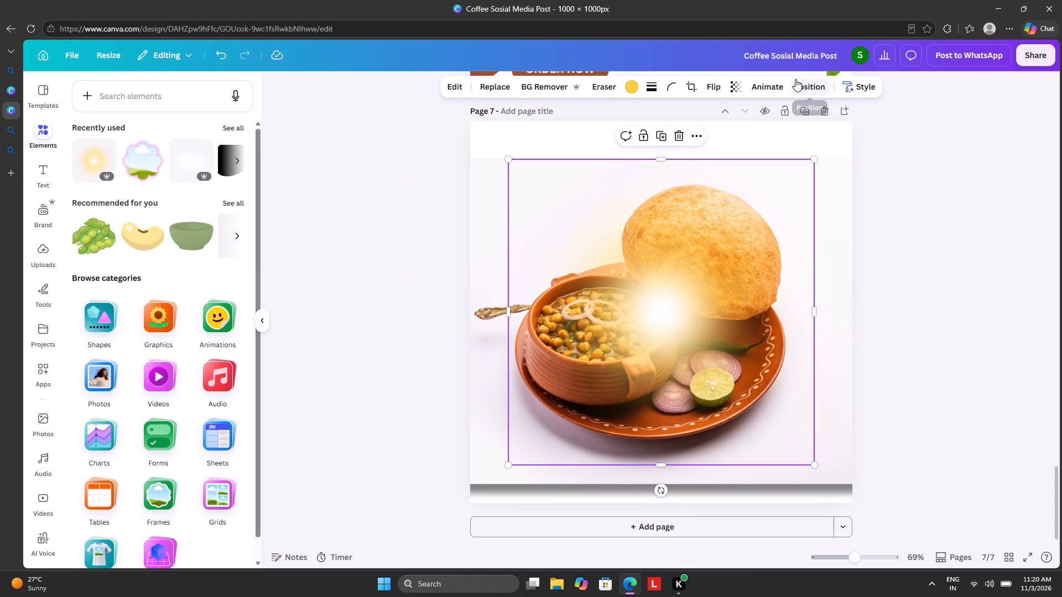
pyautogui.click(795, 79)
pyautogui.moveTo(178, 191); pyautogui.dragTo(176, 244)
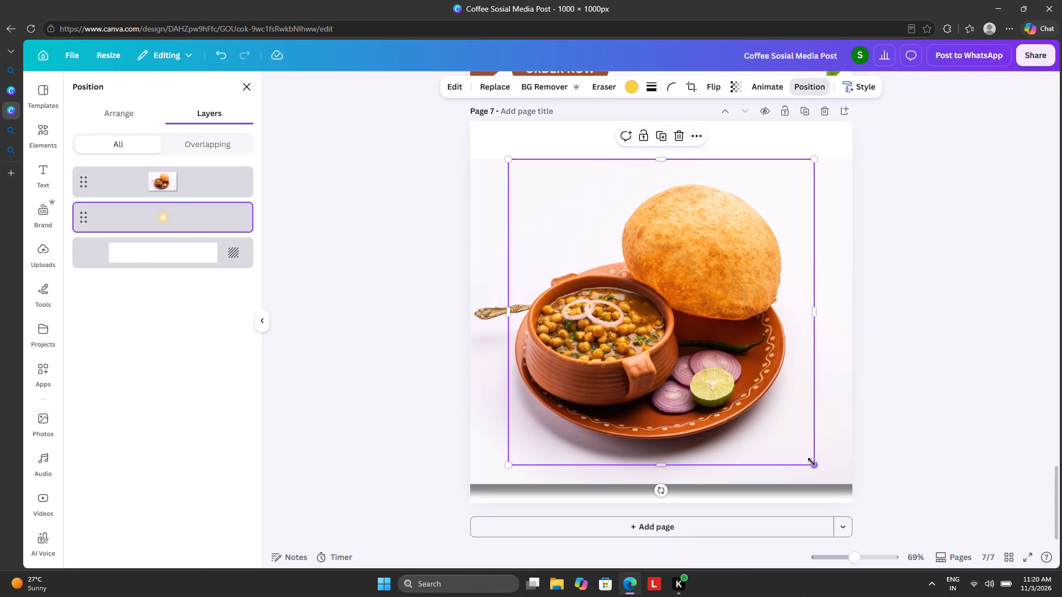
# Enlarge the yellow glow on page 7 beyond the page width and centre it horizontally behind the clay-bowl photo.
pyautogui.moveTo(814, 464); pyautogui.dragTo(1061, 540)
pyautogui.moveTo(973, 465); pyautogui.dragTo(872, 319)
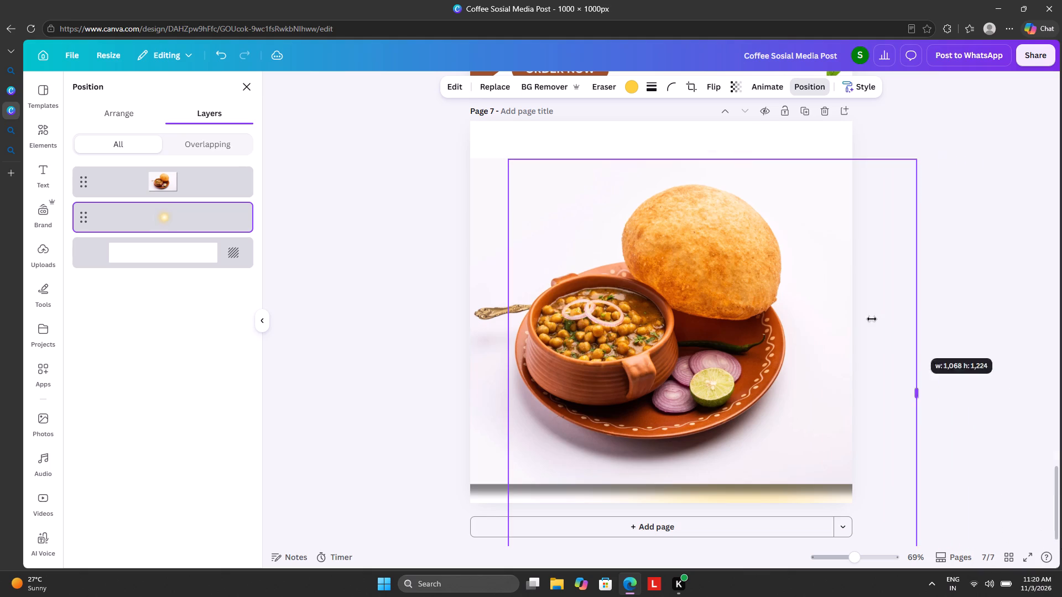
pyautogui.moveTo(872, 319); pyautogui.dragTo(983, 353)
pyautogui.moveTo(924, 383); pyautogui.dragTo(903, 271)
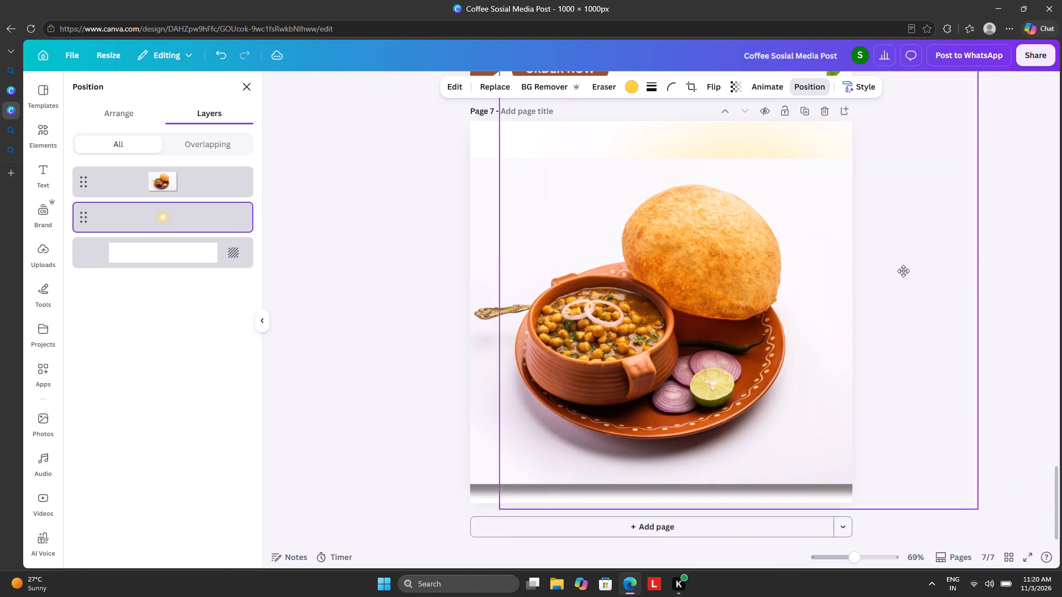
pyautogui.moveTo(903, 271); pyautogui.dragTo(837, 359)
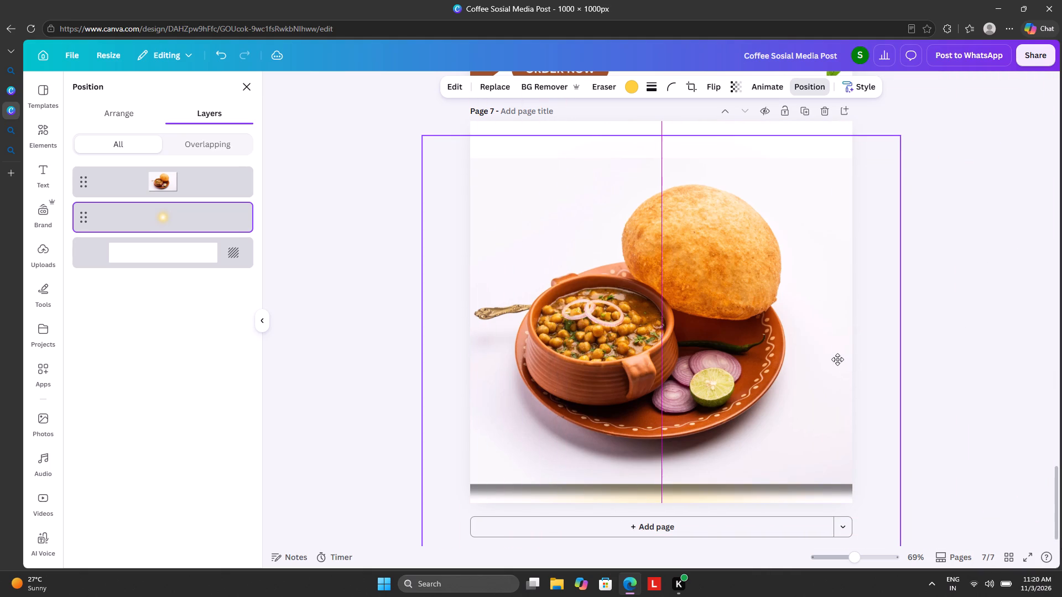
pyautogui.moveTo(837, 359); pyautogui.dragTo(836, 359)
pyautogui.moveTo(836, 359); pyautogui.dragTo(827, 352)
# Remove the background from the clay-bowl photo on page 7.
pyautogui.click(637, 358)
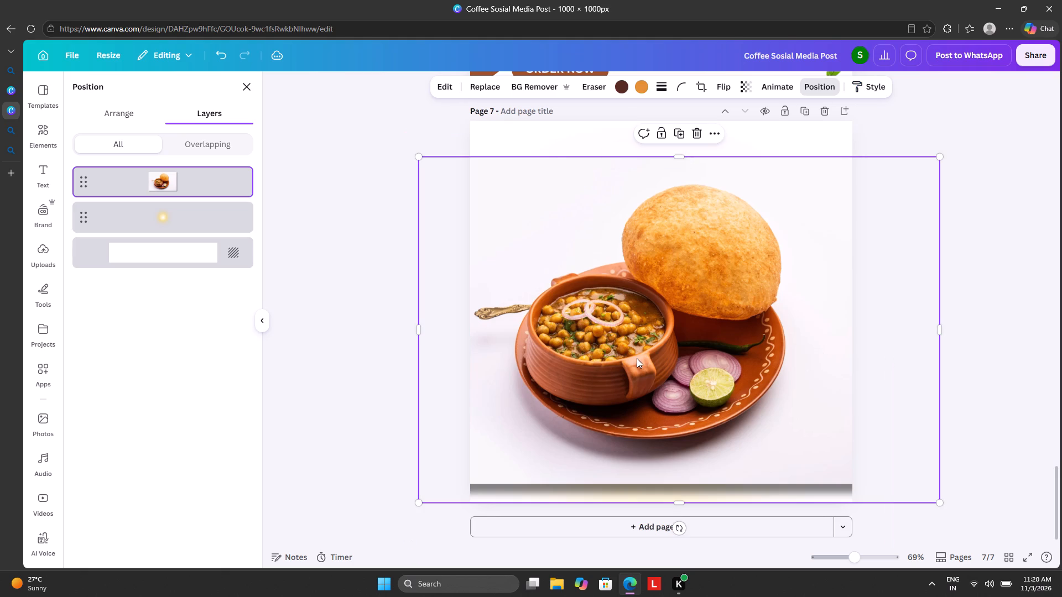
pyautogui.click(532, 81)
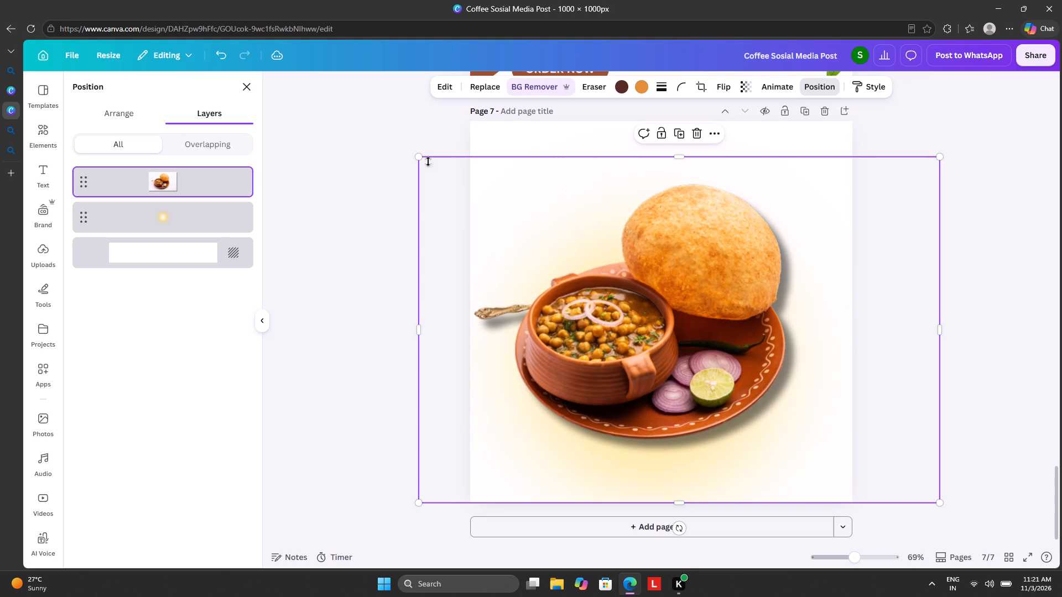
# Shrink the clay-bowl cutout slightly and move it towards page 7's upper-right corner, clear of the glow's centre.
pyautogui.moveTo(419, 155); pyautogui.dragTo(425, 166)
pyautogui.moveTo(425, 166); pyautogui.dragTo(466, 217)
pyautogui.click(527, 273)
pyautogui.moveTo(690, 385); pyautogui.dragTo(742, 269)
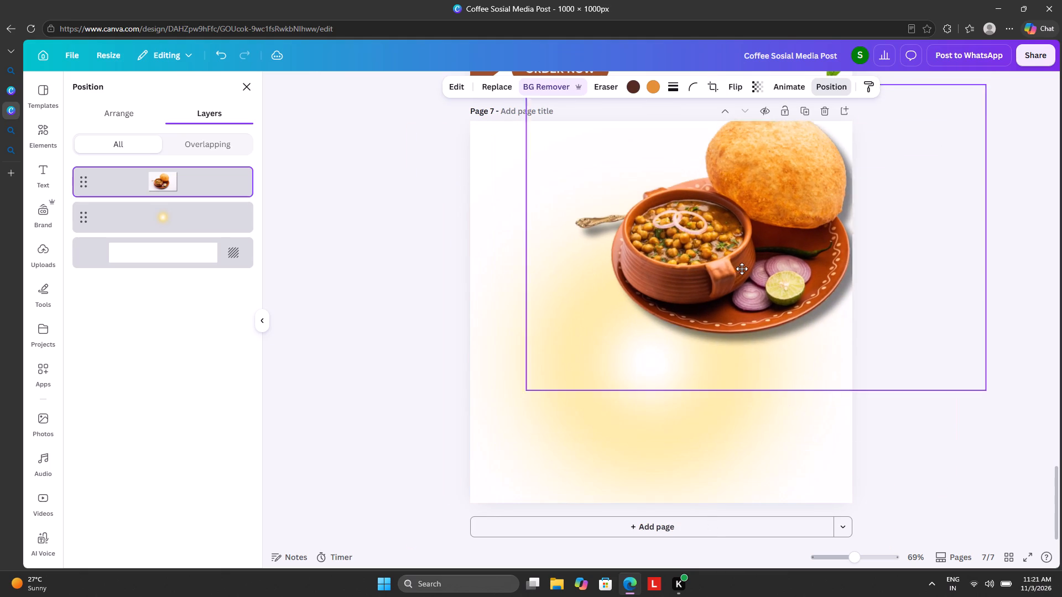
pyautogui.moveTo(742, 269); pyautogui.dragTo(746, 266)
# Resize the yellow glow to slightly wider than page 7 and centre it horizontally, a little below the page's middle.
pyautogui.click(653, 441)
pyautogui.moveTo(655, 438); pyautogui.dragTo(645, 305)
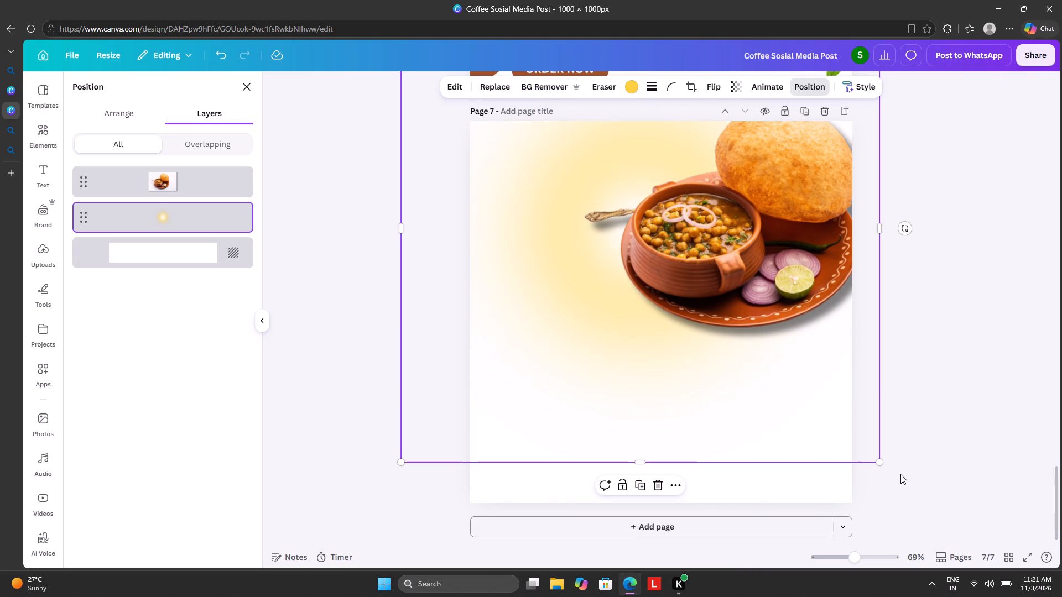
pyautogui.moveTo(878, 462); pyautogui.dragTo(764, 397)
pyautogui.moveTo(592, 318); pyautogui.dragTo(595, 362)
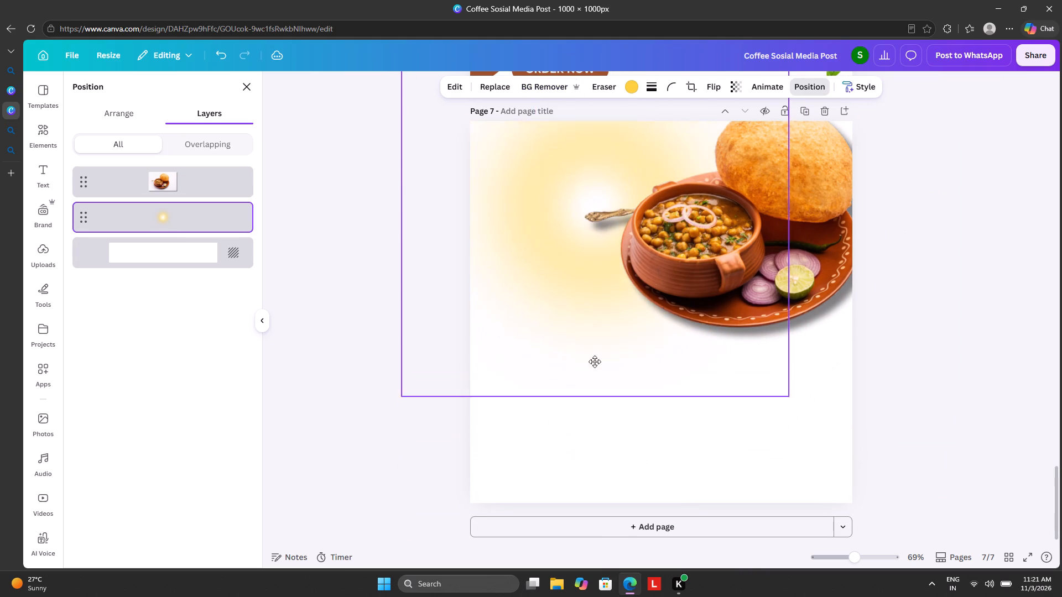
pyautogui.moveTo(595, 362); pyautogui.dragTo(650, 499)
pyautogui.moveTo(736, 239); pyautogui.dragTo(715, 308)
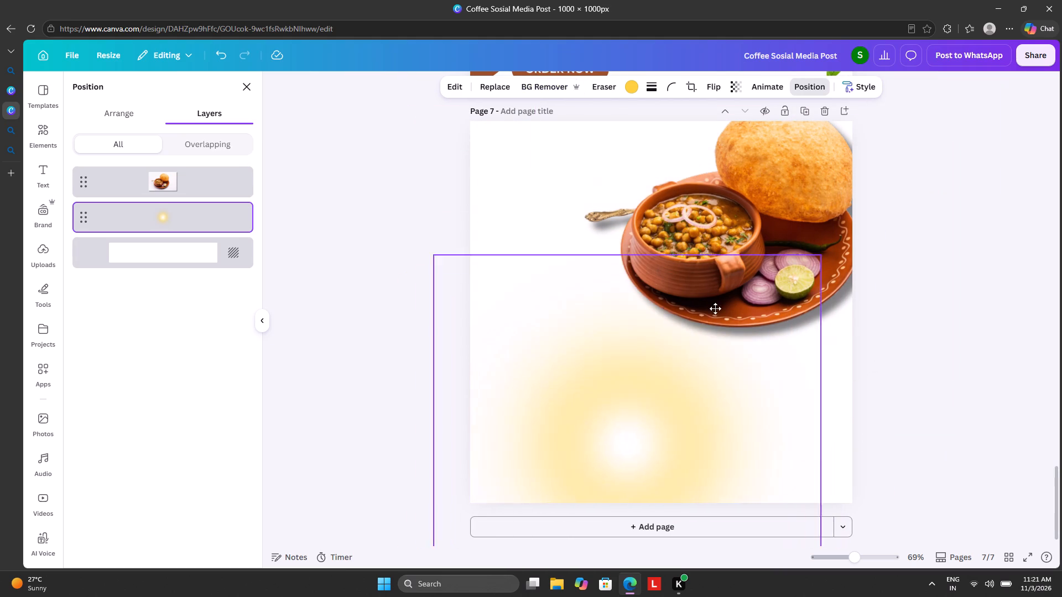
pyautogui.moveTo(715, 308); pyautogui.dragTo(745, 193)
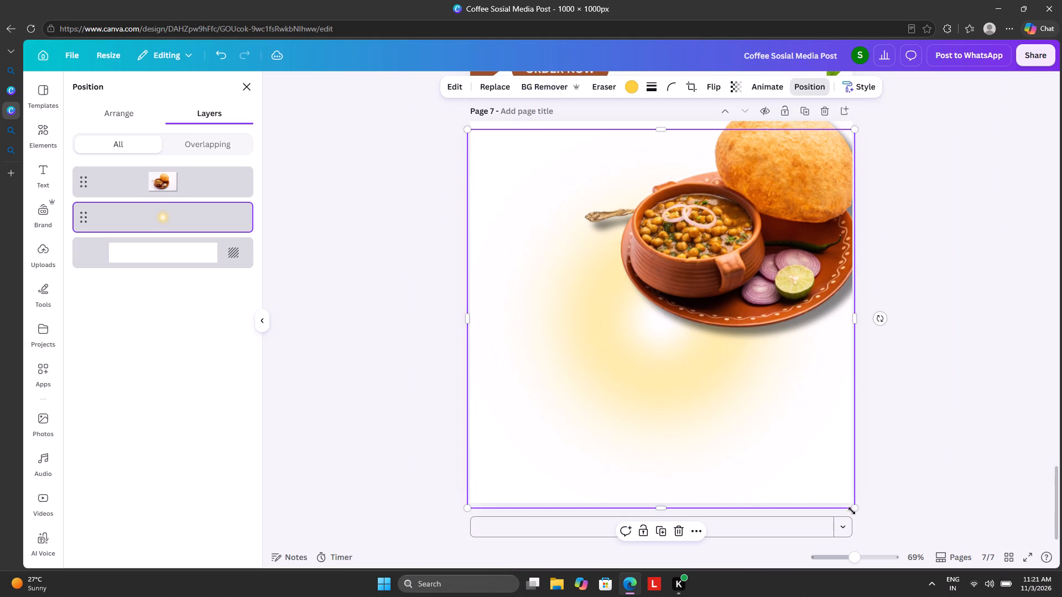
pyautogui.moveTo(852, 506); pyautogui.dragTo(926, 532)
pyautogui.moveTo(778, 339); pyautogui.dragTo(738, 342)
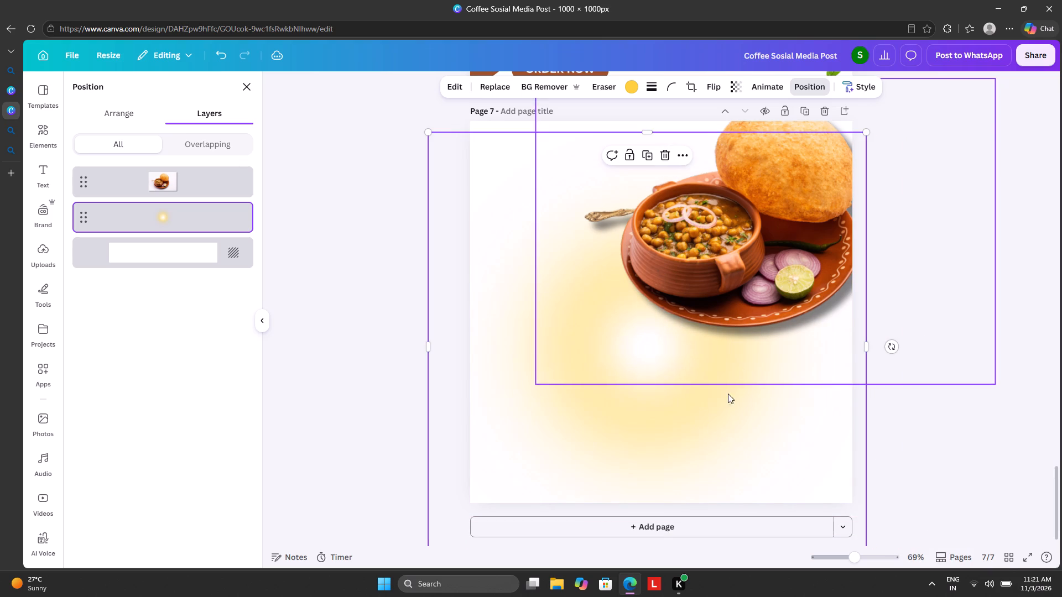
pyautogui.moveTo(700, 442); pyautogui.dragTo(717, 427)
pyautogui.moveTo(775, 245); pyautogui.dragTo(771, 271)
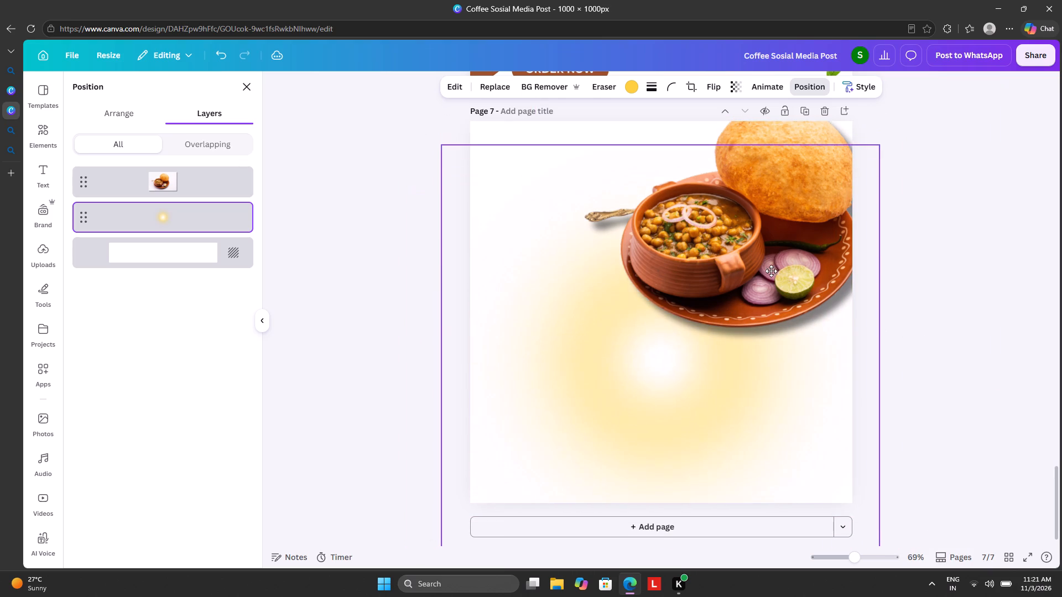
pyautogui.moveTo(771, 271); pyautogui.dragTo(771, 261)
# Move the clay-bowl cutout back to the middle of page 7, over the glow.
pyautogui.click(784, 233)
pyautogui.moveTo(785, 232); pyautogui.dragTo(697, 349)
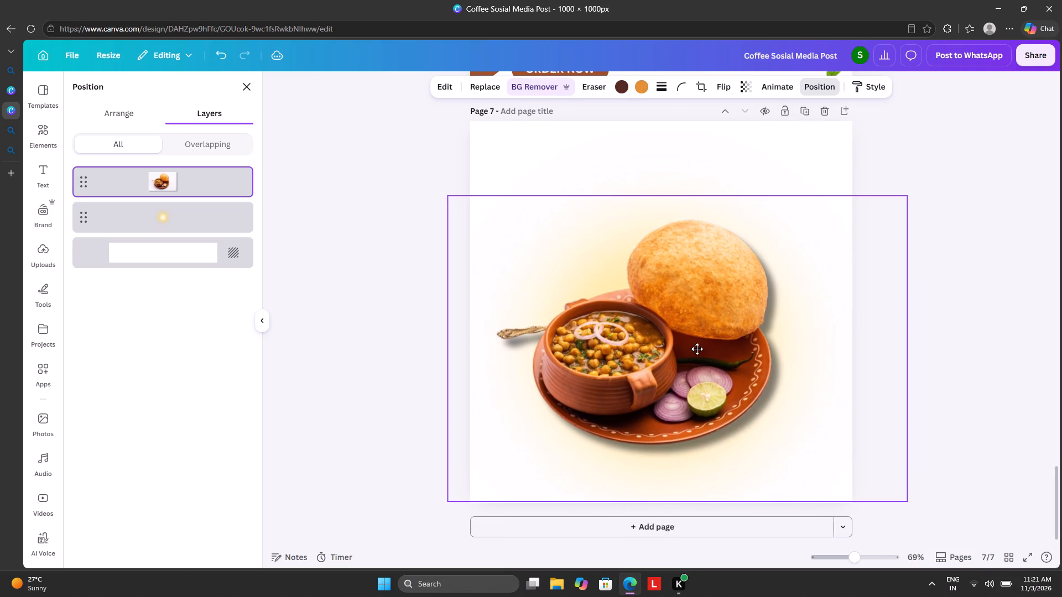
pyautogui.moveTo(697, 349); pyautogui.dragTo(702, 324)
pyautogui.click(370, 270)
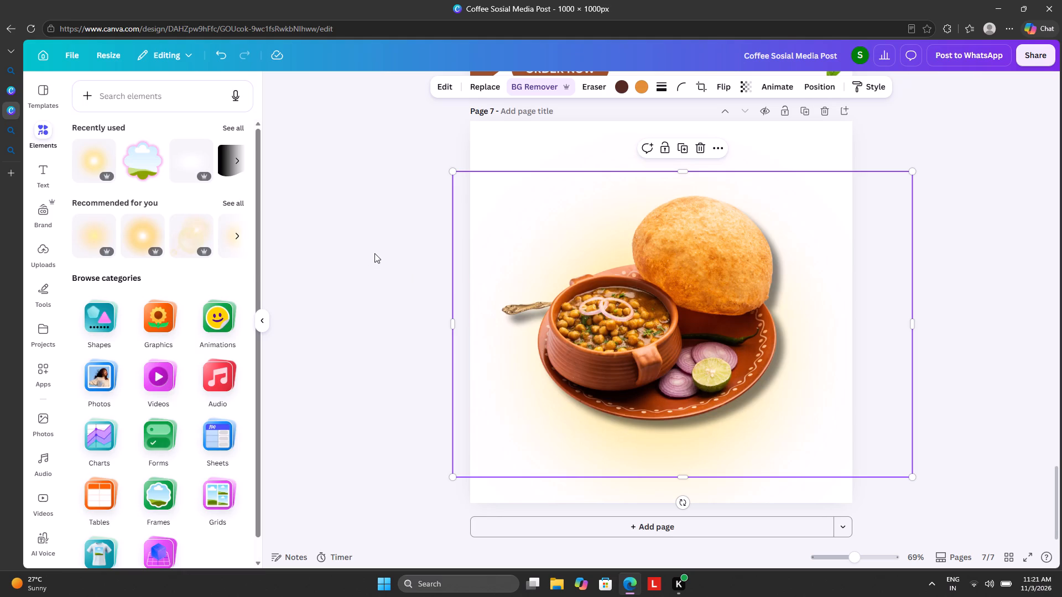
# Copy the brown curved background shape from page 6's specialTEA post and paste it onto page 7.
pyautogui.scroll(7, 374, 253)
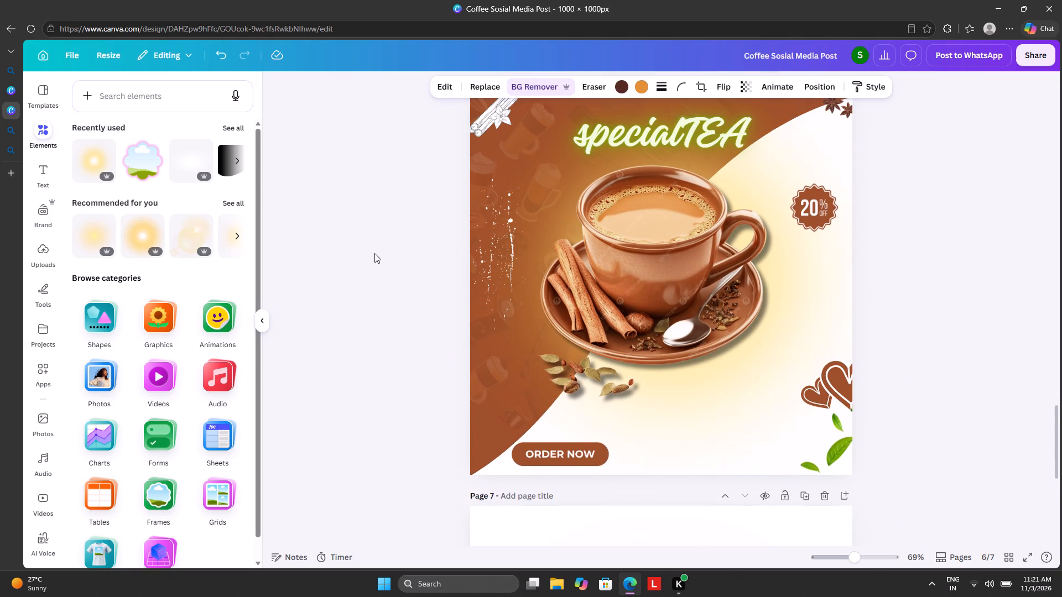
pyautogui.click(815, 78)
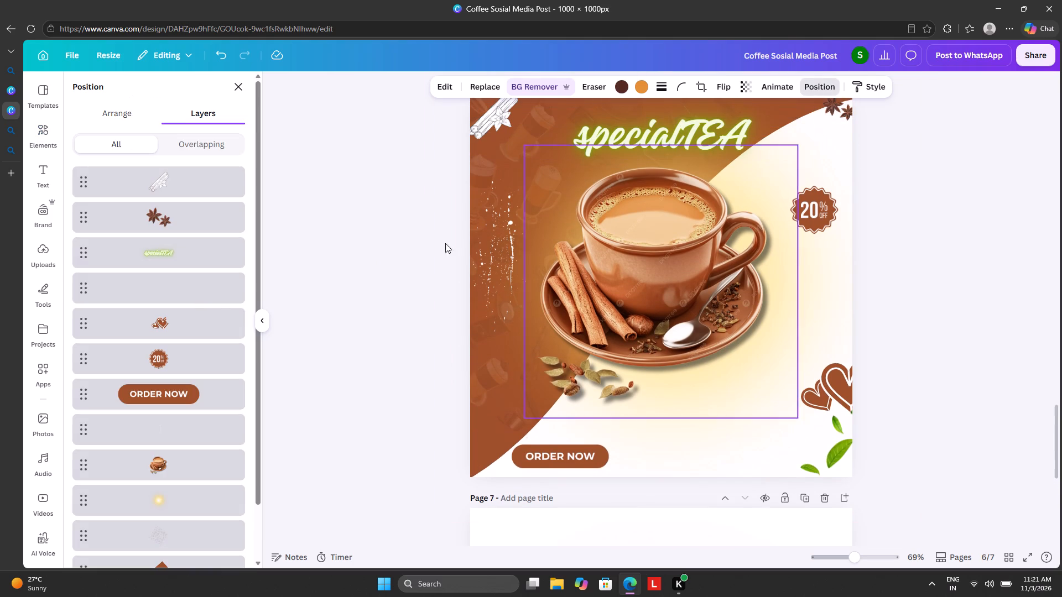
pyautogui.scroll(-9, 184, 292)
pyautogui.scroll(-2, 92, 453)
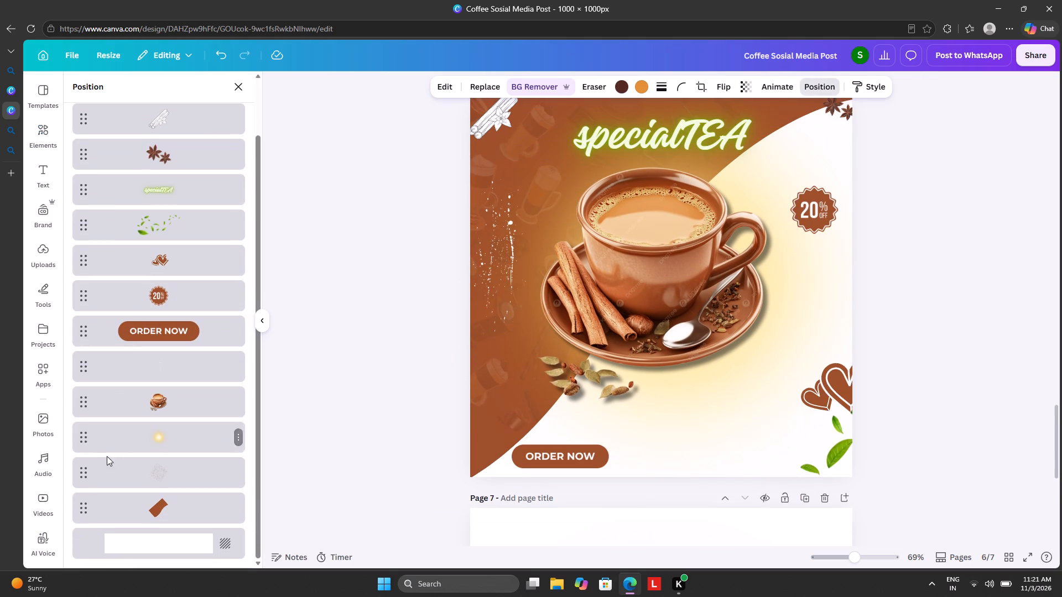
pyautogui.click(152, 506)
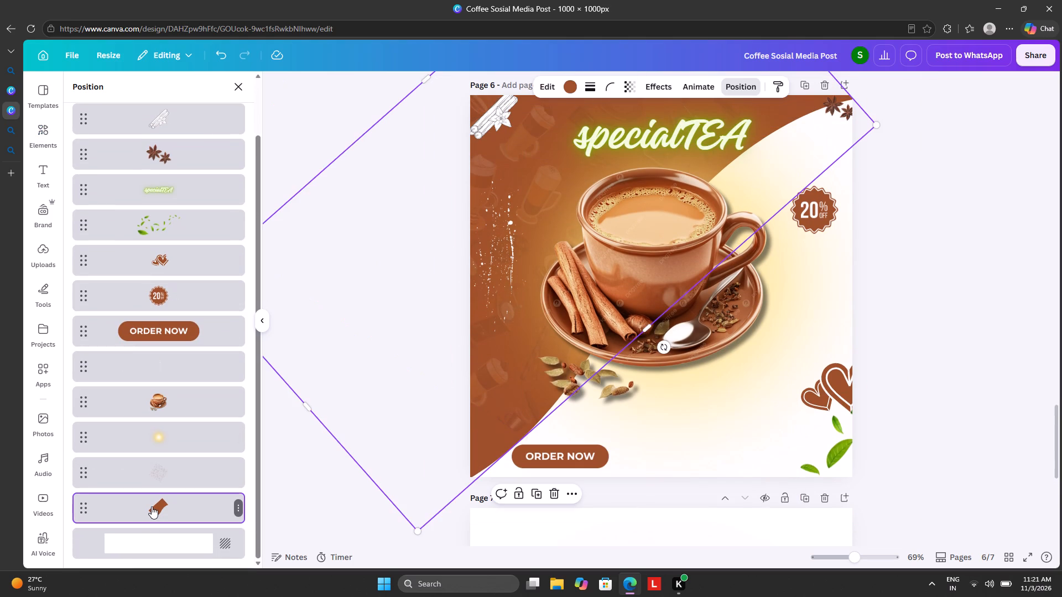
pyautogui.rightClick(152, 506)
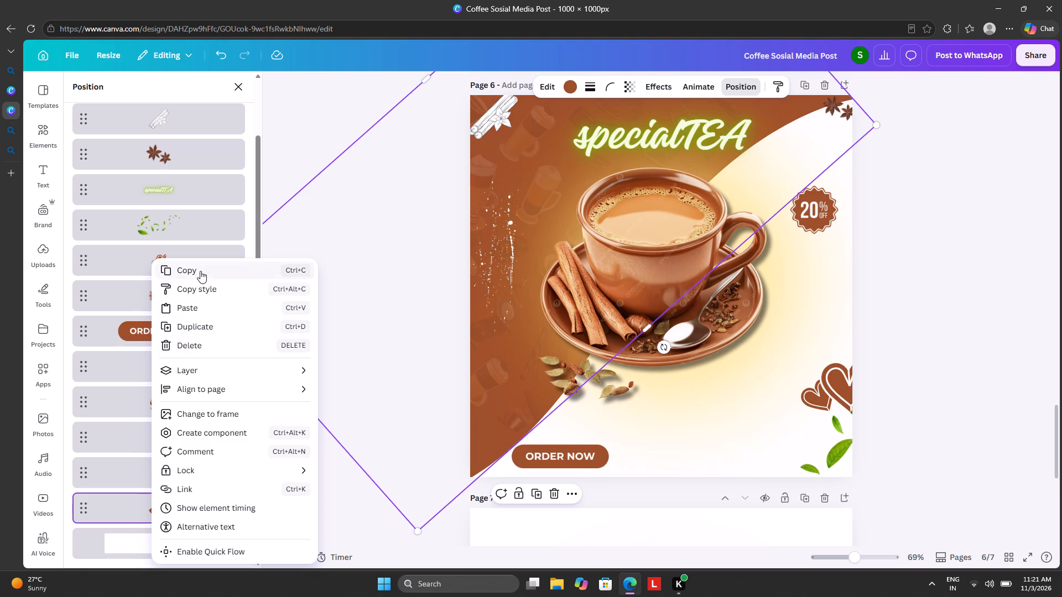
pyautogui.click(200, 271)
pyautogui.scroll(-4, 1007, 344)
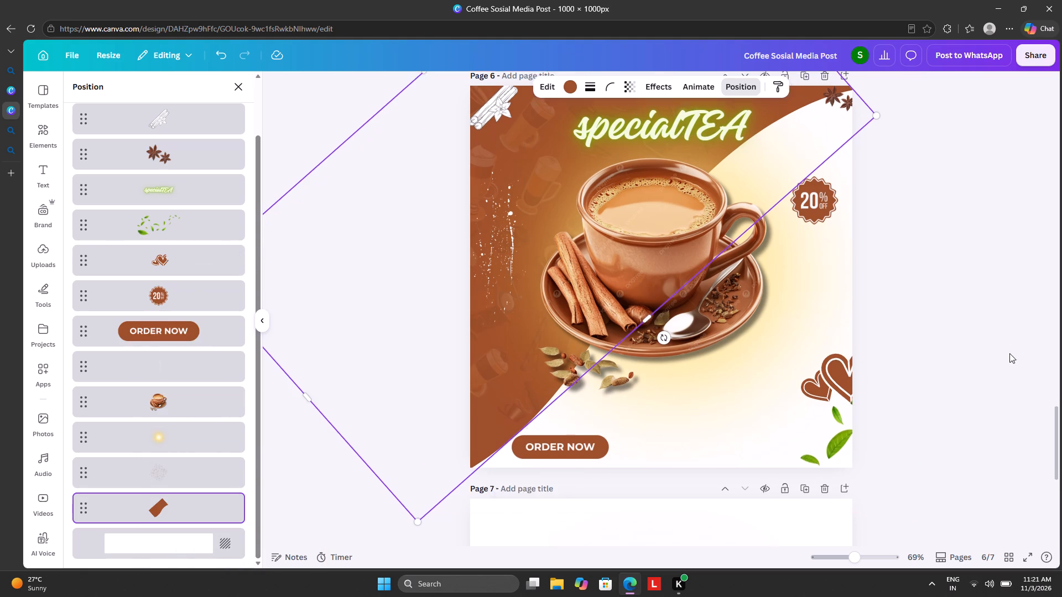
pyautogui.scroll(-5, 1009, 353)
pyautogui.hotkey('ctrl', 'v')
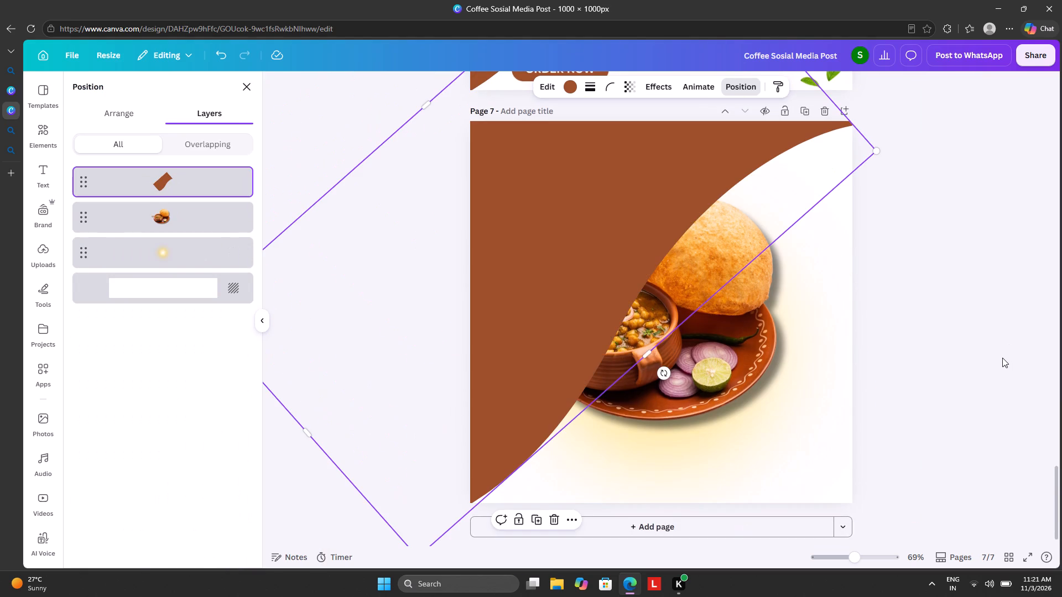
# Place the brown curved shape's layer behind both the glow and the clay-bowl cutout on page 7.
pyautogui.click(739, 85)
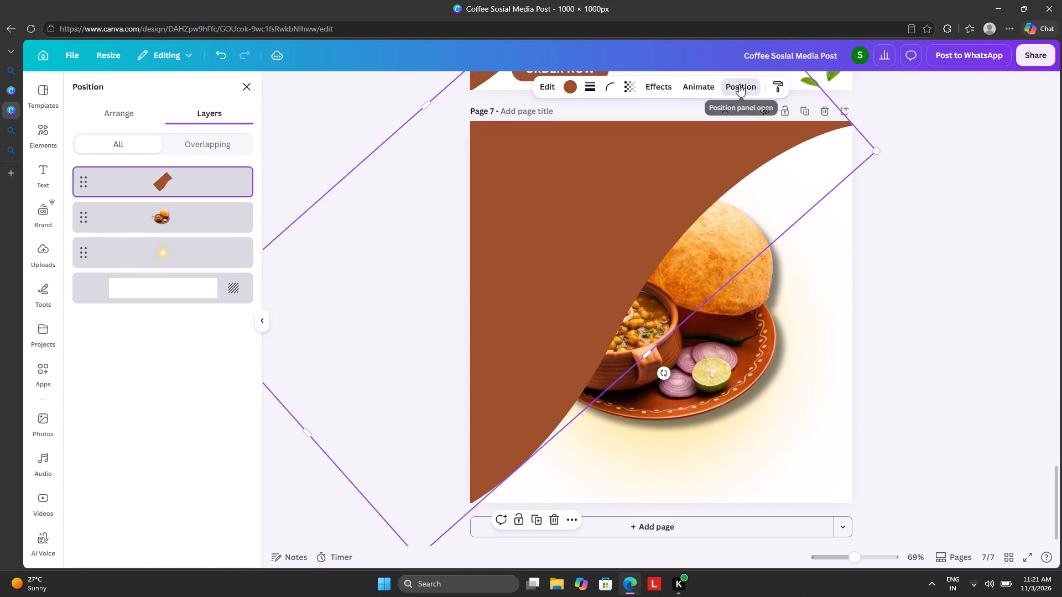
pyautogui.click(734, 84)
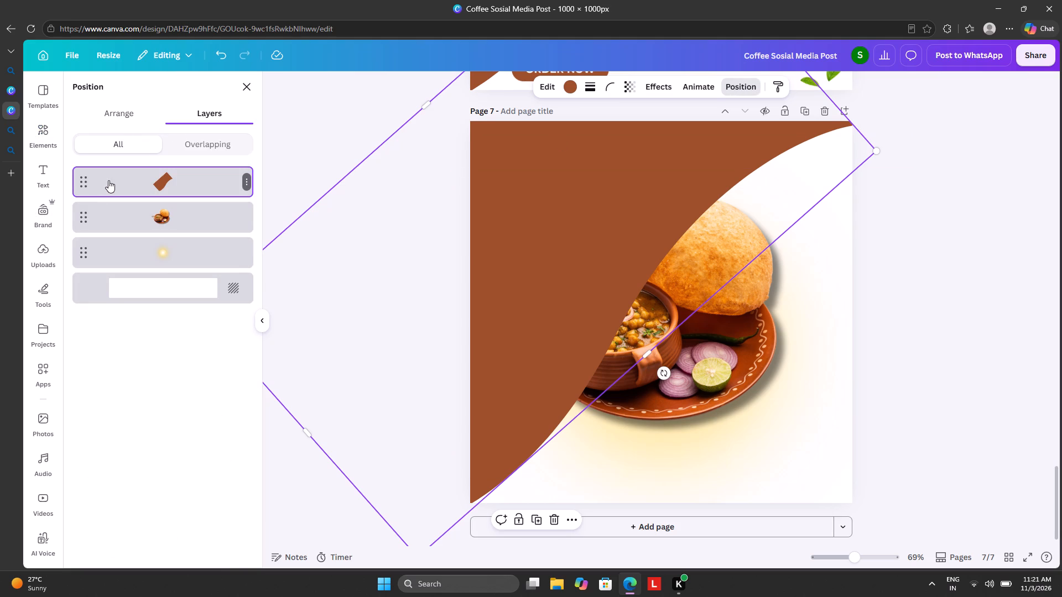
pyautogui.moveTo(108, 180); pyautogui.dragTo(105, 271)
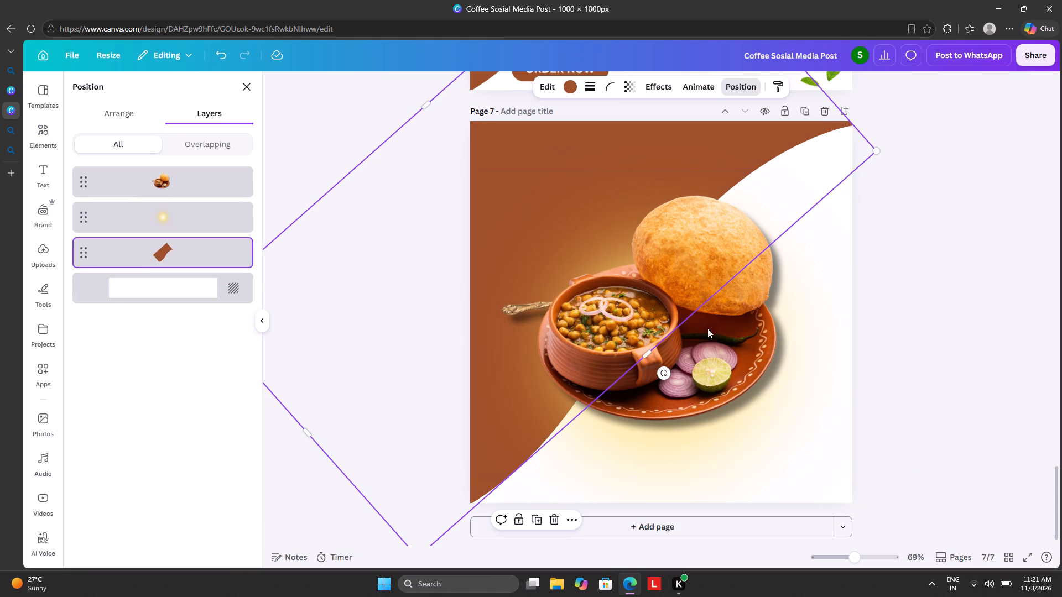
pyautogui.click(972, 314)
pyautogui.click(973, 313)
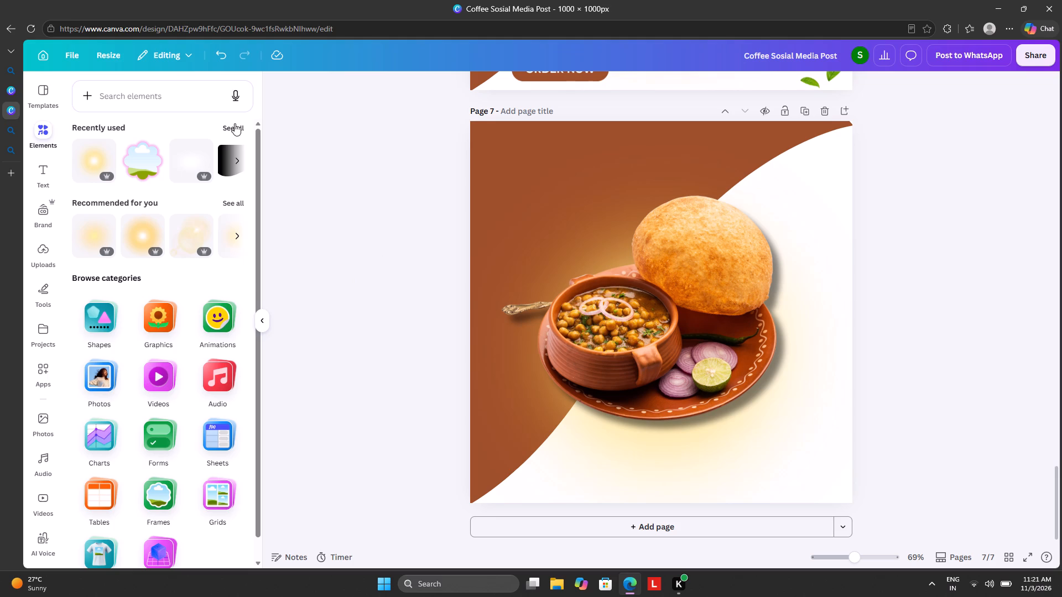
# Search the elements for "fire" and add the swirling flame-and-smoke graphic to page 7.
pyautogui.click(158, 93)
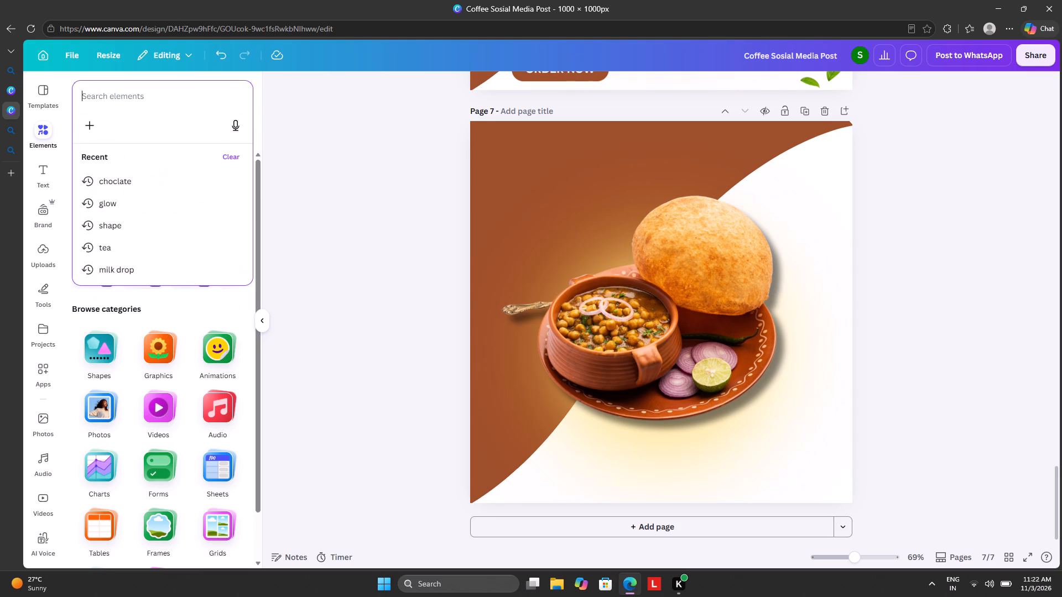
pyautogui.write('fire')
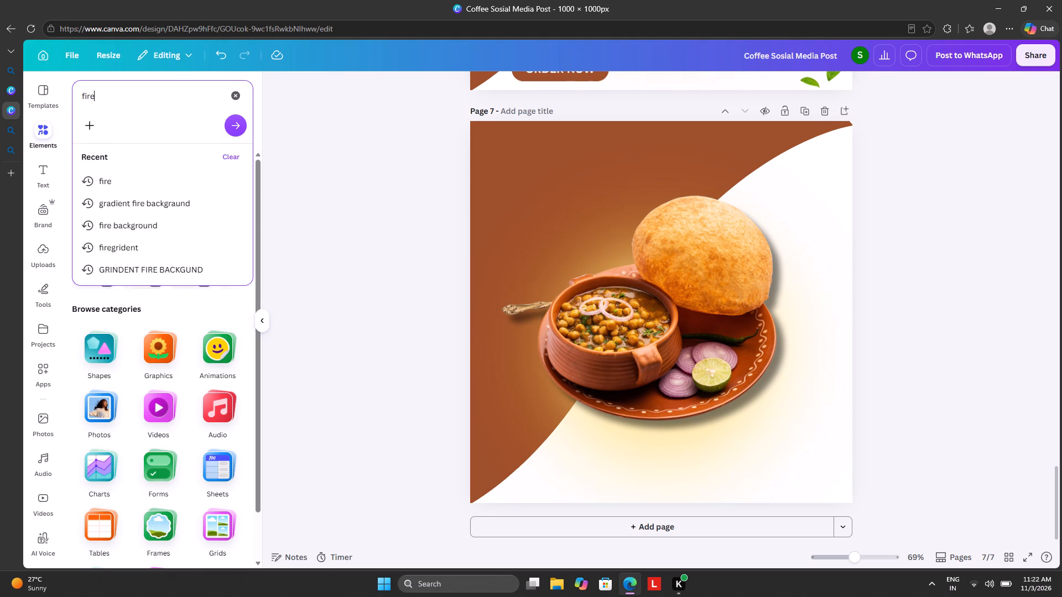
pyautogui.press('Return')
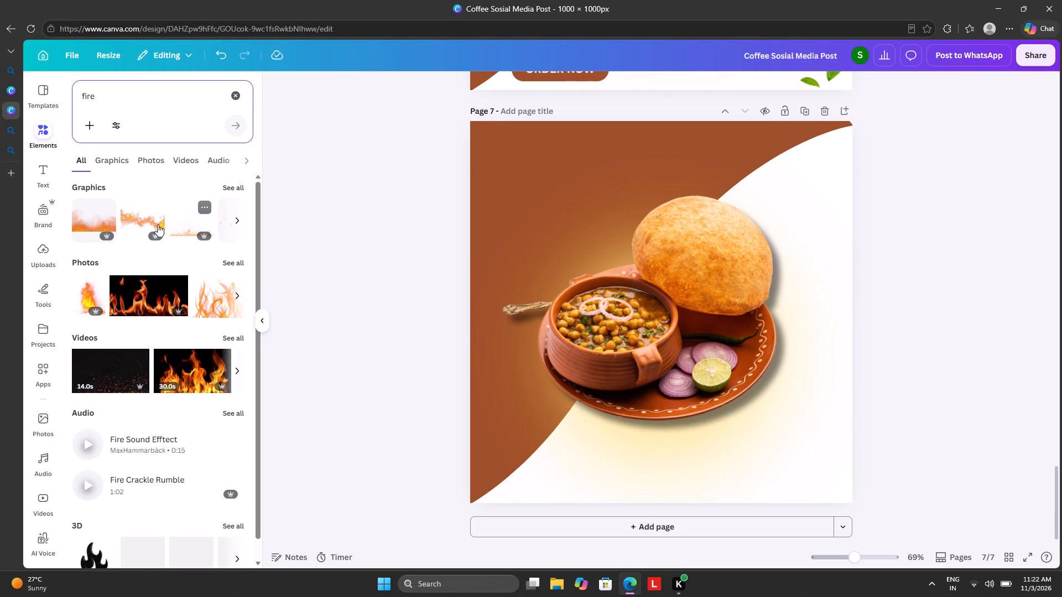
pyautogui.click(232, 185)
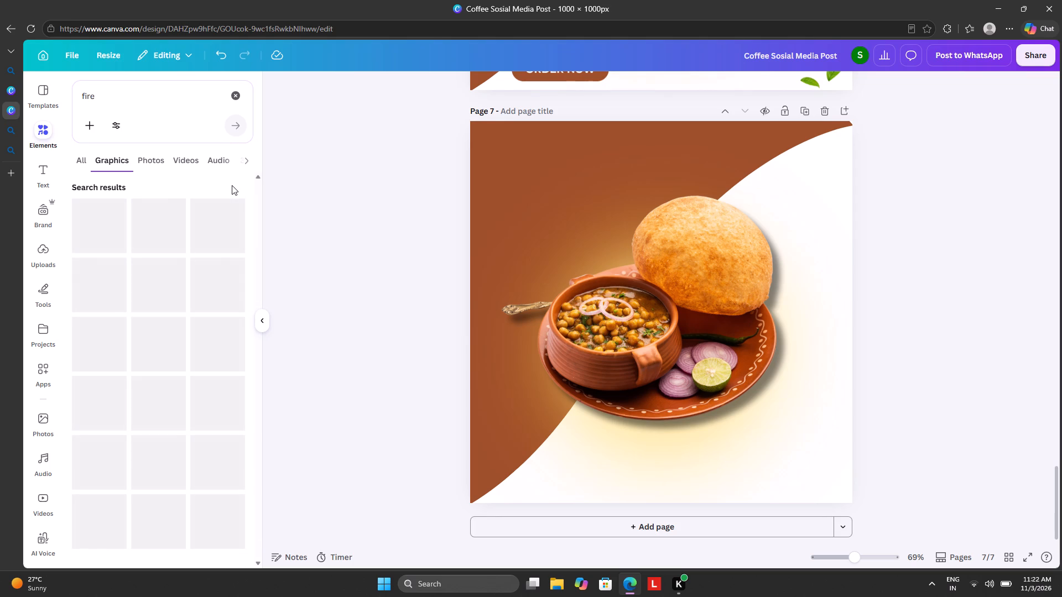
pyautogui.press('0')
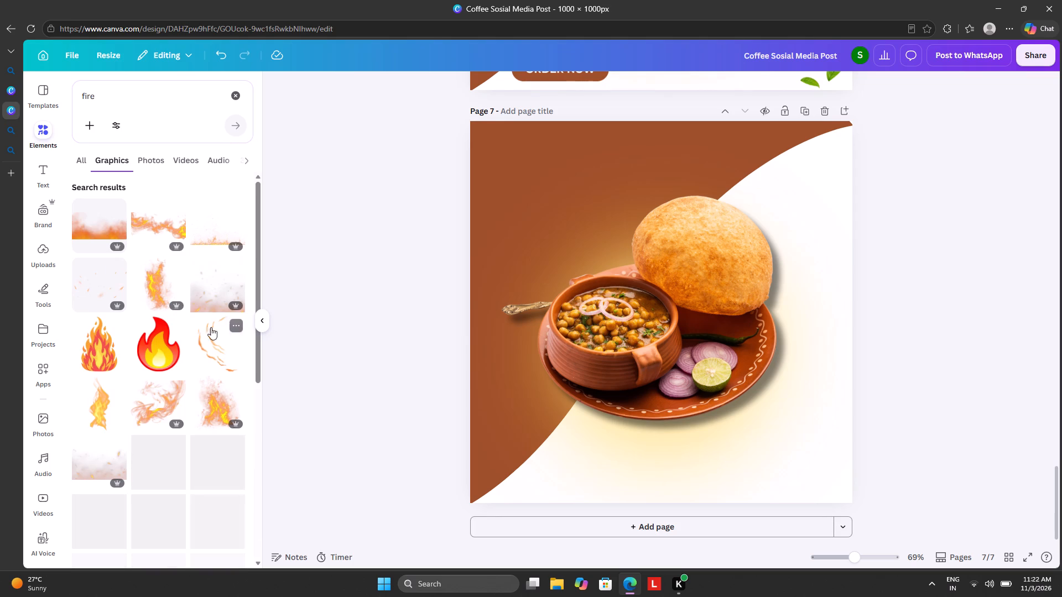
pyautogui.click(163, 399)
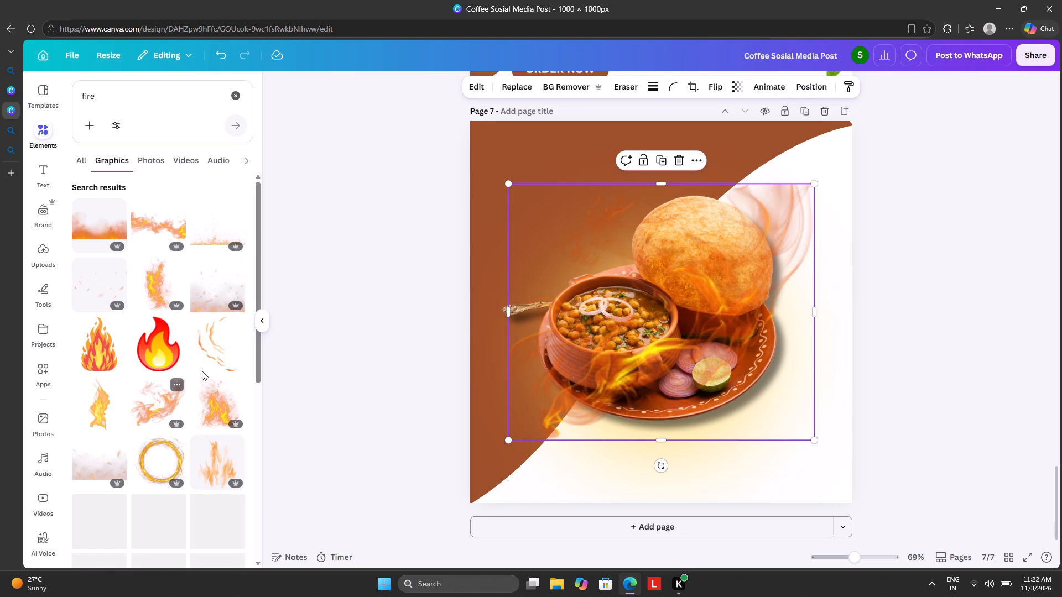
# Place the swirling flame graphic's layer directly behind the clay-bowl cutout, above the glow.
pyautogui.click(808, 88)
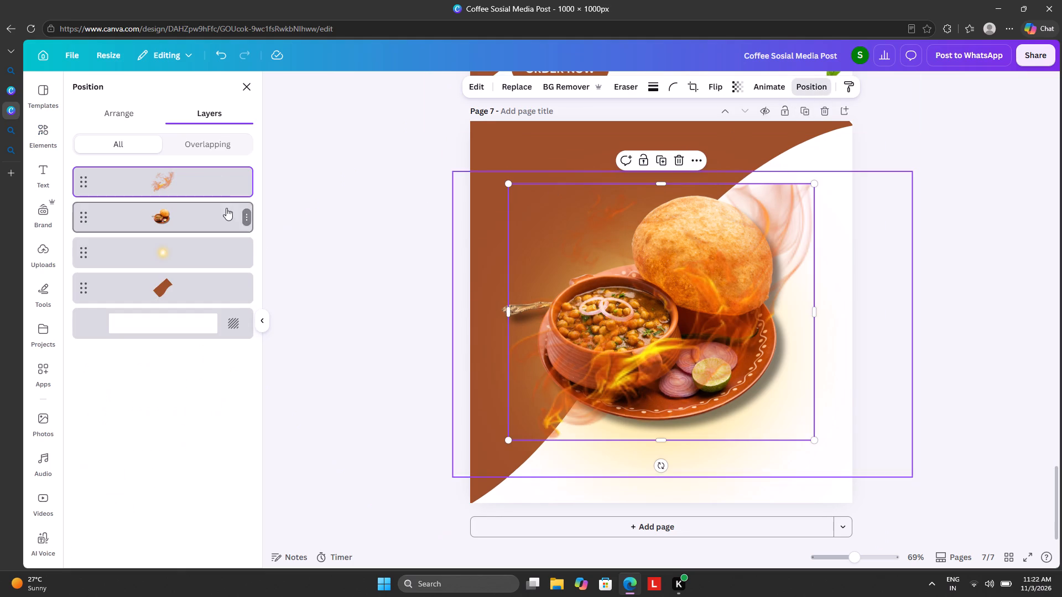
pyautogui.moveTo(206, 165); pyautogui.dragTo(201, 243)
pyautogui.moveTo(212, 186); pyautogui.dragTo(211, 239)
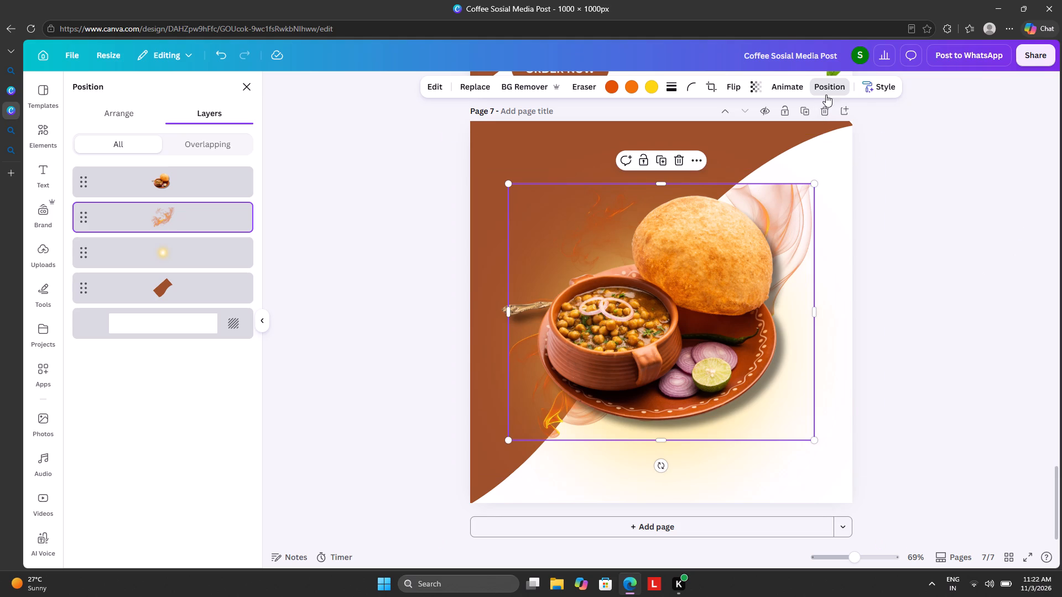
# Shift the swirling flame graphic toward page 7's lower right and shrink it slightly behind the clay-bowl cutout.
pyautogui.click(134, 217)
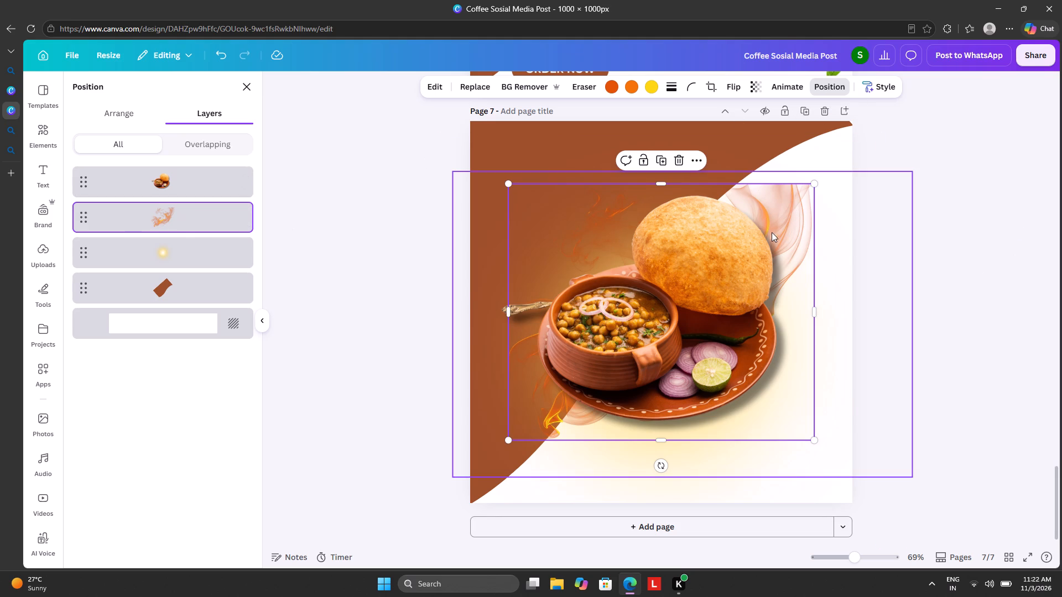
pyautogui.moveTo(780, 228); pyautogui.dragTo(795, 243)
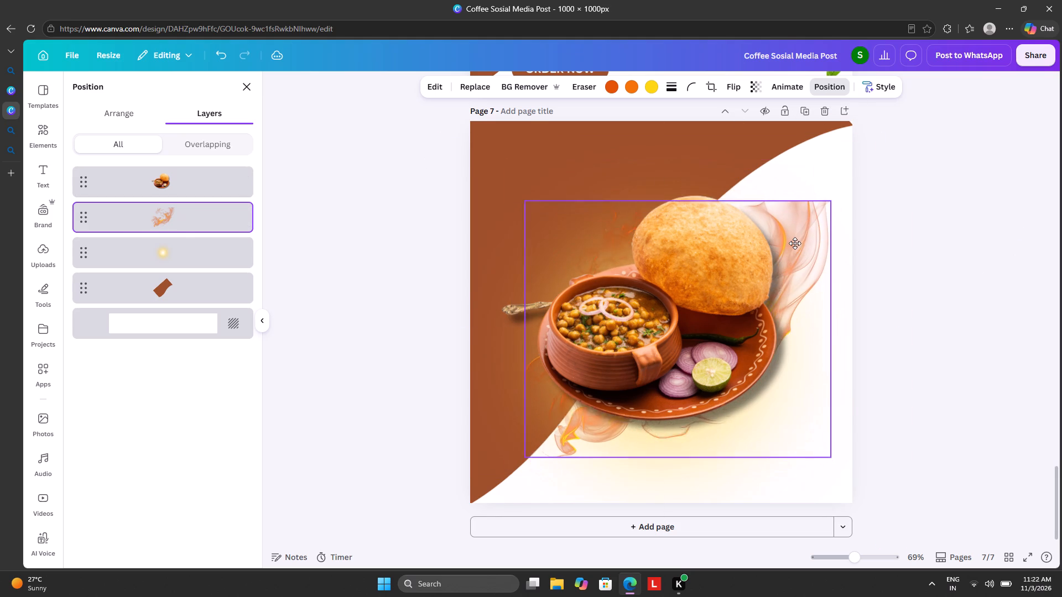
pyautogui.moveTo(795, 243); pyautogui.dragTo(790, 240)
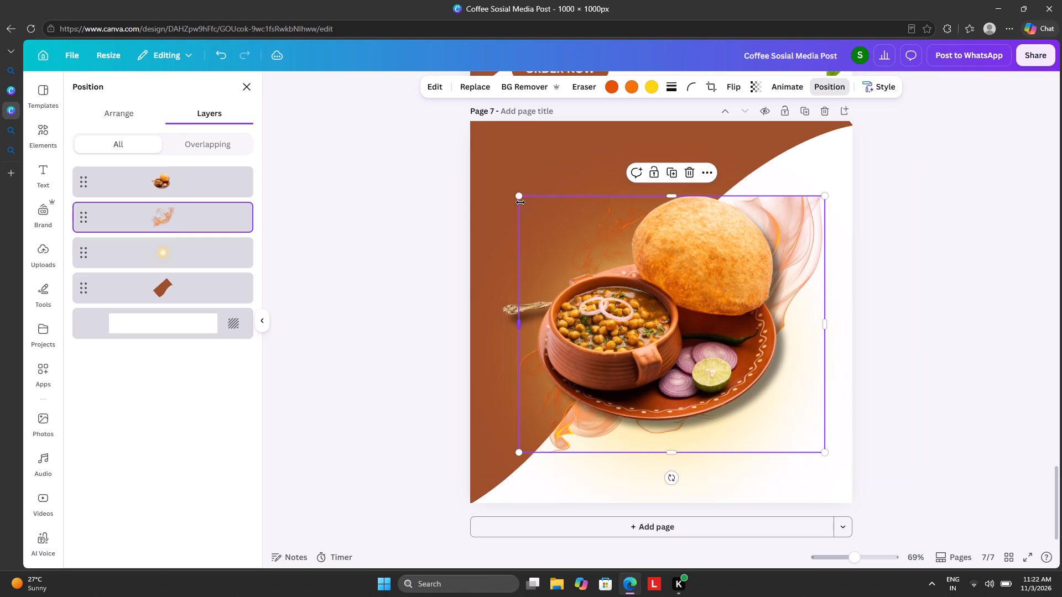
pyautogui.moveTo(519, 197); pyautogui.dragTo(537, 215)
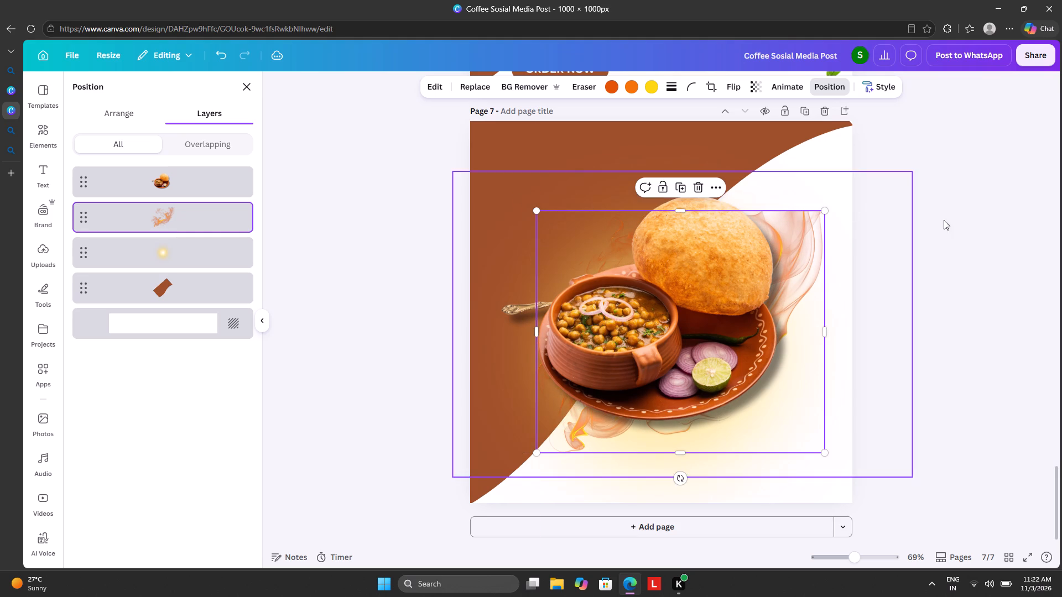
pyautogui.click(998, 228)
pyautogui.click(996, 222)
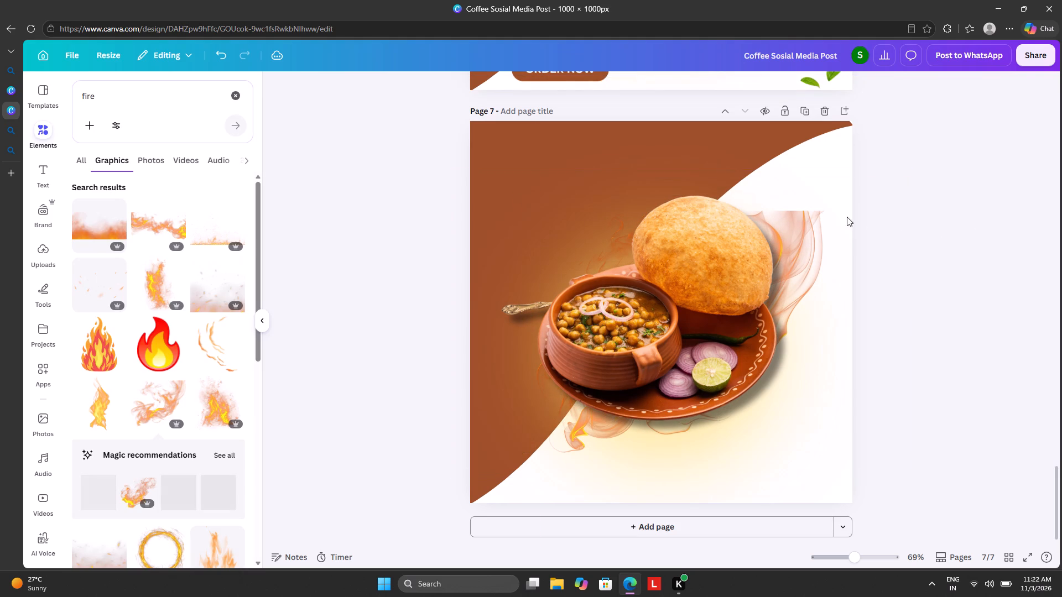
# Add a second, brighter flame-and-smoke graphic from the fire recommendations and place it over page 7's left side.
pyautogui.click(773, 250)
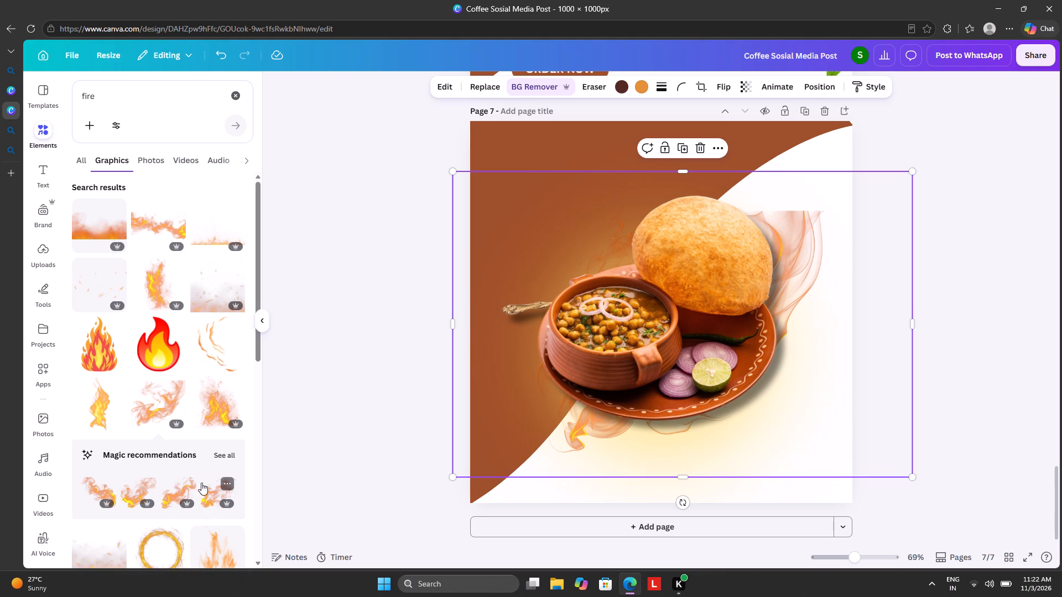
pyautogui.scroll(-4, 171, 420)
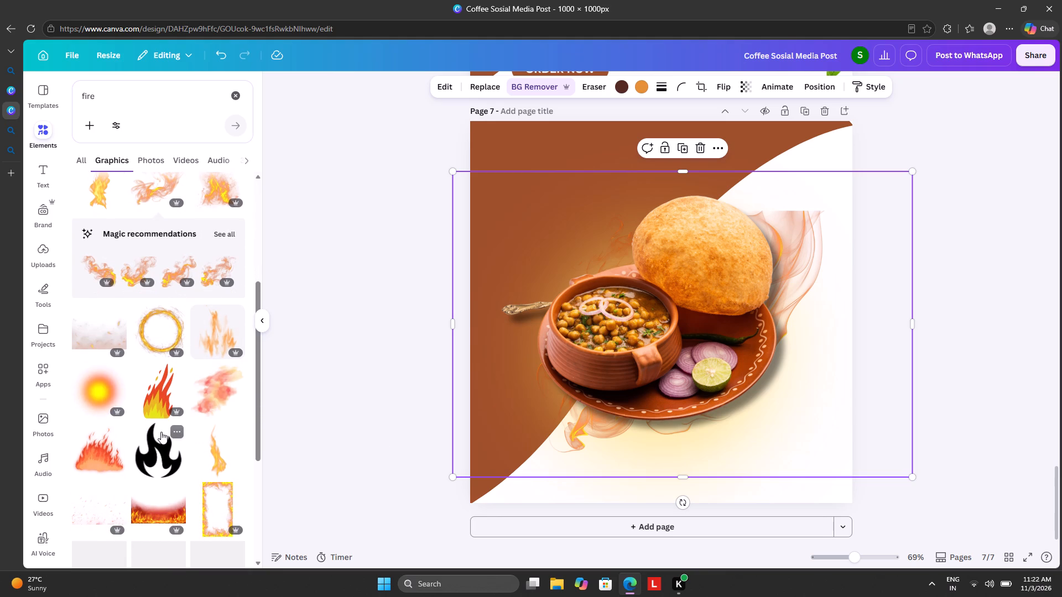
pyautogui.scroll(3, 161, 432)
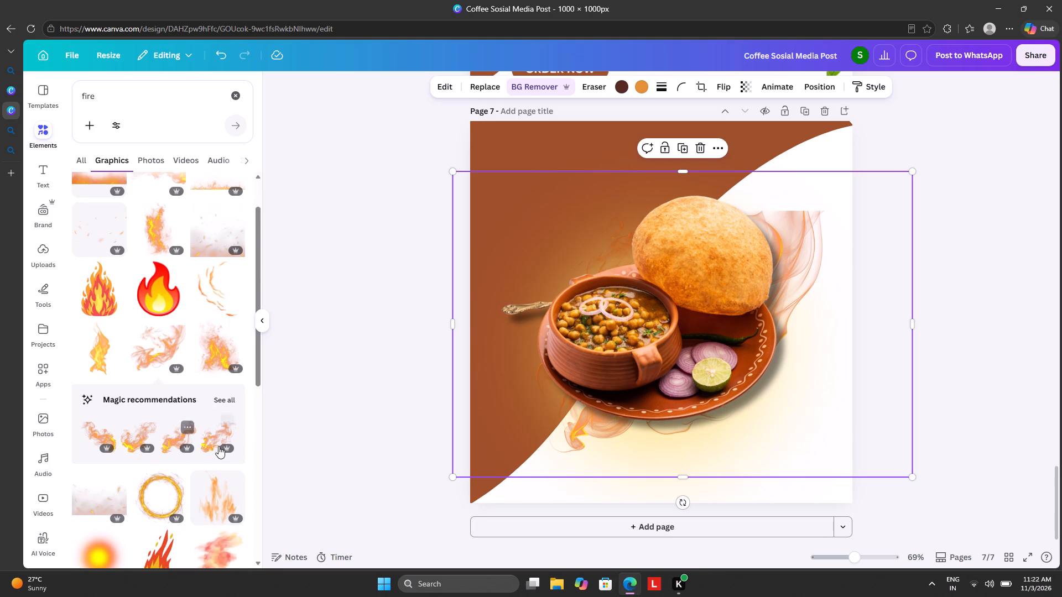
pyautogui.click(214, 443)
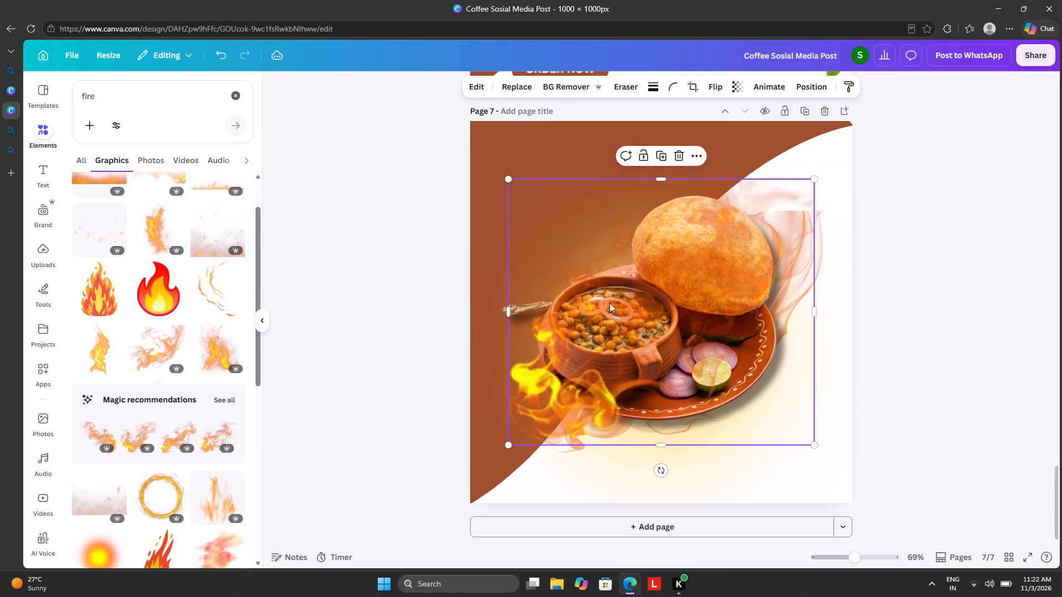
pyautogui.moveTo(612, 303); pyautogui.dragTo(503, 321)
# Delete the clay-bowl cutout from page 7.
pyautogui.click(784, 253)
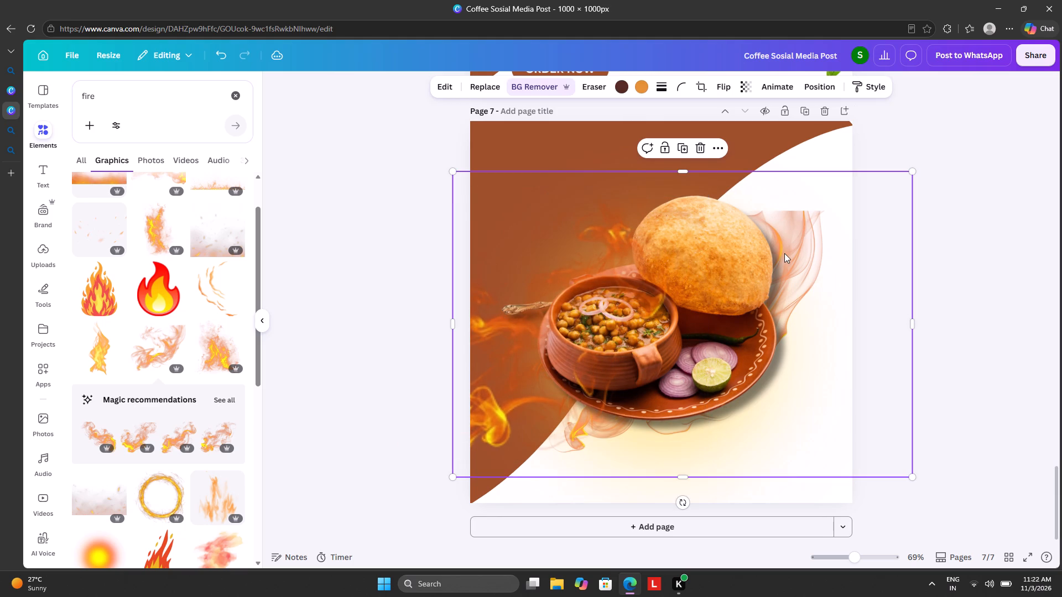
pyautogui.click(700, 150)
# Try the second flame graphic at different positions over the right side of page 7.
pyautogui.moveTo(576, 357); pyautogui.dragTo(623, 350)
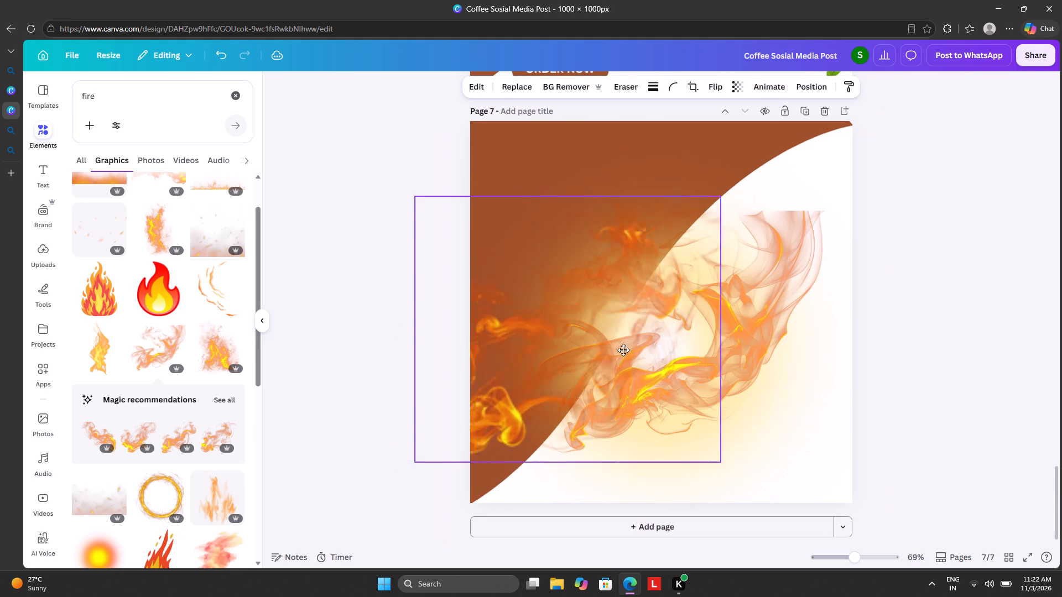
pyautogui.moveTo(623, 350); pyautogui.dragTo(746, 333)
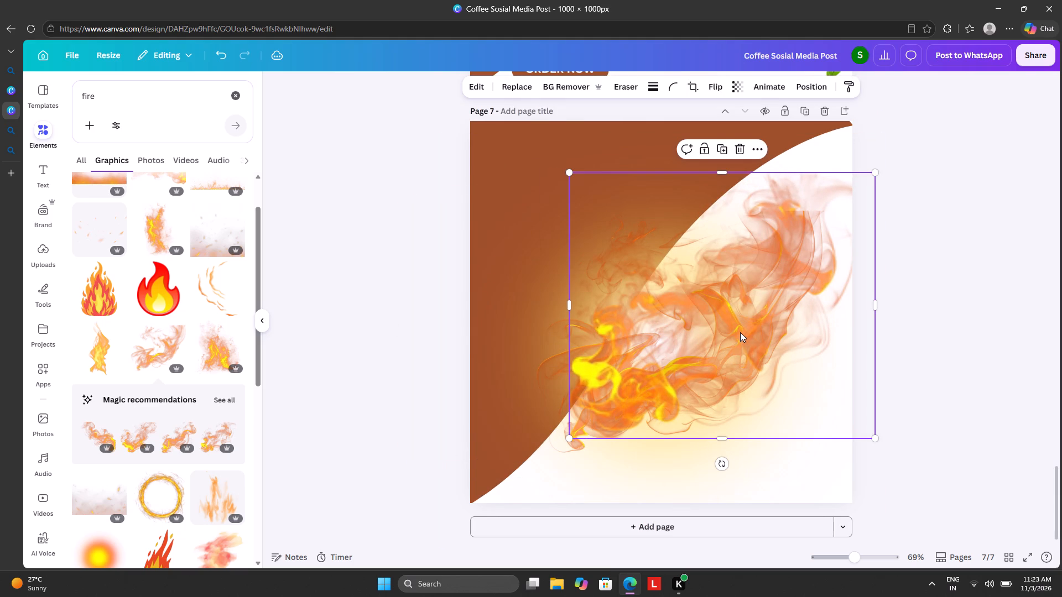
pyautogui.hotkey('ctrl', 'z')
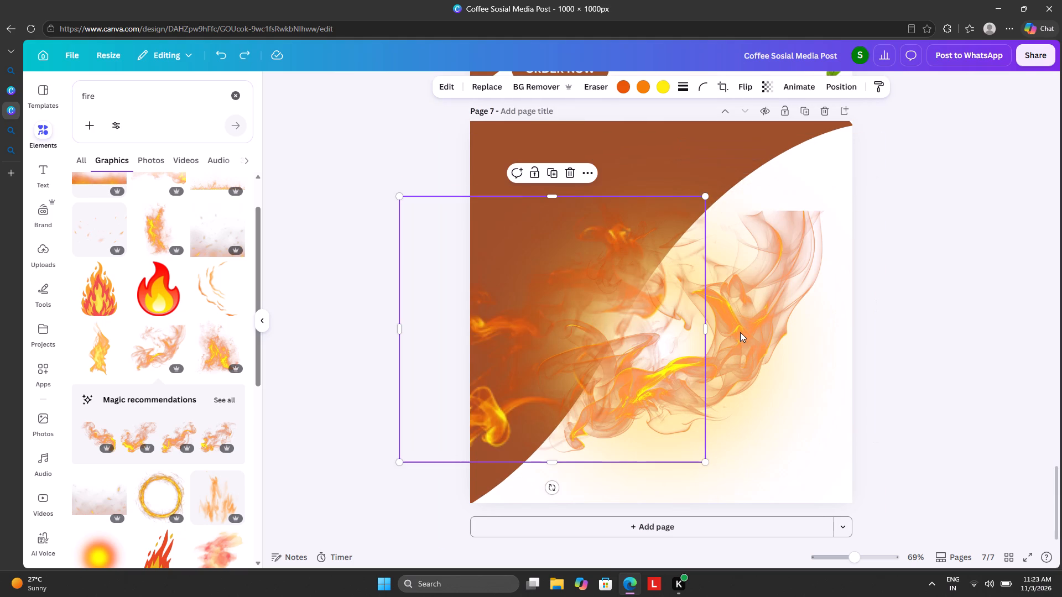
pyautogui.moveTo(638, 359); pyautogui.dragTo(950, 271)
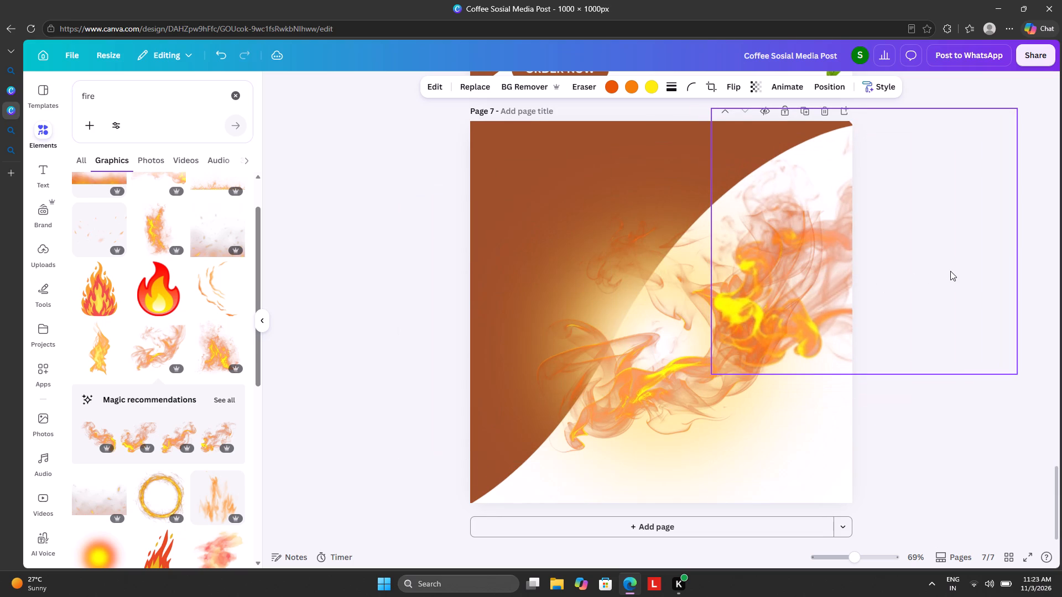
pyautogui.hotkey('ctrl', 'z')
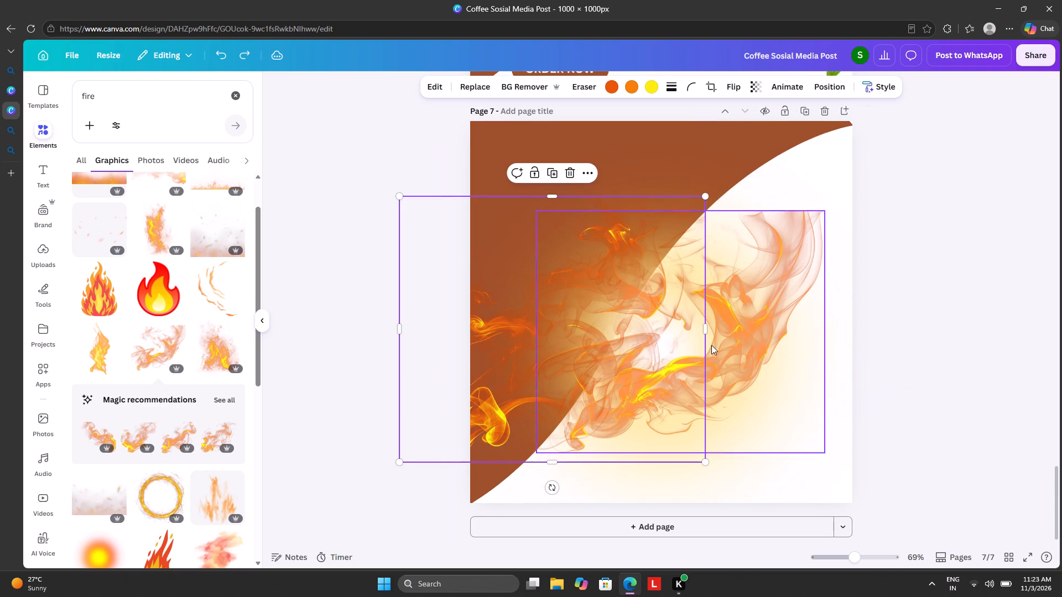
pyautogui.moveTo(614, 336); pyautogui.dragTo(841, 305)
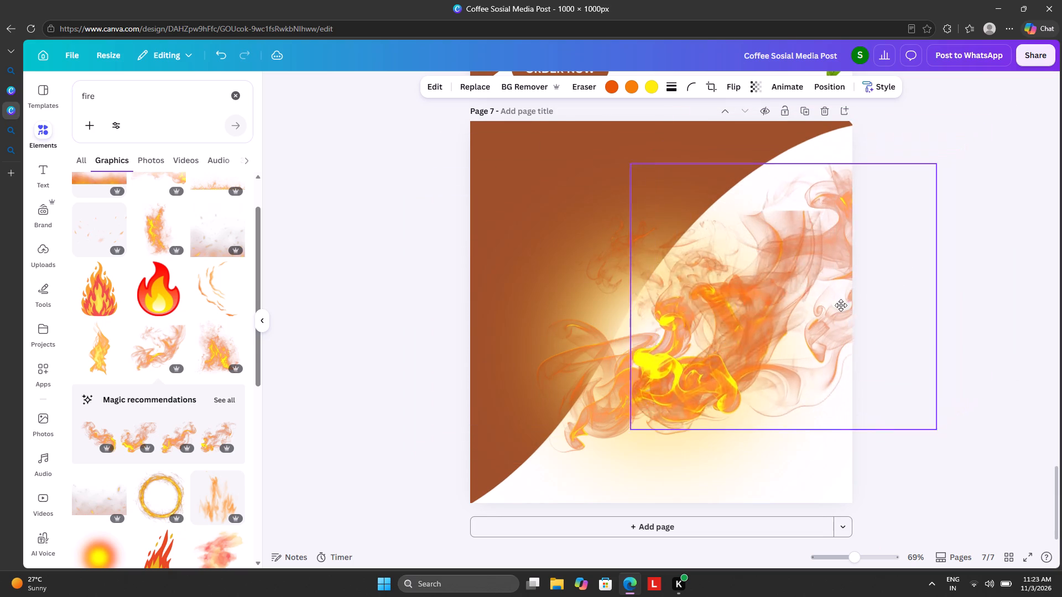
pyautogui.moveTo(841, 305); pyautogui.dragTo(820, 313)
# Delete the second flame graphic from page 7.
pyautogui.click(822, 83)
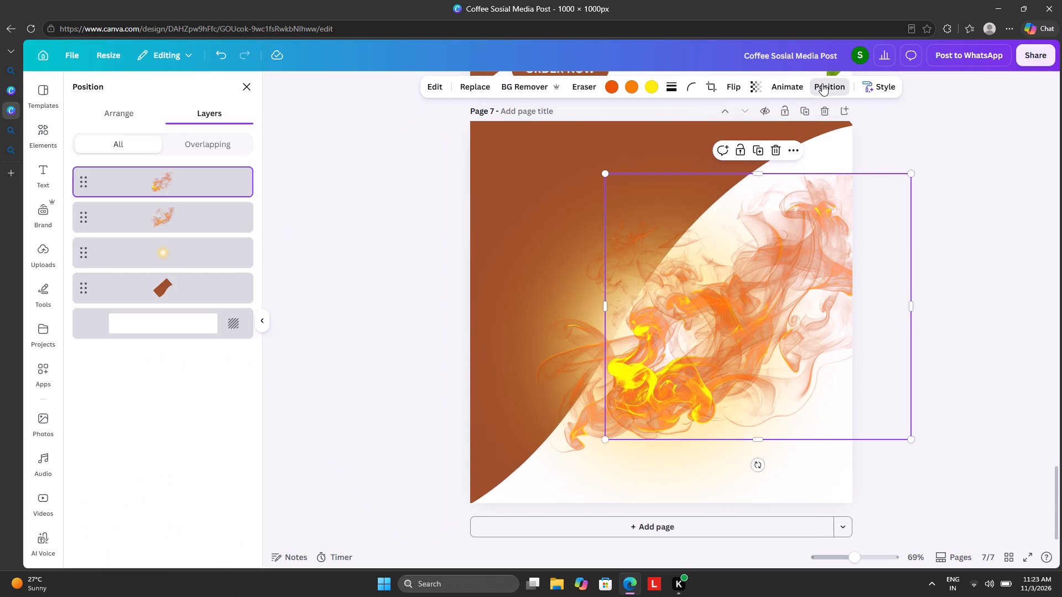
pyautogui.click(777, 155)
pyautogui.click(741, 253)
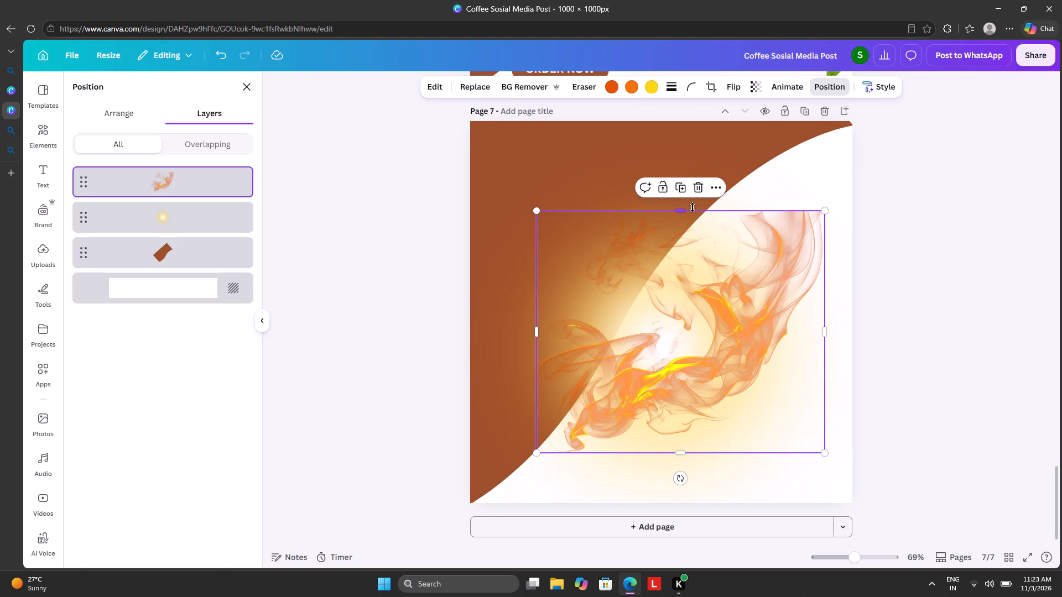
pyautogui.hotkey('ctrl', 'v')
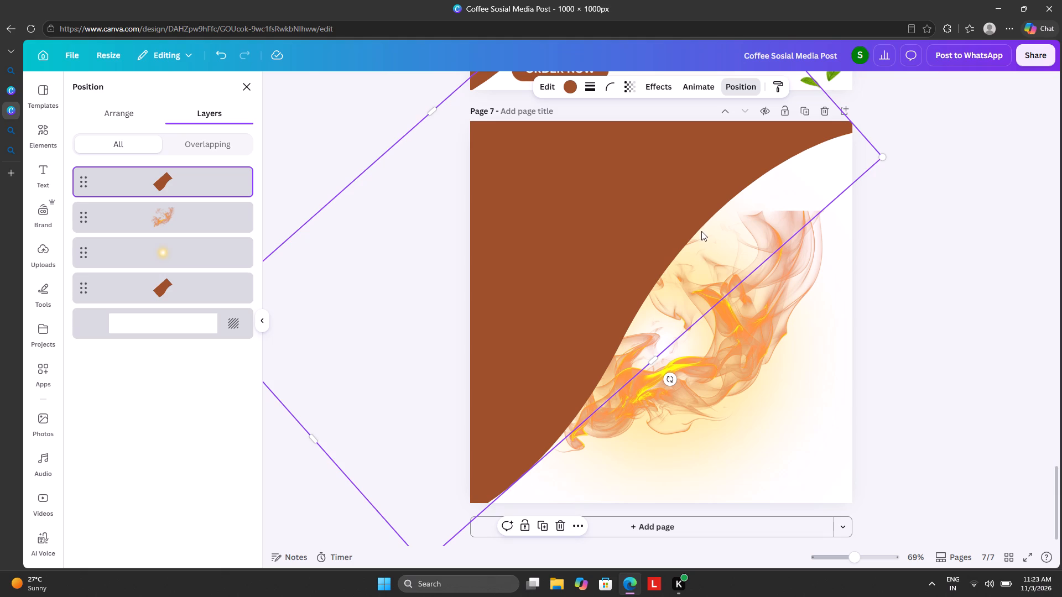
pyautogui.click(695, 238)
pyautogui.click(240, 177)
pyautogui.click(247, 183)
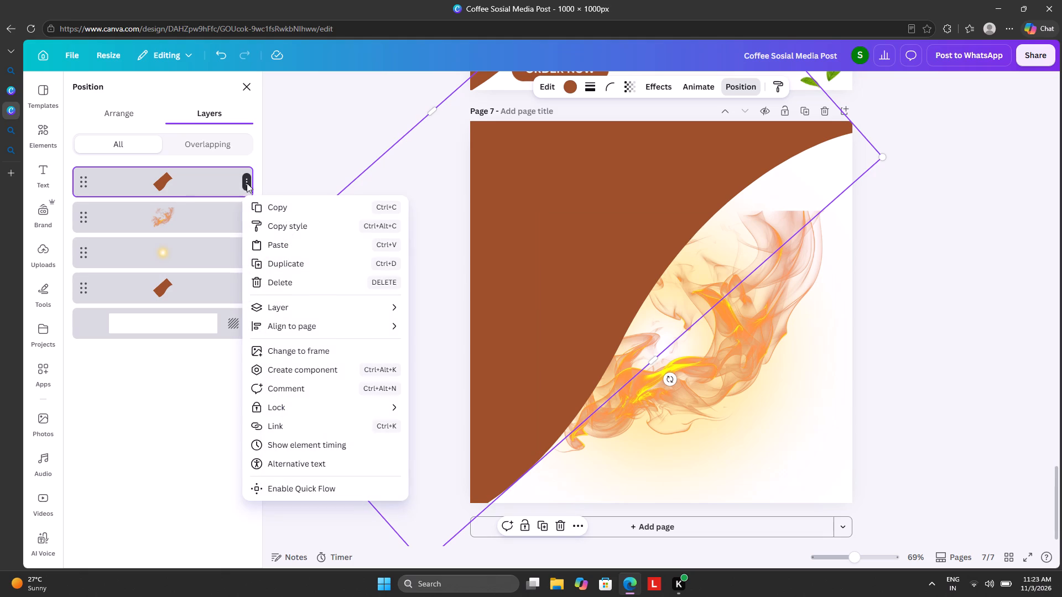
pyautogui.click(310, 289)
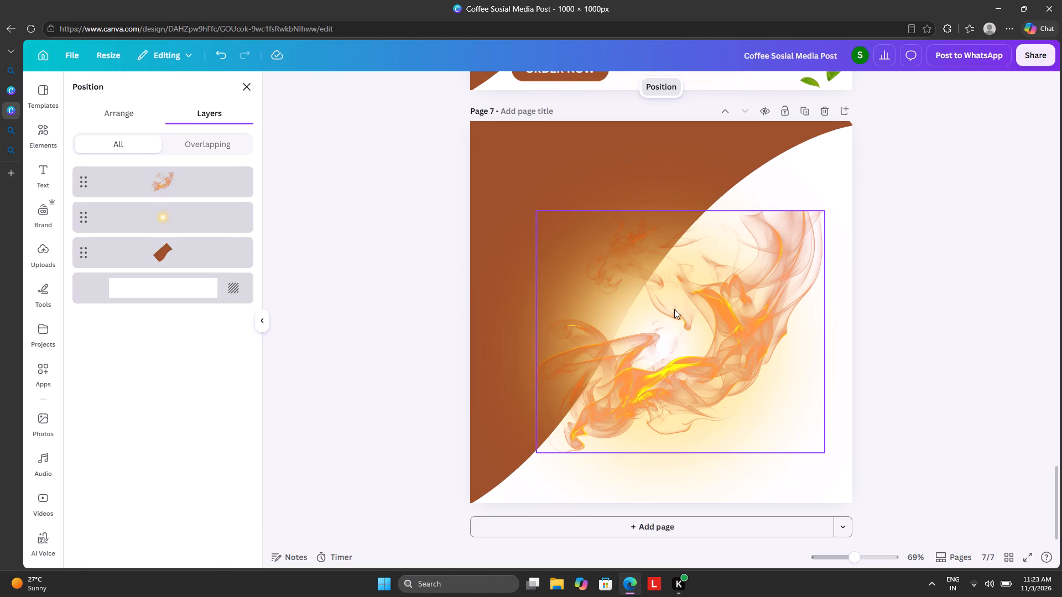
# Delete the remaining swirling flame graphic, leaving only the glow and brown curved shape on page 7.
pyautogui.click(674, 309)
pyautogui.click(697, 195)
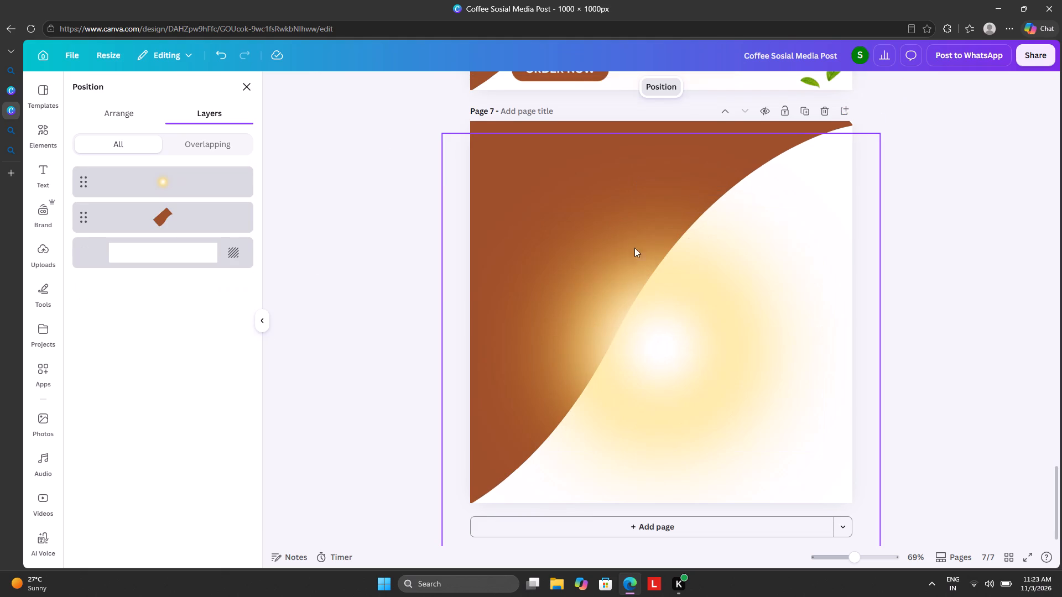
# Search the elements for "chola chat" photos and add the clay-bowl chola photo with puffed bread to page 7.
pyautogui.scroll(3, 587, 337)
pyautogui.scroll(-5, 587, 337)
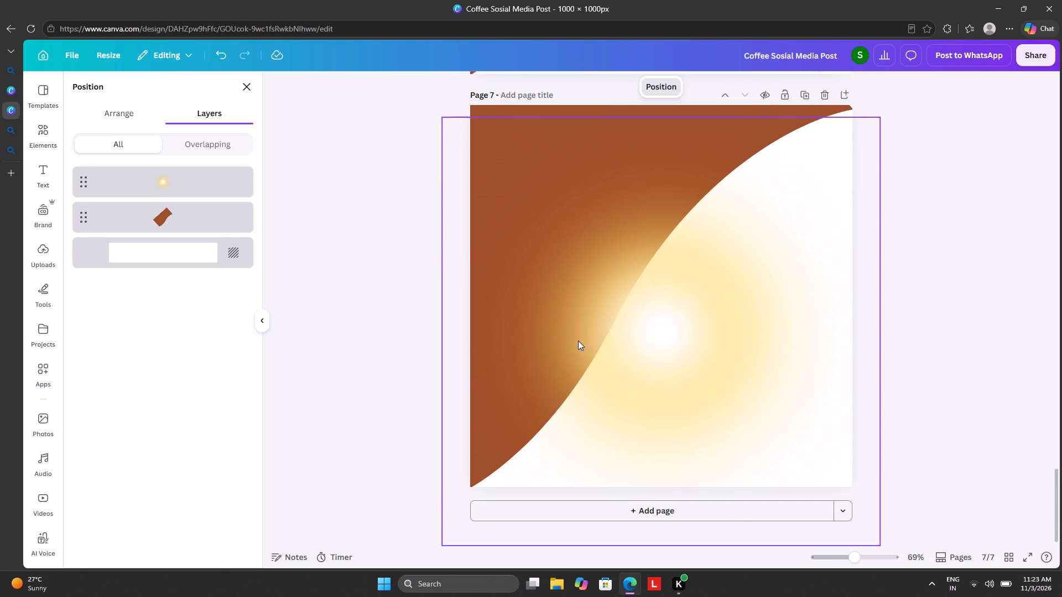
pyautogui.click(42, 125)
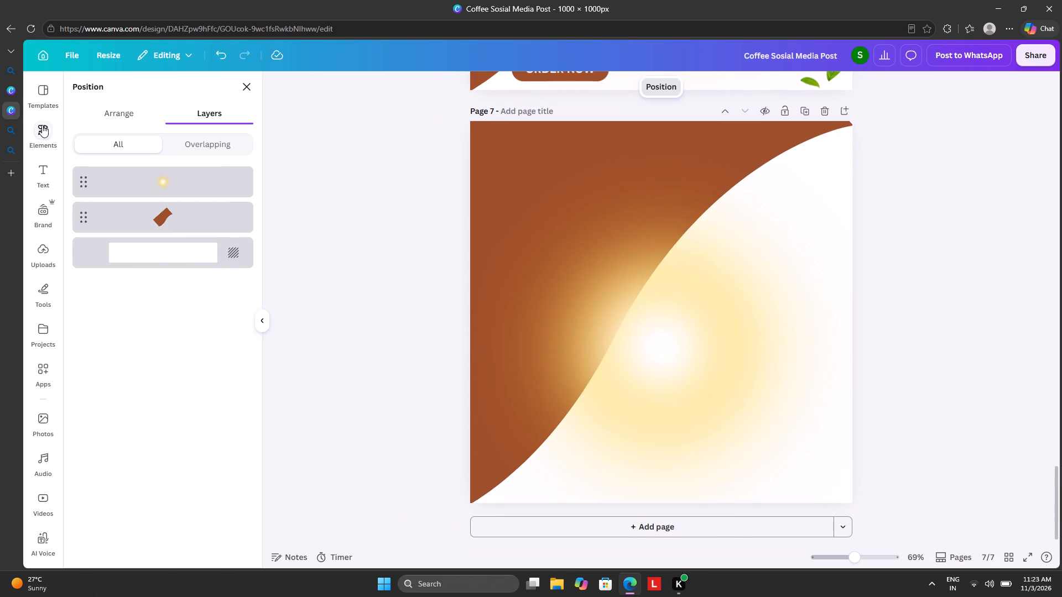
pyautogui.click(228, 94)
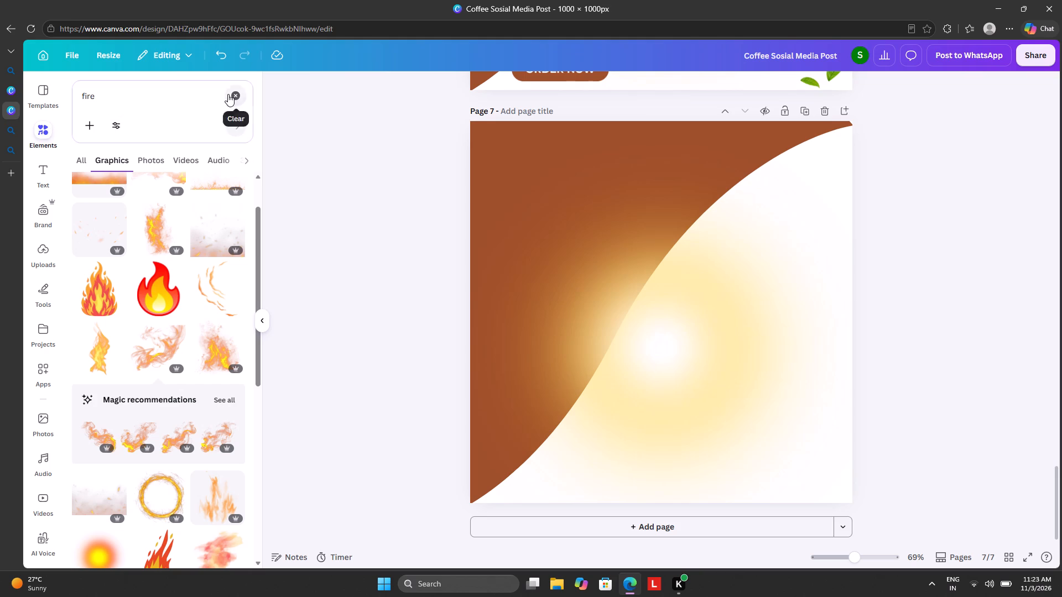
pyautogui.click(186, 202)
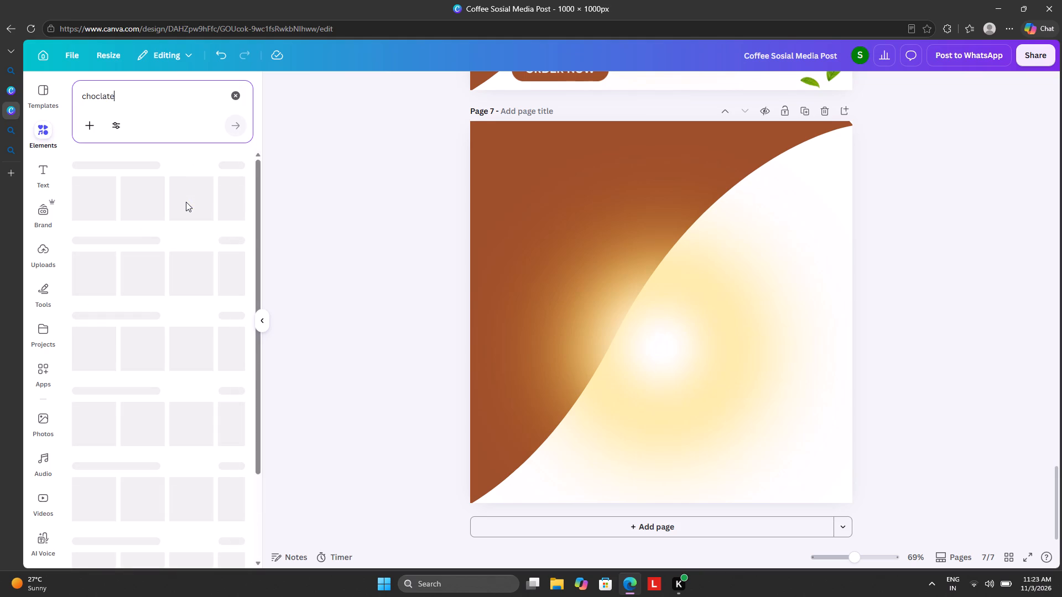
pyautogui.click(236, 96)
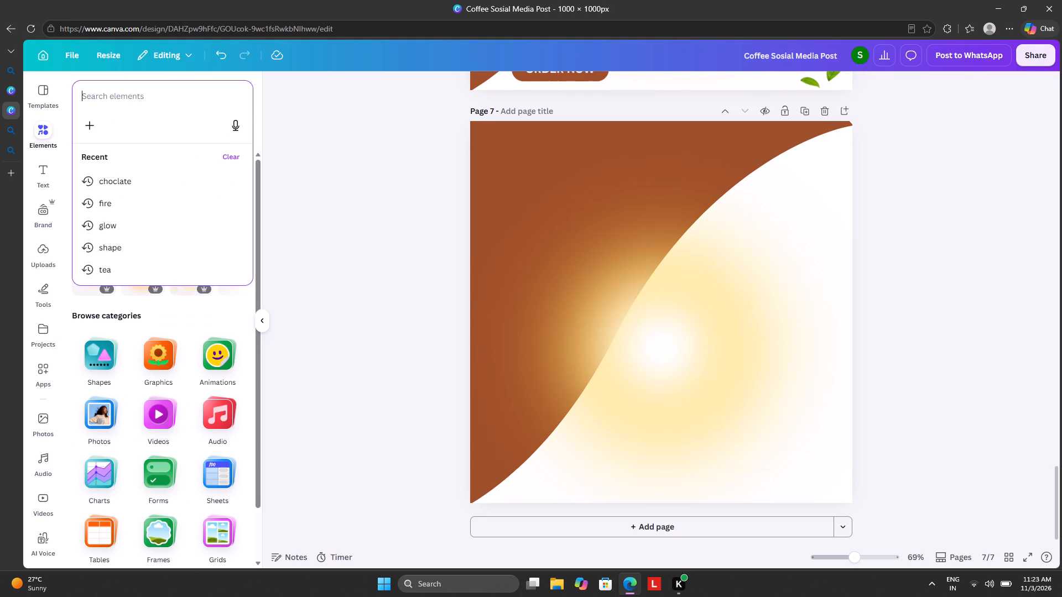
pyautogui.write('chola c')
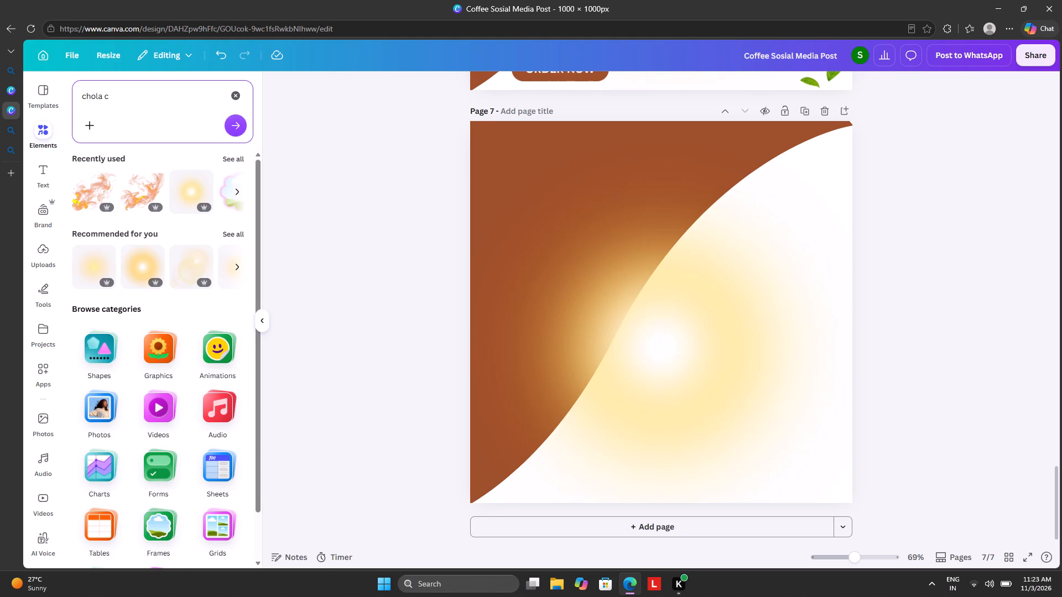
pyautogui.write('hat')
pyautogui.press('Return')
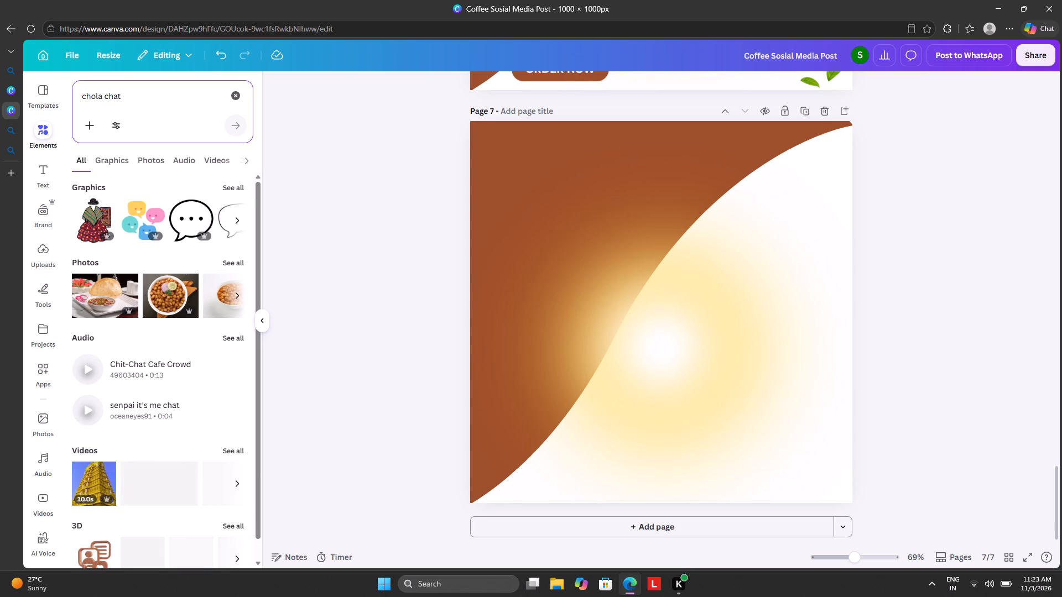
pyautogui.click(231, 264)
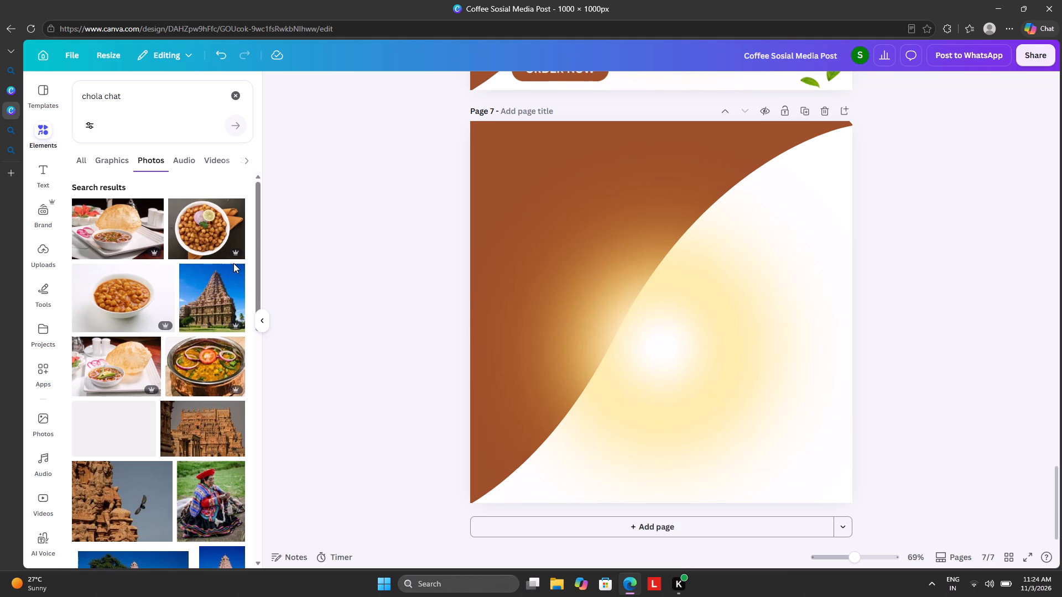
pyautogui.click(137, 434)
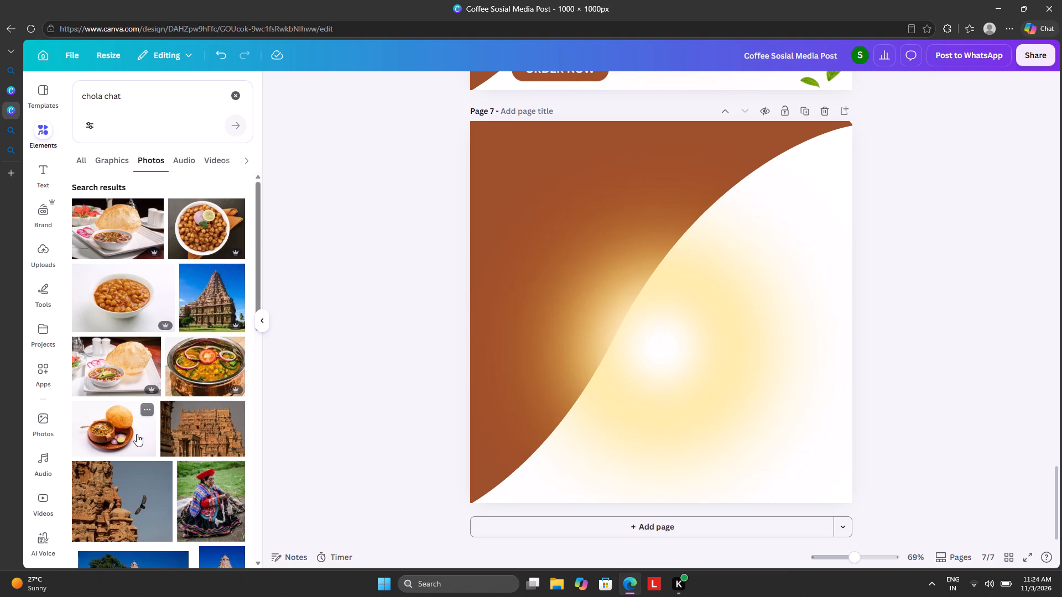
# Remove the background from the clay-bowl chola photo on page 7.
pyautogui.click(533, 80)
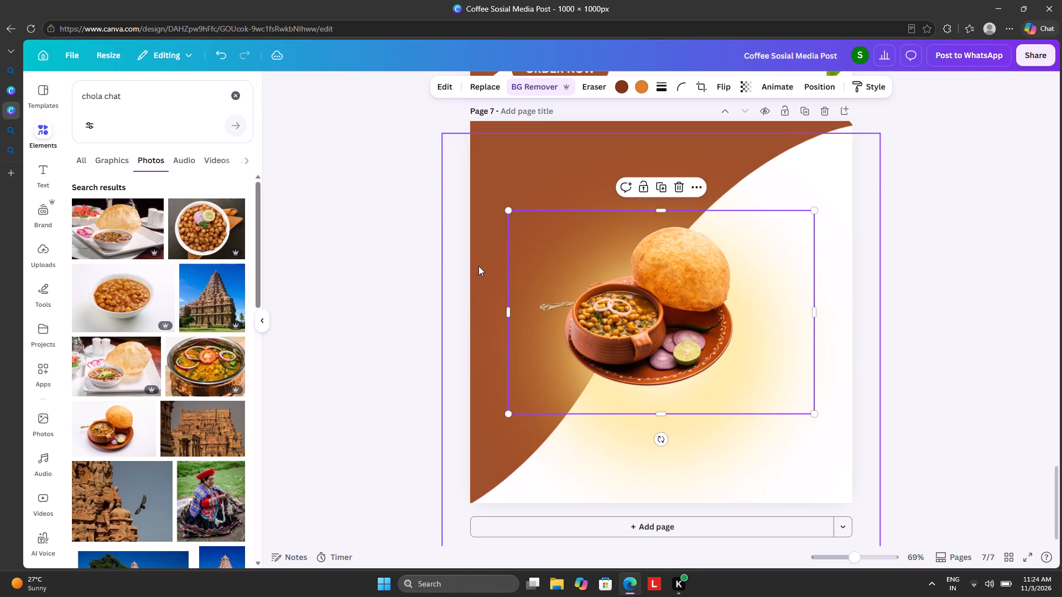
# Review the finished tea posts on pages 5 and 6 as layout references for the chola post.
pyautogui.scroll(7, 478, 265)
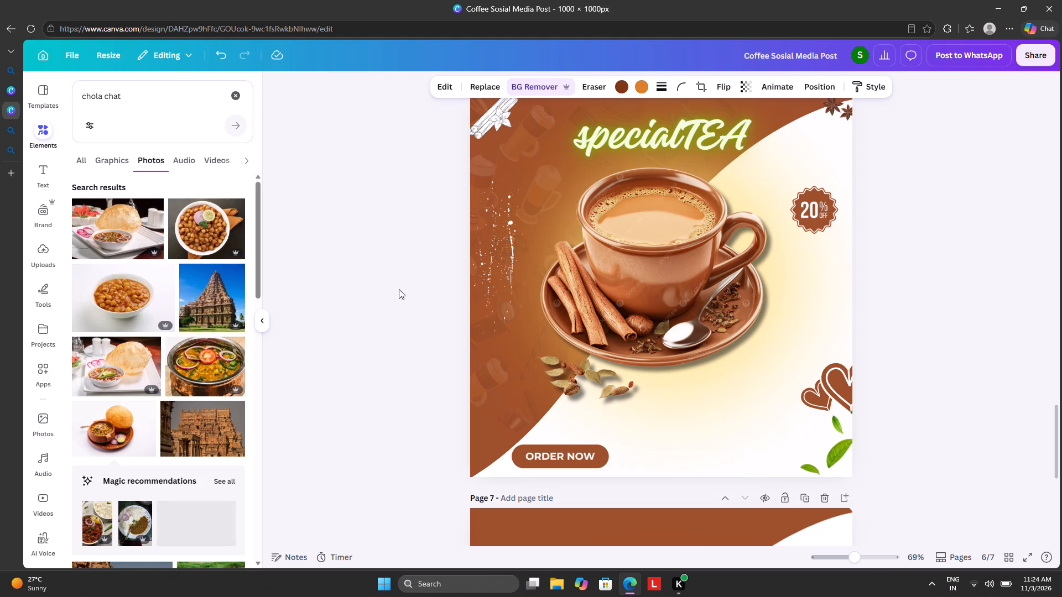
pyautogui.scroll(7, 399, 289)
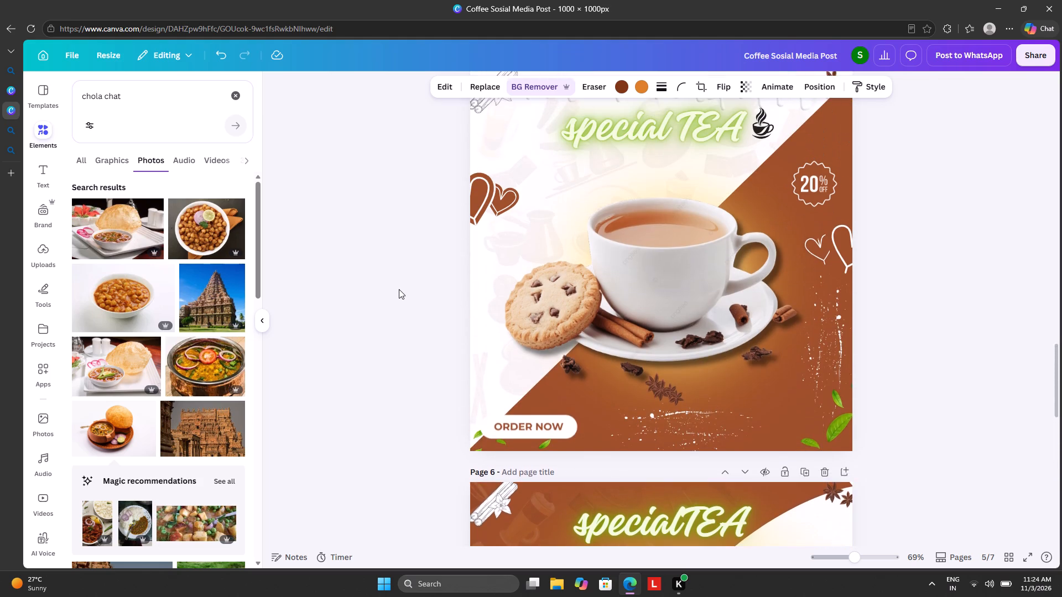
pyautogui.scroll(3, 399, 289)
pyautogui.scroll(-3, 399, 289)
pyautogui.scroll(1, 399, 289)
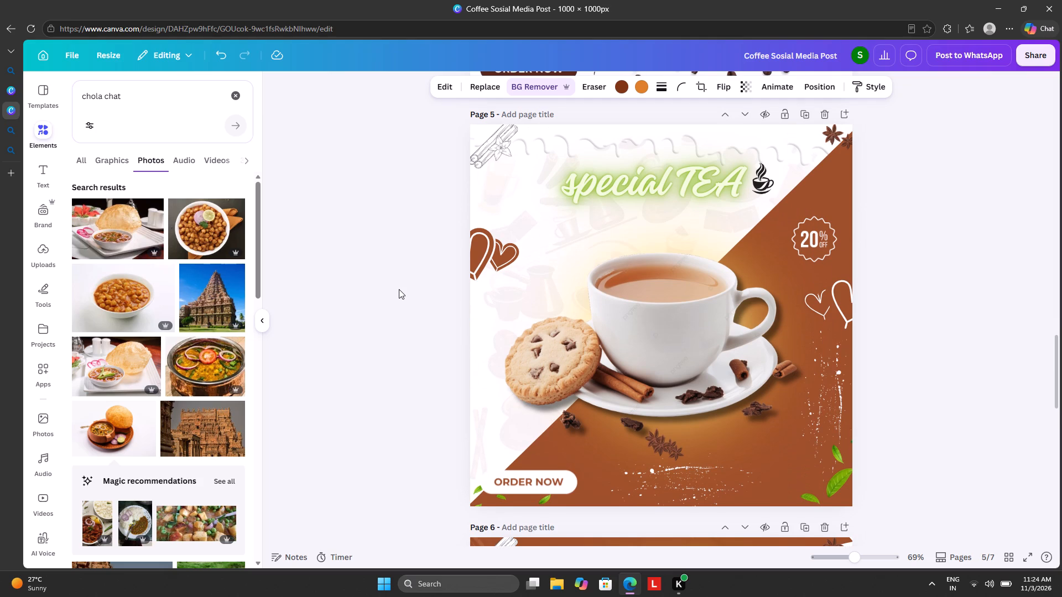
pyautogui.scroll(-4, 529, 306)
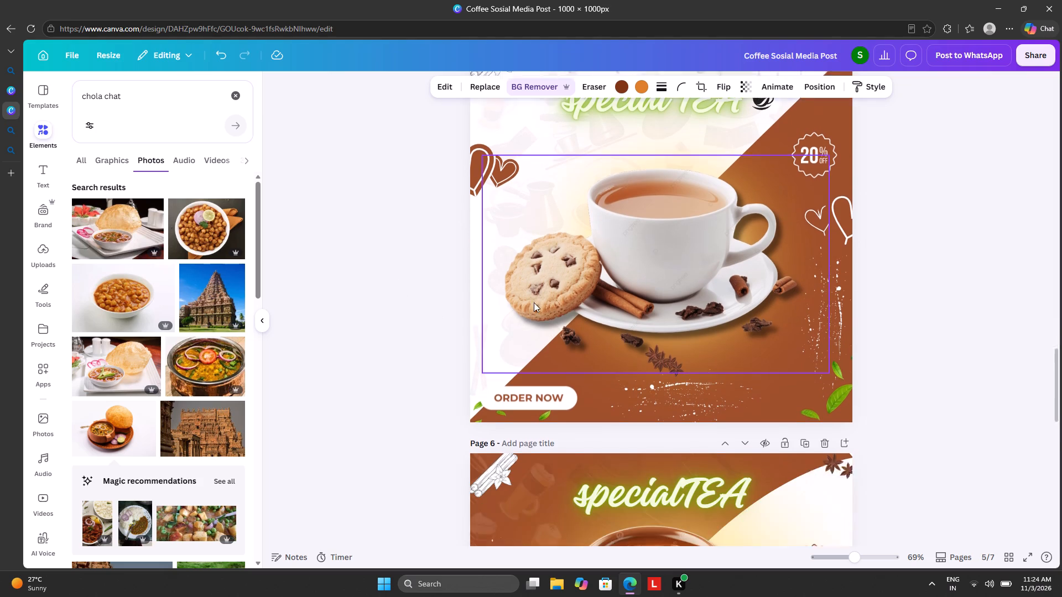
pyautogui.scroll(-3, 538, 297)
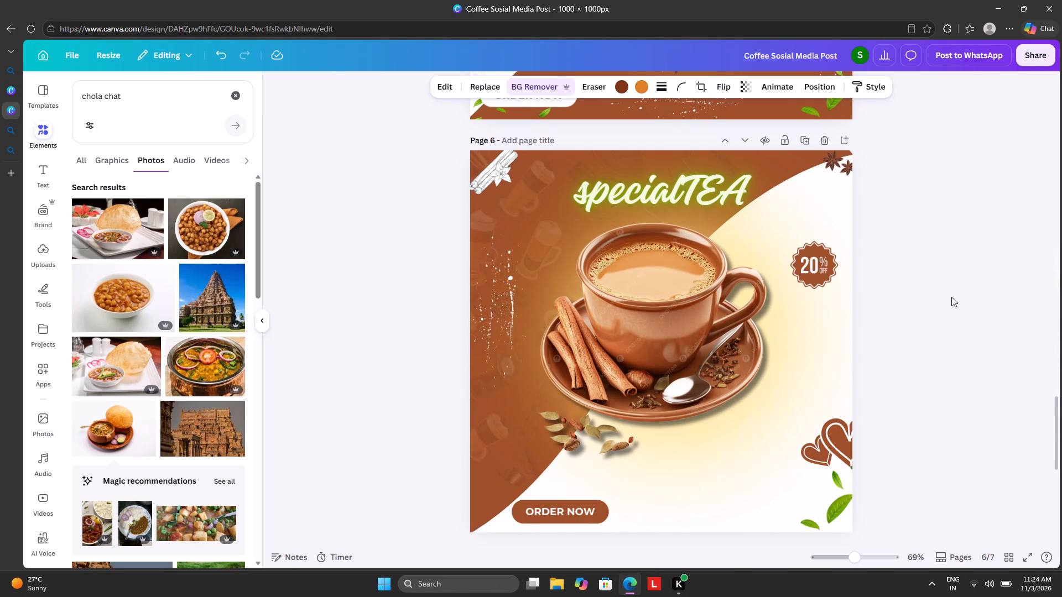
pyautogui.scroll(4, 951, 297)
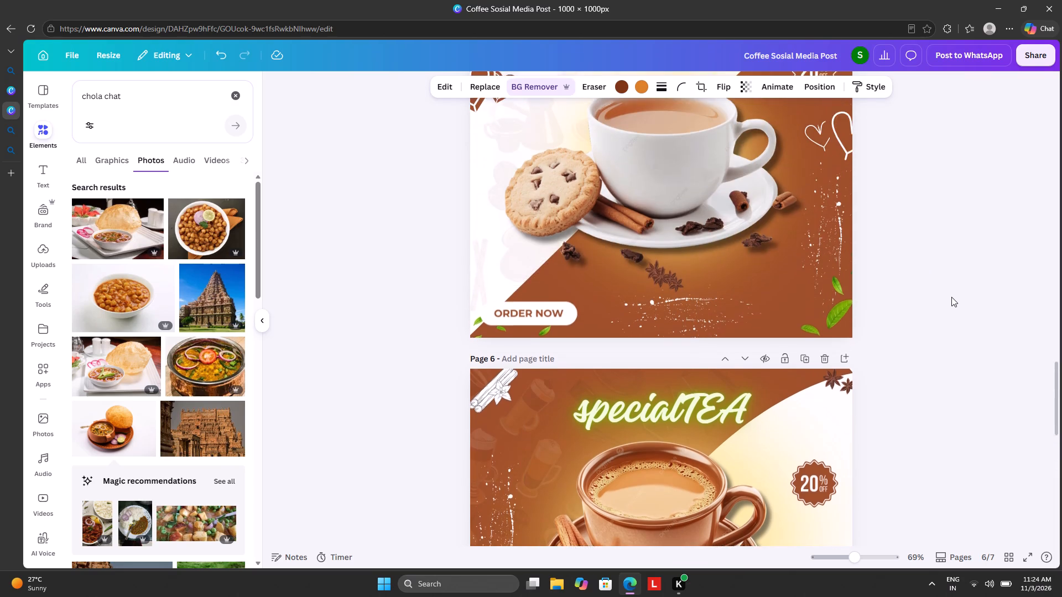
pyautogui.scroll(4, 951, 297)
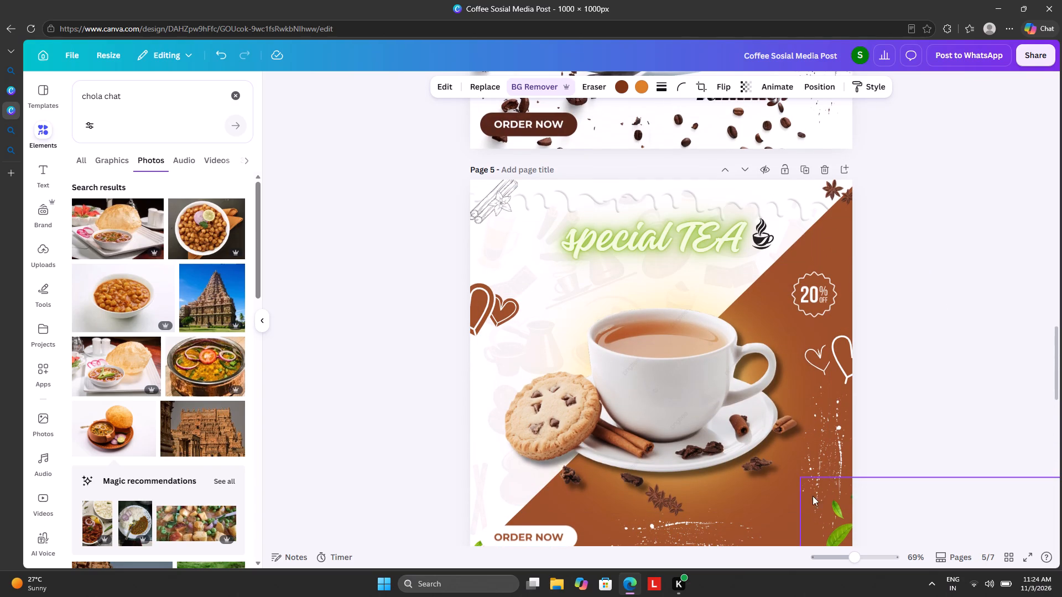
pyautogui.scroll(-3, 939, 301)
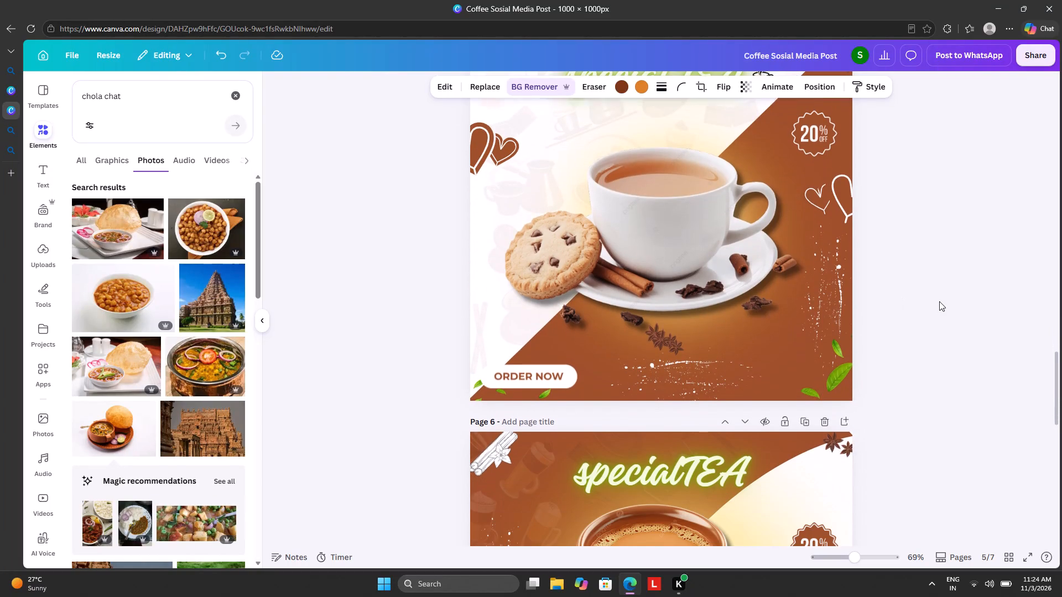
pyautogui.scroll(2, 936, 305)
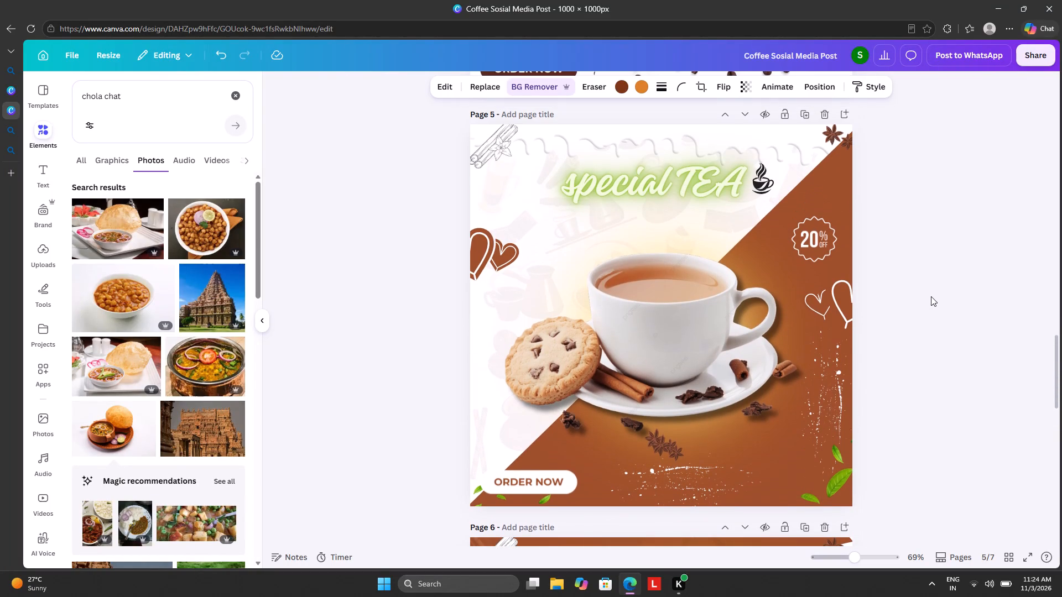
pyautogui.scroll(-3, 931, 296)
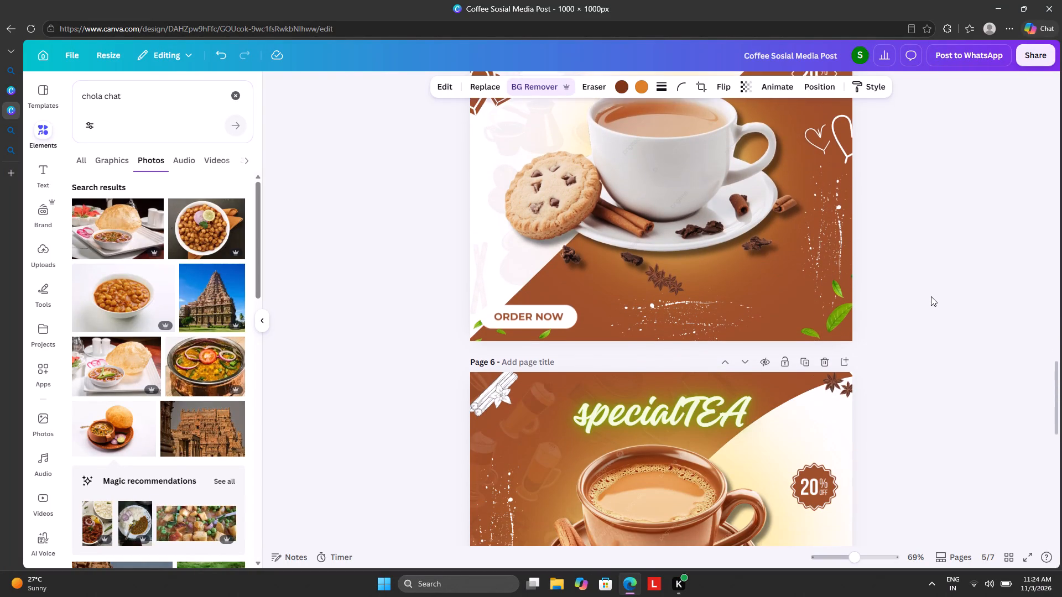
pyautogui.scroll(-5, 931, 296)
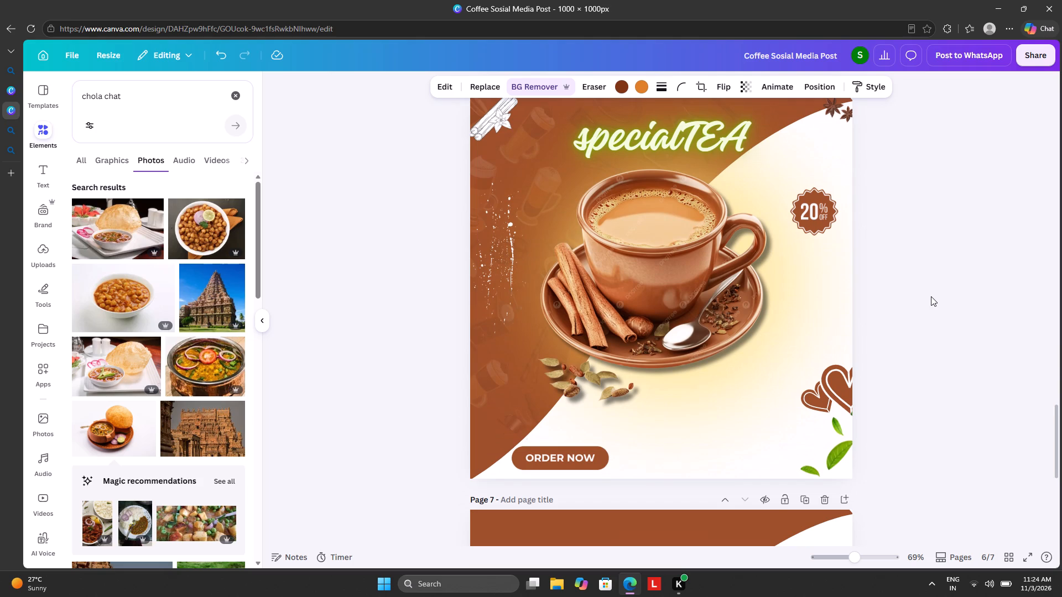
# Enlarge the clay-bowl chola cutout on page 7 and move it to the middle of the page, over the glow.
pyautogui.scroll(-2, 909, 316)
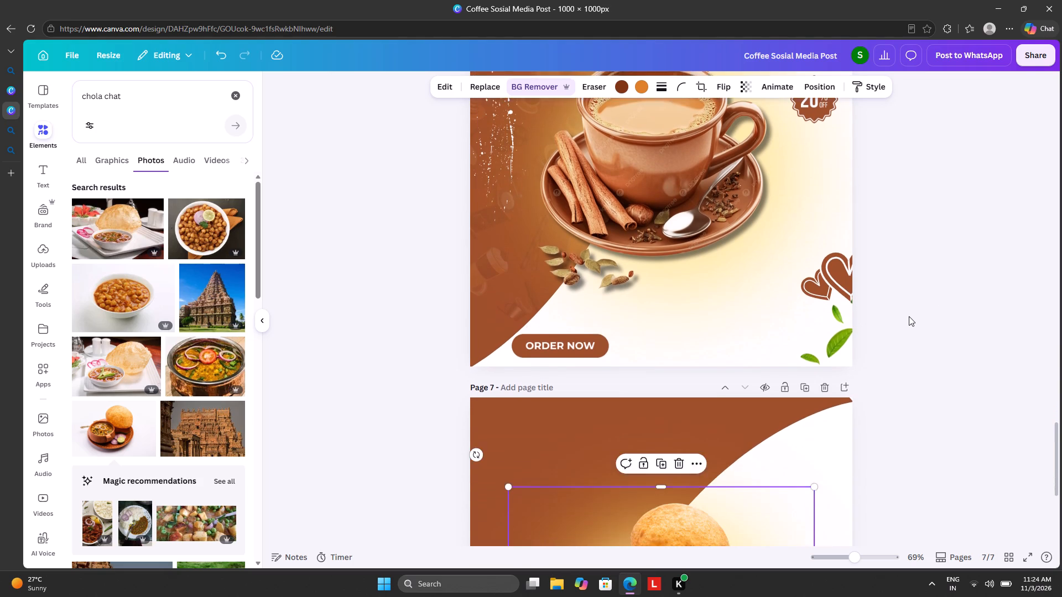
pyautogui.scroll(-4, 909, 316)
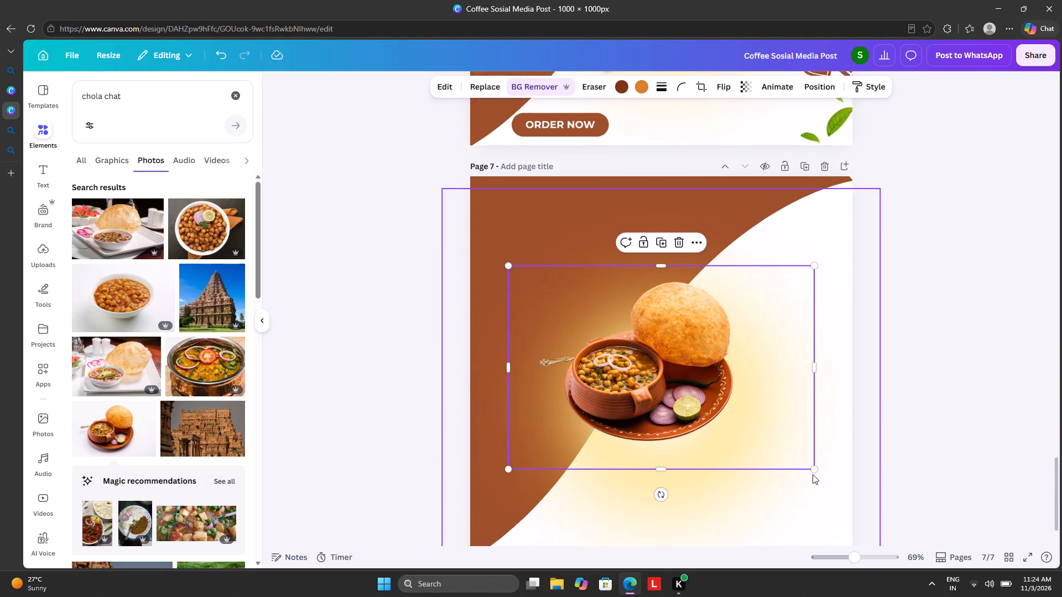
pyautogui.moveTo(813, 470); pyautogui.dragTo(975, 575)
pyautogui.moveTo(923, 475); pyautogui.dragTo(908, 464)
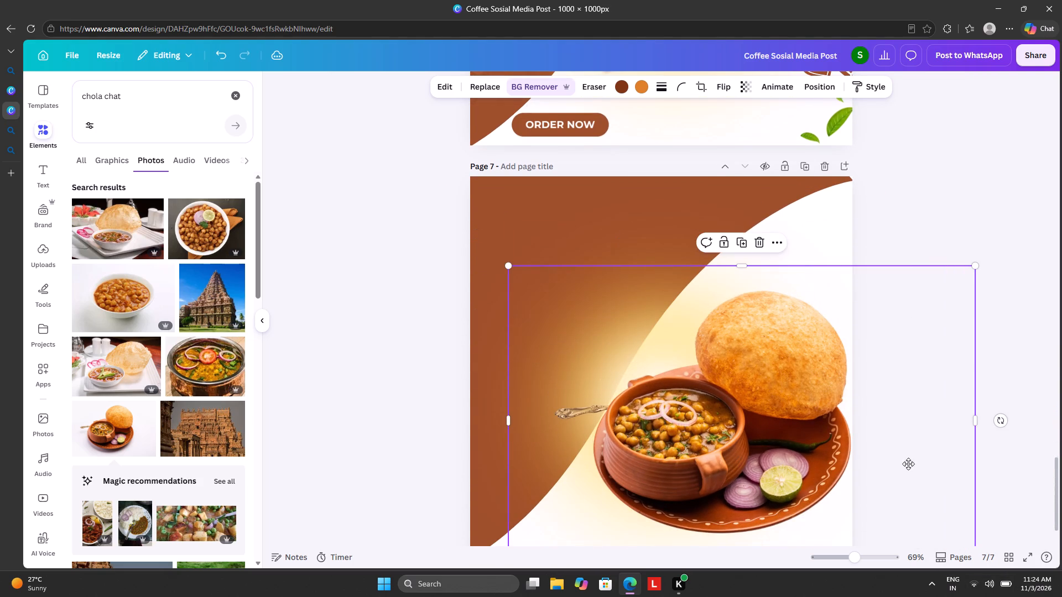
pyautogui.moveTo(908, 464); pyautogui.dragTo(869, 443)
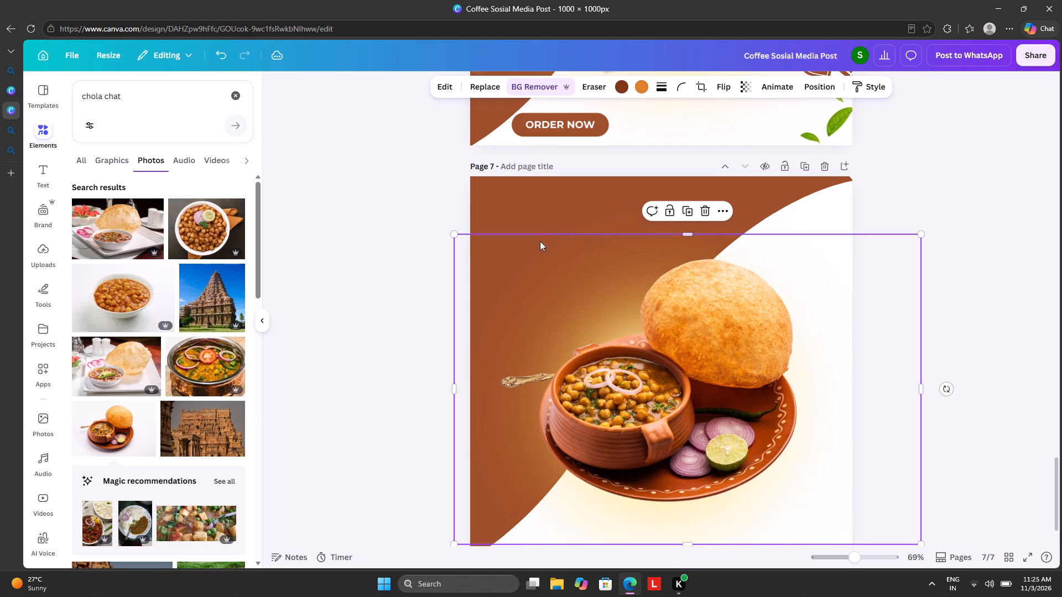
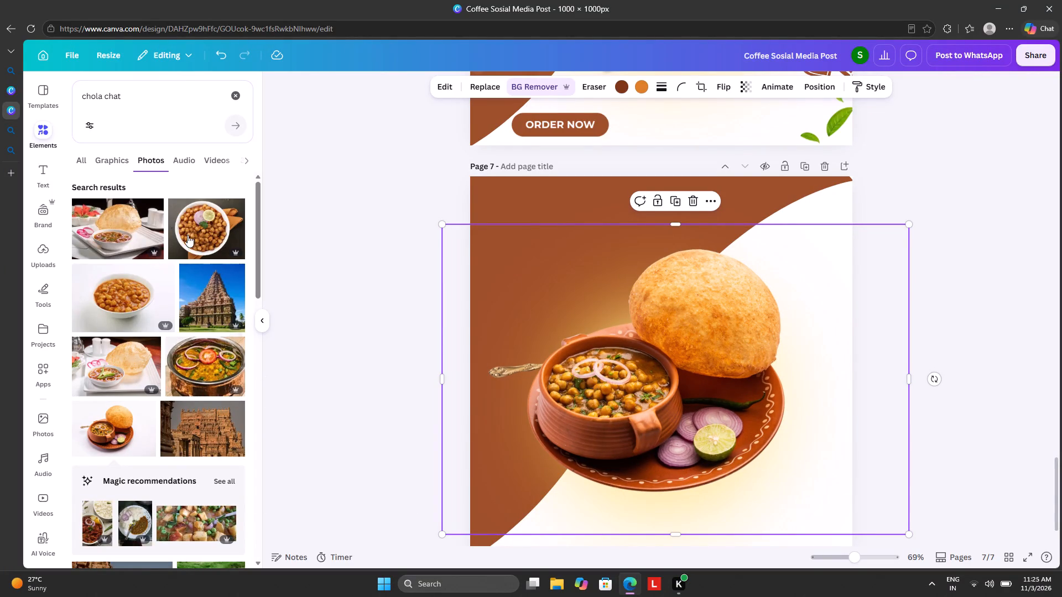
# Search the elements for "fire" and browse the full set of graphics for a suitable flame.
pyautogui.click(243, 93)
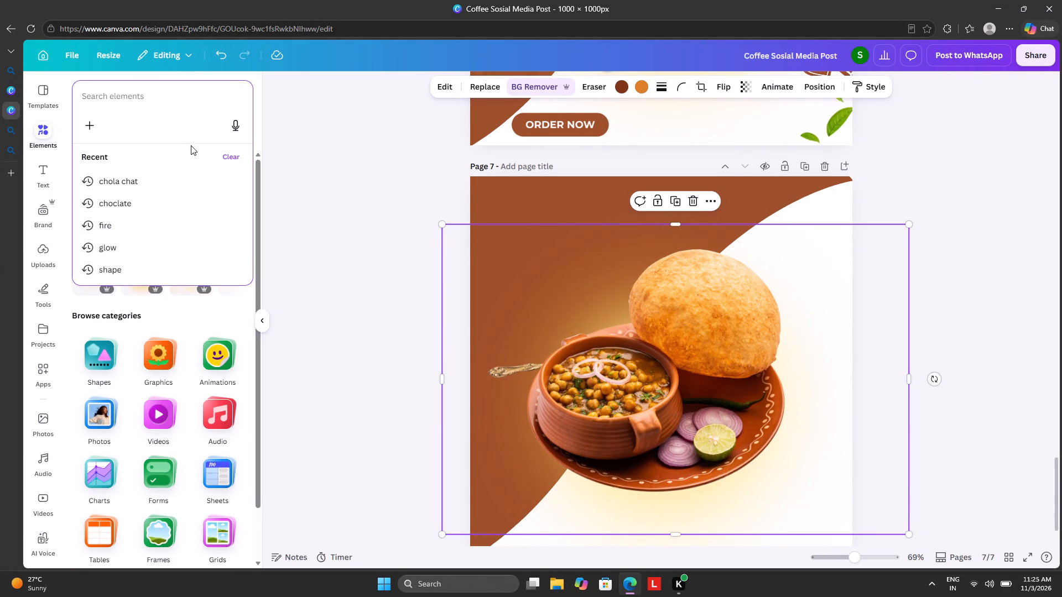
pyautogui.click(174, 233)
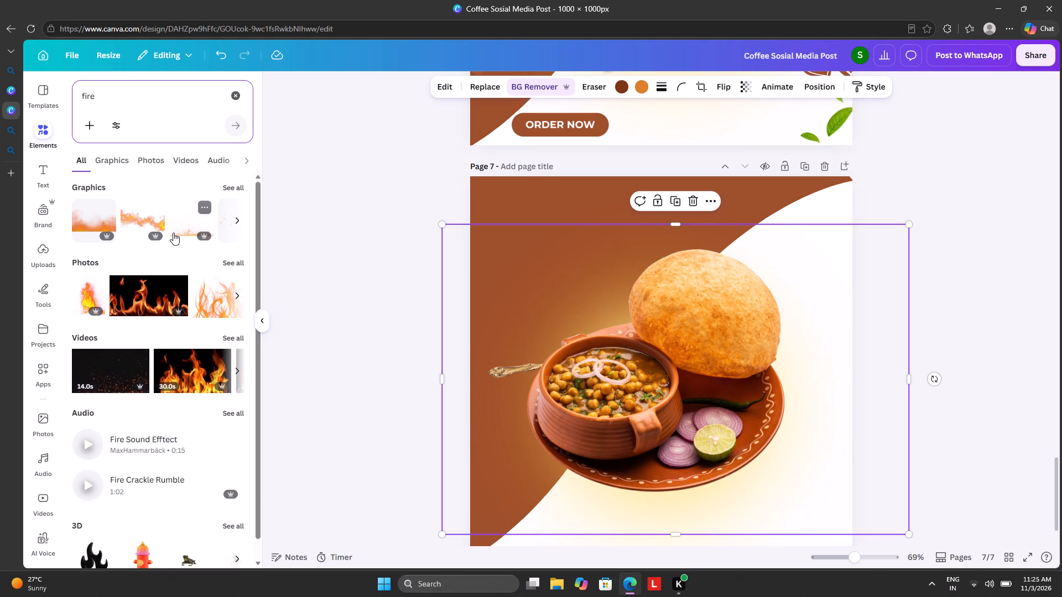
pyautogui.click(225, 186)
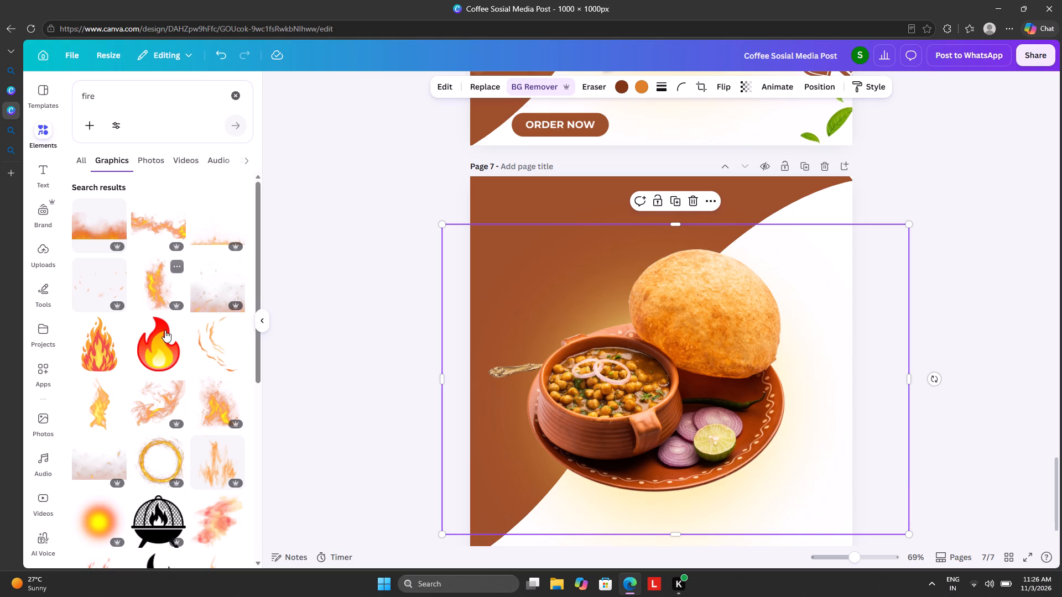
pyautogui.scroll(-9, 165, 402)
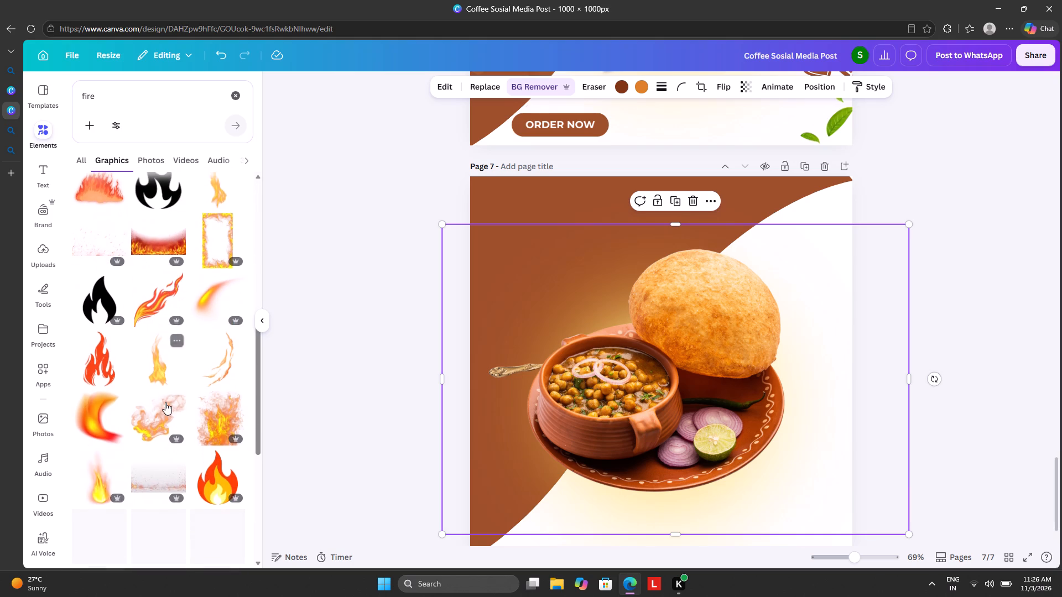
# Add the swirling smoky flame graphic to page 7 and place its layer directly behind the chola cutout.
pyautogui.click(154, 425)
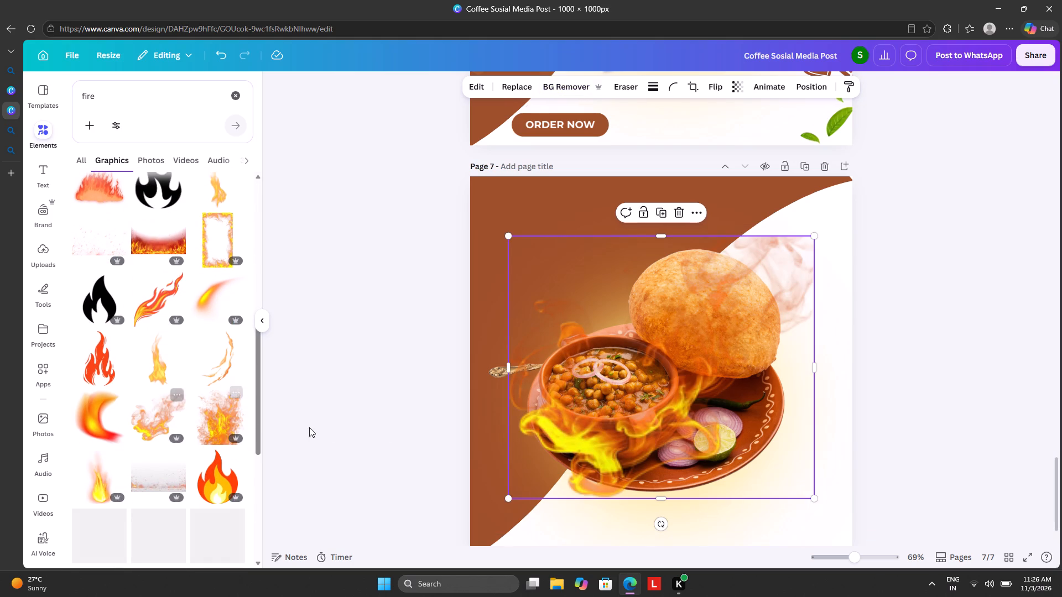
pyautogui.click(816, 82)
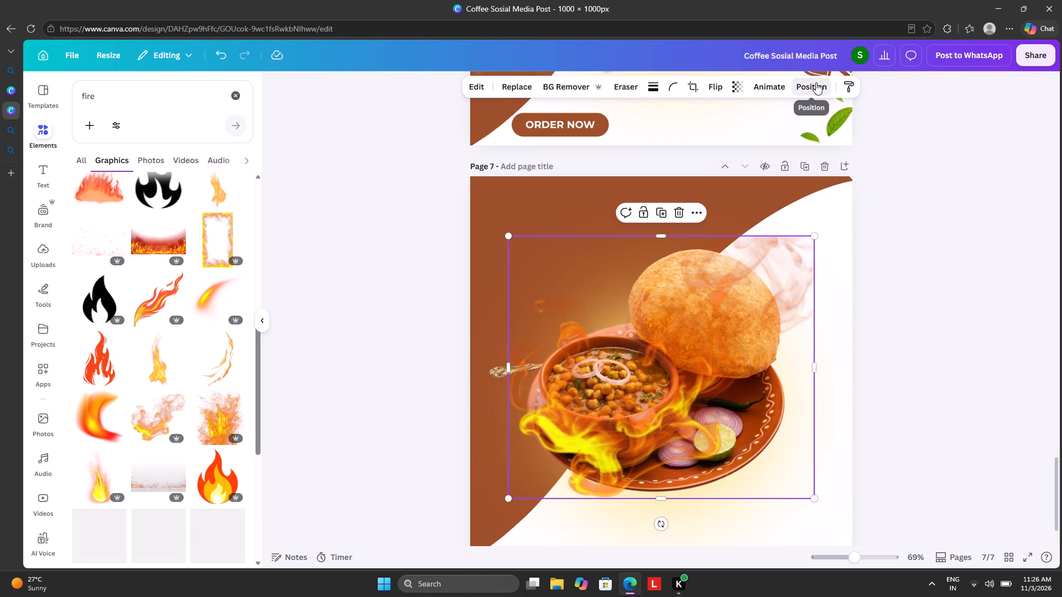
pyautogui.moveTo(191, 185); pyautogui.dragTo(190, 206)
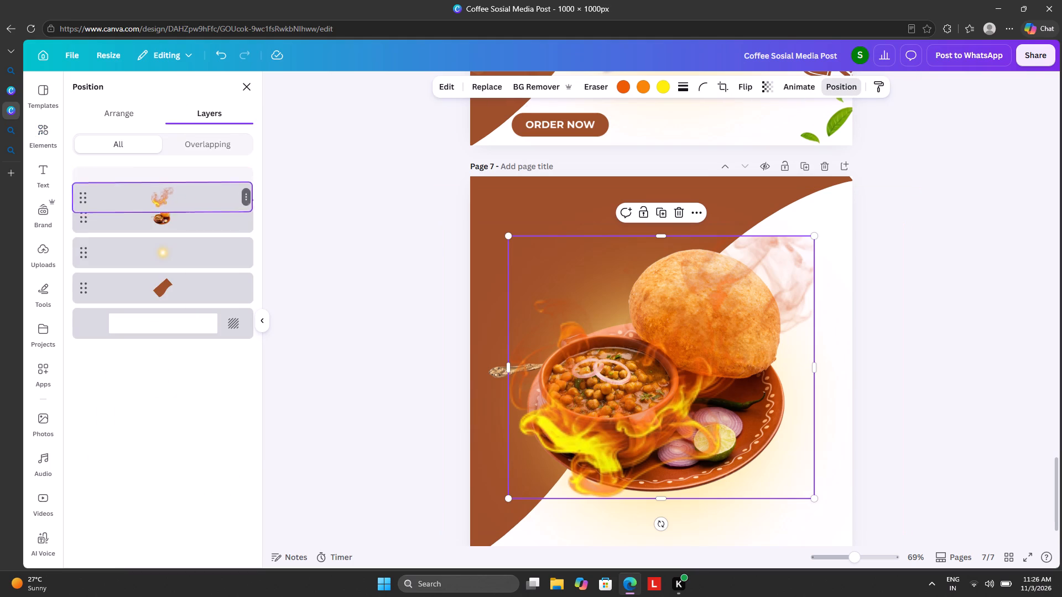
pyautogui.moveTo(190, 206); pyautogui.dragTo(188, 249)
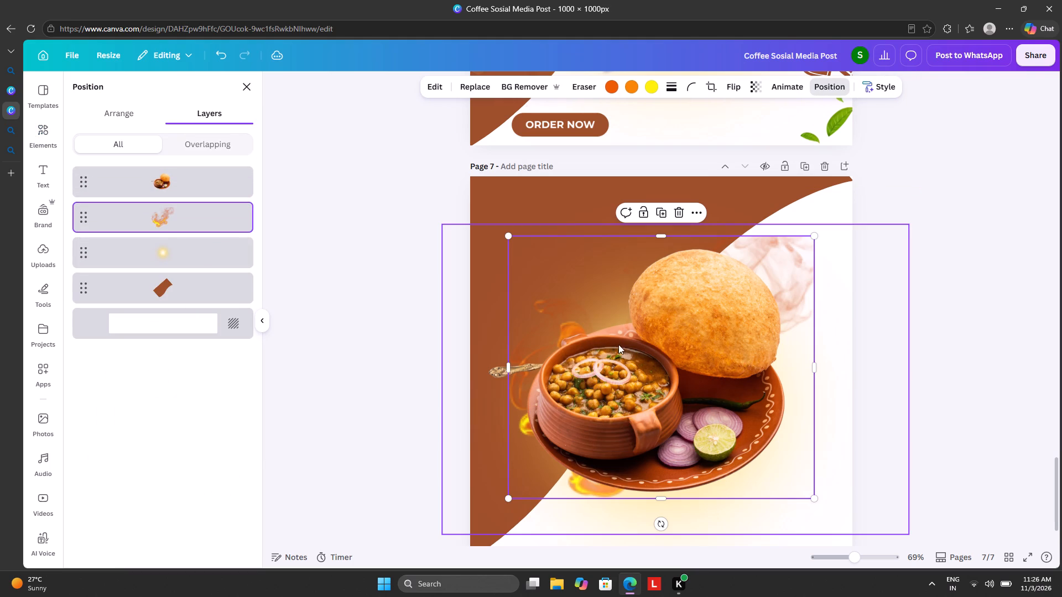
# Nudge the chola cutout slightly up and to the right on page 7.
pyautogui.moveTo(851, 260); pyautogui.dragTo(866, 258)
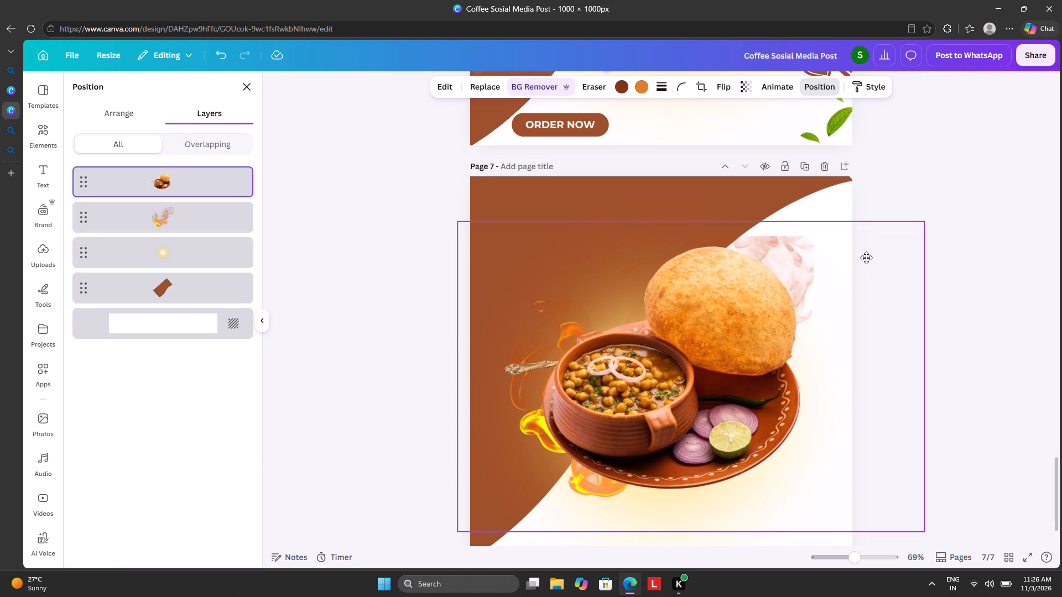
pyautogui.moveTo(866, 258); pyautogui.dragTo(857, 254)
pyautogui.click(418, 182)
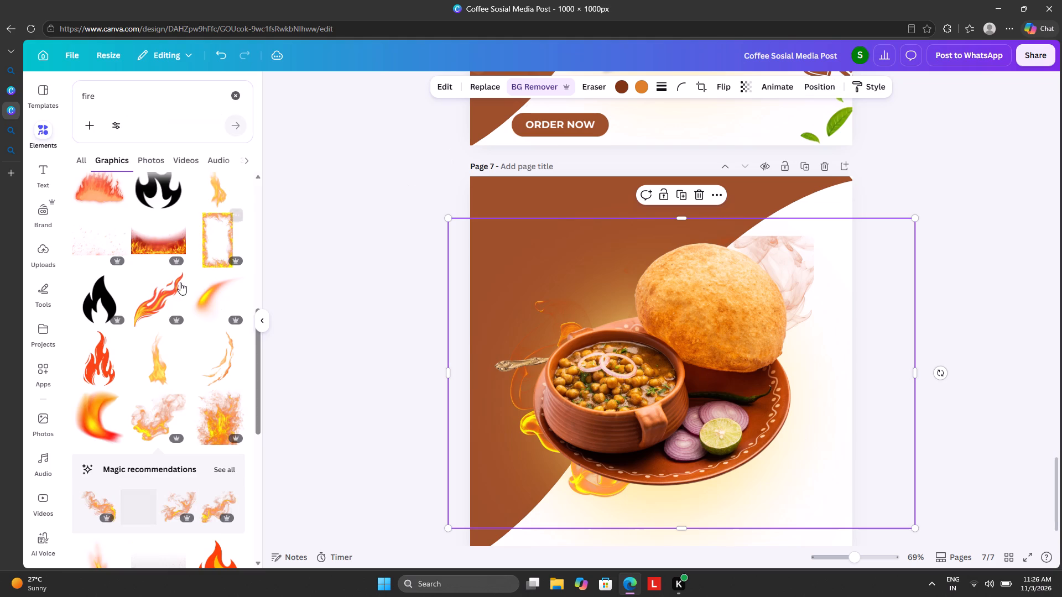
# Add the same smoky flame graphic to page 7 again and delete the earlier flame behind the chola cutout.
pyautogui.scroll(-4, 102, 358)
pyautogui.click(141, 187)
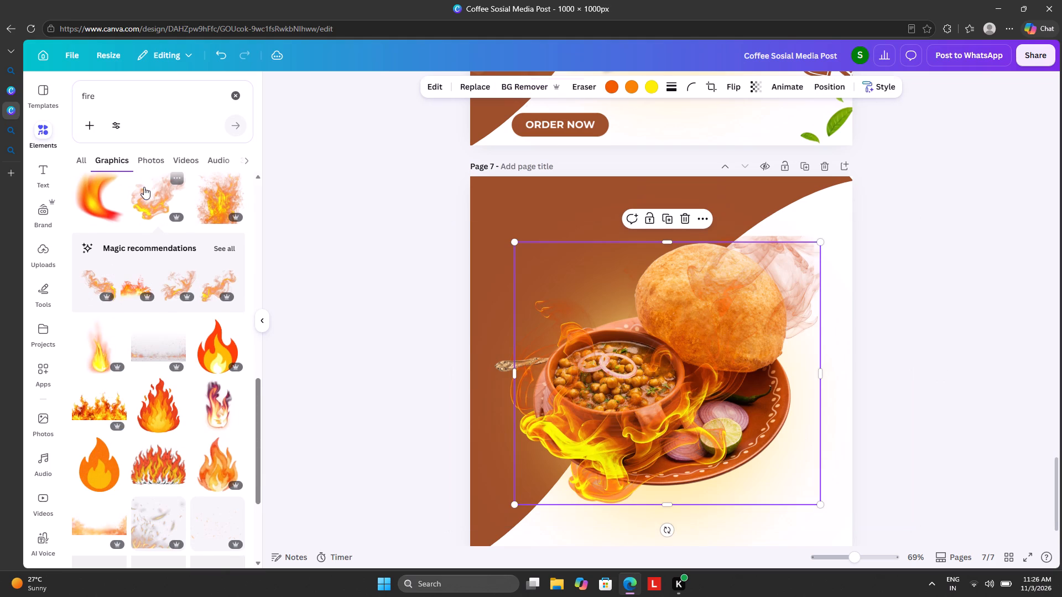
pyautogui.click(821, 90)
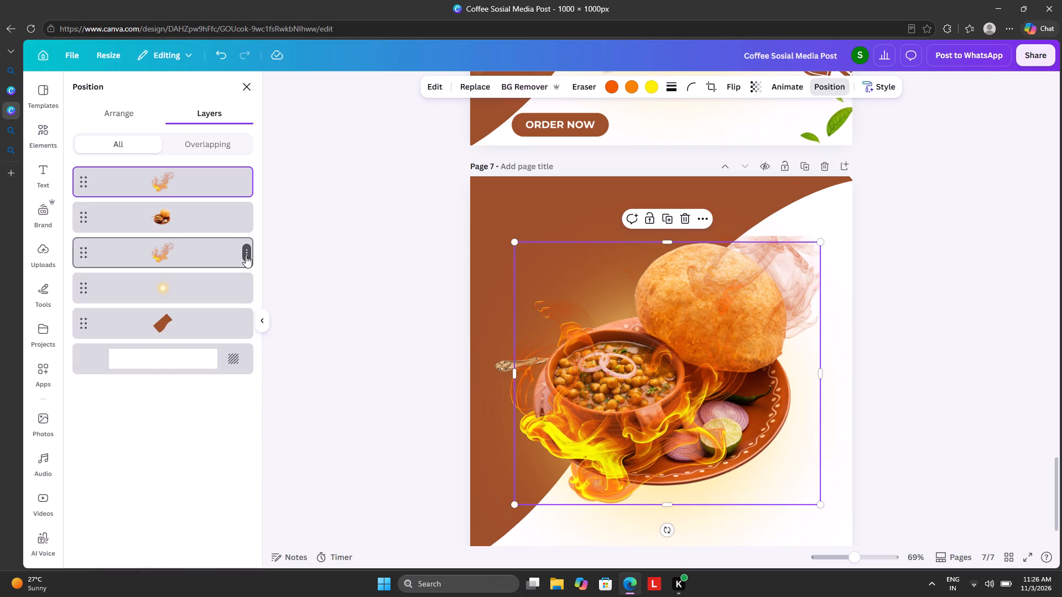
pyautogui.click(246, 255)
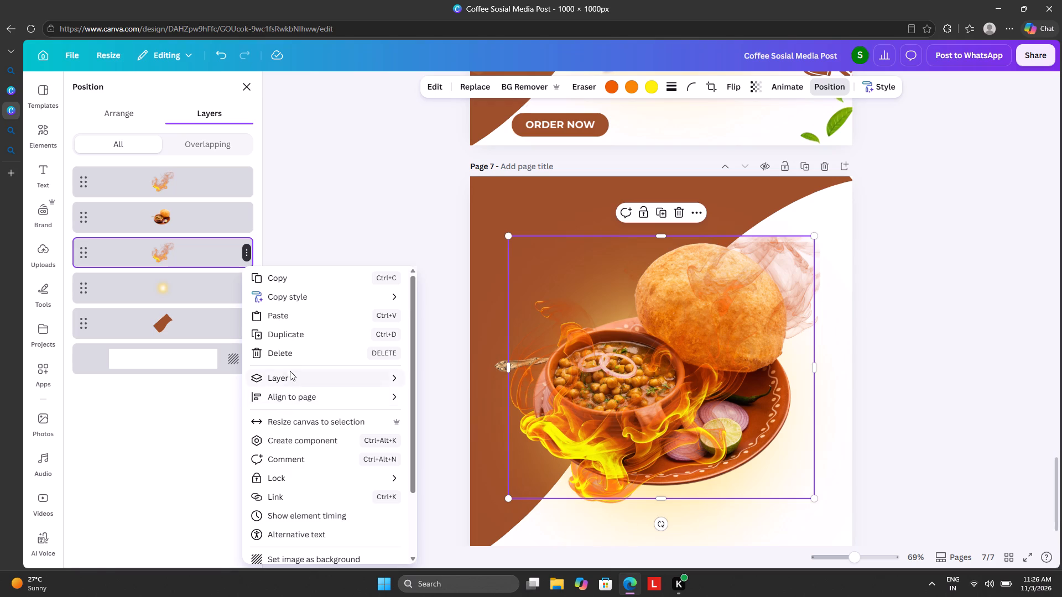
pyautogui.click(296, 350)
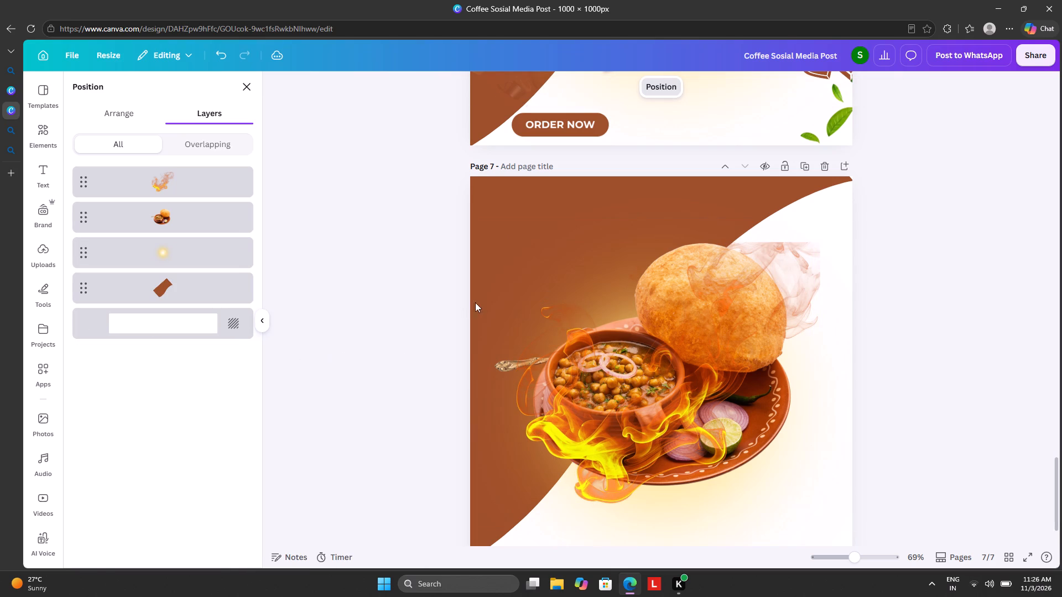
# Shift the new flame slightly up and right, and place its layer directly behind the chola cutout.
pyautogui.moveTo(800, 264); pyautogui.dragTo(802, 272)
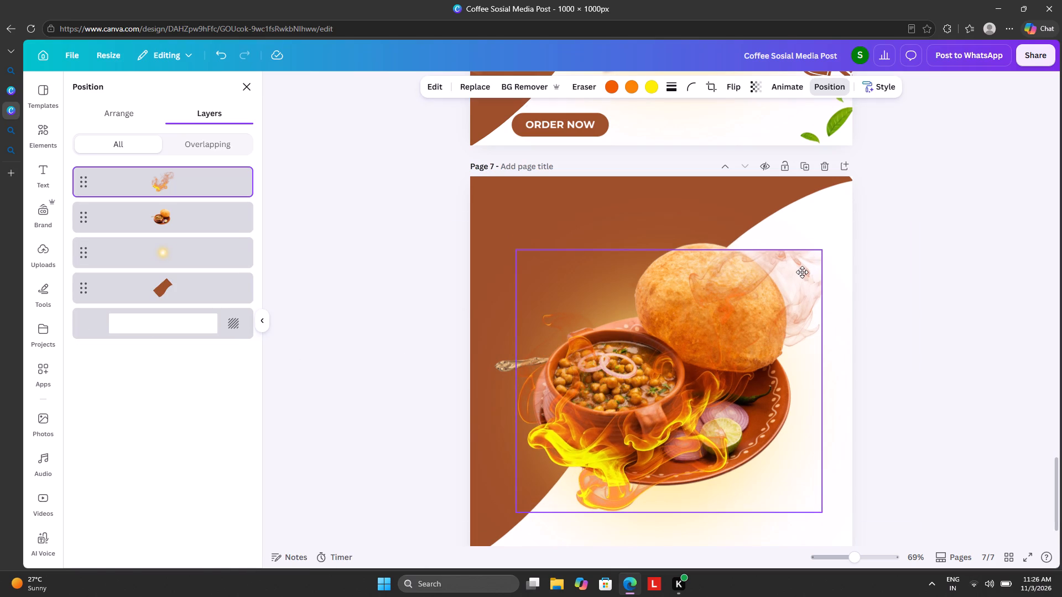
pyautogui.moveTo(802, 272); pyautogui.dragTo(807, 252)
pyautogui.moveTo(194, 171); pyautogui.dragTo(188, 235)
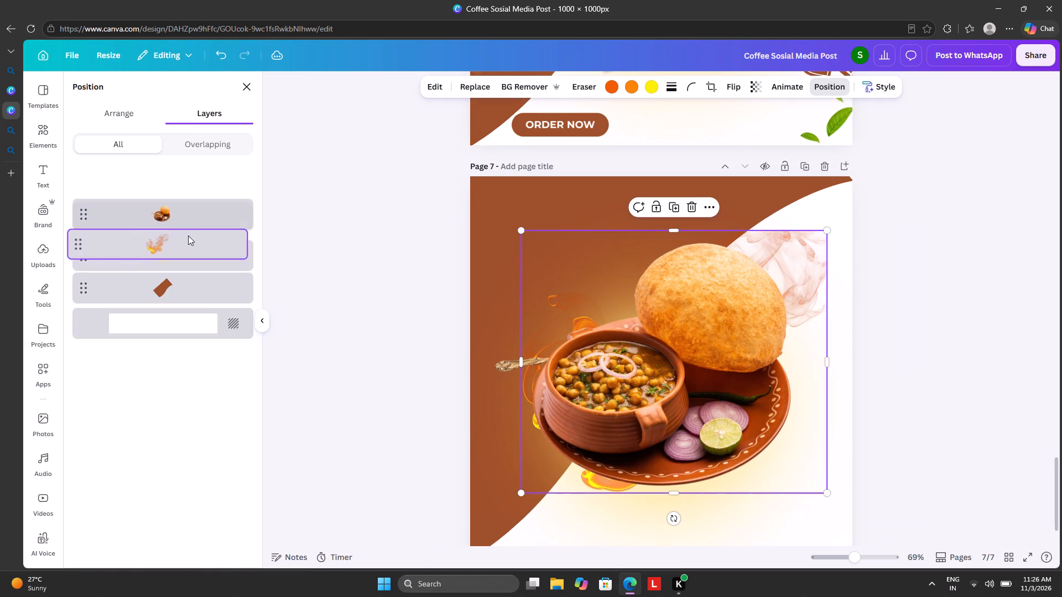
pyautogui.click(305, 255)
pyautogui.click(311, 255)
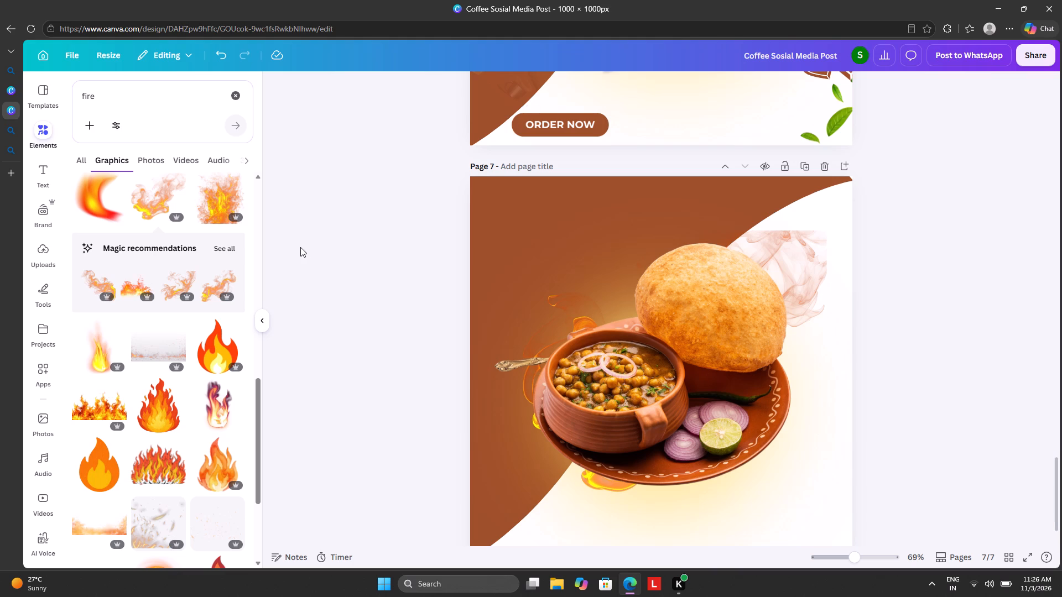
# Add the recommended diagonal flame graphic with curling smoke to page 7 and delete the earlier flame behind the chola cutout.
pyautogui.click(209, 284)
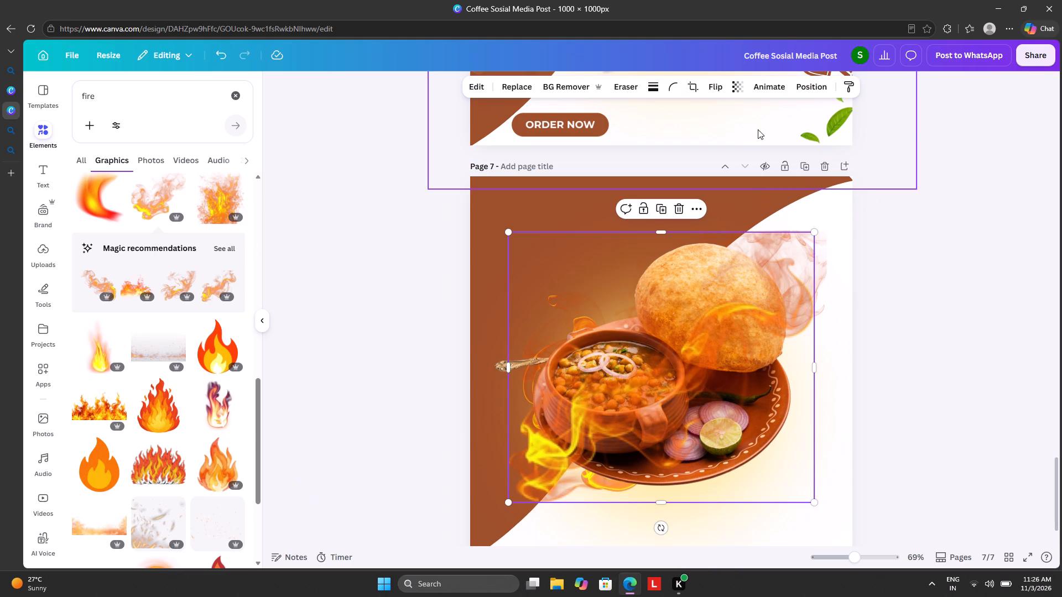
pyautogui.click(806, 86)
pyautogui.click(841, 83)
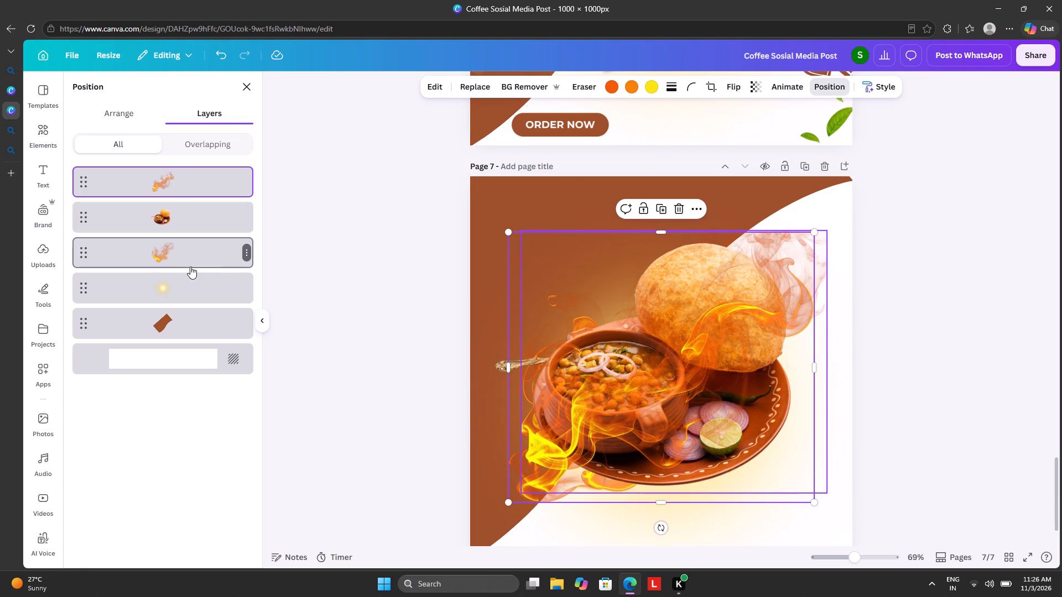
pyautogui.click(243, 244)
pyautogui.click(243, 250)
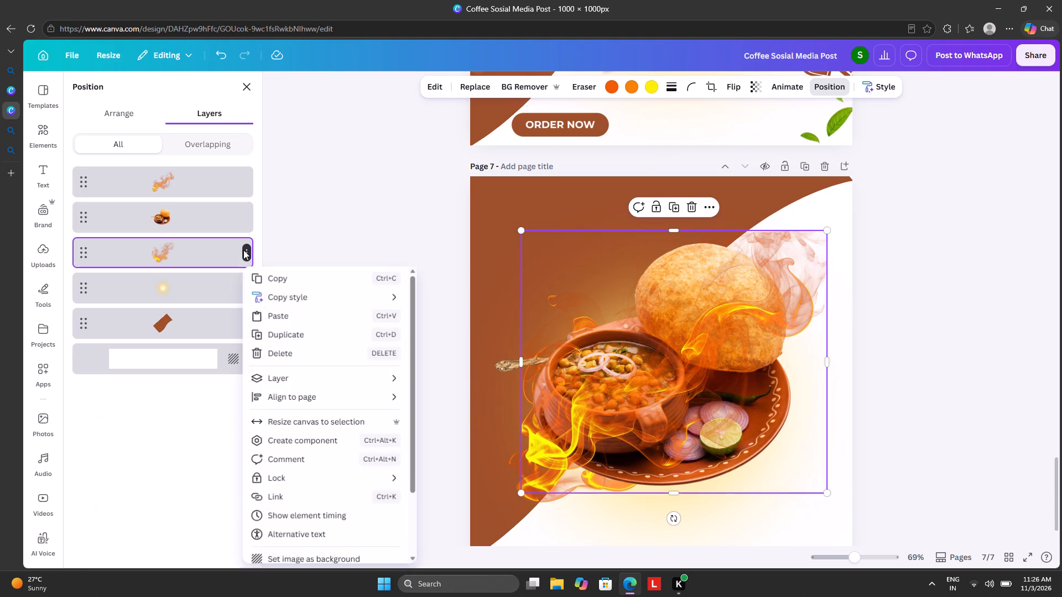
pyautogui.click(276, 354)
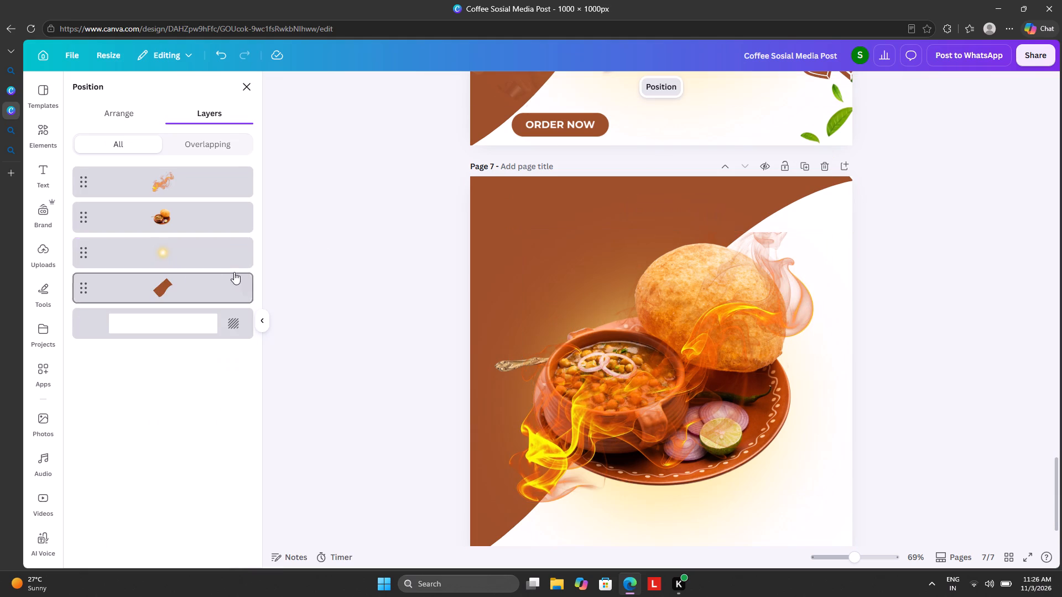
# Place the diagonal flame's layer directly behind the chola cutout, above the glow.
pyautogui.moveTo(215, 191); pyautogui.dragTo(217, 248)
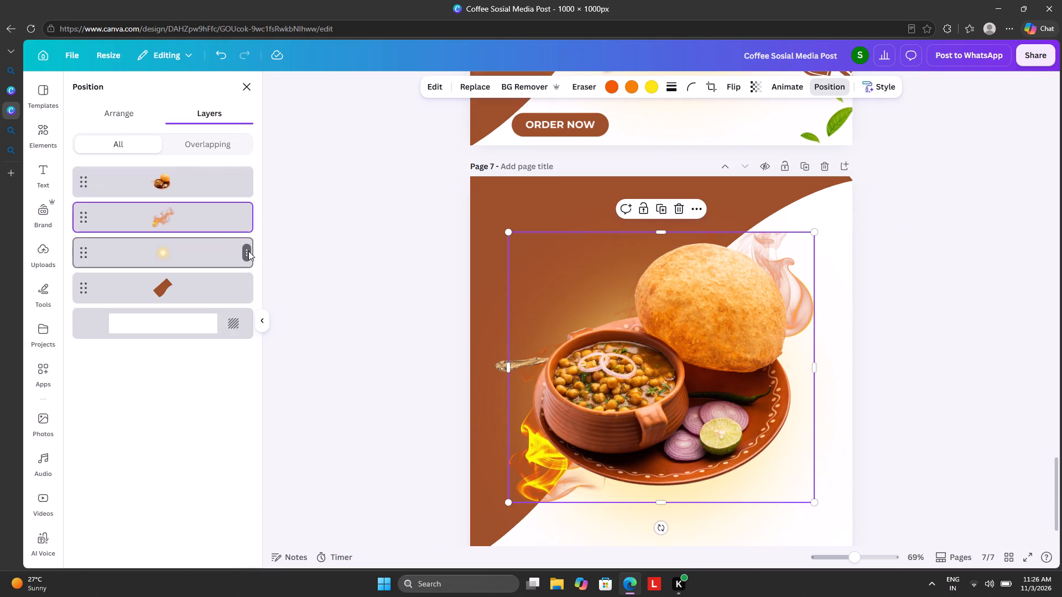
pyautogui.click(308, 247)
pyautogui.click(308, 247)
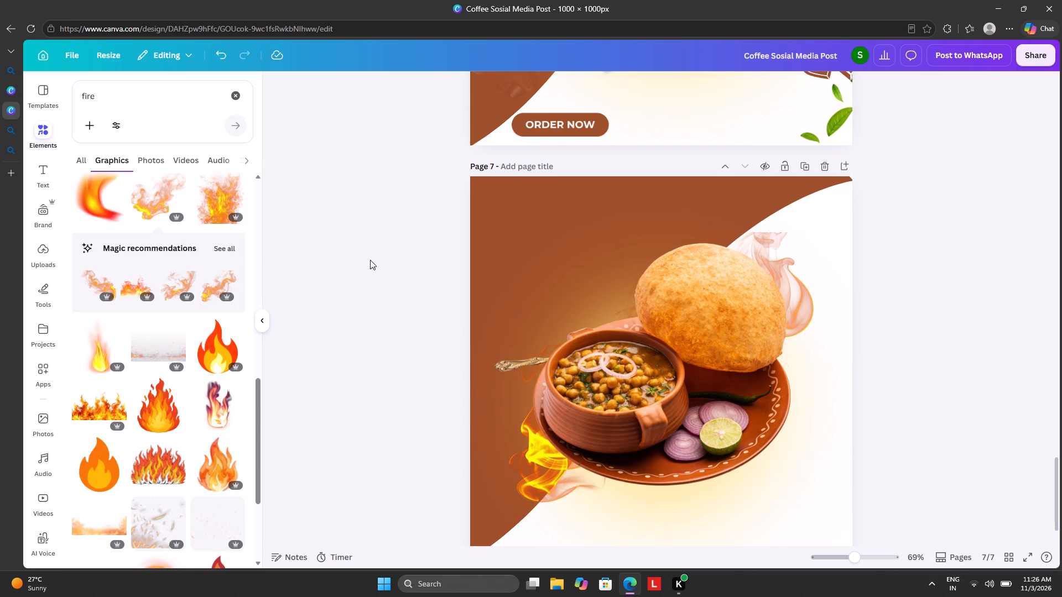
# Move the chola cutout slightly left over the flame on page 7.
pyautogui.moveTo(725, 379); pyautogui.dragTo(714, 377)
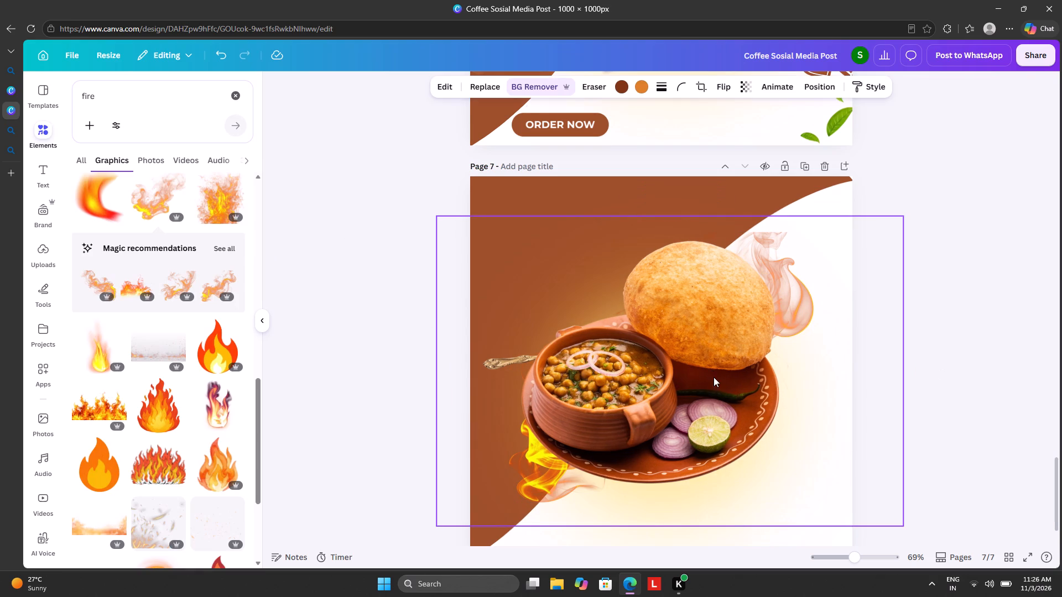
pyautogui.click(361, 282)
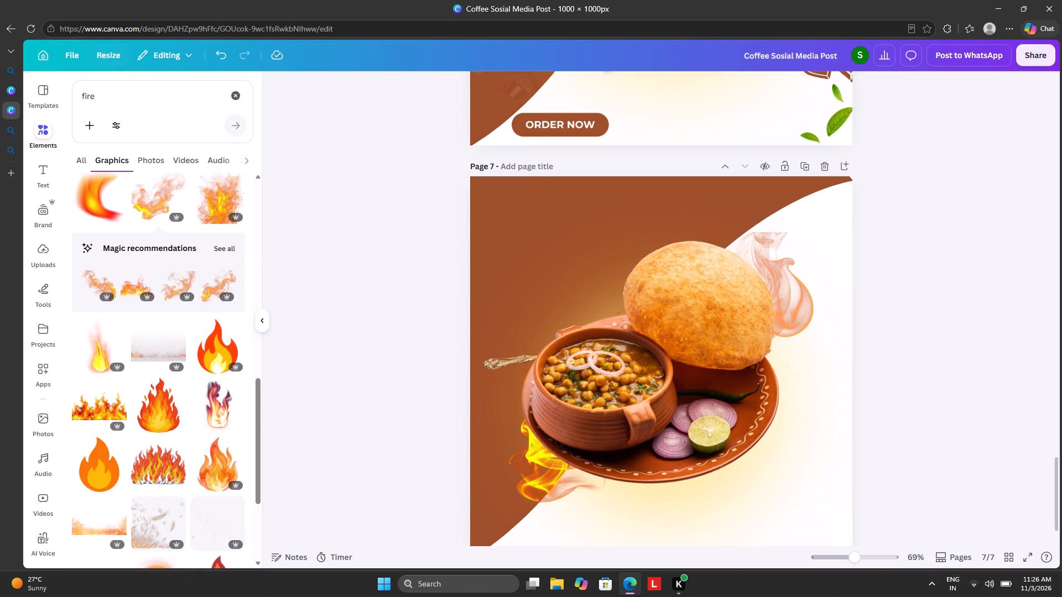
# Search the elements for "TAMATO SLICE" and add the graphic of three falling tomato slices to page 7.
pyautogui.click(235, 98)
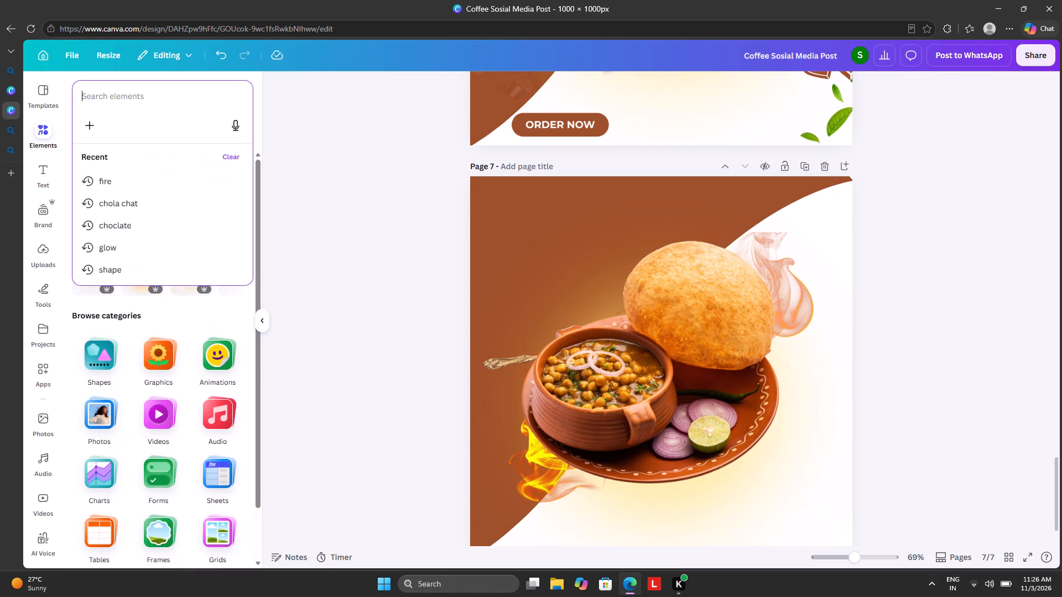
pyautogui.write('tam')
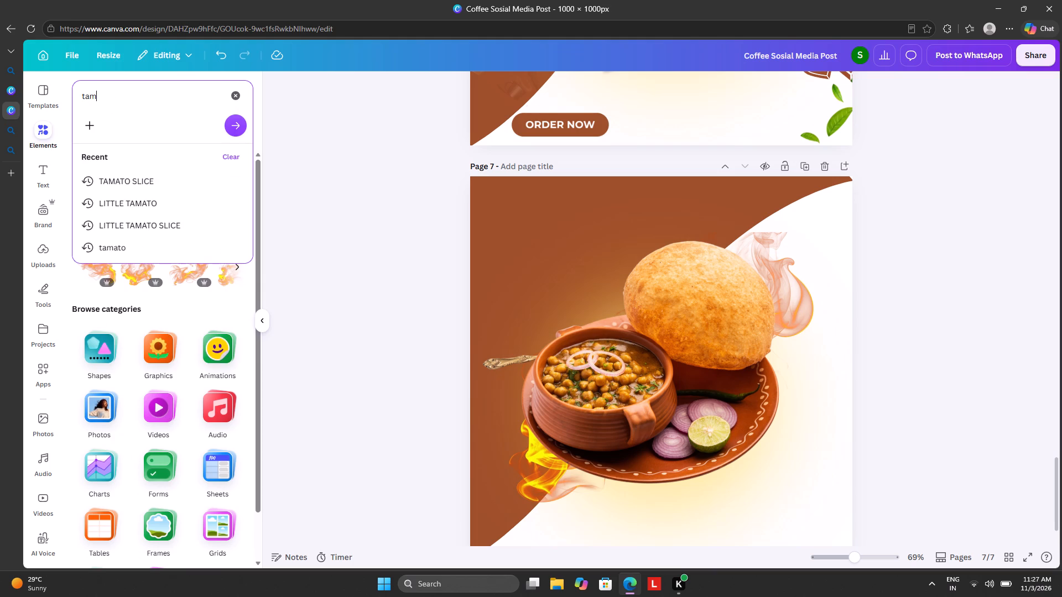
pyautogui.click(175, 187)
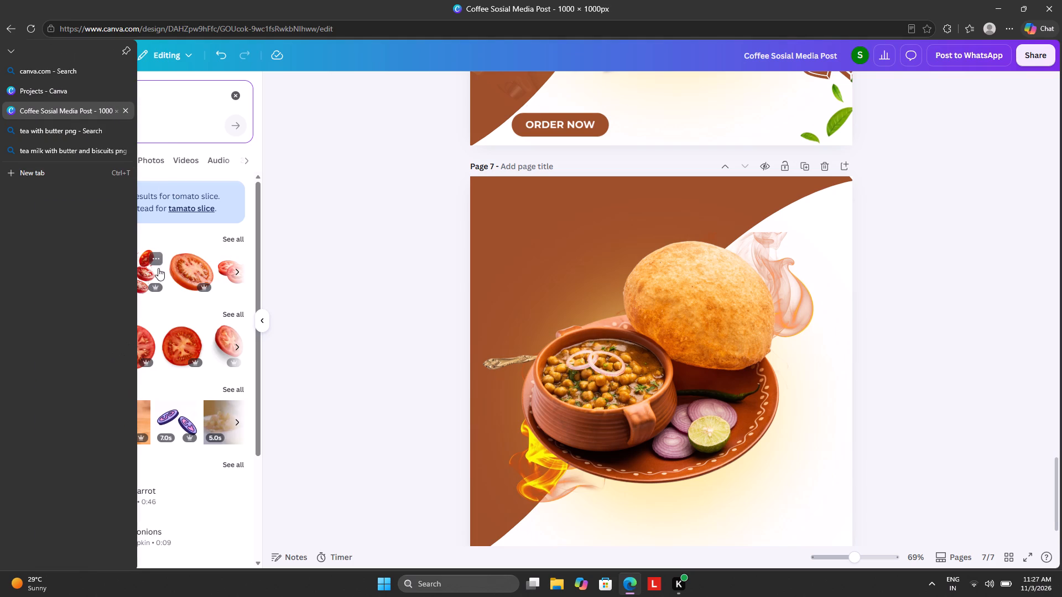
pyautogui.click(149, 271)
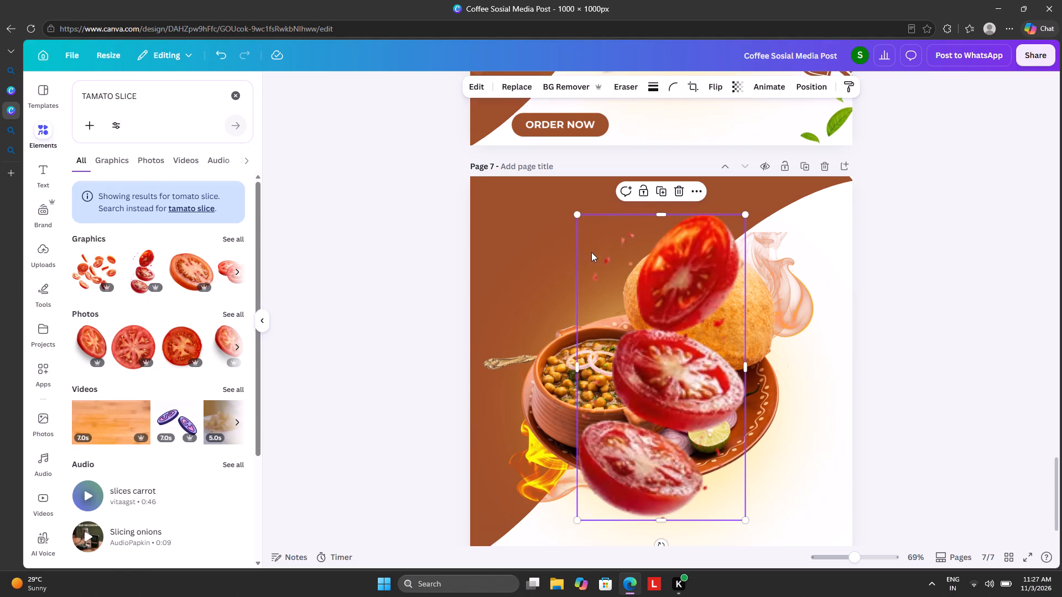
# Shrink the tomato slices graphic and place it in page 7's top-right corner, running slightly past the page's right edge.
pyautogui.moveTo(576, 214); pyautogui.dragTo(611, 256)
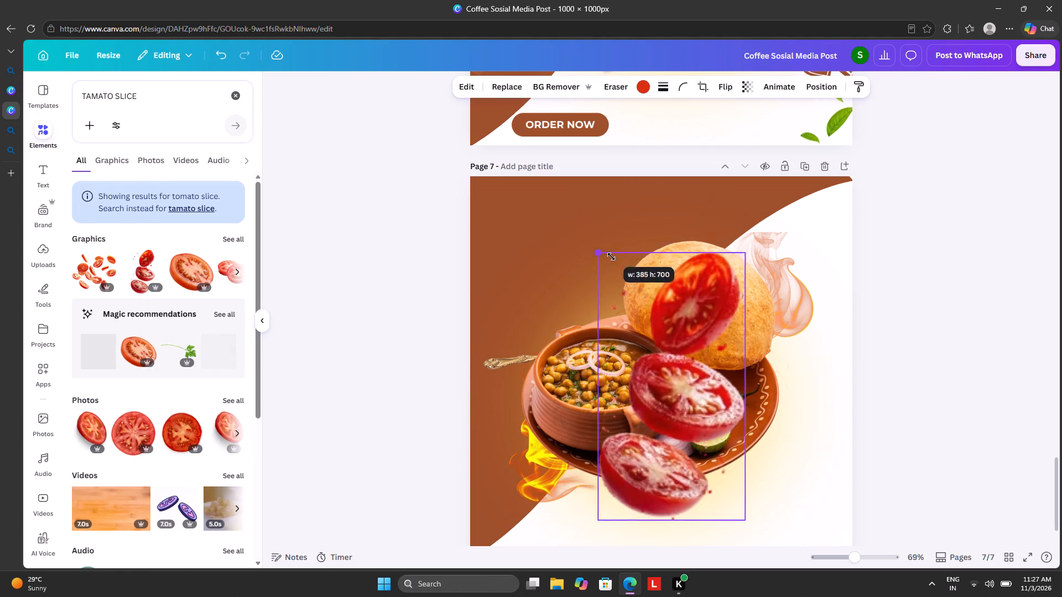
pyautogui.moveTo(611, 256); pyautogui.dragTo(693, 382)
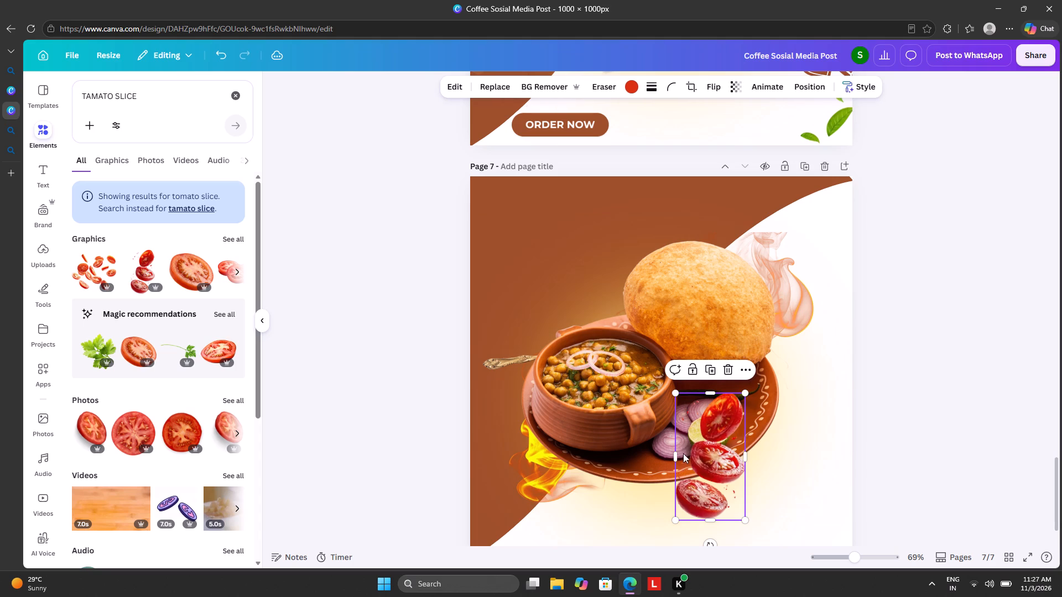
pyautogui.moveTo(699, 448); pyautogui.dragTo(819, 231)
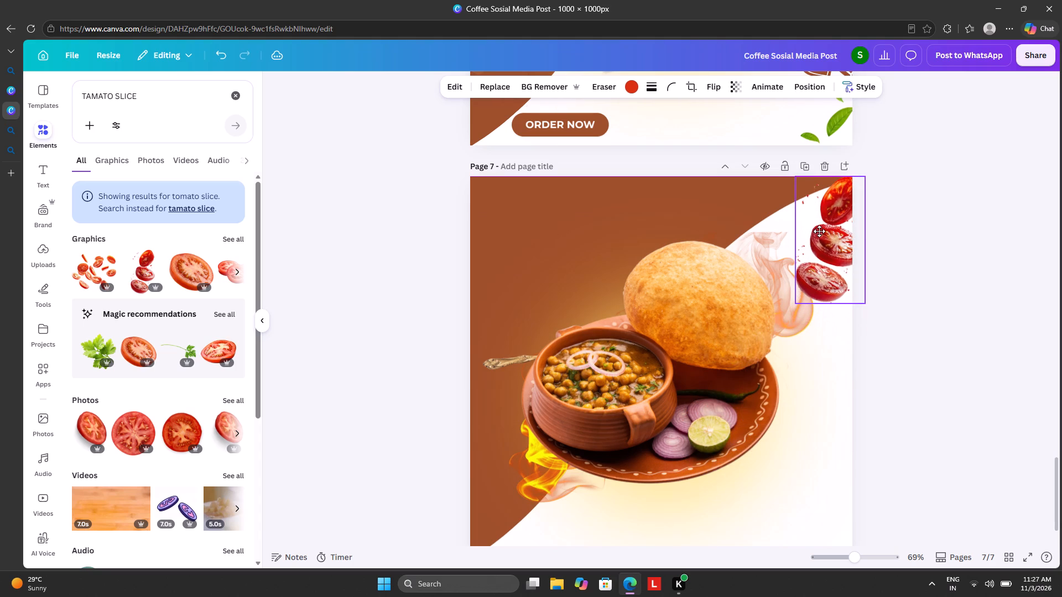
pyautogui.moveTo(819, 231); pyautogui.dragTo(820, 232)
# Shrink the chola cutout slightly toward its lower-right corner so more of the flame shows beside the bowl.
pyautogui.click(771, 260)
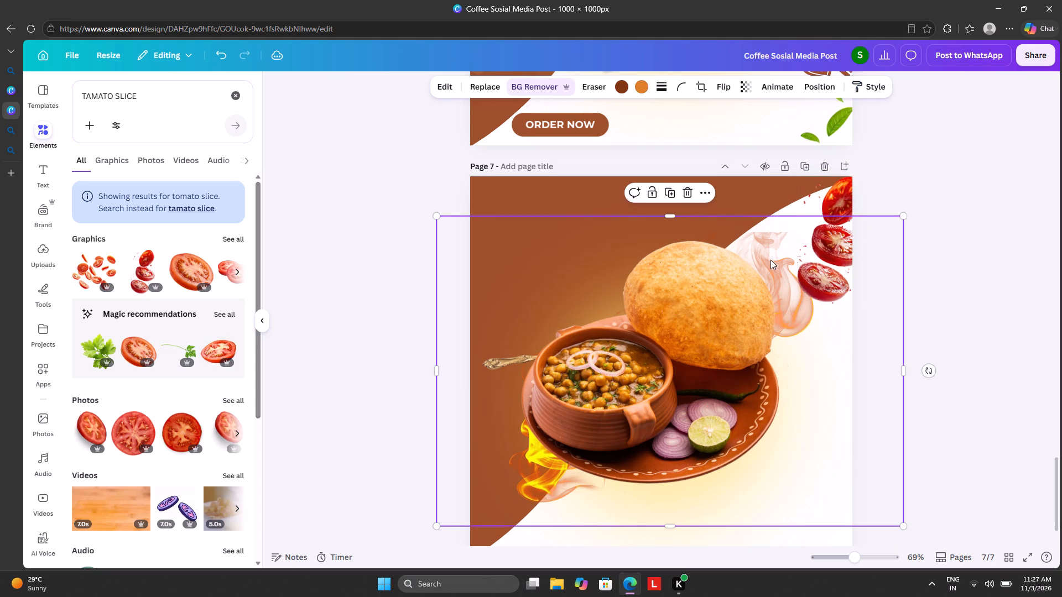
pyautogui.moveTo(438, 214); pyautogui.dragTo(478, 255)
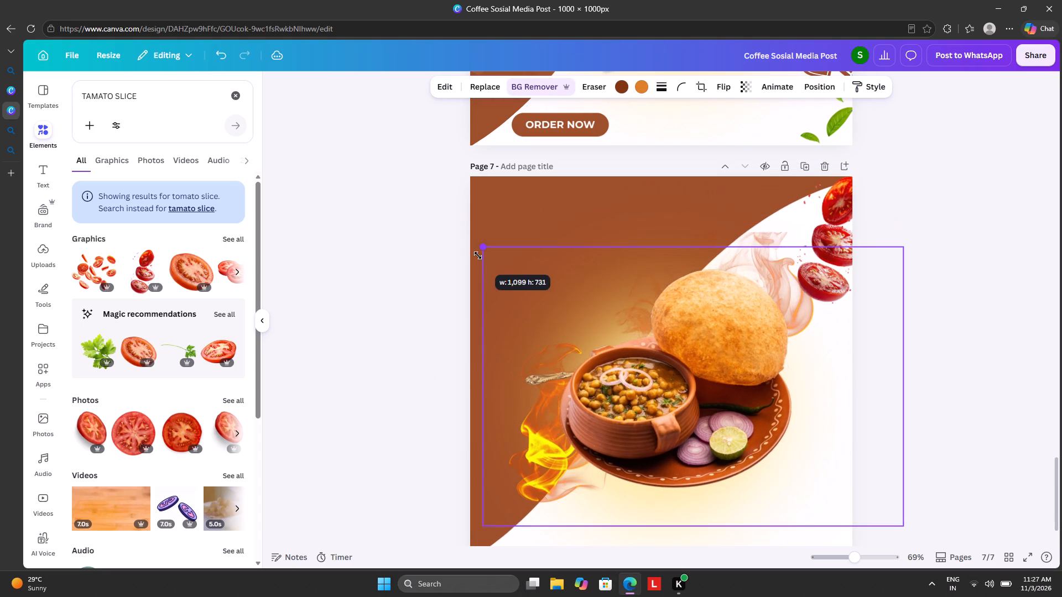
pyautogui.moveTo(478, 255); pyautogui.dragTo(460, 247)
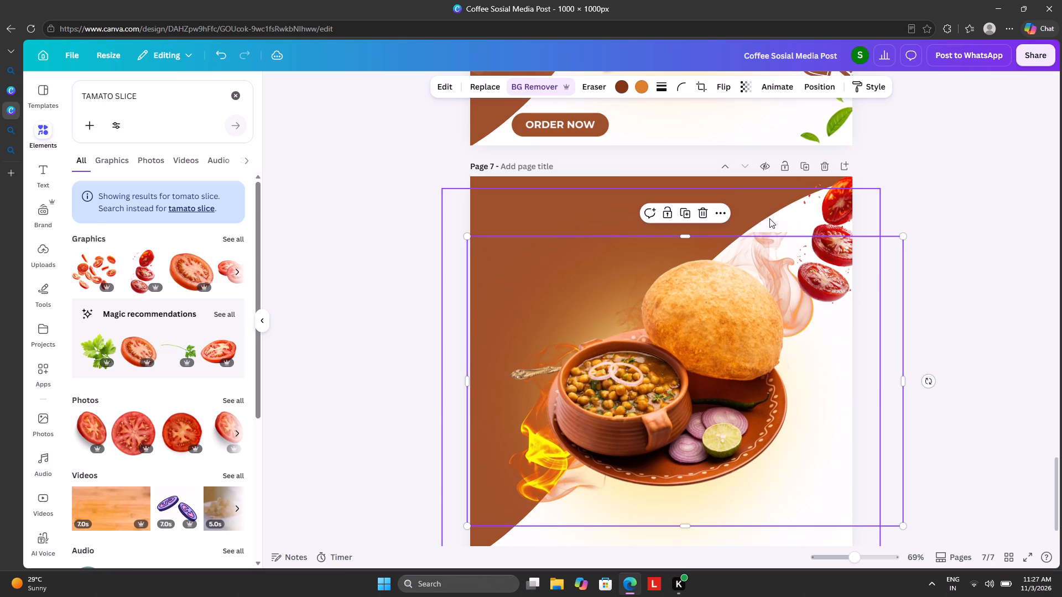
# Shrink the yellow glow behind the food on page 7 slightly toward its lower-right corner.
pyautogui.click(769, 218)
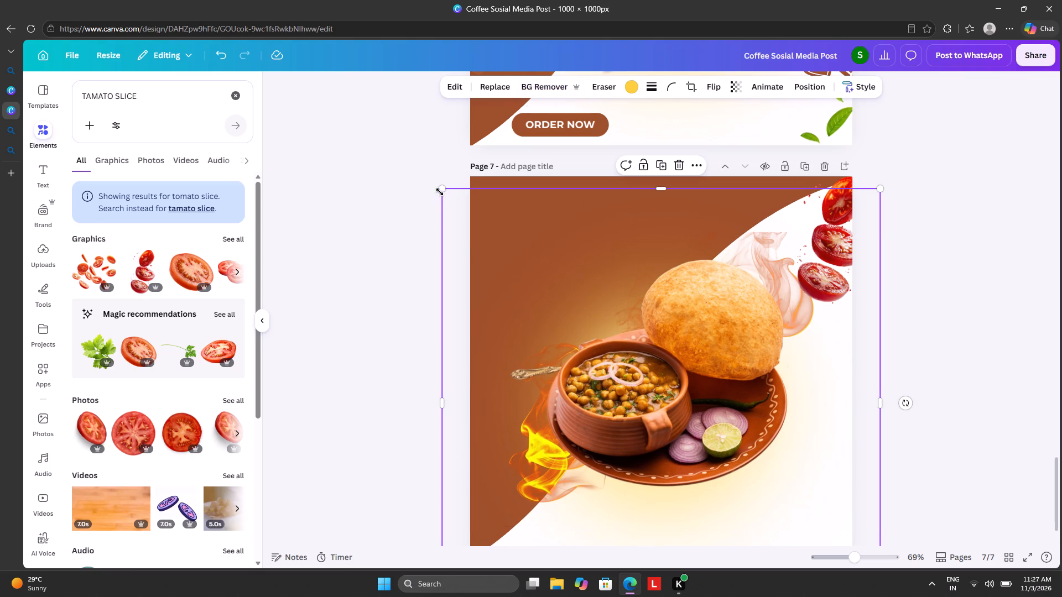
pyautogui.moveTo(441, 192); pyautogui.dragTo(468, 212)
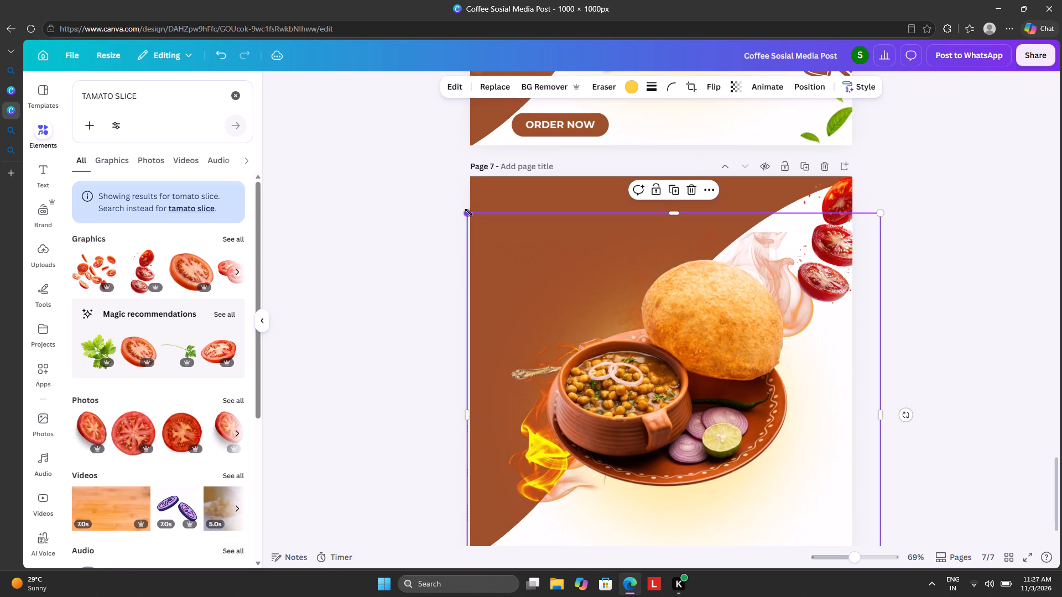
# Select the flame graphic's layer on page 7, shrink it toward its lower-right corner, and shift it slightly down-left behind the plate.
pyautogui.click(815, 91)
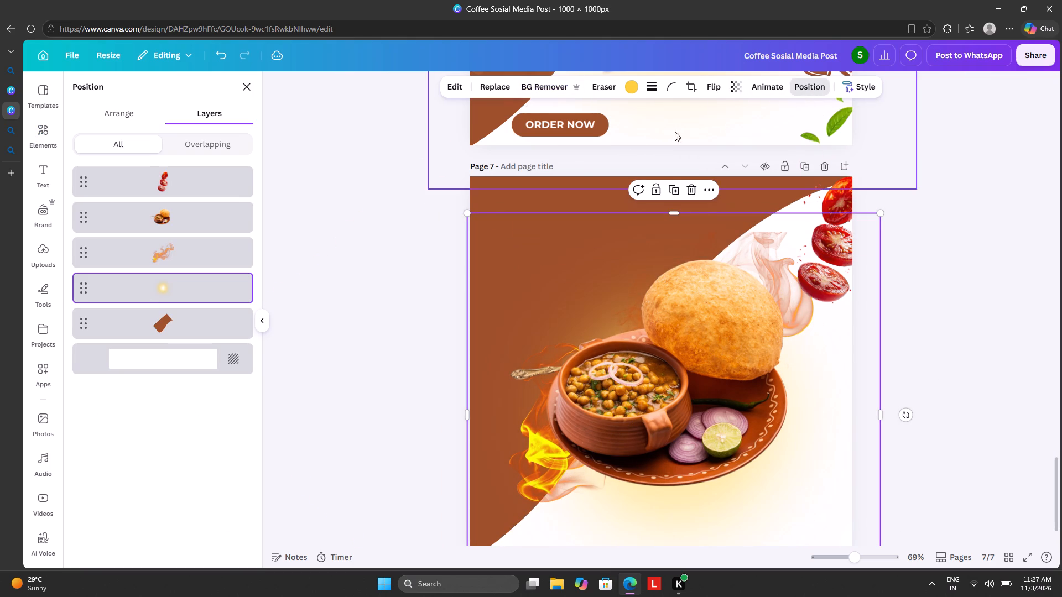
pyautogui.click(180, 253)
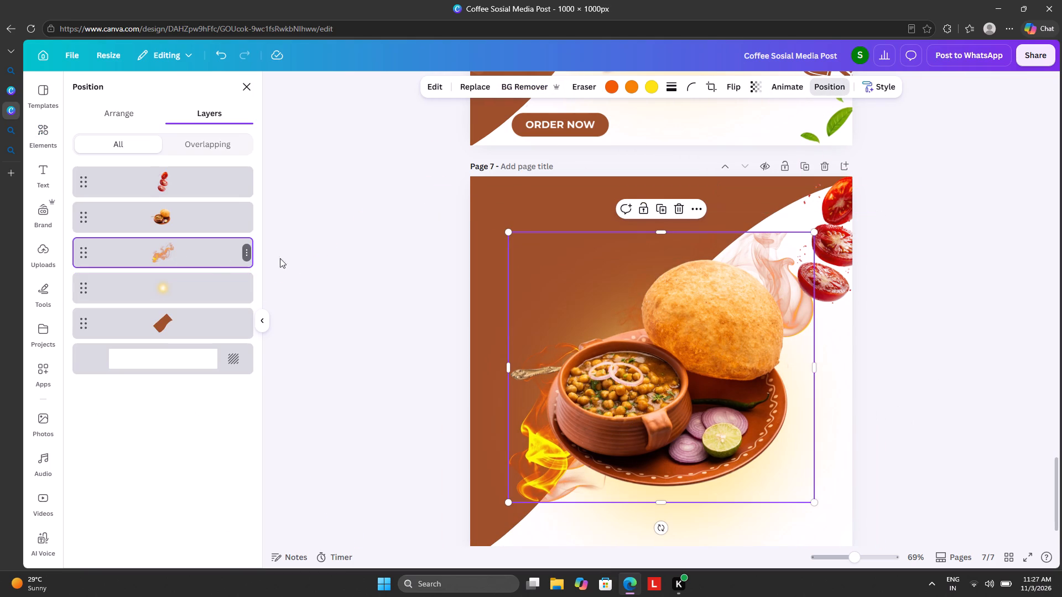
pyautogui.moveTo(506, 229); pyautogui.dragTo(538, 295)
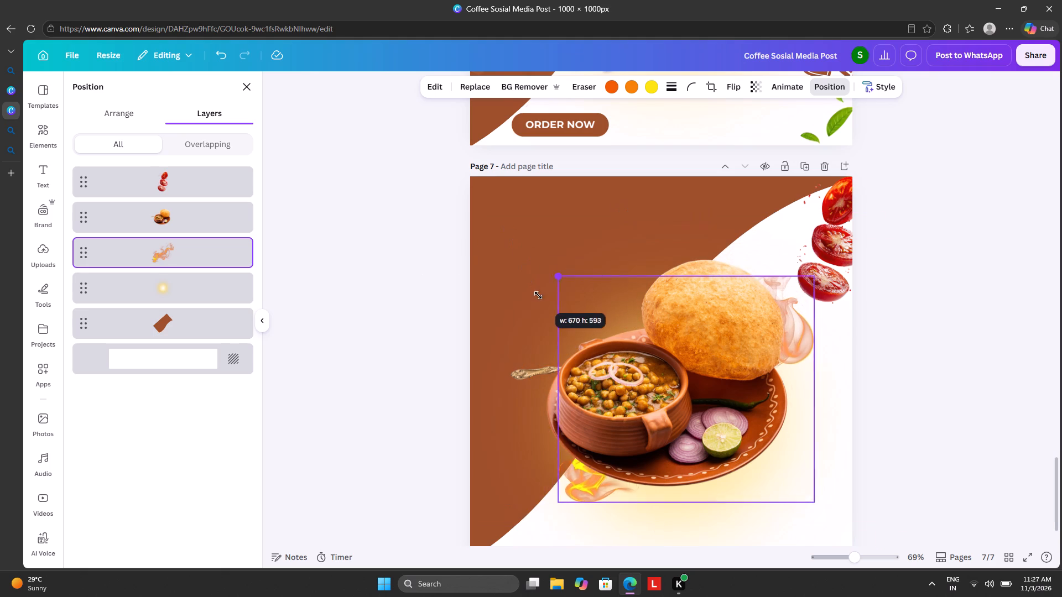
pyautogui.moveTo(538, 295); pyautogui.dragTo(520, 278)
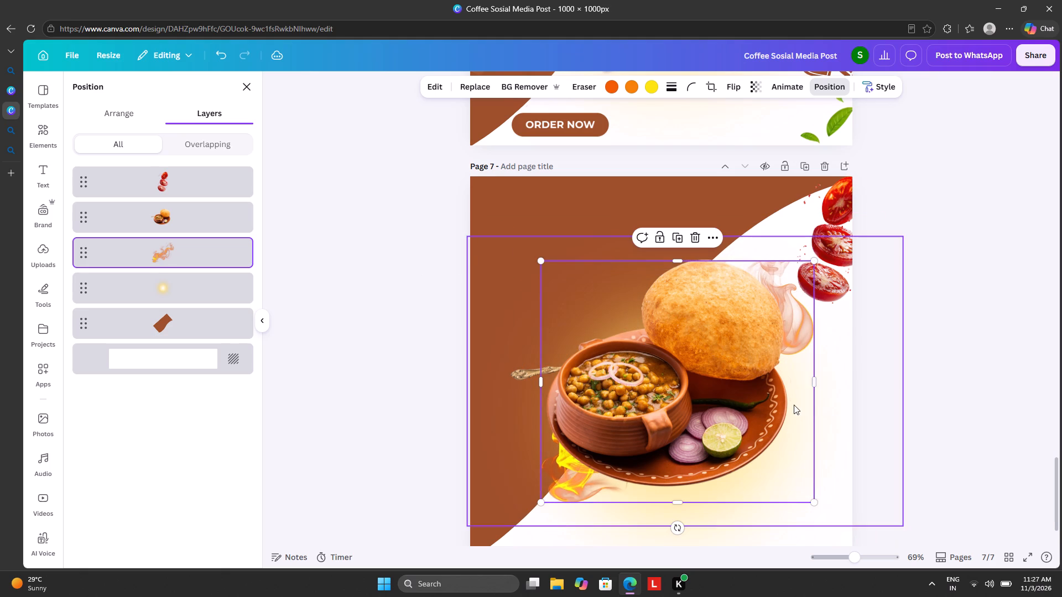
pyautogui.moveTo(794, 405); pyautogui.dragTo(783, 413)
pyautogui.click(966, 364)
pyautogui.click(964, 363)
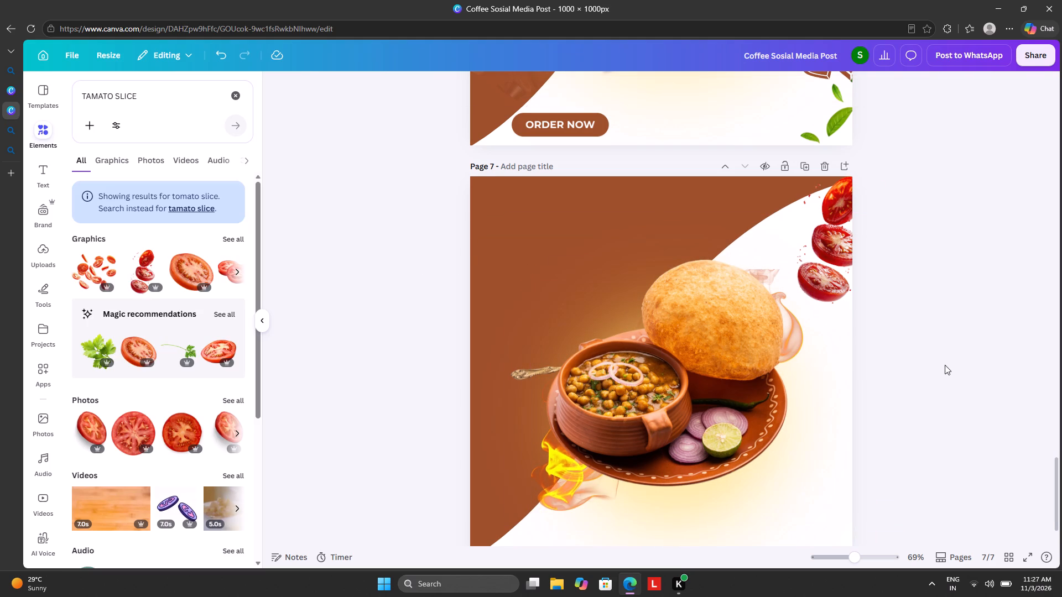
# Add the recommended leafy parsley graphic to page 7, shrink it, and place it in the bottom-right corner, slightly past the page edges.
pyautogui.click(90, 358)
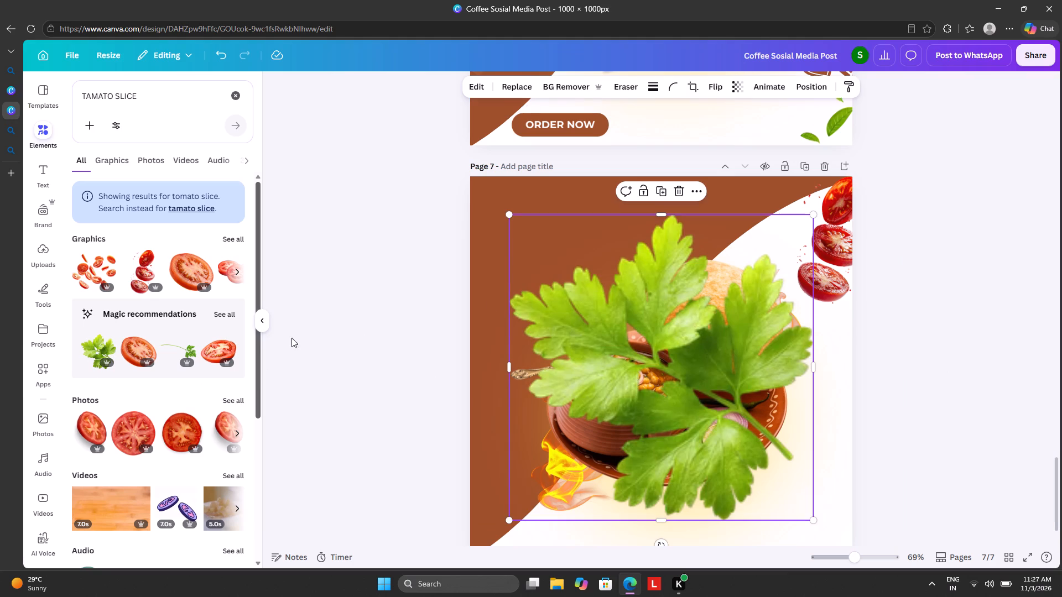
pyautogui.moveTo(508, 214); pyautogui.dragTo(715, 418)
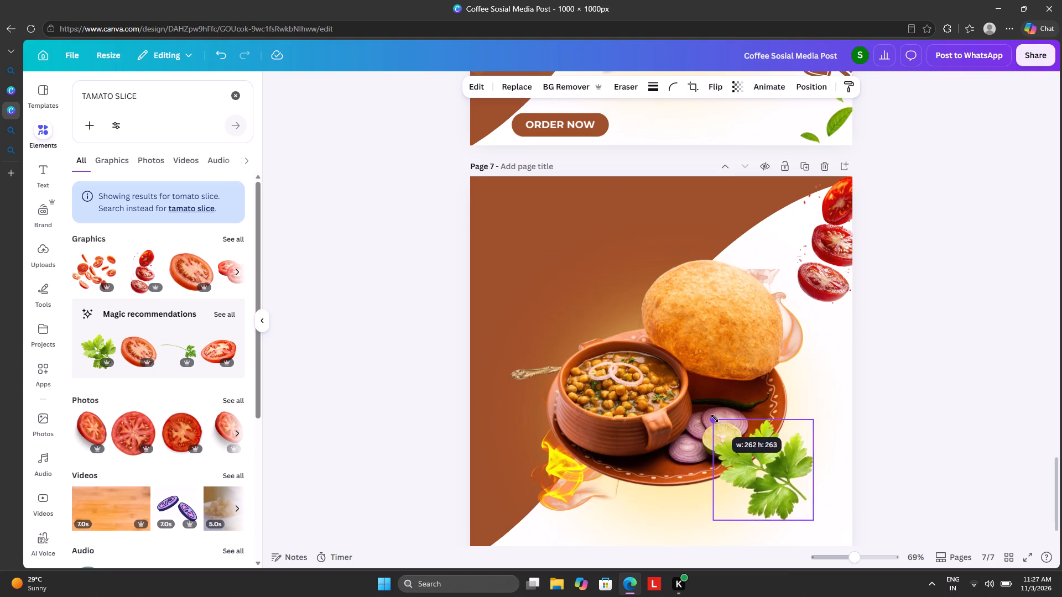
pyautogui.moveTo(715, 418); pyautogui.dragTo(767, 472)
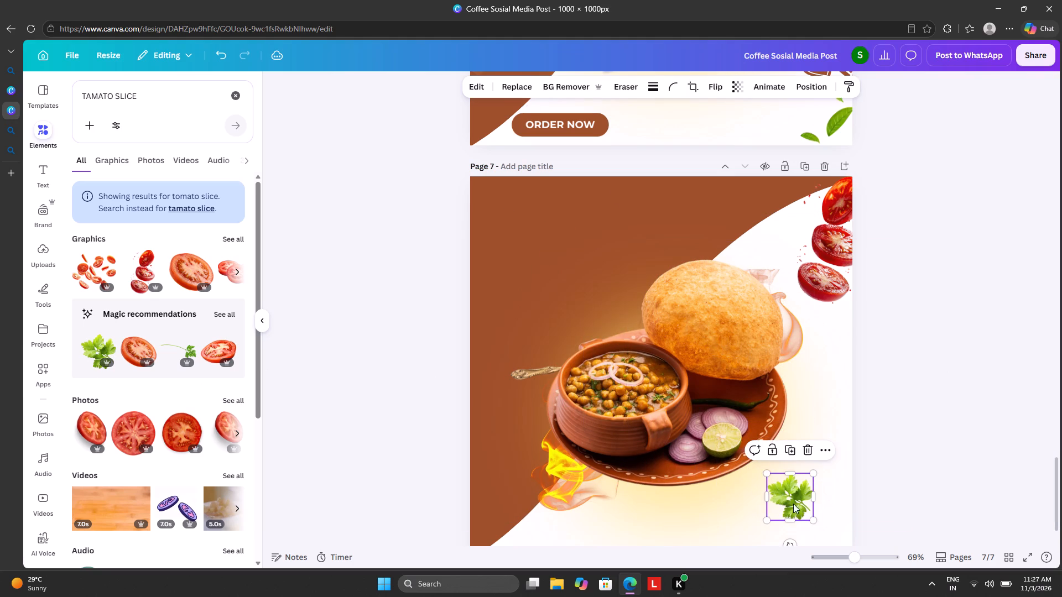
pyautogui.moveTo(794, 504); pyautogui.dragTo(837, 537)
pyautogui.scroll(-2, 837, 490)
pyautogui.moveTo(831, 477); pyautogui.dragTo(831, 479)
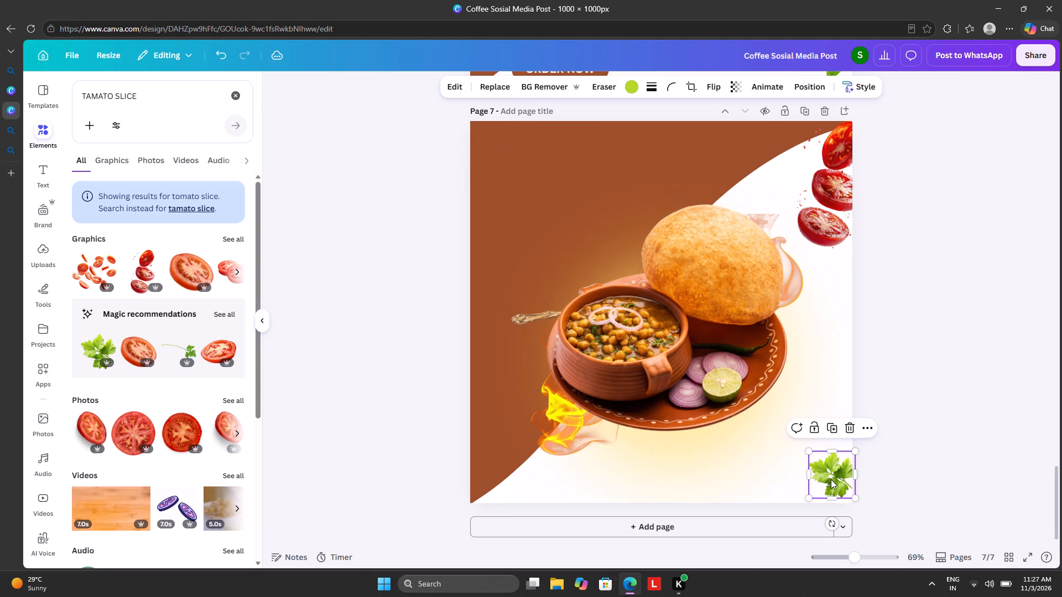
pyautogui.moveTo(831, 479); pyautogui.dragTo(839, 486)
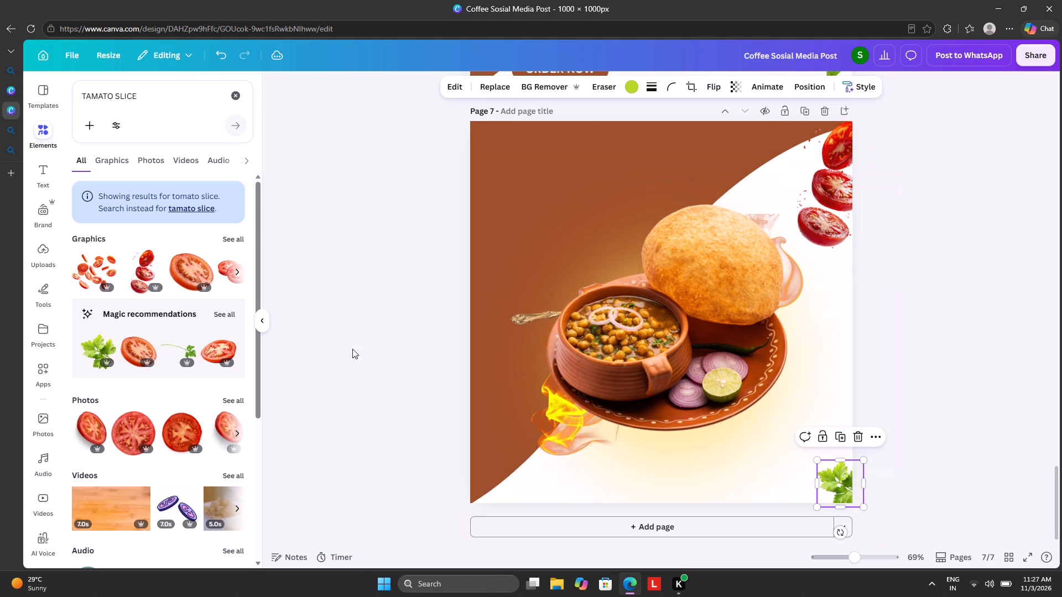
# Add the recommended long-stemmed parsley graphic, shrink it, and place it at page 7's top-left corner with only the leaves on the page.
pyautogui.click(167, 344)
pyautogui.moveTo(592, 304); pyautogui.dragTo(513, 222)
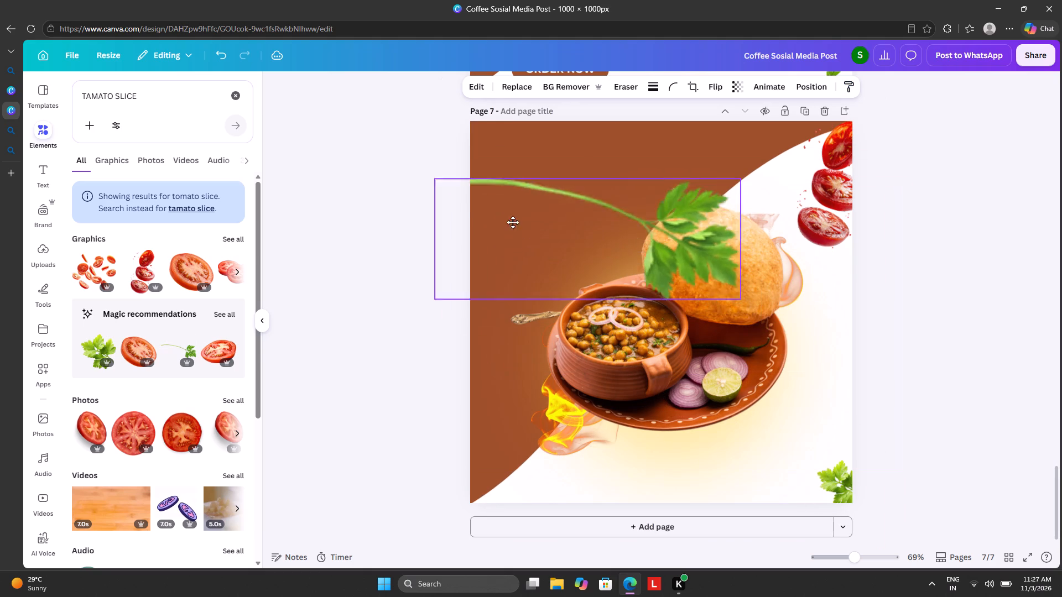
pyautogui.moveTo(513, 222); pyautogui.dragTo(322, 152)
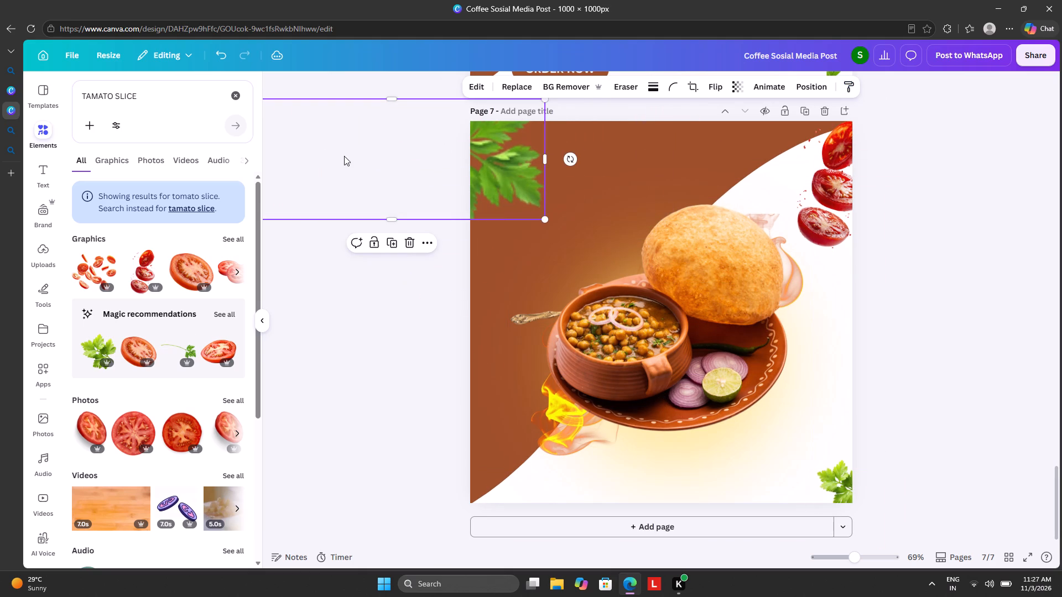
pyautogui.moveTo(545, 218); pyautogui.dragTo(471, 180)
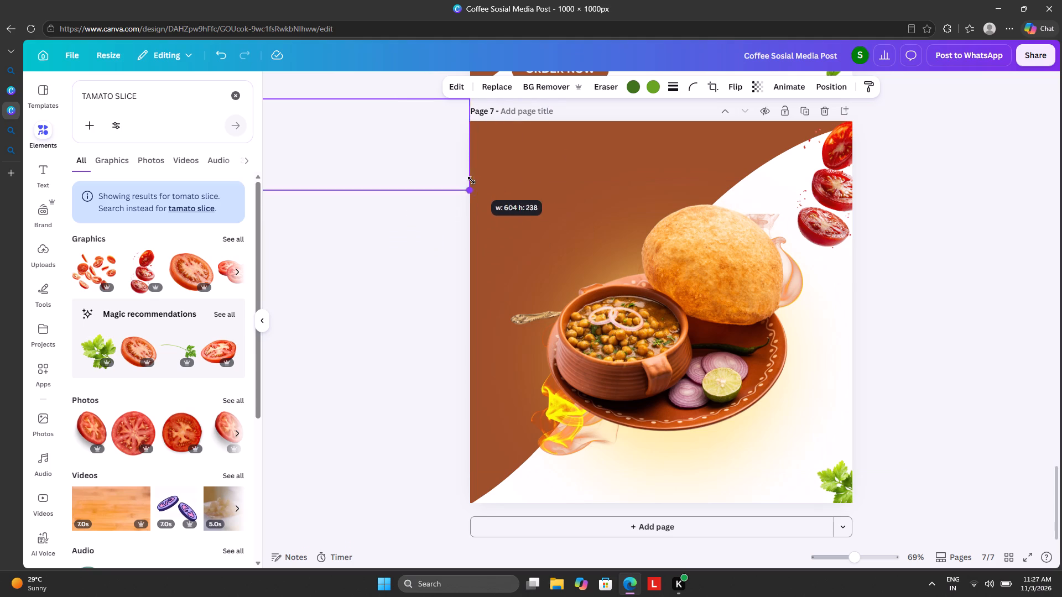
pyautogui.moveTo(471, 180); pyautogui.dragTo(460, 177)
pyautogui.moveTo(400, 158); pyautogui.dragTo(486, 175)
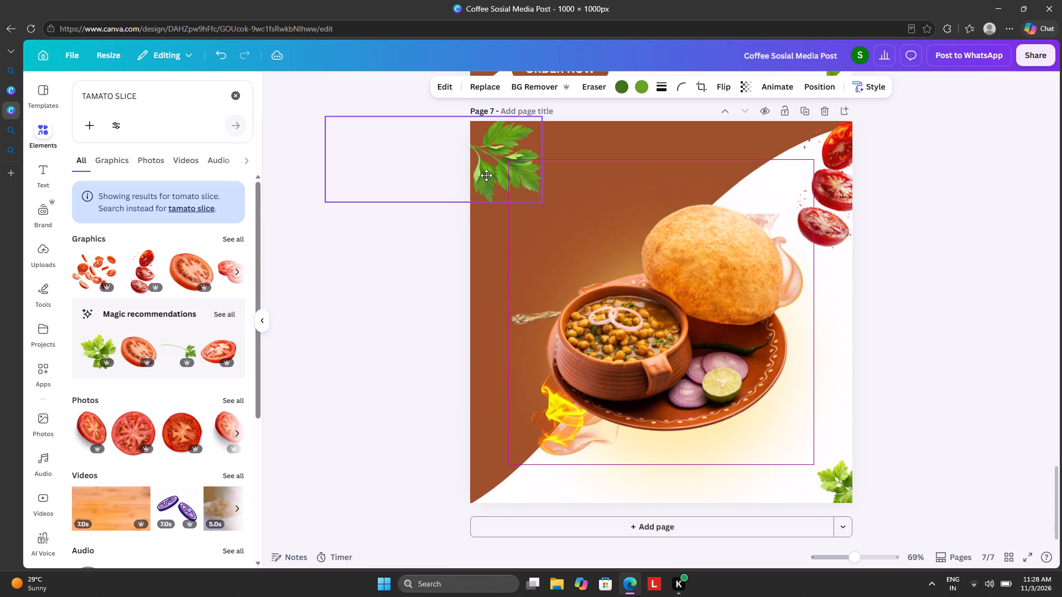
pyautogui.moveTo(486, 175); pyautogui.dragTo(467, 170)
pyautogui.click(520, 190)
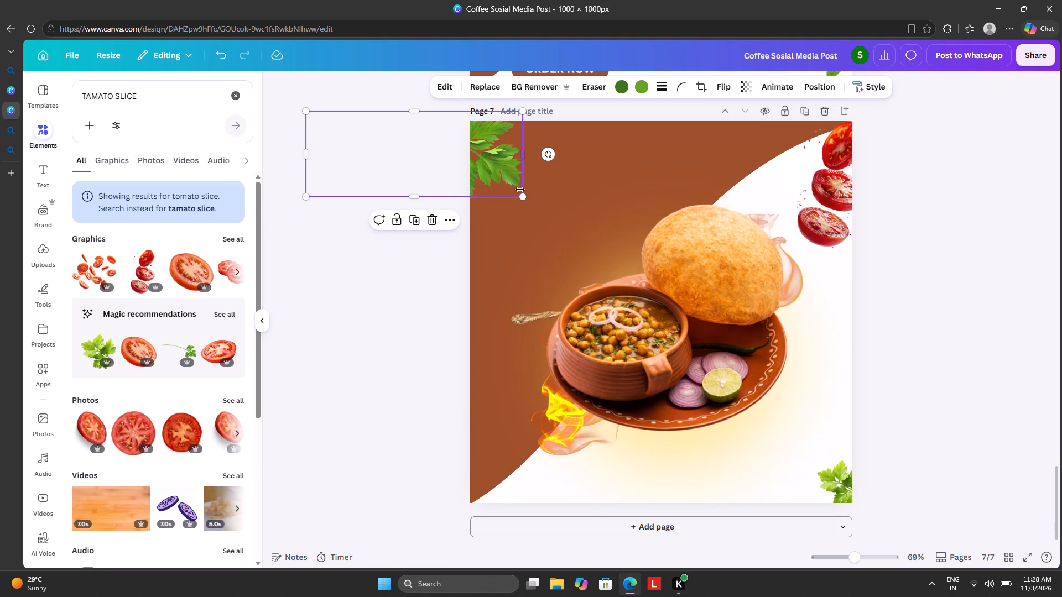
pyautogui.moveTo(520, 198); pyautogui.dragTo(472, 170)
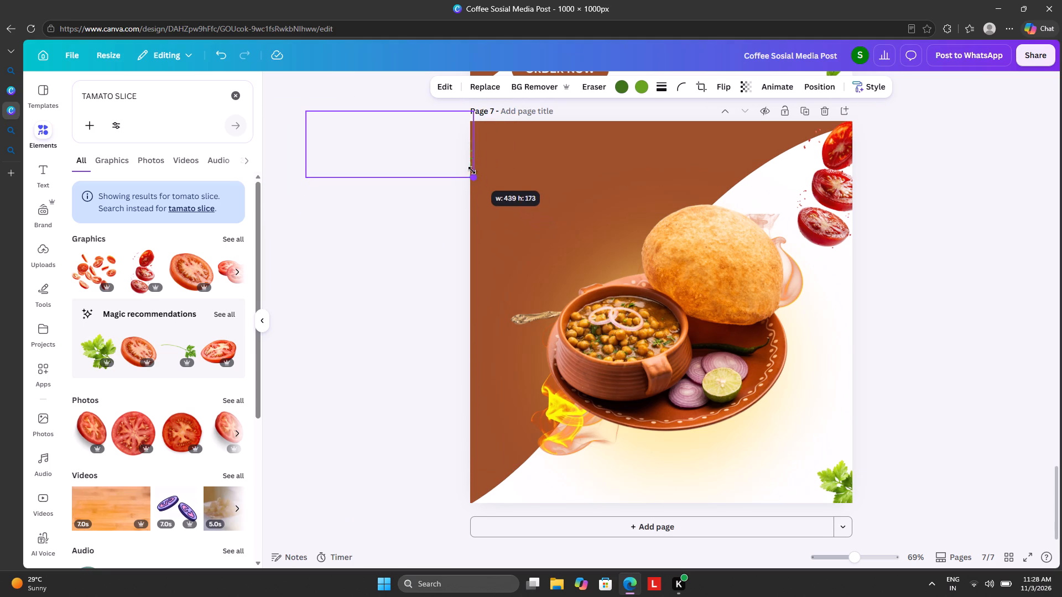
pyautogui.moveTo(472, 170); pyautogui.dragTo(390, 140)
pyautogui.moveTo(360, 132); pyautogui.dragTo(361, 132)
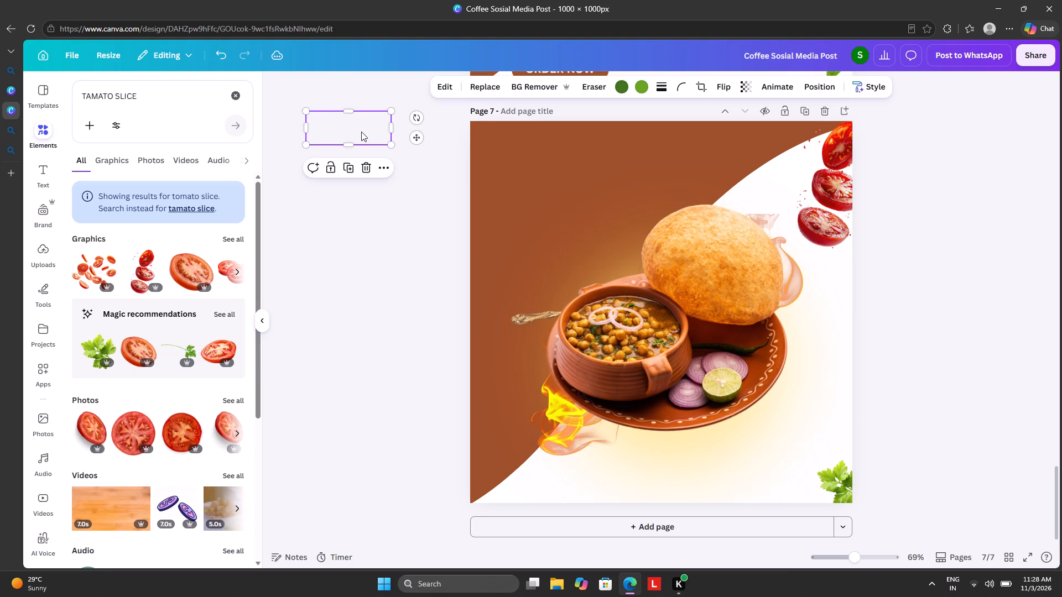
pyautogui.moveTo(361, 132); pyautogui.dragTo(462, 138)
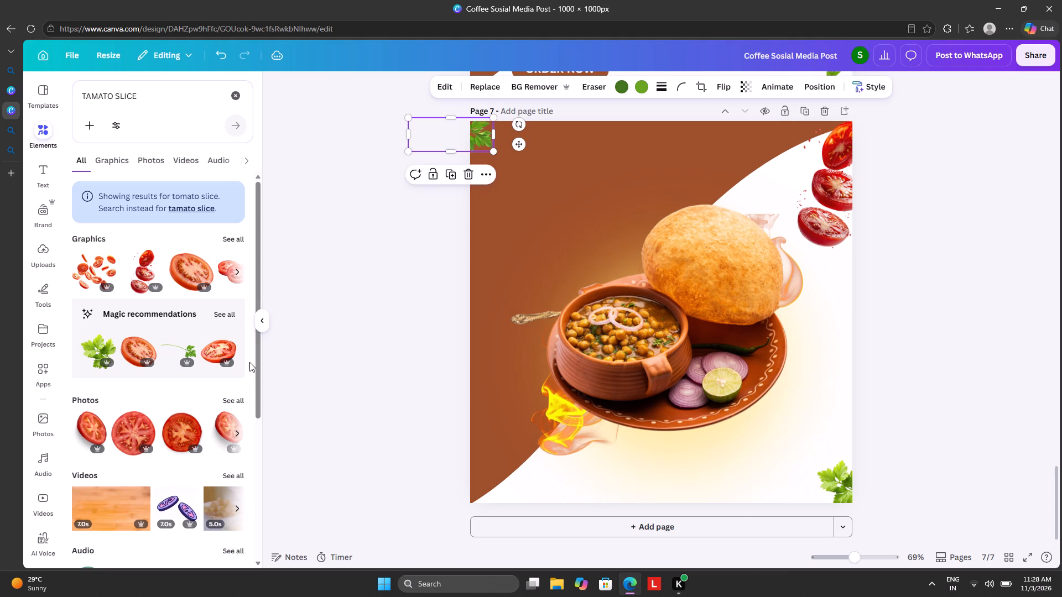
# Add the recommended single tomato slice graphic, shrink it, and place it in page 7's bottom-left corner, slightly past the page edges.
pyautogui.click(140, 347)
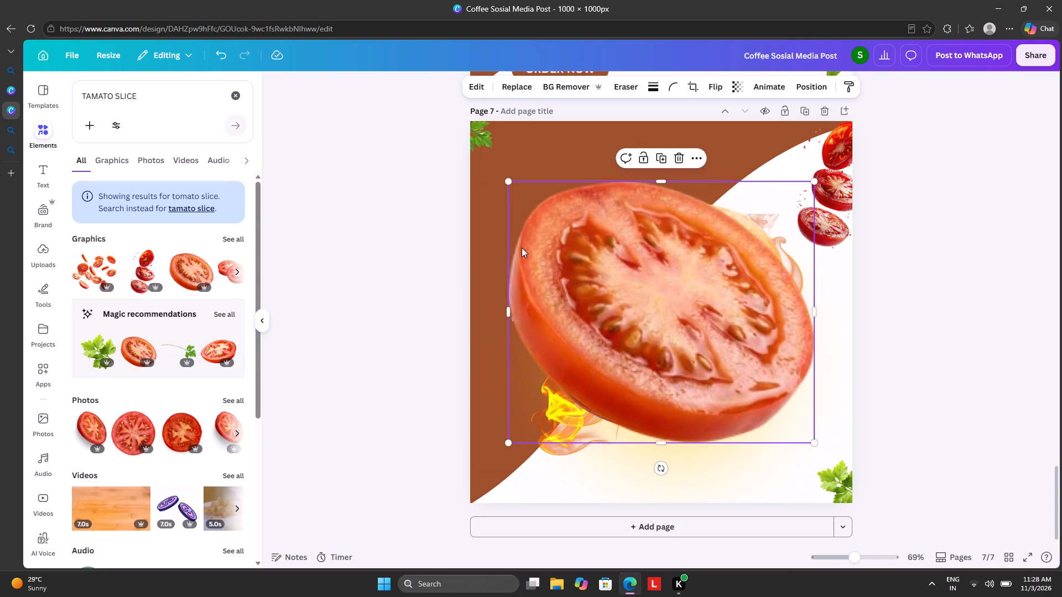
pyautogui.moveTo(511, 184); pyautogui.dragTo(628, 330)
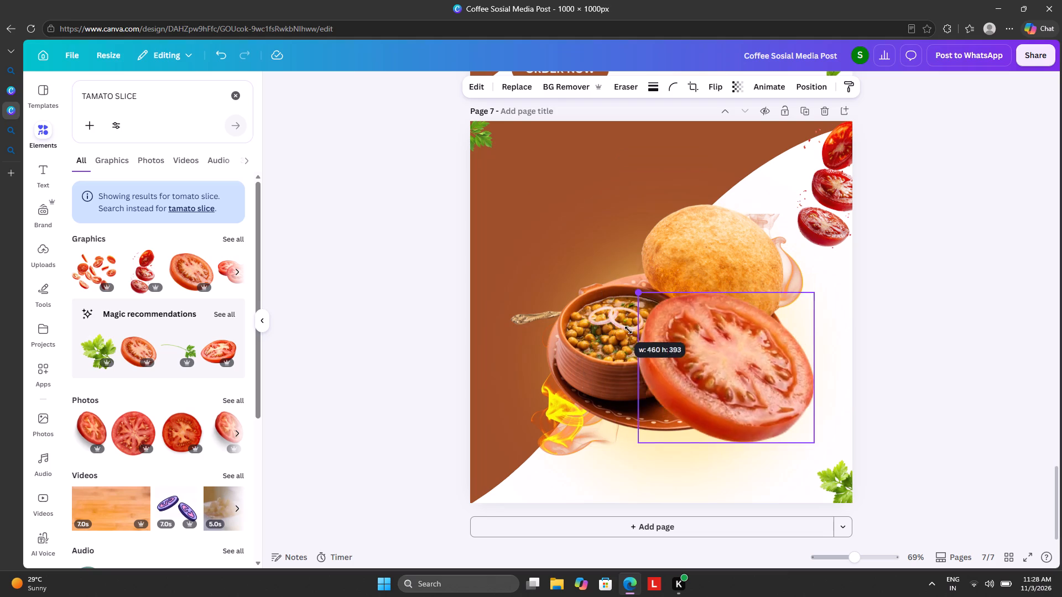
pyautogui.moveTo(628, 330); pyautogui.dragTo(750, 413)
pyautogui.moveTo(786, 423); pyautogui.dragTo(604, 474)
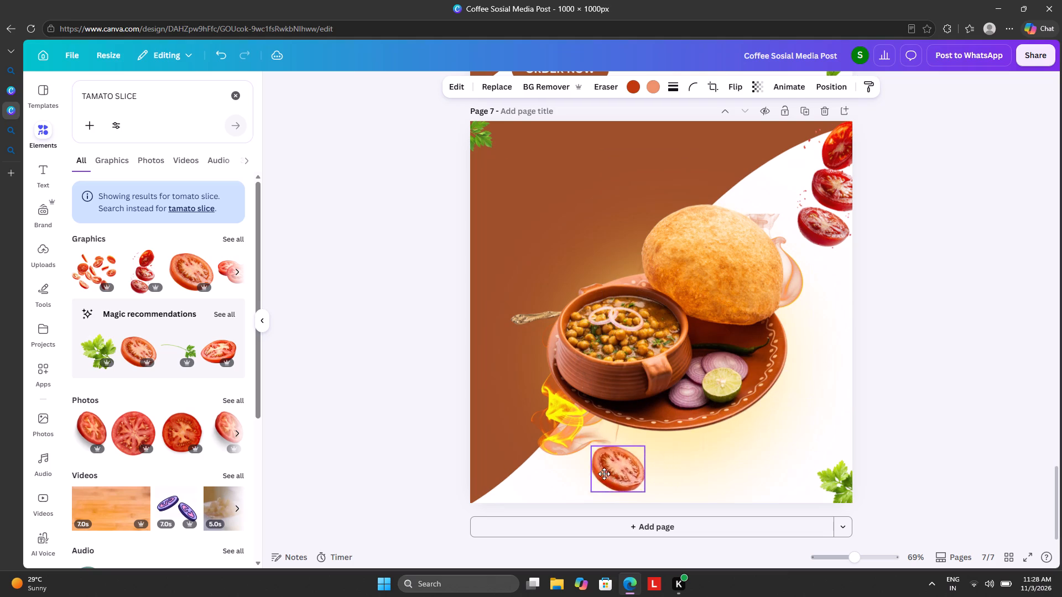
pyautogui.moveTo(604, 474); pyautogui.dragTo(485, 489)
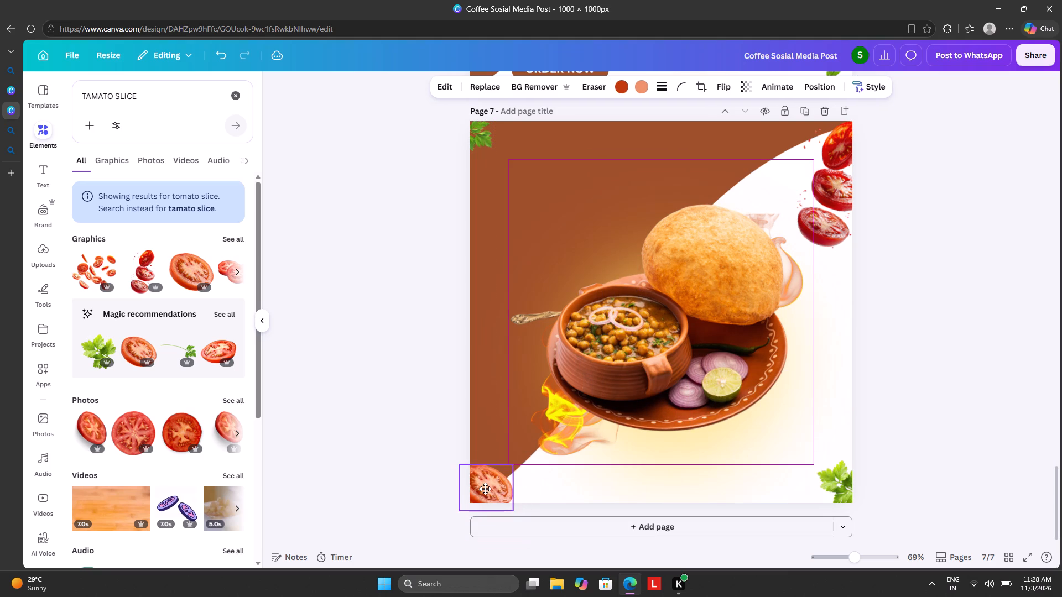
pyautogui.moveTo(485, 489); pyautogui.dragTo(487, 488)
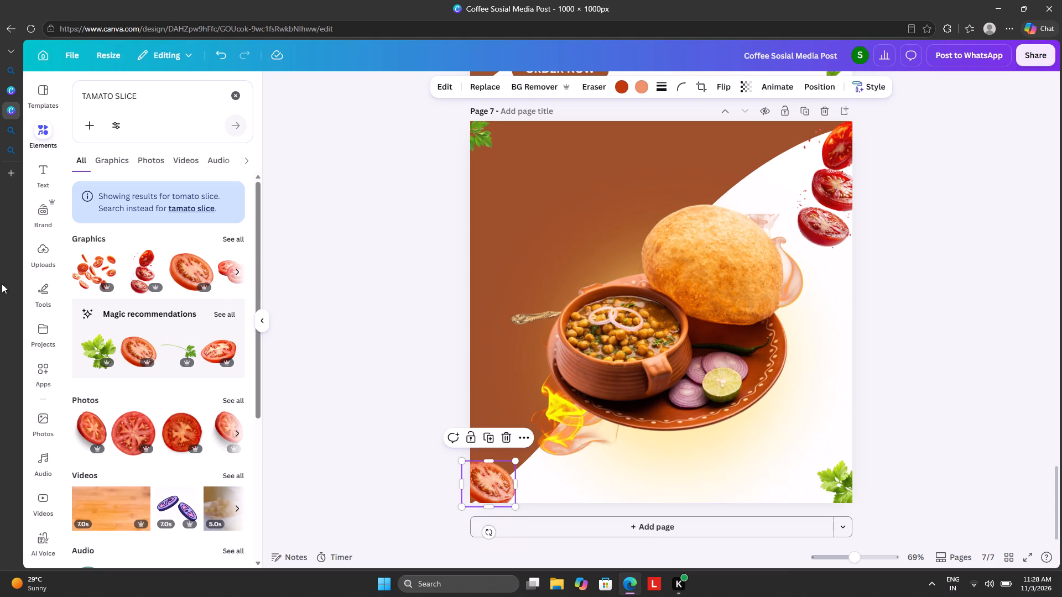
# Browse all tomato slice graphics and add the one with falling green chilli slices to page 7.
pyautogui.click(225, 234)
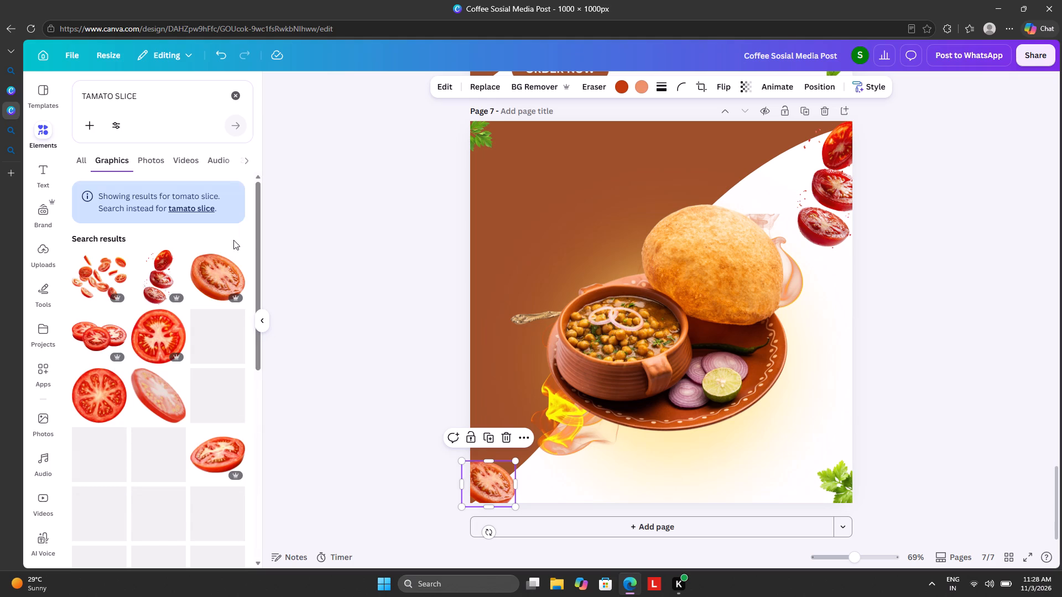
pyautogui.scroll(-4, 175, 396)
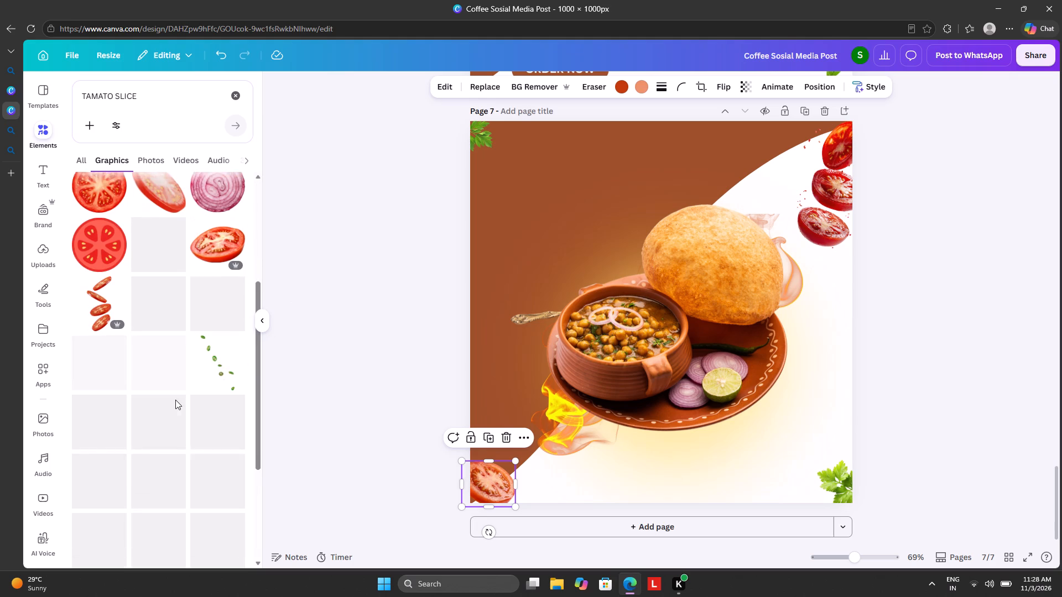
pyautogui.click(216, 354)
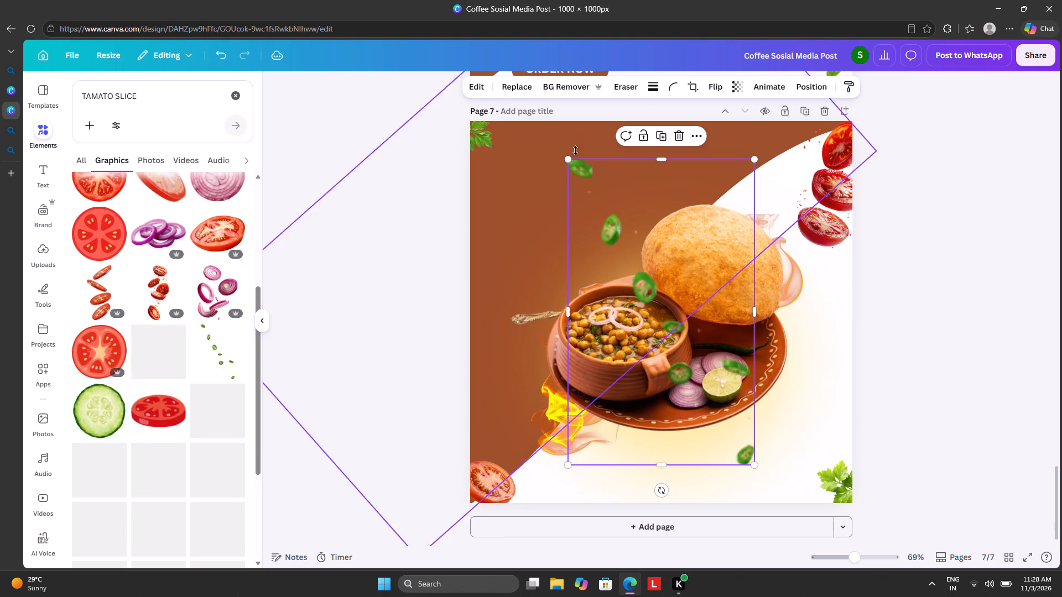
# Shrink the falling green chilli slices graphic to a little over a quarter of page 7's width.
pyautogui.moveTo(565, 161); pyautogui.dragTo(645, 306)
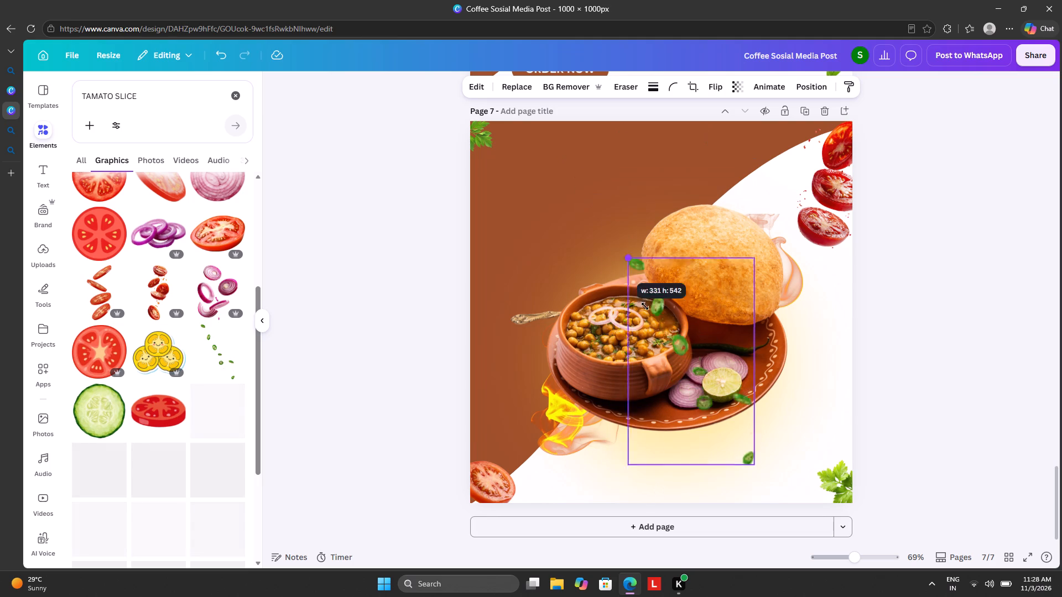
pyautogui.moveTo(645, 306); pyautogui.dragTo(682, 362)
pyautogui.moveTo(723, 435); pyautogui.dragTo(519, 358)
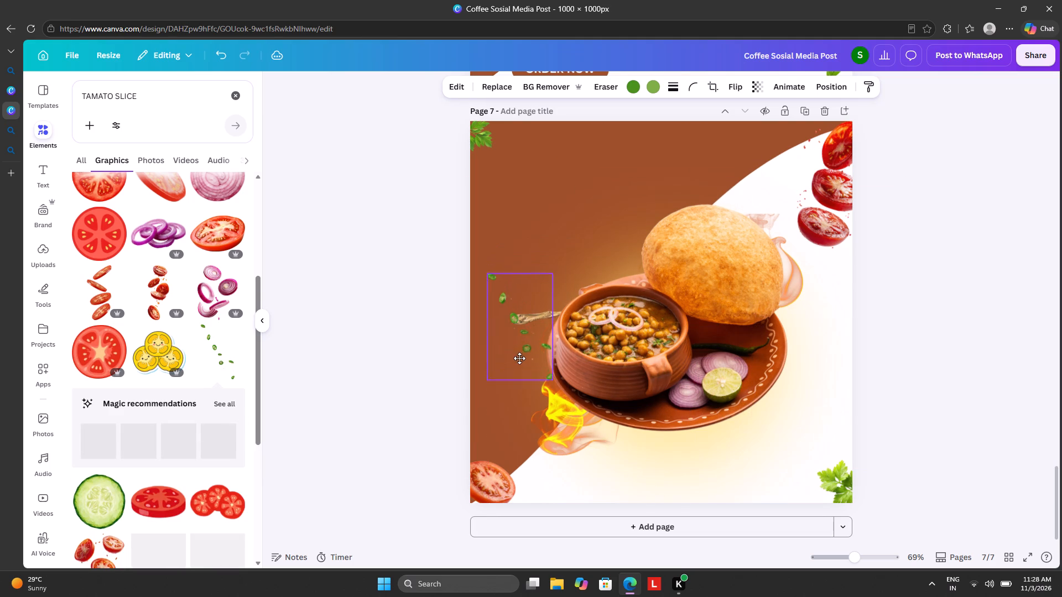
pyautogui.moveTo(519, 358); pyautogui.dragTo(628, 462)
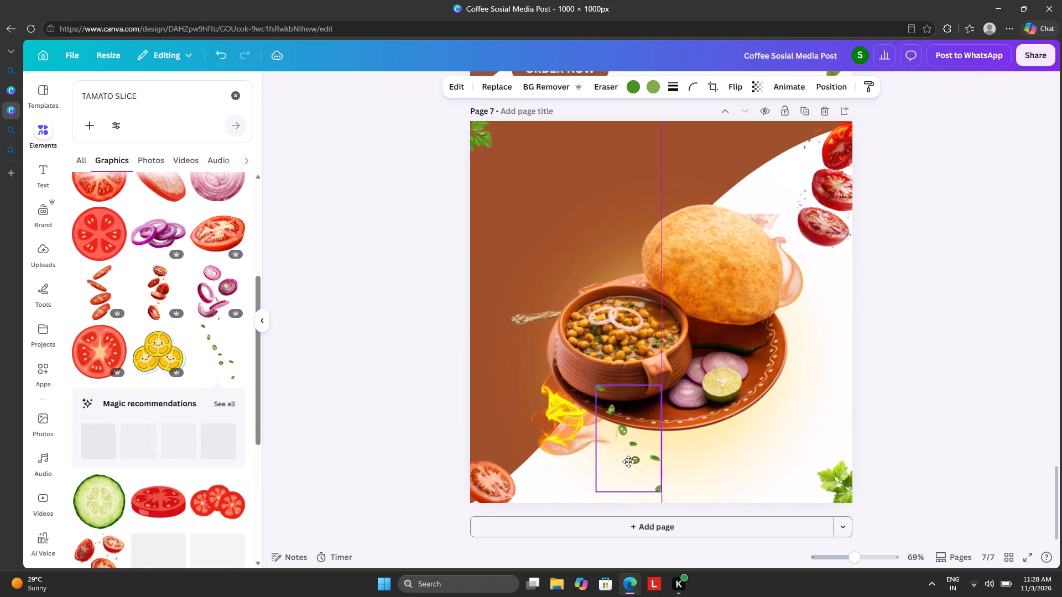
pyautogui.moveTo(628, 462); pyautogui.dragTo(616, 253)
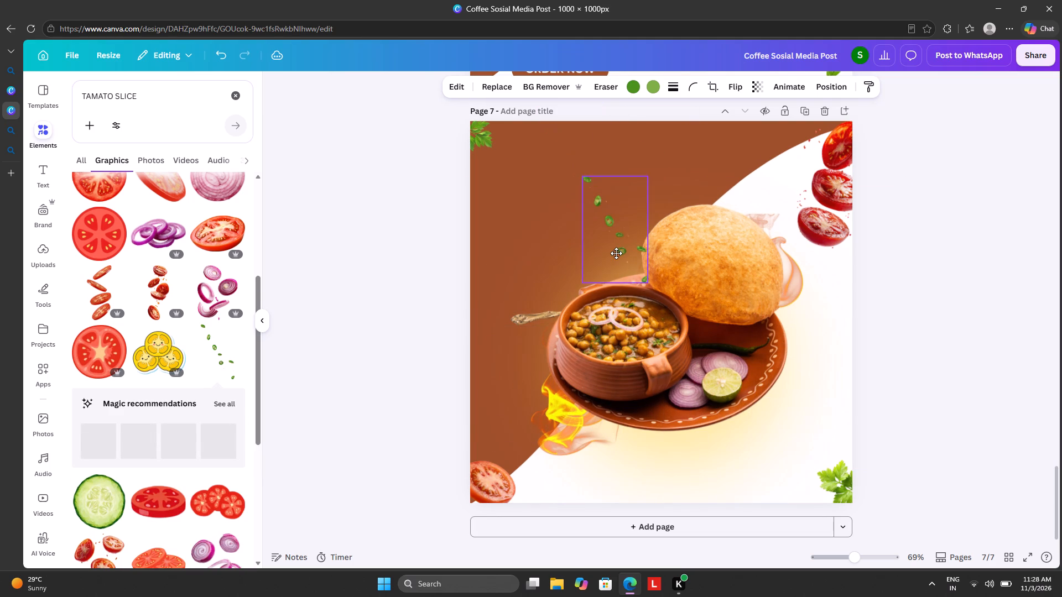
pyautogui.moveTo(616, 253); pyautogui.dragTo(532, 261)
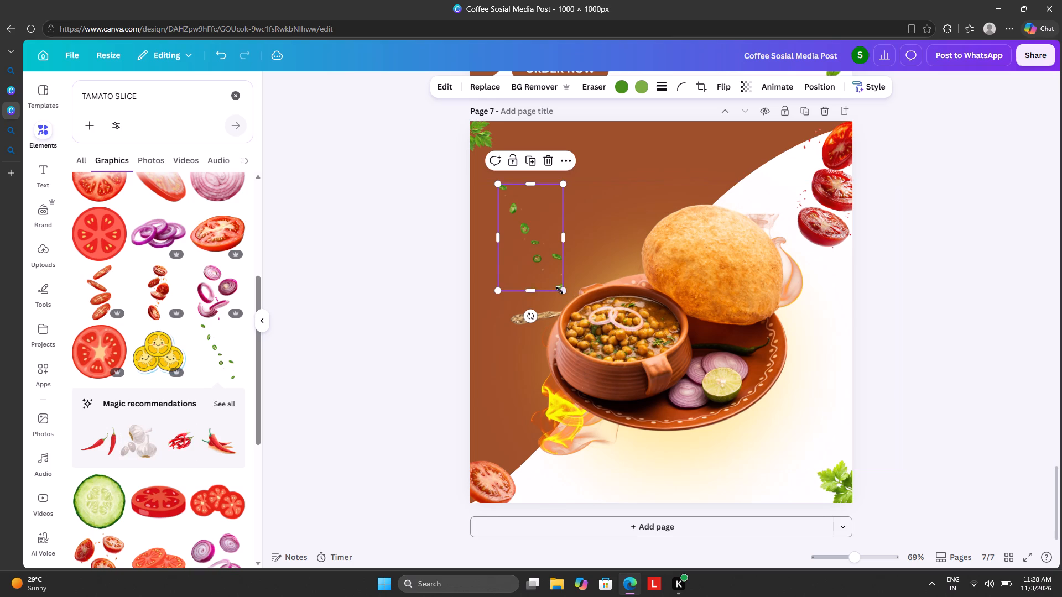
pyautogui.moveTo(560, 288); pyautogui.dragTo(617, 357)
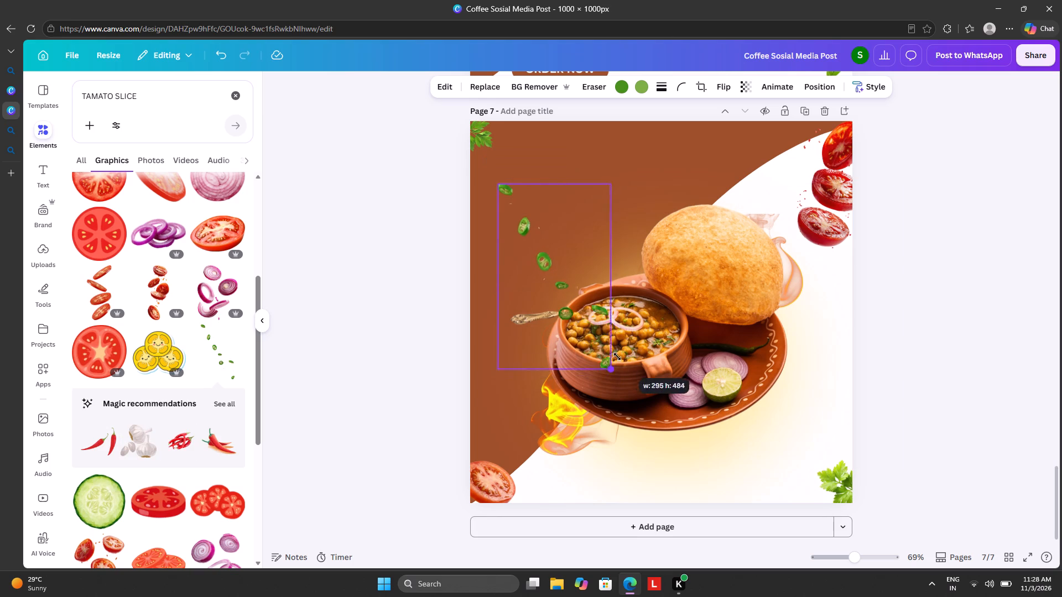
pyautogui.moveTo(617, 357); pyautogui.dragTo(610, 352)
# Rotate the chilli slices graphic clockwise so they fall almost vertically, and place it along page 7's right edge beside the plate.
pyautogui.moveTo(548, 302); pyautogui.dragTo(510, 355)
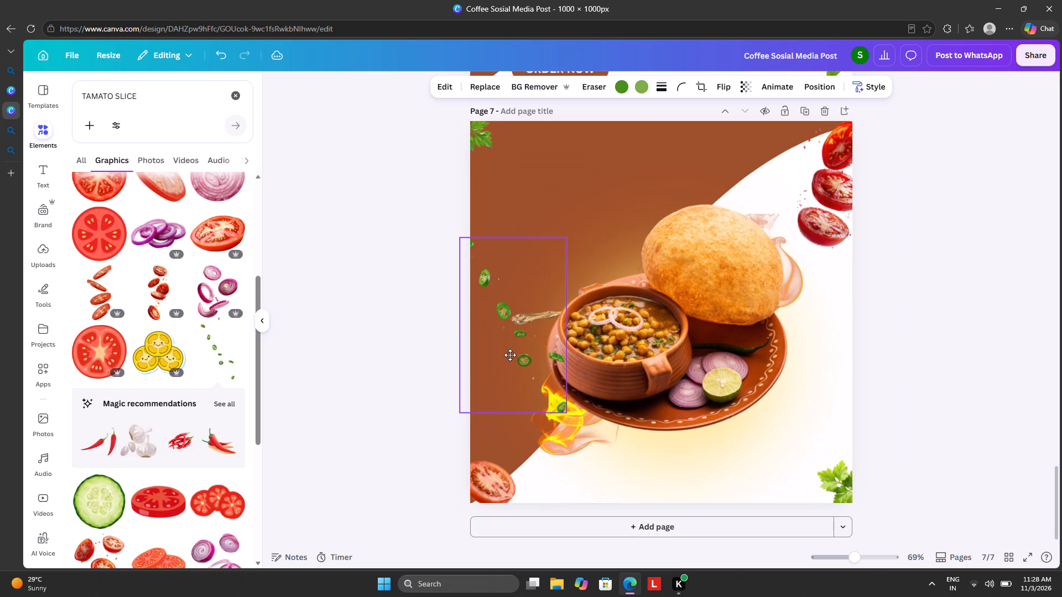
pyautogui.moveTo(510, 355); pyautogui.dragTo(525, 375)
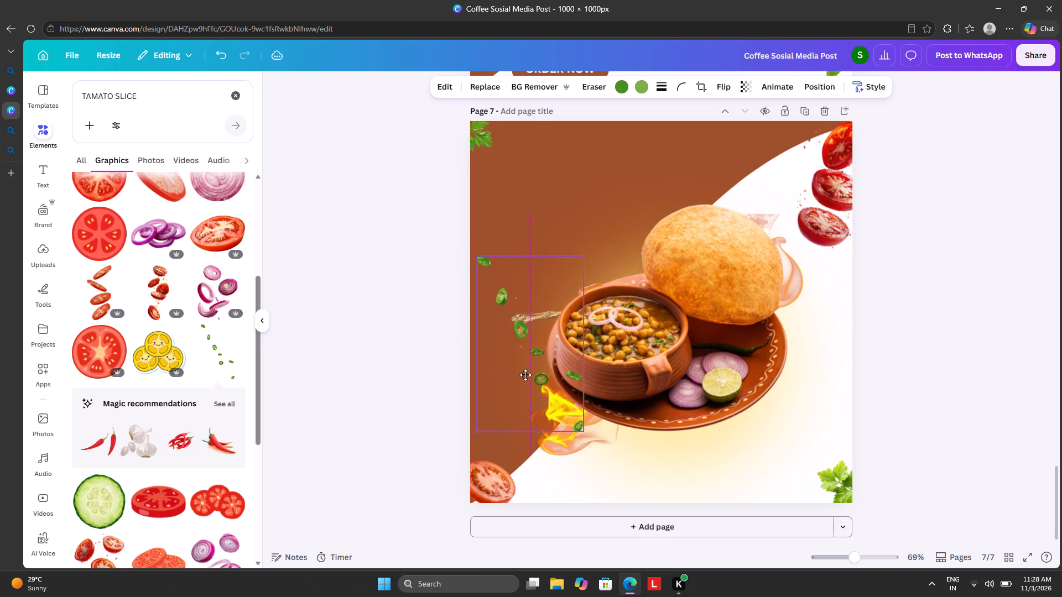
pyautogui.moveTo(525, 375); pyautogui.dragTo(542, 432)
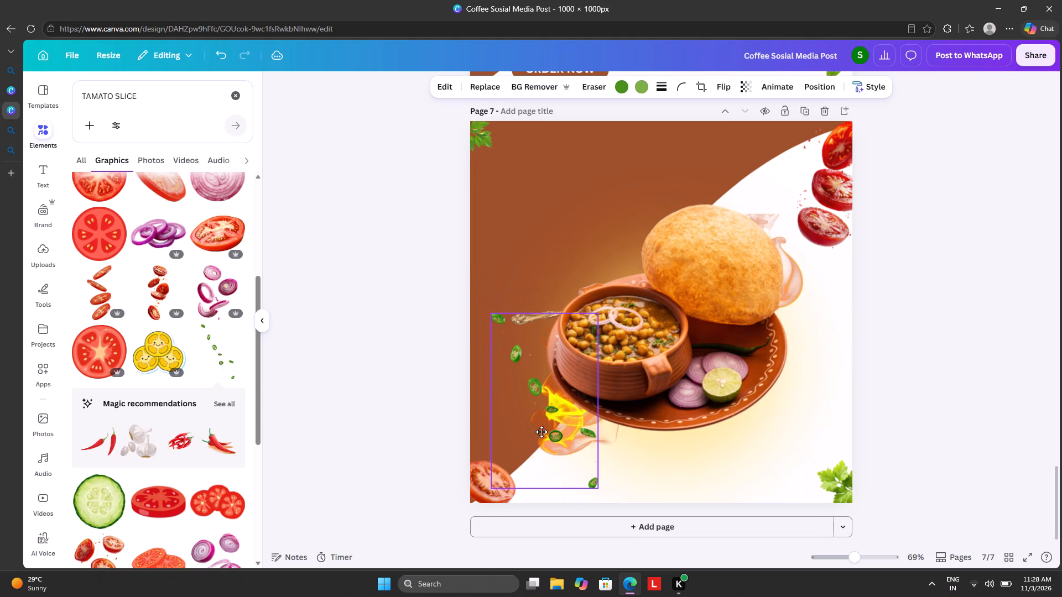
pyautogui.moveTo(542, 432); pyautogui.dragTo(544, 424)
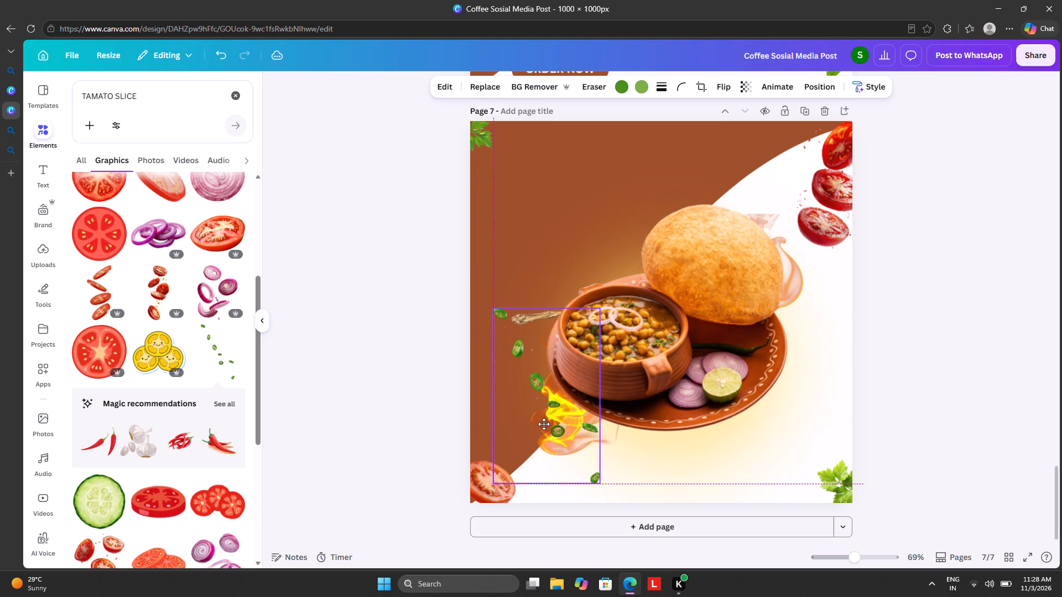
pyautogui.moveTo(544, 424); pyautogui.dragTo(544, 422)
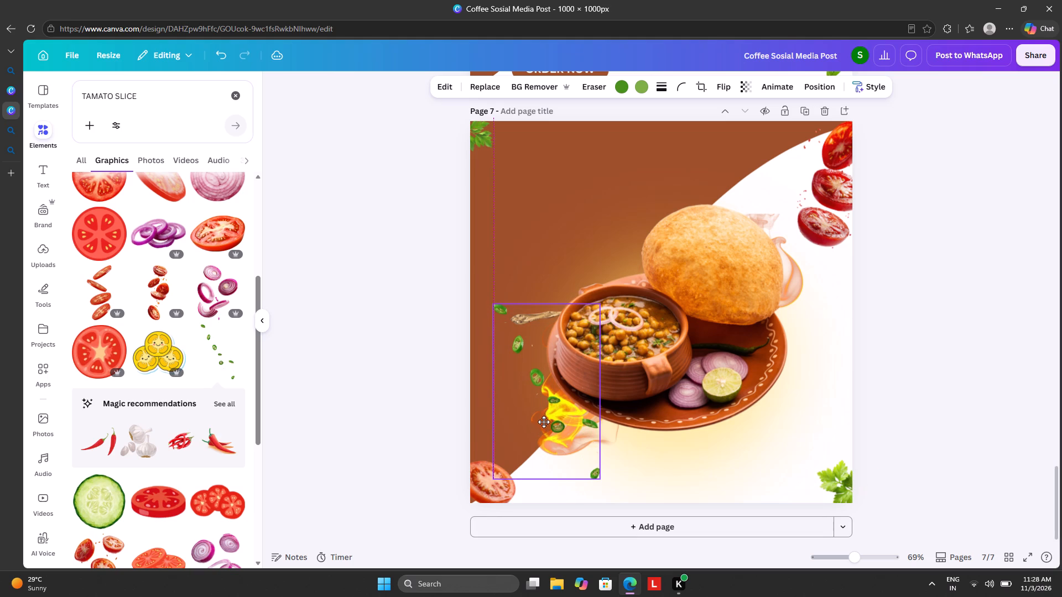
pyautogui.moveTo(544, 422); pyautogui.dragTo(702, 357)
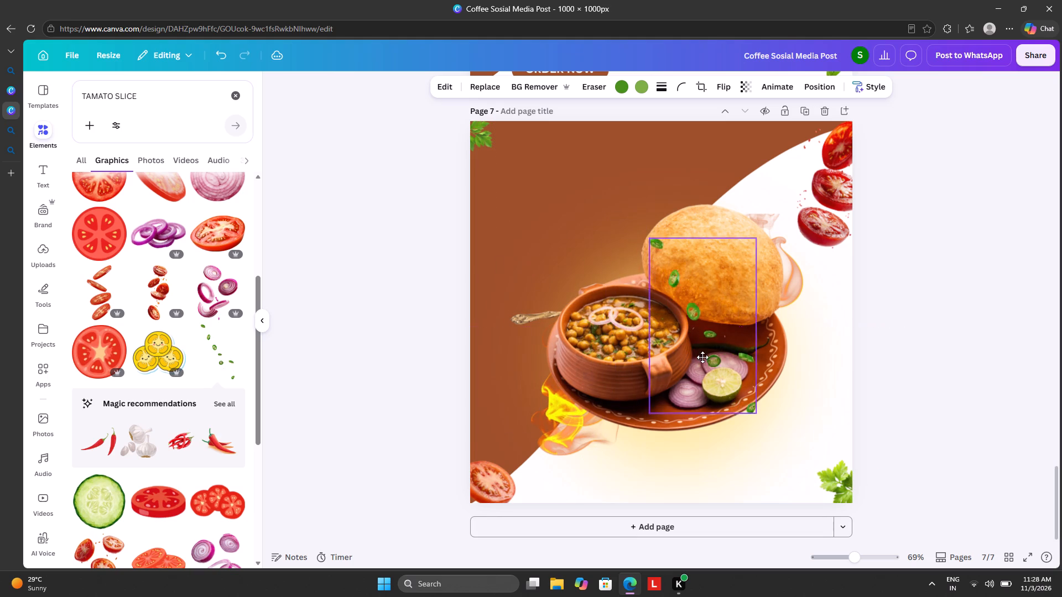
pyautogui.moveTo(702, 357); pyautogui.dragTo(842, 389)
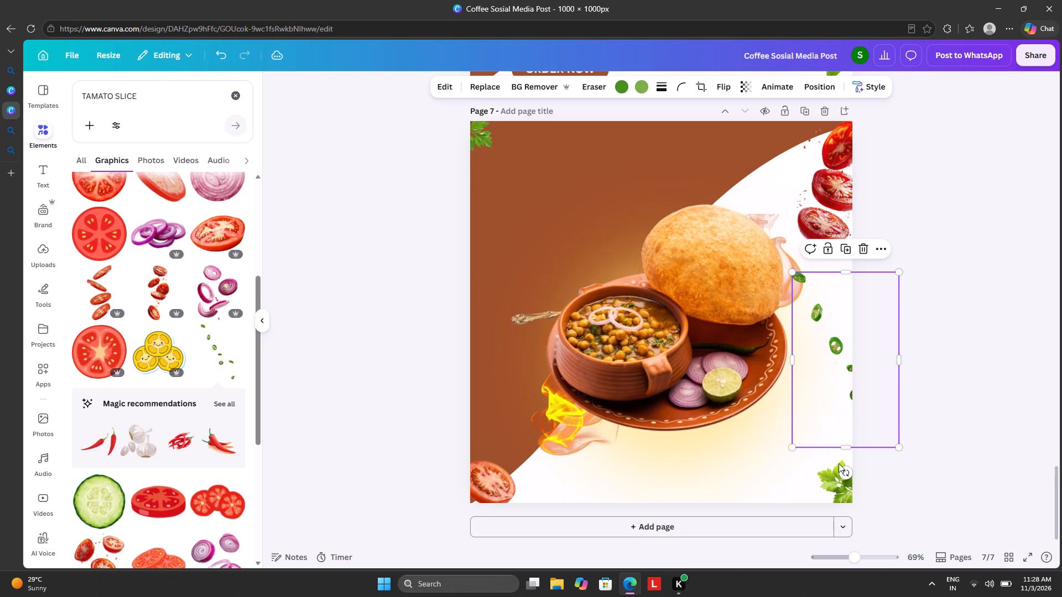
pyautogui.moveTo(846, 471); pyautogui.dragTo(762, 469)
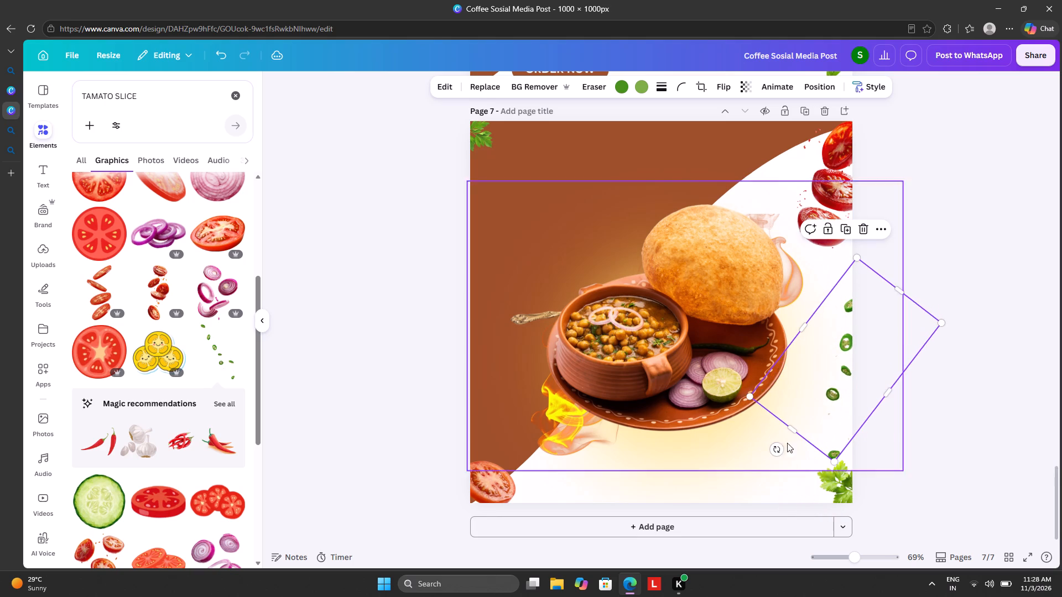
pyautogui.moveTo(852, 380); pyautogui.dragTo(815, 392)
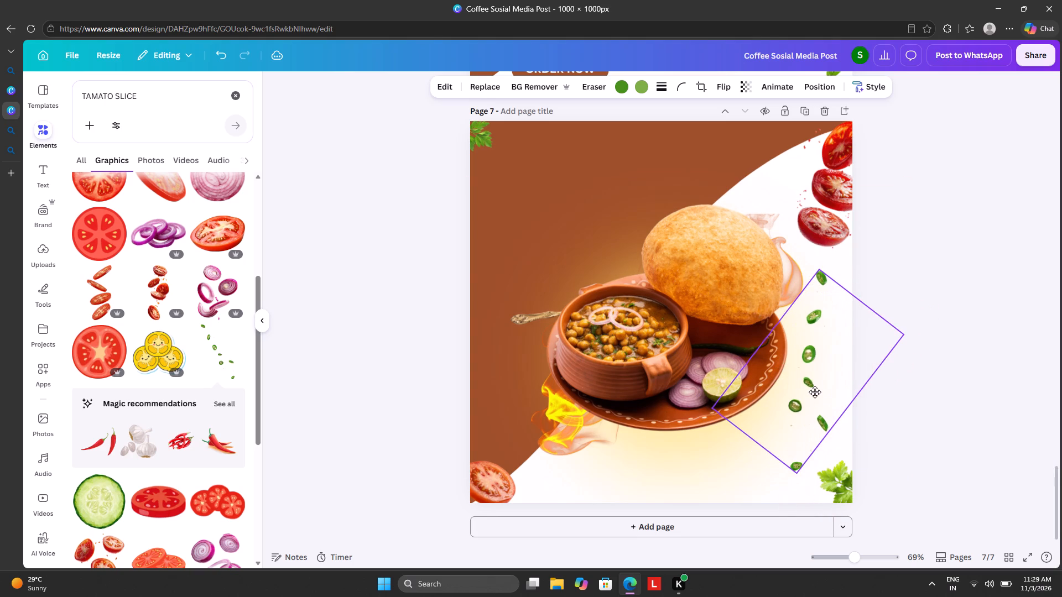
pyautogui.moveTo(815, 392); pyautogui.dragTo(815, 391)
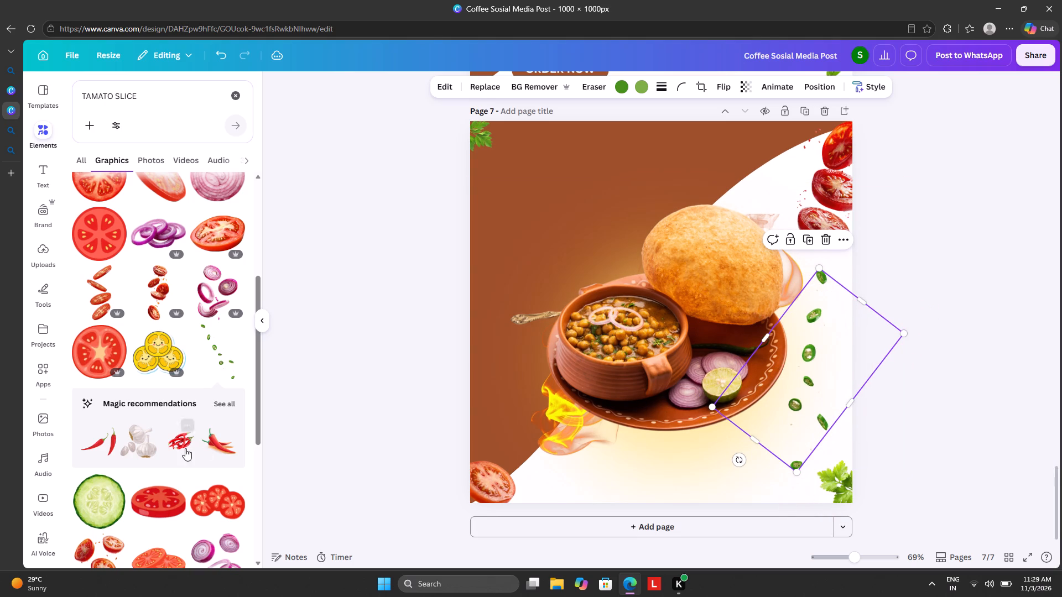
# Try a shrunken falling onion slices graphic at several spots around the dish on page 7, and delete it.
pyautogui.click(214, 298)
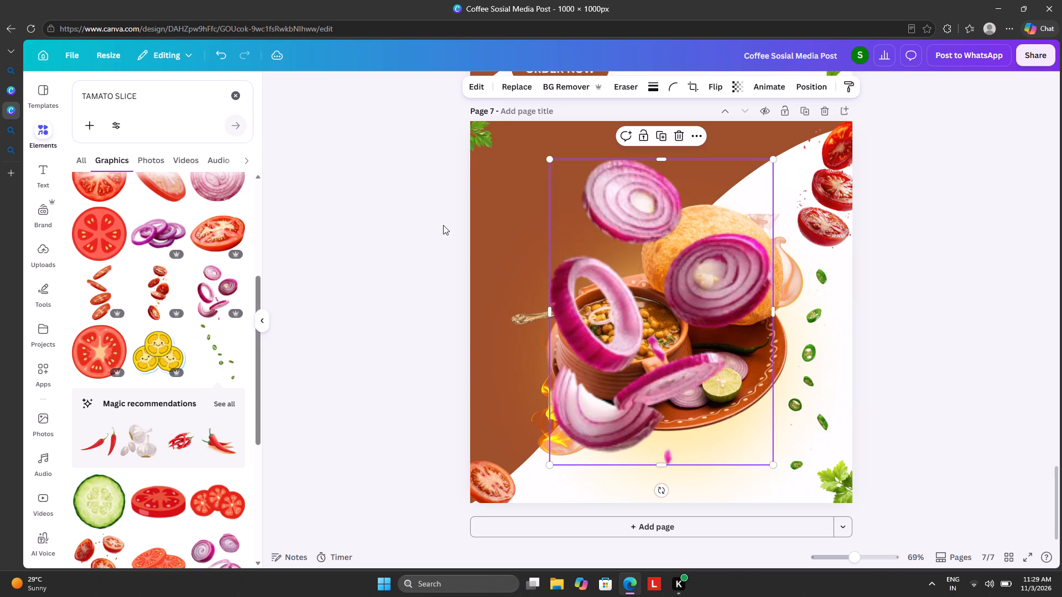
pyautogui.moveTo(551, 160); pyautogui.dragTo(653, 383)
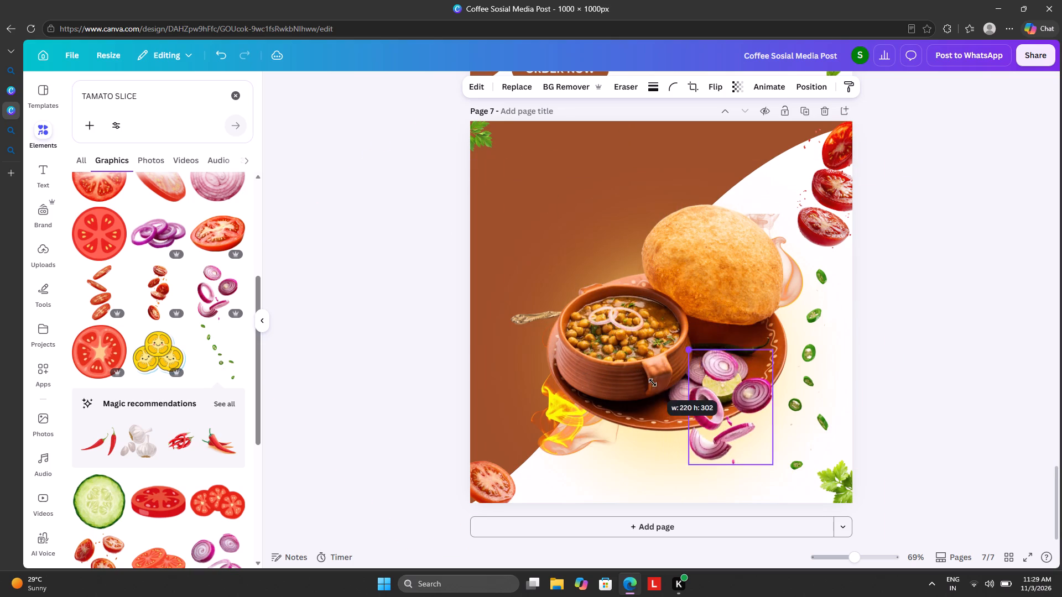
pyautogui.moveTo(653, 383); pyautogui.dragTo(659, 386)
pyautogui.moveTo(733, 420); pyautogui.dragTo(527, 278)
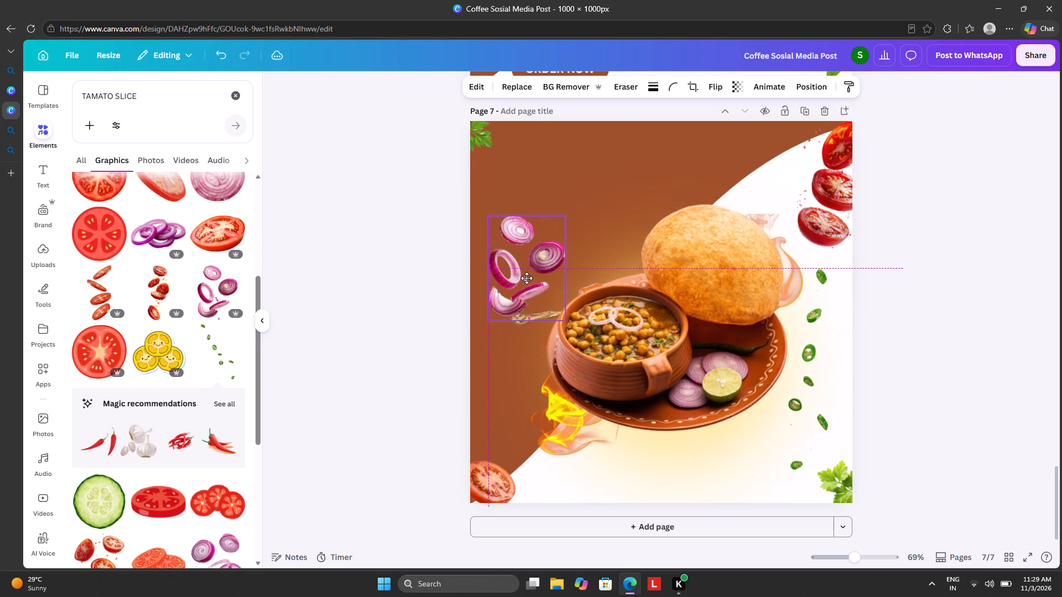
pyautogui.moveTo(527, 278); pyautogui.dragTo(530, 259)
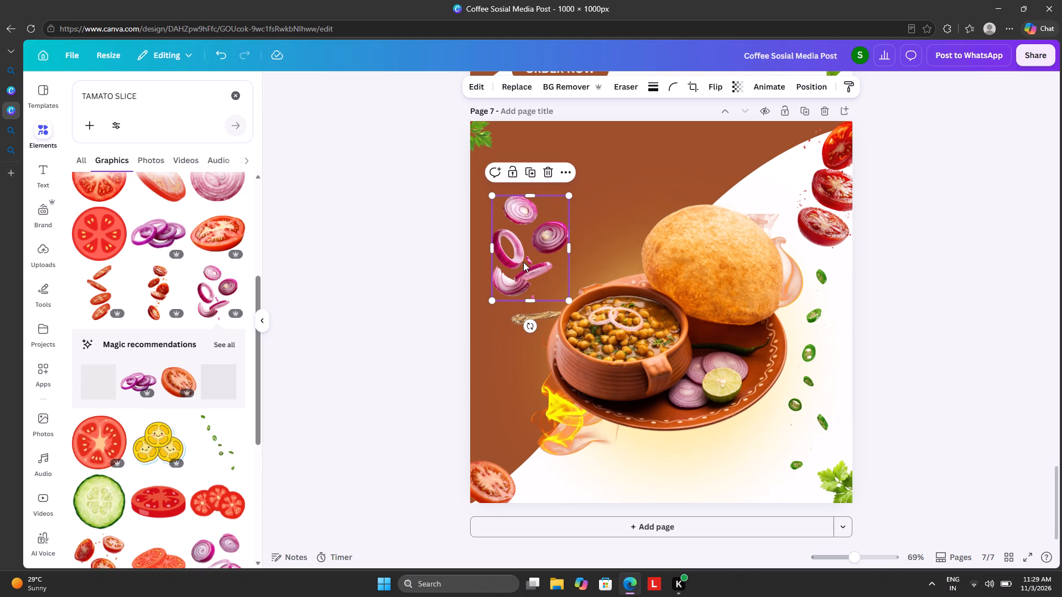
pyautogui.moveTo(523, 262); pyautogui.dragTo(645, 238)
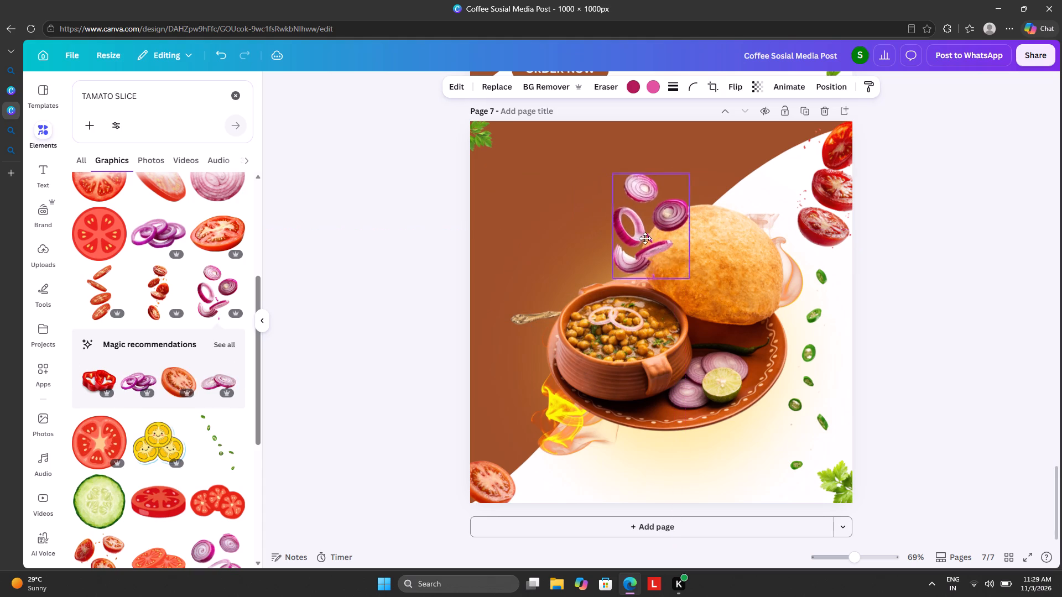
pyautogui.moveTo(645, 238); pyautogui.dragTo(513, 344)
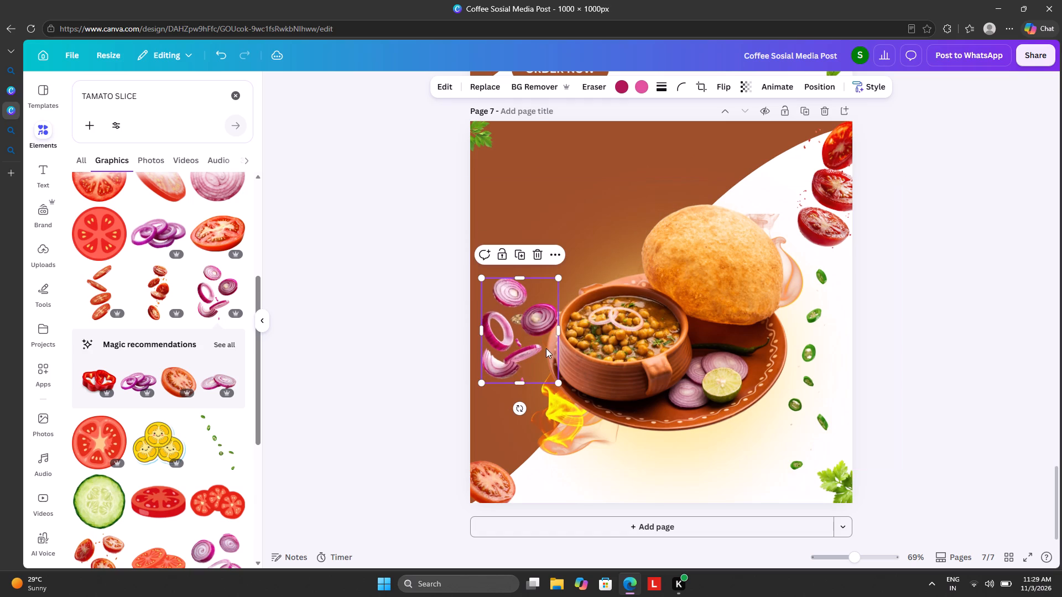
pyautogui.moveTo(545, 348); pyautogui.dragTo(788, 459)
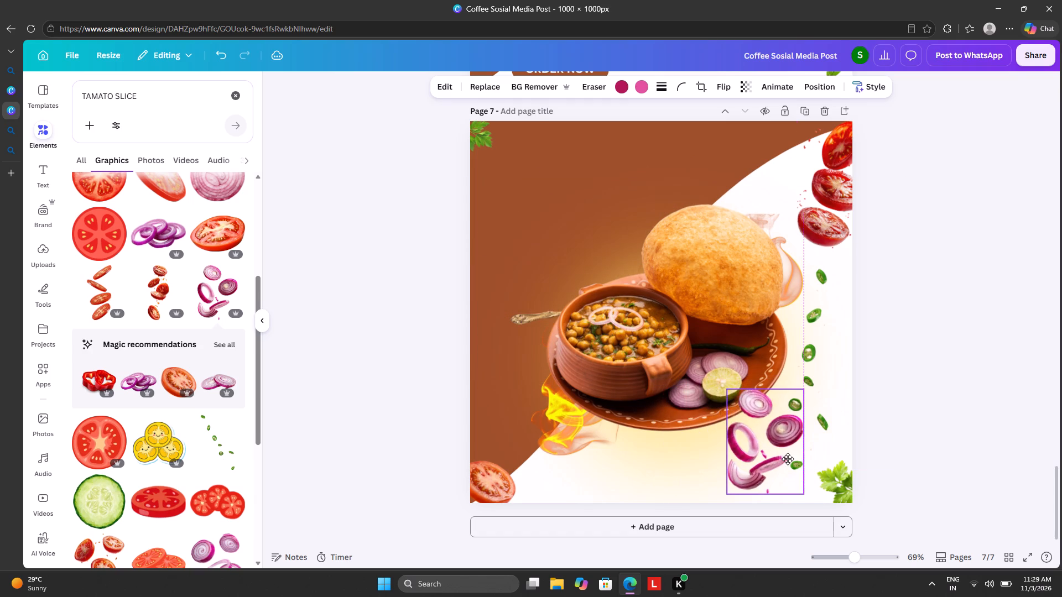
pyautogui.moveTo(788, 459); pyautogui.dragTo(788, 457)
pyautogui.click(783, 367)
# Move the rotated chilli slices graphic to page 7's upper-left edge, falling from the parsley and partly past the page.
pyautogui.moveTo(806, 374); pyautogui.dragTo(797, 369)
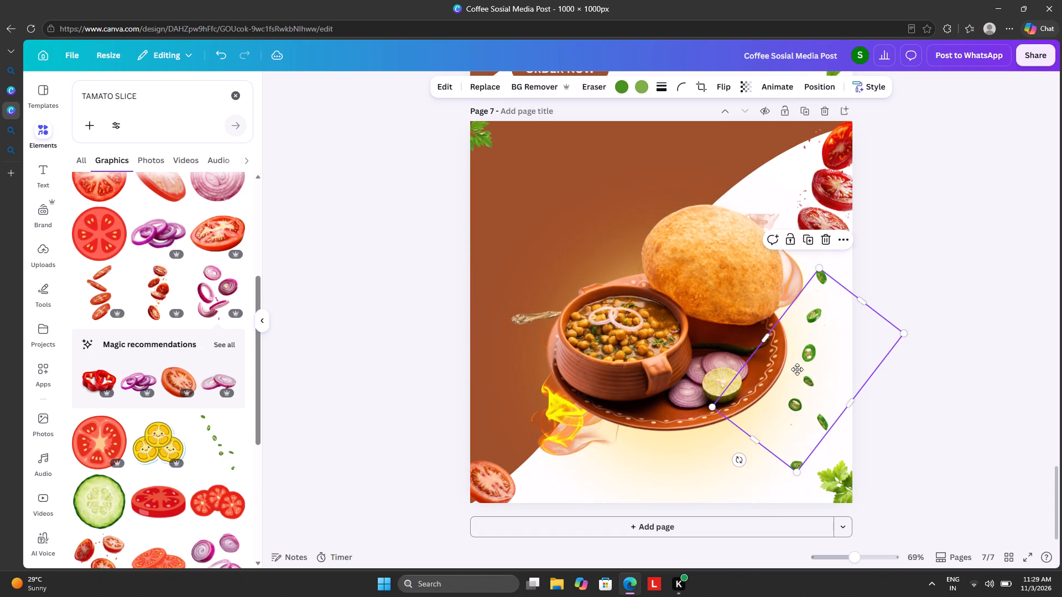
pyautogui.moveTo(797, 369); pyautogui.dragTo(496, 207)
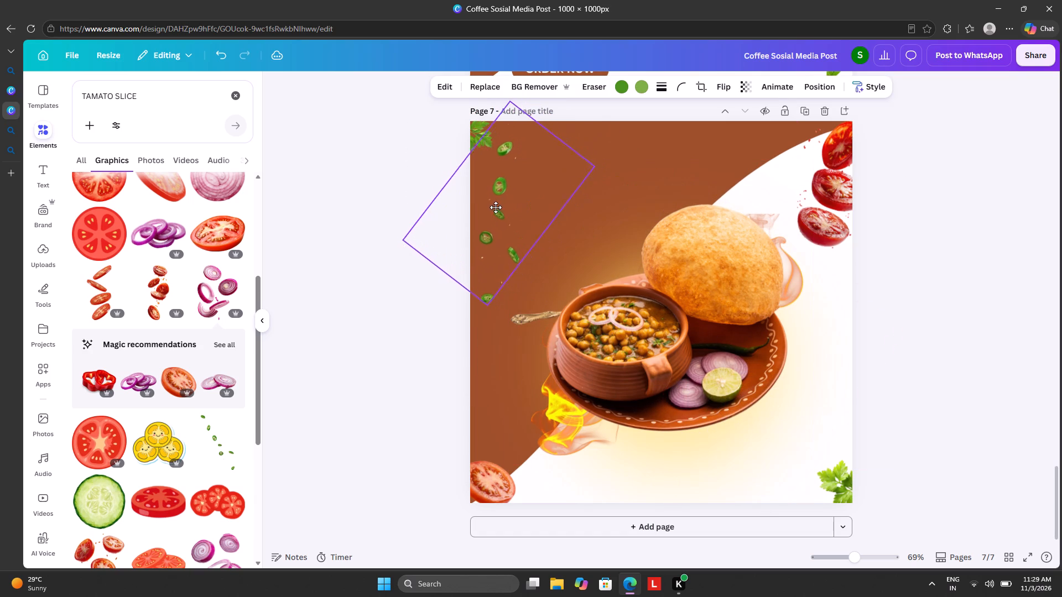
pyautogui.moveTo(496, 207); pyautogui.dragTo(494, 199)
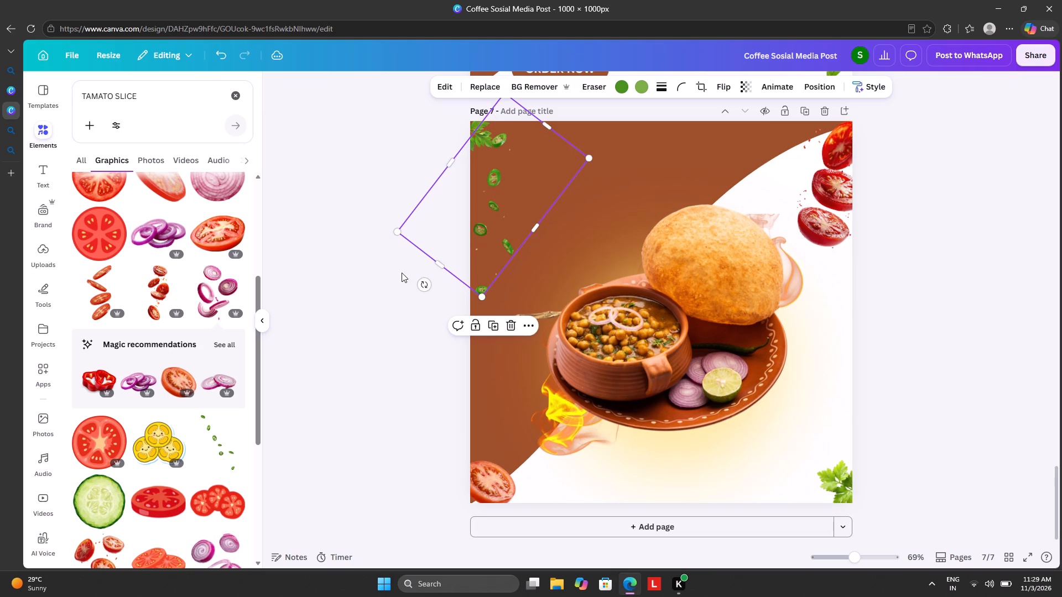
pyautogui.click(375, 305)
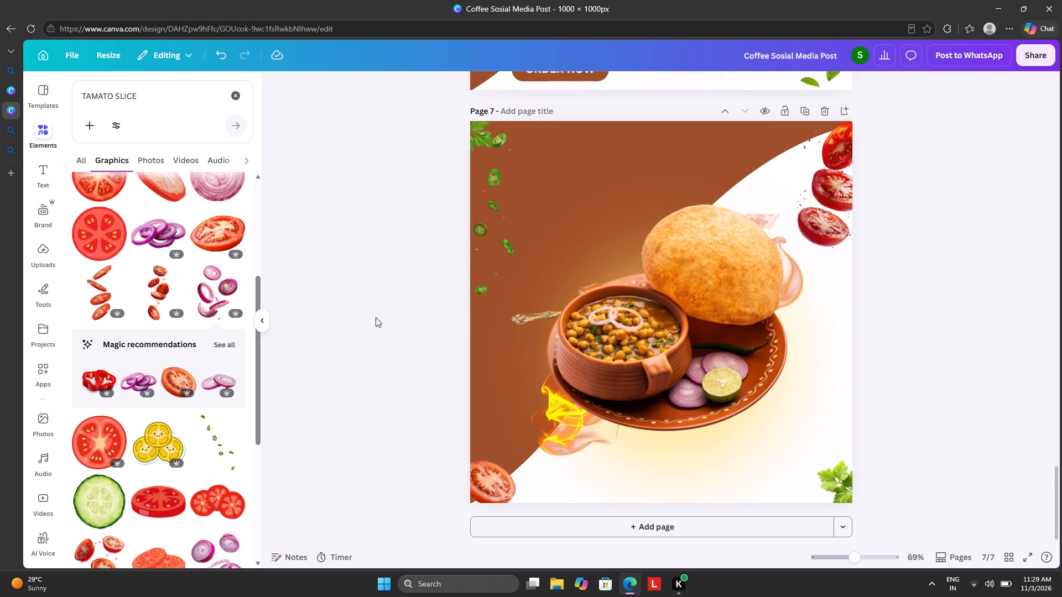
# Add the three interlocked onion rings graphic, shrink it, and place it in page 7's bottom-right corner beside the parsley leaves.
pyautogui.scroll(-4, 245, 350)
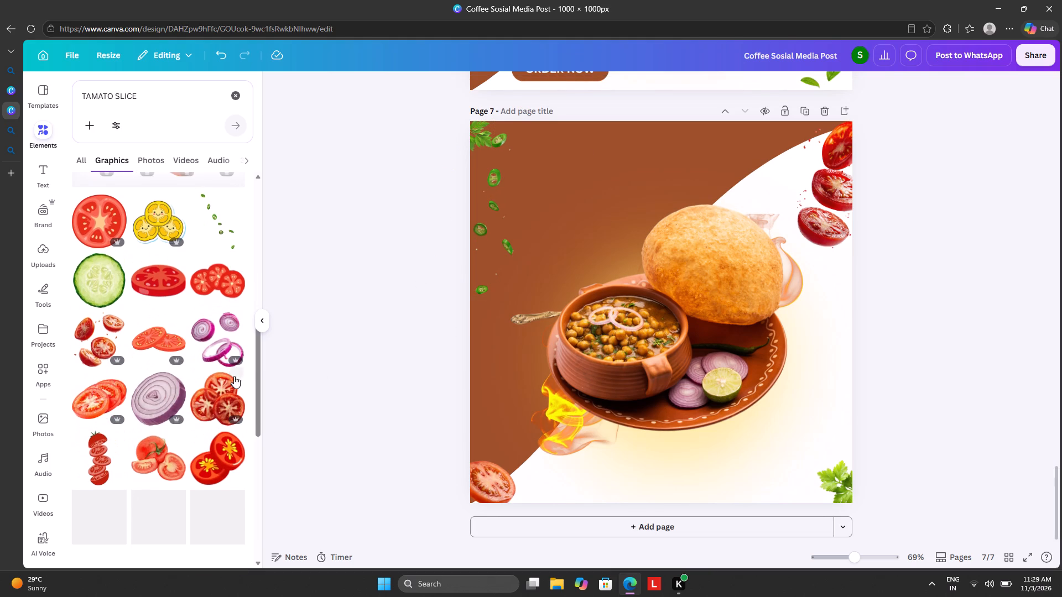
pyautogui.scroll(-3, 234, 376)
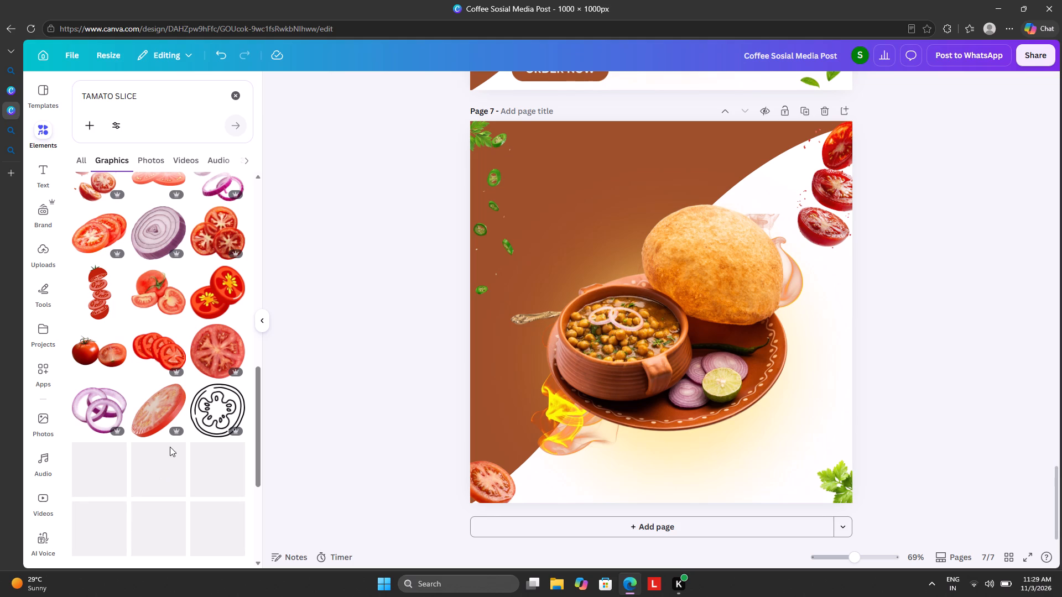
pyautogui.click(83, 401)
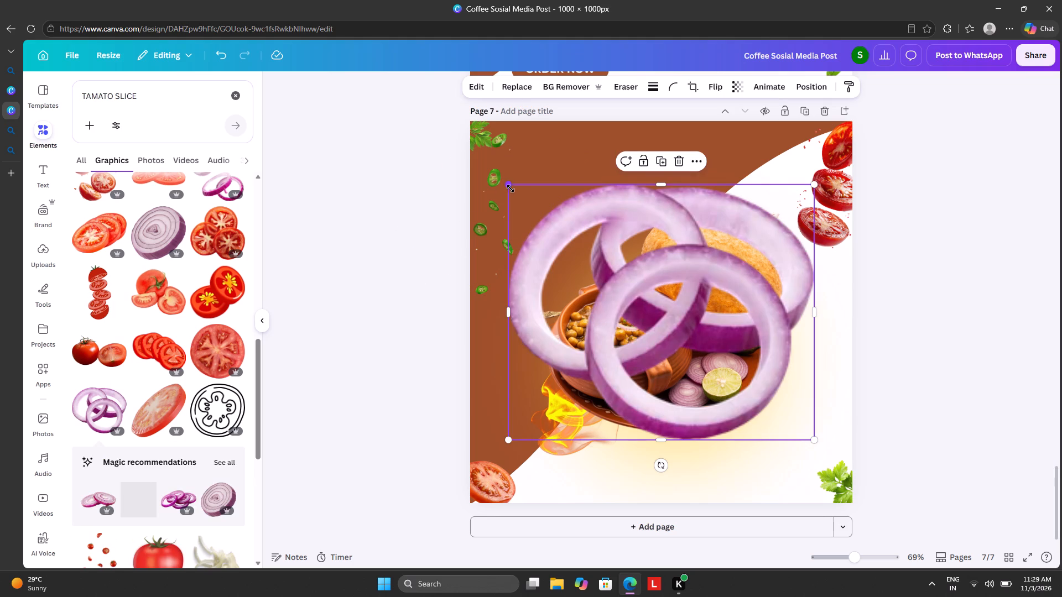
pyautogui.moveTo(511, 188); pyautogui.dragTo(764, 415)
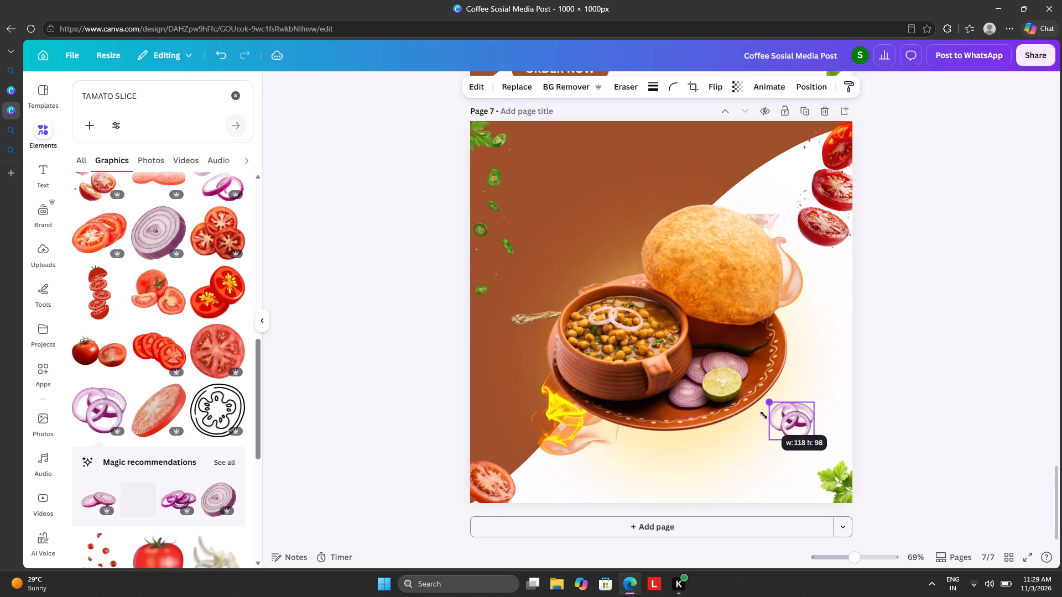
pyautogui.moveTo(764, 415); pyautogui.dragTo(750, 417)
pyautogui.moveTo(777, 408); pyautogui.dragTo(856, 520)
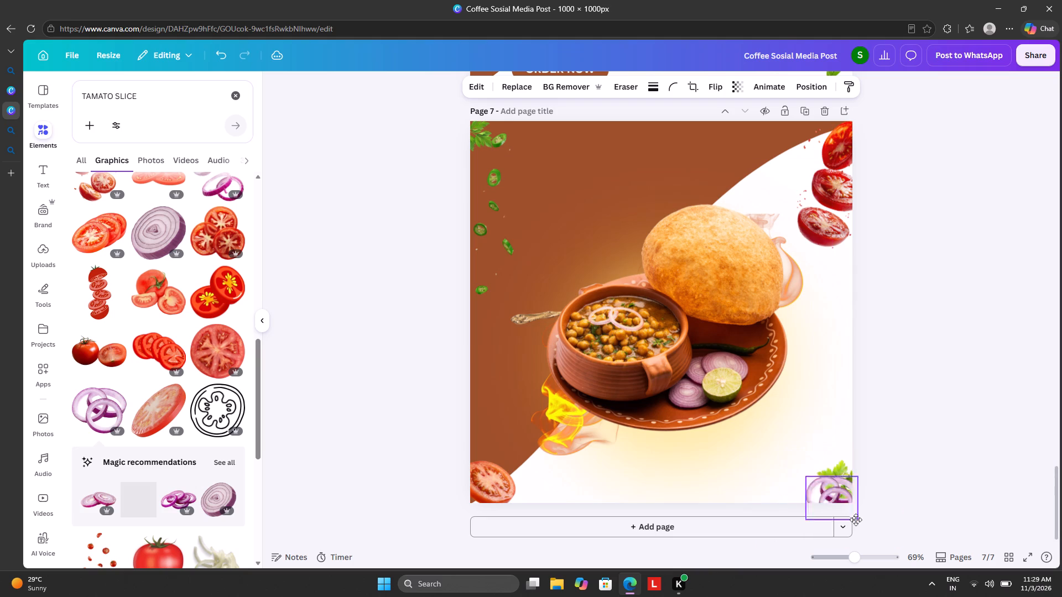
pyautogui.moveTo(856, 520); pyautogui.dragTo(799, 472)
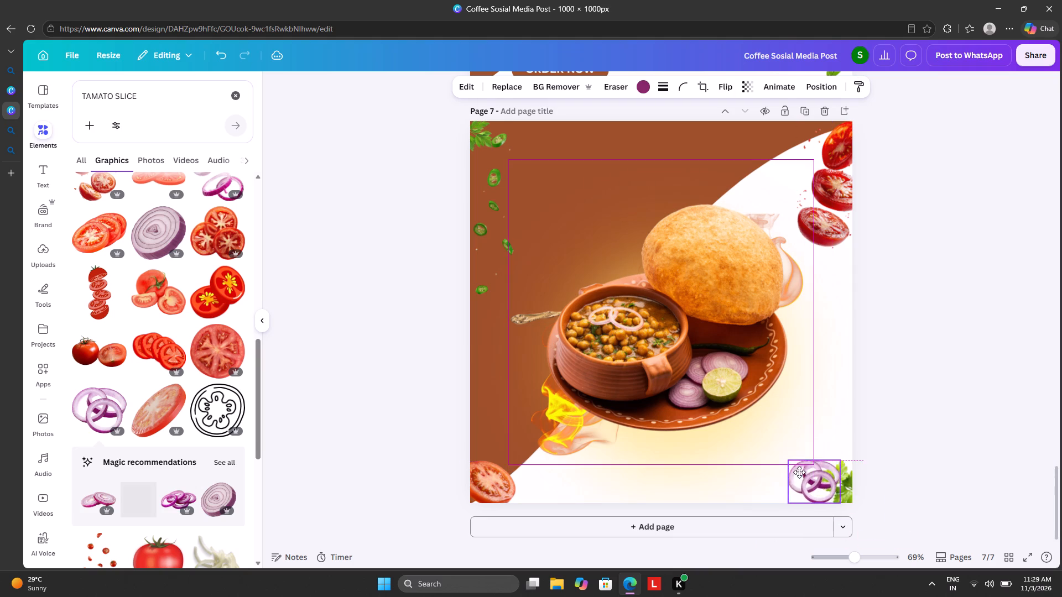
pyautogui.moveTo(799, 472); pyautogui.dragTo(793, 474)
pyautogui.click(935, 434)
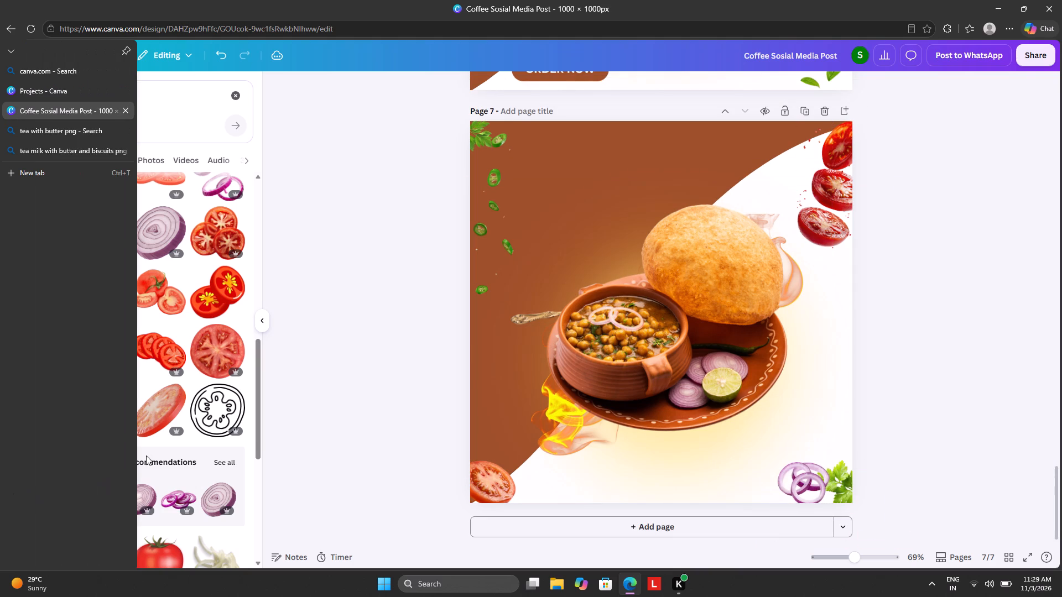
# Add the scattered falling tomatoes graphic, shrink it, and place it among the chilli slices near page 7's upper-left edge.
pyautogui.scroll(-2, 163, 432)
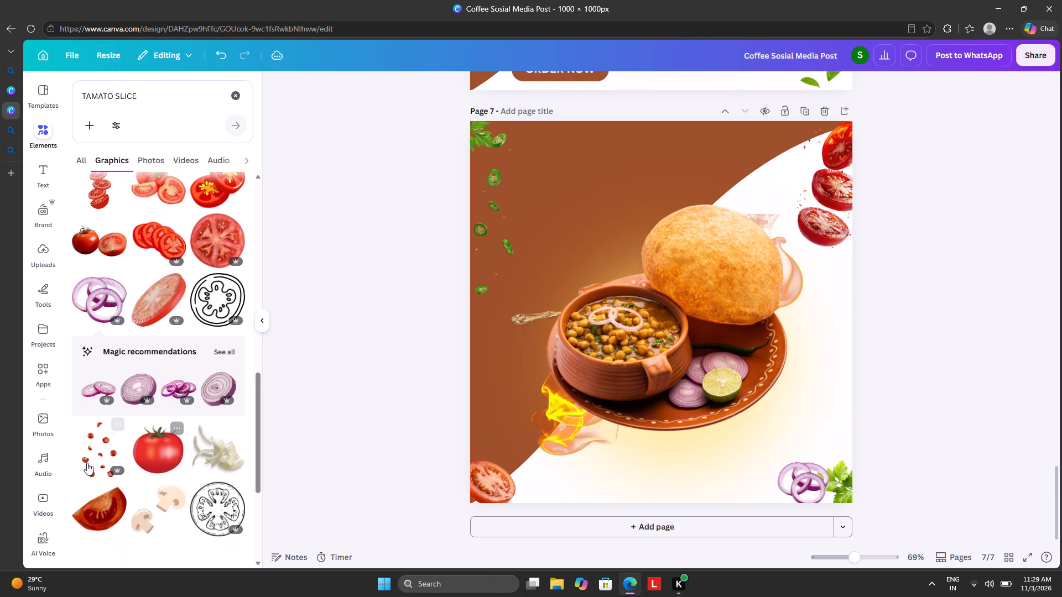
pyautogui.click(87, 463)
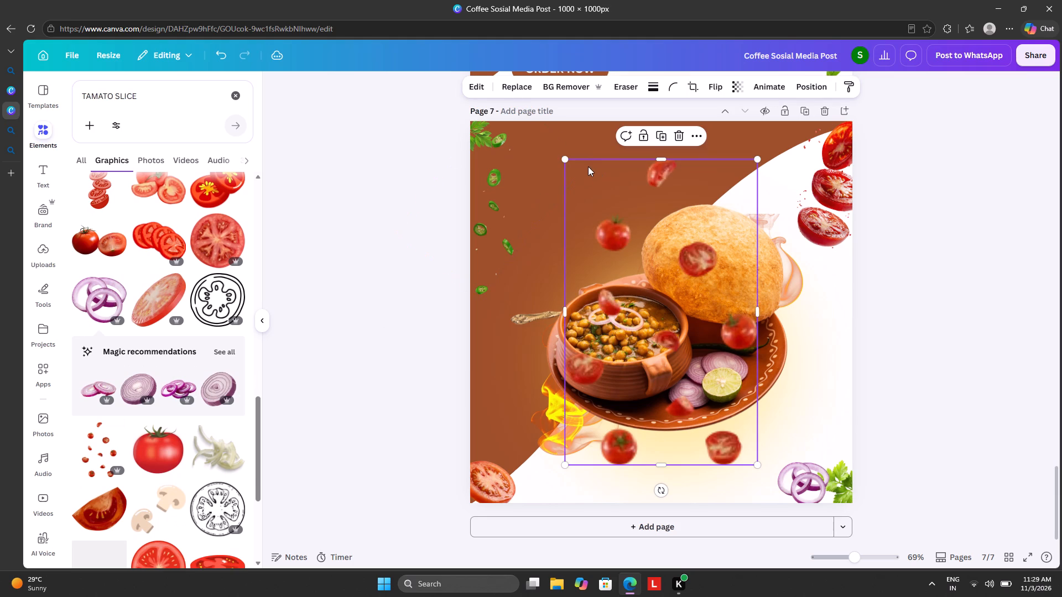
pyautogui.moveTo(566, 160); pyautogui.dragTo(684, 358)
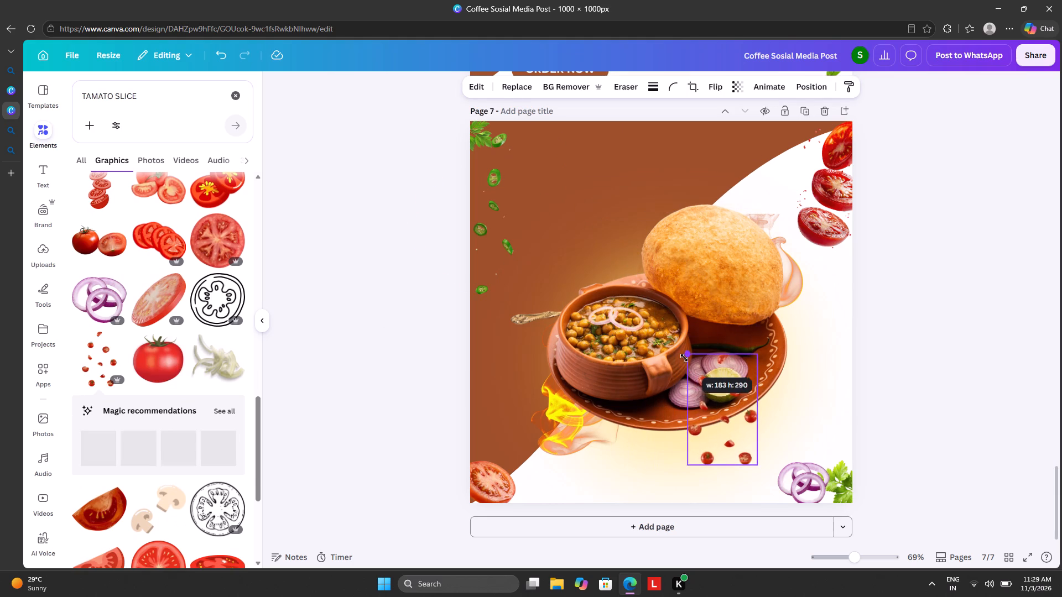
pyautogui.moveTo(684, 358); pyautogui.dragTo(686, 361)
pyautogui.moveTo(708, 422); pyautogui.dragTo(795, 404)
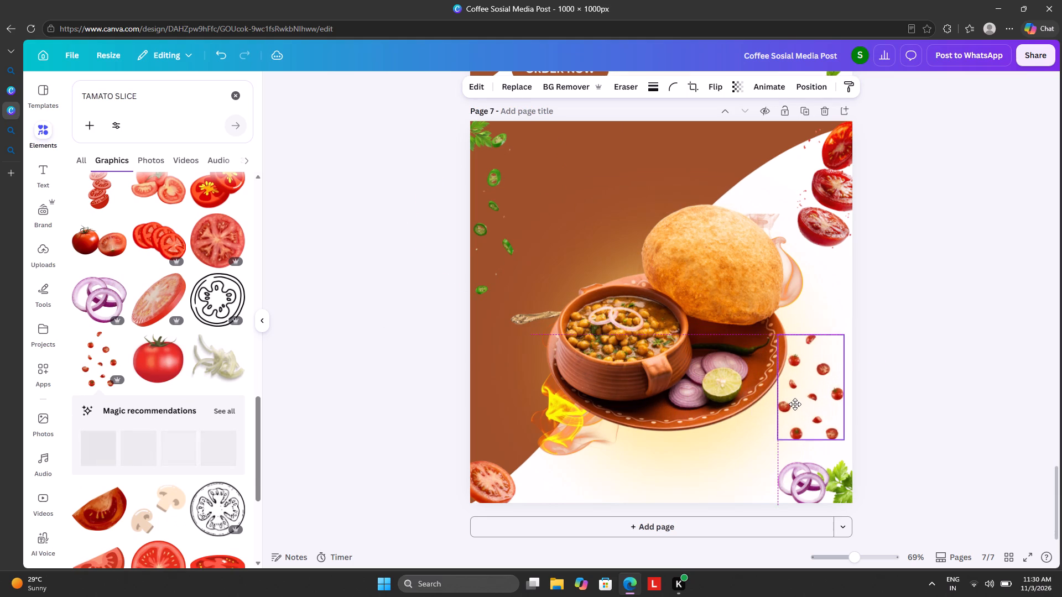
pyautogui.moveTo(795, 404); pyautogui.dragTo(808, 401)
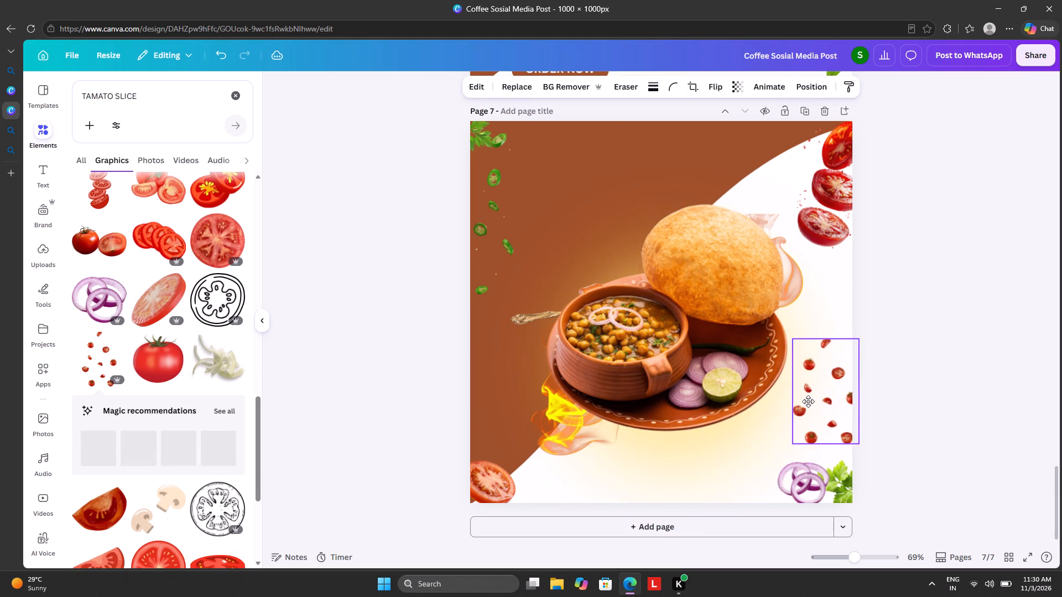
pyautogui.moveTo(808, 401); pyautogui.dragTo(793, 383)
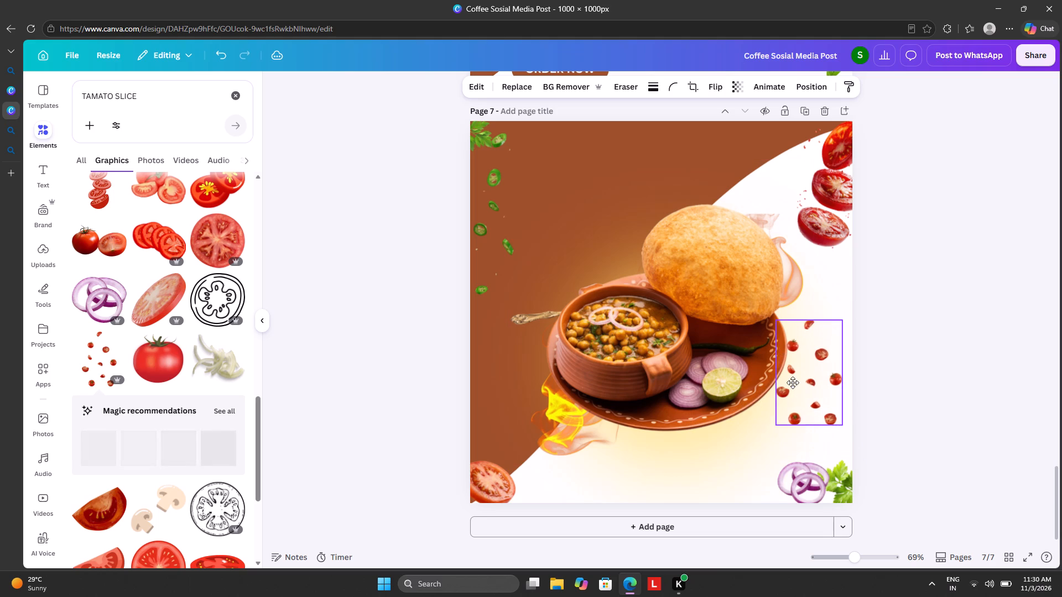
pyautogui.moveTo(793, 383); pyautogui.dragTo(489, 322)
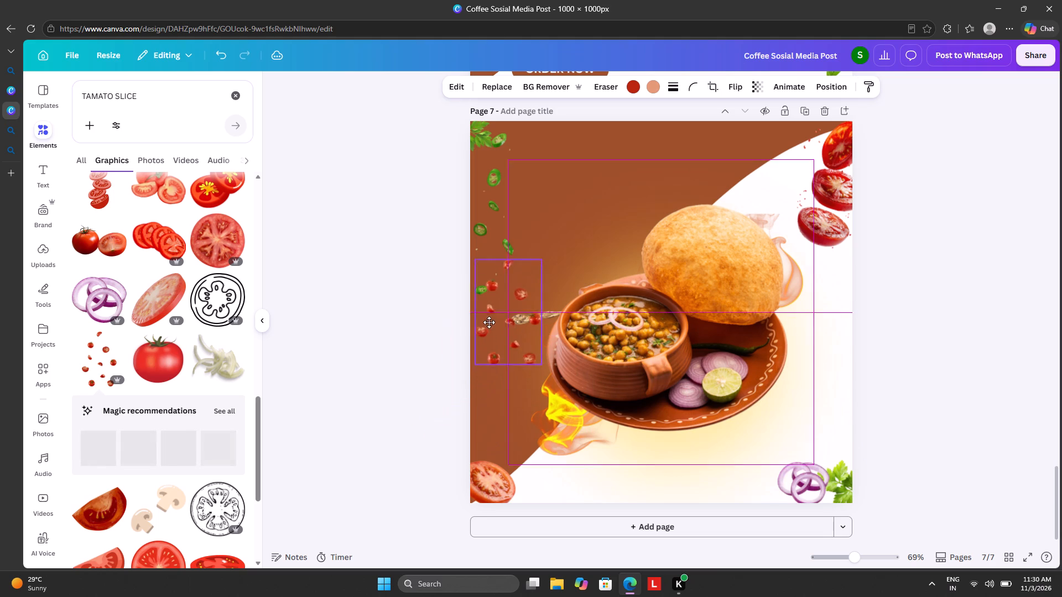
pyautogui.moveTo(489, 322); pyautogui.dragTo(479, 221)
pyautogui.click(381, 230)
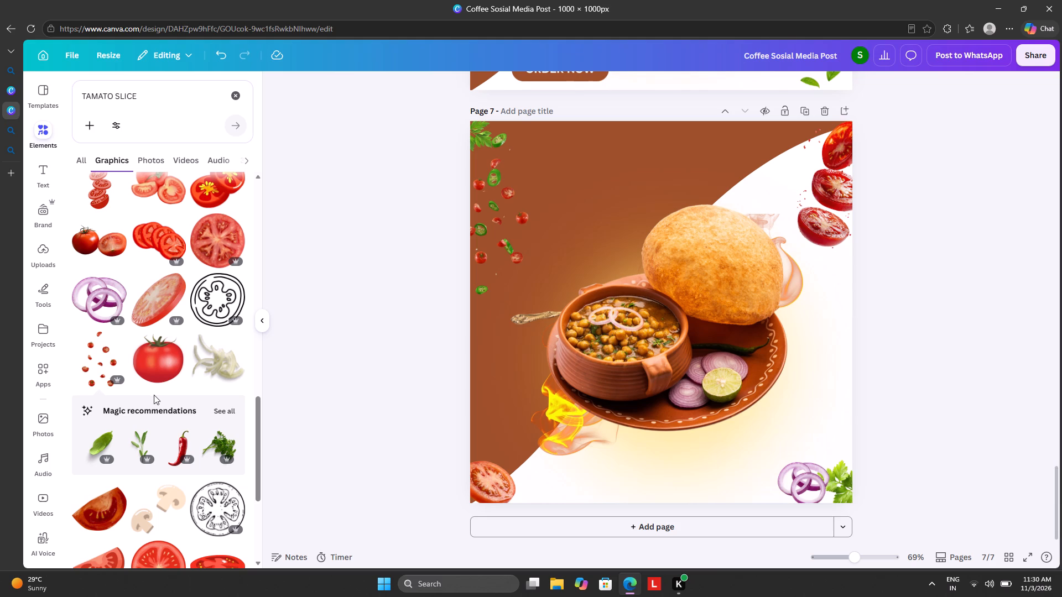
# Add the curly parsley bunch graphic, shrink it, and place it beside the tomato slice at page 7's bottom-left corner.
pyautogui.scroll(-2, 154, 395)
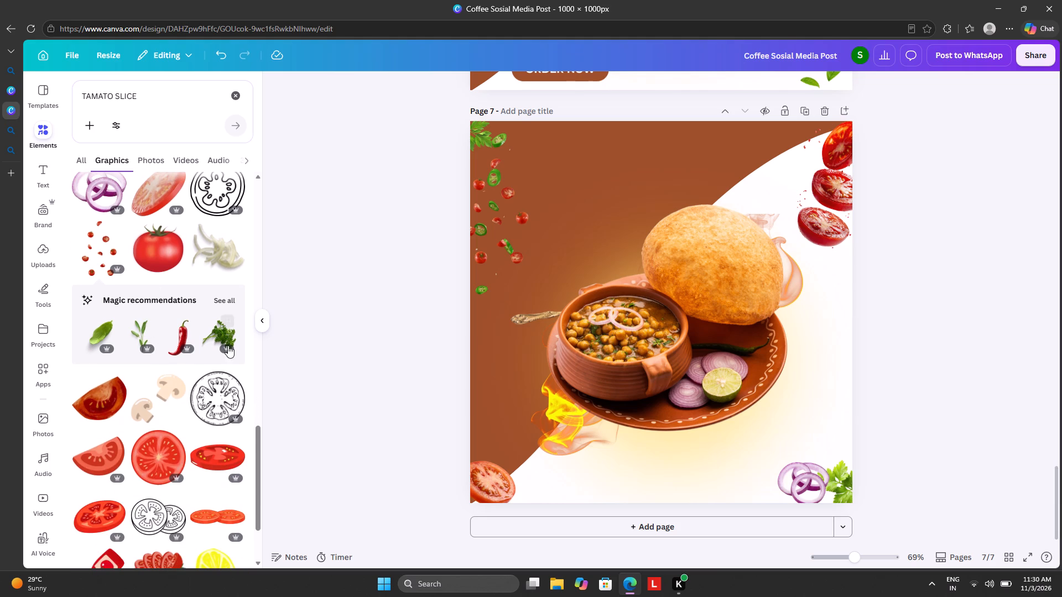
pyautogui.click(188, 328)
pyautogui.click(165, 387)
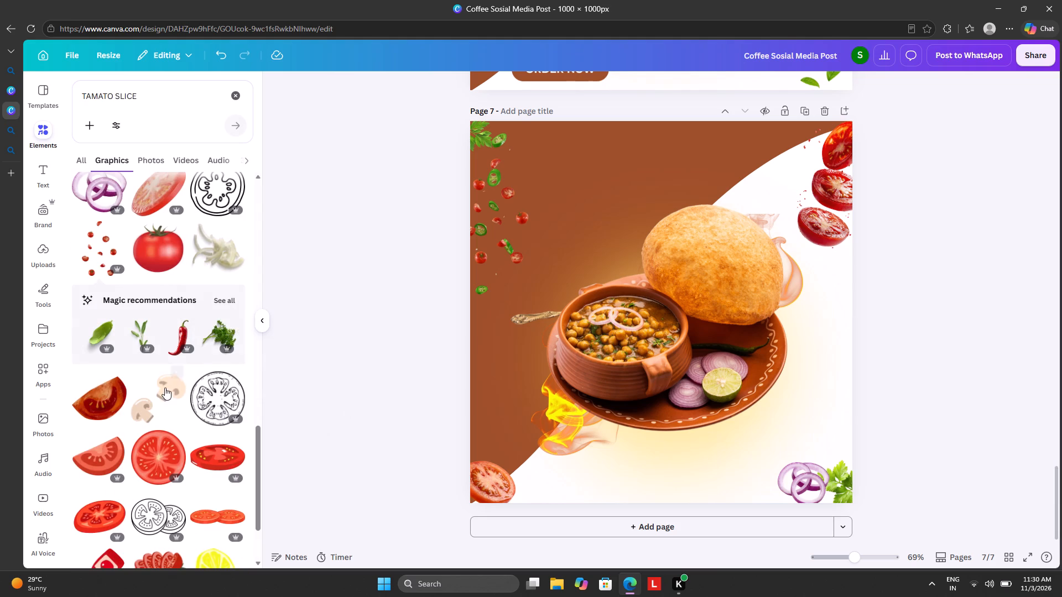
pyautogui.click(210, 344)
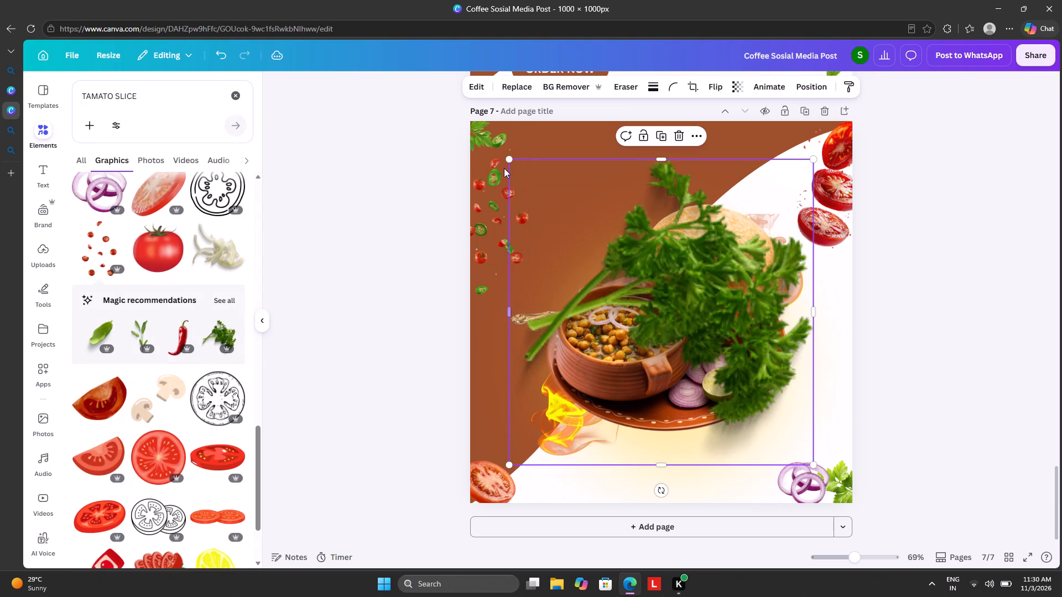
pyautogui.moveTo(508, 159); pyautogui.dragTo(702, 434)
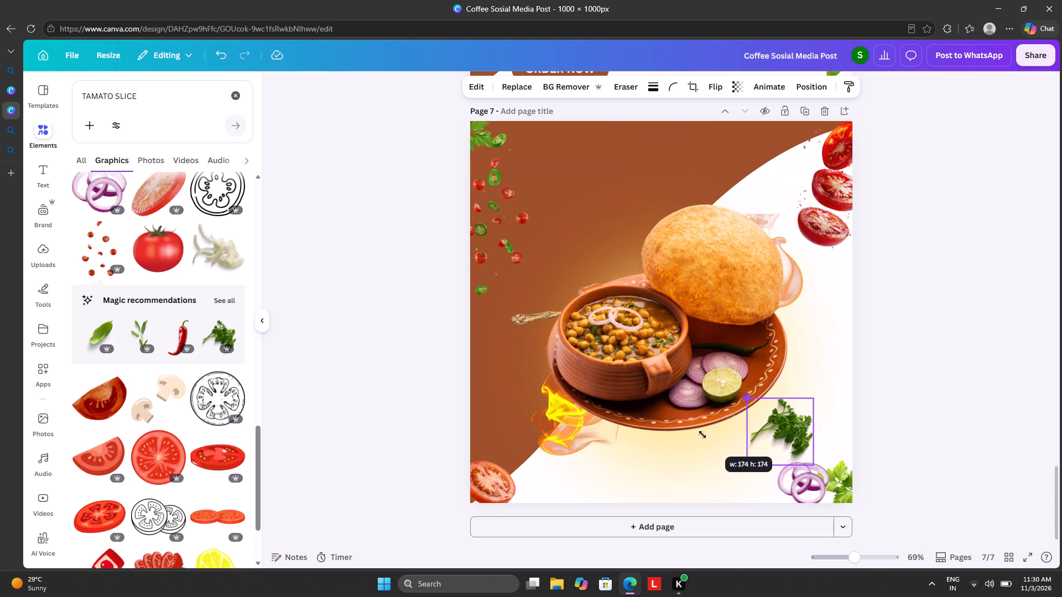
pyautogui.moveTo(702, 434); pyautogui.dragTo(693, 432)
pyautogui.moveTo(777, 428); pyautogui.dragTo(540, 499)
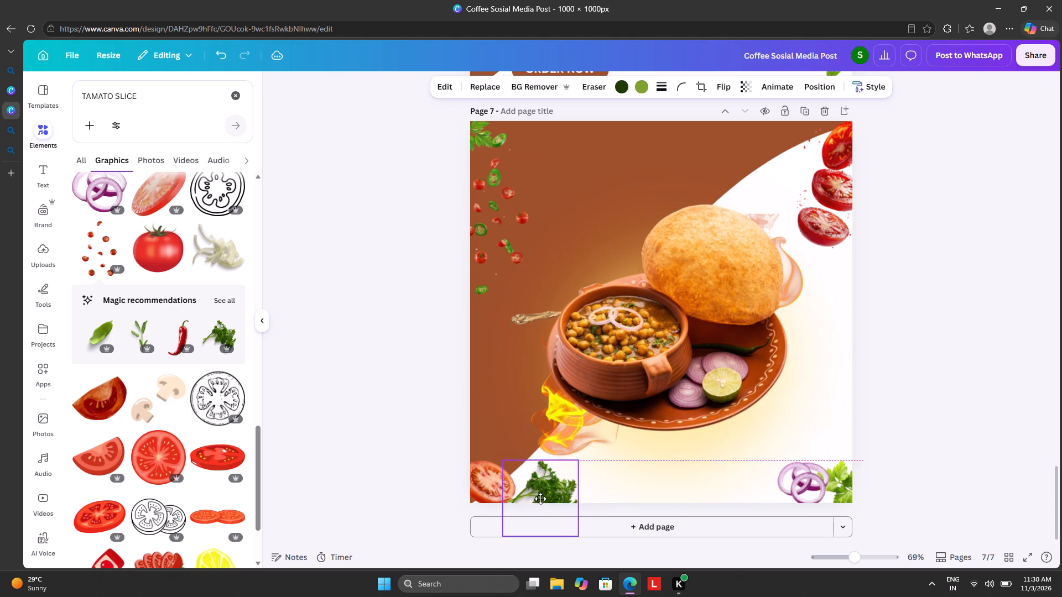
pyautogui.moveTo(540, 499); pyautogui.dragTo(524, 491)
# Move the bottom-left tomato slice to the top of page 7's layer order, above the curly parsley bunch.
pyautogui.click(478, 475)
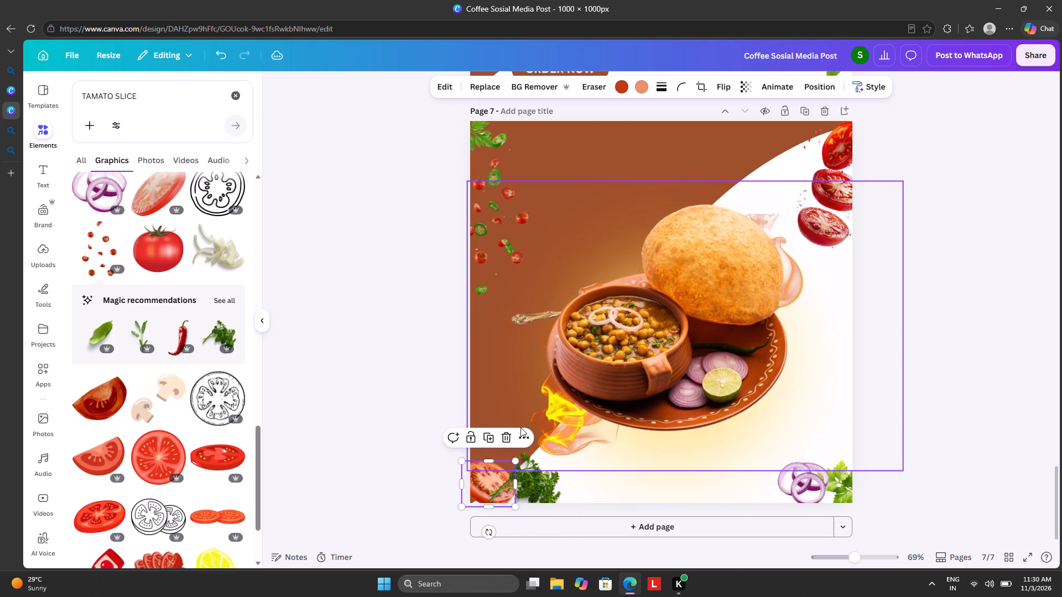
pyautogui.click(821, 81)
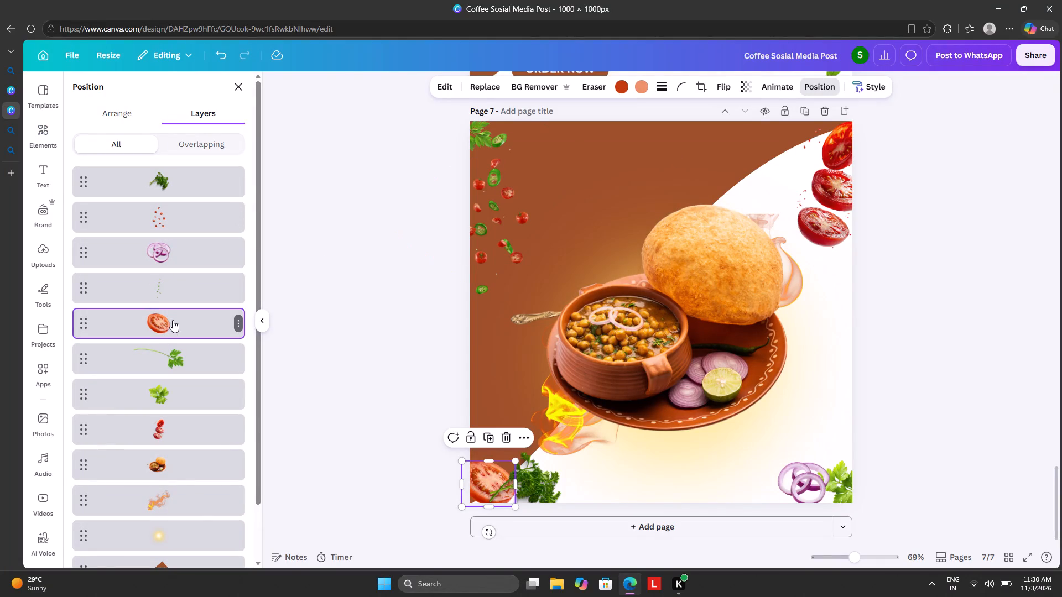
pyautogui.moveTo(173, 320); pyautogui.dragTo(187, 165)
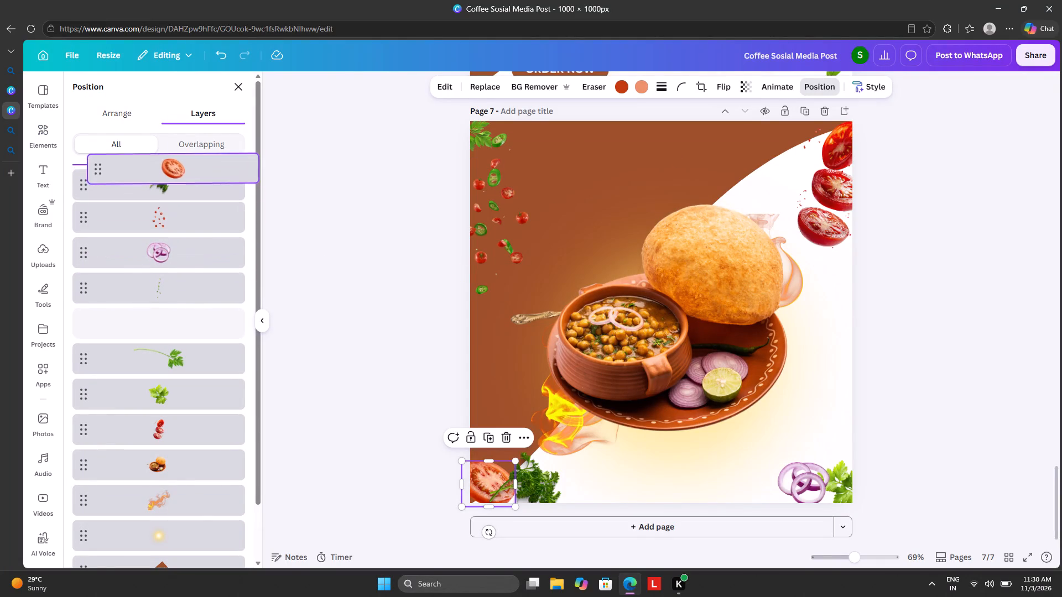
pyautogui.moveTo(187, 165); pyautogui.dragTo(183, 164)
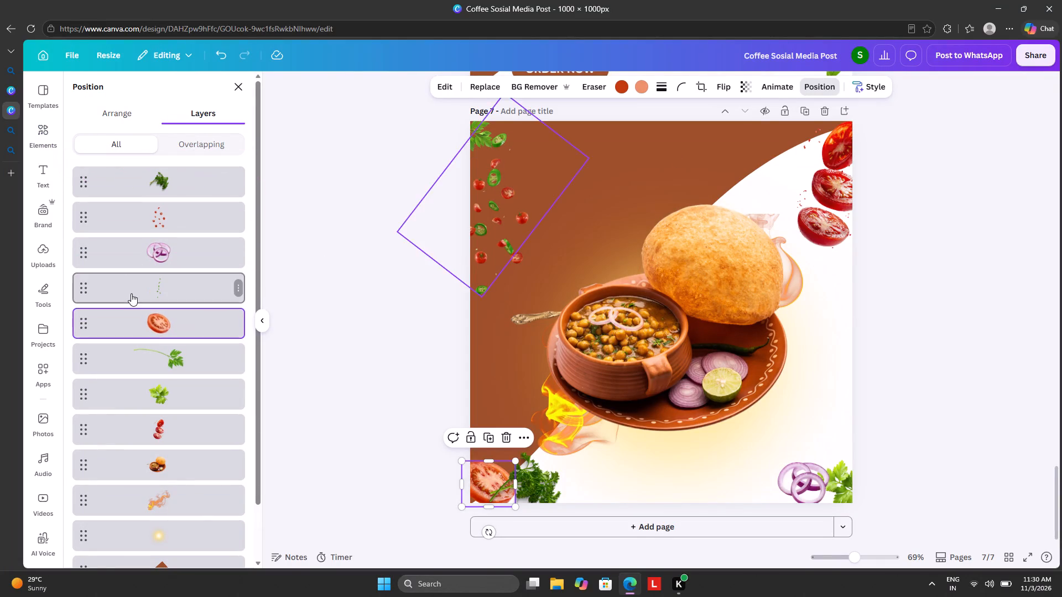
pyautogui.moveTo(131, 324); pyautogui.dragTo(129, 161)
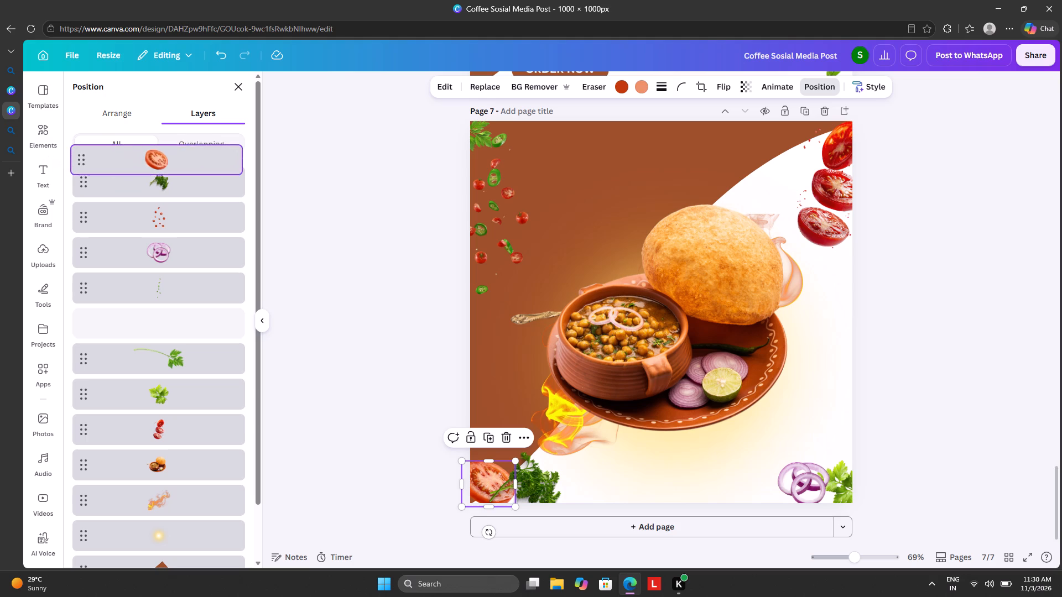
pyautogui.moveTo(129, 161); pyautogui.dragTo(138, 165)
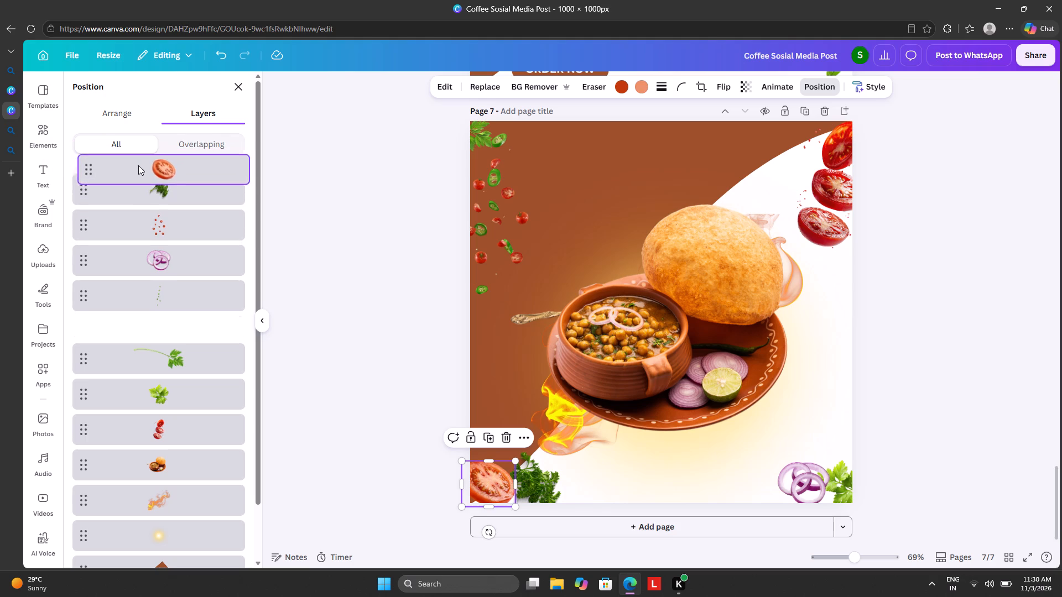
pyautogui.click(336, 265)
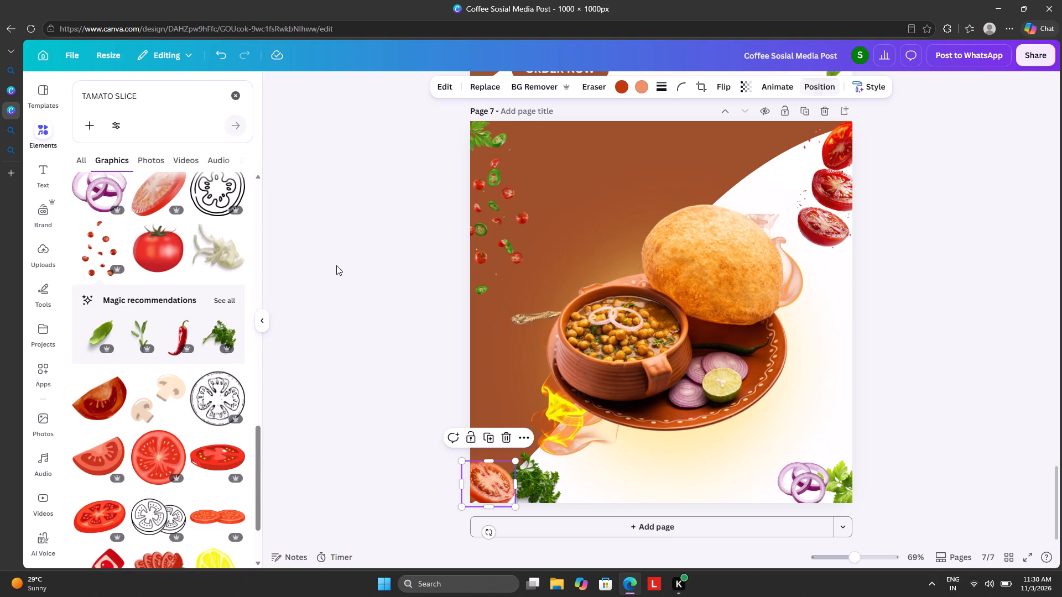
# Show all the recommended graphics and delete the curly parsley bunch beside page 7's bottom-left tomato slice.
pyautogui.click(218, 295)
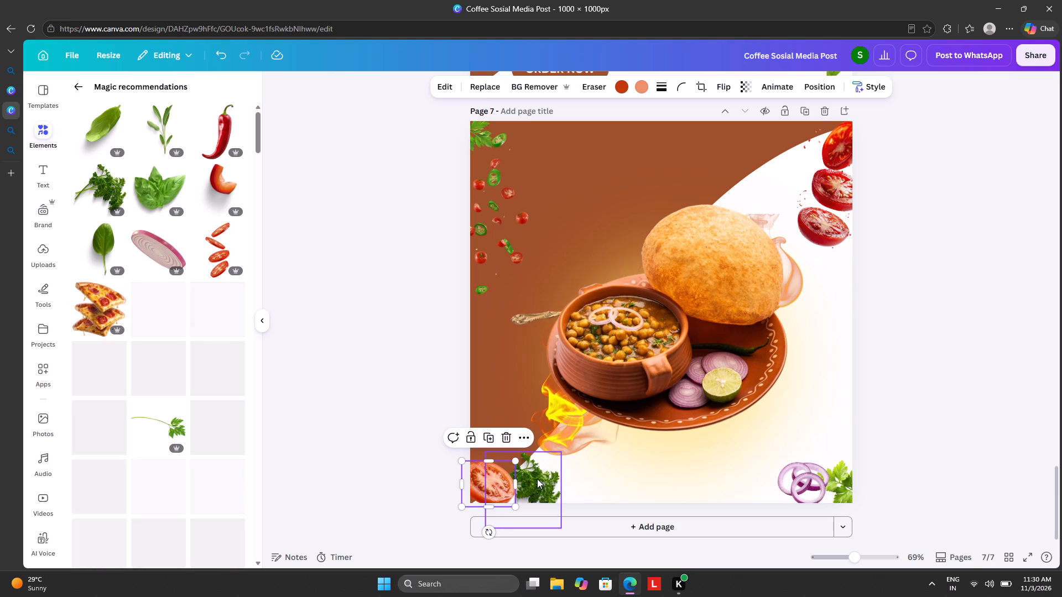
pyautogui.click(536, 494)
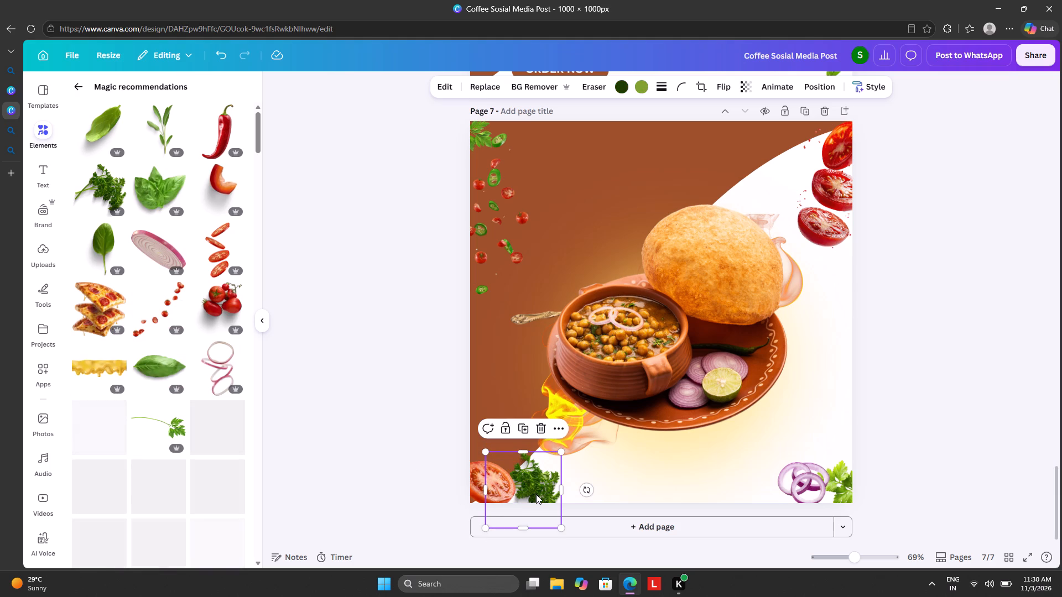
pyautogui.click(541, 427)
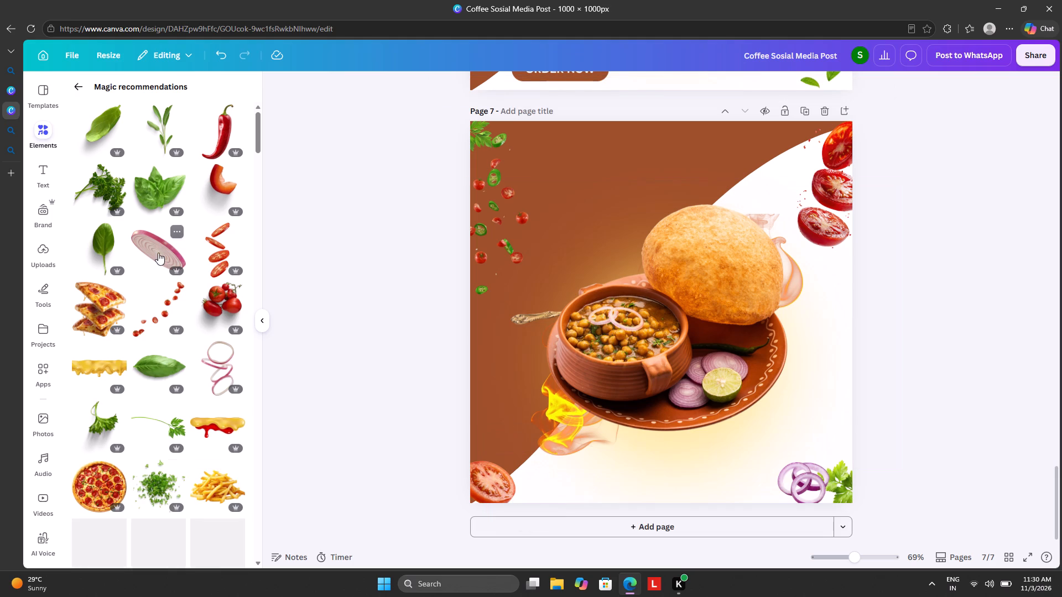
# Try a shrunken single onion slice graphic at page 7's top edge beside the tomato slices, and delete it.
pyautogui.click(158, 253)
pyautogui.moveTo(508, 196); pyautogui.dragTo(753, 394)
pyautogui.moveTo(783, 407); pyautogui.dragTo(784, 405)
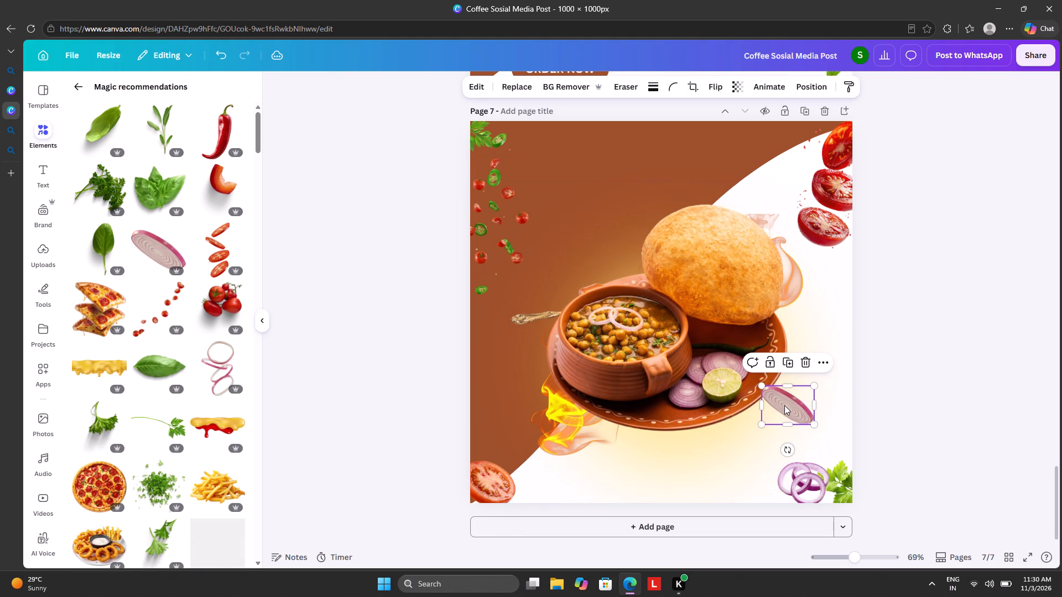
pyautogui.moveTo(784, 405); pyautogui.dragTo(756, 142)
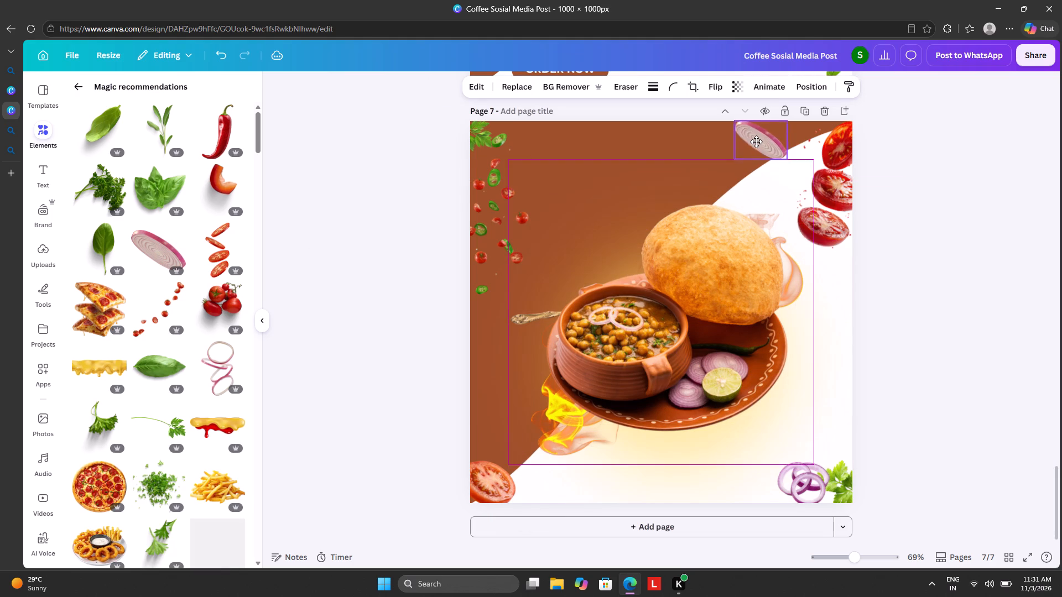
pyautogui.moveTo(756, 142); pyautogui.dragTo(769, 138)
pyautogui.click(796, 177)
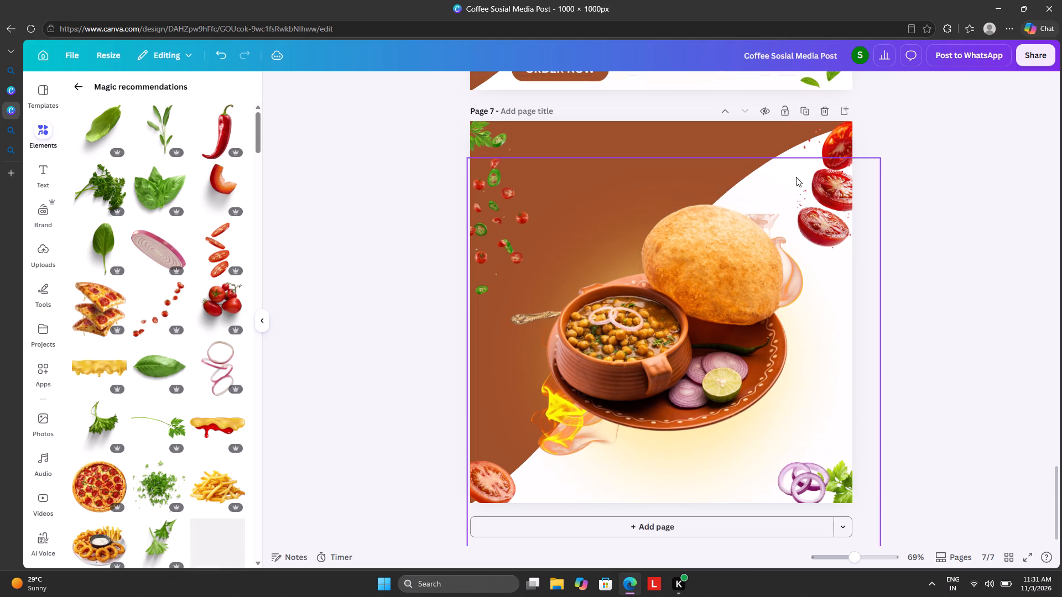
# Add the scattered chopped parsley graphic, shrink it, place it over the chola in the clay bowl, and widen it slightly.
pyautogui.scroll(-1, 205, 467)
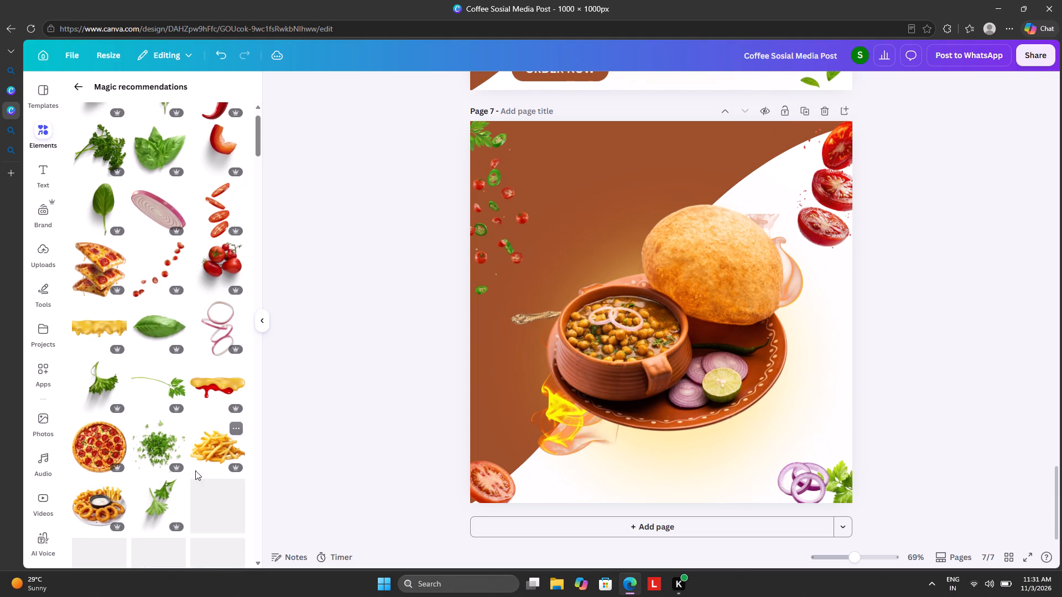
pyautogui.scroll(-1, 195, 470)
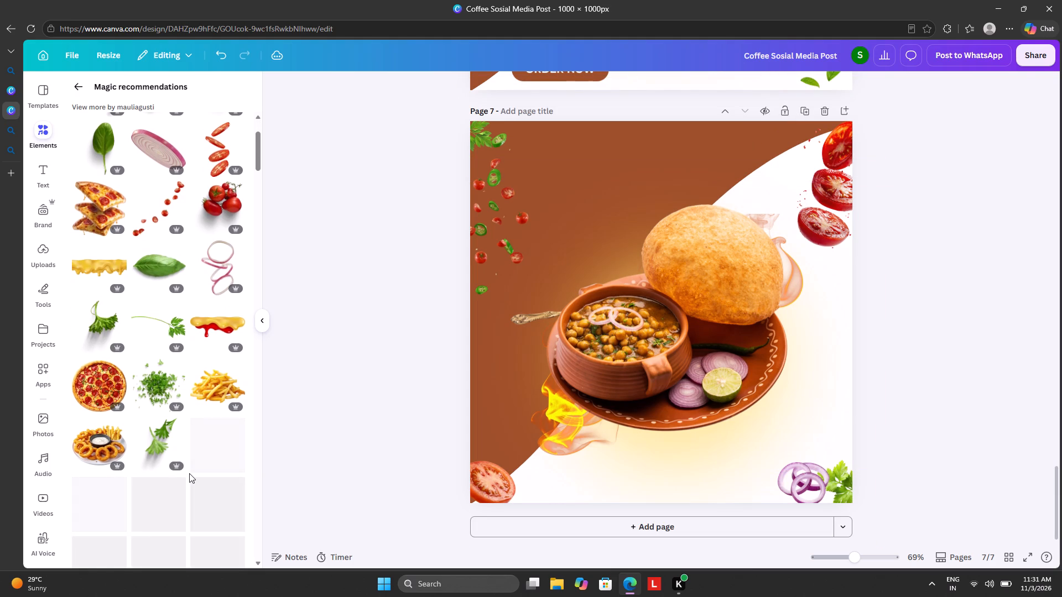
pyautogui.scroll(-2, 189, 473)
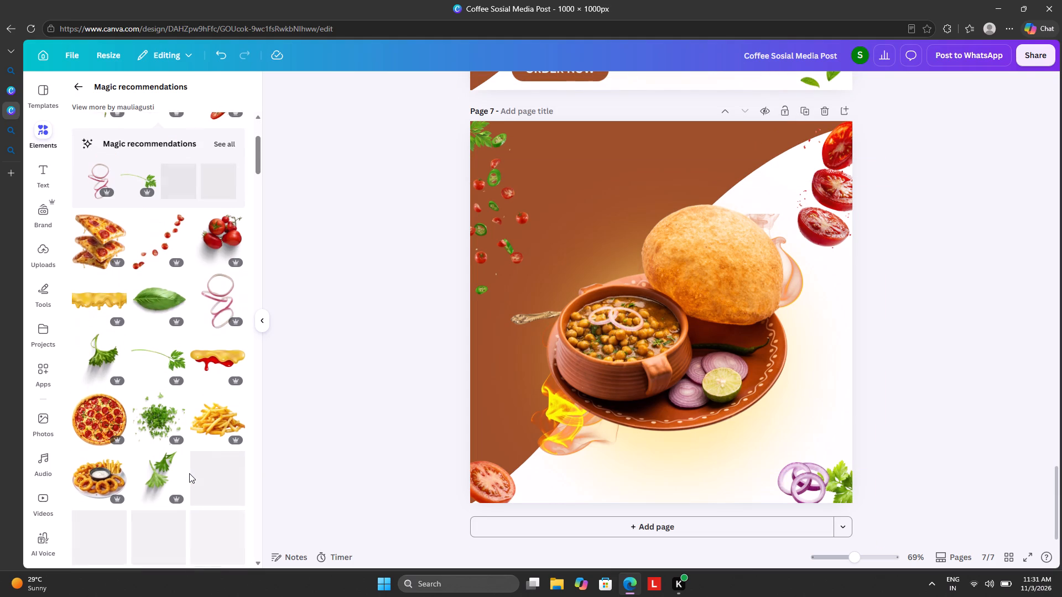
pyautogui.click(160, 360)
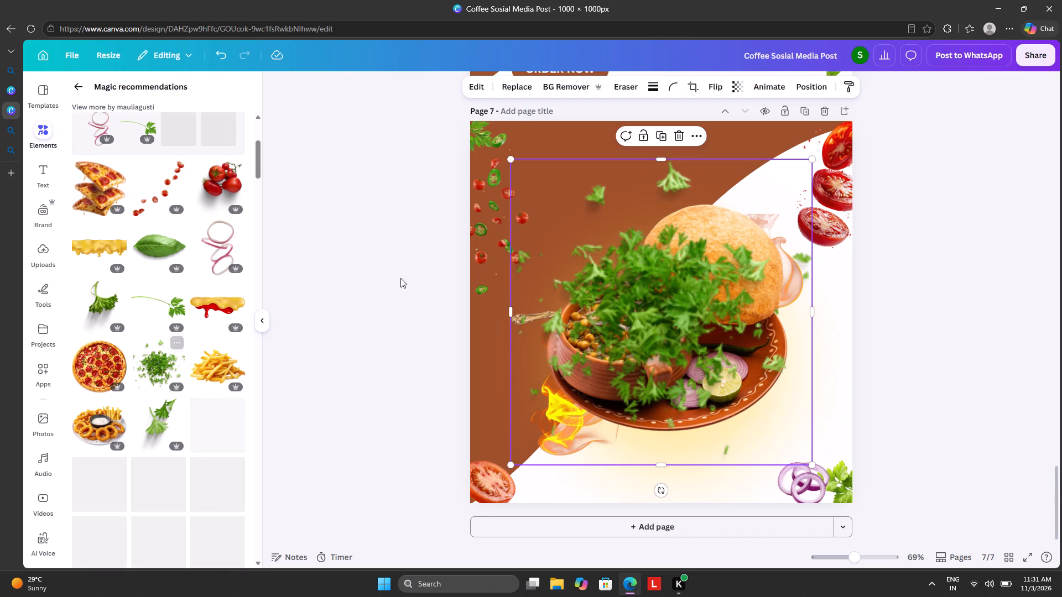
pyautogui.moveTo(509, 161); pyautogui.dragTo(611, 306)
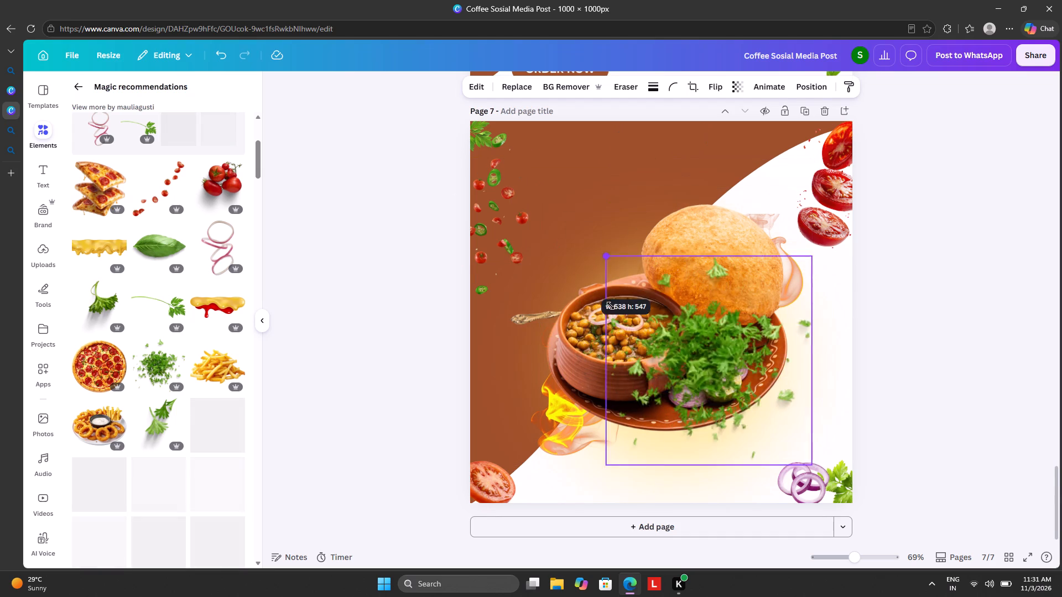
pyautogui.moveTo(611, 306); pyautogui.dragTo(723, 401)
pyautogui.moveTo(781, 436); pyautogui.dragTo(612, 336)
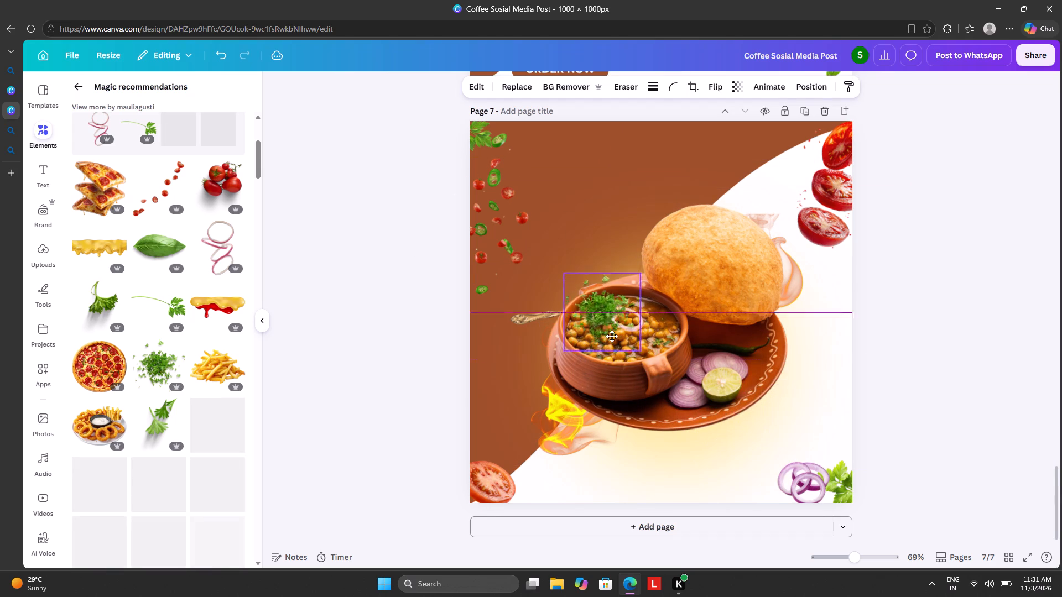
pyautogui.moveTo(612, 336); pyautogui.dragTo(625, 337)
pyautogui.click(443, 333)
pyautogui.click(627, 333)
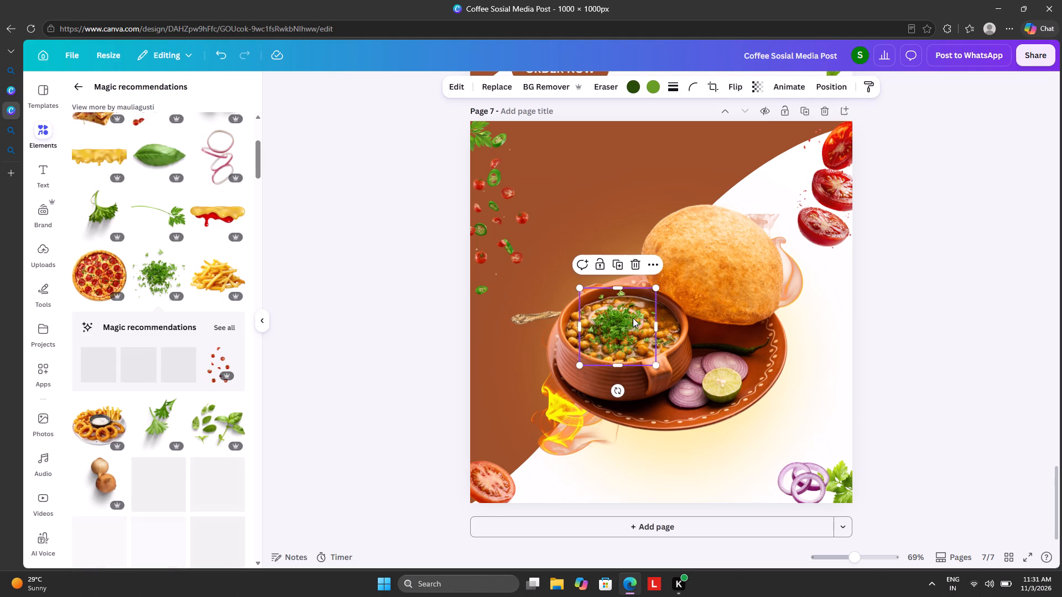
pyautogui.moveTo(655, 325); pyautogui.dragTo(668, 328)
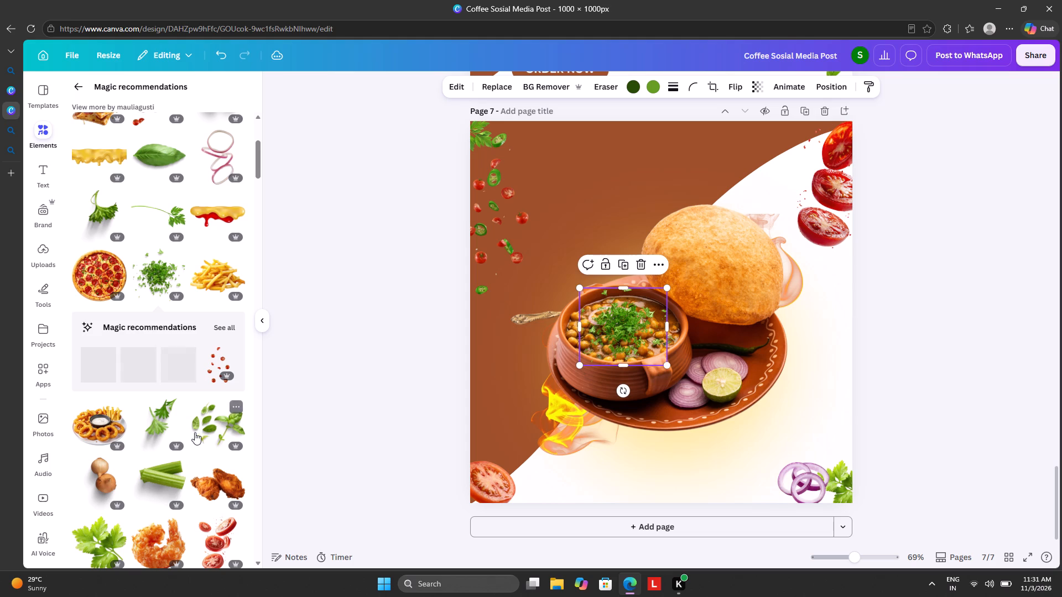
# Add the curved scatter of red and green chillies from the recommended graphics and position it around the lower-right rim of page 7's plate.
pyautogui.scroll(-1, 150, 440)
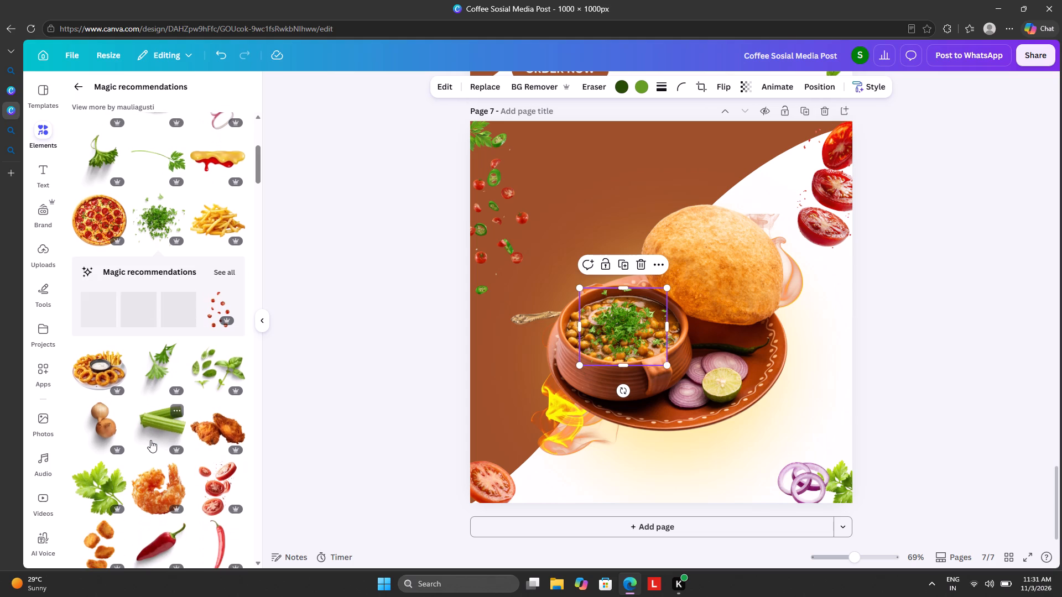
pyautogui.scroll(-3, 150, 446)
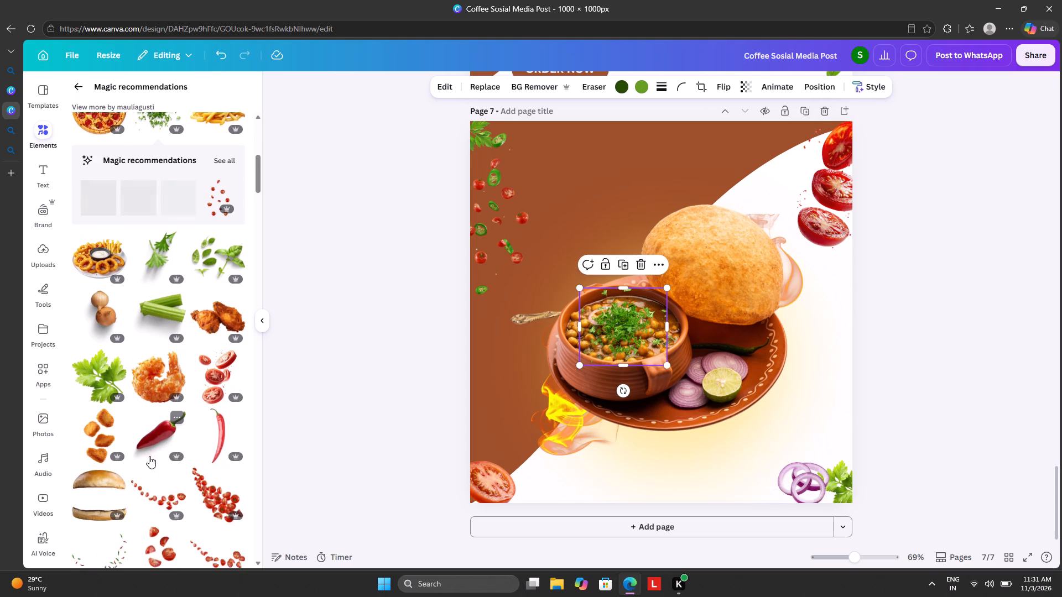
pyautogui.scroll(-1, 149, 456)
pyautogui.click(114, 452)
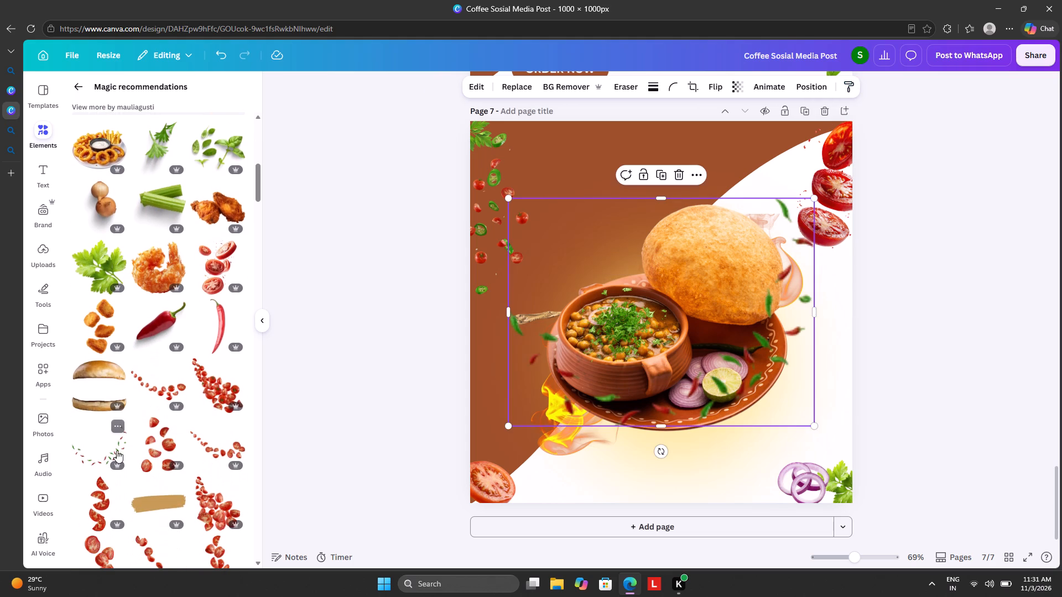
pyautogui.moveTo(758, 374); pyautogui.dragTo(811, 460)
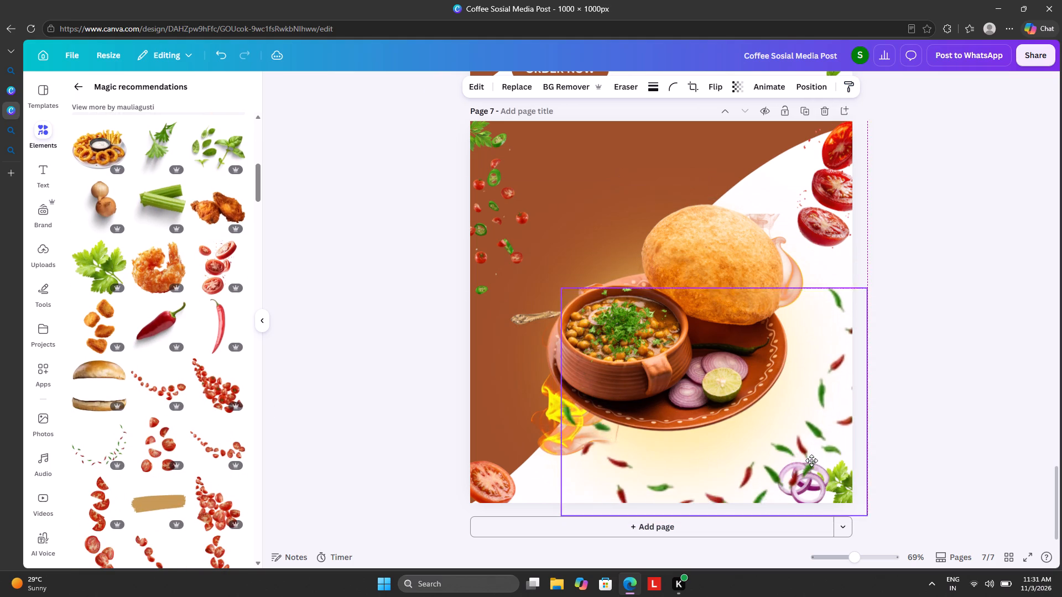
pyautogui.moveTo(811, 460); pyautogui.dragTo(779, 429)
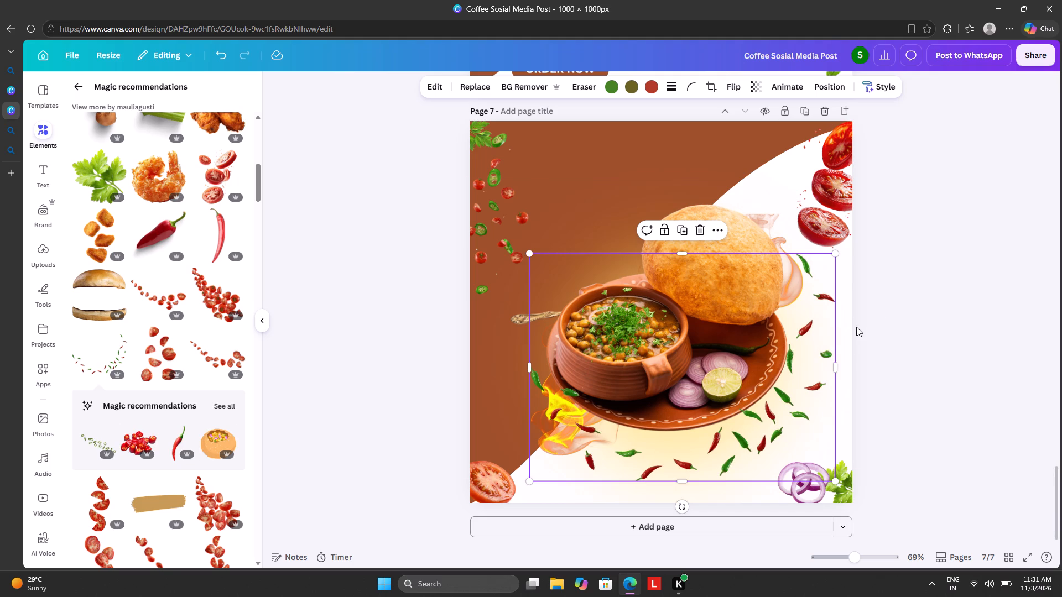
pyautogui.moveTo(742, 429); pyautogui.dragTo(742, 410)
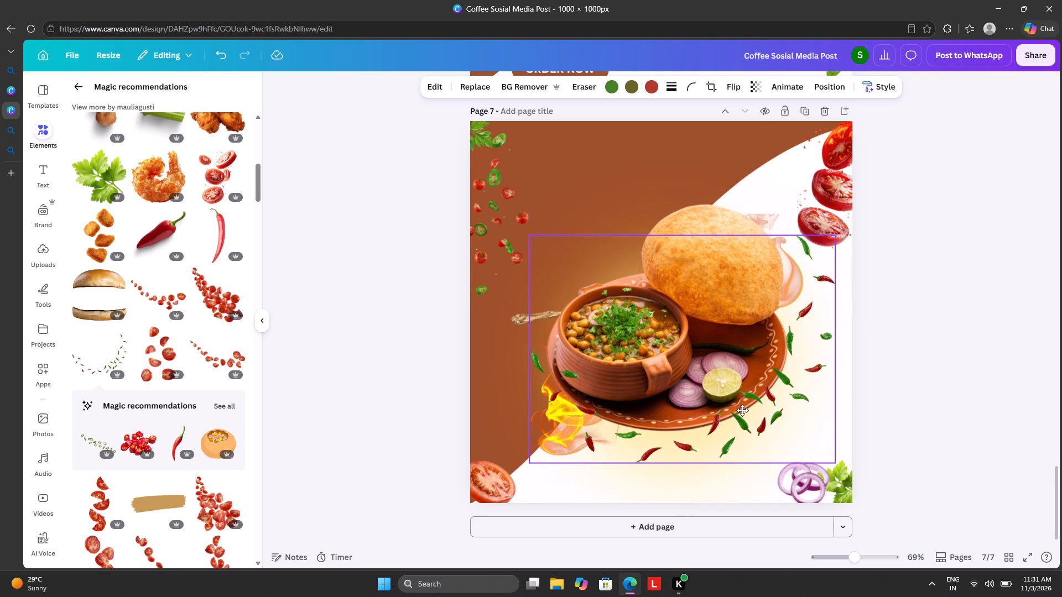
pyautogui.moveTo(742, 410); pyautogui.dragTo(743, 410)
pyautogui.click(945, 292)
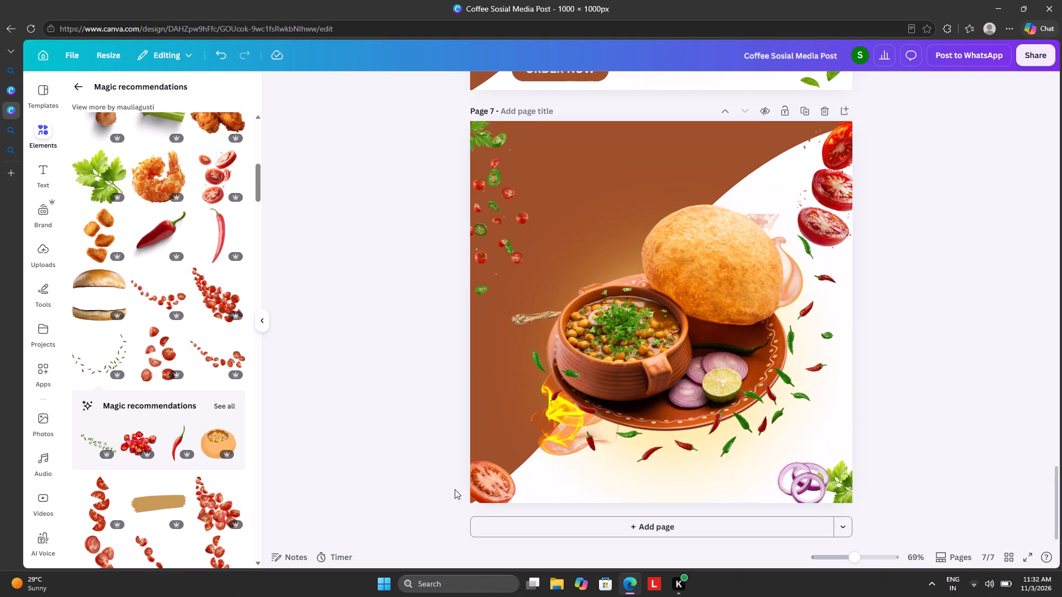
# Delete the tomato slice in page 7's bottom-left corner.
pyautogui.click(488, 478)
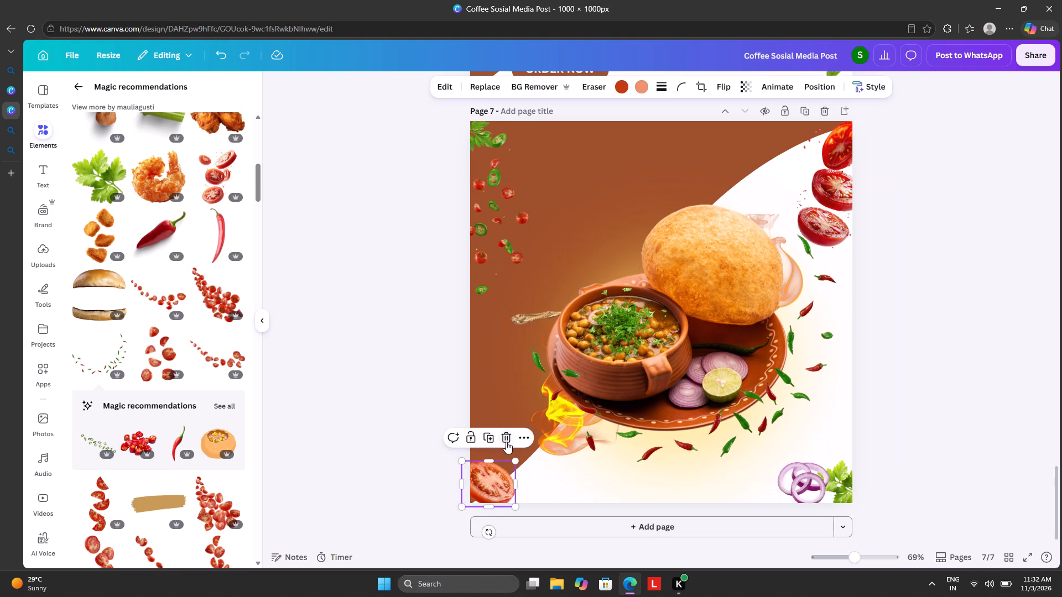
pyautogui.click(506, 441)
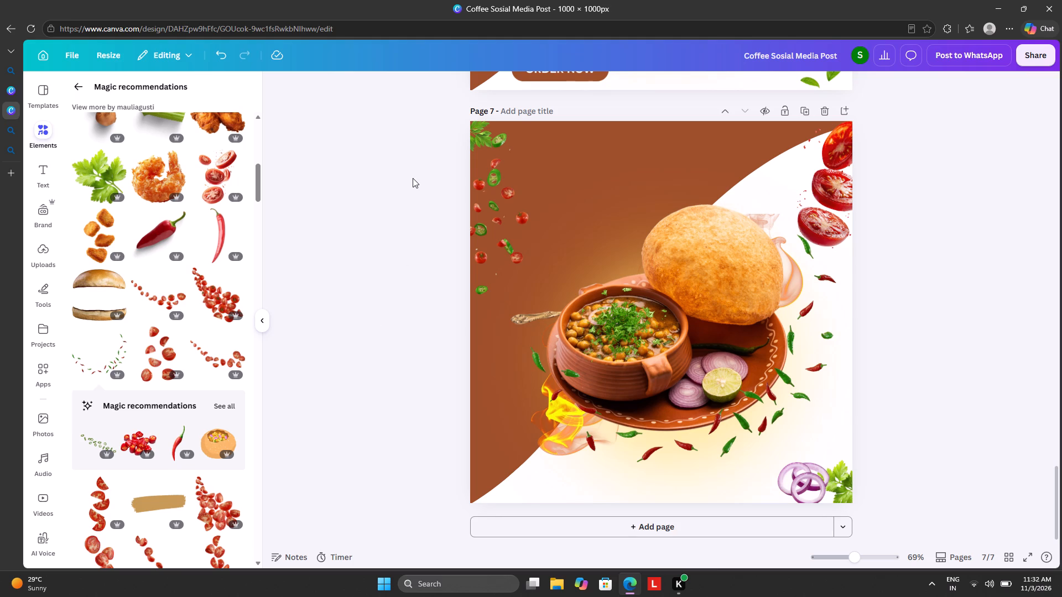
# Copy the ORDER NOW button from page 6 and paste it at the bottom of page 7.
pyautogui.scroll(3, 413, 178)
pyautogui.click(551, 229)
pyautogui.rightClick(551, 229)
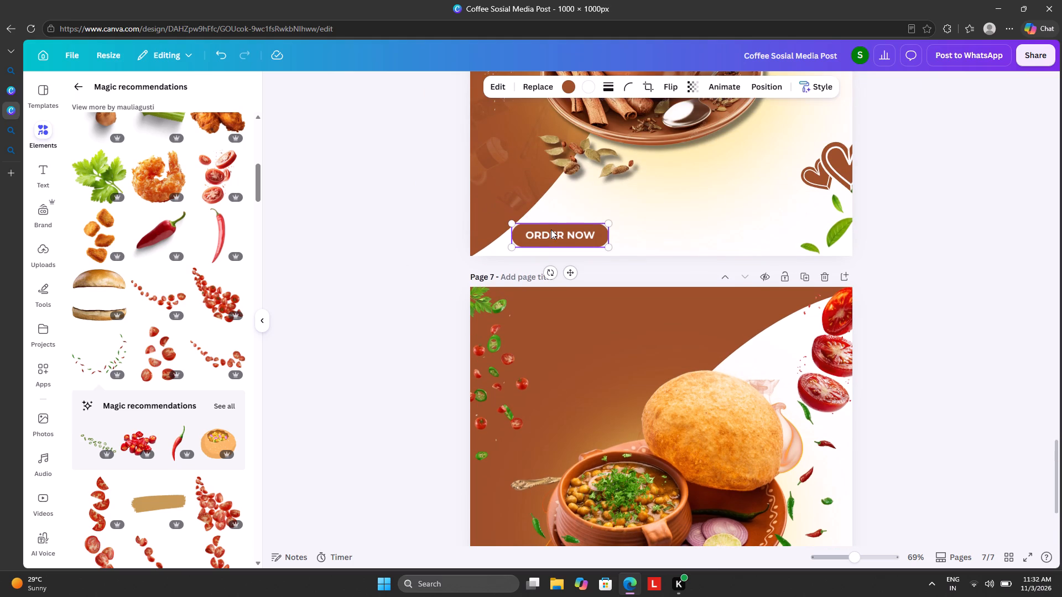
pyautogui.click(573, 228)
pyautogui.scroll(-7, 573, 228)
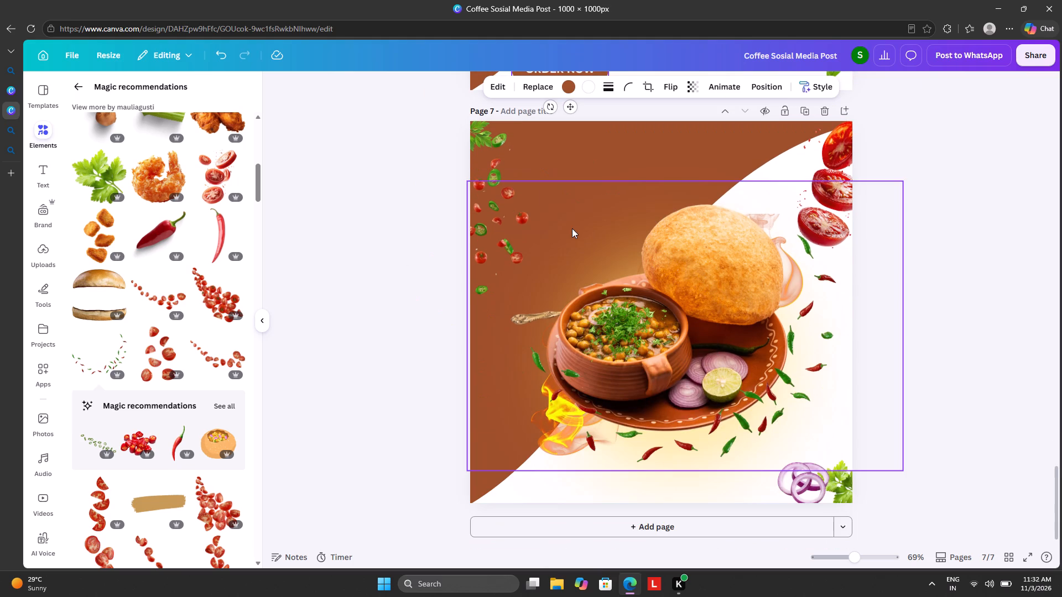
pyautogui.hotkey('ctrl', 'v')
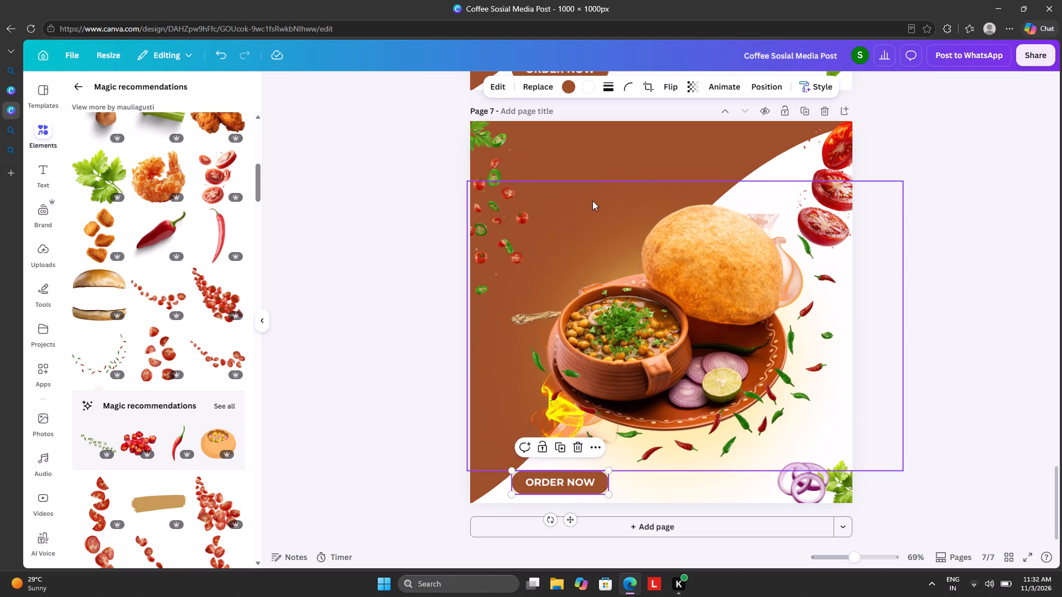
# Recolour page 7's brown background shape with an orange sampled from the puffed fried bread.
pyautogui.click(768, 80)
pyautogui.scroll(-7, 201, 318)
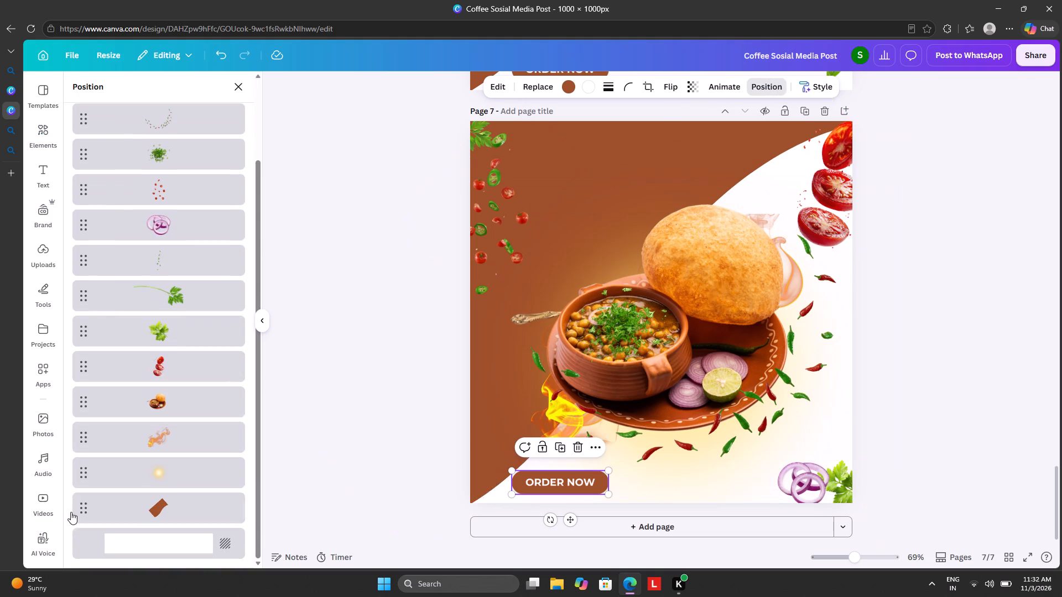
pyautogui.click(128, 505)
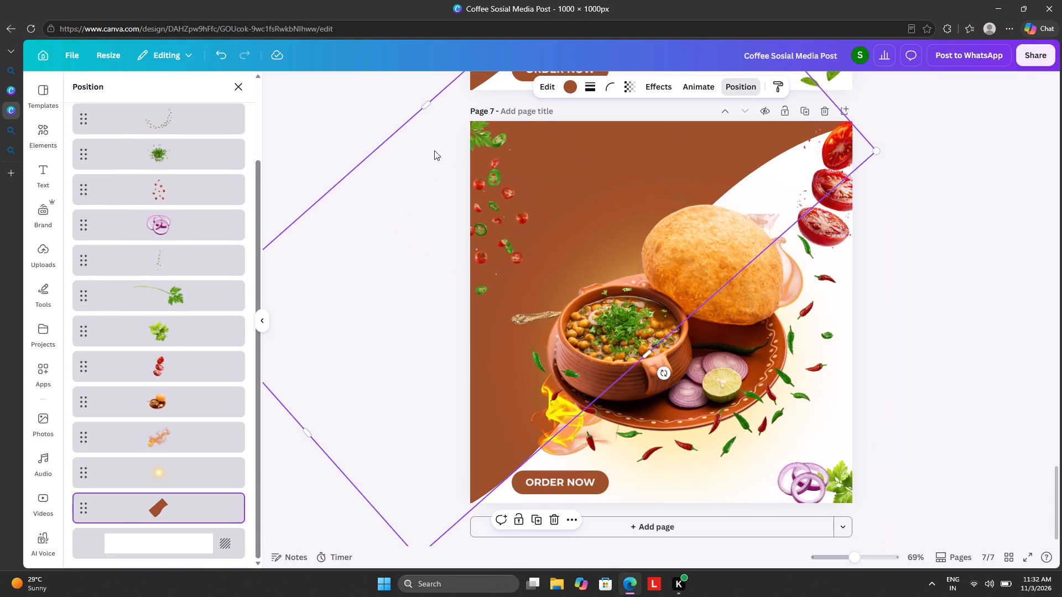
pyautogui.click(576, 86)
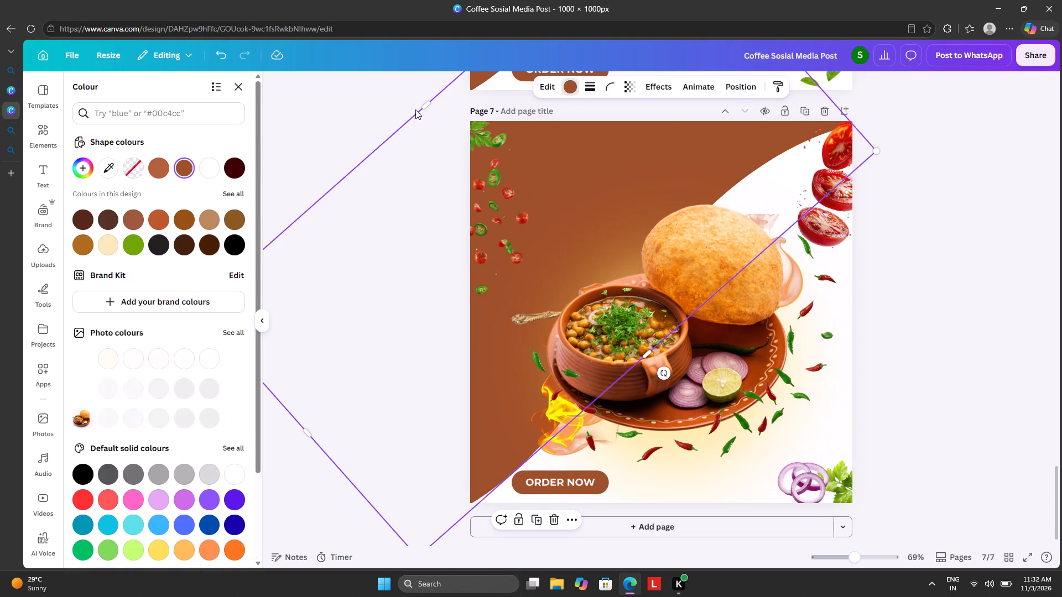
pyautogui.click(105, 166)
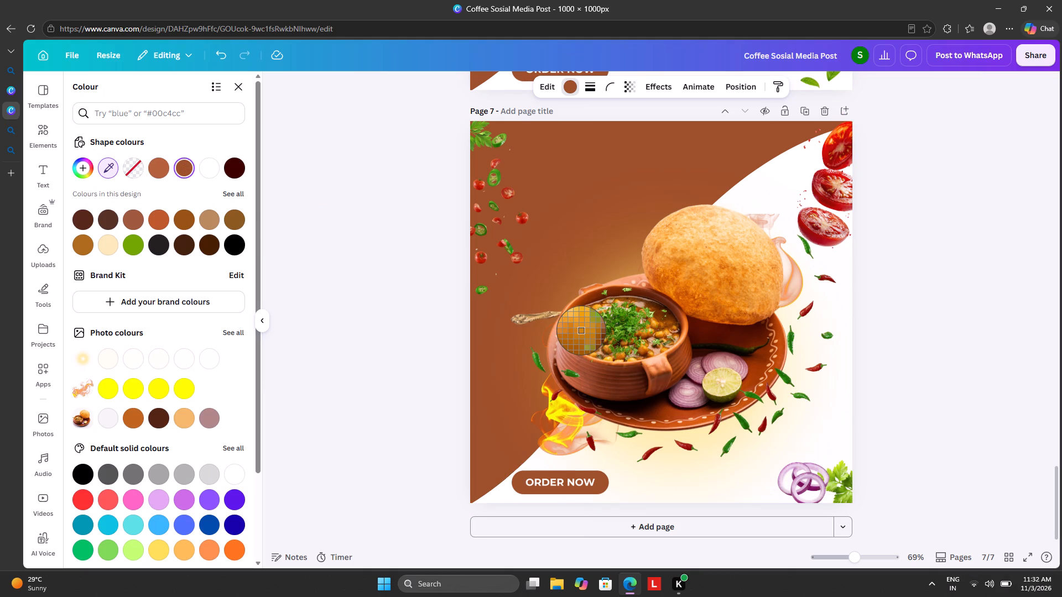
pyautogui.click(727, 270)
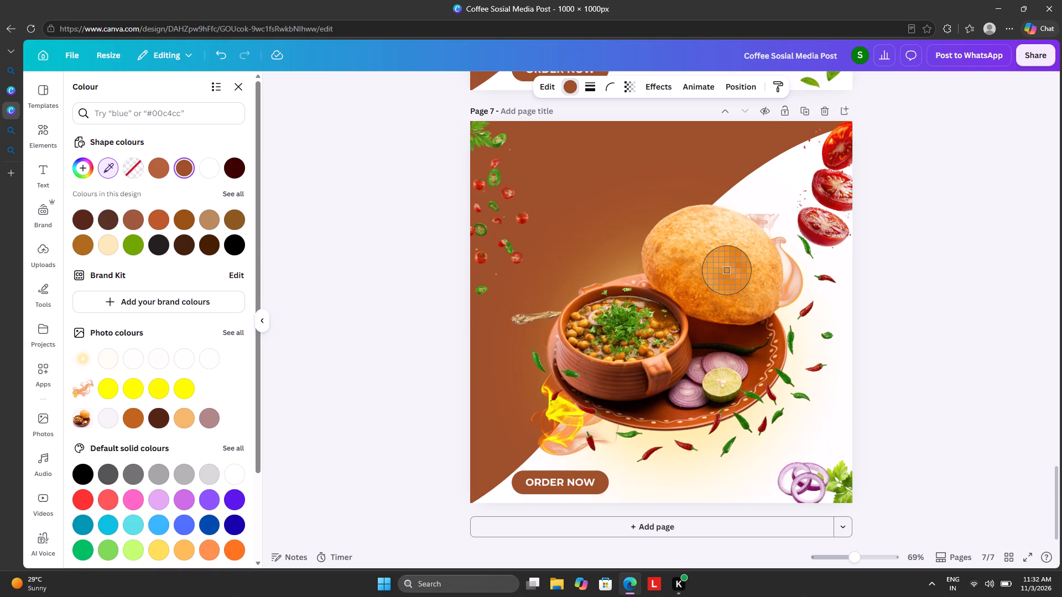
pyautogui.click(1000, 291)
pyautogui.click(1002, 291)
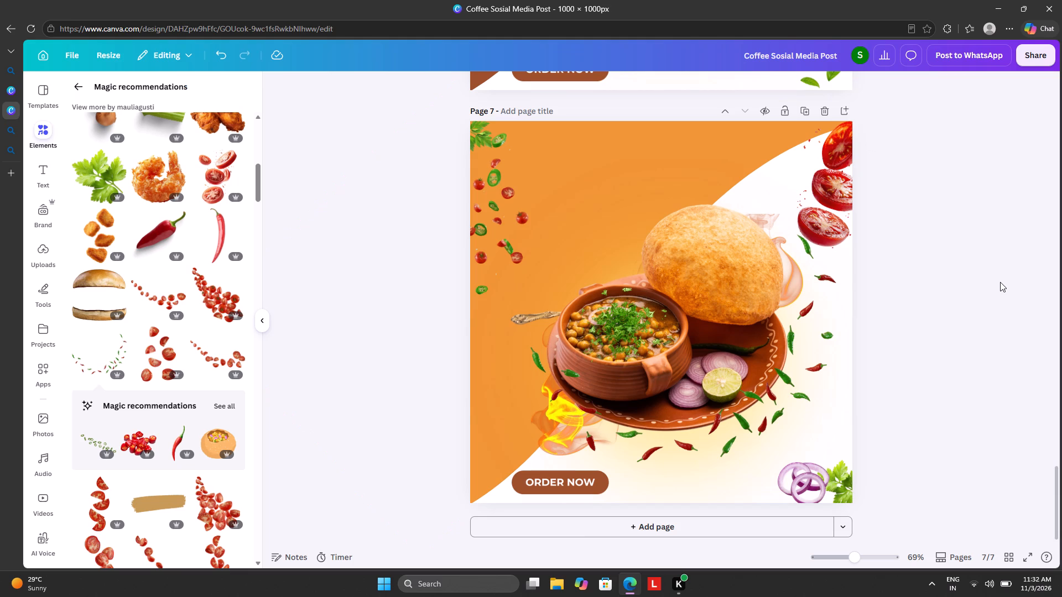
# Recolour page 7's ORDER NOW button with the orange sampled from the page's background shape.
pyautogui.click(542, 486)
pyautogui.click(573, 86)
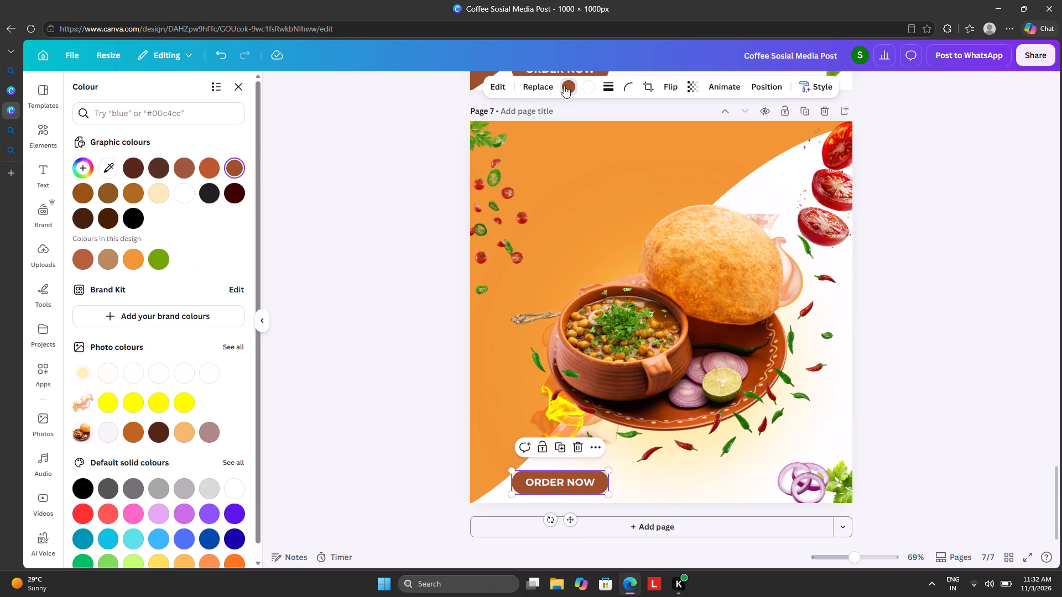
pyautogui.click(115, 163)
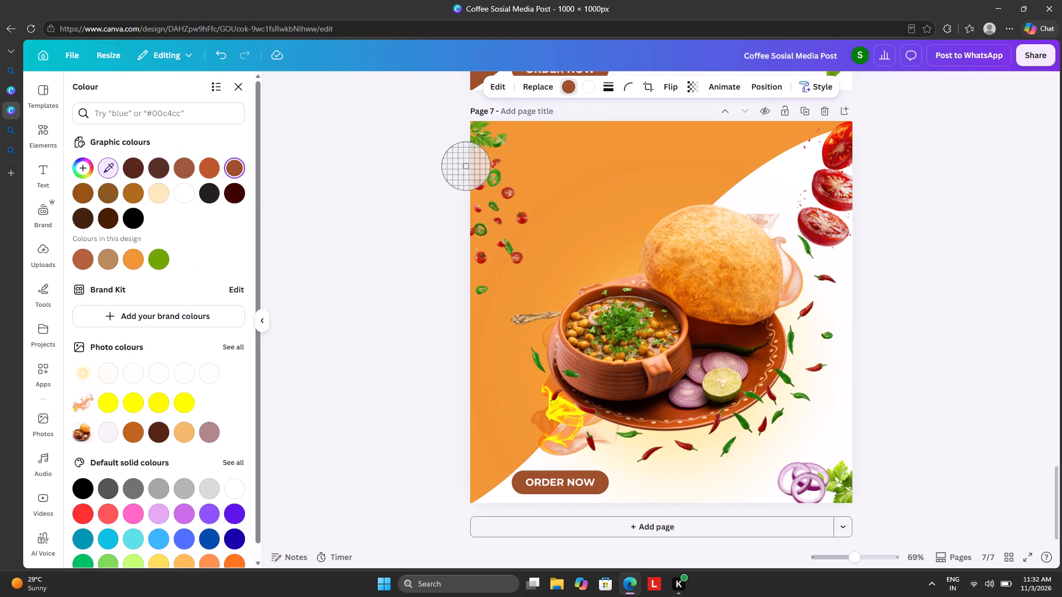
pyautogui.click(549, 184)
pyautogui.click(1061, 242)
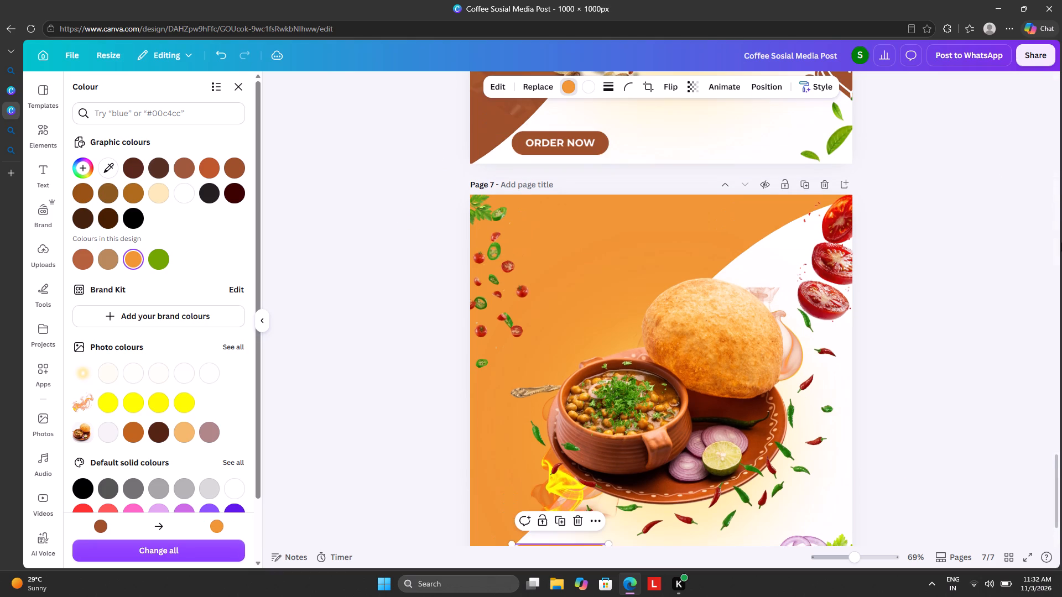
pyautogui.scroll(-5, 1048, 248)
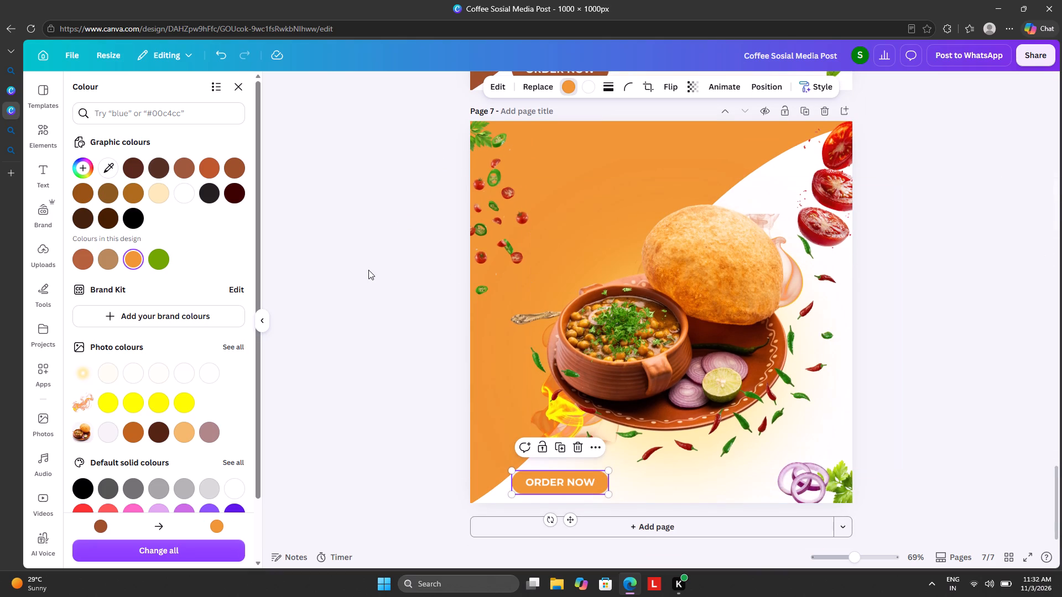
# Copy the glowing "specialTEA" heading from page 6 and paste it at the top of page 7.
pyautogui.scroll(6, 368, 270)
pyautogui.scroll(3, 403, 135)
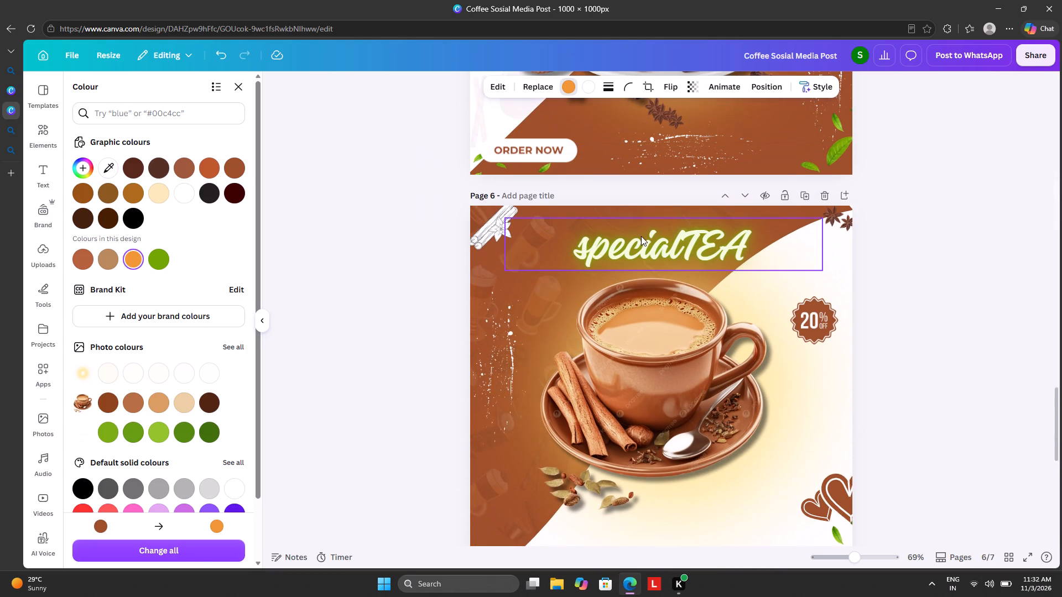
pyautogui.click(643, 235)
pyautogui.rightClick(643, 235)
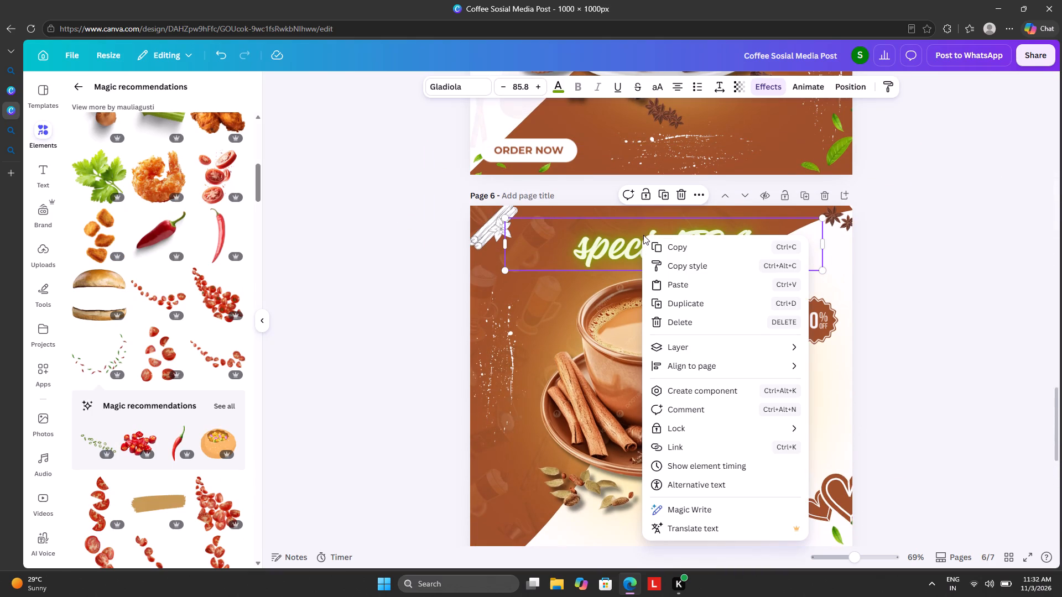
pyautogui.click(666, 248)
pyautogui.scroll(-5, 682, 274)
pyautogui.scroll(-2, 840, 402)
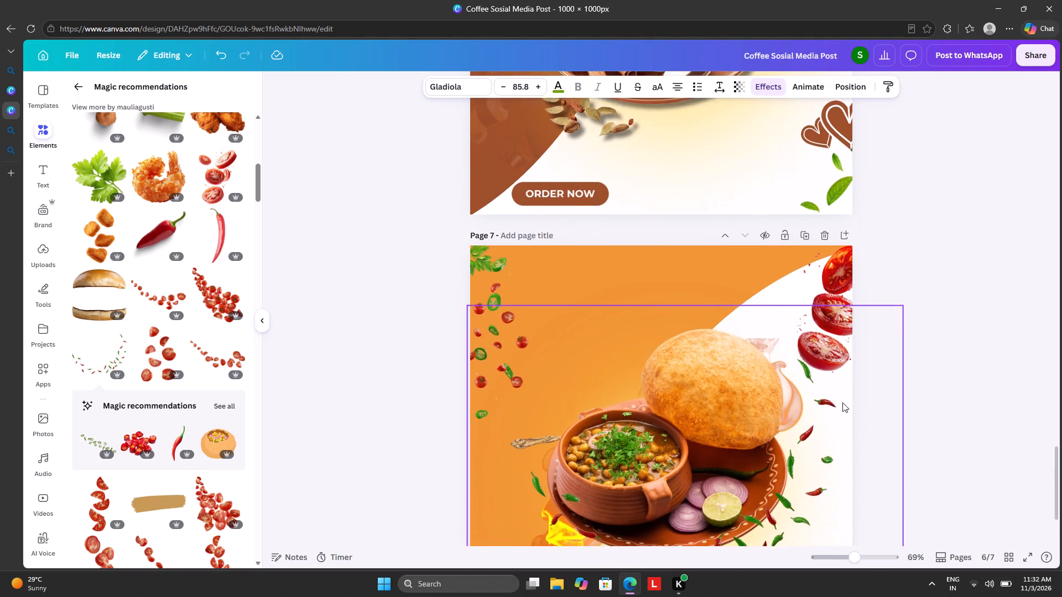
pyautogui.hotkey('ctrl', 'v')
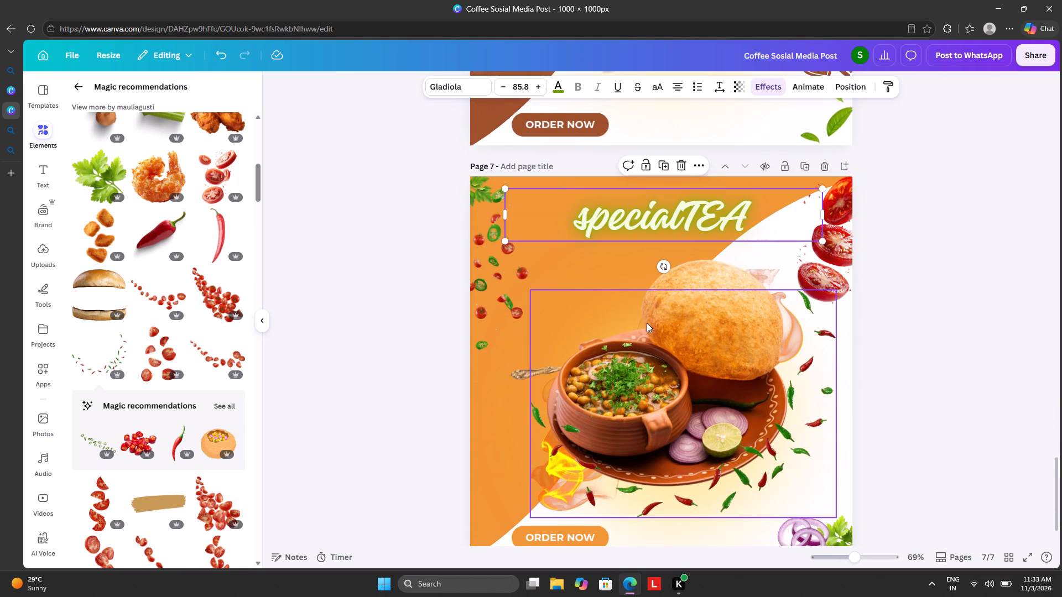
# Replace the pasted heading's text on page 7 with "CHOLA SPECIAL".
pyautogui.click(742, 217)
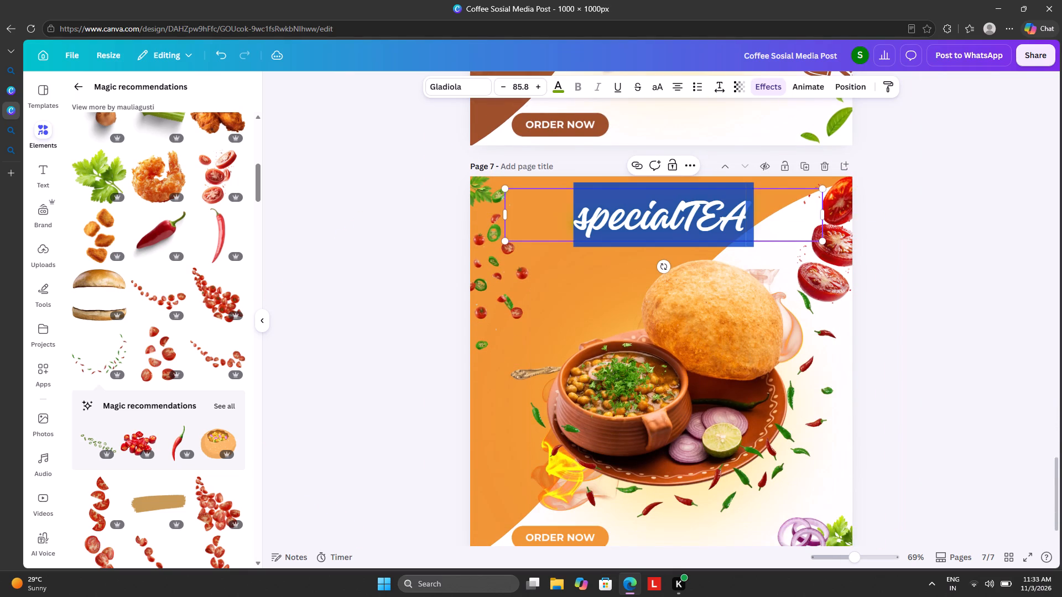
pyautogui.press('BackSpace')
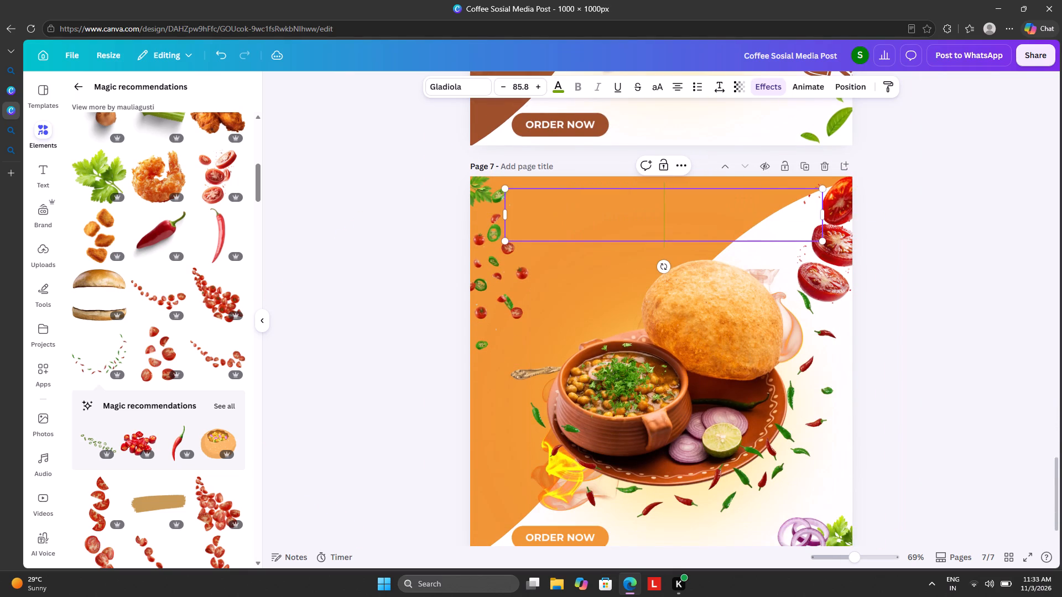
pyautogui.press('c')
pyautogui.write('HOL')
pyautogui.write('A SPECIAL')
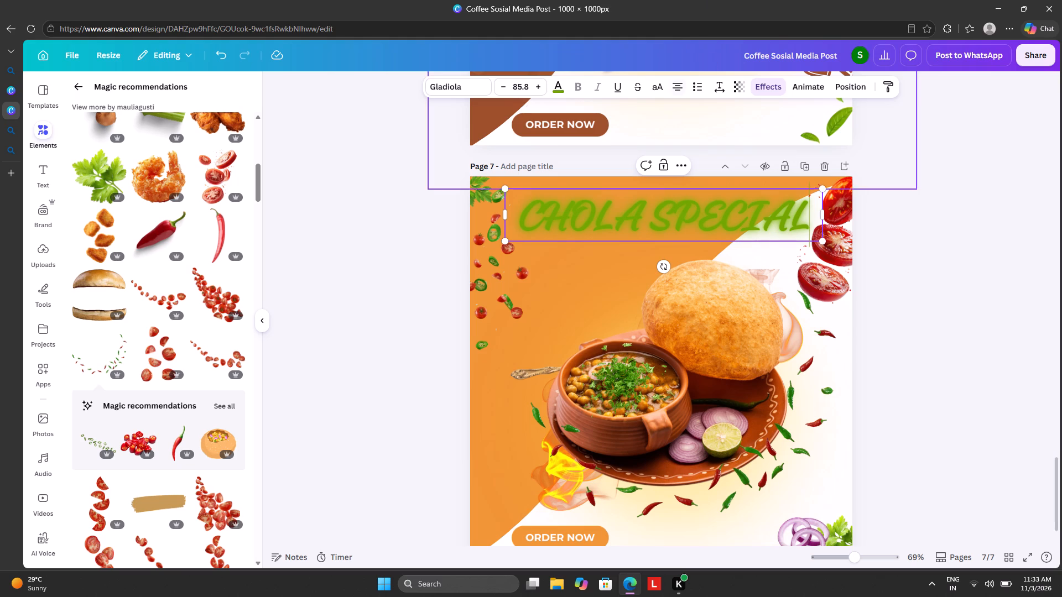
# Shrink the CHOLA SPECIAL heading to a font size of about 63.7.
pyautogui.moveTo(507, 192); pyautogui.dragTo(518, 196)
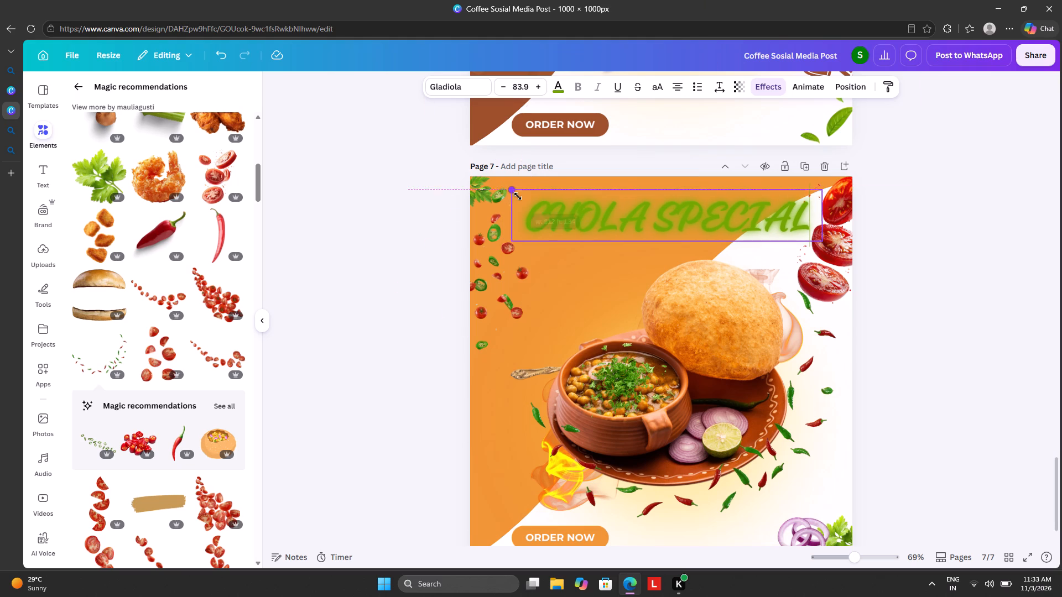
pyautogui.moveTo(518, 196); pyautogui.dragTo(589, 204)
pyautogui.moveTo(677, 212); pyautogui.dragTo(640, 202)
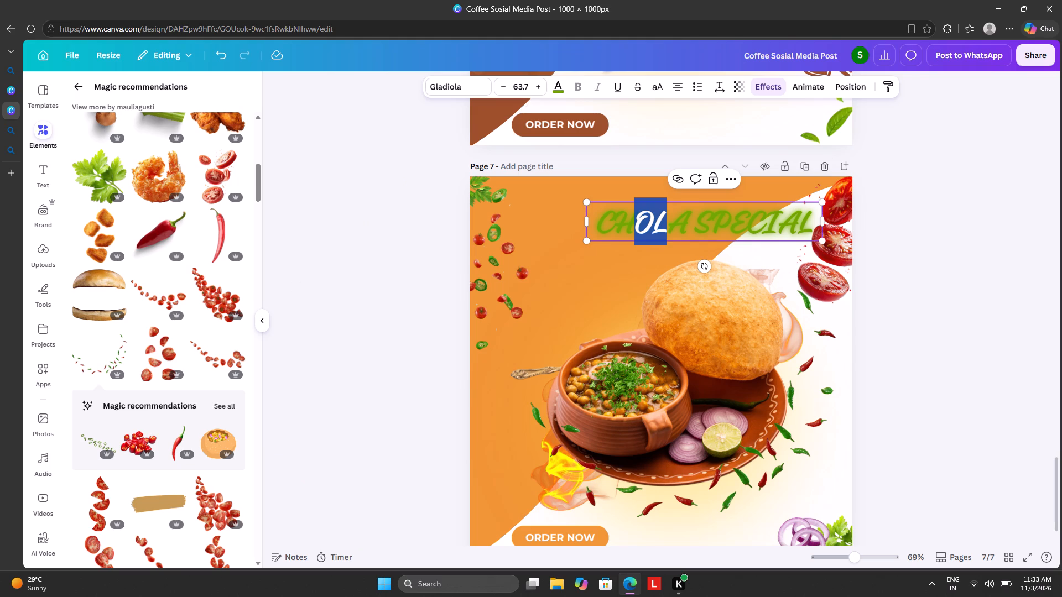
# Recolour the whole CHOLA SPECIAL heading with the dark red sampled from the tomato slices in page 7's upper corner.
pyautogui.click(589, 224)
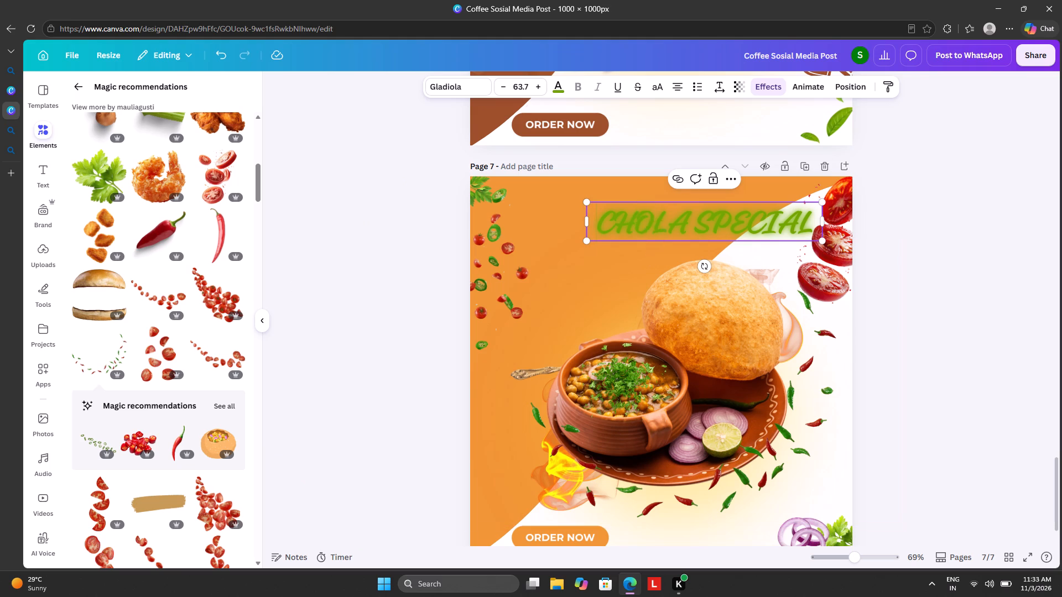
pyautogui.moveTo(590, 224); pyautogui.dragTo(758, 212)
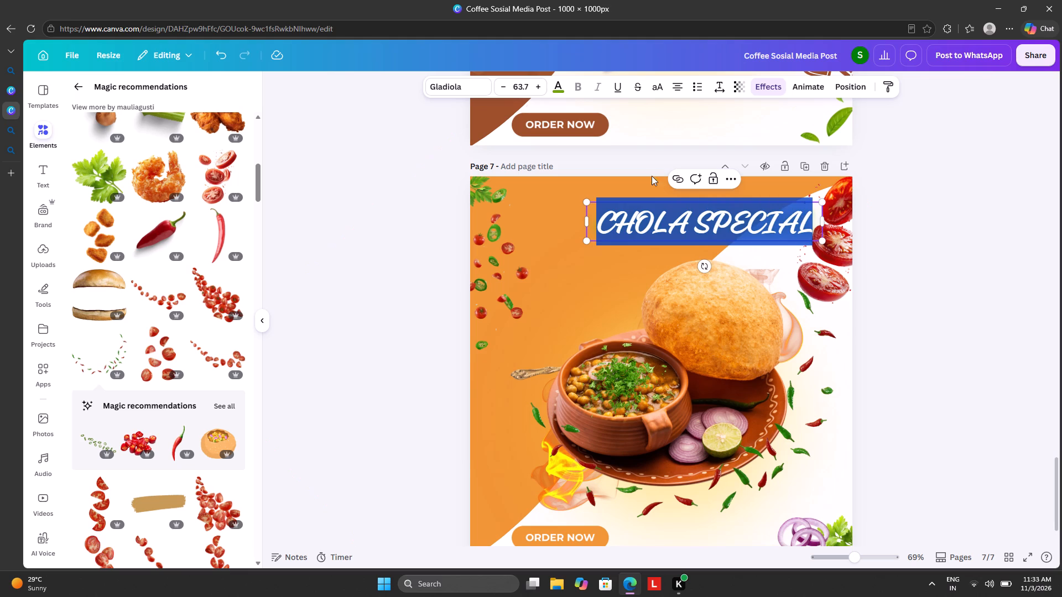
pyautogui.click(560, 88)
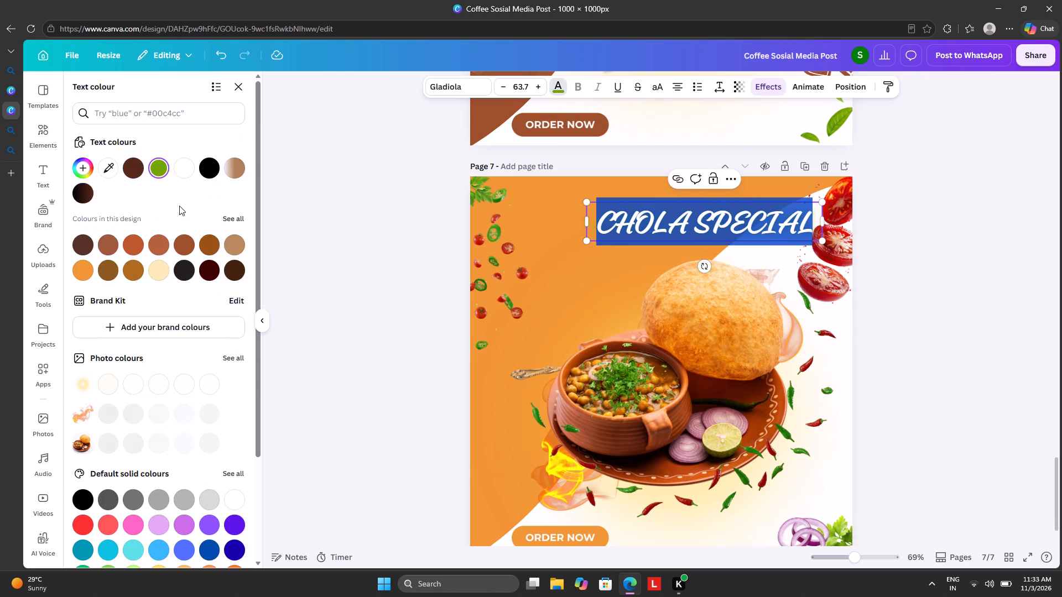
pyautogui.click(109, 166)
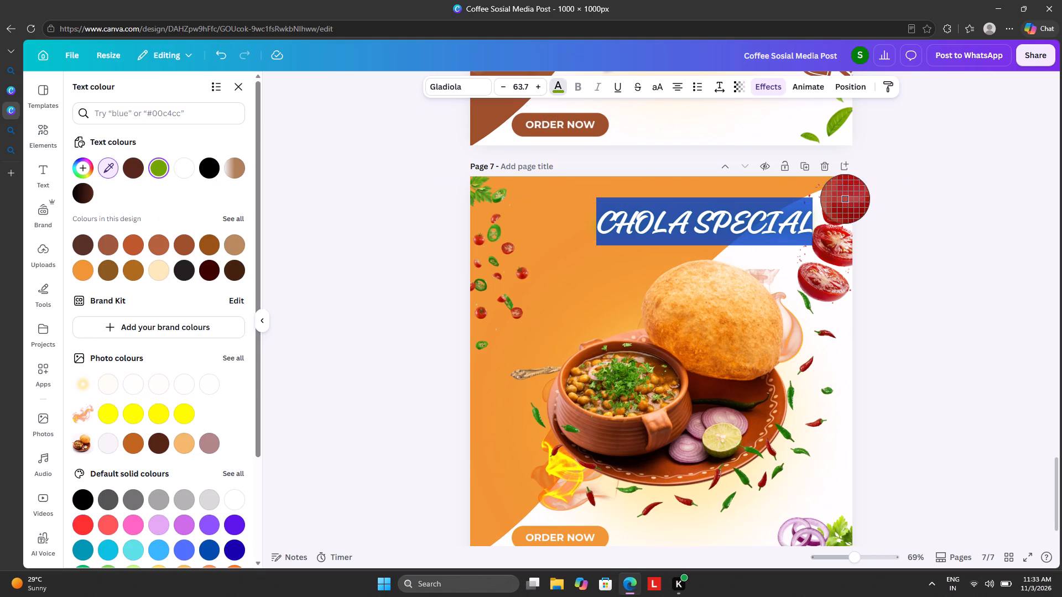
pyautogui.click(845, 200)
pyautogui.click(938, 202)
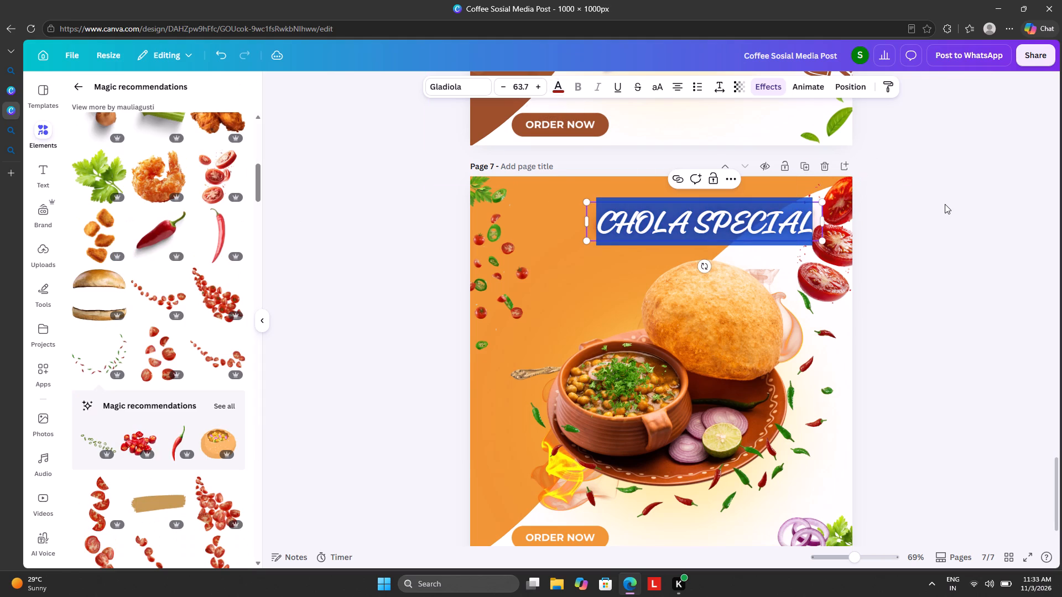
pyautogui.click(946, 206)
# Move the CHOLA SPECIAL heading away from the tomatoes and slightly up, to sit near the top centre of page 7.
pyautogui.moveTo(747, 227); pyautogui.dragTo(704, 222)
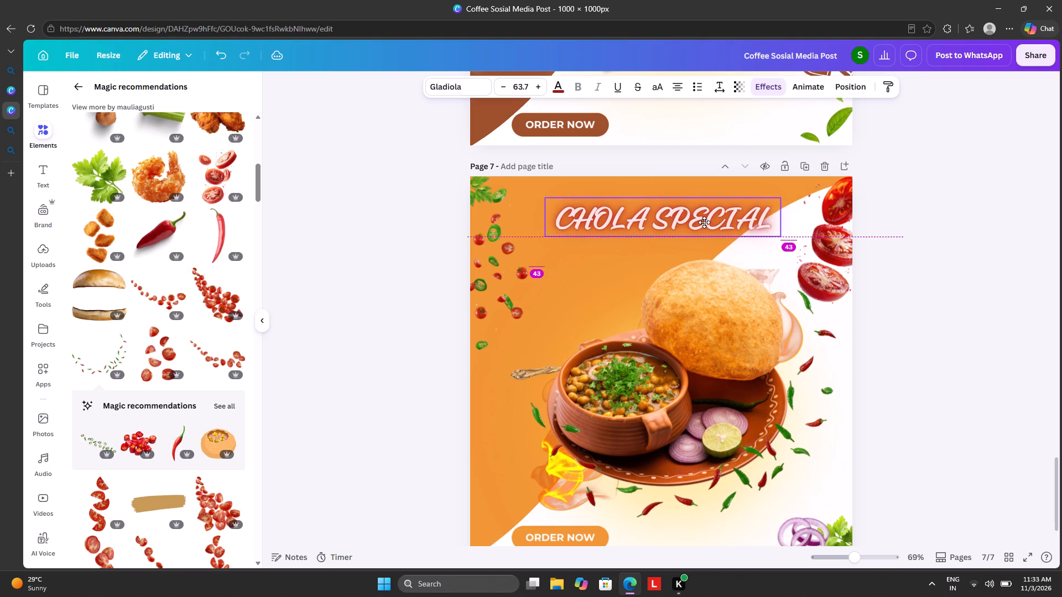
pyautogui.moveTo(704, 222); pyautogui.dragTo(695, 212)
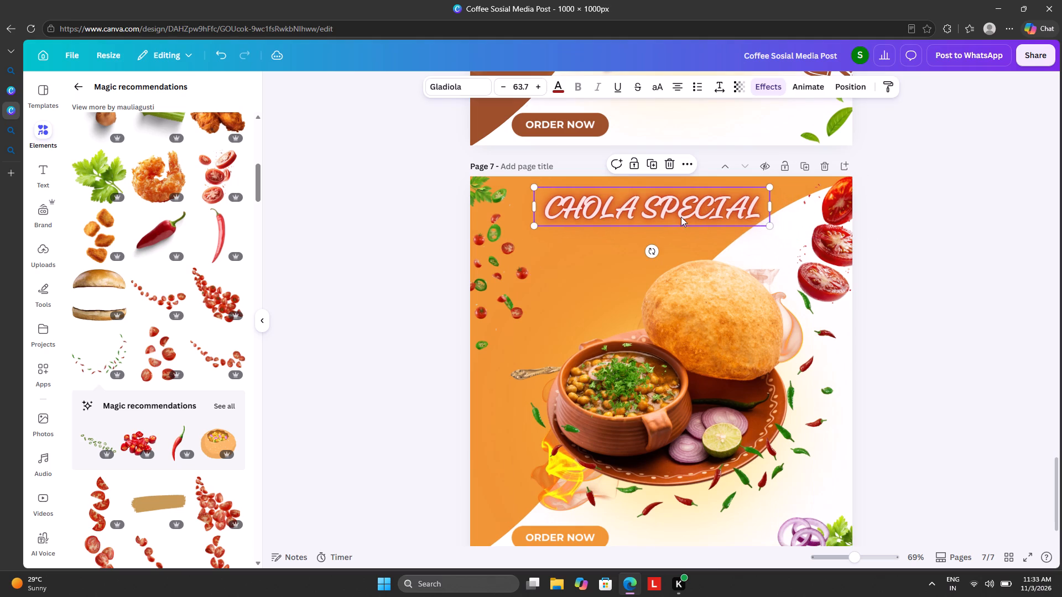
# Recolour page 7's ORDER NOW button with the same dark red as the heading.
pyautogui.click(518, 536)
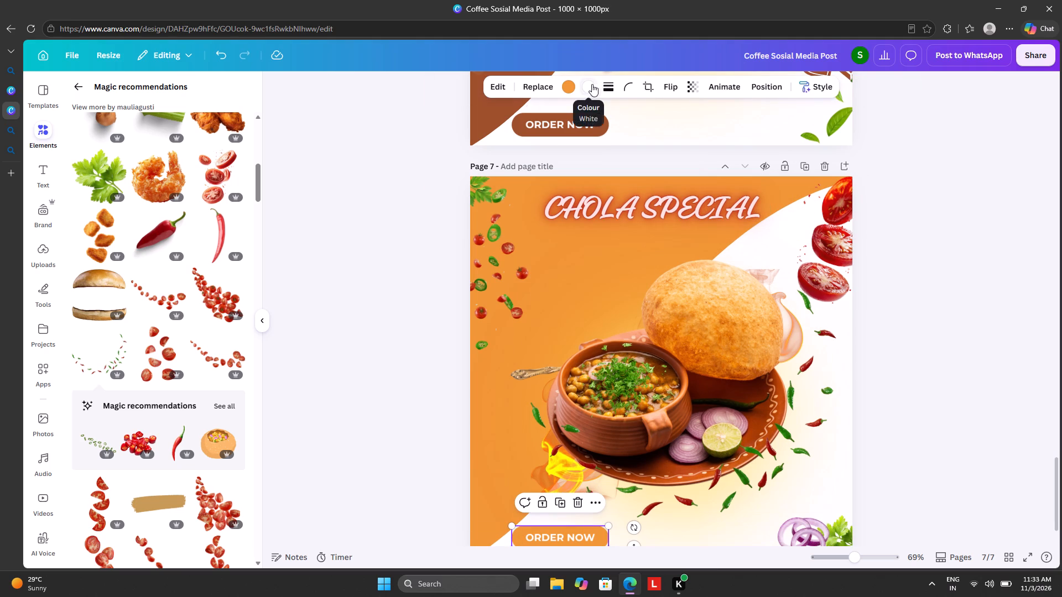
pyautogui.click(561, 87)
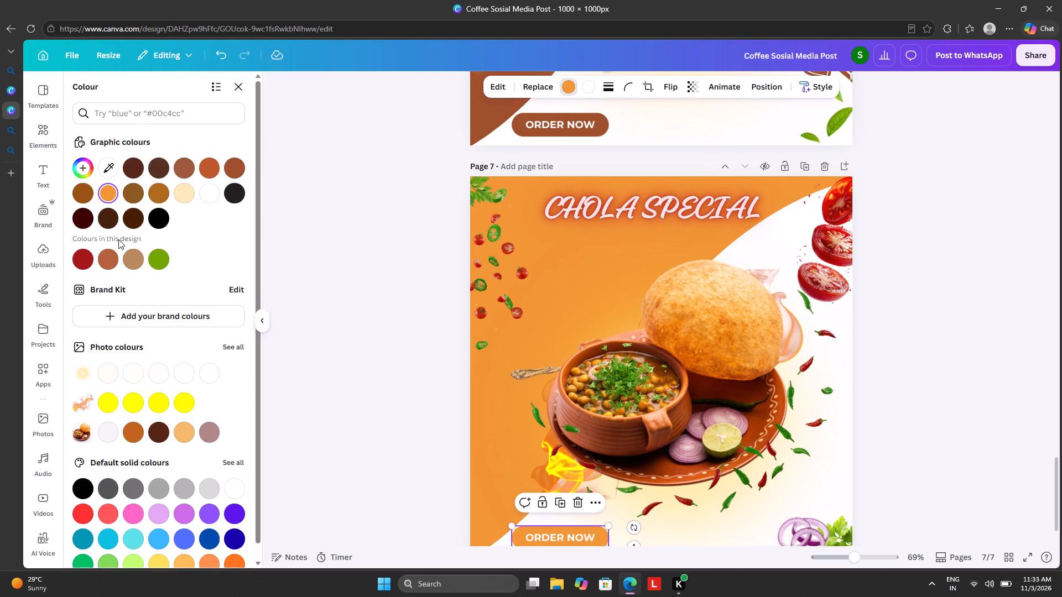
pyautogui.click(83, 256)
pyautogui.click(1016, 288)
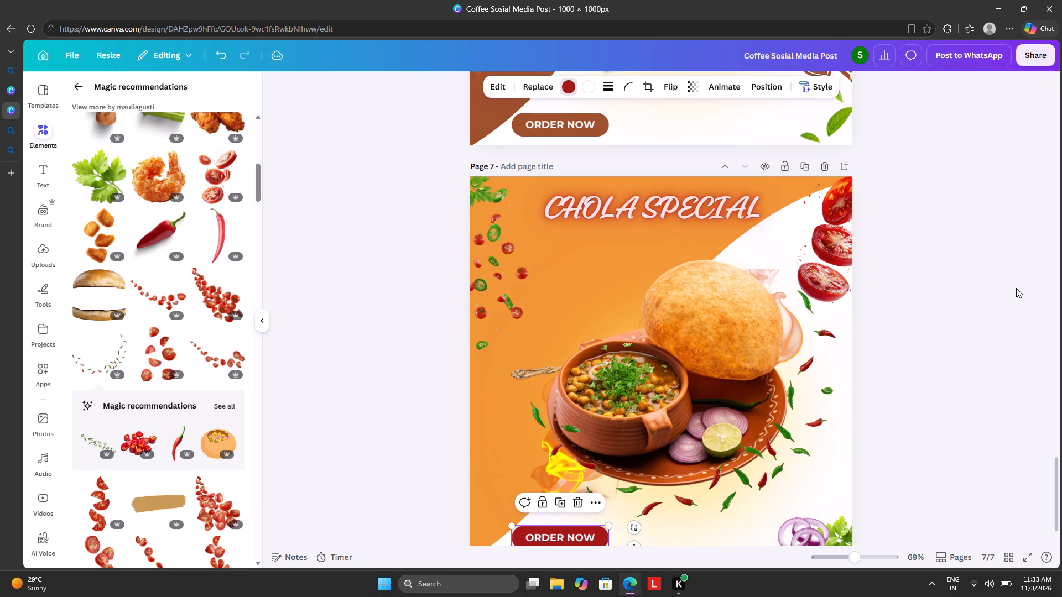
pyautogui.click(1016, 288)
# Add an extra space between CHOLA and SPECIAL in page 7's heading.
pyautogui.scroll(-4, 1017, 288)
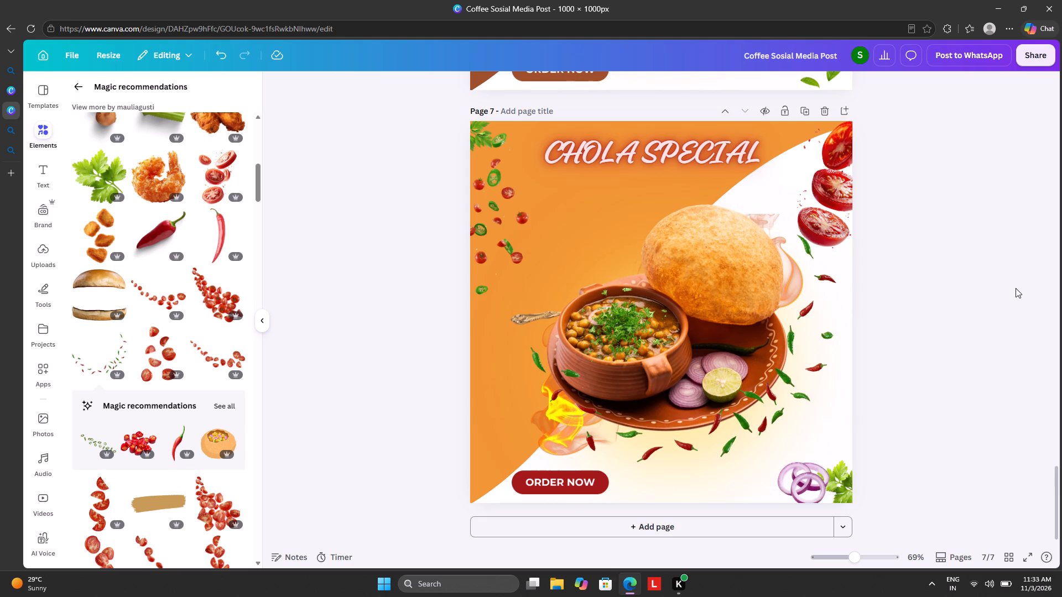
pyautogui.click(633, 159)
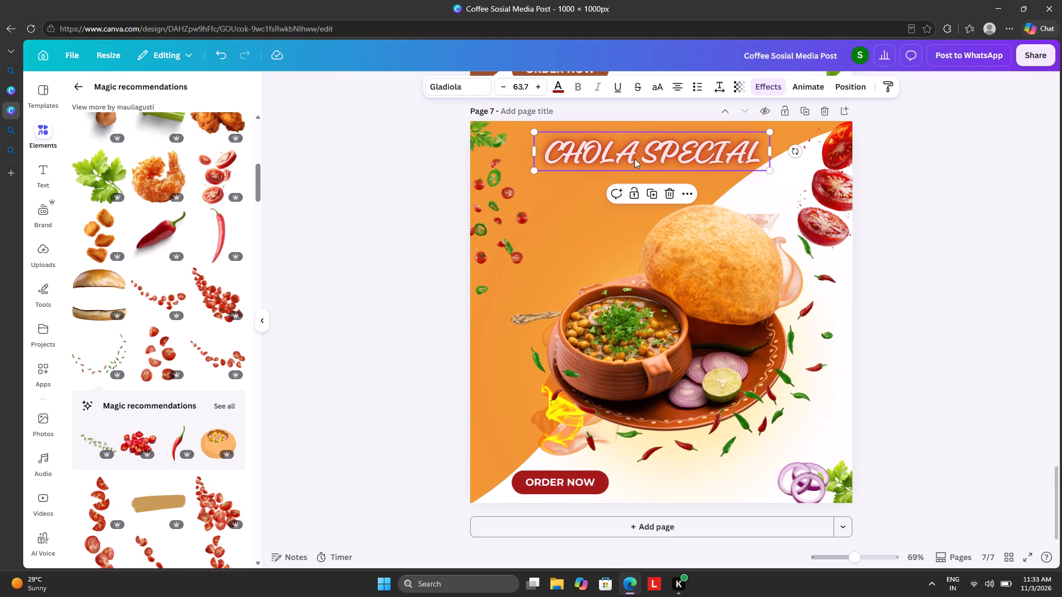
pyautogui.click(635, 159)
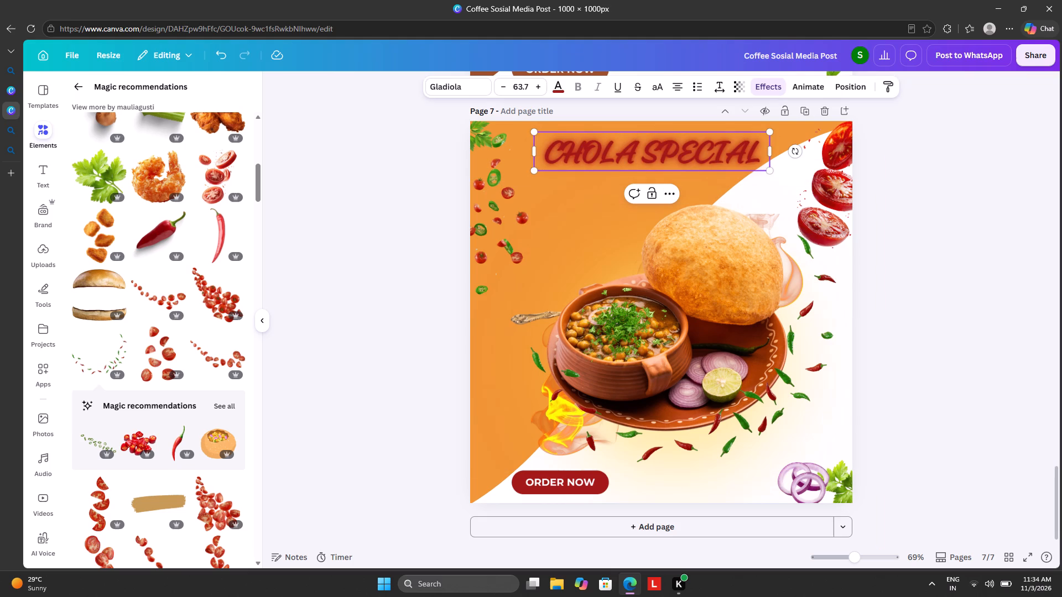
pyautogui.press('space')
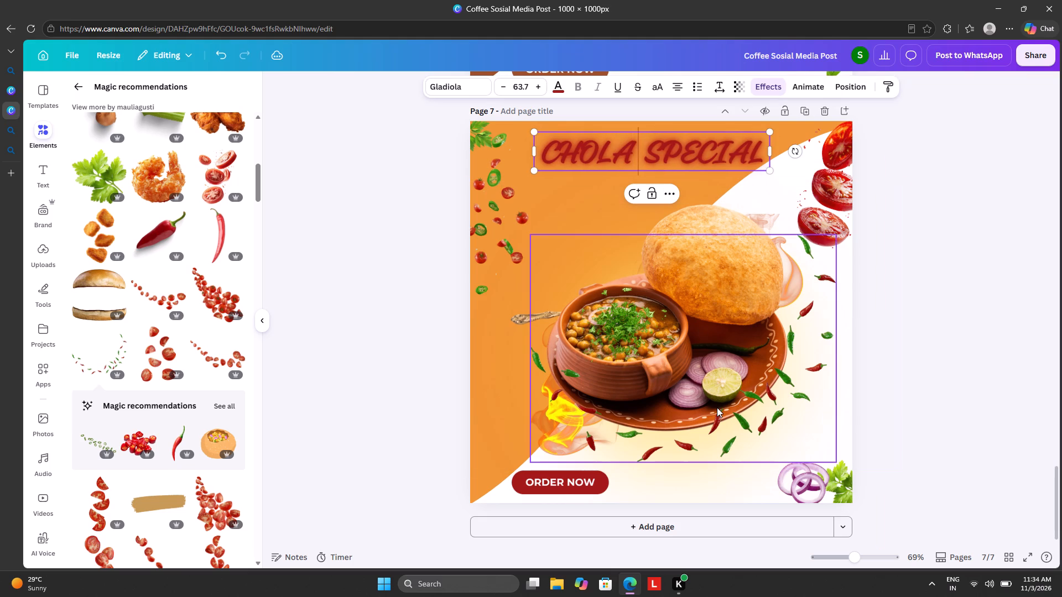
# Nudge the scattered chillies graphic around the plate on page 7 slightly down and to the right.
pyautogui.moveTo(753, 428); pyautogui.dragTo(760, 436)
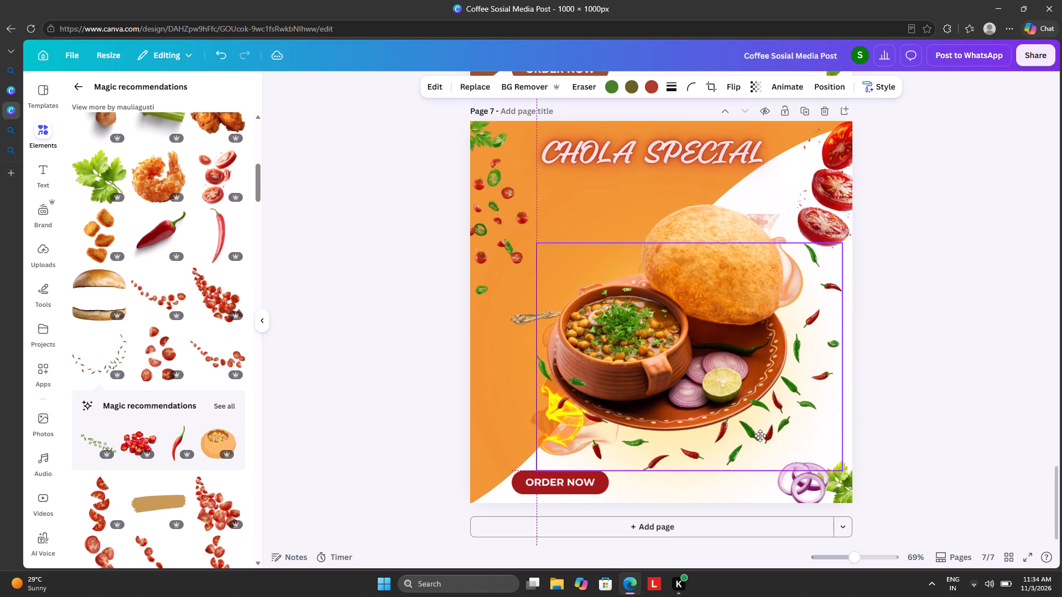
pyautogui.moveTo(760, 436); pyautogui.dragTo(761, 436)
pyautogui.click(998, 328)
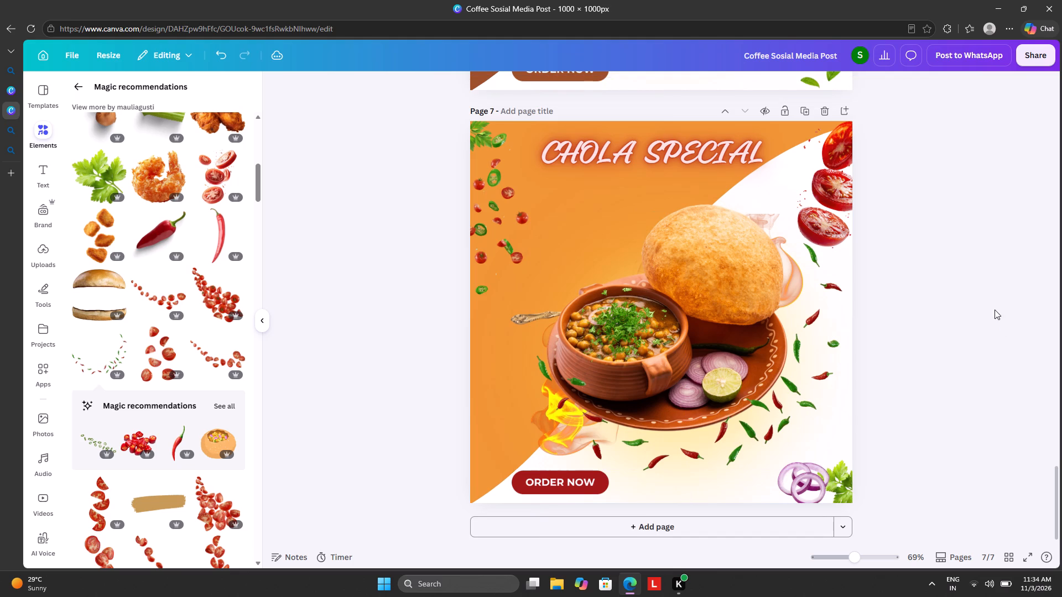
# Copy the 20% OFF badge from page 6, paste it onto page 7 and place it just below the CHOLA SPECIAL heading.
pyautogui.scroll(9, 920, 319)
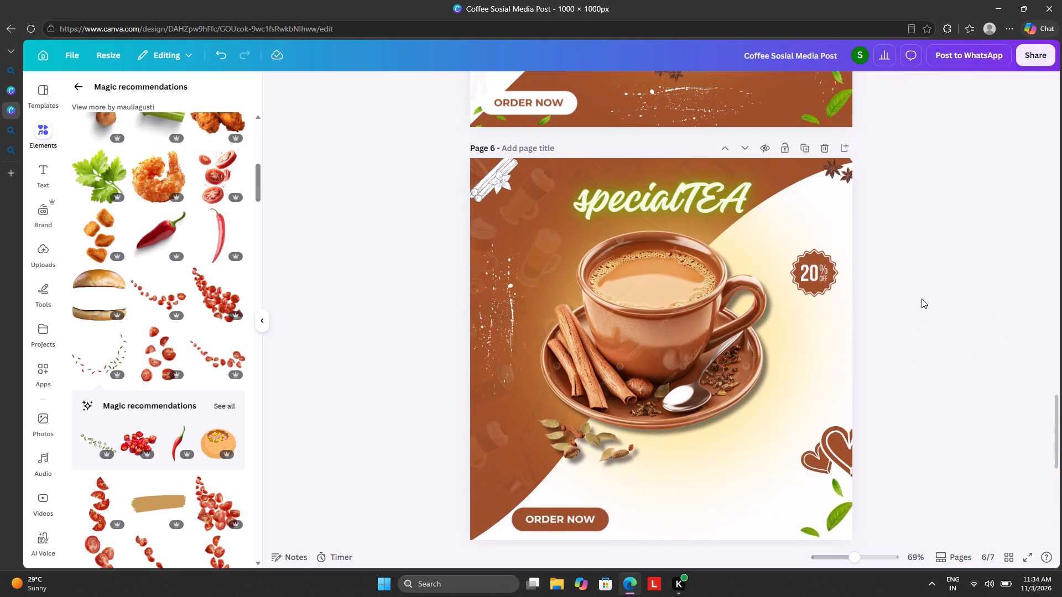
pyautogui.click(825, 320)
pyautogui.rightClick(825, 321)
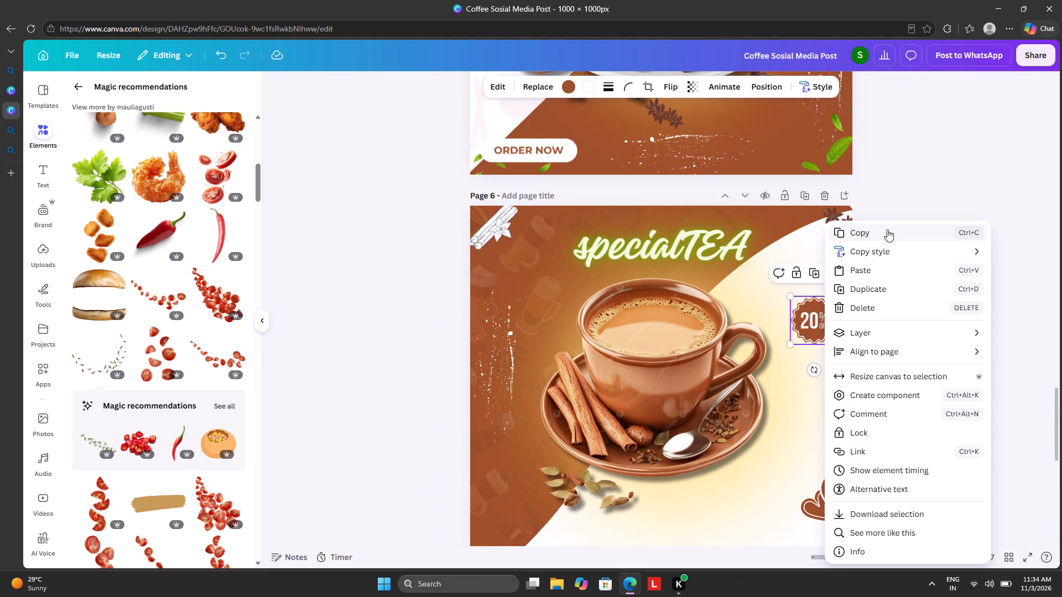
pyautogui.click(887, 229)
pyautogui.scroll(-8, 891, 229)
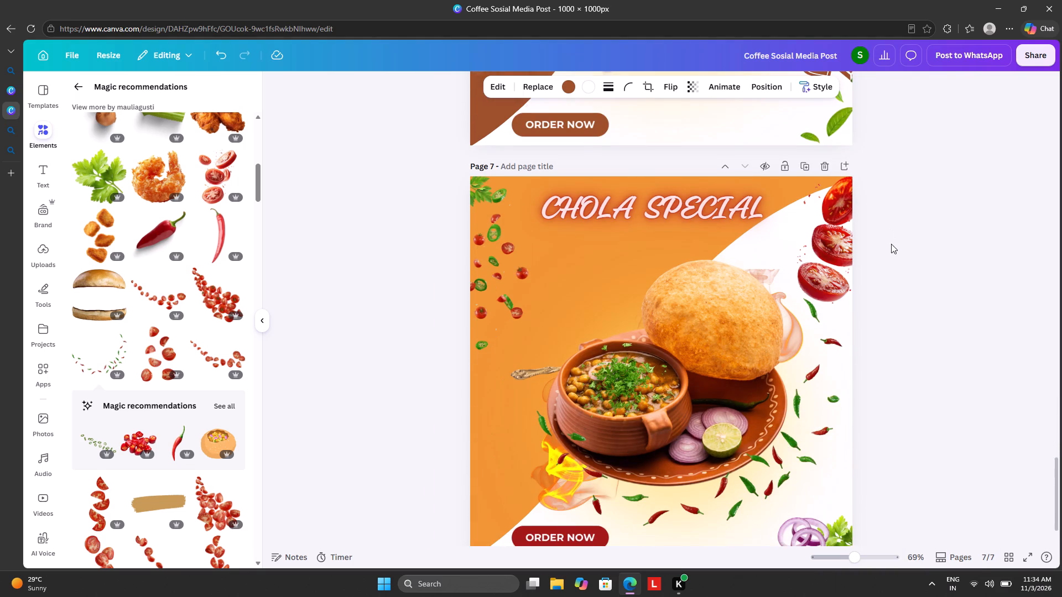
pyautogui.hotkey('ctrl', 'v')
pyautogui.moveTo(815, 289); pyautogui.dragTo(789, 285)
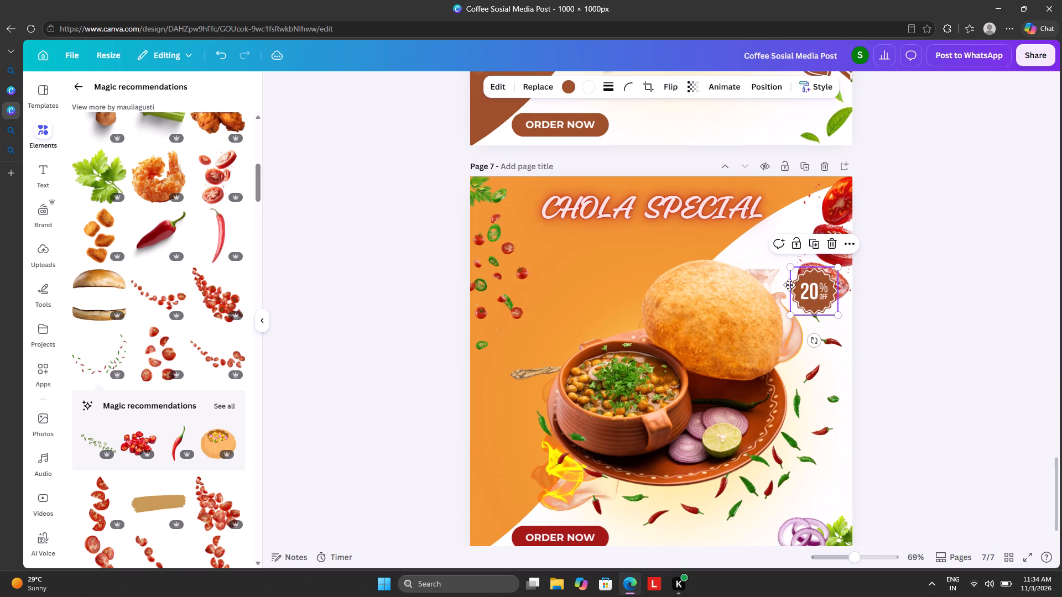
pyautogui.moveTo(789, 285); pyautogui.dragTo(610, 251)
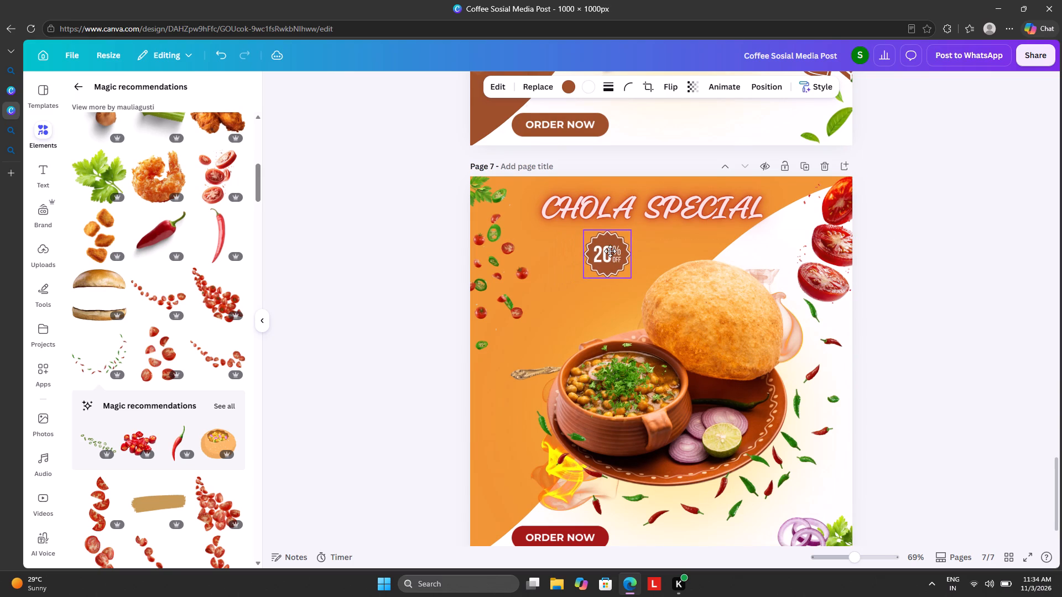
pyautogui.moveTo(610, 251); pyautogui.dragTo(615, 251)
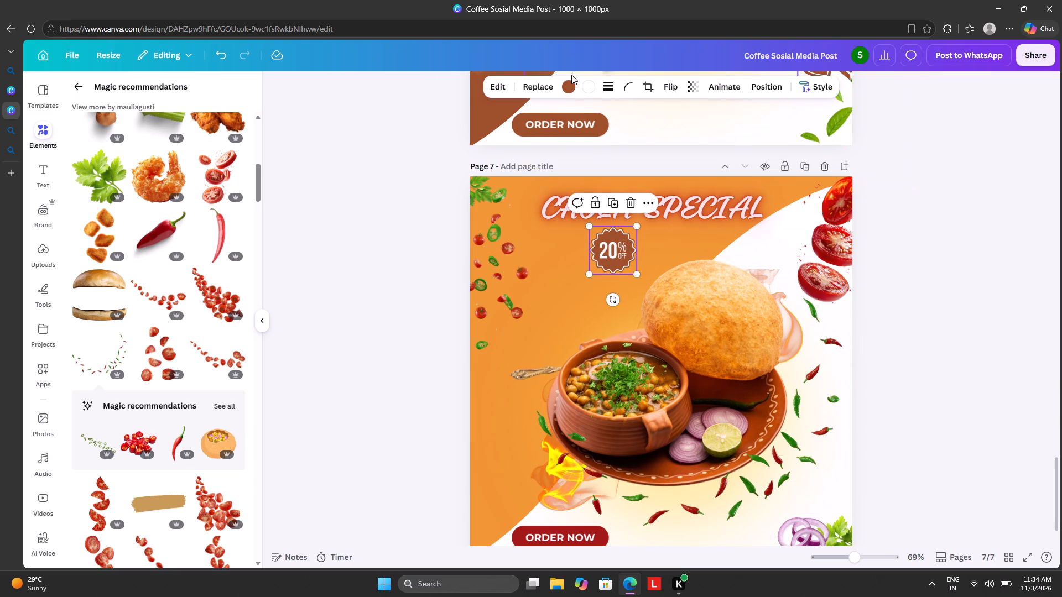
# Recolour page 7's 20% OFF badge with the dark red used on the ORDER NOW button.
pyautogui.click(571, 89)
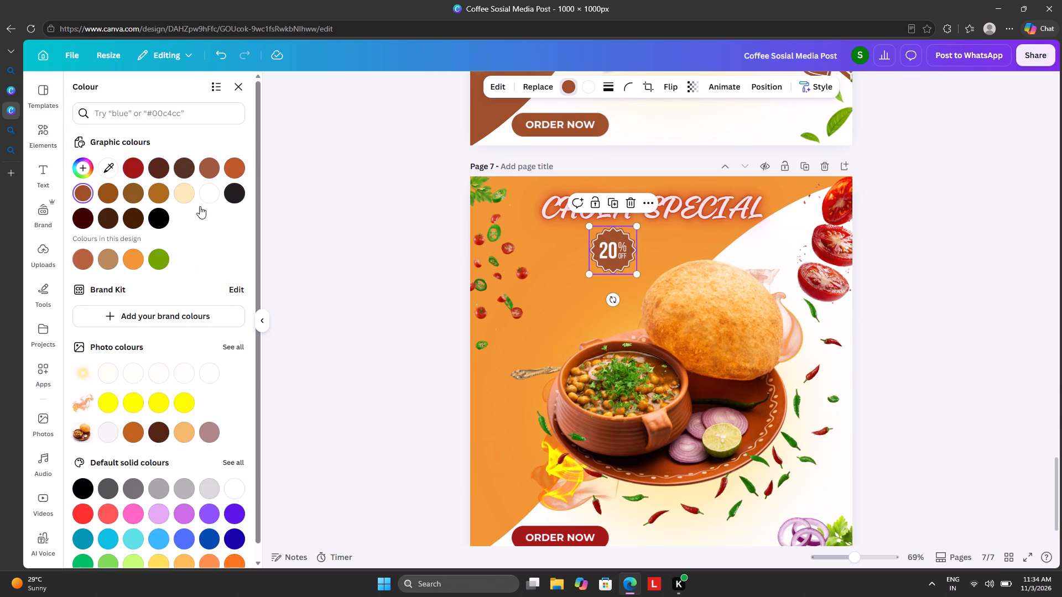
pyautogui.click(132, 167)
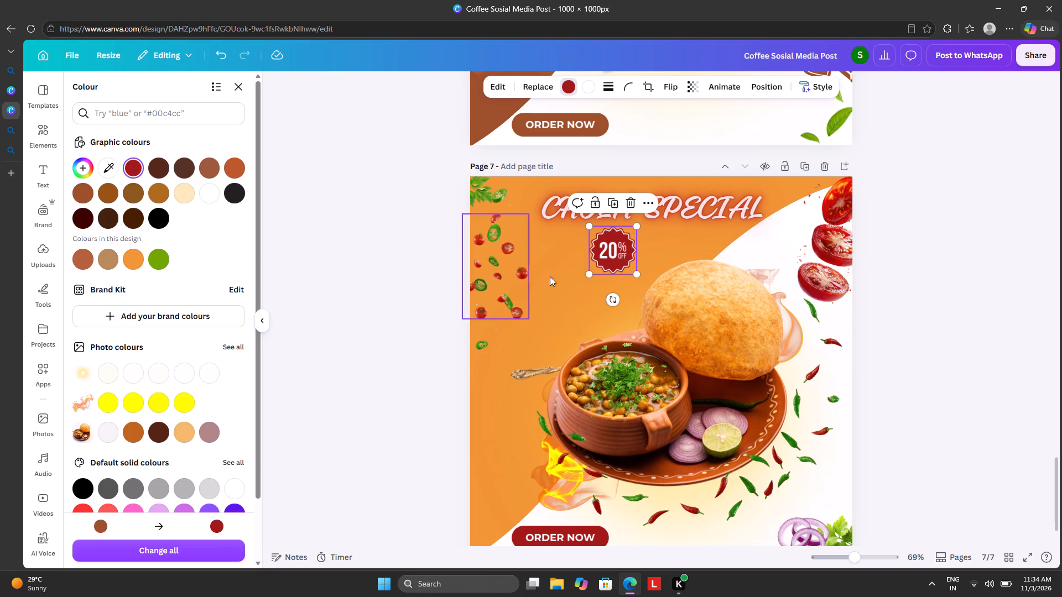
pyautogui.click(1052, 357)
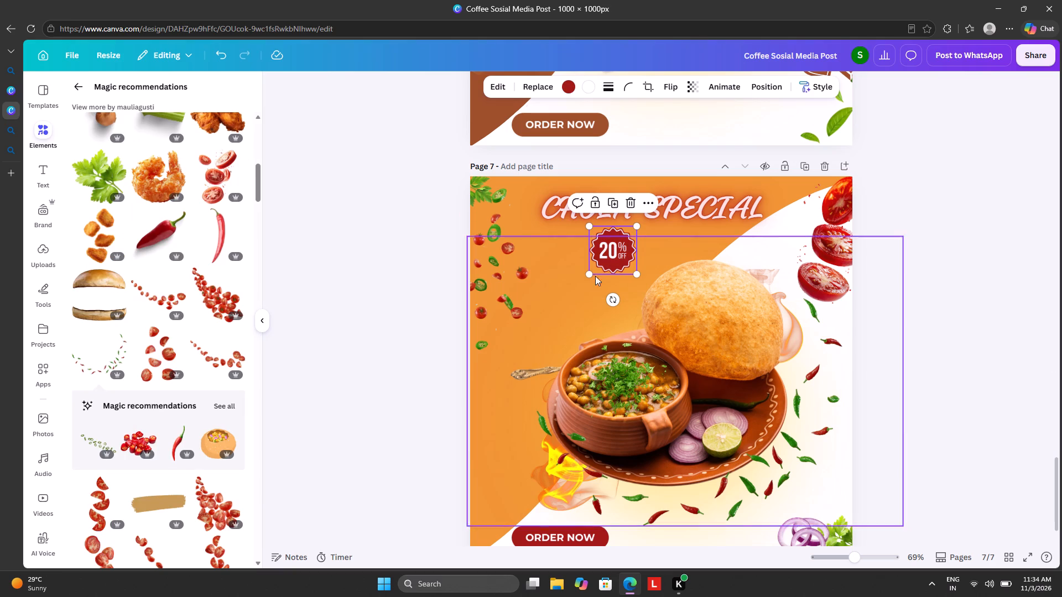
# Move the 20% OFF badge to page 7's left edge, beside the chola bowl.
pyautogui.moveTo(609, 247); pyautogui.dragTo(494, 406)
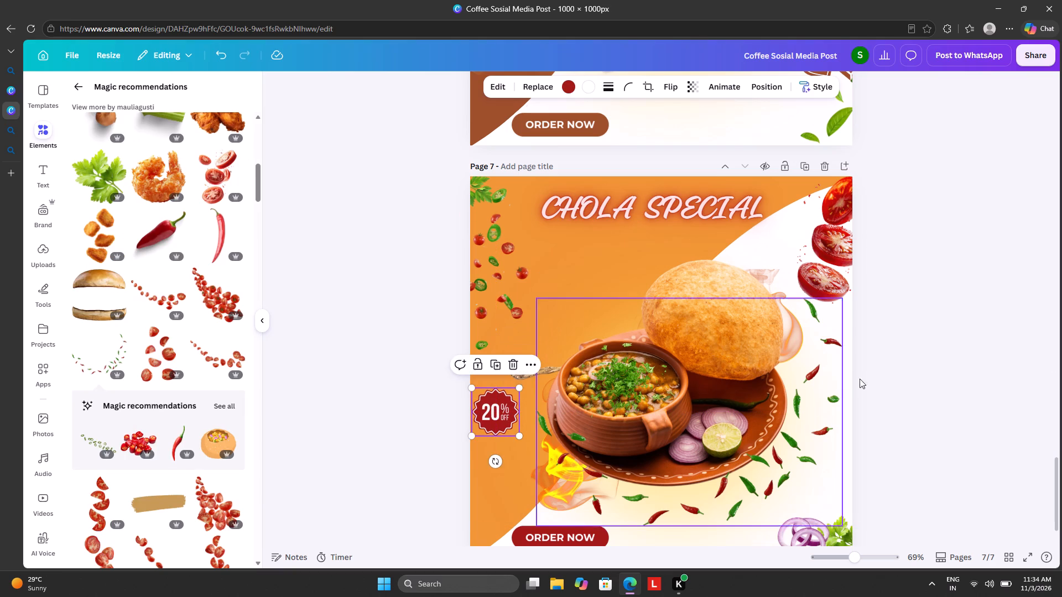
pyautogui.click(964, 364)
# Review the earlier post designs from page 6 back to page 1, and return to page 2.
pyautogui.scroll(8, 984, 349)
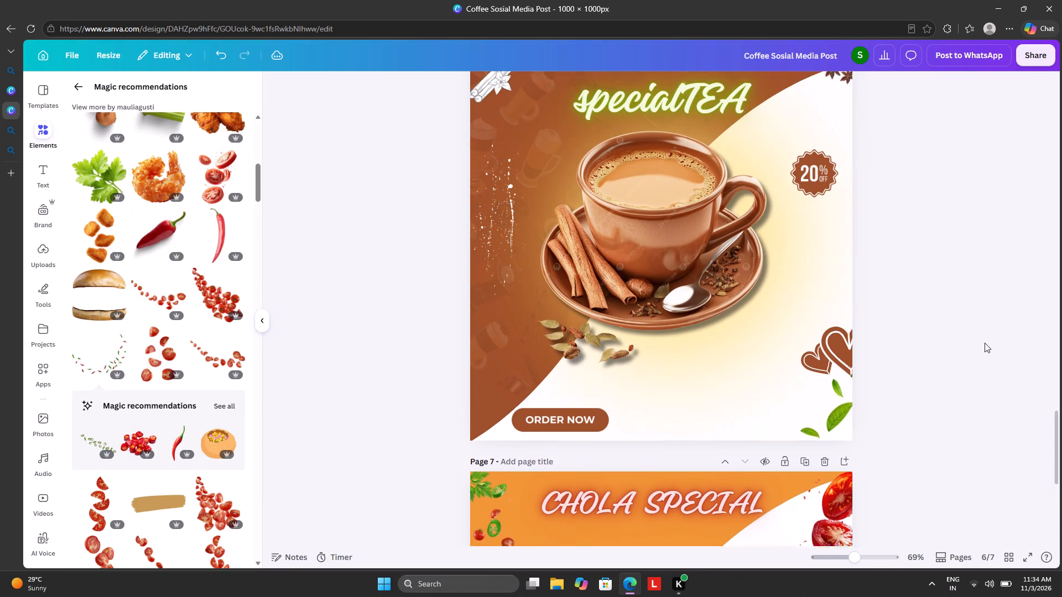
pyautogui.scroll(-2, 985, 343)
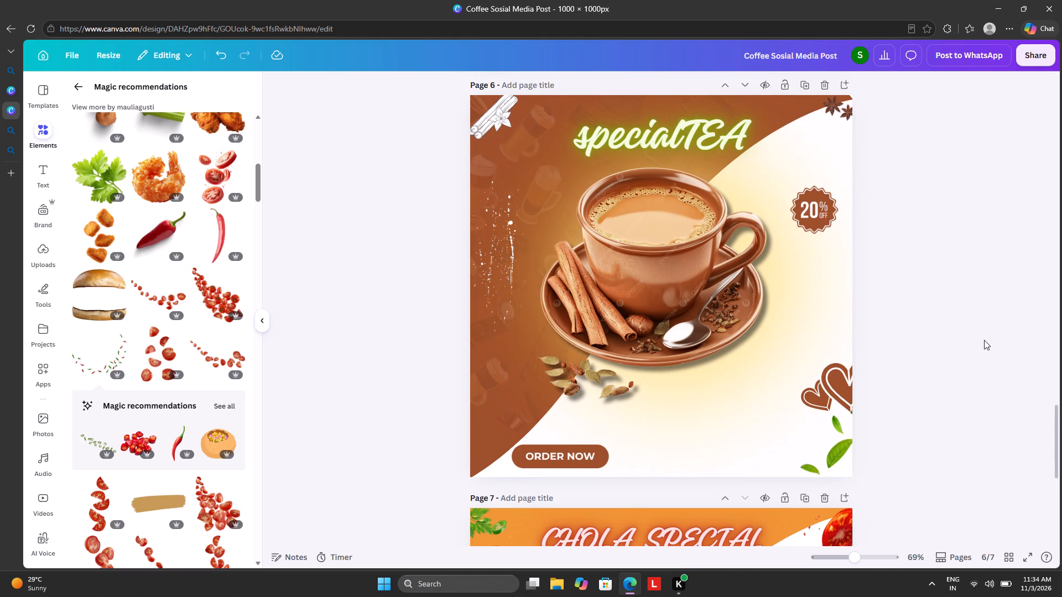
pyautogui.scroll(8, 984, 340)
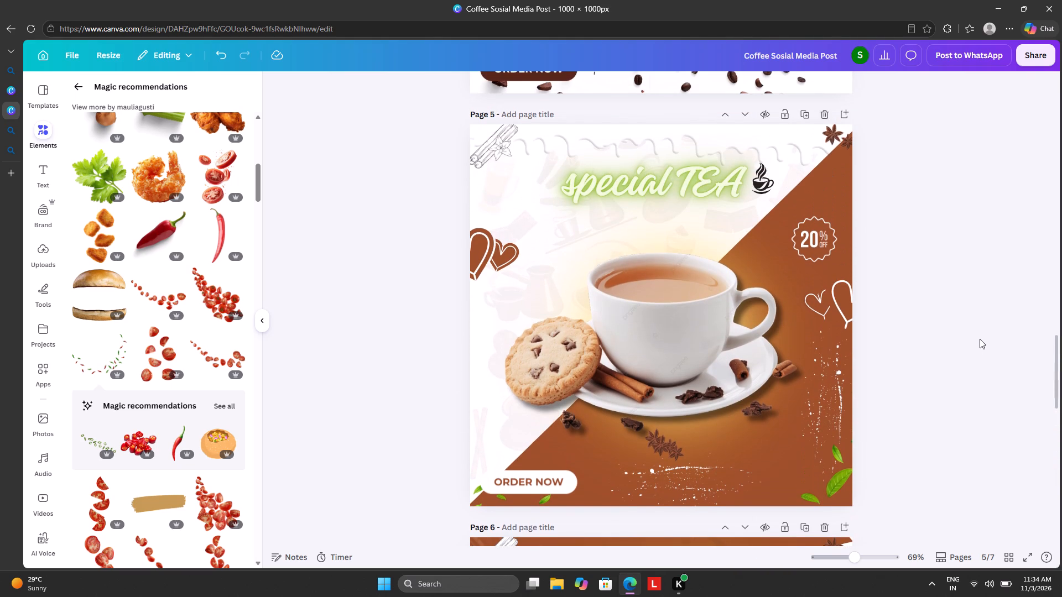
pyautogui.scroll(5, 980, 339)
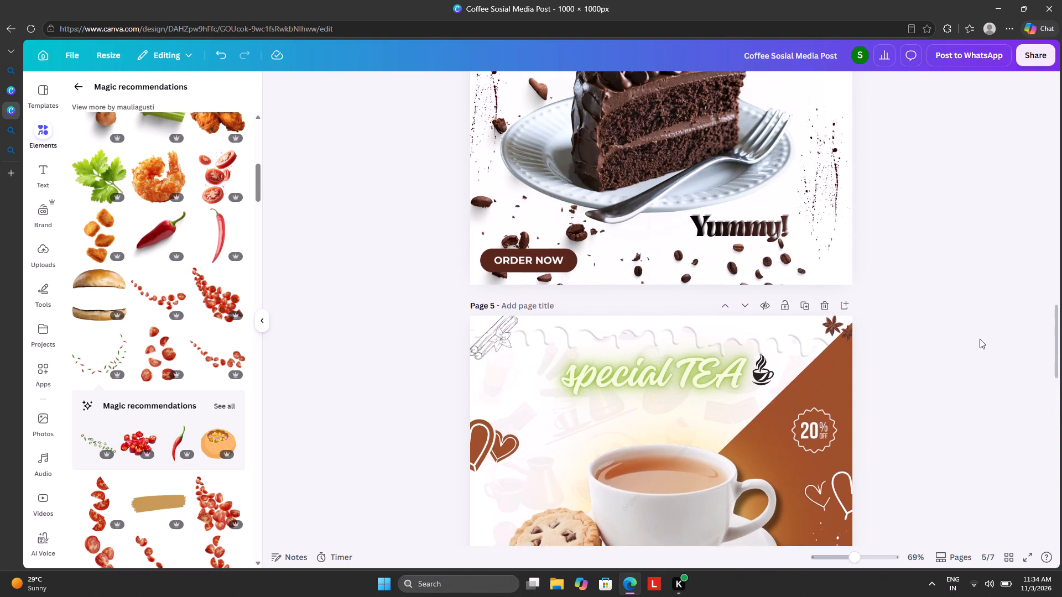
pyautogui.scroll(4, 980, 339)
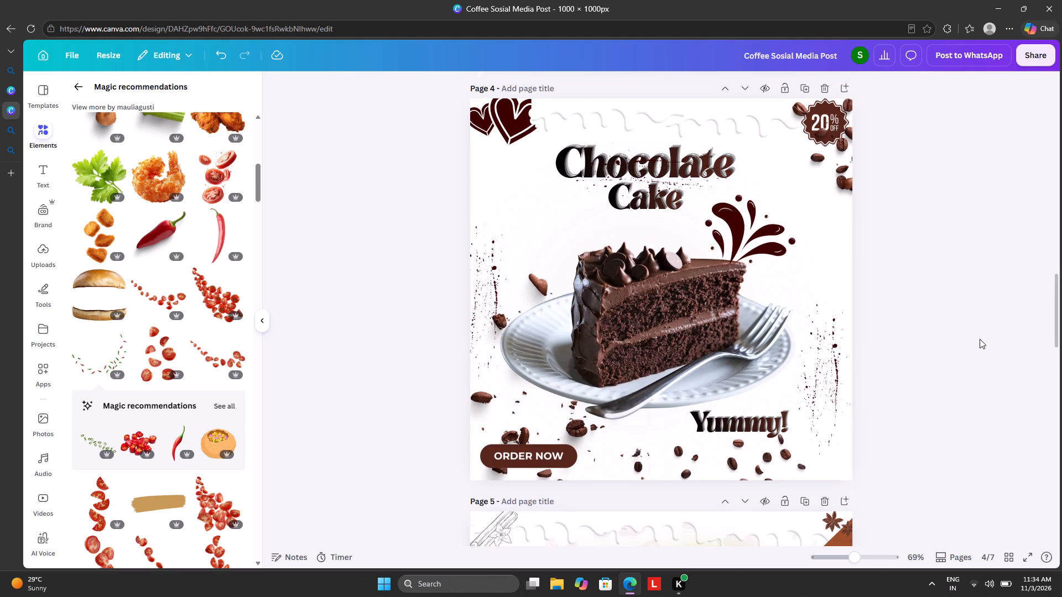
pyautogui.scroll(14, 980, 339)
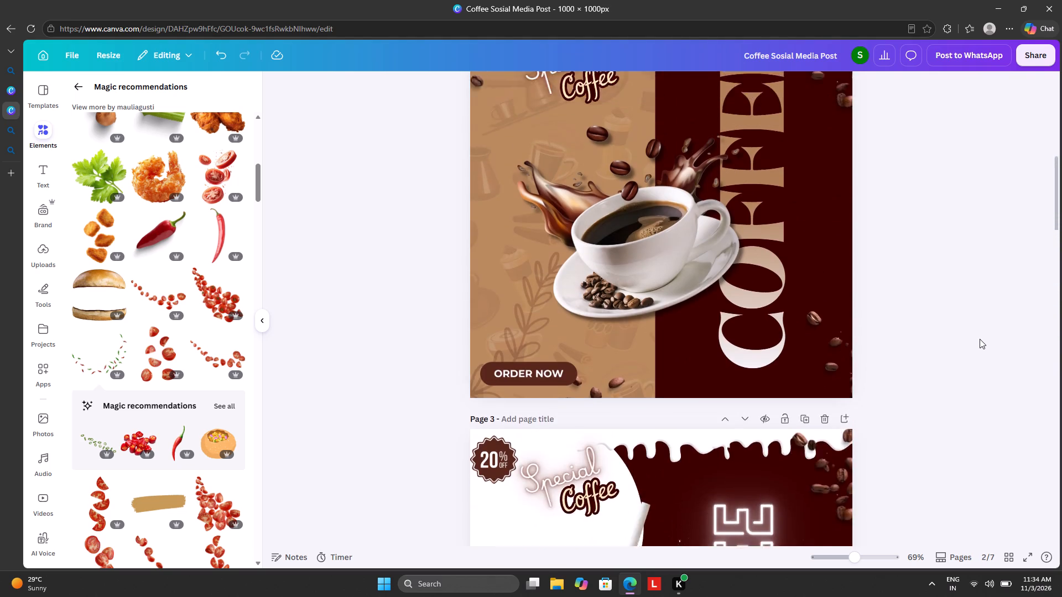
pyautogui.scroll(9, 980, 339)
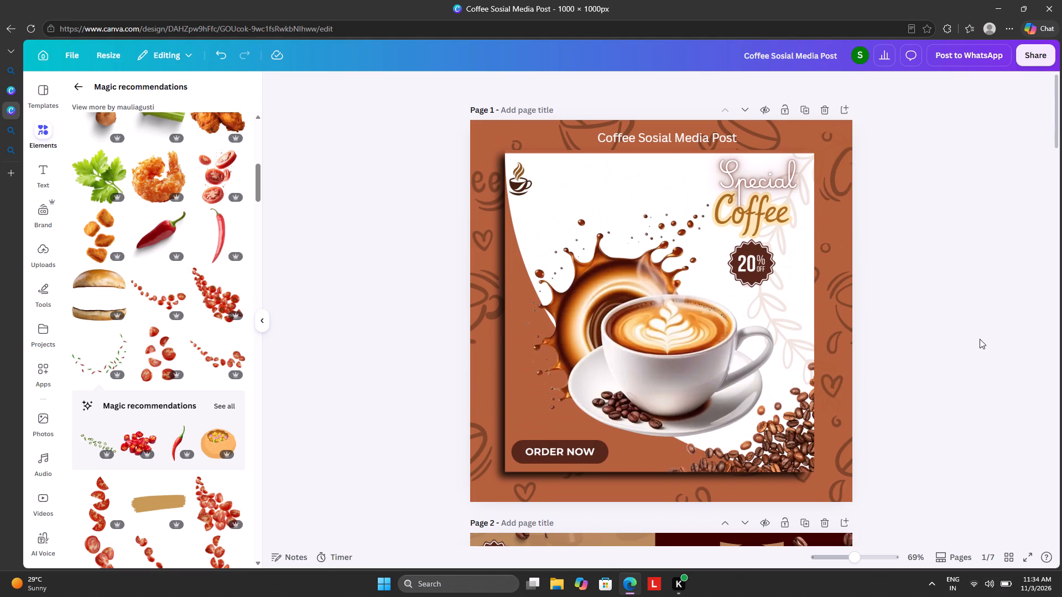
pyautogui.scroll(-2, 980, 441)
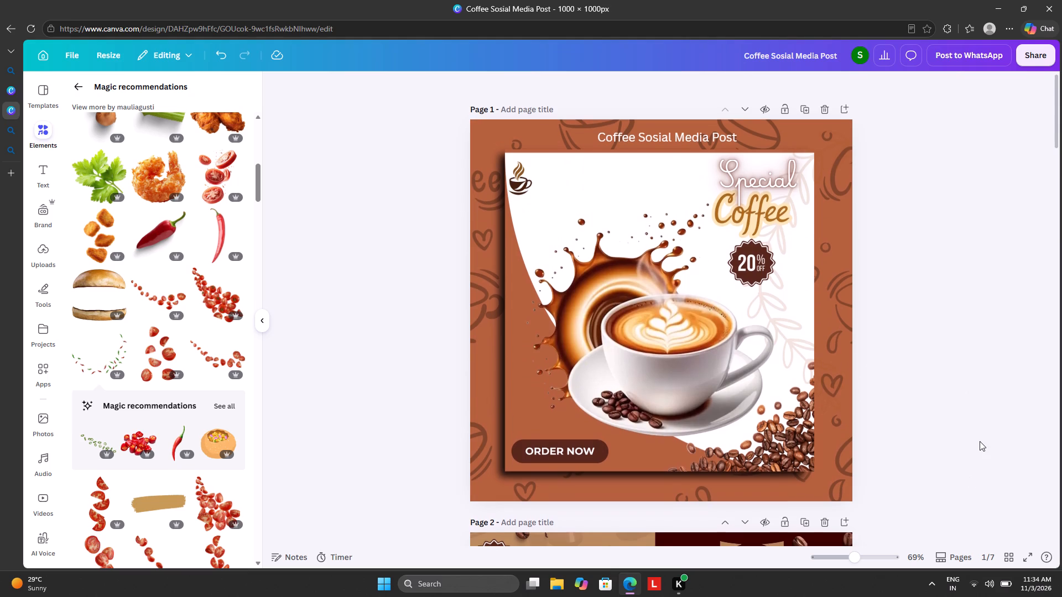
pyautogui.scroll(-5, 980, 441)
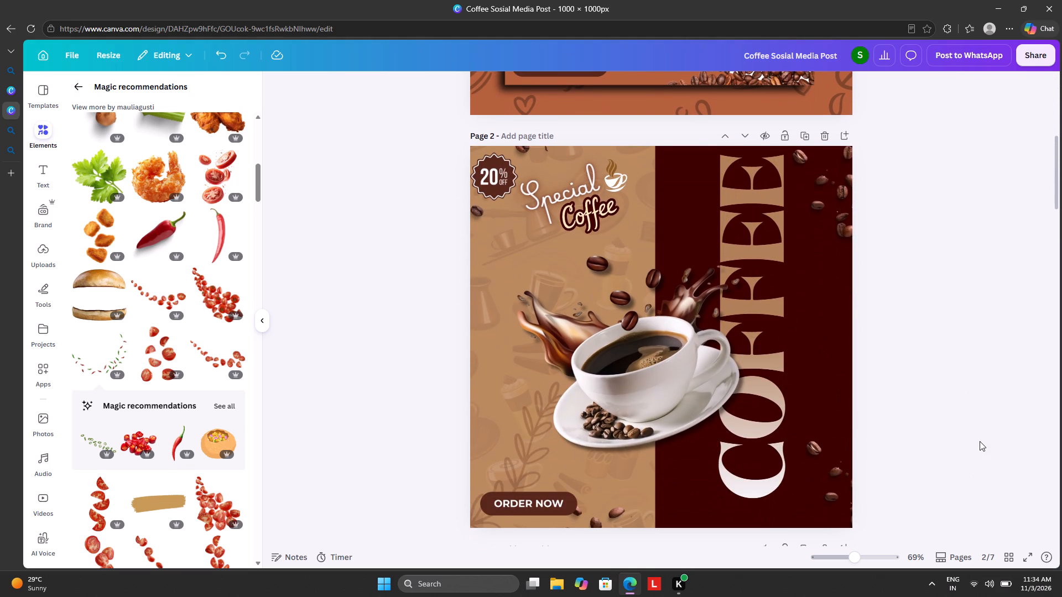
# Review the post designs from page 2 through to the chola special on page 7.
pyautogui.scroll(-5, 963, 321)
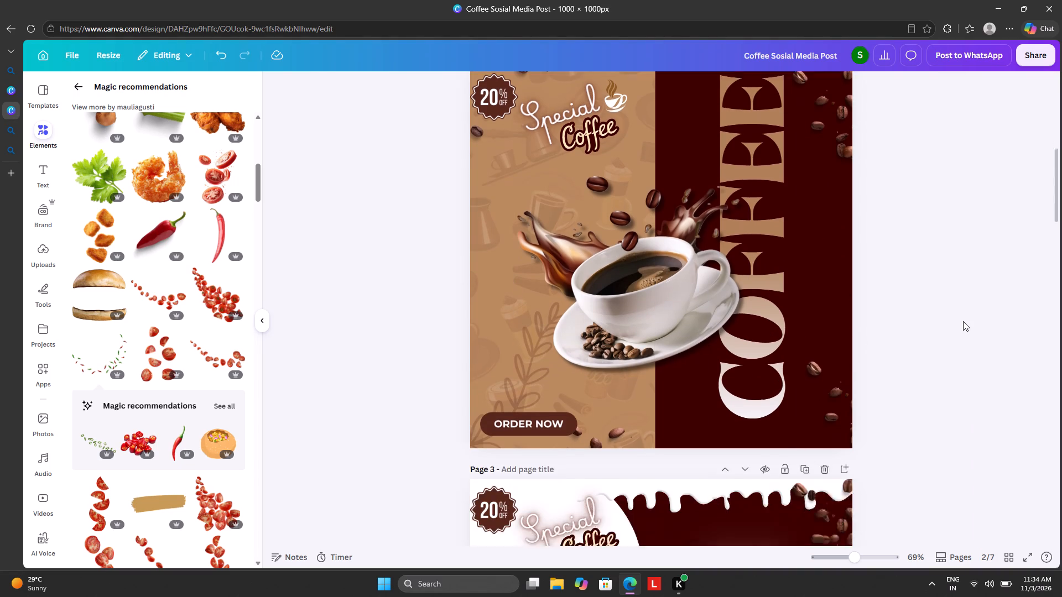
pyautogui.scroll(-3, 963, 321)
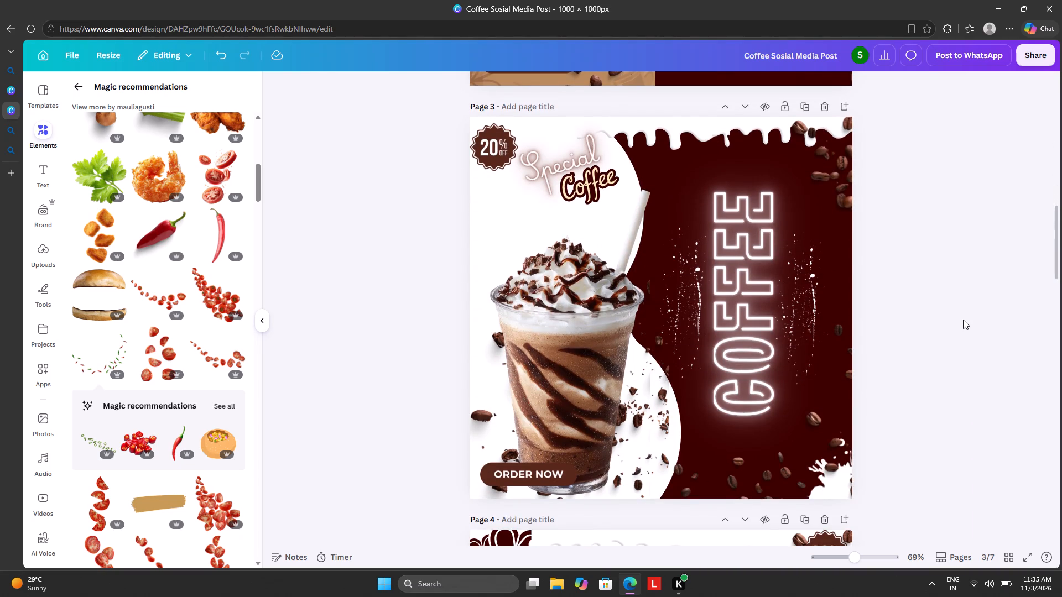
pyautogui.scroll(-7, 963, 320)
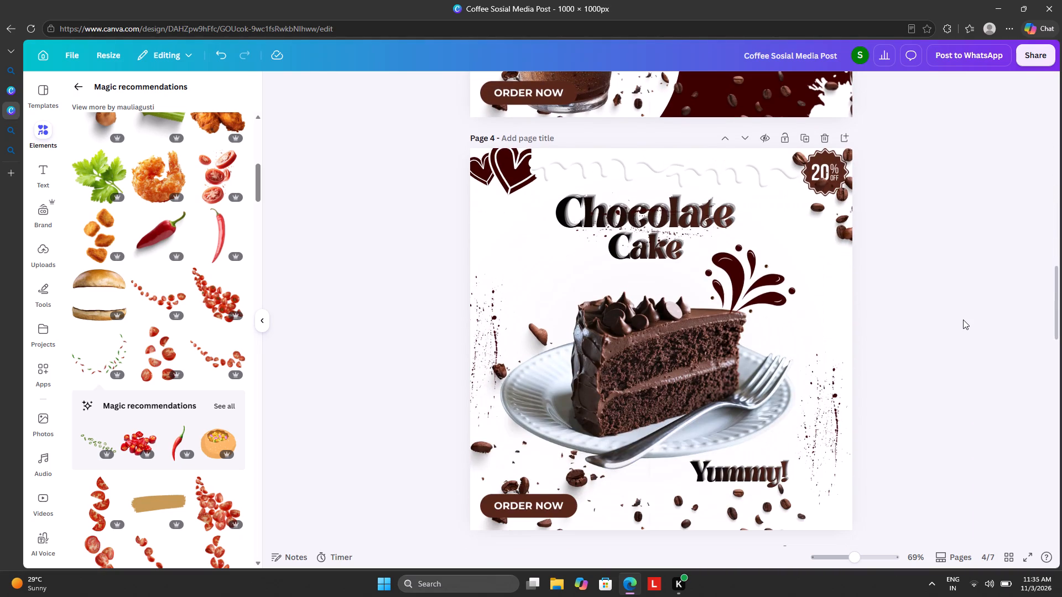
pyautogui.scroll(-8, 963, 320)
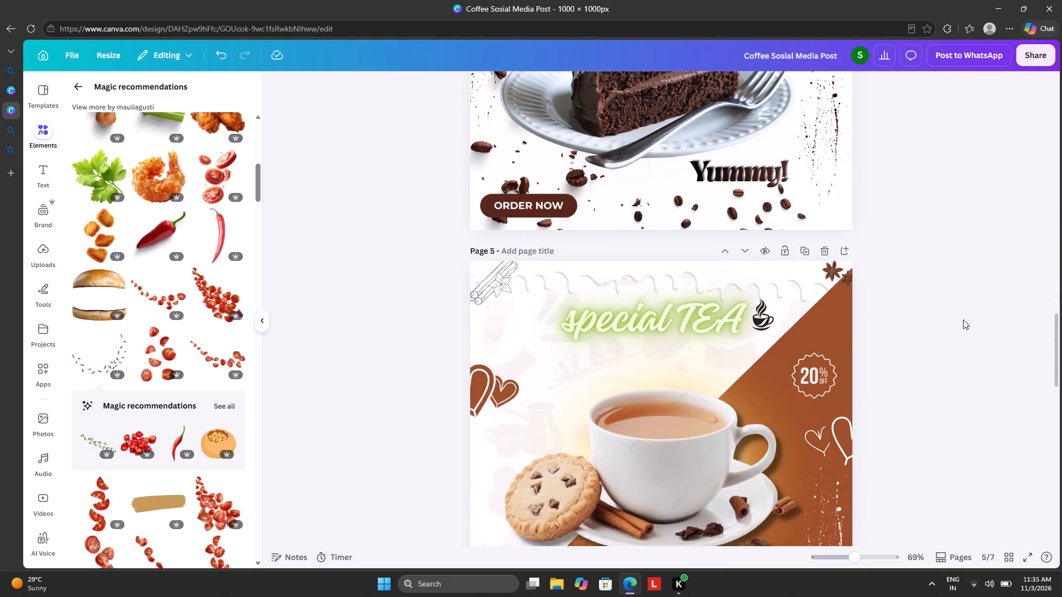
pyautogui.scroll(6, 963, 320)
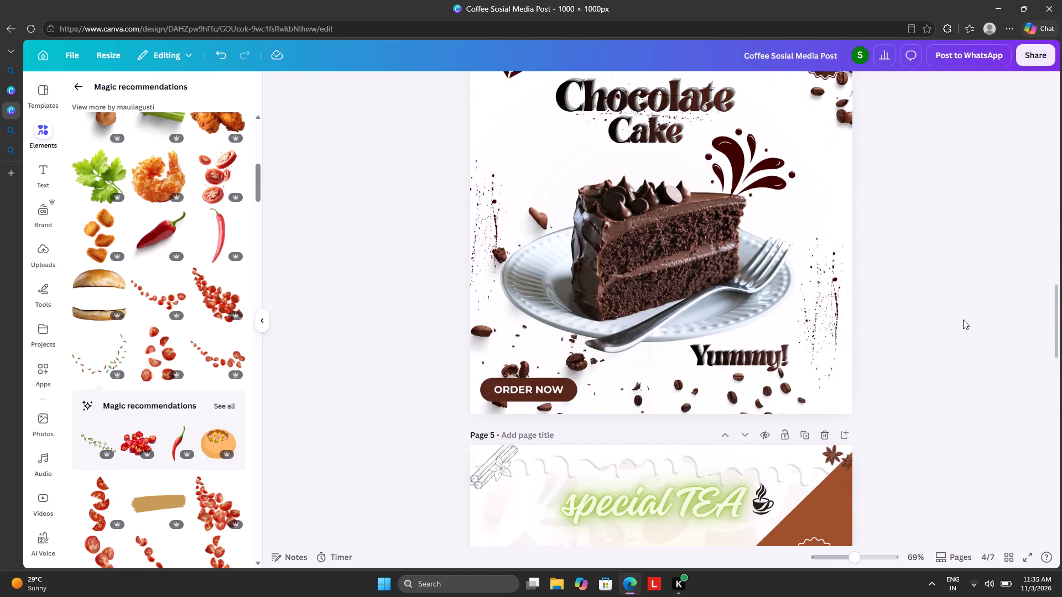
pyautogui.scroll(2, 963, 320)
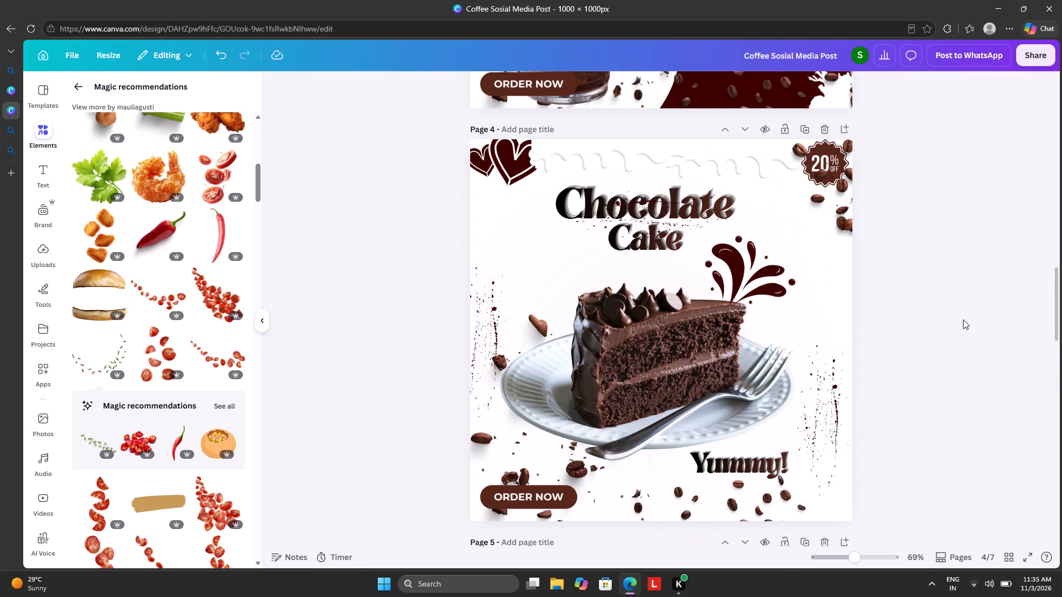
pyautogui.scroll(-6, 963, 320)
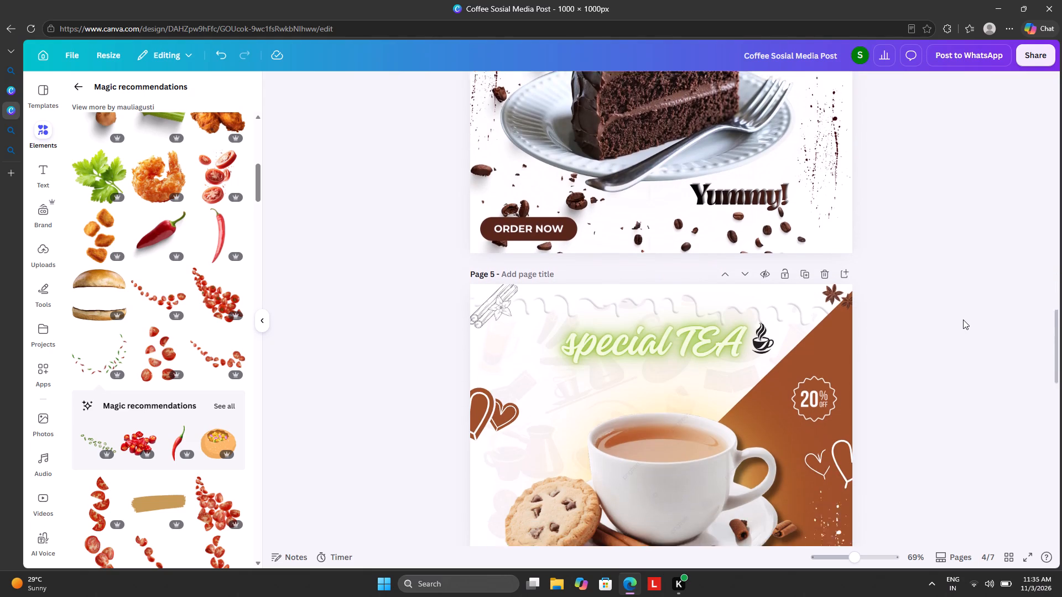
pyautogui.scroll(-4, 963, 320)
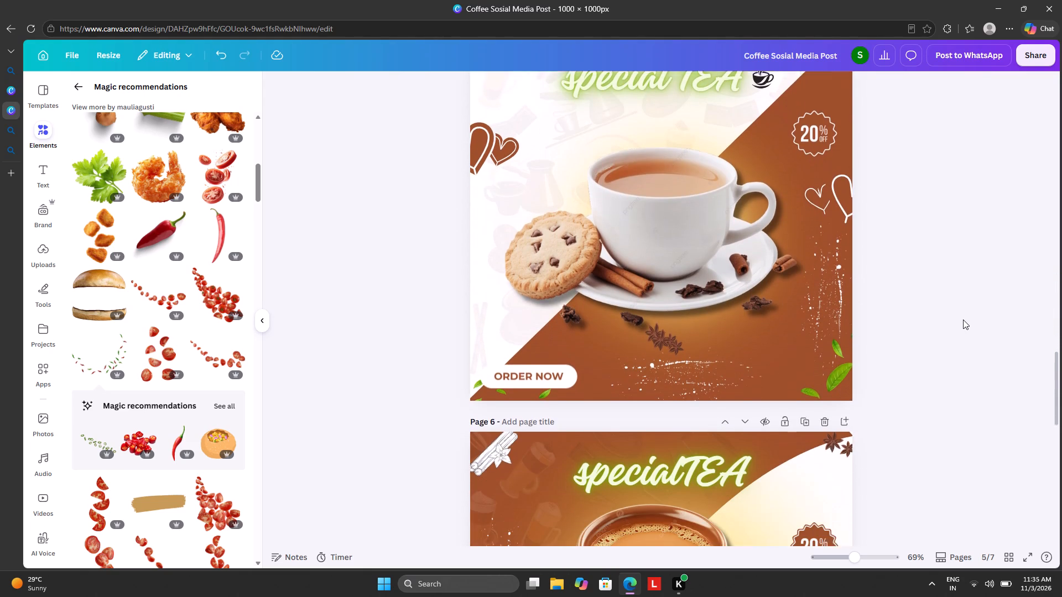
pyautogui.scroll(-9, 963, 320)
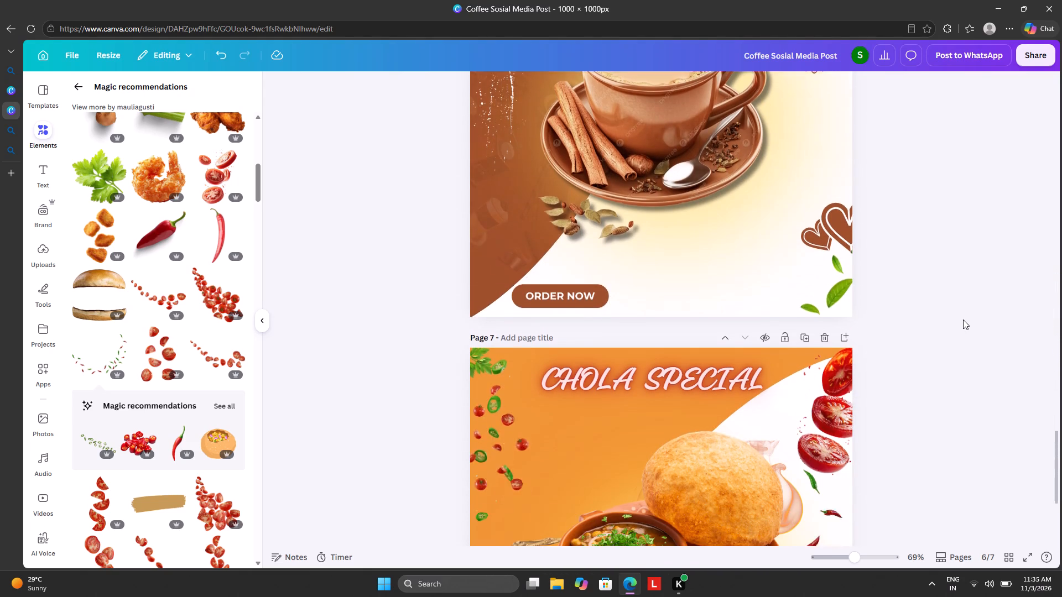
pyautogui.scroll(-6, 963, 320)
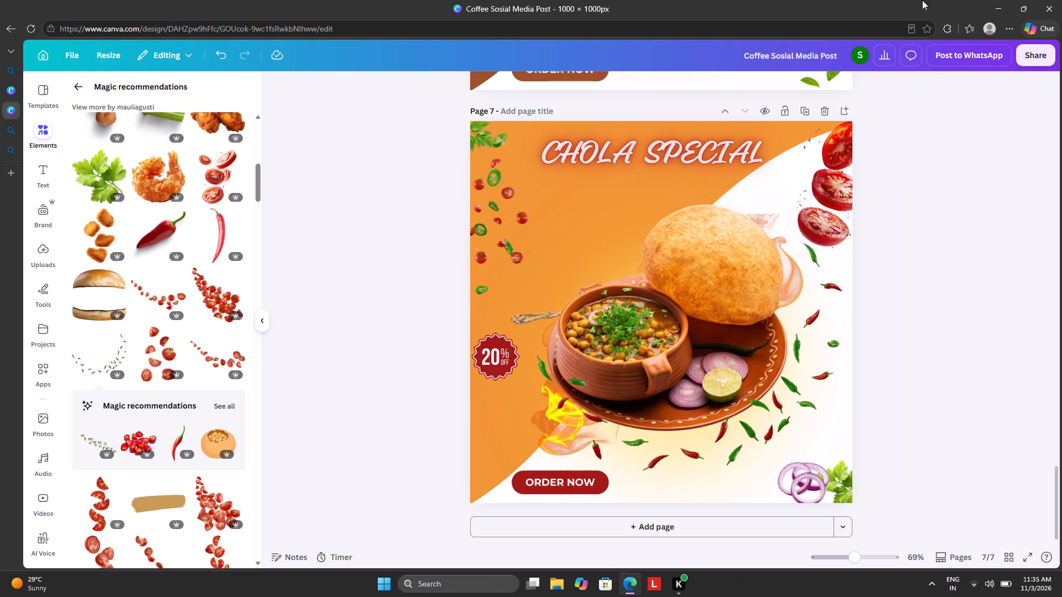
# Shift the scattered chillies around page 7's chola plate slightly down and to the left.
pyautogui.moveTo(616, 322); pyautogui.dragTo(631, 307)
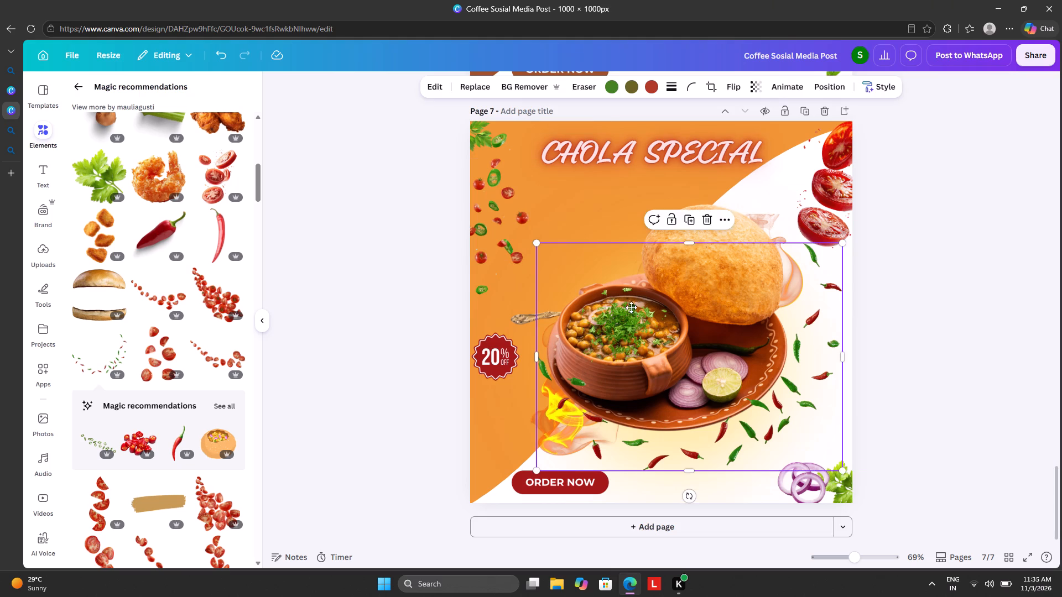
pyautogui.moveTo(631, 307); pyautogui.dragTo(610, 330)
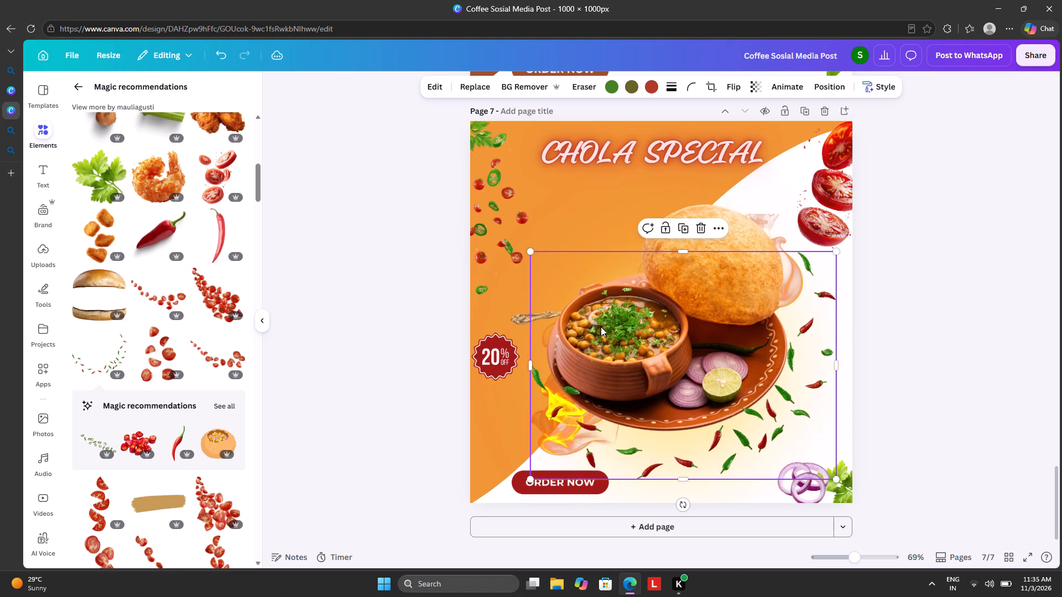
# Select the chopped coriander garnish in page 7's layers and nudge it into place on the chola bowl.
pyautogui.click(602, 326)
pyautogui.click(634, 321)
pyautogui.click(826, 81)
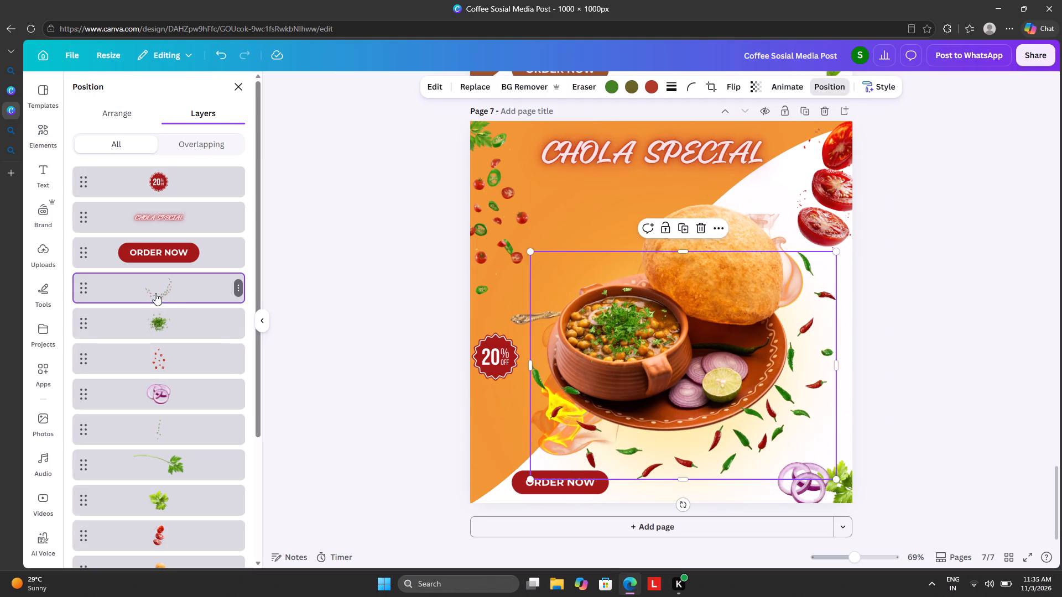
pyautogui.click(157, 321)
pyautogui.click(617, 328)
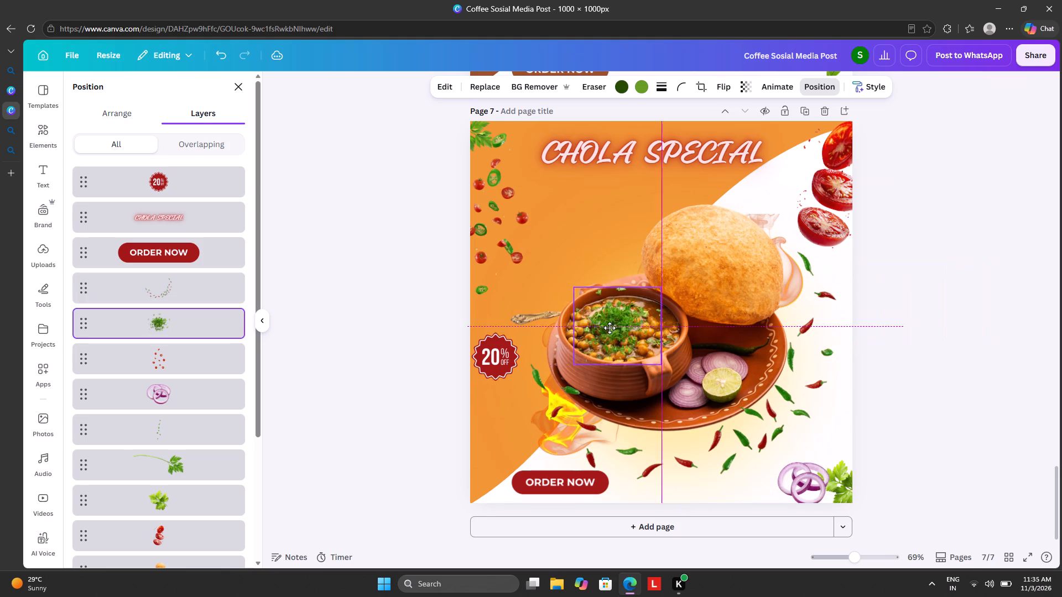
pyautogui.click(960, 273)
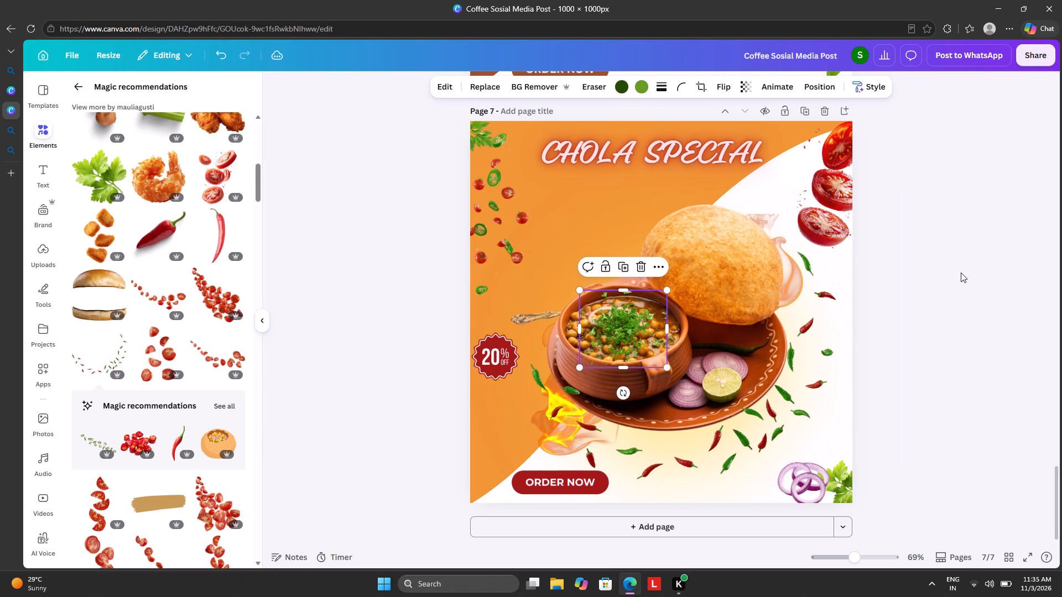
pyautogui.click(961, 273)
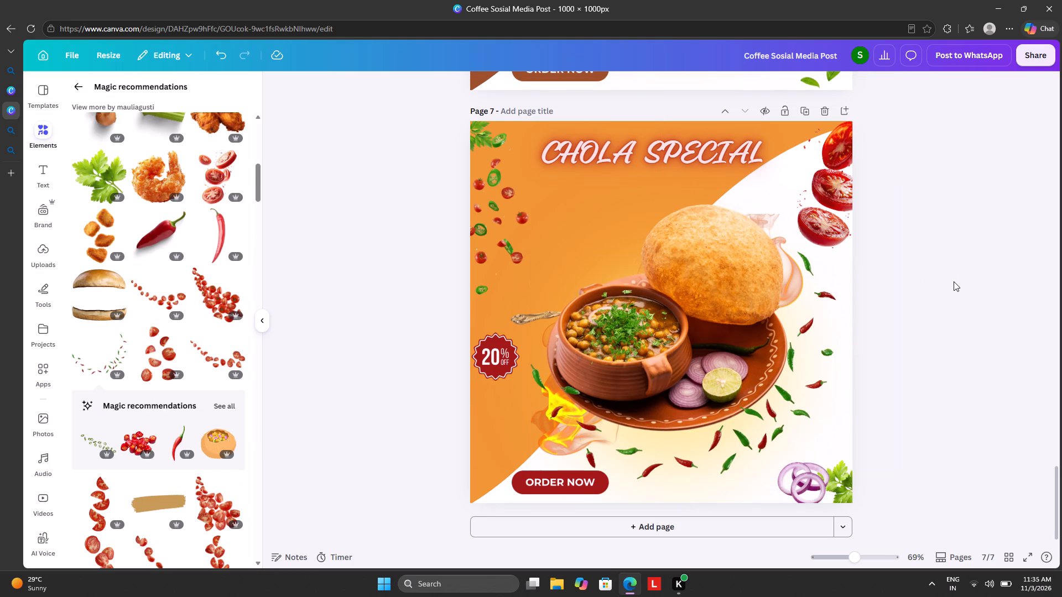
# Add a blank page 8 after the chola special post.
pyautogui.scroll(-4, 954, 281)
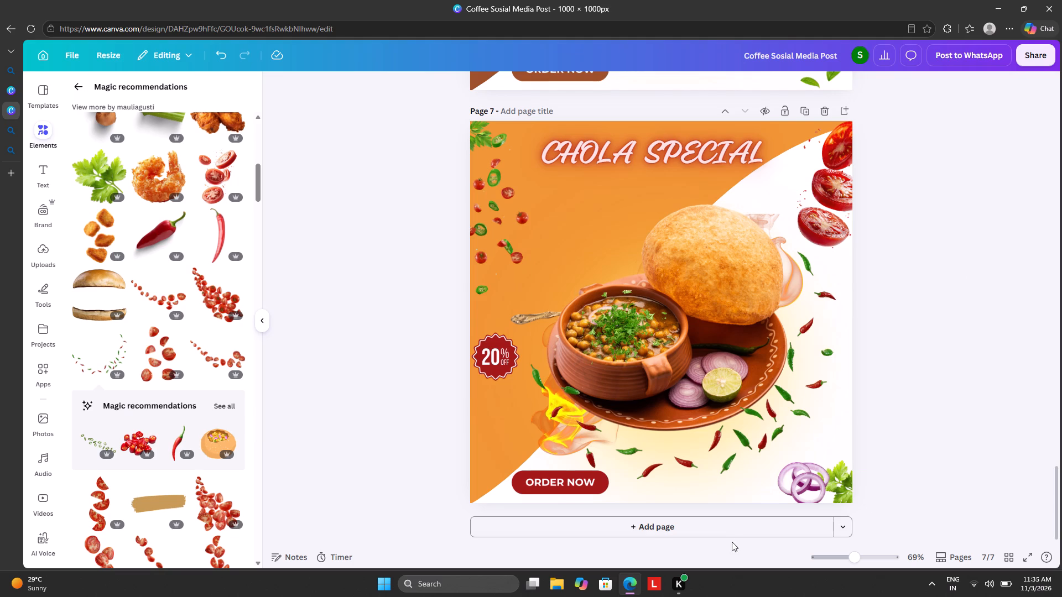
pyautogui.click(729, 530)
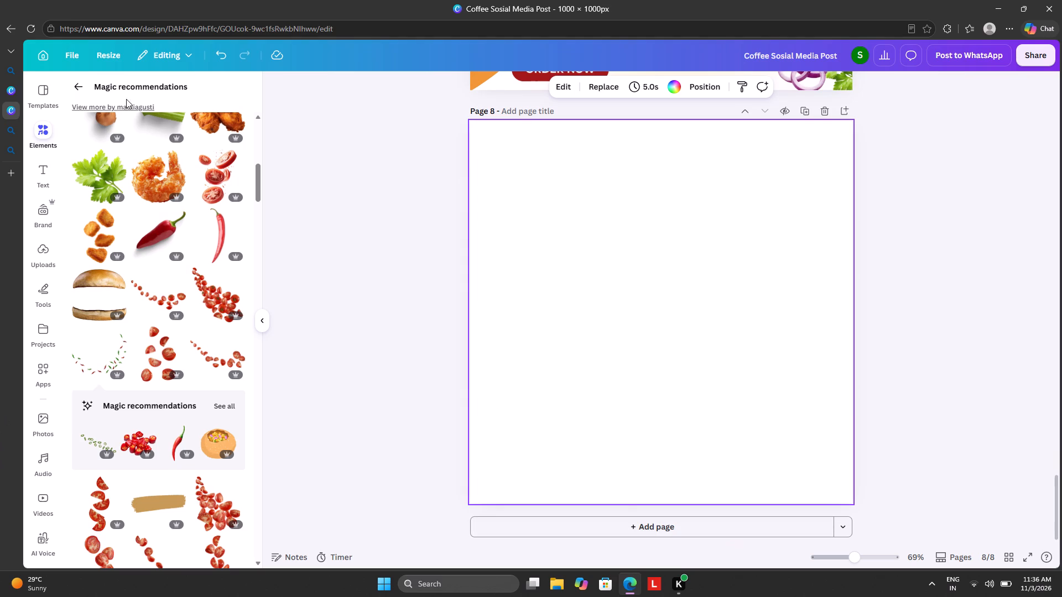
# Replace the tomato slice search with an elements search for "chiken curry".
pyautogui.click(72, 81)
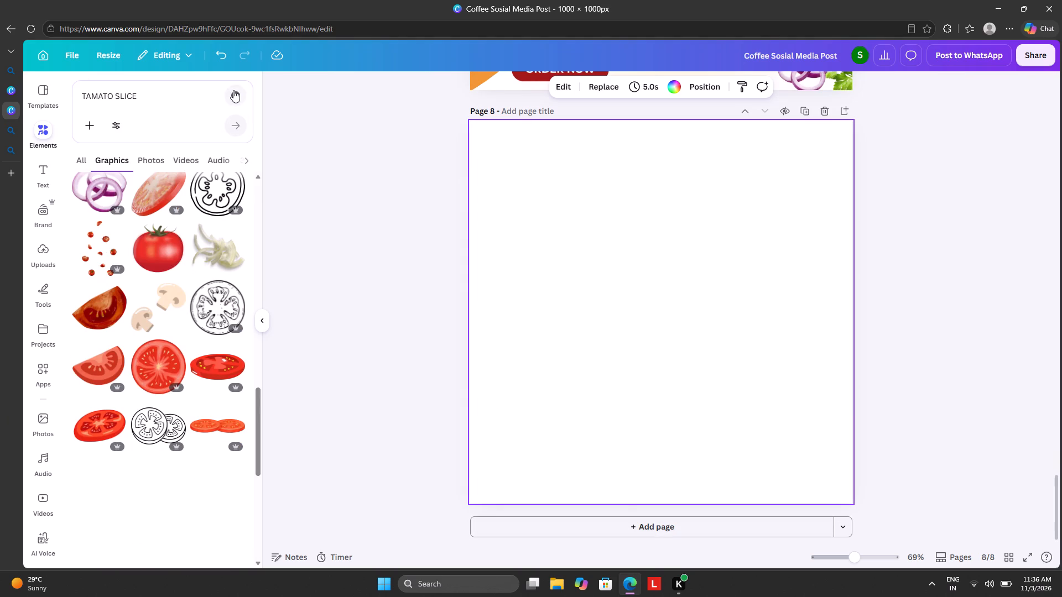
pyautogui.click(234, 91)
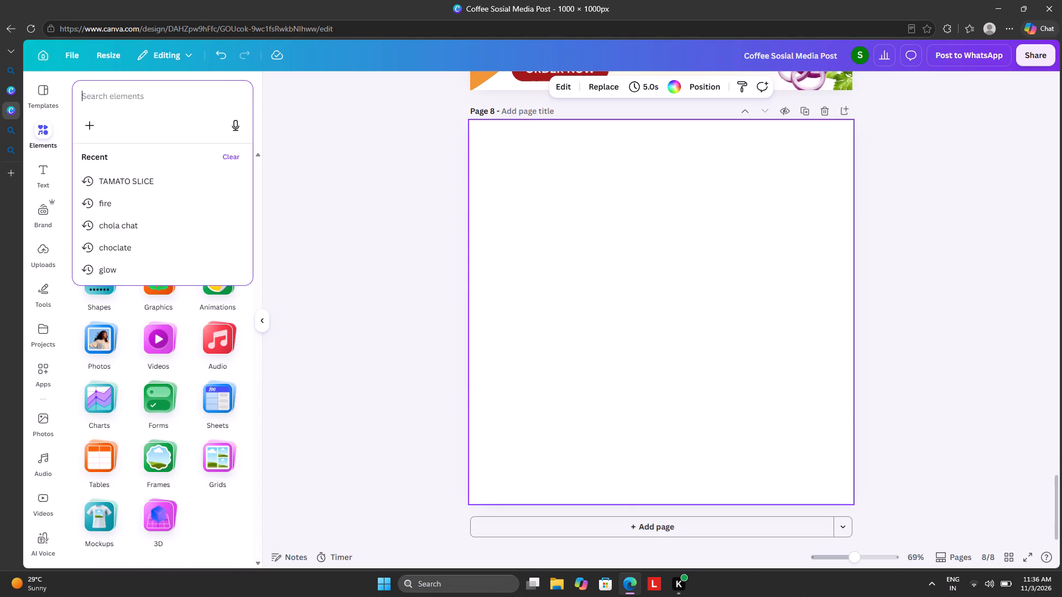
pyautogui.write('FRAI CHIK')
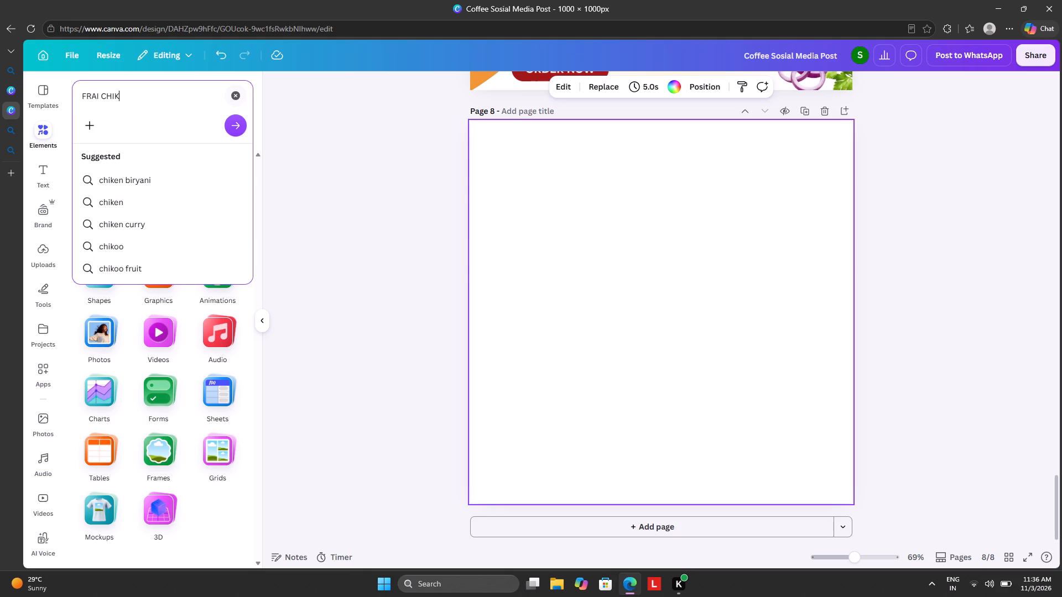
pyautogui.click(175, 219)
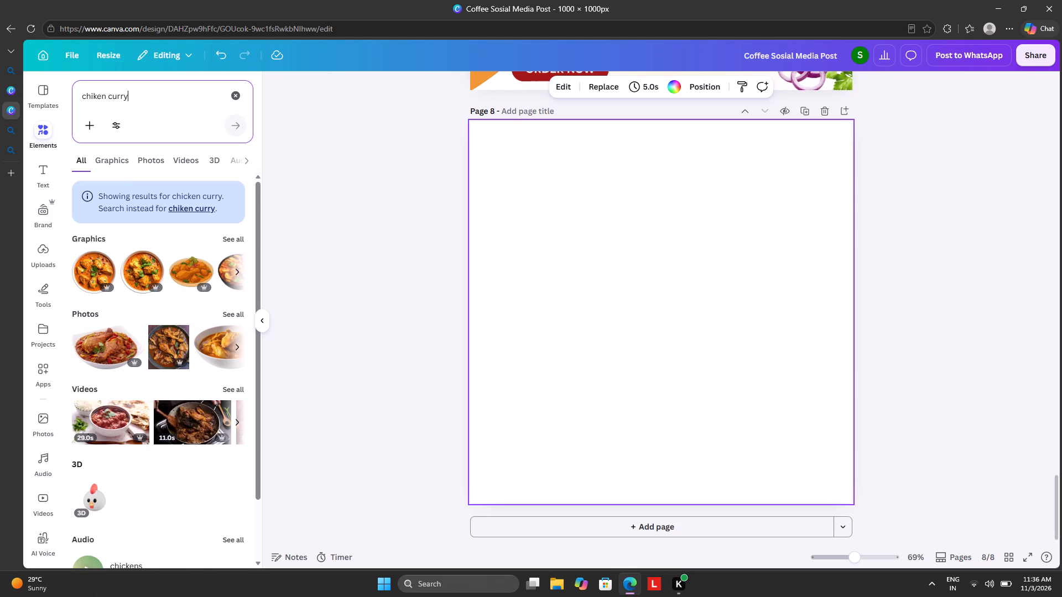
# Search the elements for "fried chiken" and browse the photo results for a main dish image.
pyautogui.press('BackSpace')
pyautogui.press('BackSpace')
pyautogui.press('BackSpace')
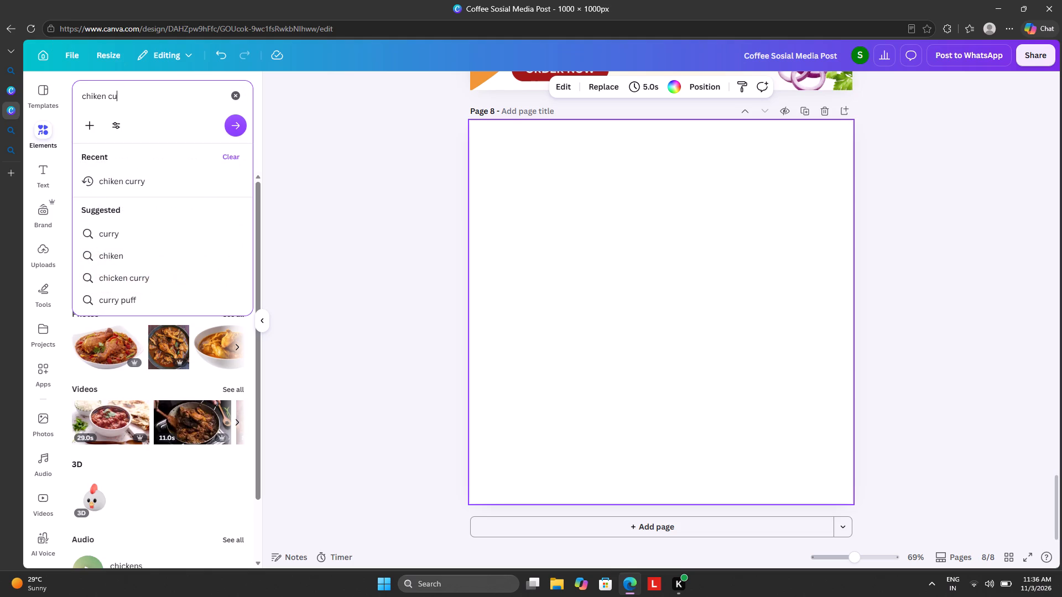
pyautogui.press('BackSpace')
pyautogui.press('BackSpace')
pyautogui.write('FAR')
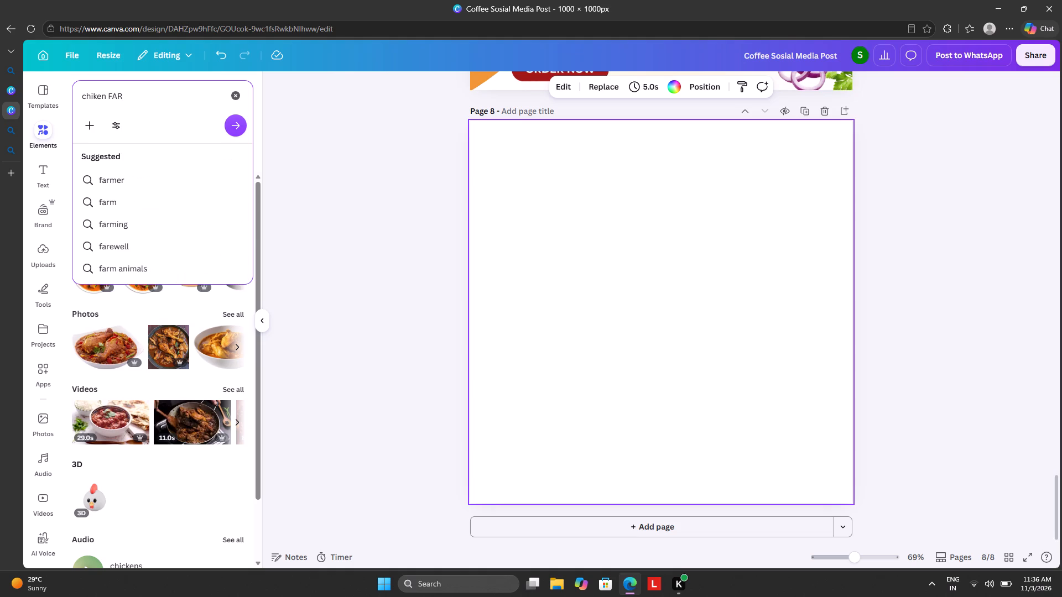
pyautogui.press('BackSpace')
pyautogui.press('BackSpace')
pyautogui.write('RY')
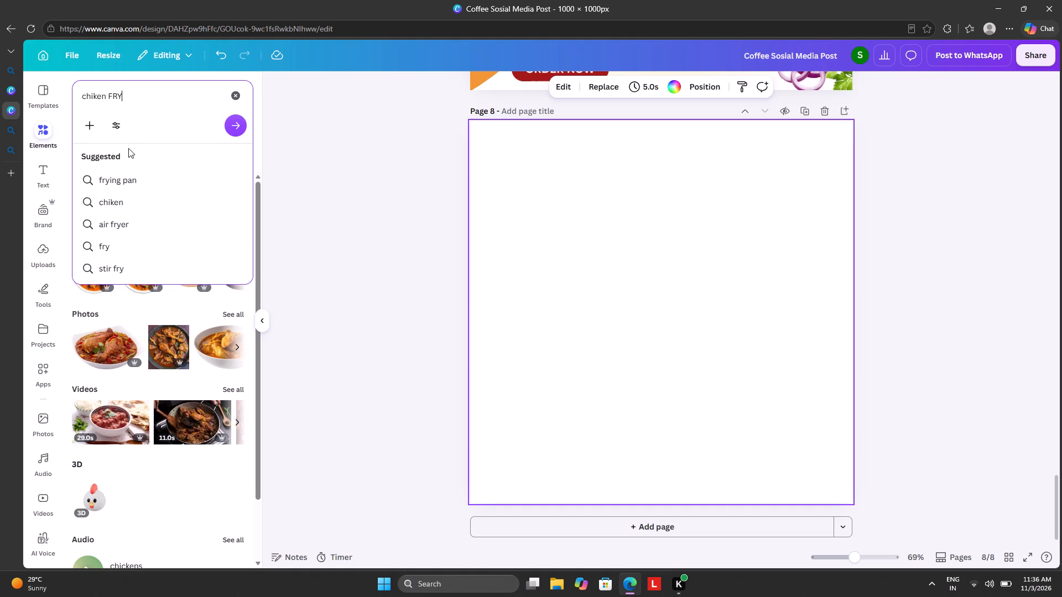
pyautogui.press('BackSpace')
pyautogui.press('BackSpace')
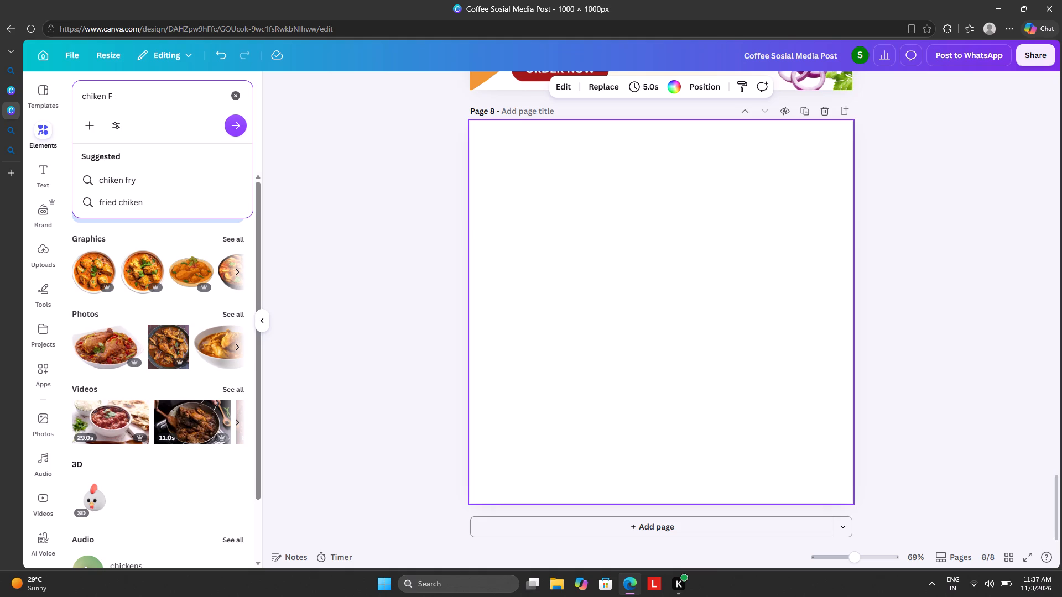
pyautogui.click(123, 196)
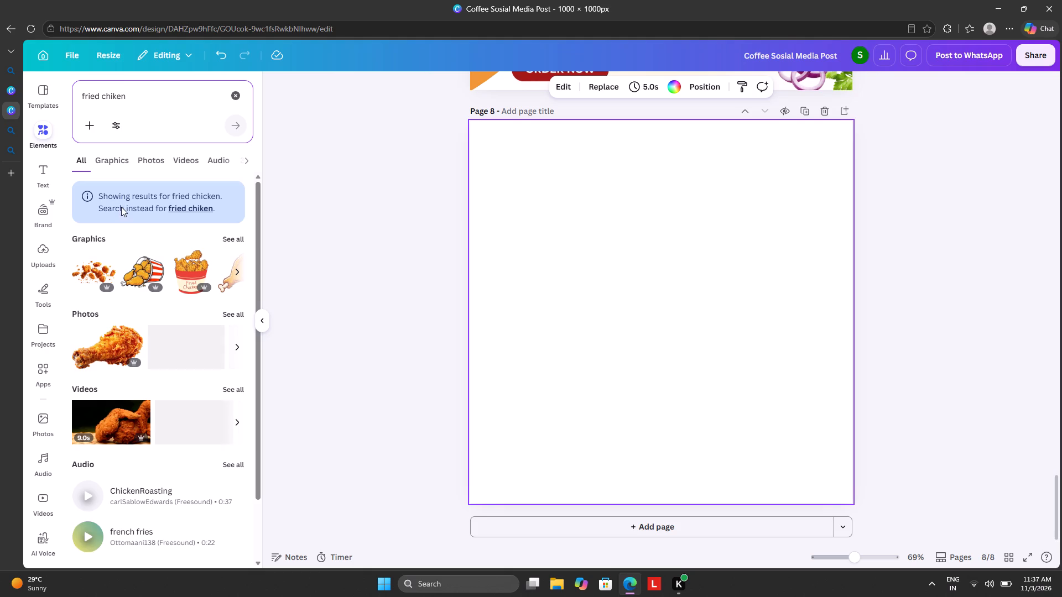
pyautogui.click(227, 242)
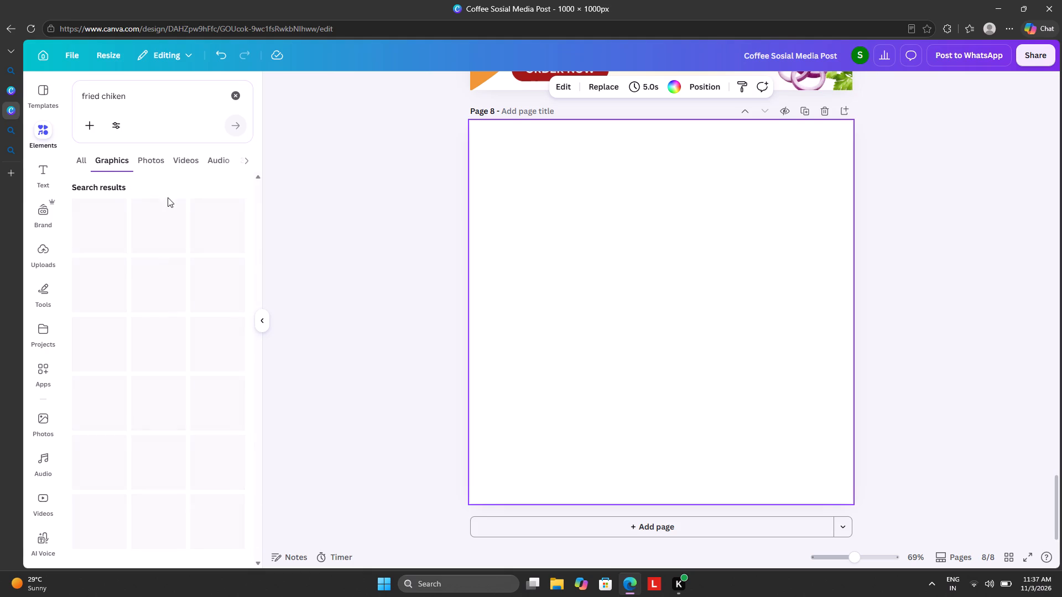
pyautogui.click(153, 164)
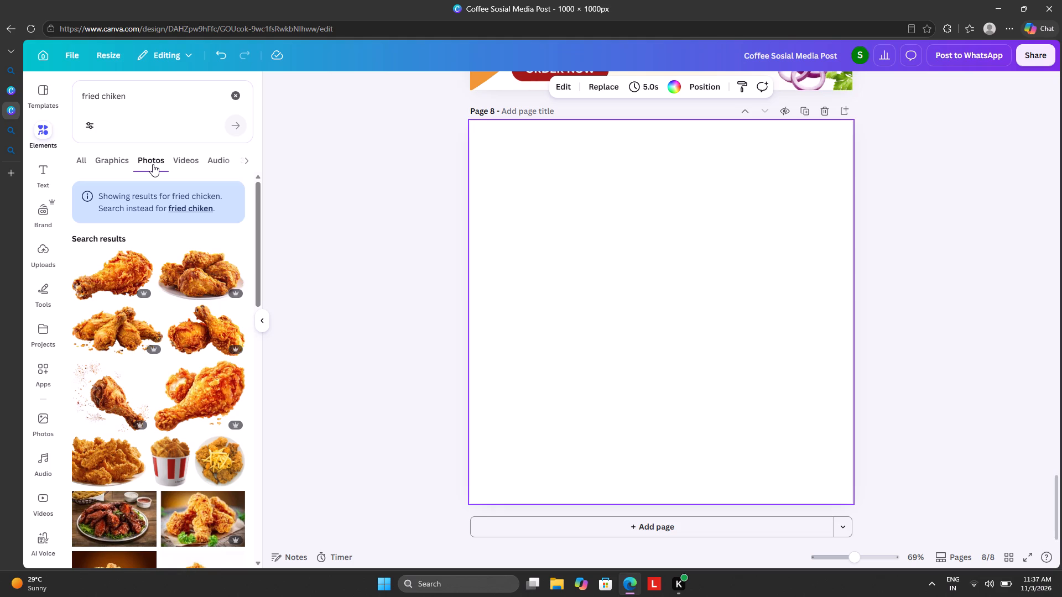
pyautogui.scroll(-5, 157, 433)
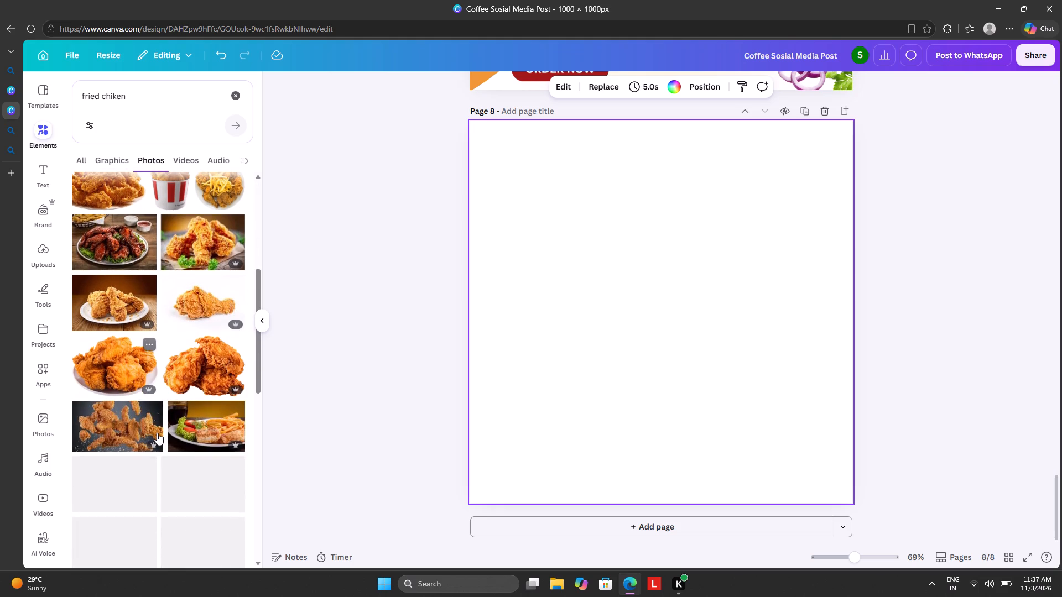
pyautogui.scroll(-3, 157, 433)
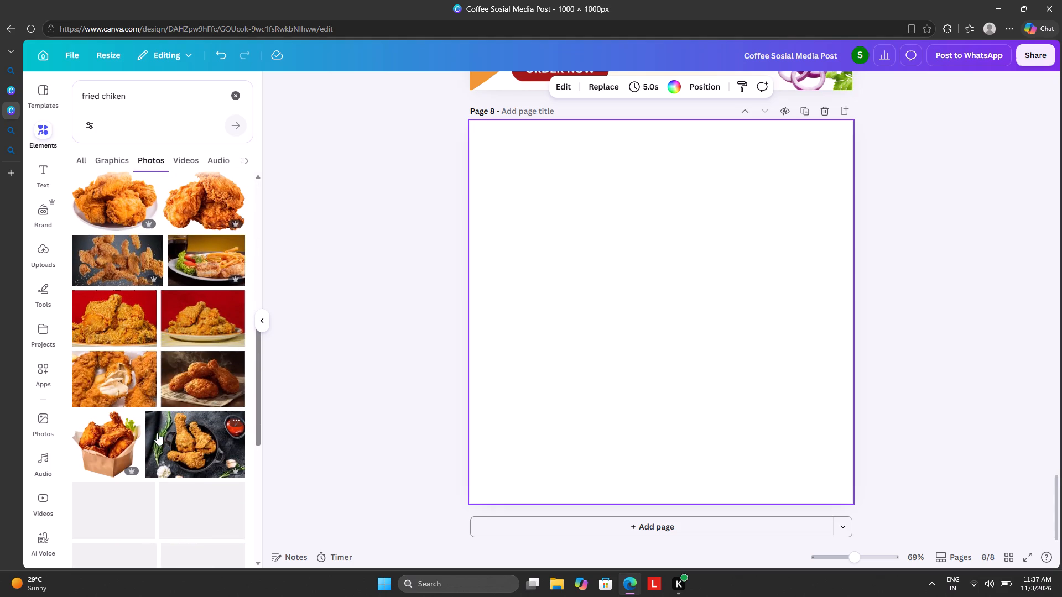
# Replace the fried chicken search with an elements search for "WHOLE CHICEN", extended to "WHOLE CHICEN FRIED".
pyautogui.click(241, 97)
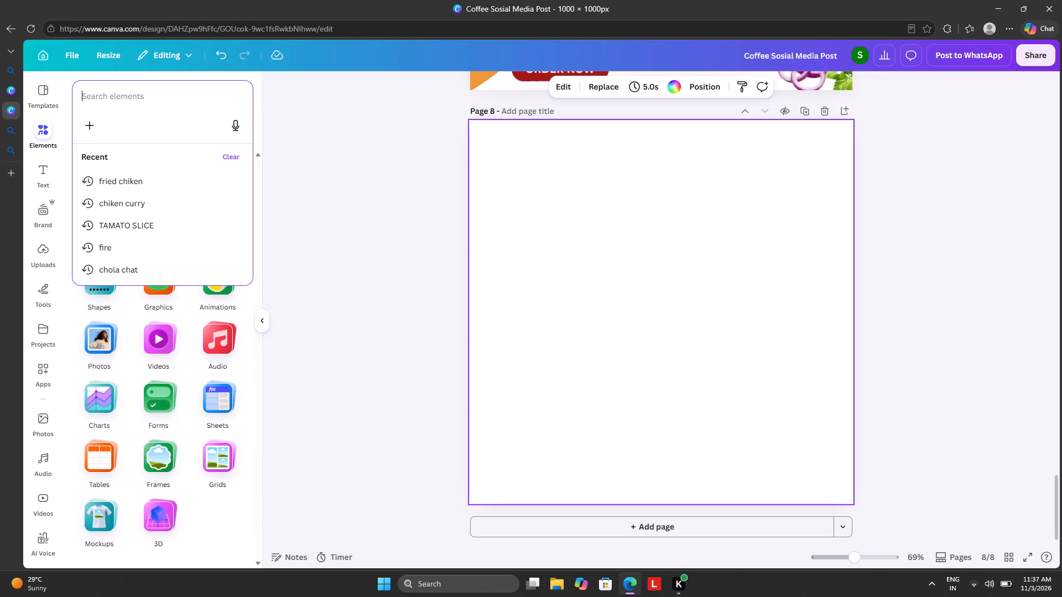
pyautogui.write('WHO')
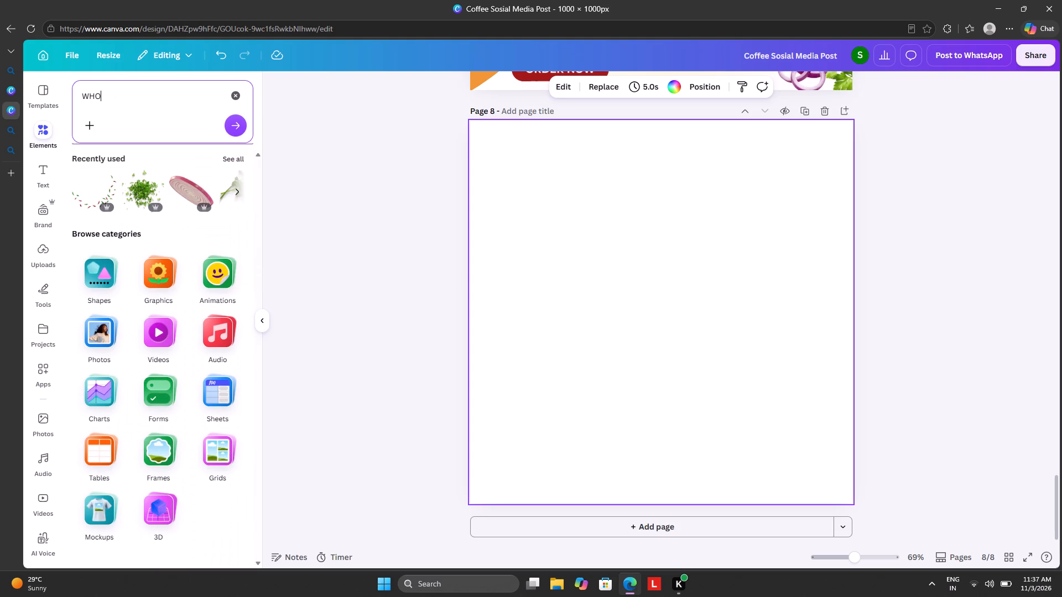
pyautogui.write('LE CHICEN')
pyautogui.press('Return')
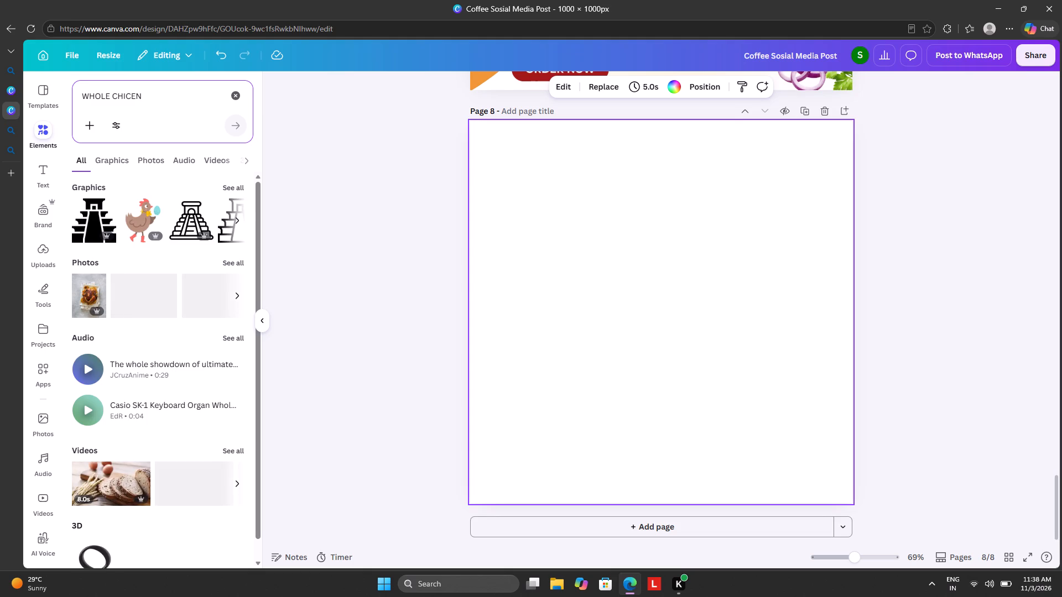
pyautogui.press('space')
pyautogui.write('FRIED')
pyautogui.press('Return')
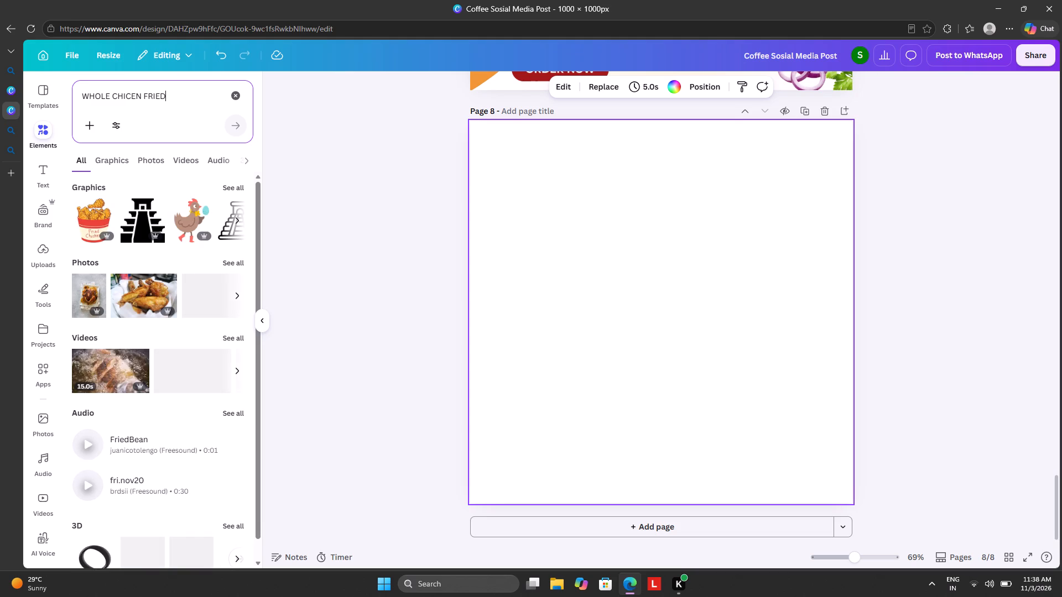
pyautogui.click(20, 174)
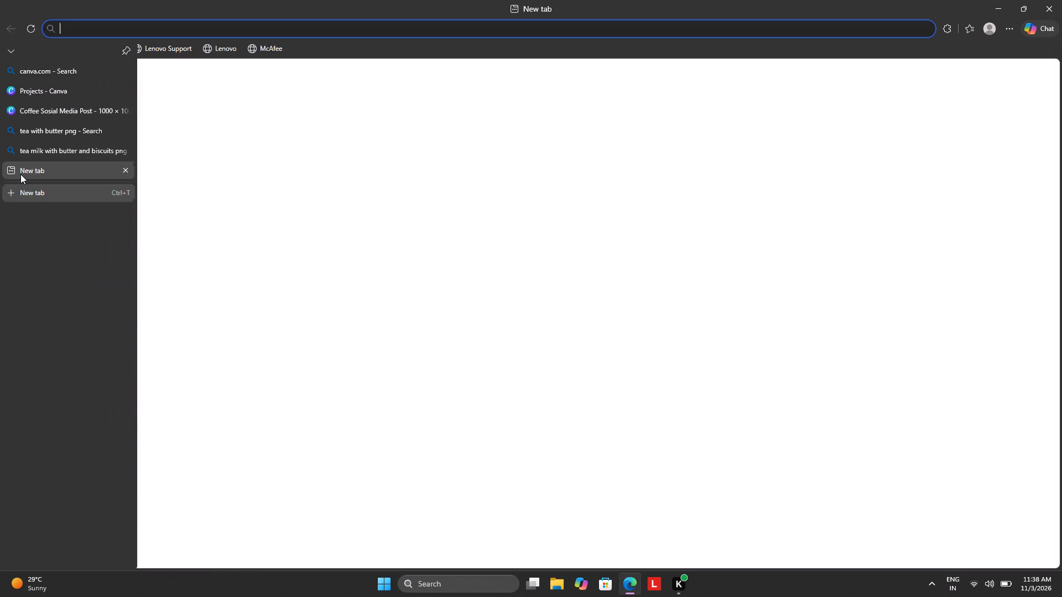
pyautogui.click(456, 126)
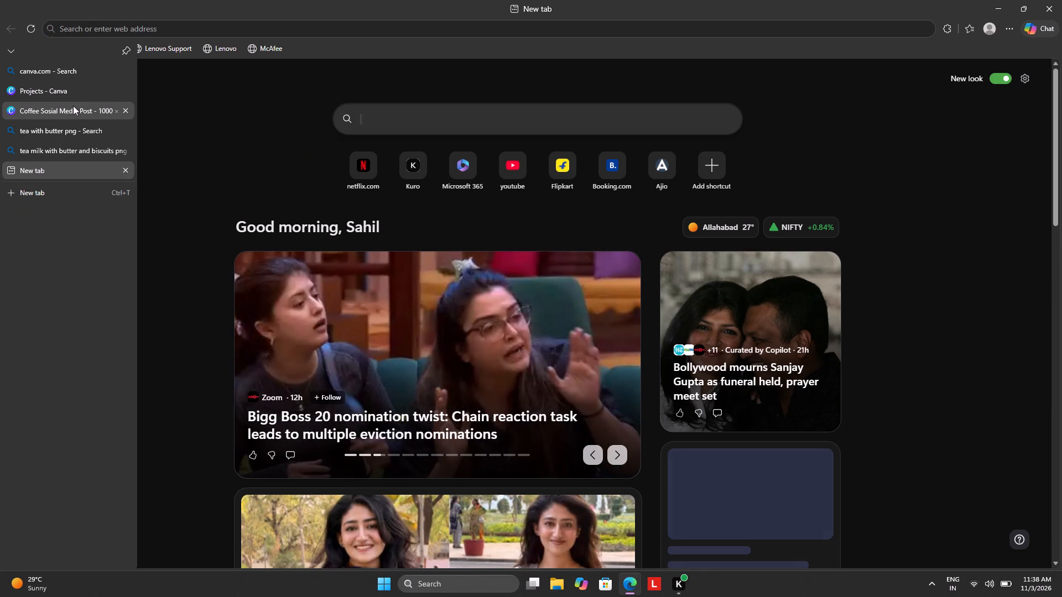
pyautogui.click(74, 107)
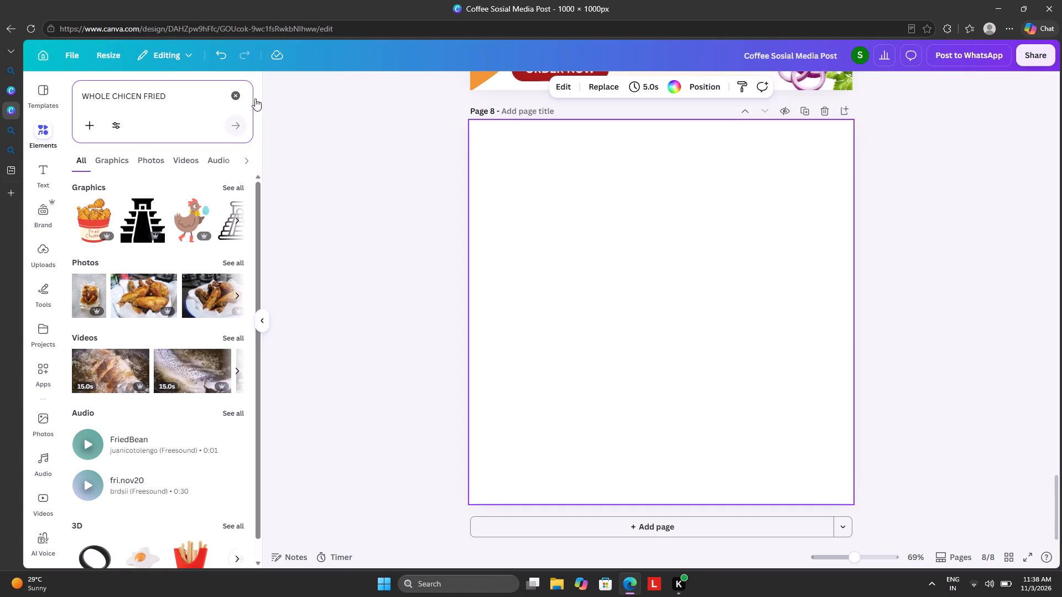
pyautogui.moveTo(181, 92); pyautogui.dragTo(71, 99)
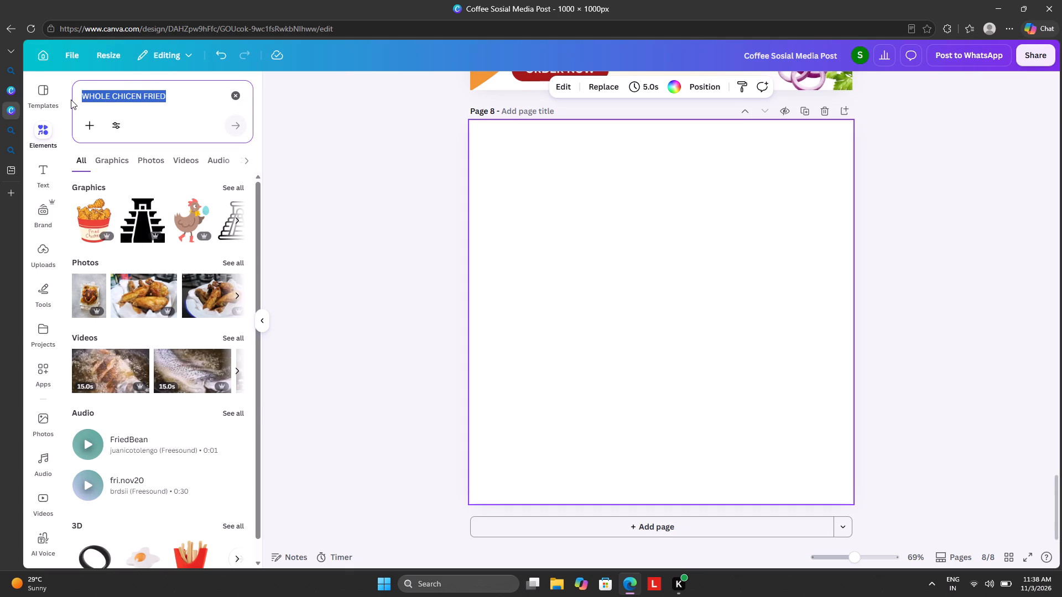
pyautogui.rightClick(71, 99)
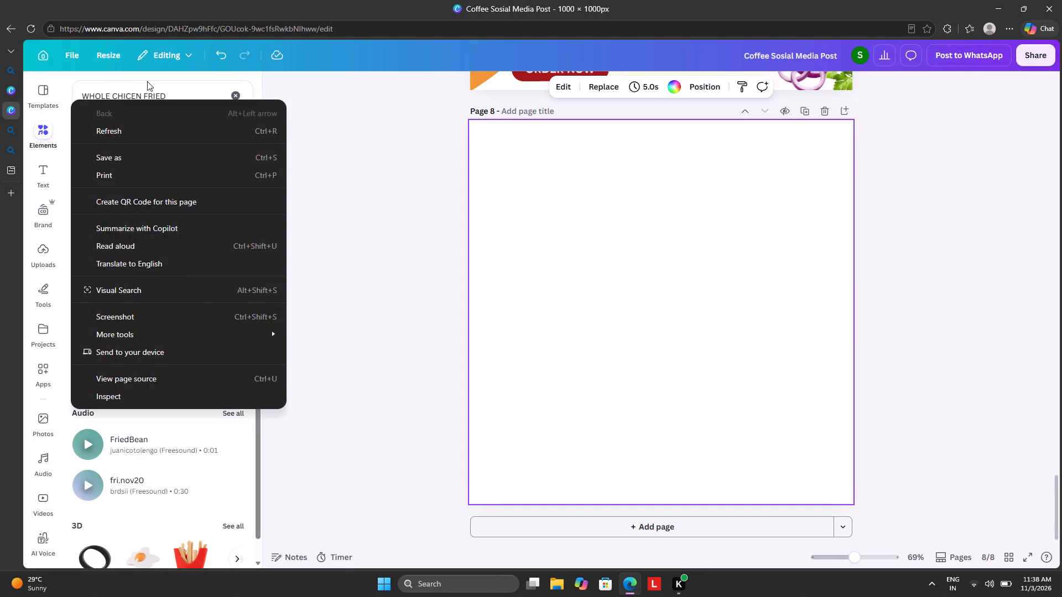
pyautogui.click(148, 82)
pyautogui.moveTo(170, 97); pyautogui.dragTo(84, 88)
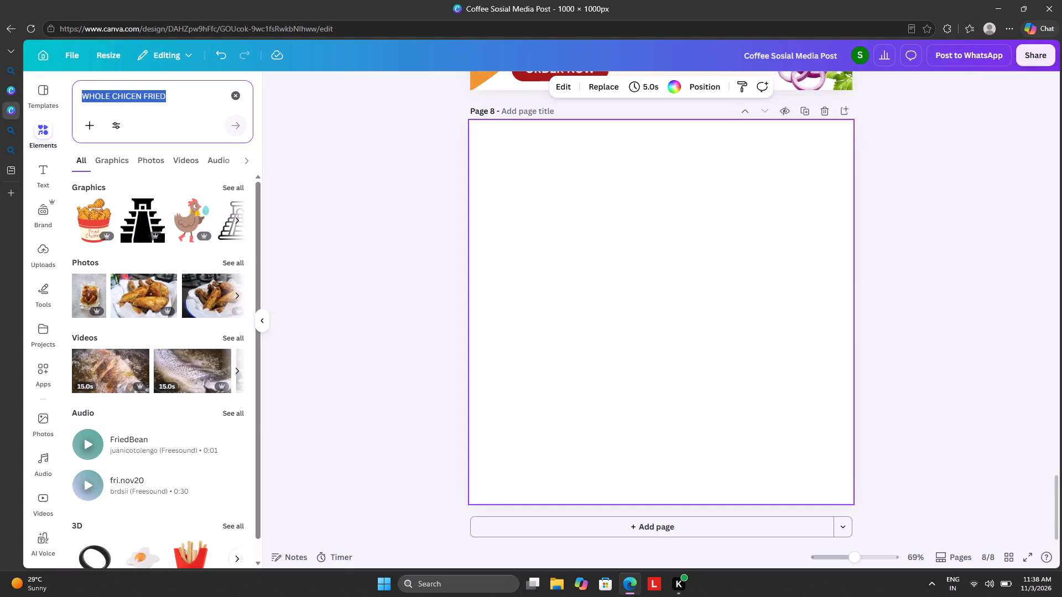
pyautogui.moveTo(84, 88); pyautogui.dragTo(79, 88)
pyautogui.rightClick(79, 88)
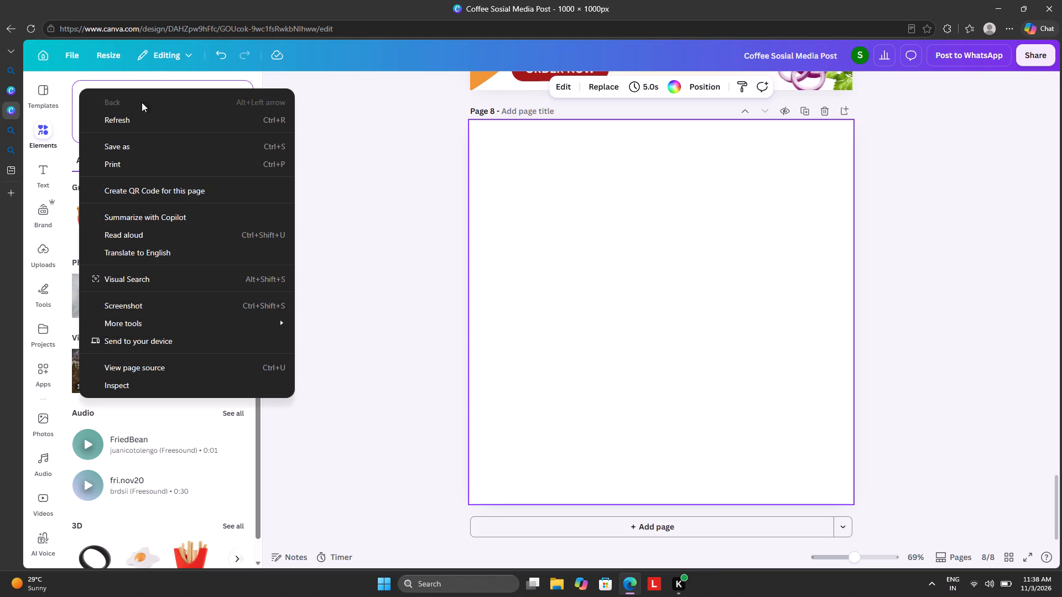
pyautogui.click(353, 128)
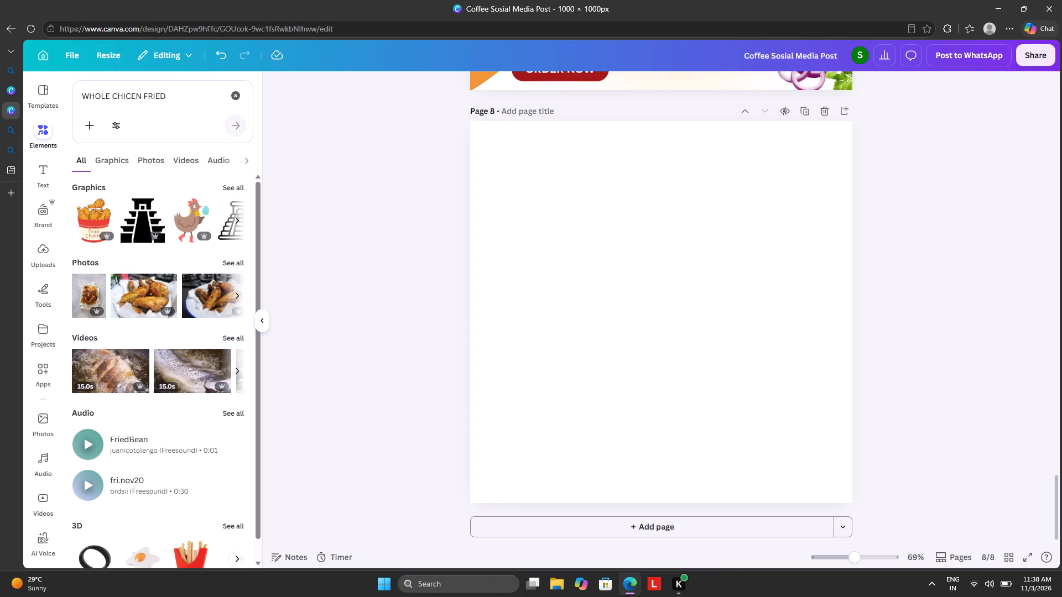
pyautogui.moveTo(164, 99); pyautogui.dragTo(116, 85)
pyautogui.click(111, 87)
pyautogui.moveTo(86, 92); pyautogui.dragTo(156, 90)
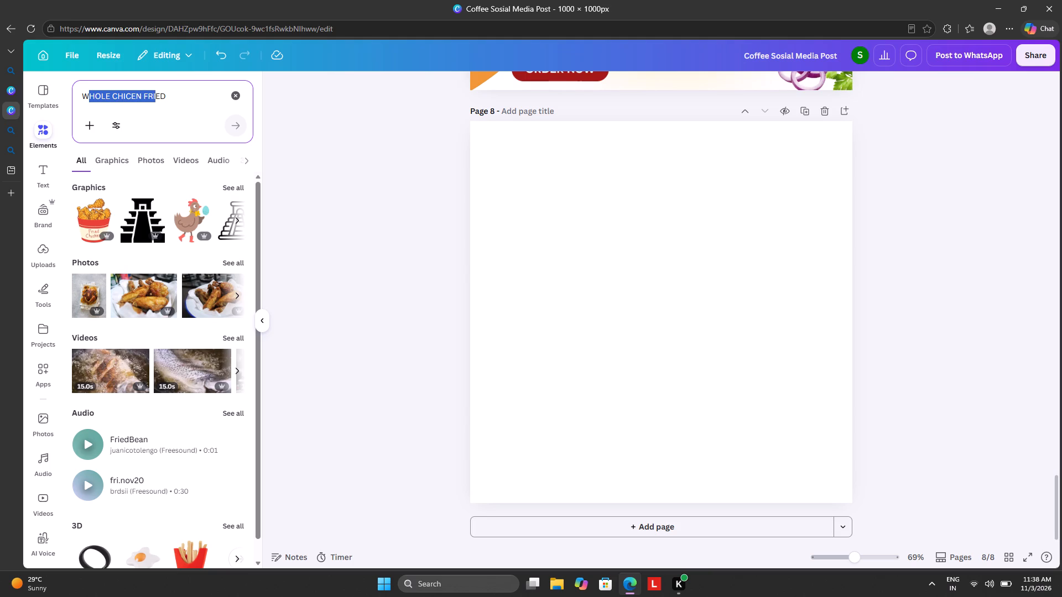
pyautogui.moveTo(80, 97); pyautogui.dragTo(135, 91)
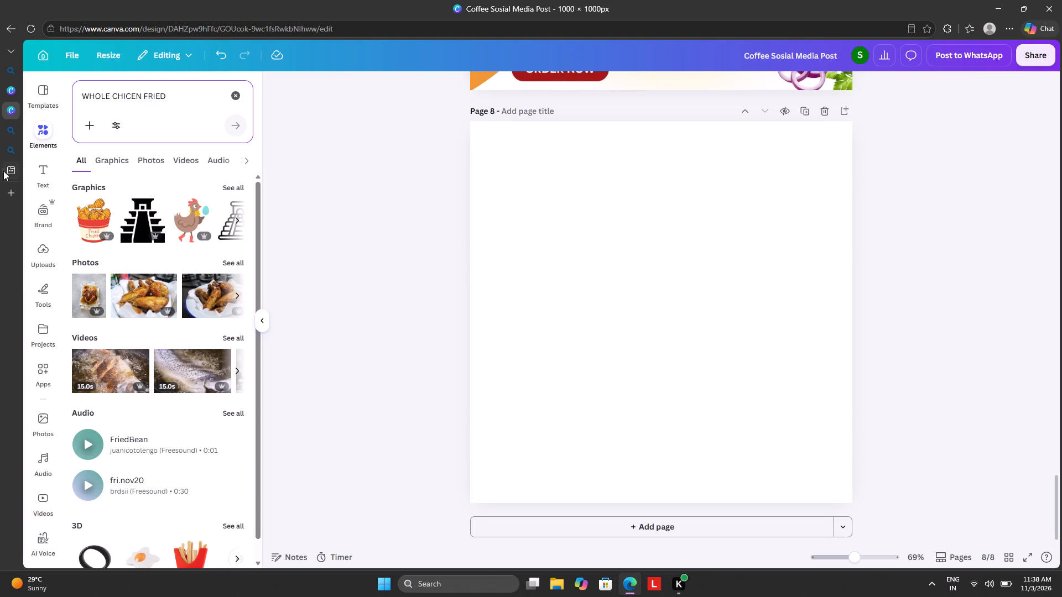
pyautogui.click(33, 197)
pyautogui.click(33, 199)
# Recolour page 7's large orange background shape with the dark red sampled from the ORDER NOW button.
pyautogui.scroll(4, 576, 269)
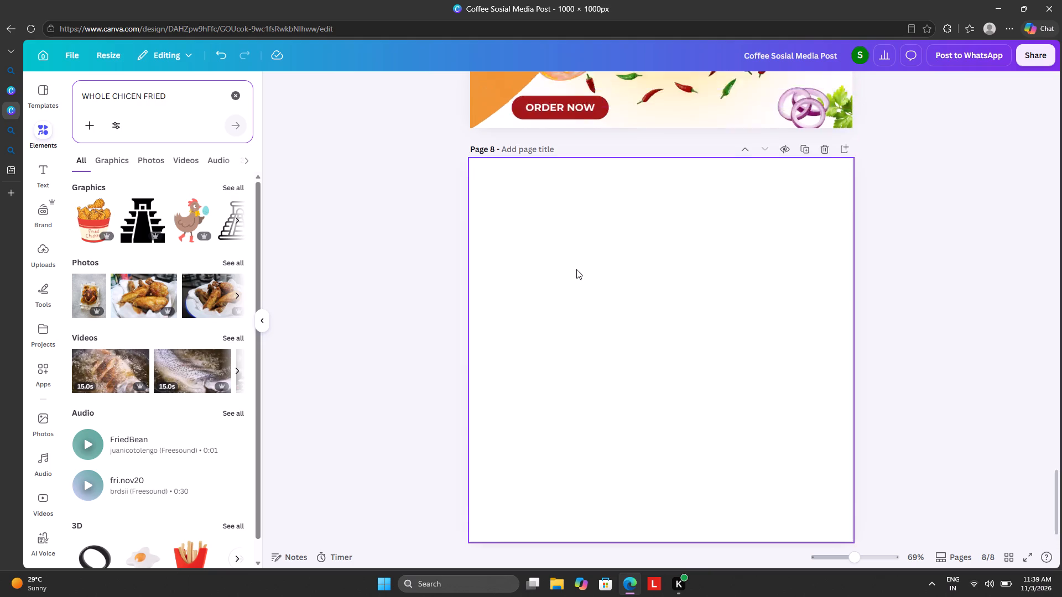
pyautogui.scroll(3, 576, 269)
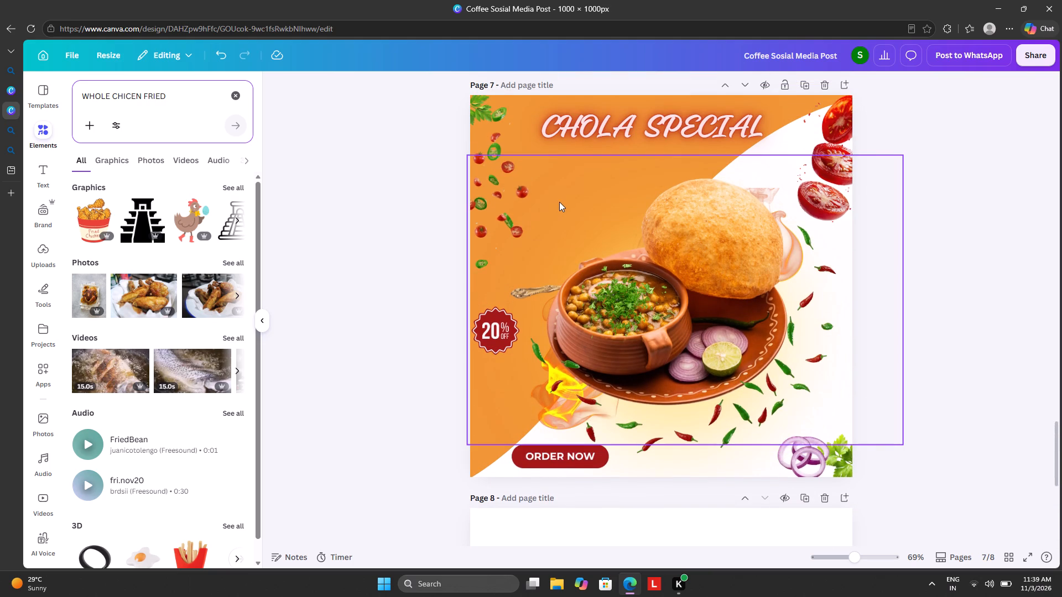
pyautogui.scroll(2, 949, 212)
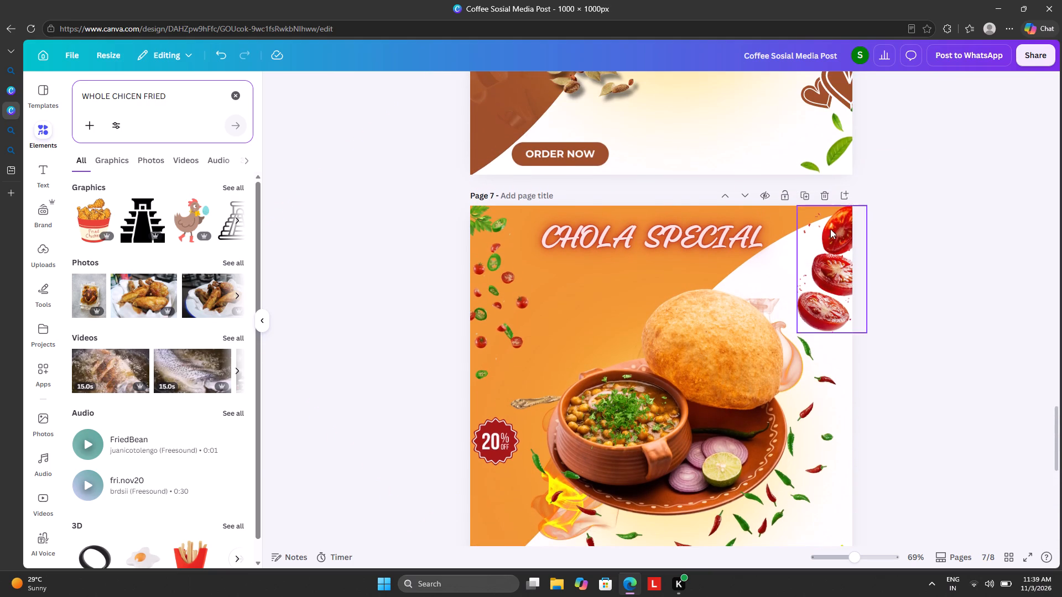
pyautogui.click(636, 318)
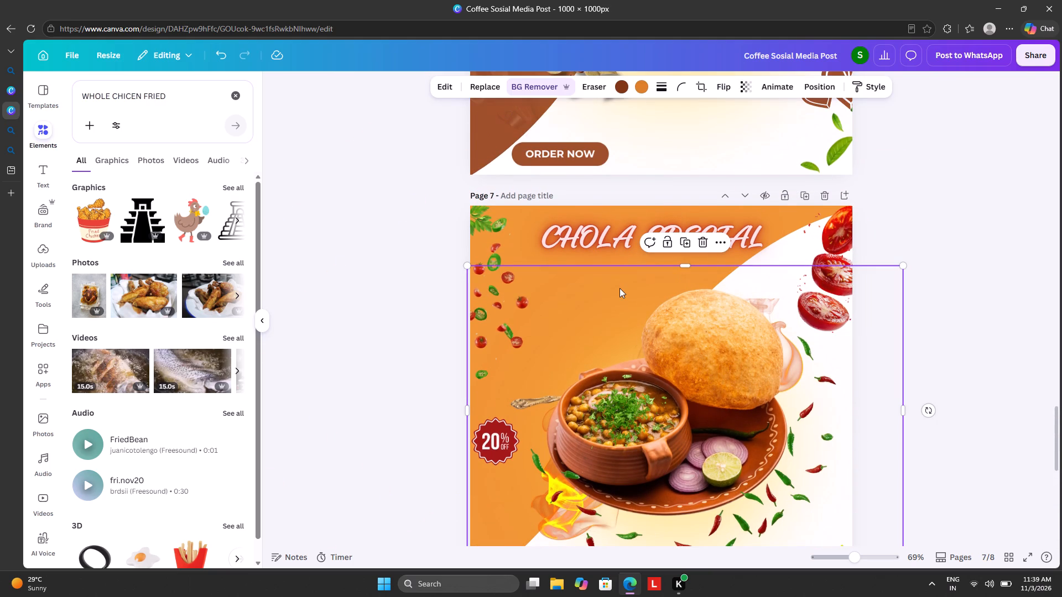
pyautogui.scroll(-2, 619, 288)
pyautogui.click(544, 197)
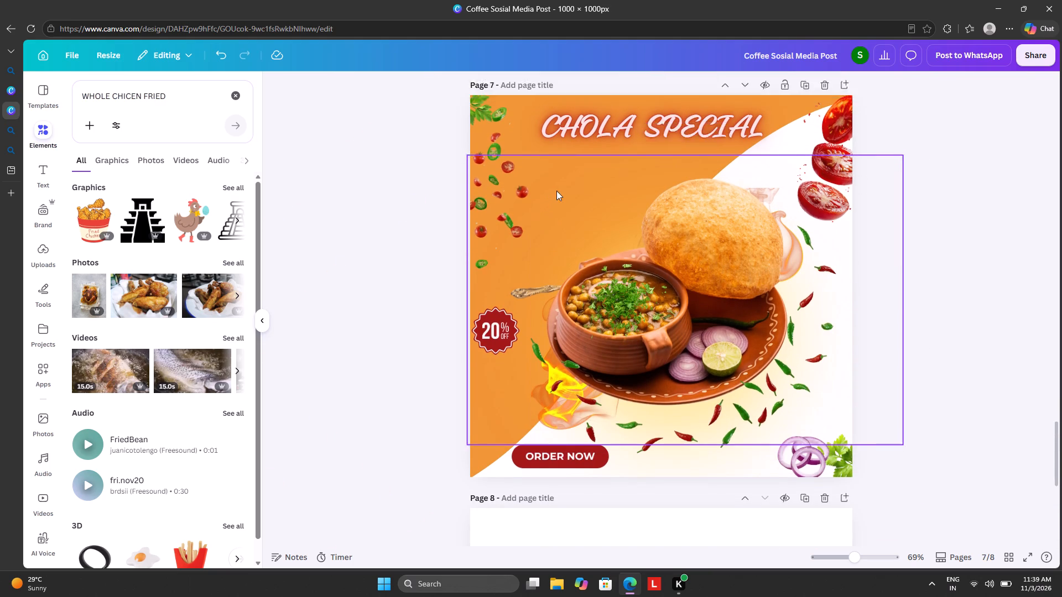
pyautogui.click(558, 190)
pyautogui.click(818, 88)
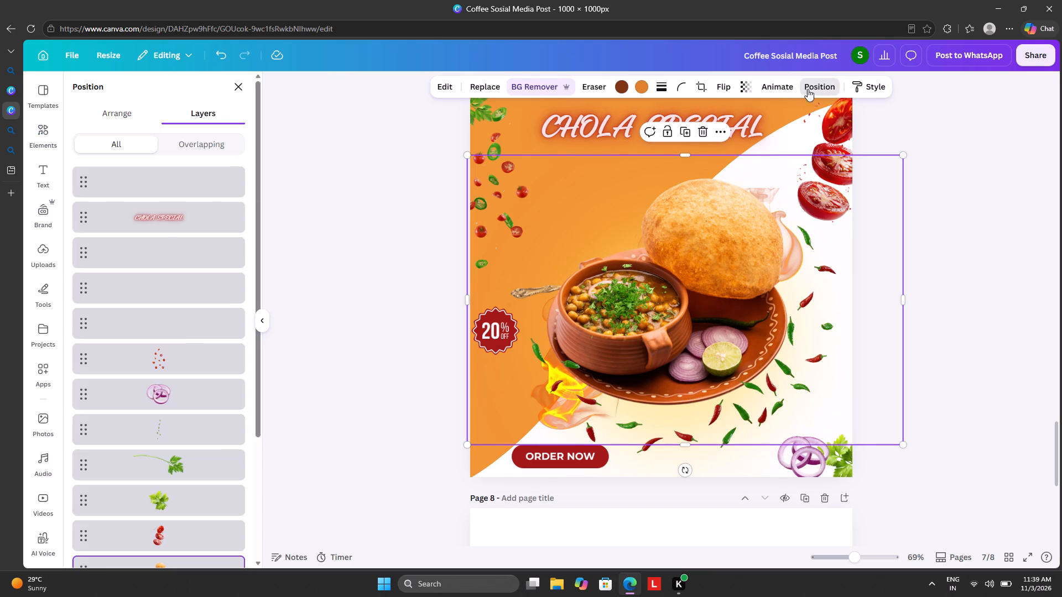
pyautogui.scroll(-5, 184, 323)
pyautogui.click(143, 515)
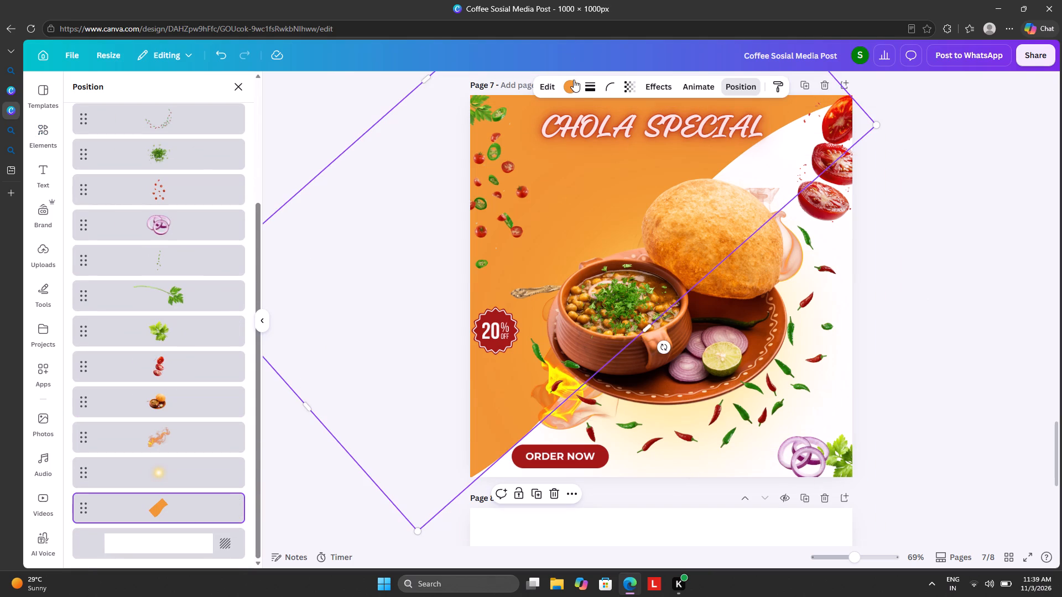
pyautogui.click(572, 80)
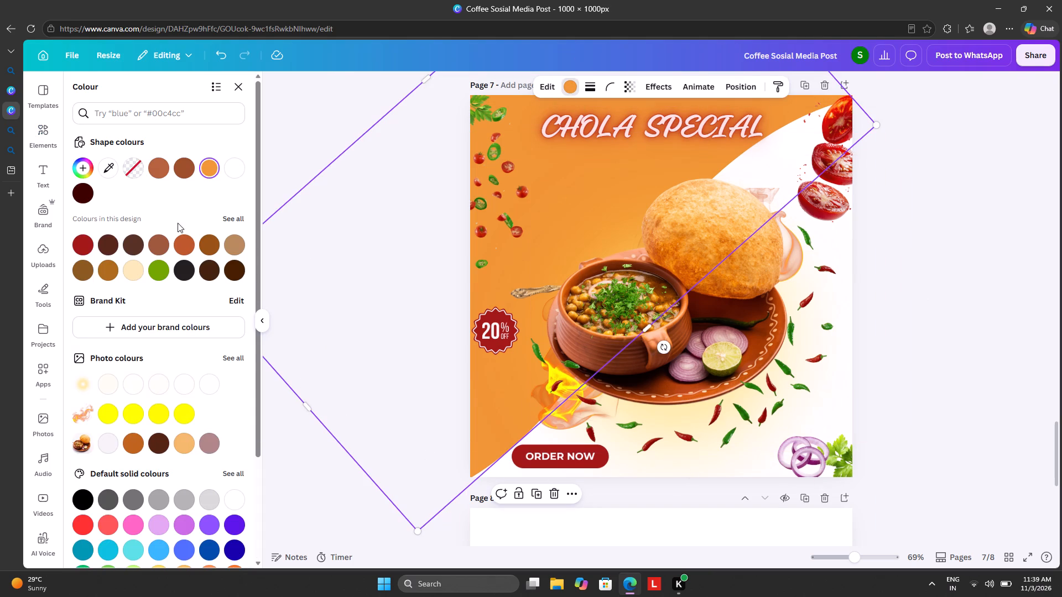
pyautogui.click(110, 161)
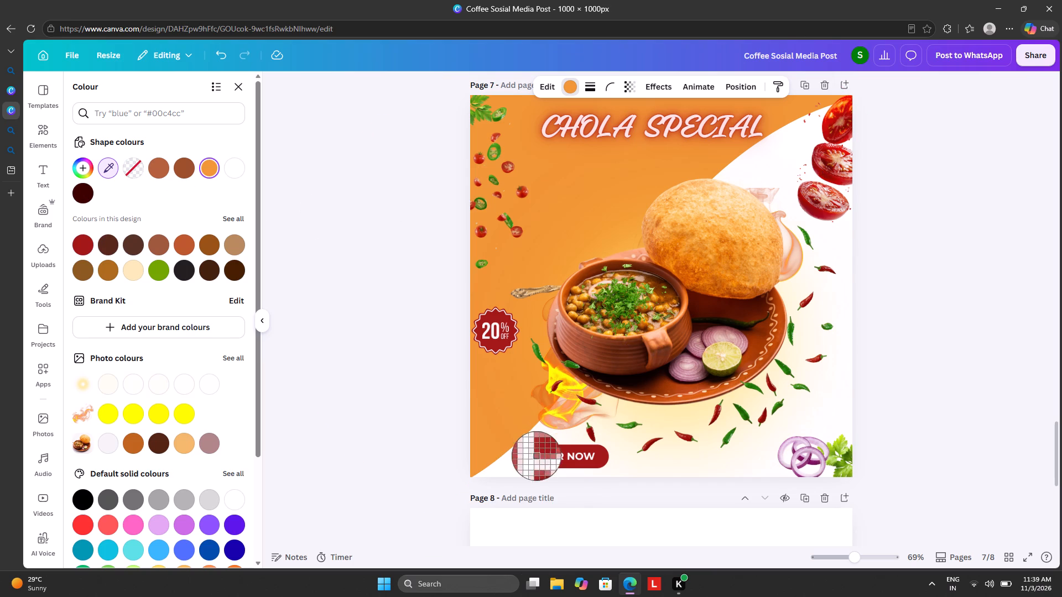
pyautogui.click(536, 446)
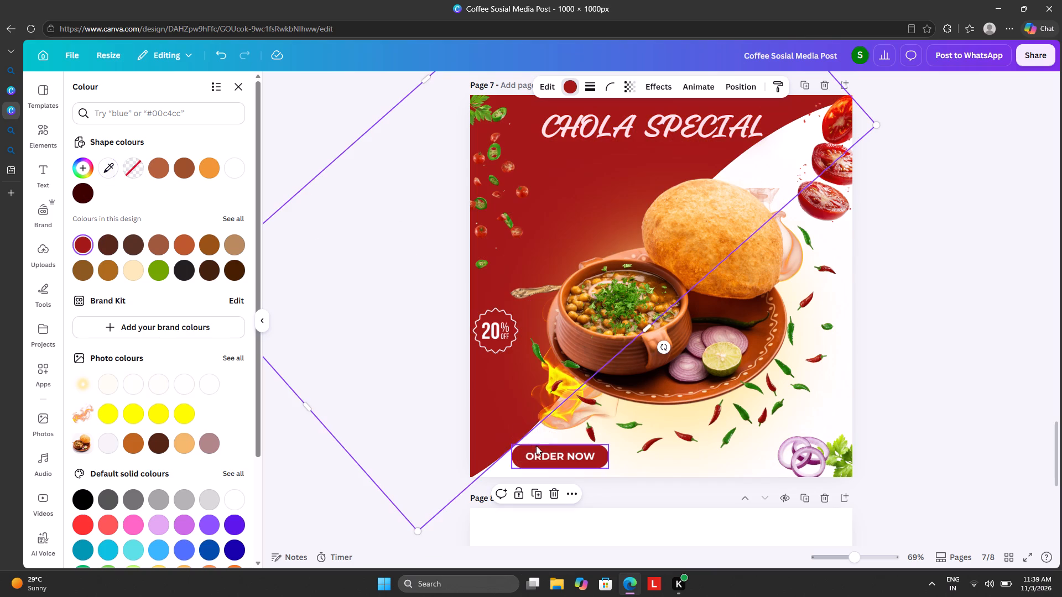
pyautogui.click(969, 358)
pyautogui.click(969, 357)
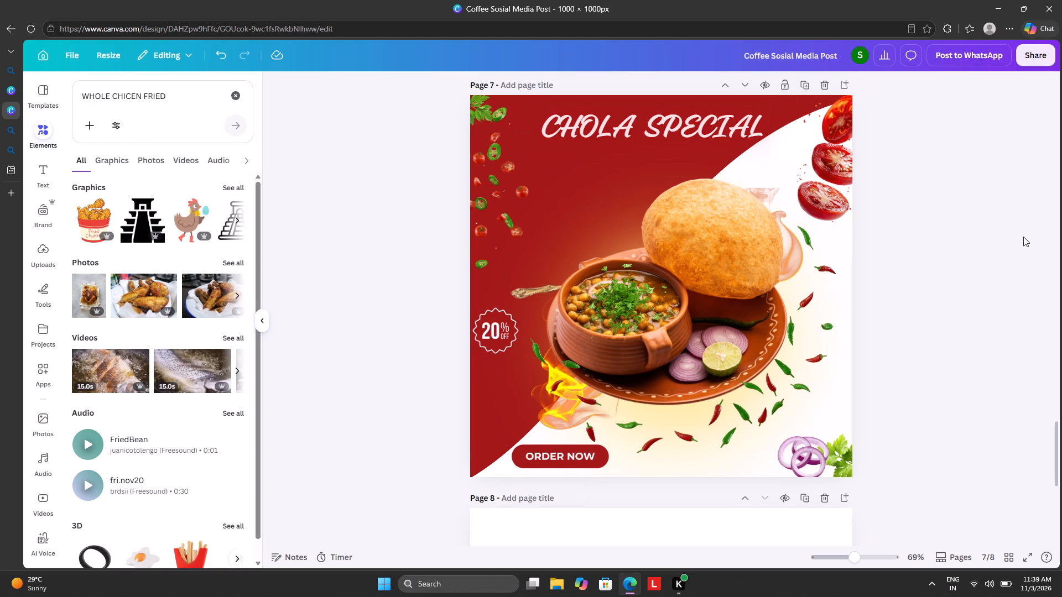
# Search the web in a new browser tab for "CHICKEN WHOLE FIRED" and open the Knorr.com Whole Fried Chicken result.
pyautogui.scroll(-8, 1023, 237)
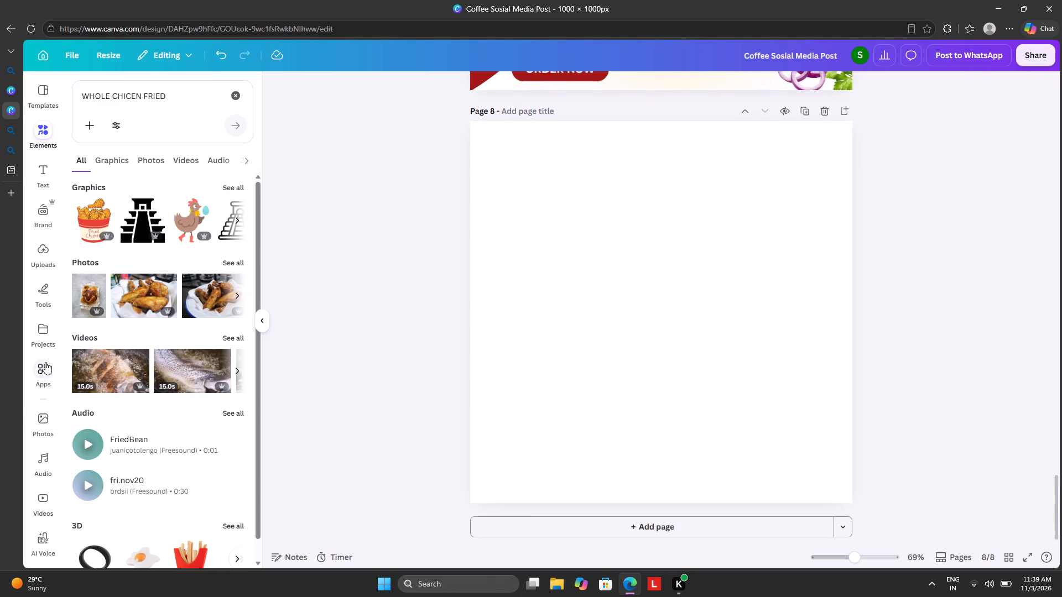
pyautogui.click(14, 186)
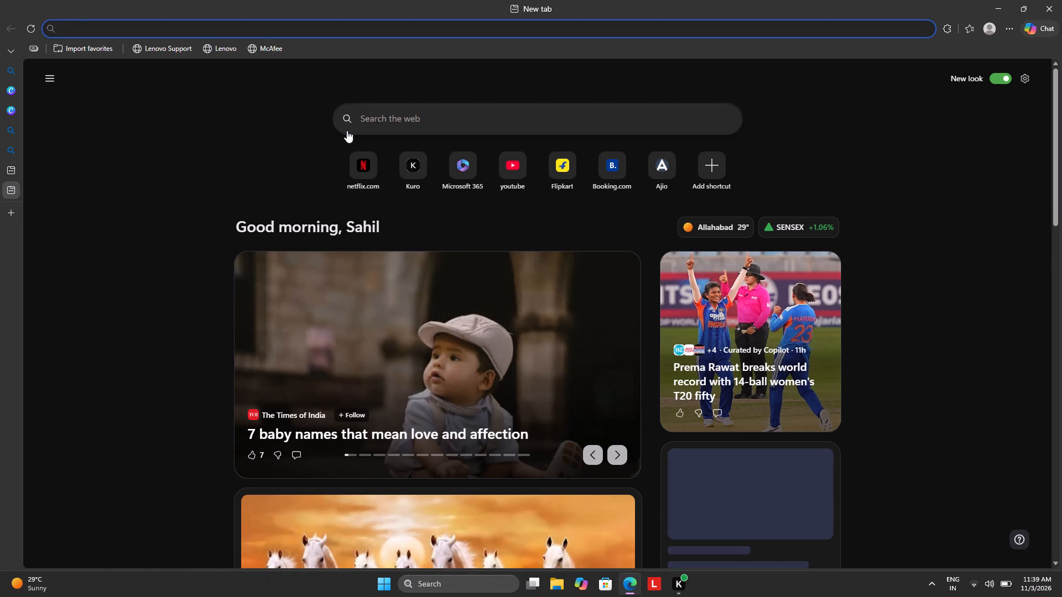
pyautogui.click(374, 115)
pyautogui.press('q')
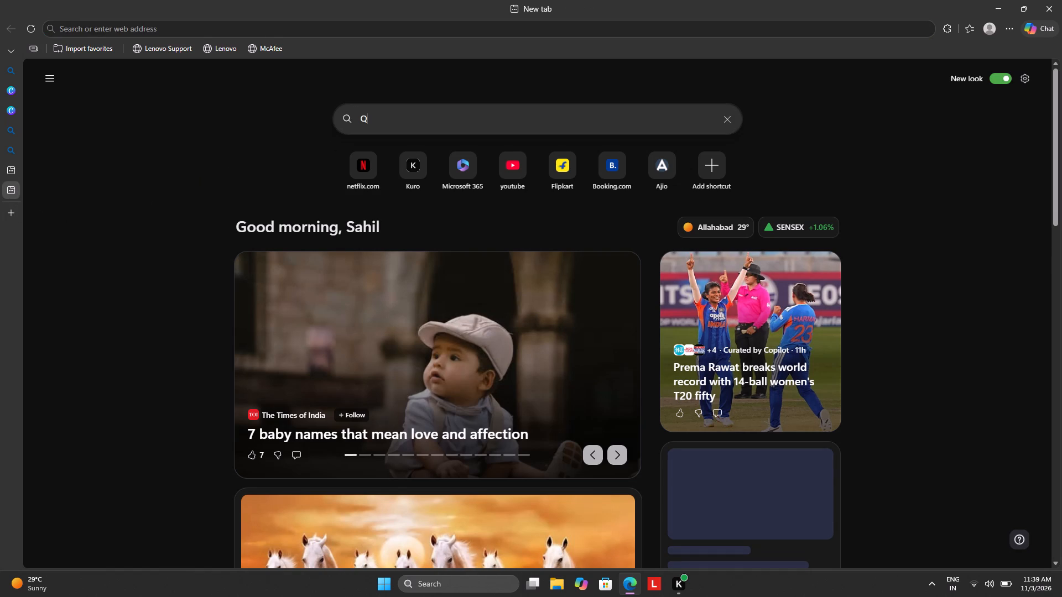
pyautogui.press('BackSpace')
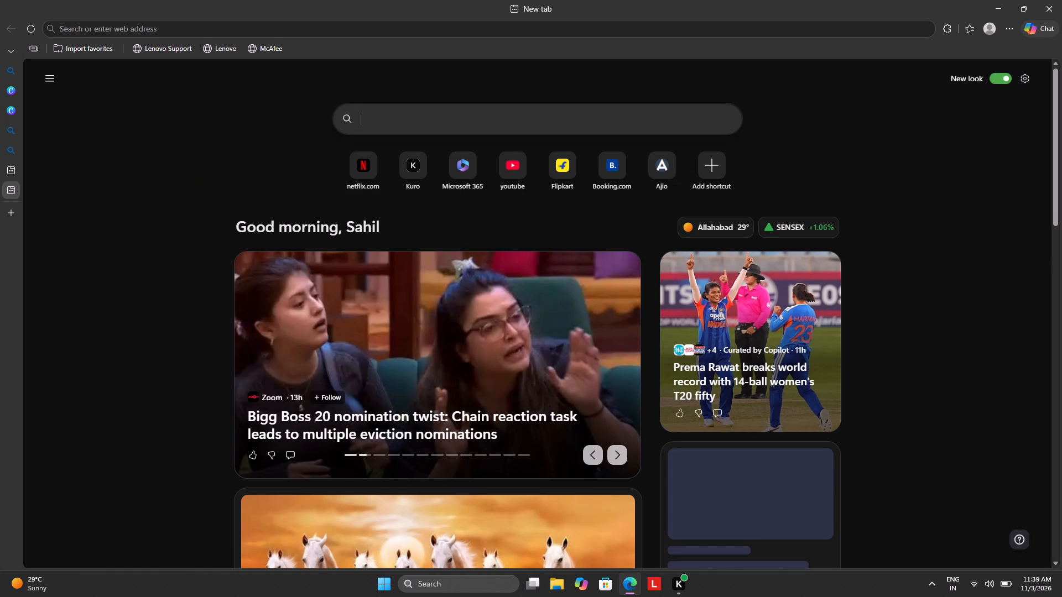
pyautogui.write('CHICKEN')
pyautogui.press('space')
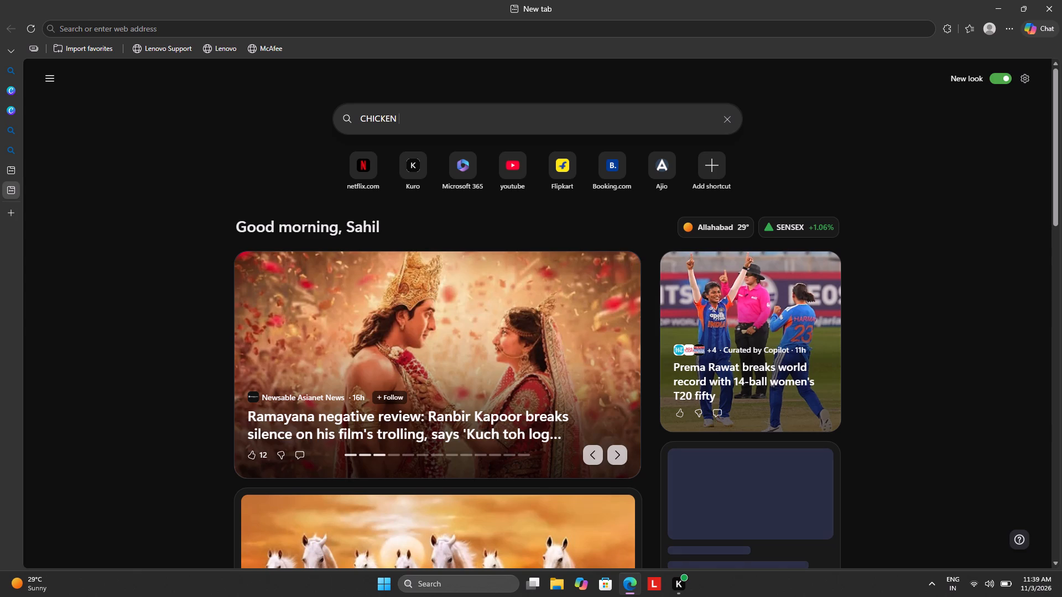
pyautogui.press('w')
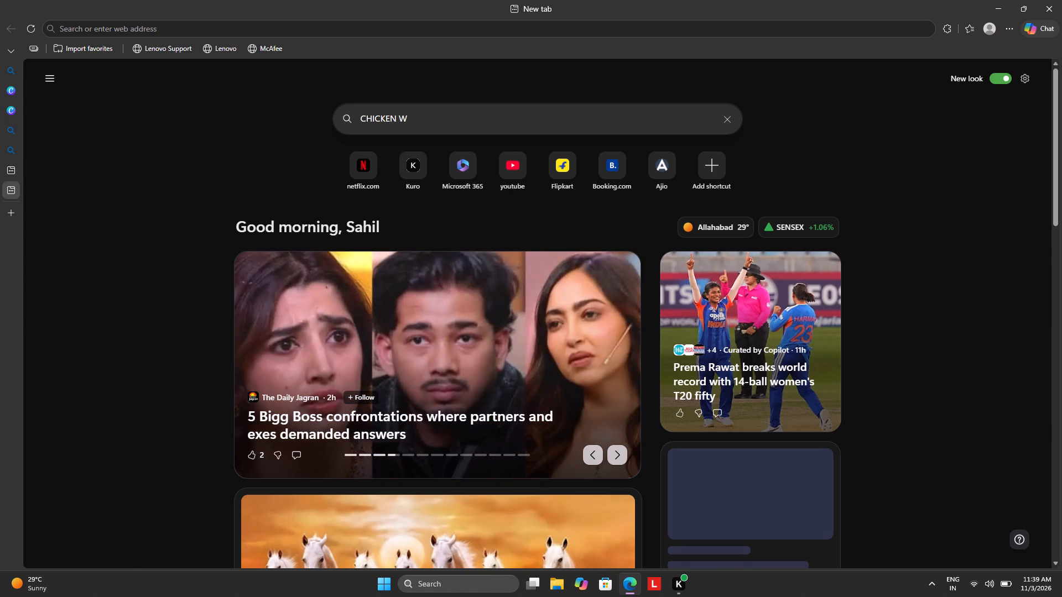
pyautogui.press('h')
pyautogui.press('o')
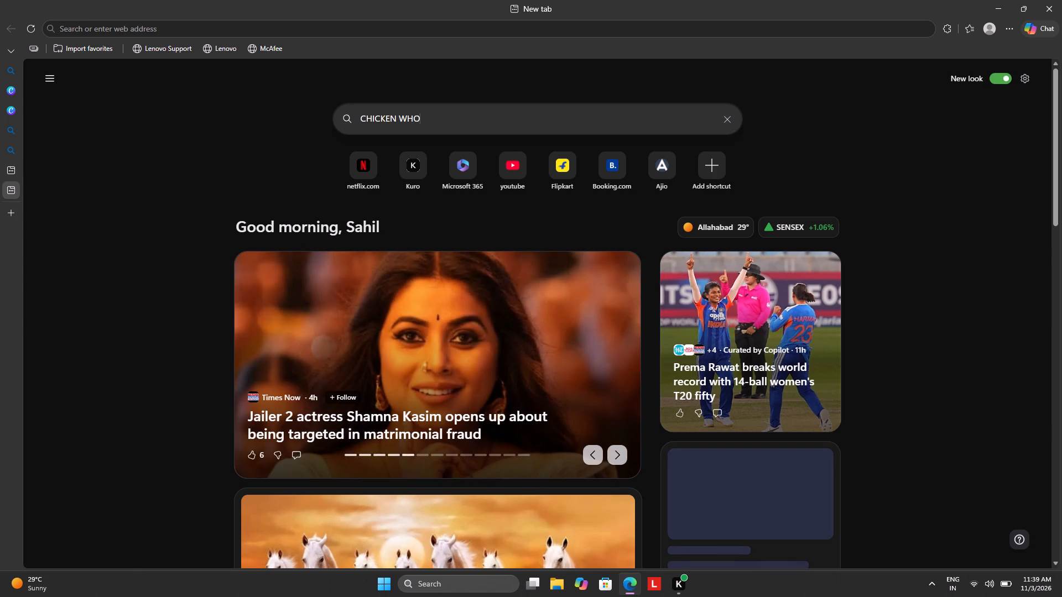
pyautogui.write('LE FIRED')
pyautogui.press('Return')
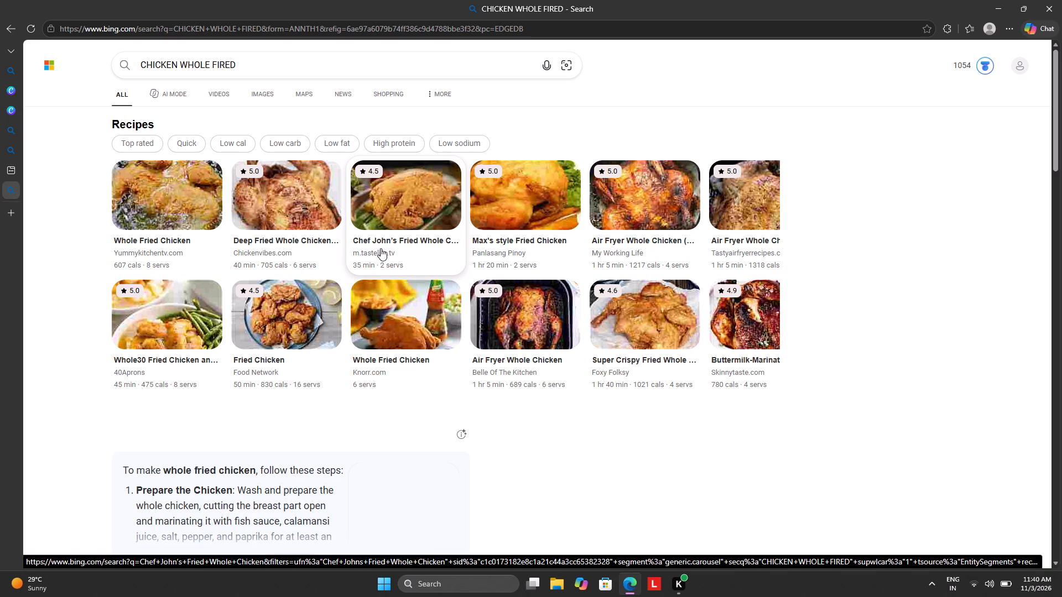
pyautogui.click(394, 305)
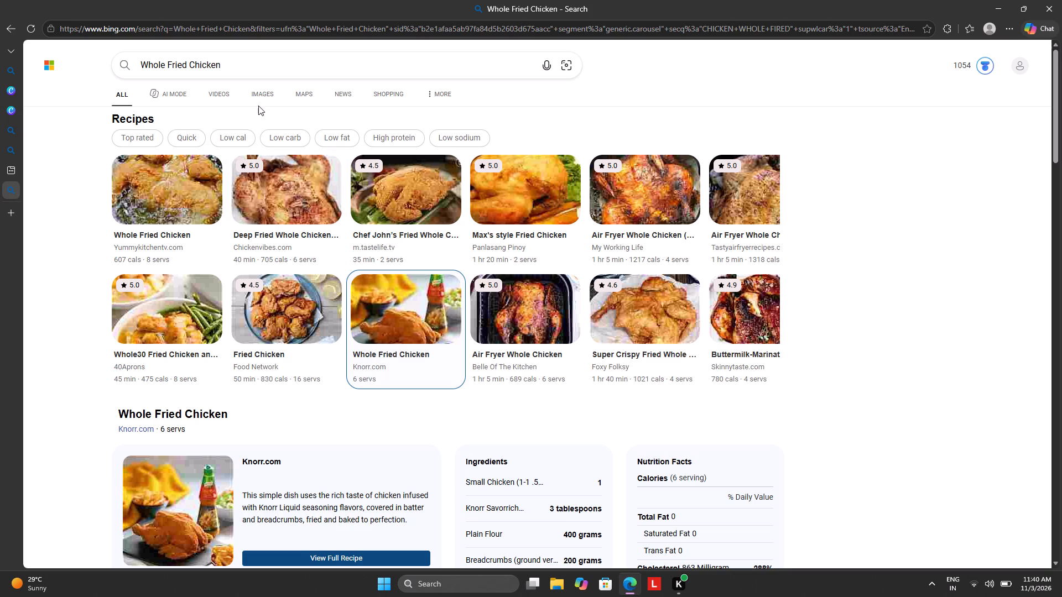
# Extend the web search to "Whole Fried Chicken PNG" and open the PurePNG image of a whole chicken with green garnish.
pyautogui.click(232, 70)
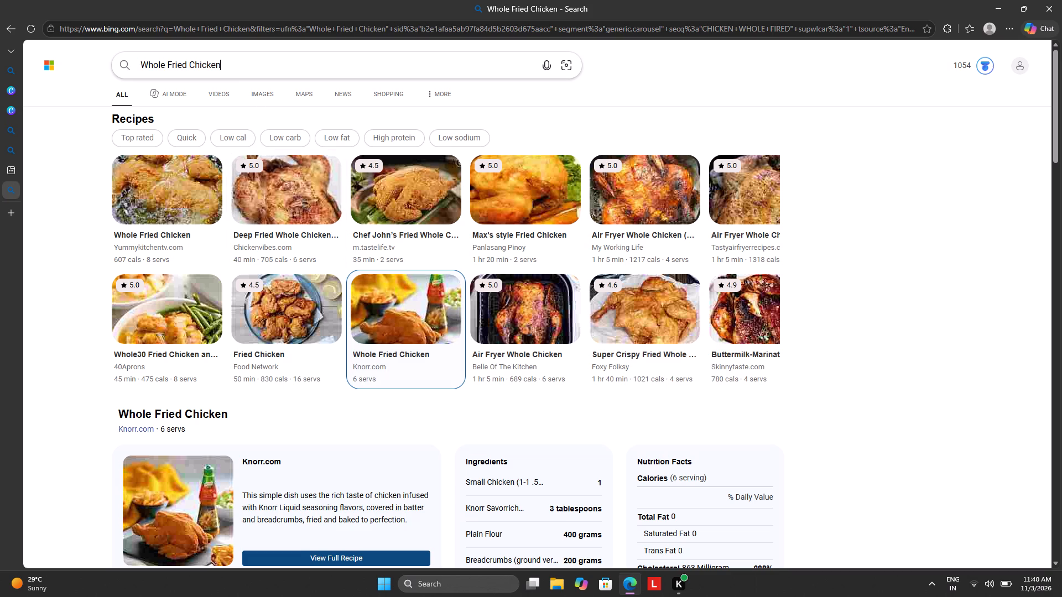
pyautogui.press('space')
pyautogui.write('PNG')
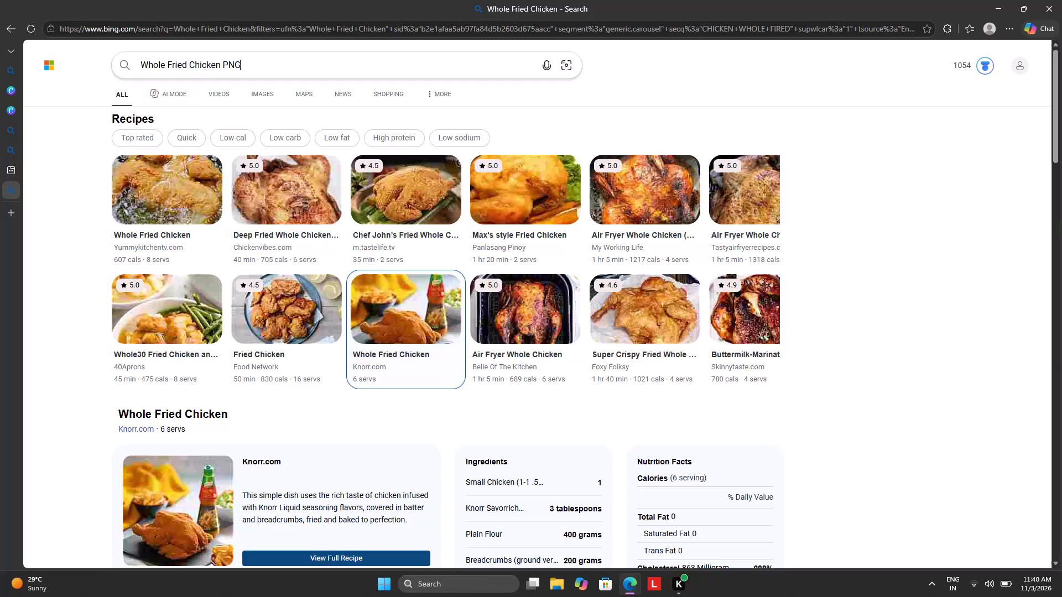
pyautogui.press('Return')
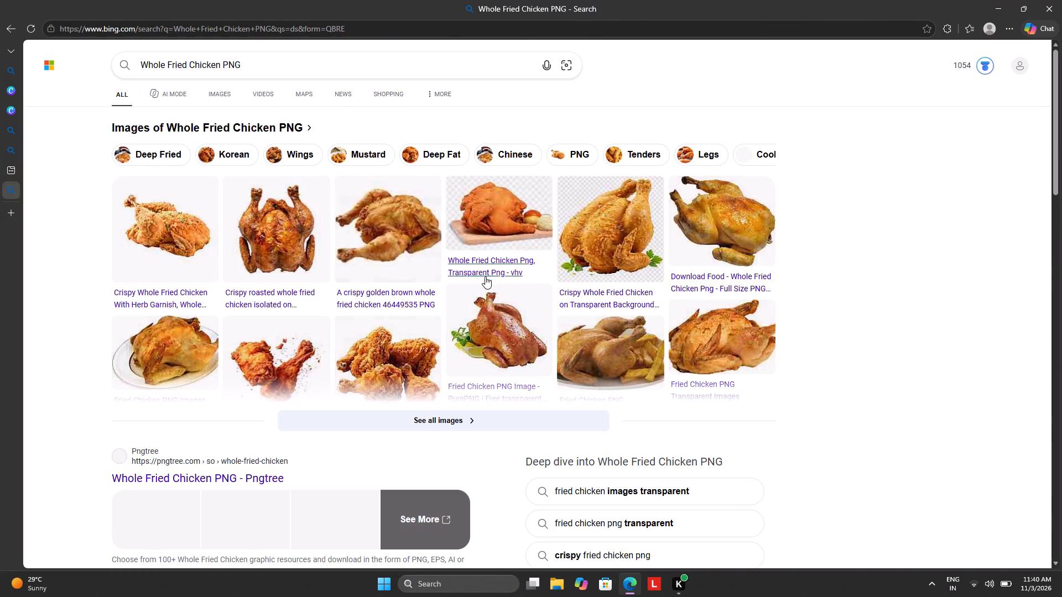
pyautogui.click(502, 334)
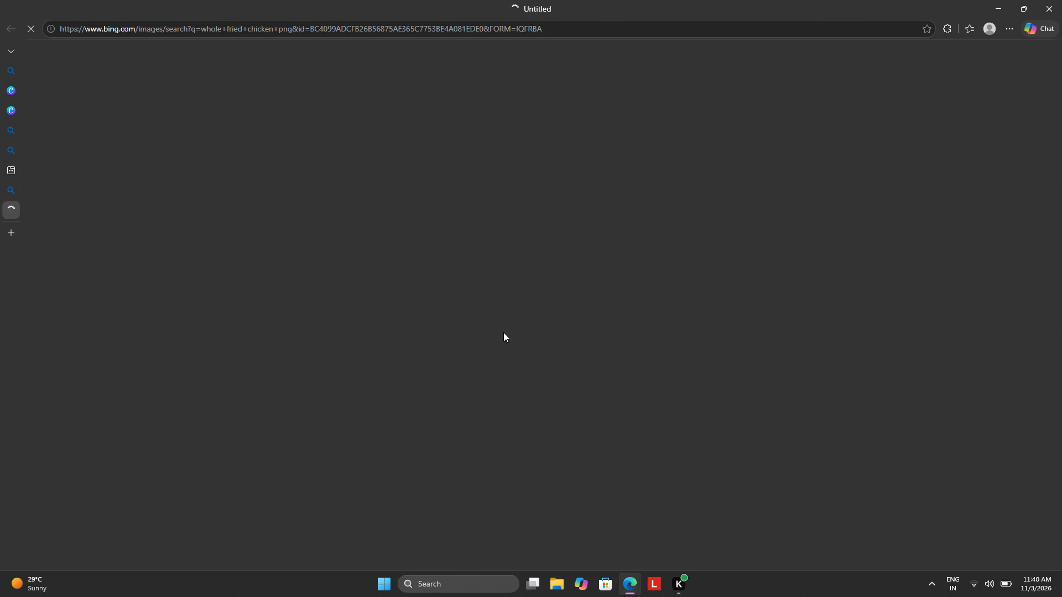
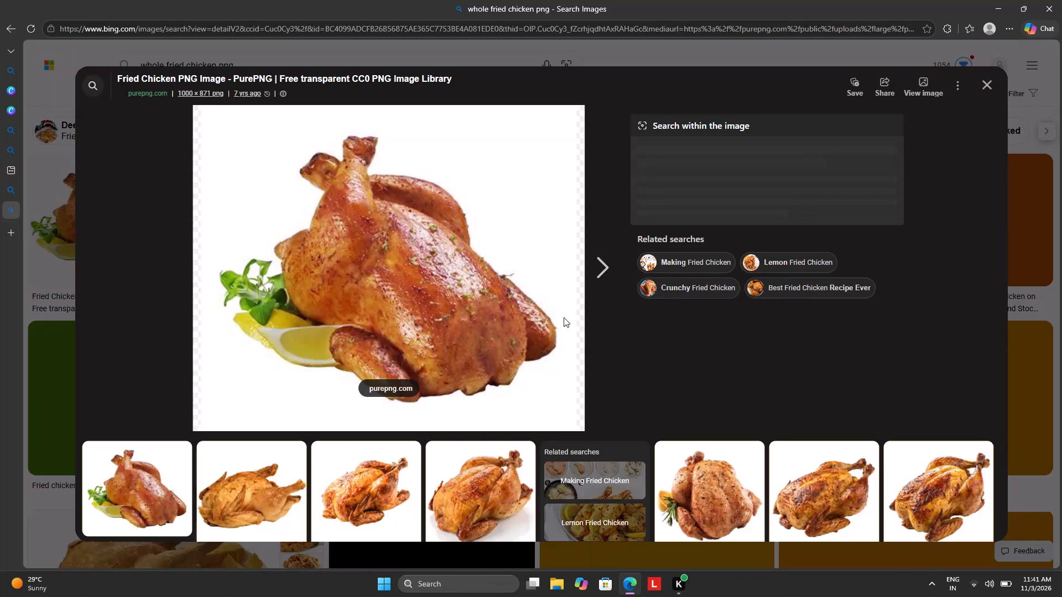
# Browse the related chicken images and open the Vecteezy "Broiler Chicken PNGs for Free Download" picture.
pyautogui.scroll(-4, 343, 438)
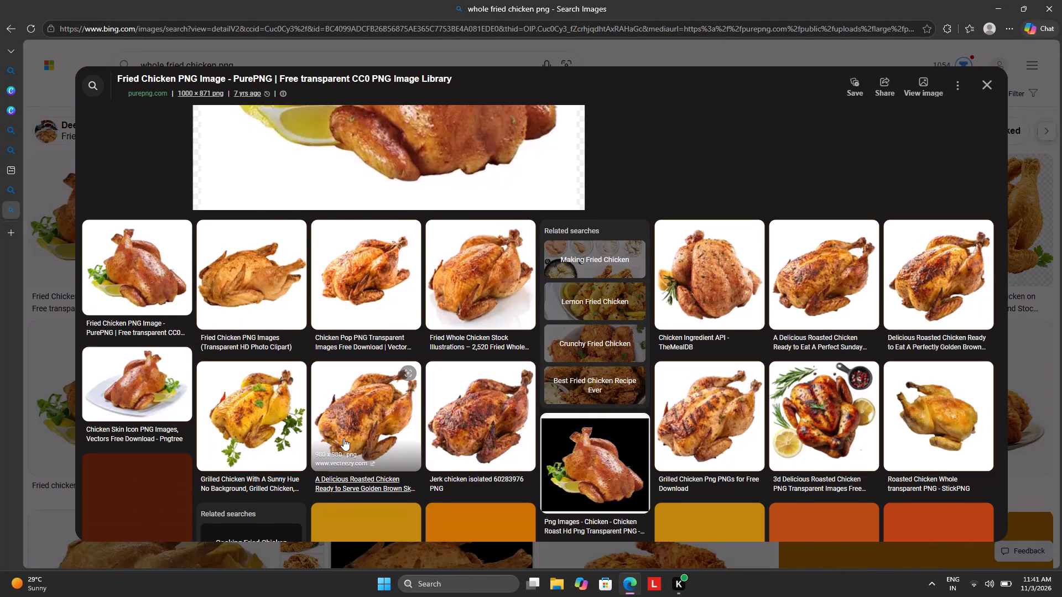
pyautogui.scroll(-3, 405, 395)
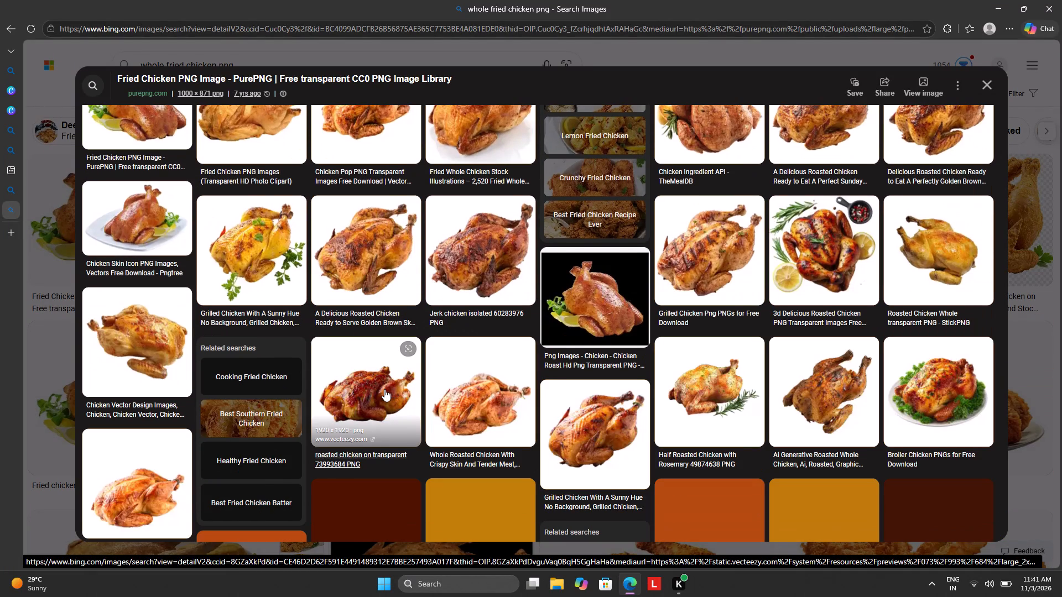
pyautogui.scroll(-3, 384, 389)
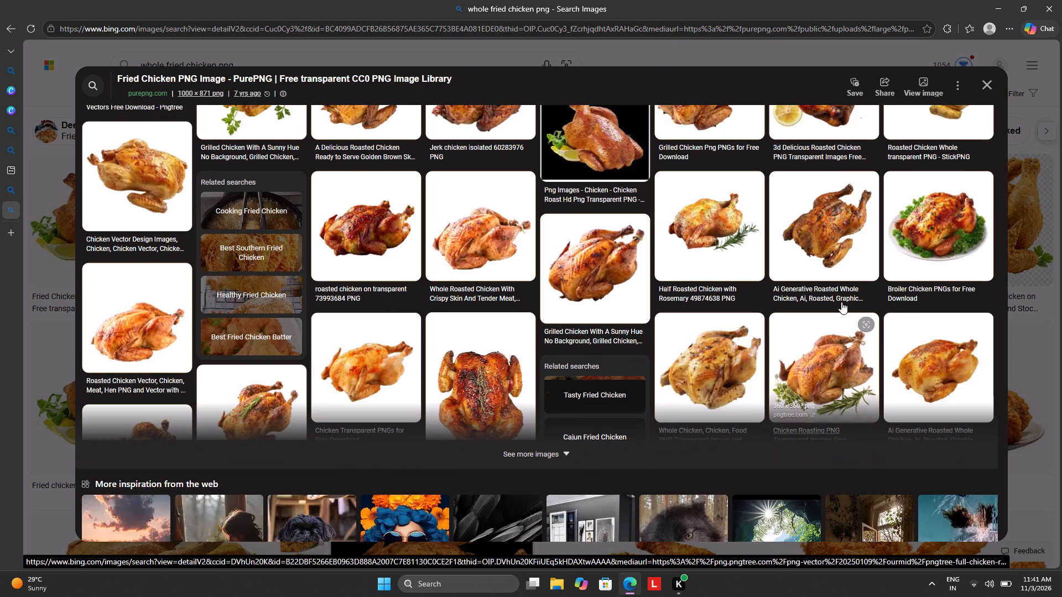
pyautogui.click(934, 220)
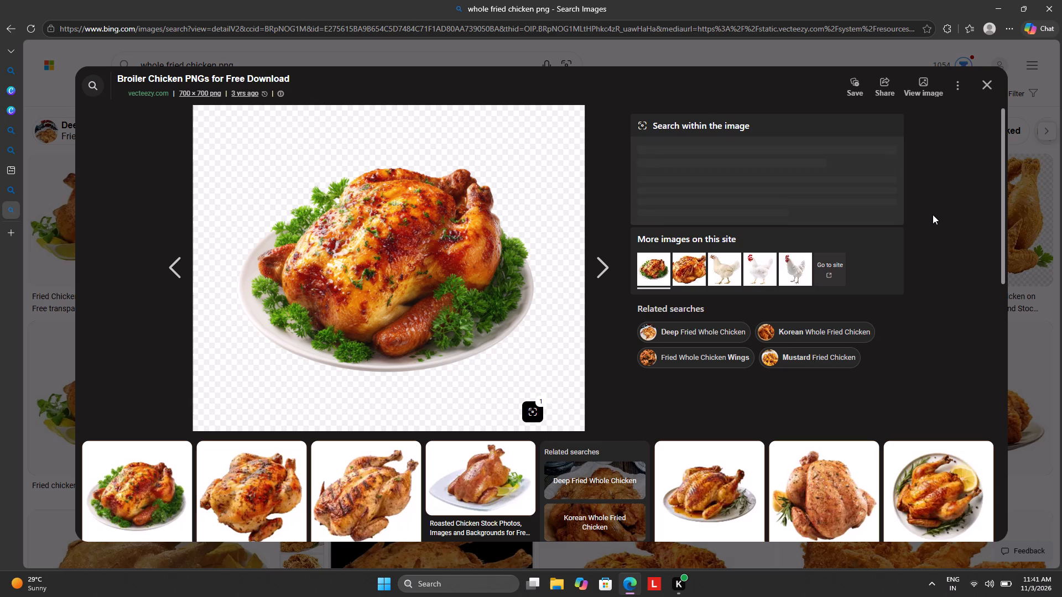
# Find the Dreamstime "Isolated Roasted Chicken with Spices" image with lemon slices among the expanded related results and copy it.
pyautogui.scroll(-3, 400, 287)
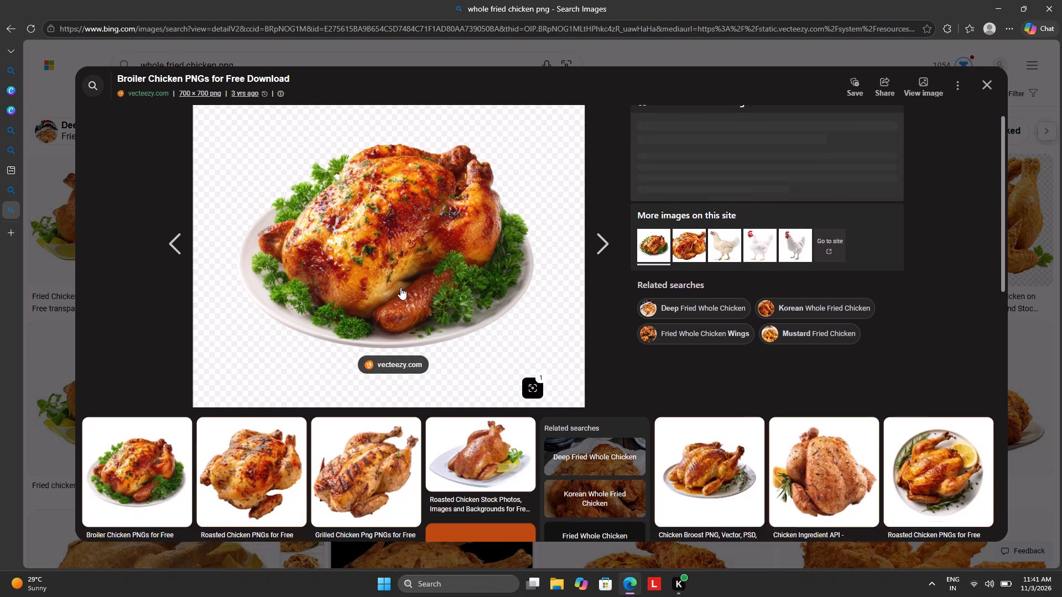
pyautogui.scroll(-1, 400, 287)
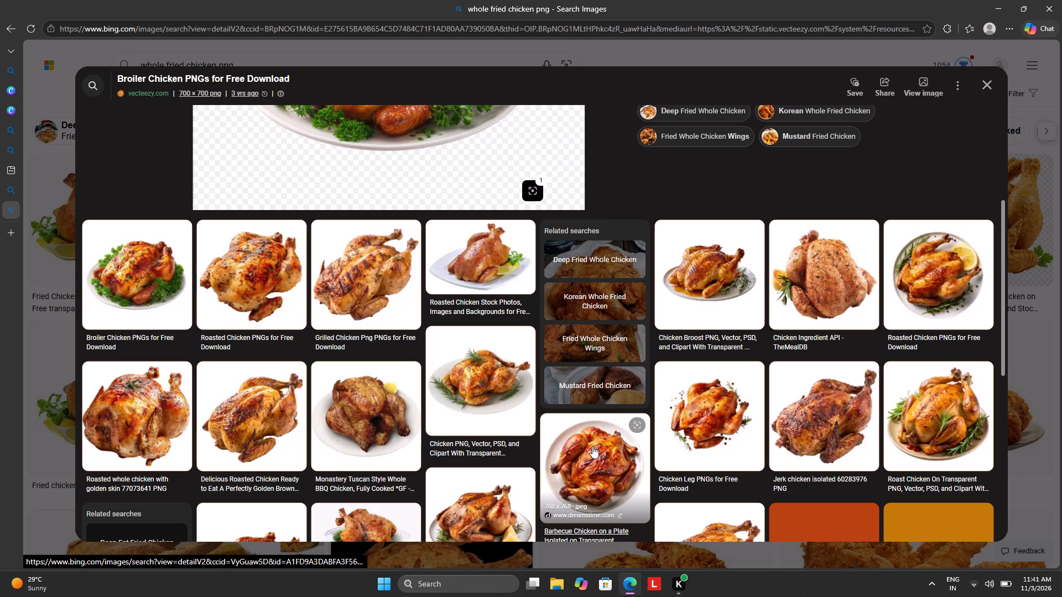
pyautogui.scroll(-4, 591, 374)
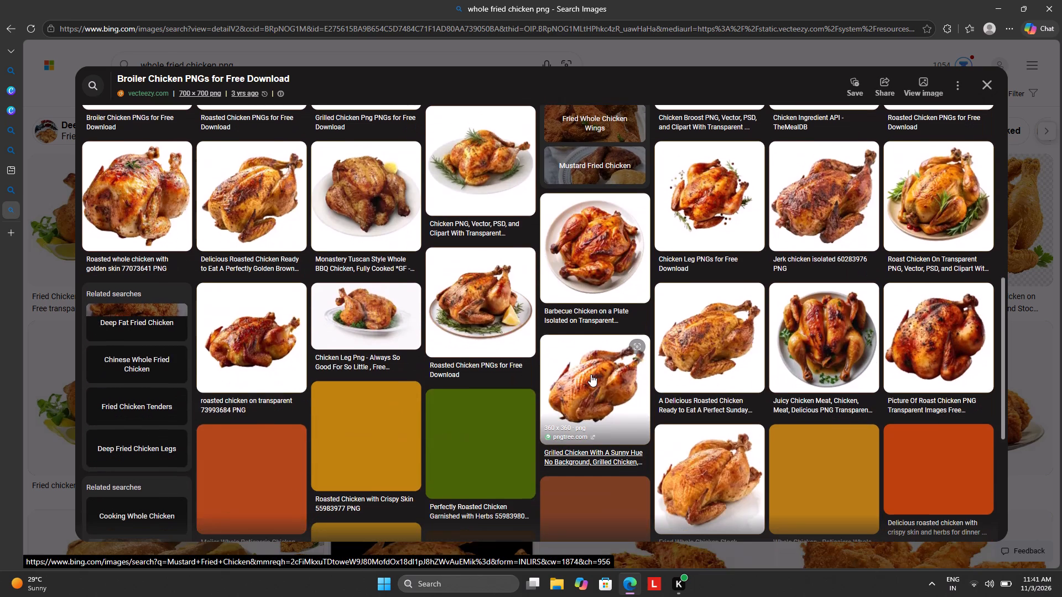
pyautogui.scroll(-3, 575, 390)
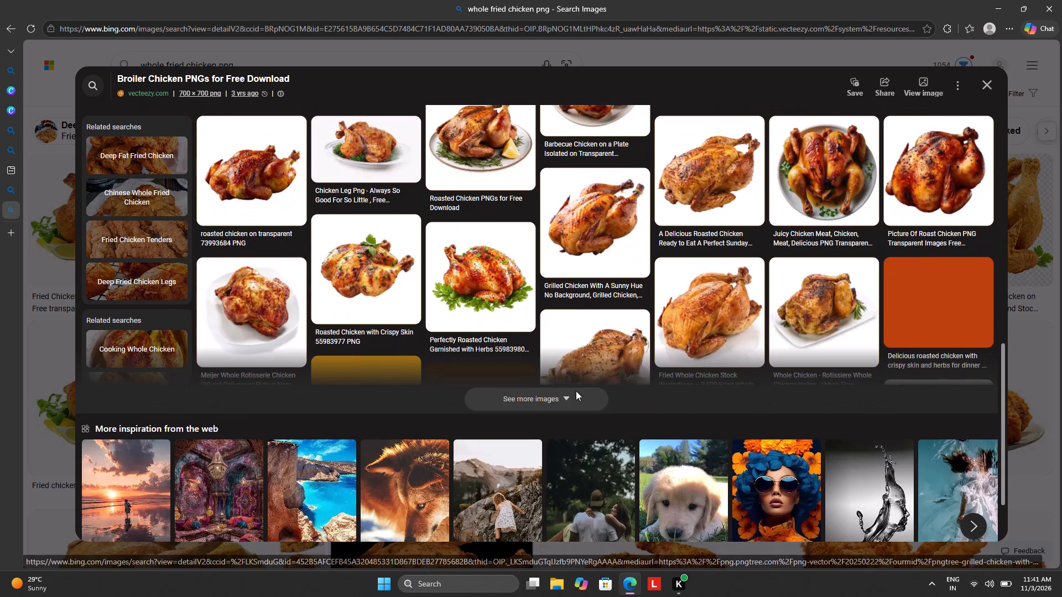
pyautogui.click(558, 403)
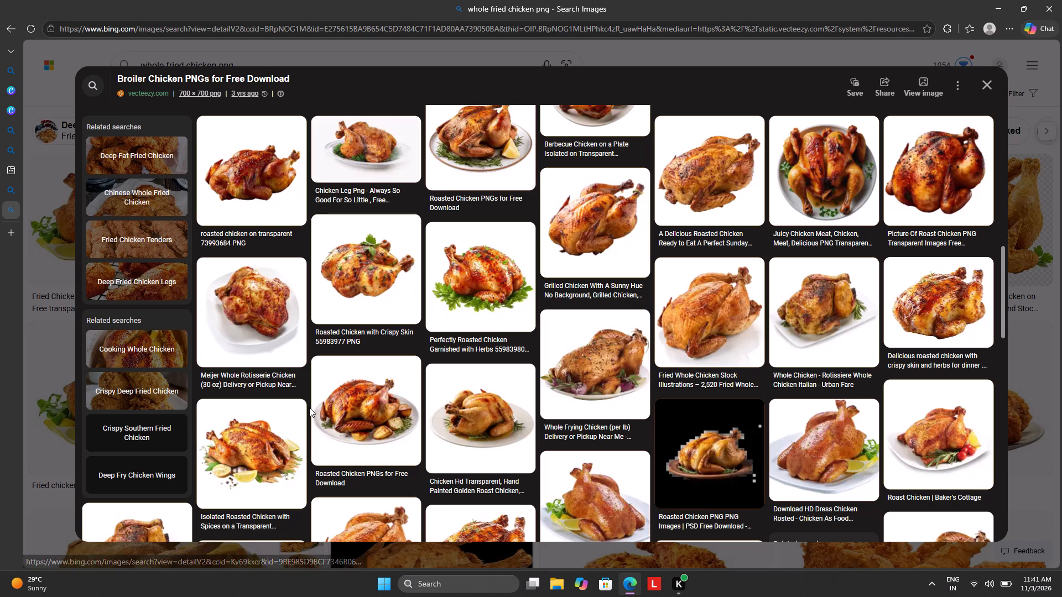
pyautogui.scroll(-2, 363, 336)
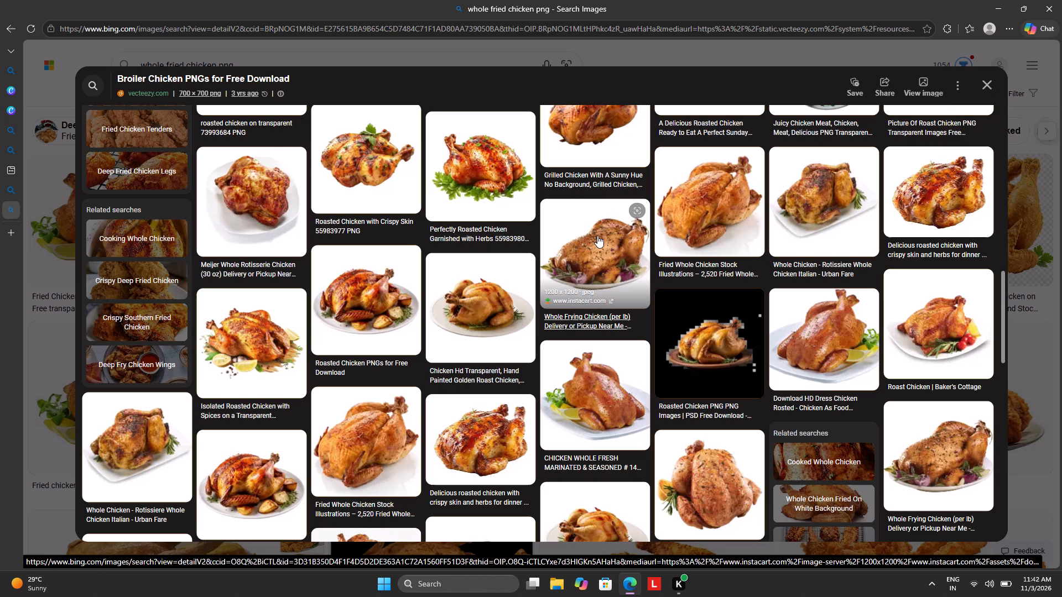
pyautogui.scroll(-4, 566, 287)
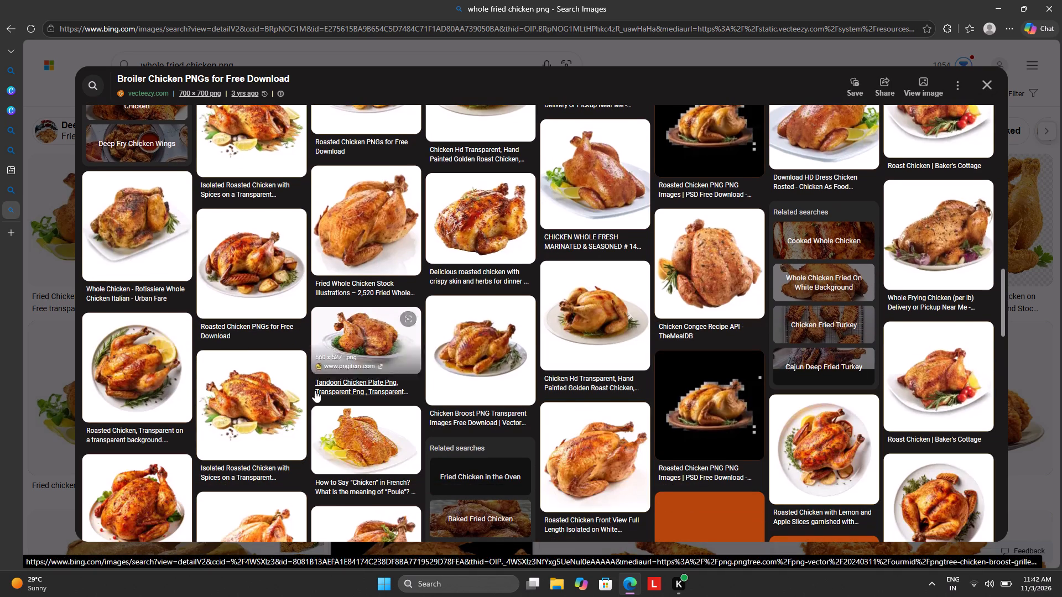
pyautogui.click(235, 403)
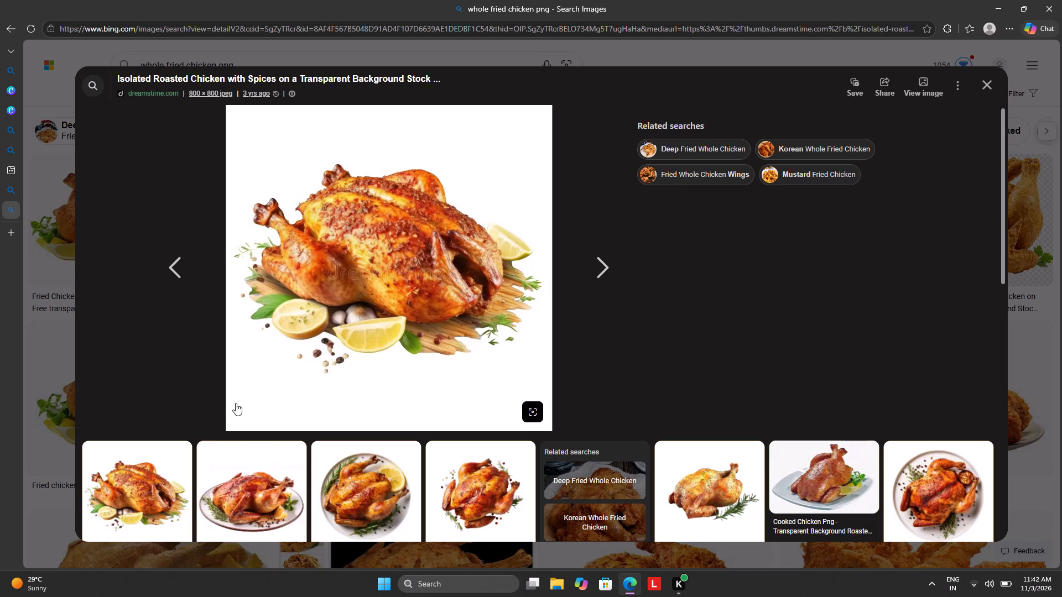
pyautogui.rightClick(320, 324)
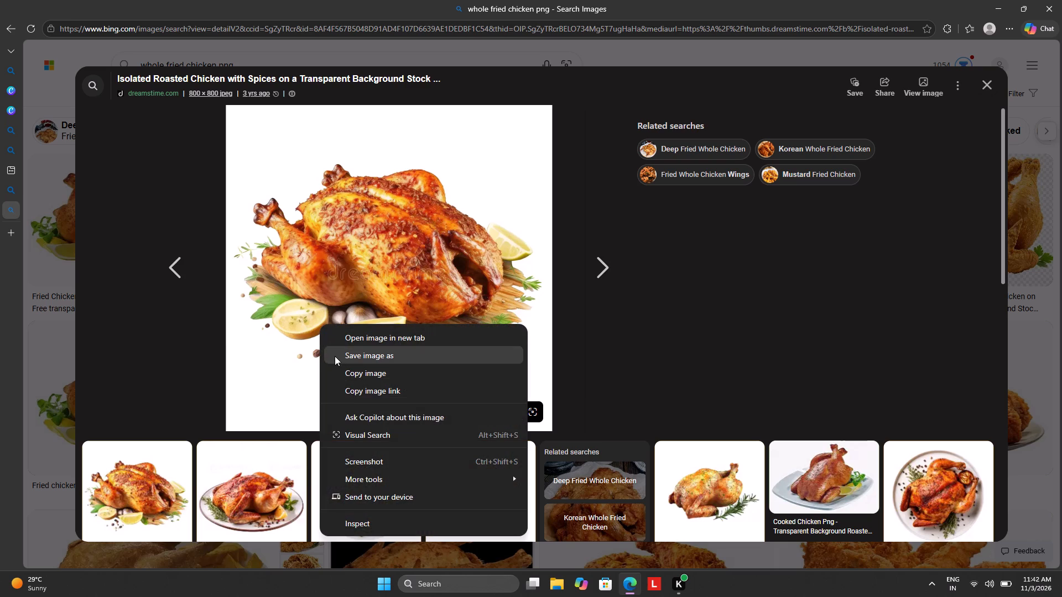
pyautogui.click(338, 375)
# Look through the expanded related image results for other whole roasted chicken pictures.
pyautogui.scroll(-4, 338, 375)
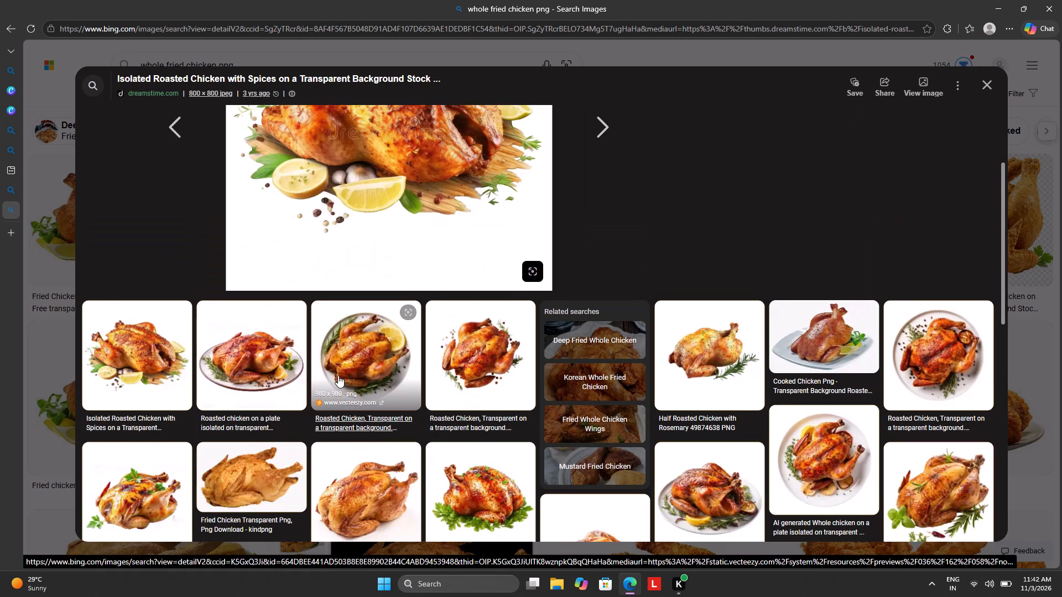
pyautogui.scroll(-3, 456, 460)
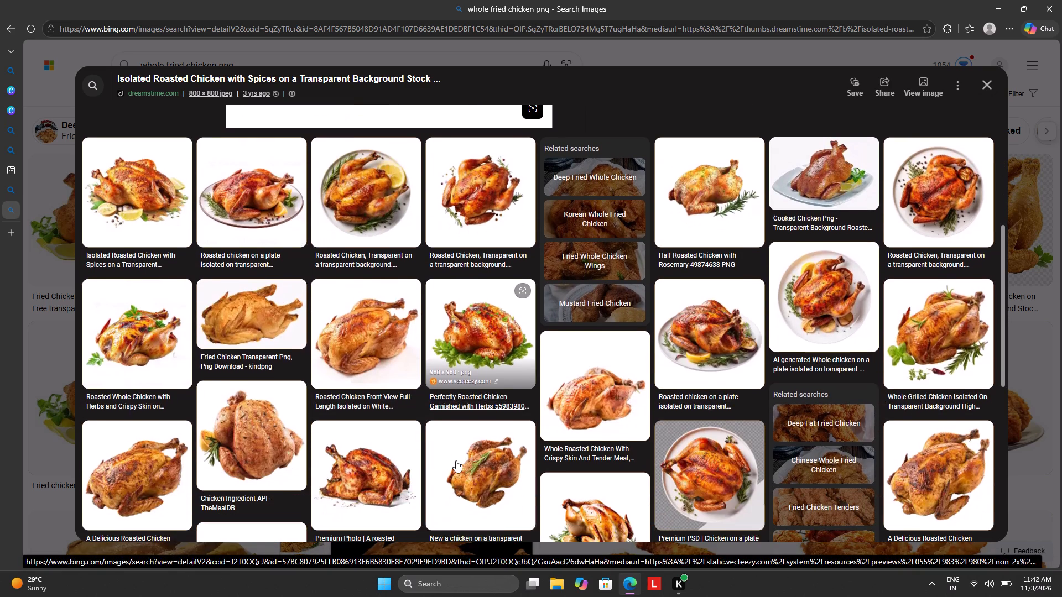
pyautogui.scroll(-3, 460, 449)
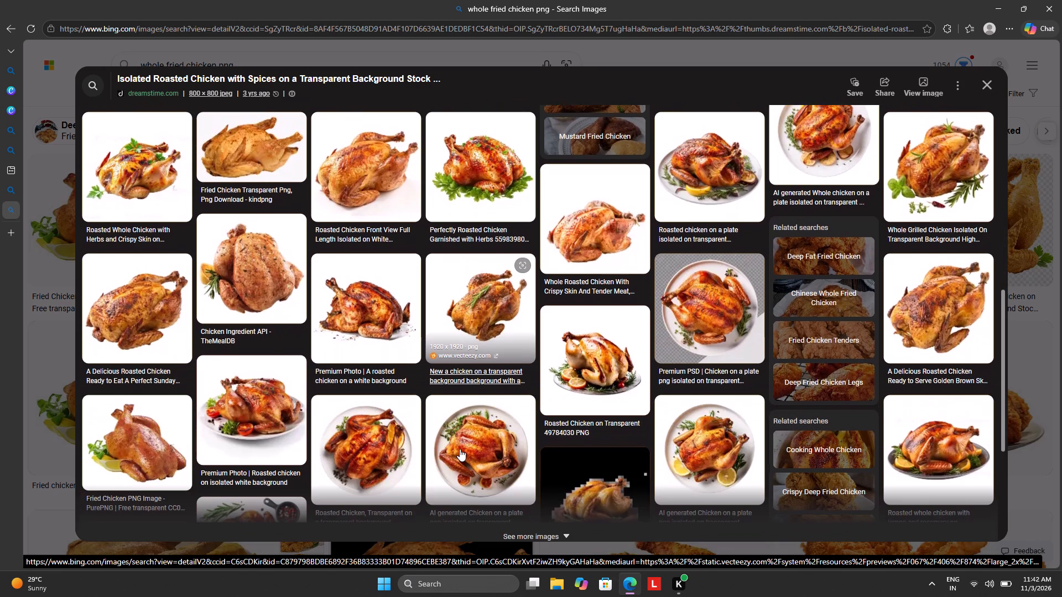
pyautogui.scroll(-2, 460, 449)
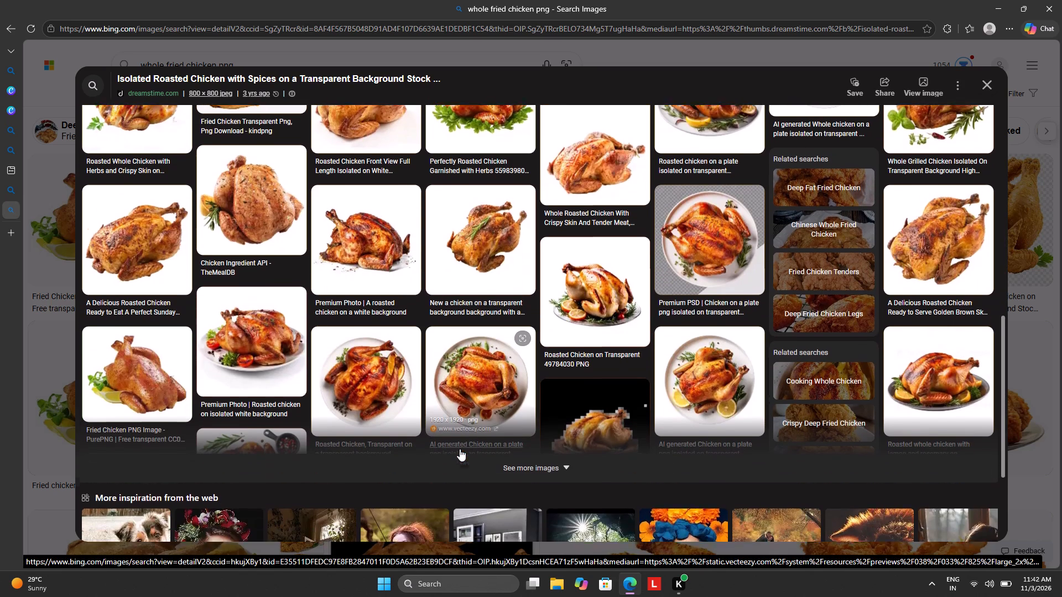
pyautogui.click(475, 433)
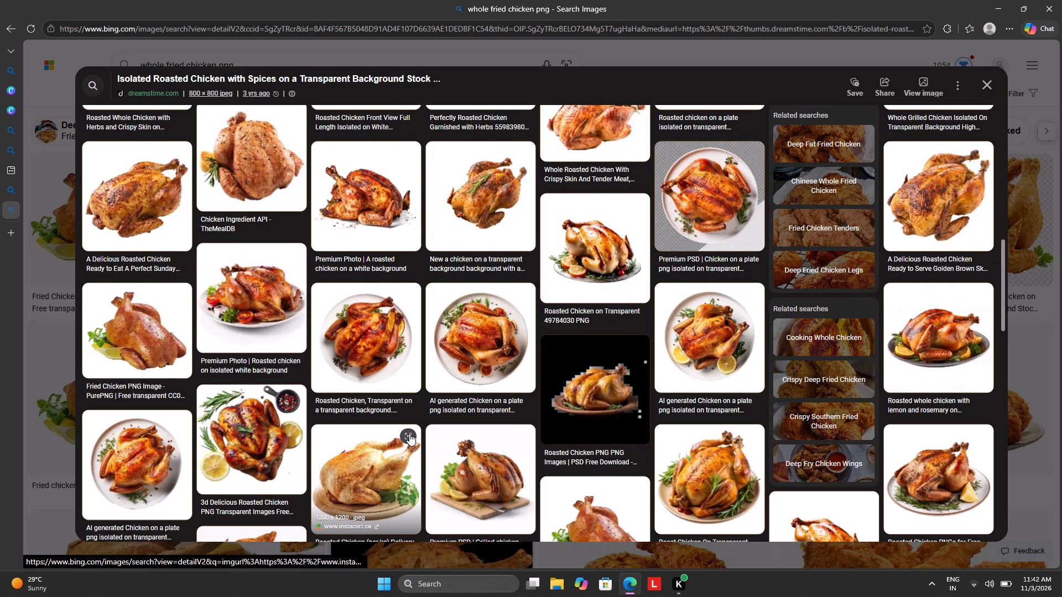
pyautogui.scroll(-4, 400, 433)
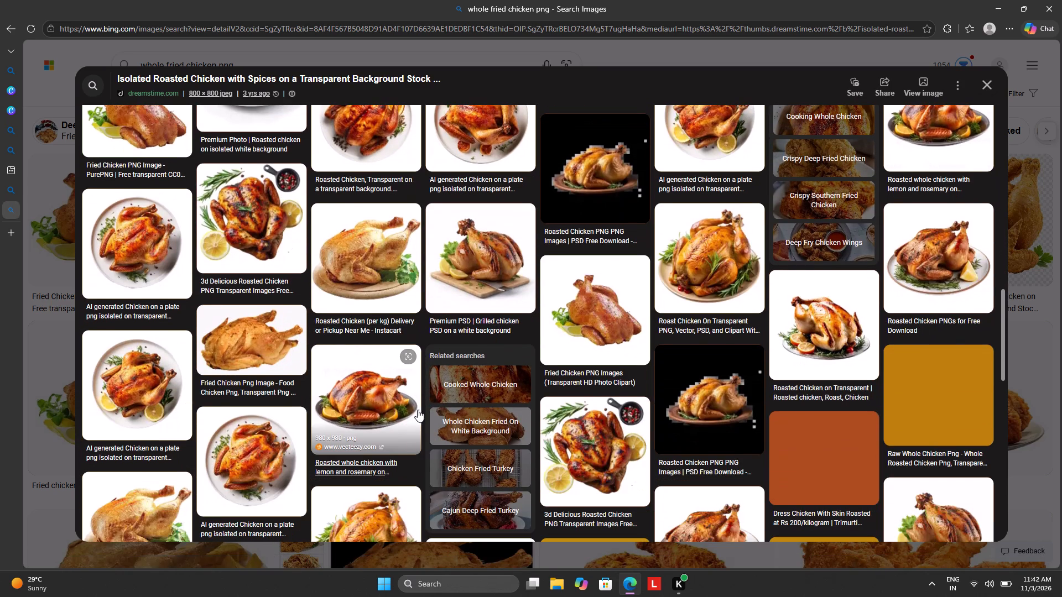
pyautogui.scroll(-3, 348, 386)
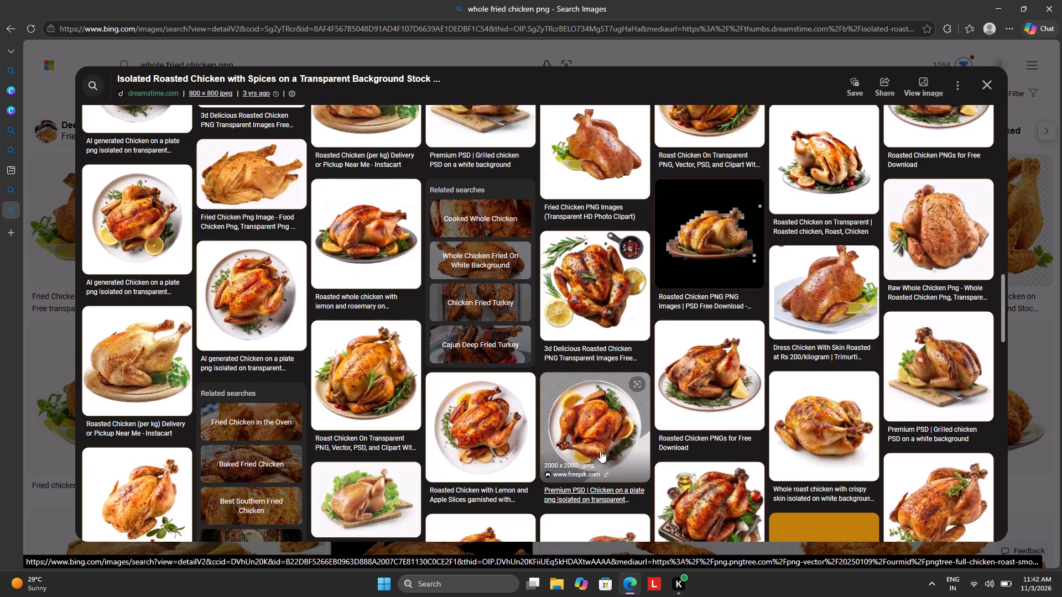
pyautogui.scroll(-3, 606, 447)
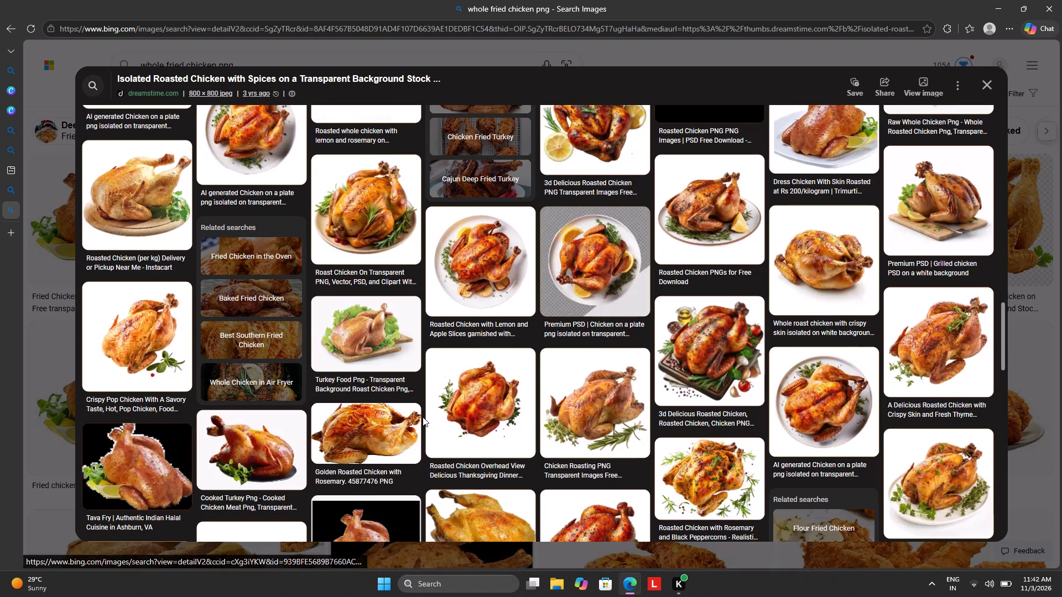
pyautogui.scroll(-3, 425, 393)
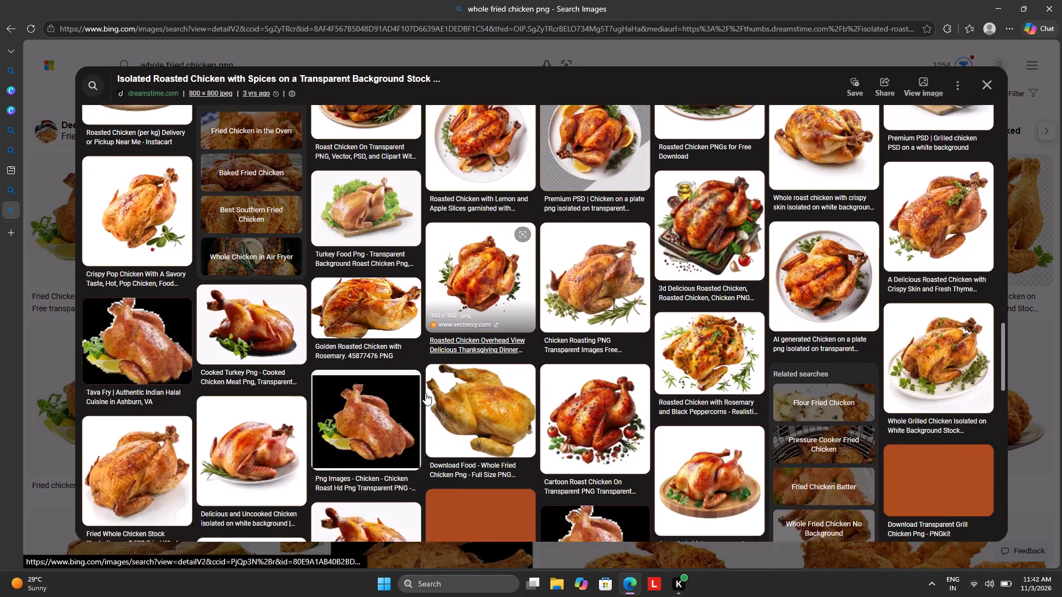
pyautogui.scroll(-4, 425, 393)
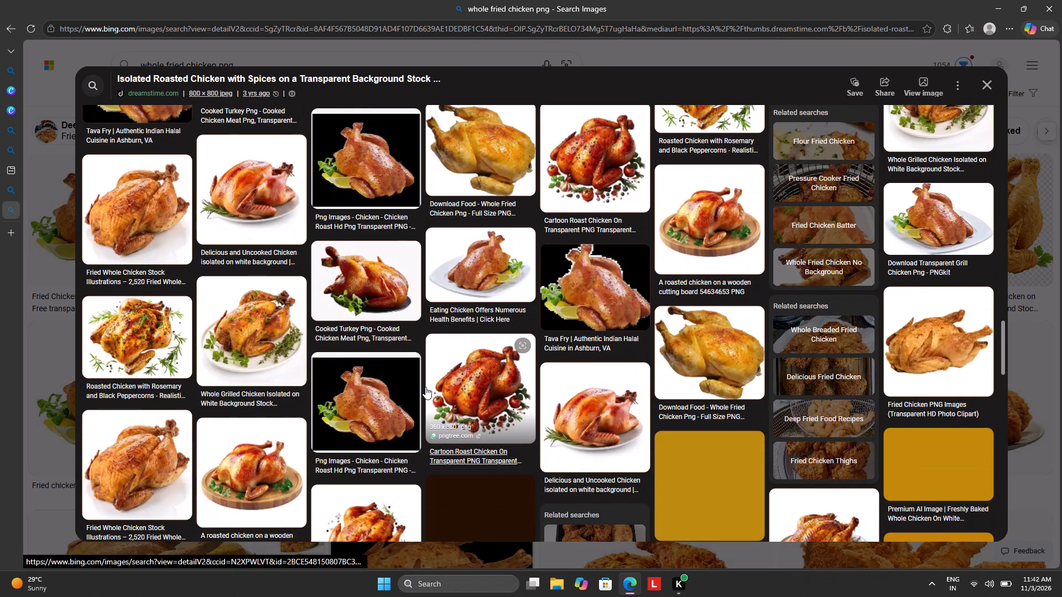
pyautogui.scroll(-1, 389, 396)
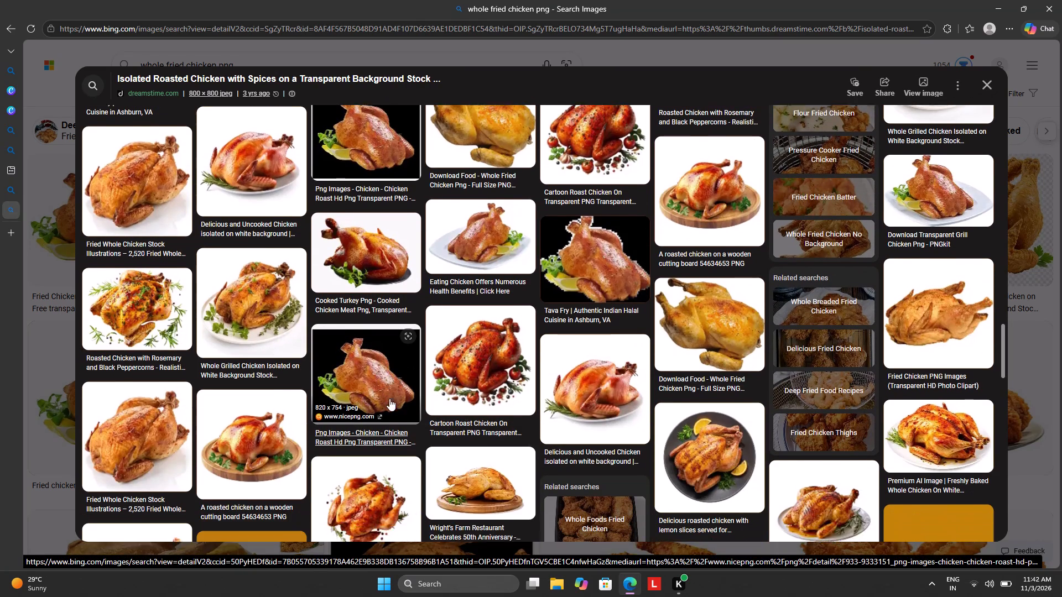
pyautogui.scroll(-3, 388, 401)
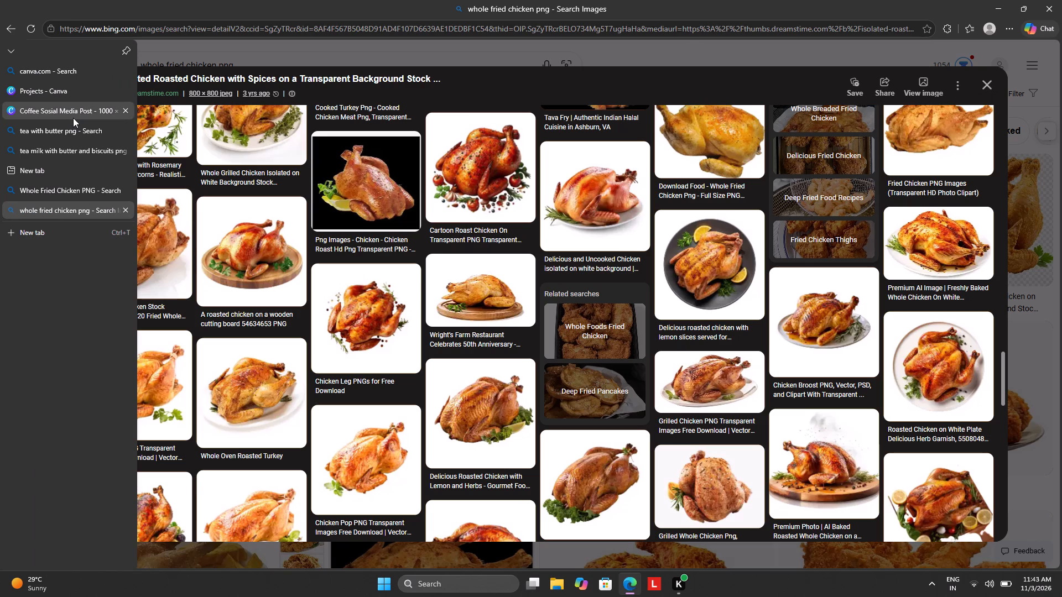
# Switch to the Coffee Sosial Media Post design in Canva and paste the copied roasted chicken image onto blank page 8.
pyautogui.click(79, 107)
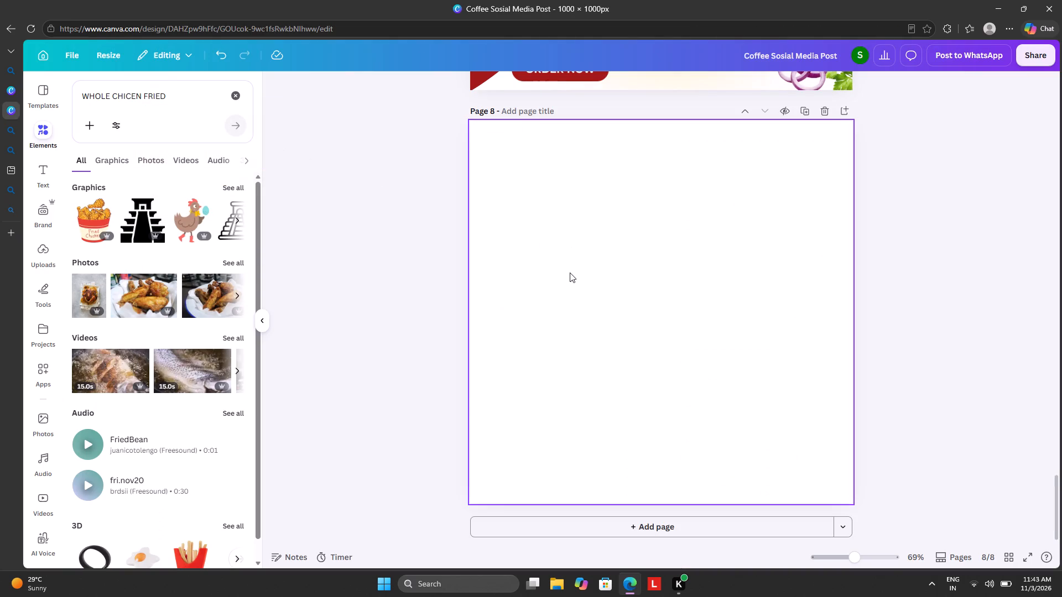
pyautogui.hotkey('ctrl', 'v')
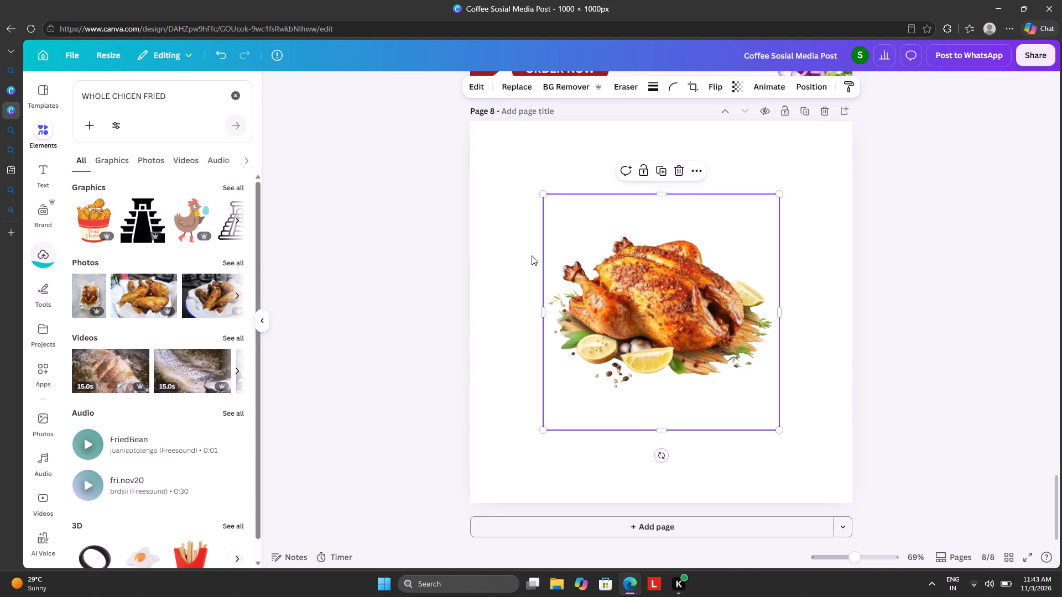
# Remove the white background from the roasted chicken image on page 8 with BG Remover.
pyautogui.click(549, 85)
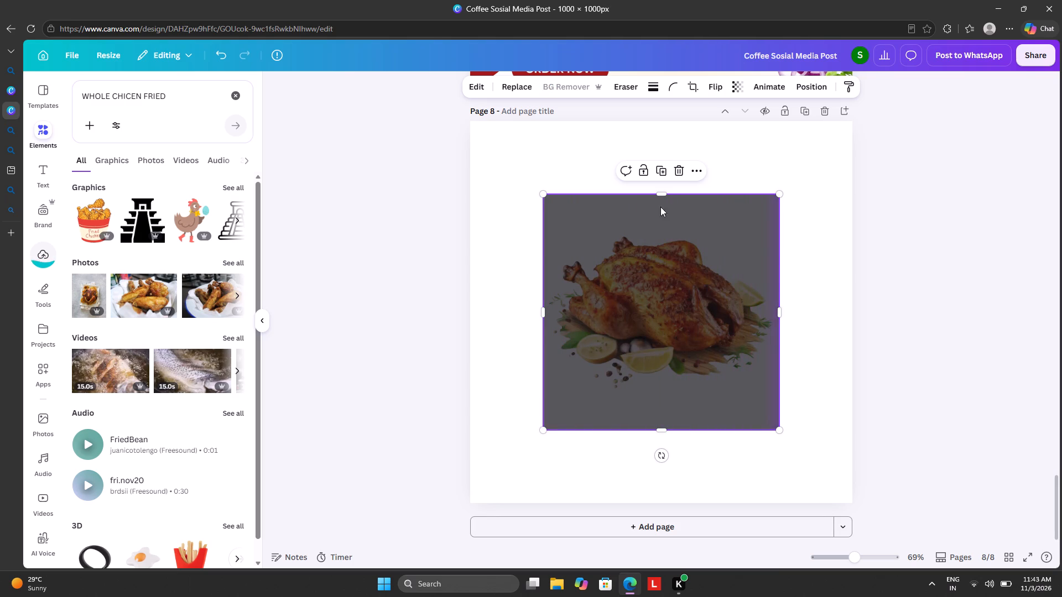
pyautogui.scroll(5, 691, 171)
pyautogui.scroll(-3, 691, 185)
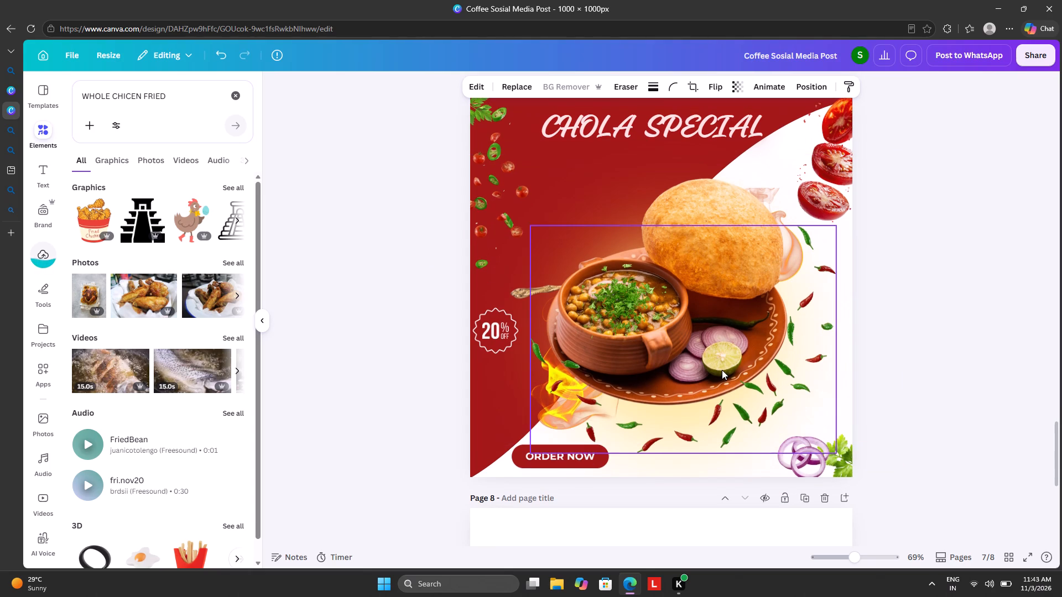
pyautogui.scroll(-5, 722, 370)
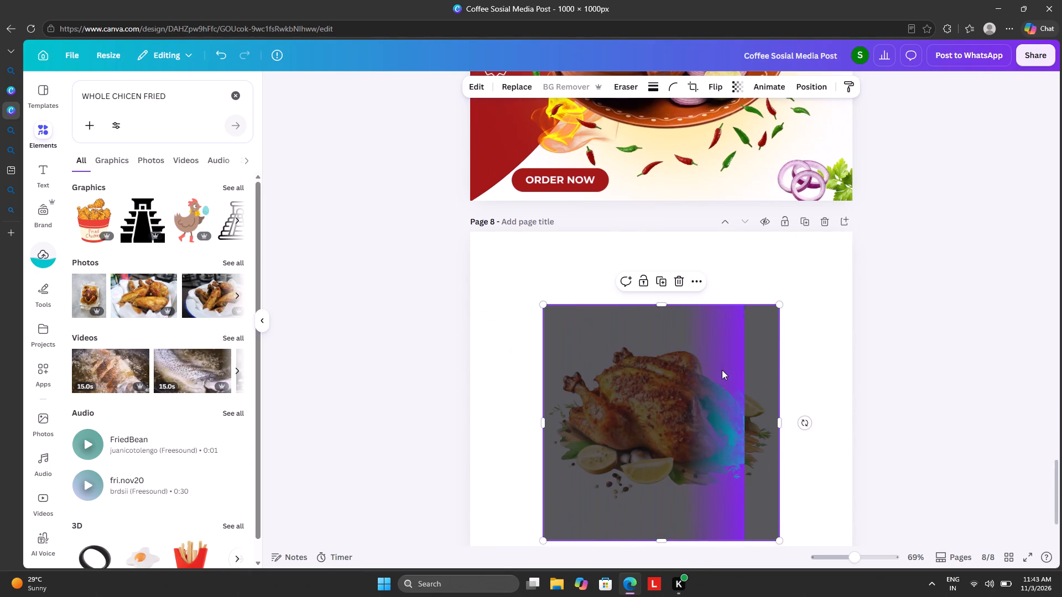
pyautogui.scroll(-2, 722, 370)
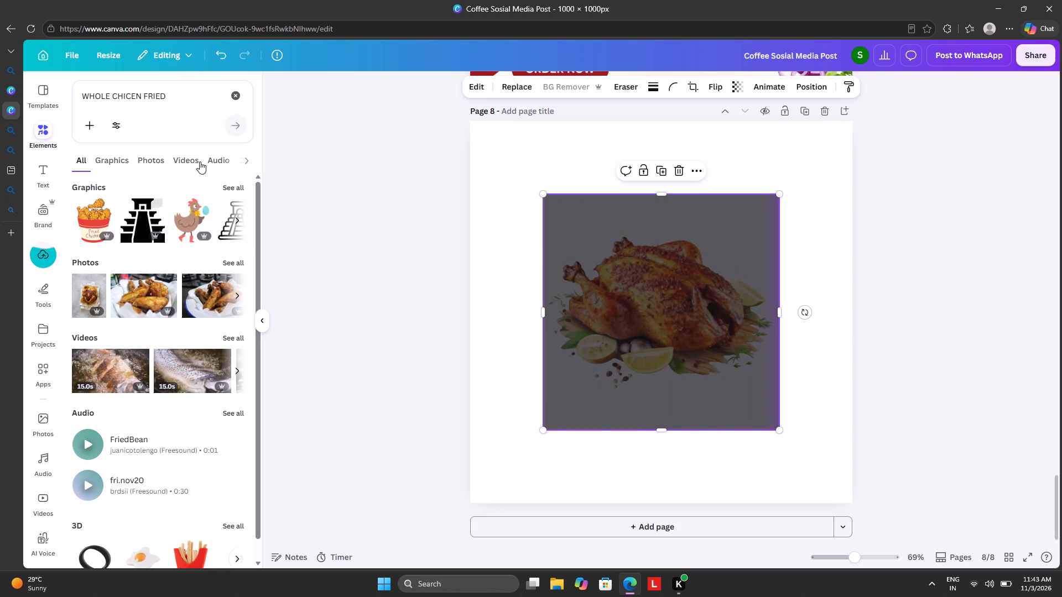
# Clear the "WHOLE CHICEN FRIED" query from the elements search.
pyautogui.click(237, 99)
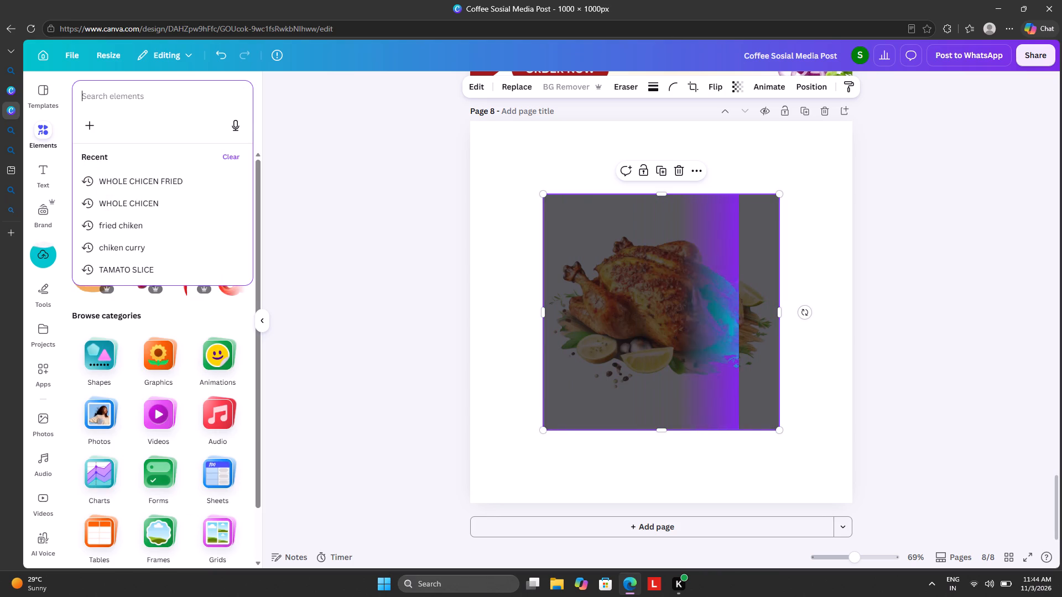
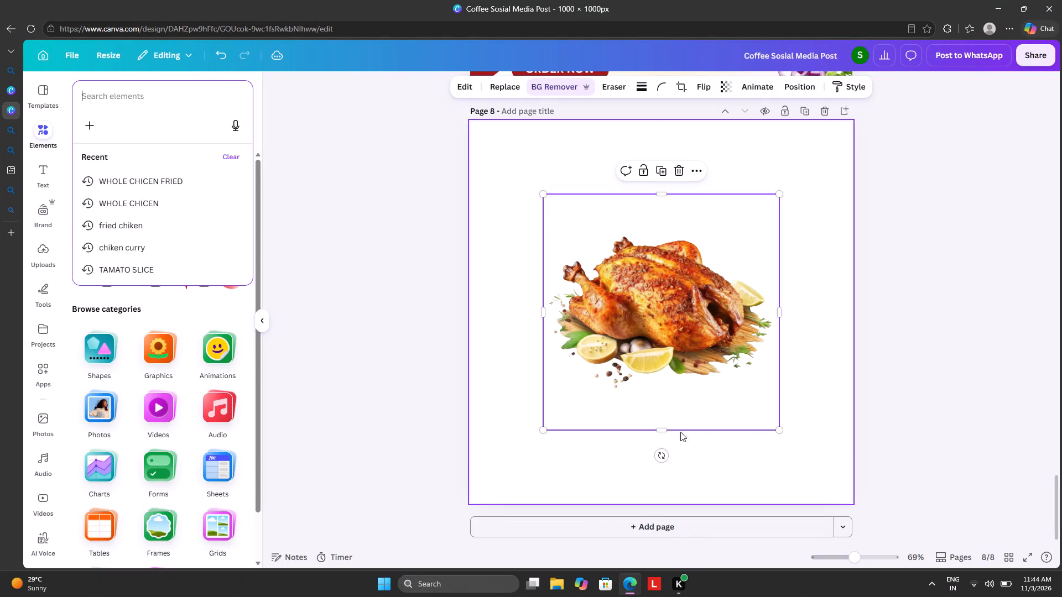
# Set page 8's background to a deep red sampled from the roasted chicken image with the colour picker.
pyautogui.click(665, 387)
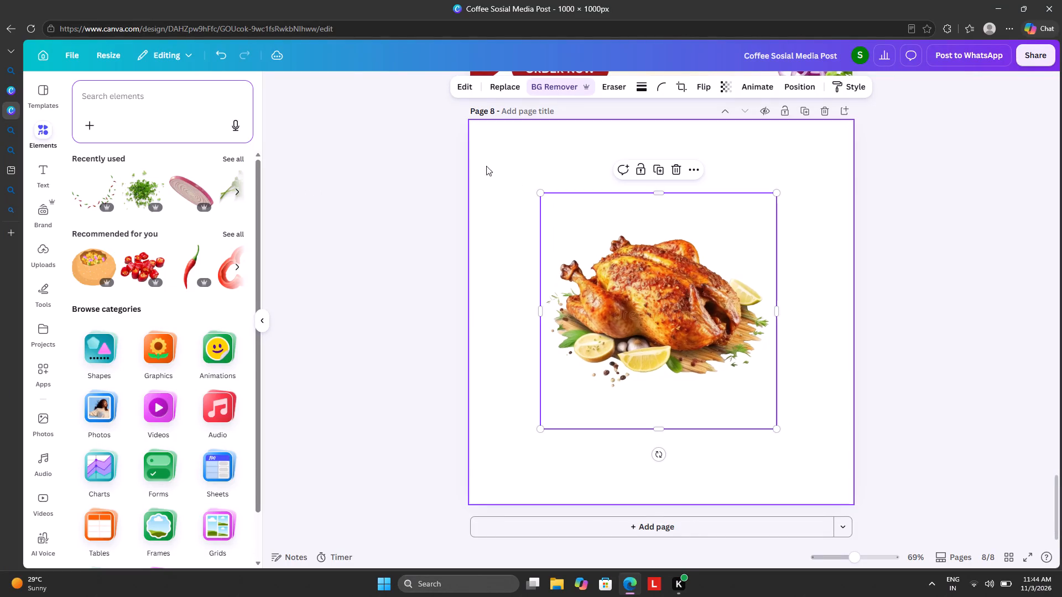
pyautogui.click(789, 144)
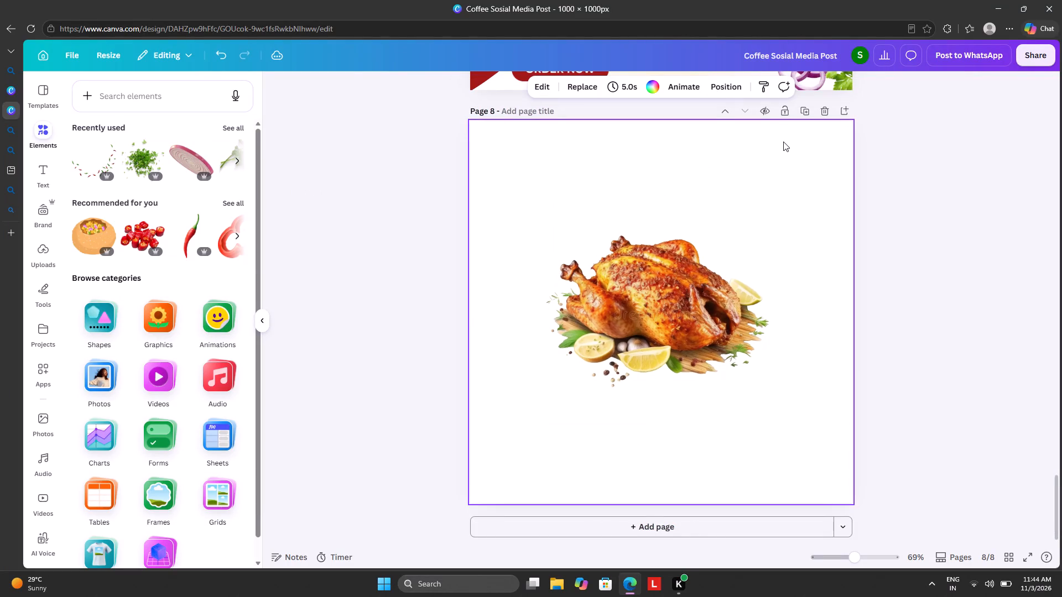
pyautogui.click(783, 144)
pyautogui.click(768, 174)
pyautogui.click(654, 85)
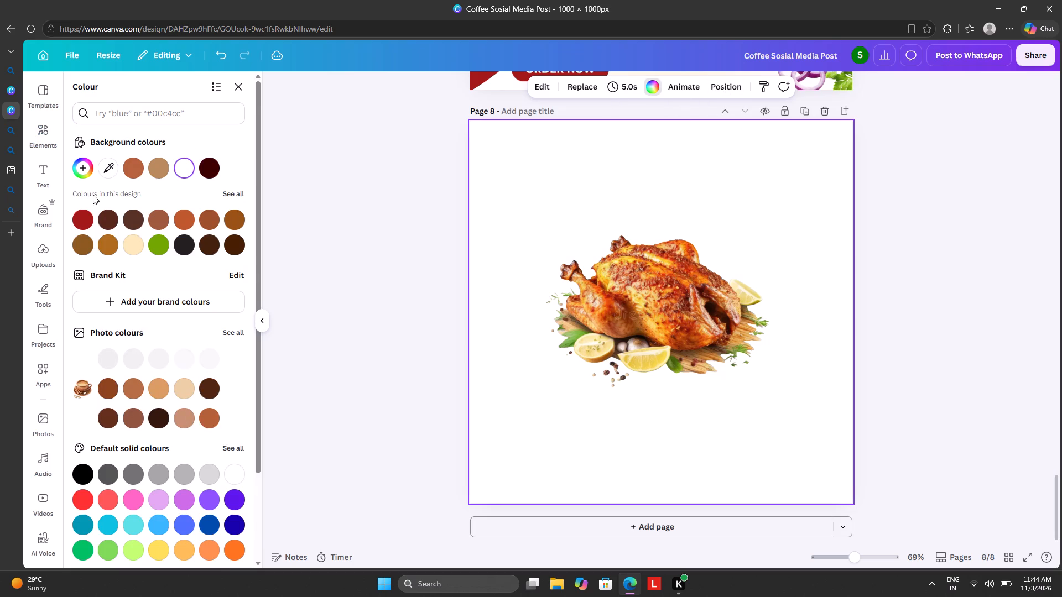
pyautogui.click(106, 170)
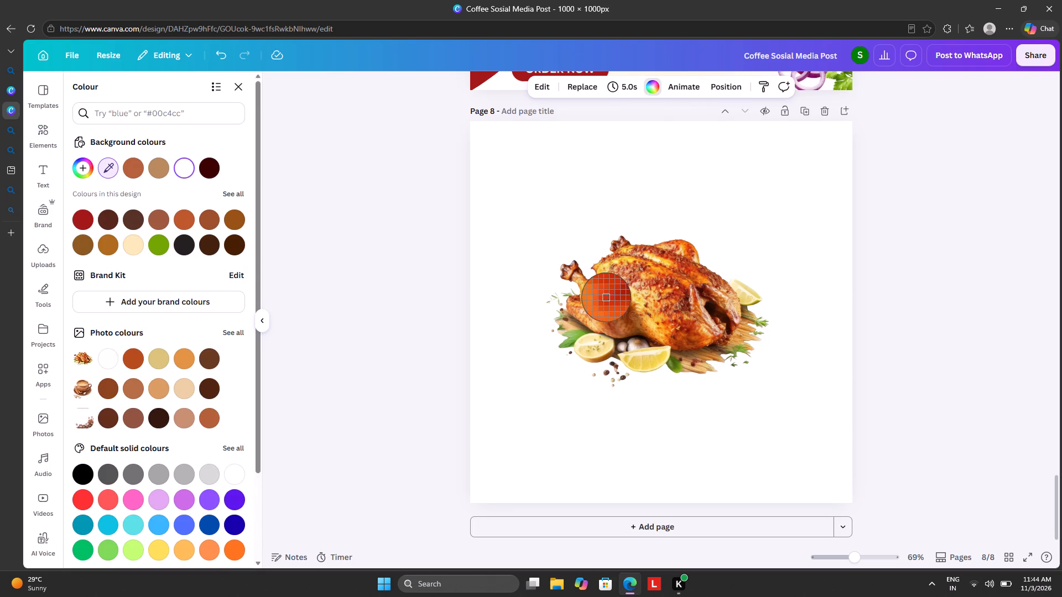
pyautogui.click(607, 297)
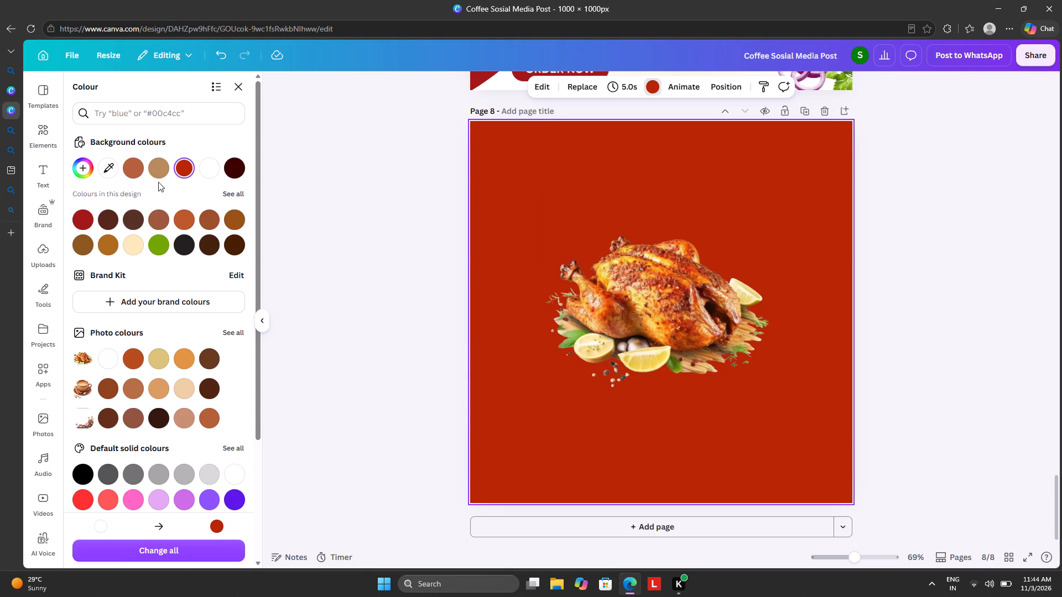
# Enlarge the roasted chicken to nearly the page's width and place it along the bottom of page 8, toward its left edge.
pyautogui.click(568, 418)
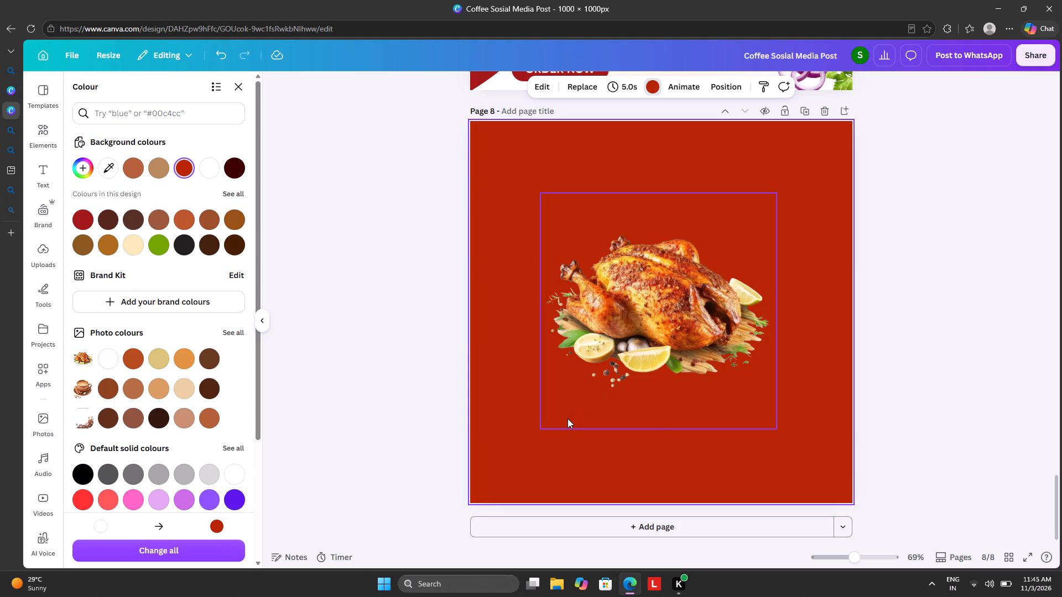
pyautogui.moveTo(540, 430); pyautogui.dragTo(460, 469)
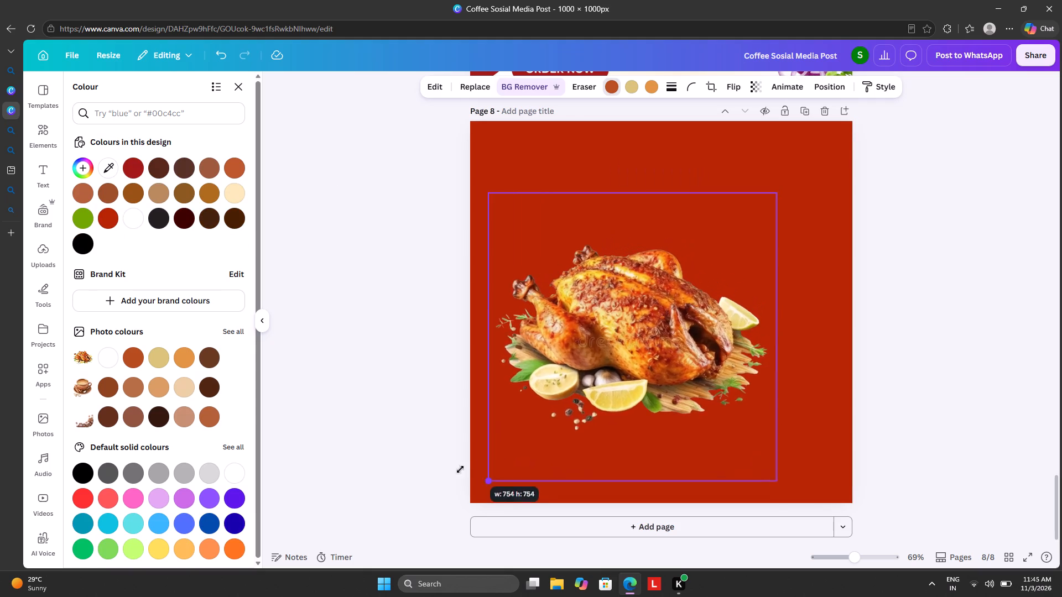
pyautogui.moveTo(460, 469); pyautogui.dragTo(337, 484)
pyautogui.moveTo(482, 395); pyautogui.dragTo(552, 392)
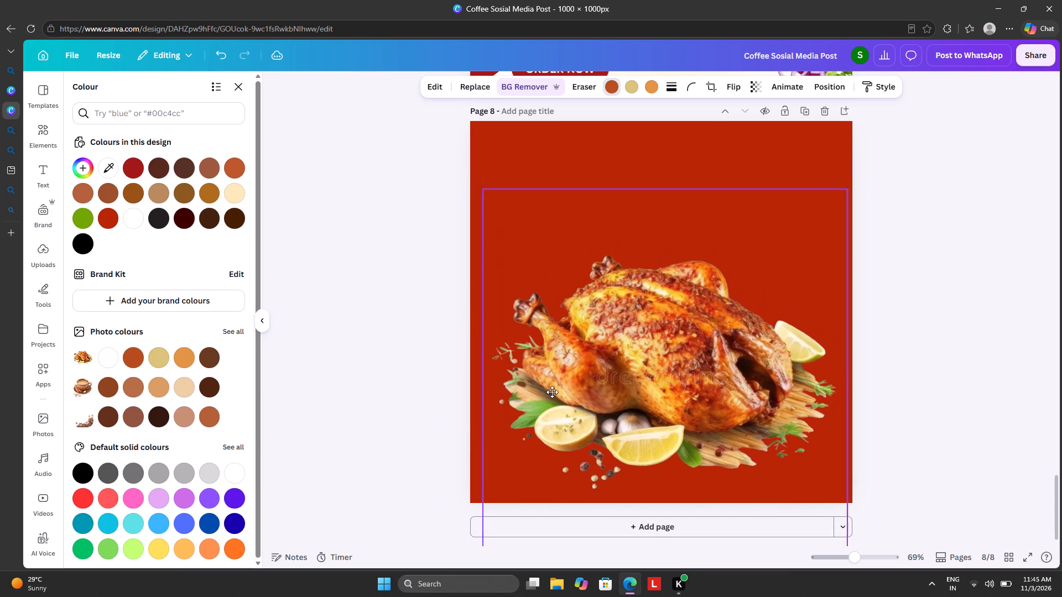
pyautogui.moveTo(552, 392); pyautogui.dragTo(516, 420)
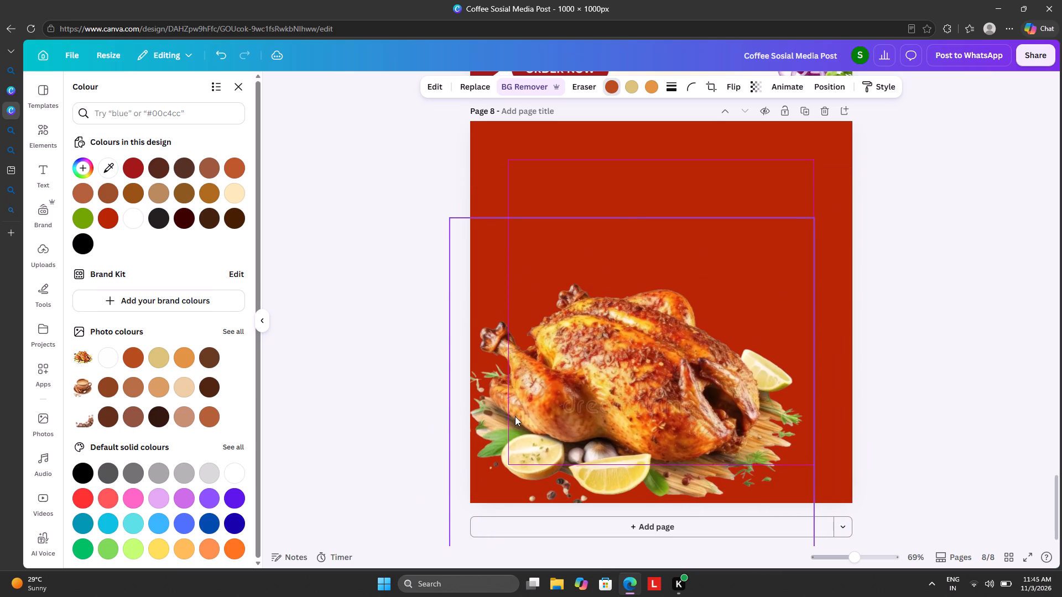
pyautogui.moveTo(449, 221); pyautogui.dragTo(459, 237)
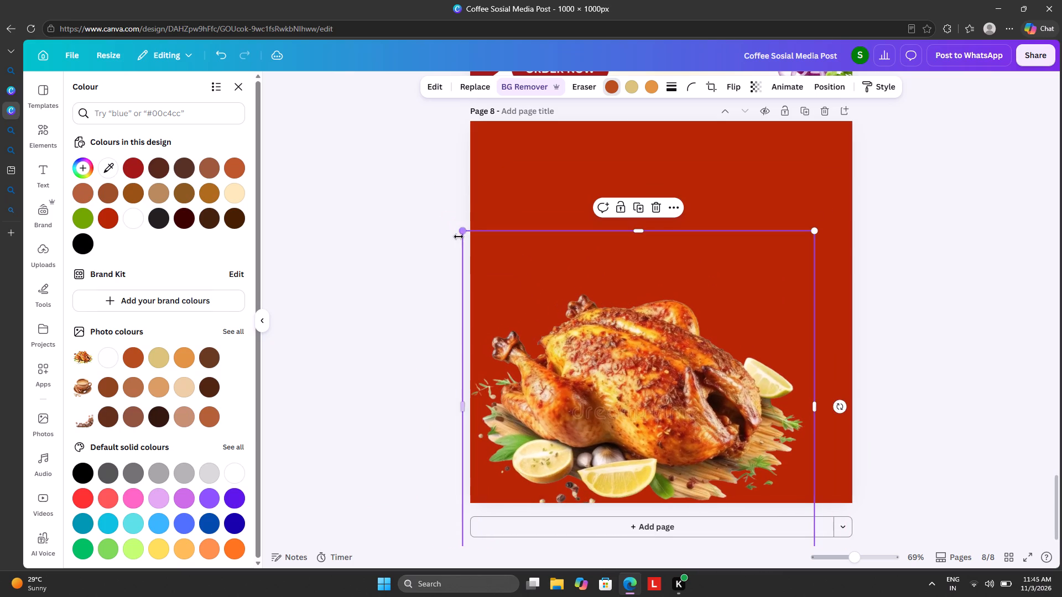
pyautogui.moveTo(555, 353); pyautogui.dragTo(545, 350)
pyautogui.click(900, 222)
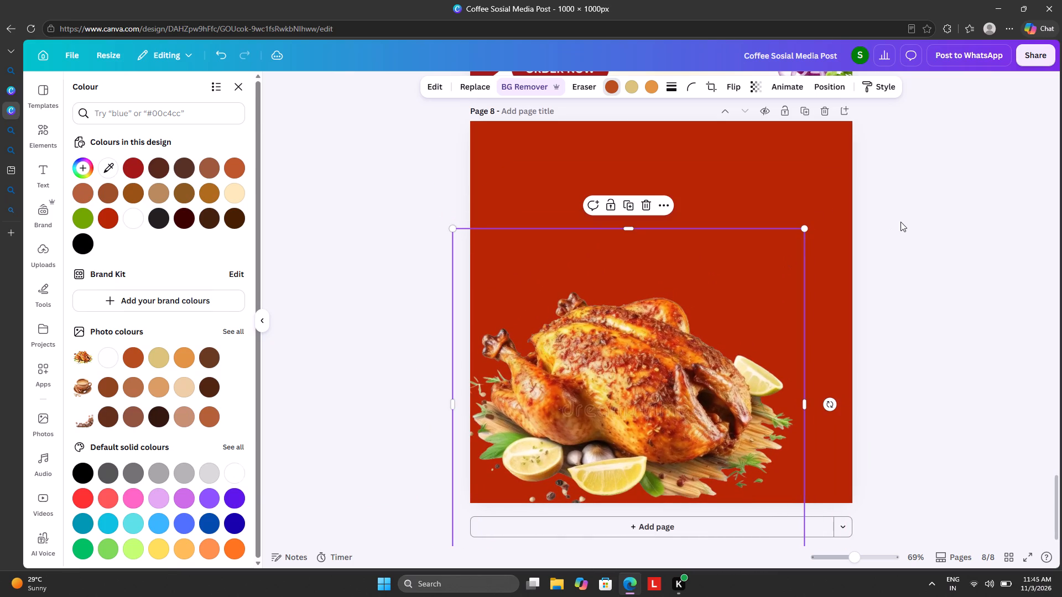
pyautogui.click(903, 219)
# Copy the green herb leaf from the bottom-right corner of page 7 and paste it onto page 8.
pyautogui.scroll(4, 822, 321)
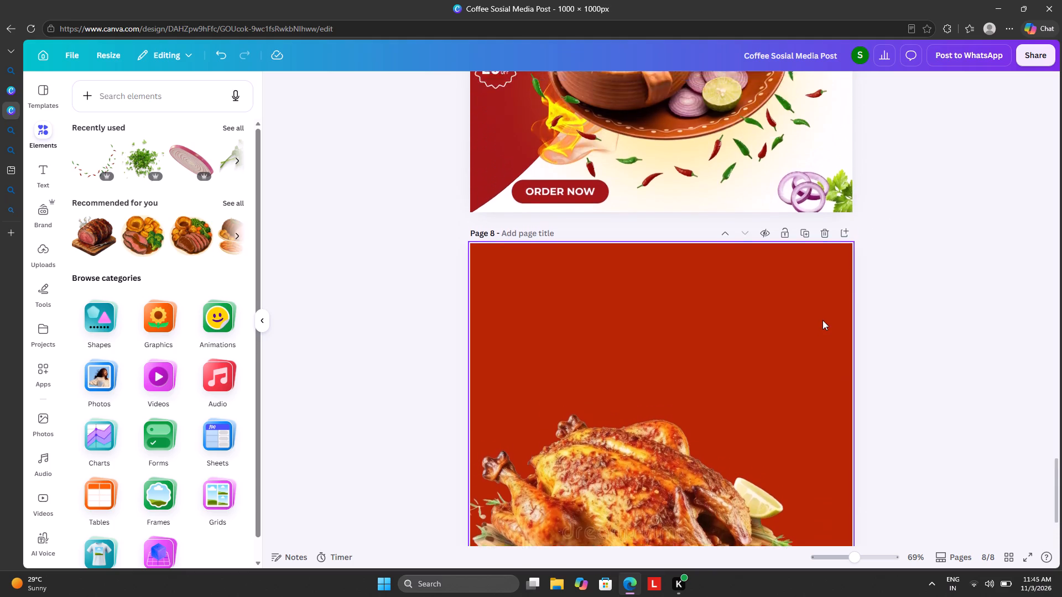
pyautogui.scroll(2, 822, 320)
pyautogui.click(843, 406)
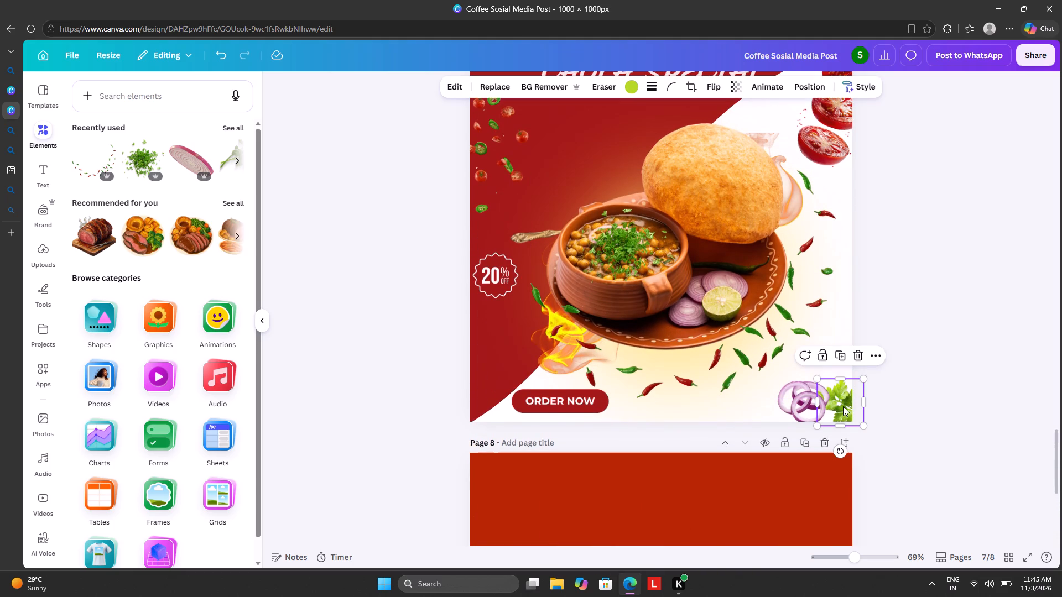
pyautogui.rightClick(843, 406)
pyautogui.click(867, 198)
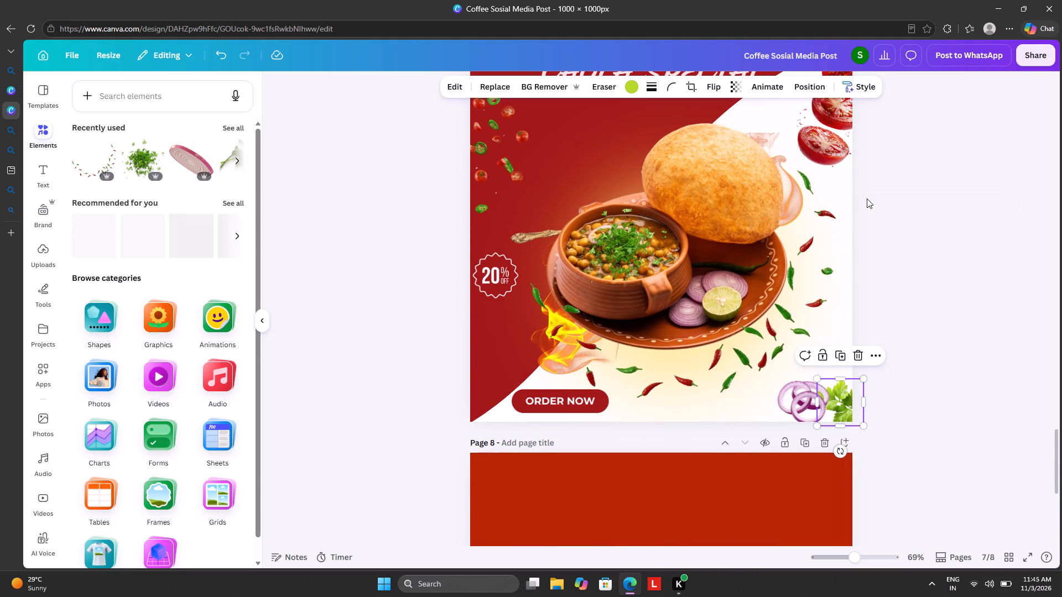
pyautogui.scroll(-5, 867, 198)
pyautogui.scroll(-1, 874, 265)
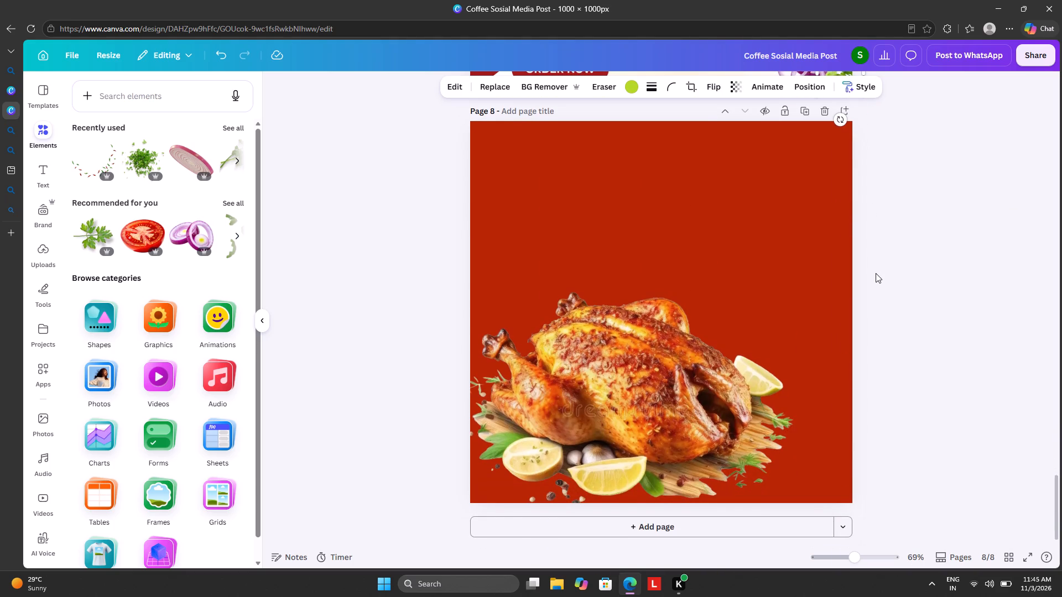
pyautogui.hotkey('ctrl', 'v')
# Copy the sliced onion rings beside the herb leaf on page 7 and paste them onto page 8.
pyautogui.scroll(3, 876, 273)
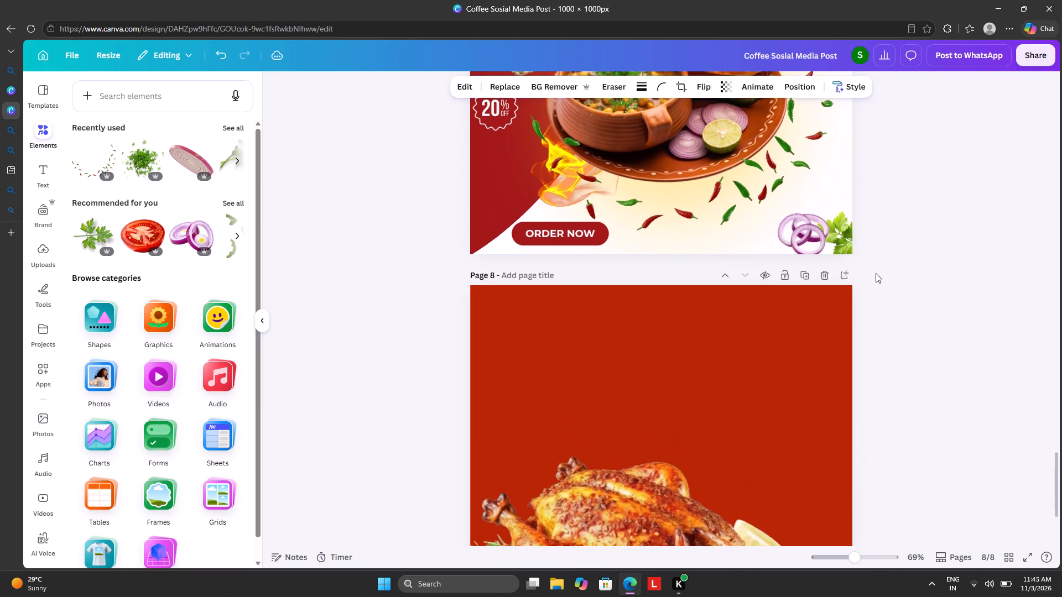
pyautogui.click(802, 236)
pyautogui.rightClick(803, 236)
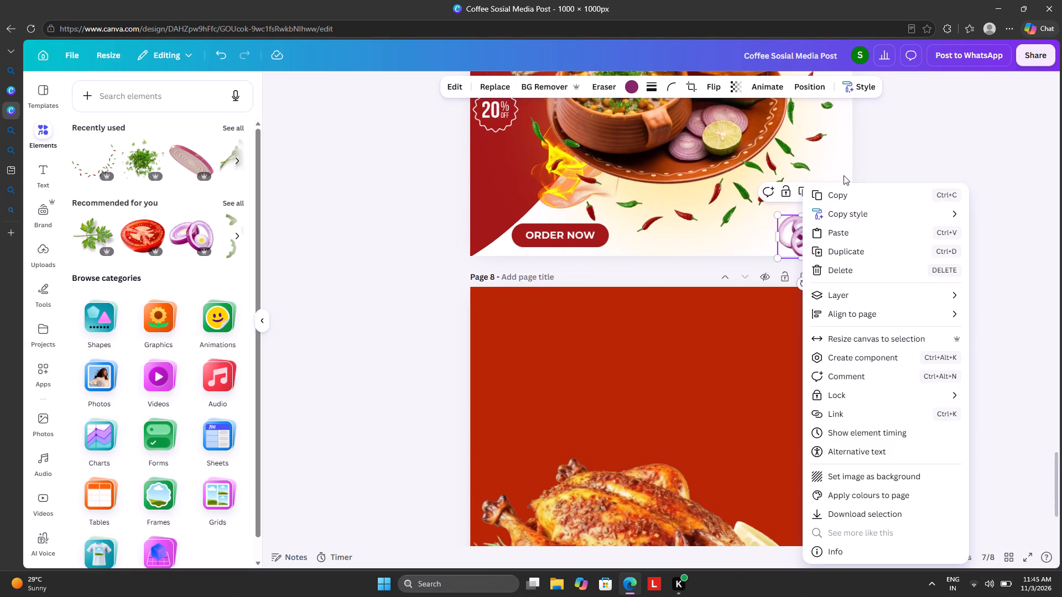
pyautogui.click(844, 193)
pyautogui.scroll(-7, 844, 233)
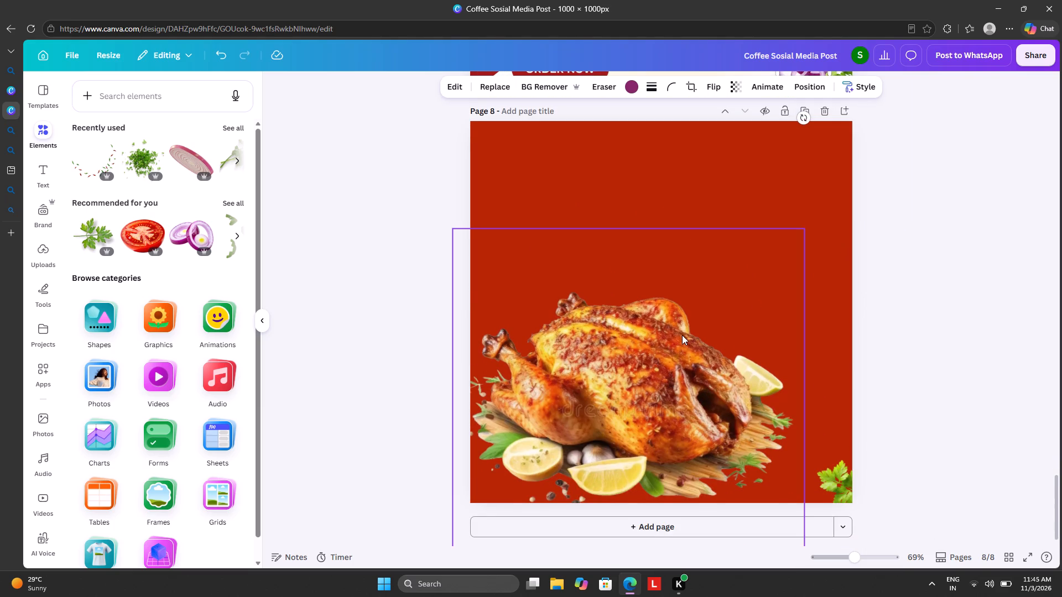
pyautogui.hotkey('ctrl', 'v')
# Copy the 20% OFF badge from page 7 onto page 8 and move it above the chicken at the page's left edge.
pyautogui.scroll(5, 714, 303)
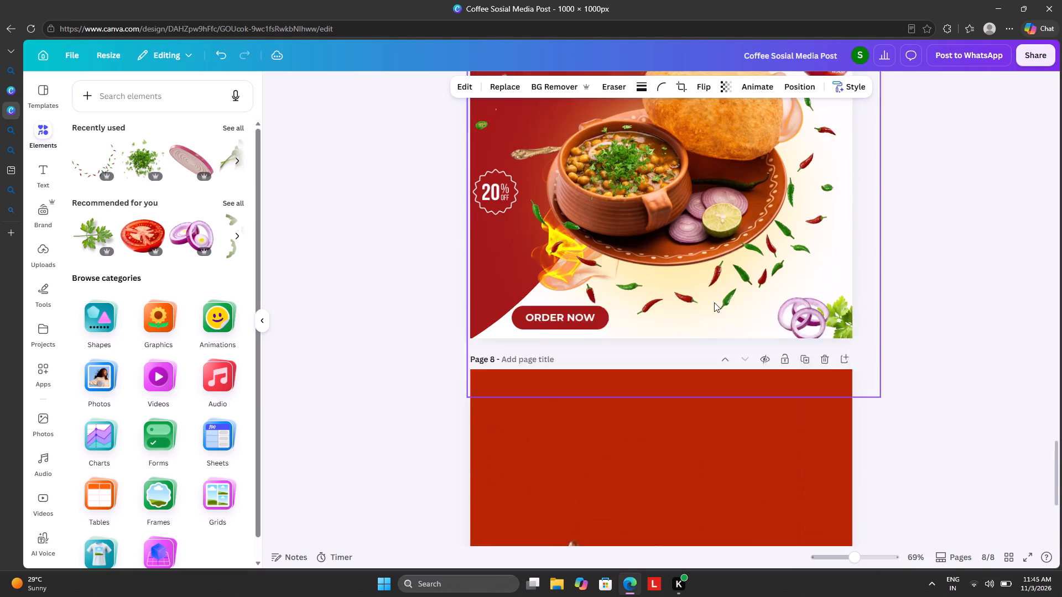
pyautogui.scroll(1, 548, 308)
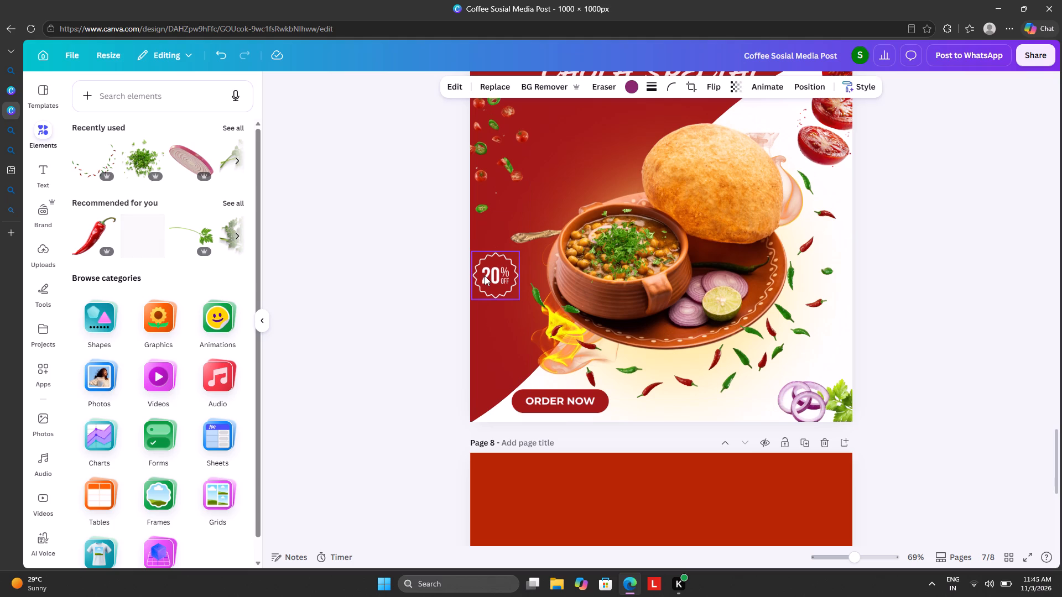
pyautogui.click(485, 276)
pyautogui.rightClick(500, 224)
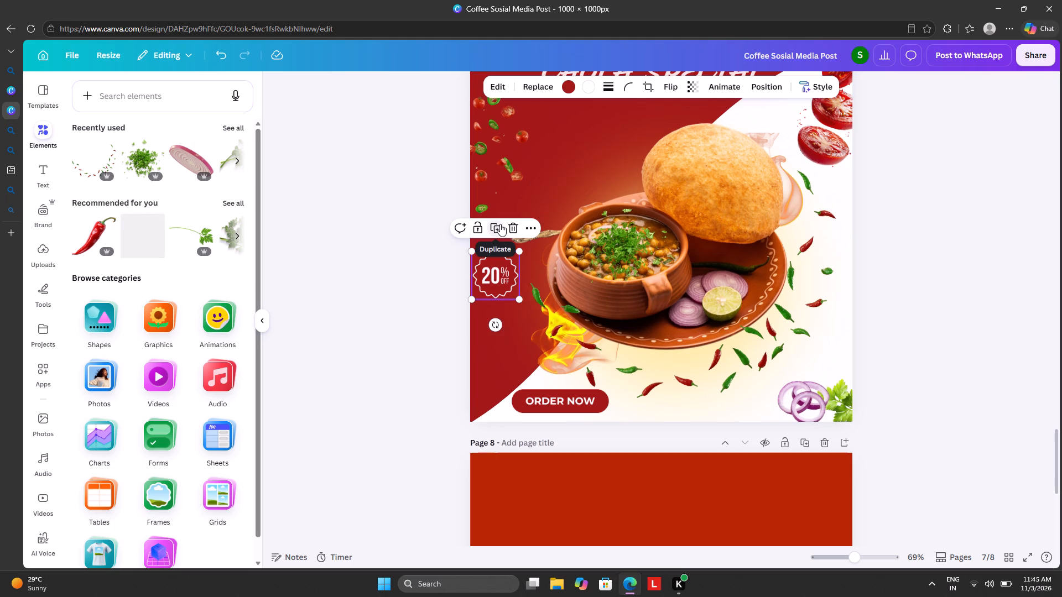
pyautogui.rightClick(496, 268)
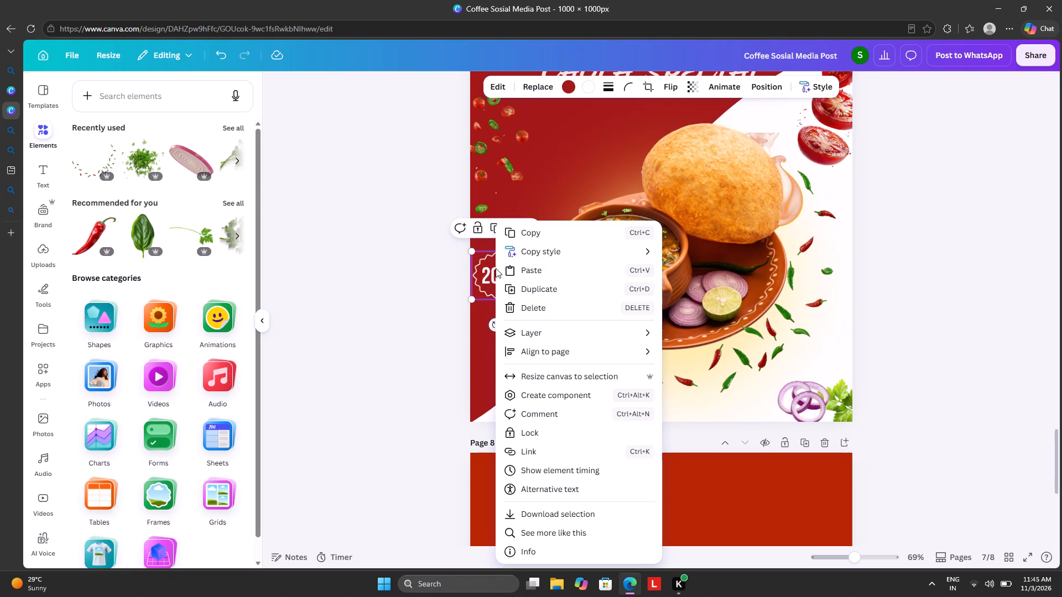
pyautogui.click(529, 226)
pyautogui.scroll(-3, 641, 521)
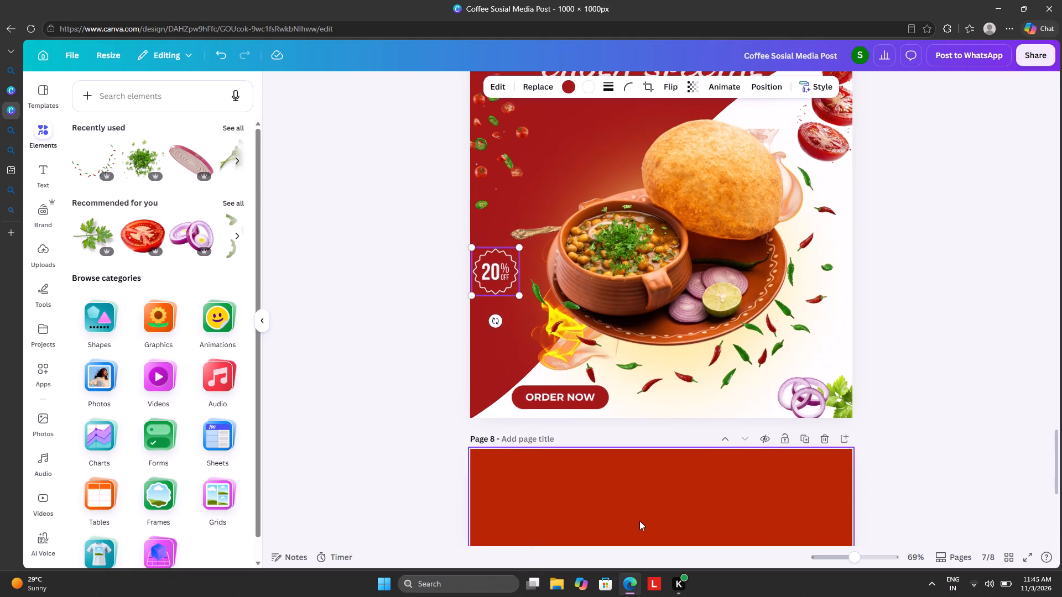
pyautogui.scroll(-2, 639, 521)
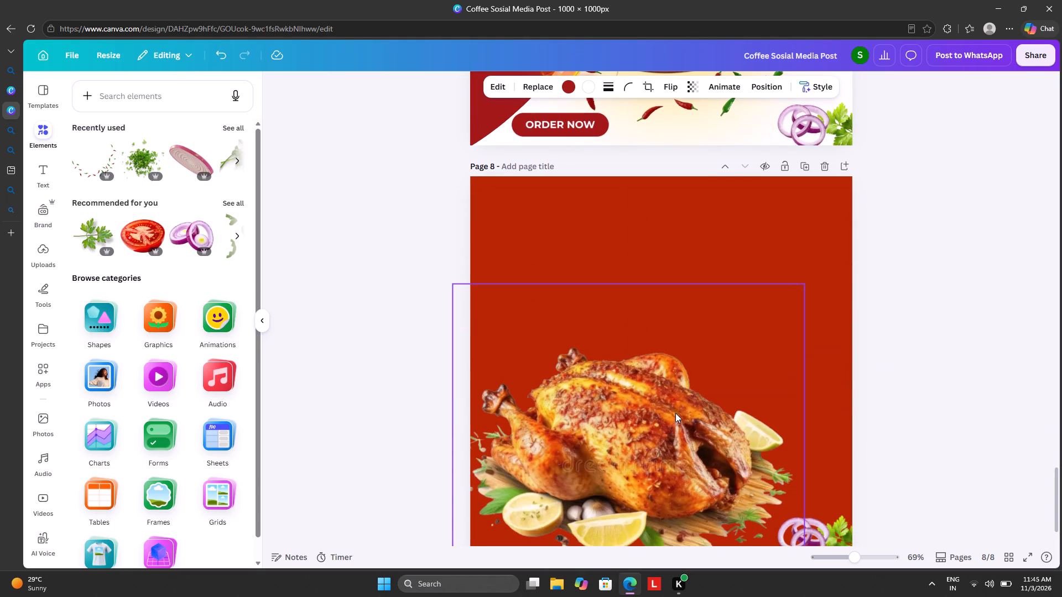
pyautogui.hotkey('ctrl', 'v')
pyautogui.moveTo(497, 402); pyautogui.dragTo(494, 312)
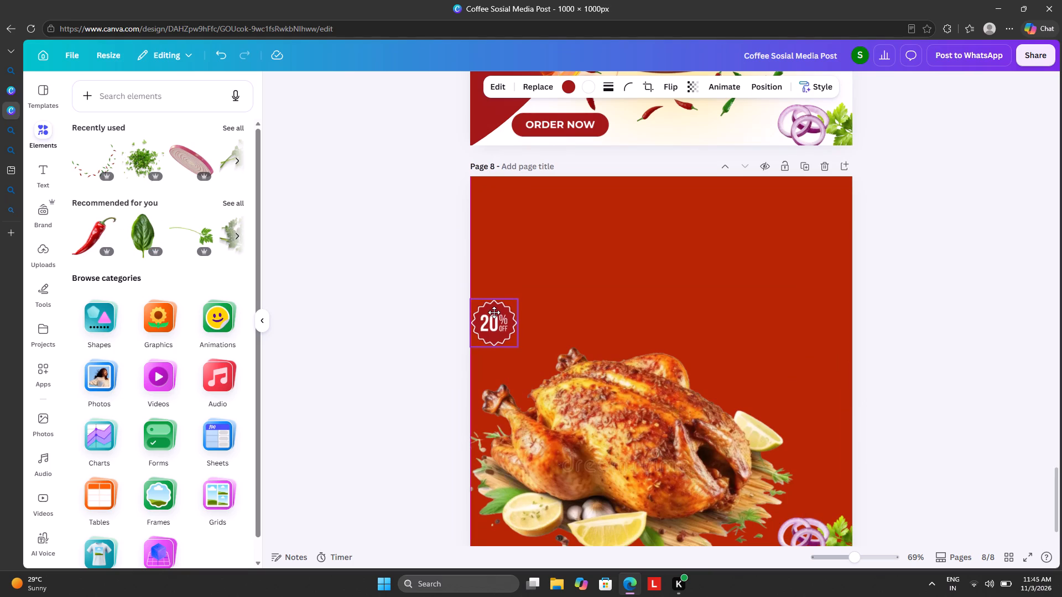
pyautogui.moveTo(494, 312); pyautogui.dragTo(494, 311)
# Copy the scattered red and green chillies image from page 7 and bring the copy onto page 8.
pyautogui.scroll(4, 539, 312)
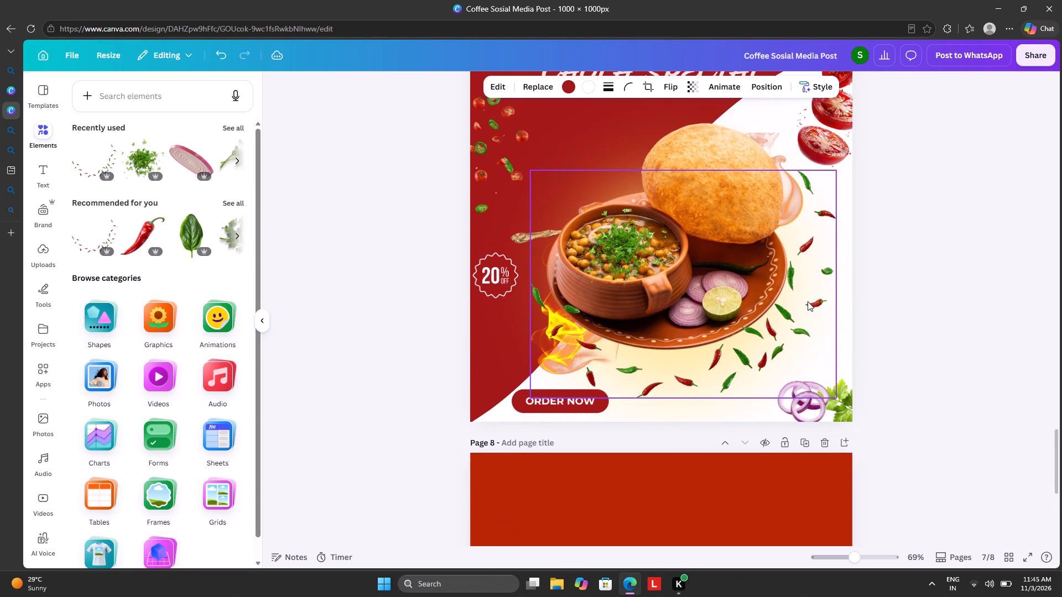
pyautogui.click(795, 326)
pyautogui.rightClick(795, 327)
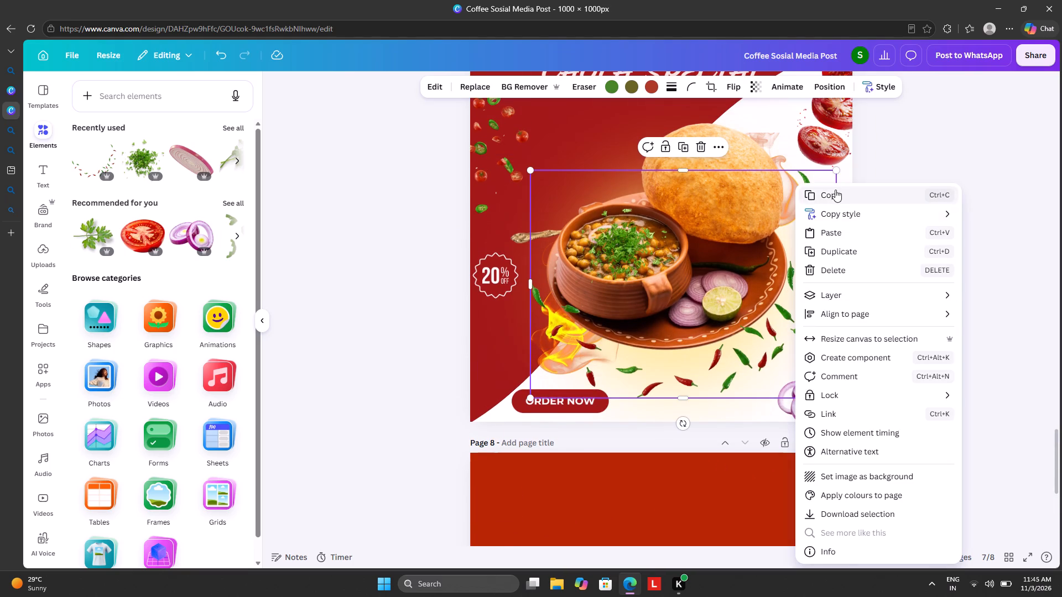
pyautogui.click(835, 190)
pyautogui.scroll(-4, 738, 495)
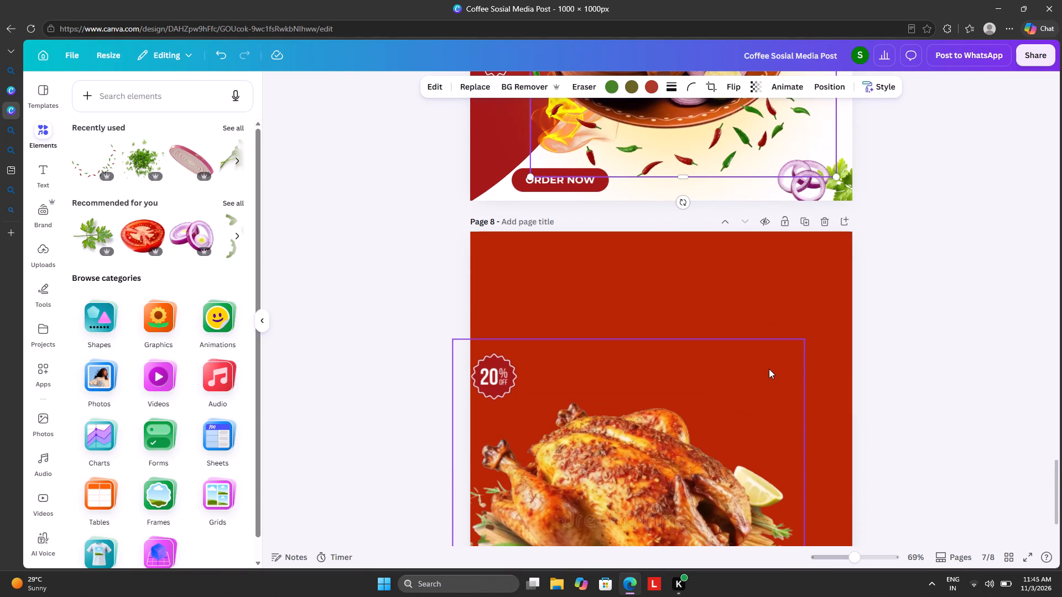
pyautogui.hotkey('ctrl', 'v')
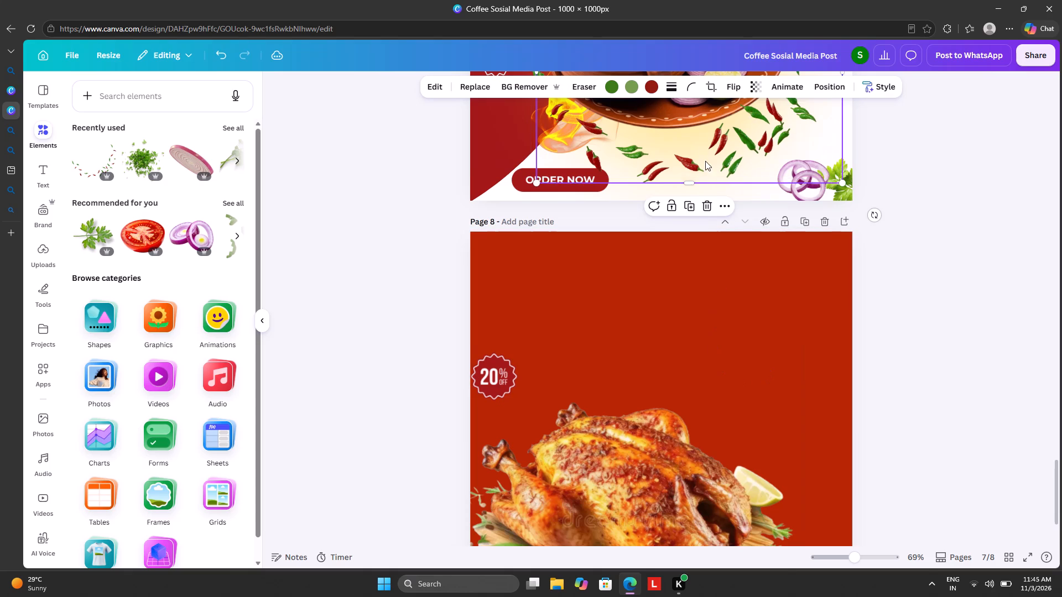
pyautogui.moveTo(716, 166); pyautogui.dragTo(725, 448)
# Rotate the chillies image roughly upside down and position it so the chillies arc over the top of the roasted chicken.
pyautogui.moveTo(735, 409); pyautogui.dragTo(649, 401)
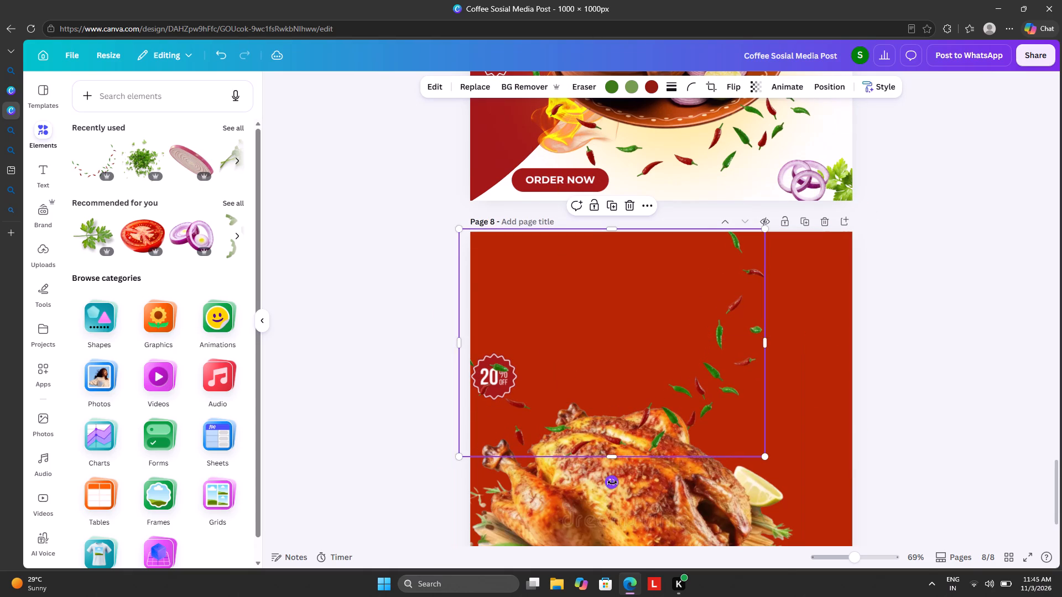
pyautogui.moveTo(613, 483); pyautogui.dragTo(535, 254)
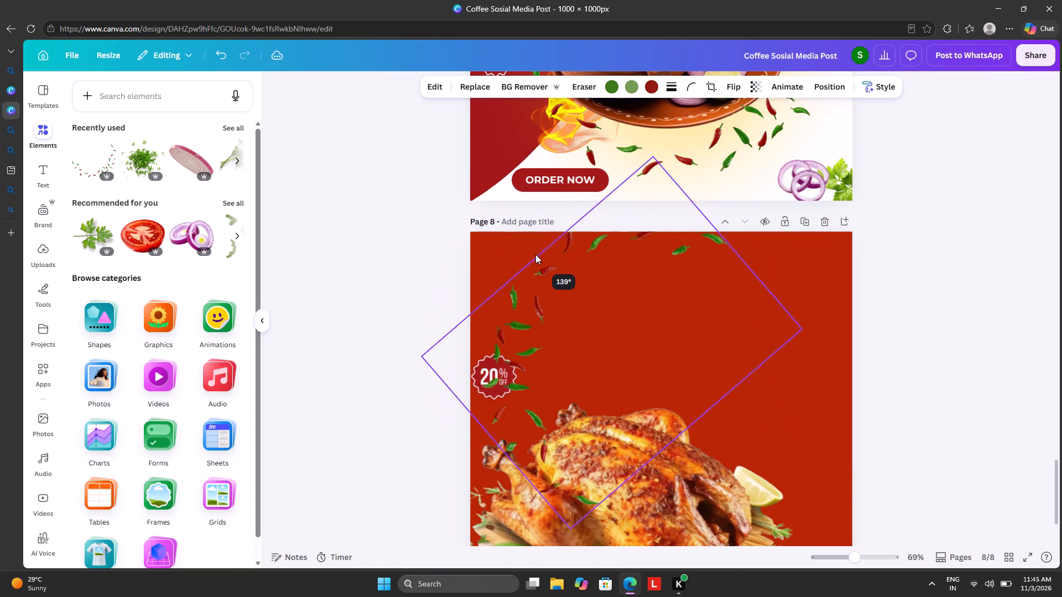
pyautogui.moveTo(535, 254); pyautogui.dragTo(613, 310)
pyautogui.moveTo(626, 346); pyautogui.dragTo(695, 447)
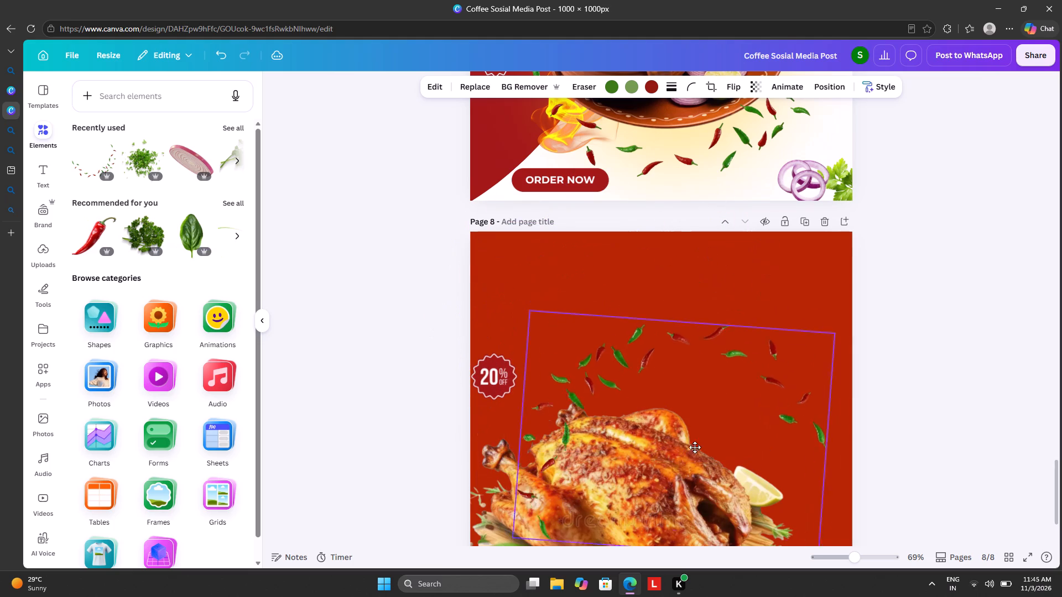
pyautogui.moveTo(695, 447); pyautogui.dragTo(610, 474)
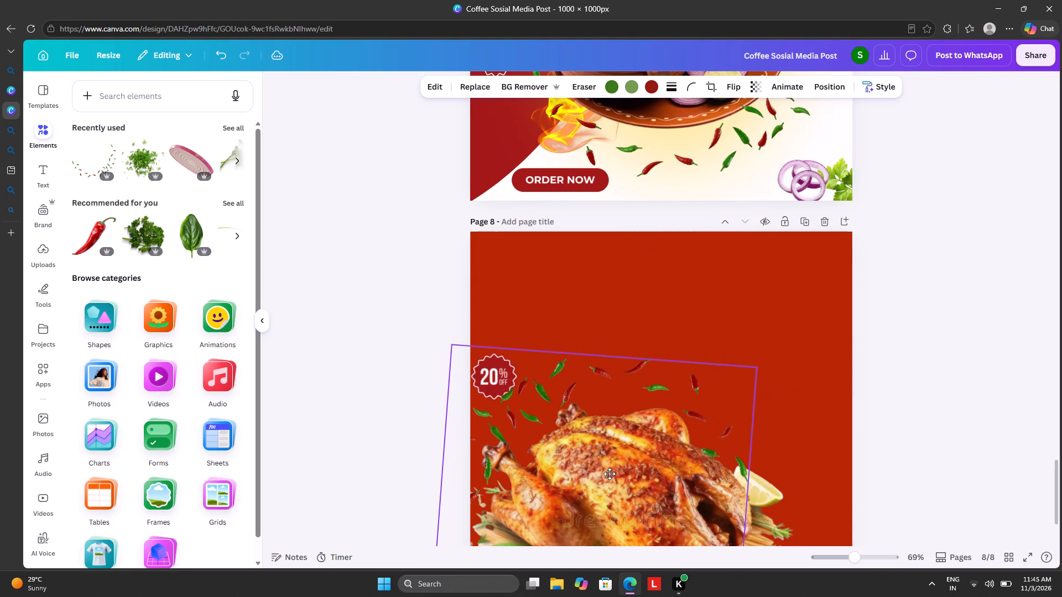
pyautogui.moveTo(610, 474); pyautogui.dragTo(610, 474)
pyautogui.scroll(-3, 639, 449)
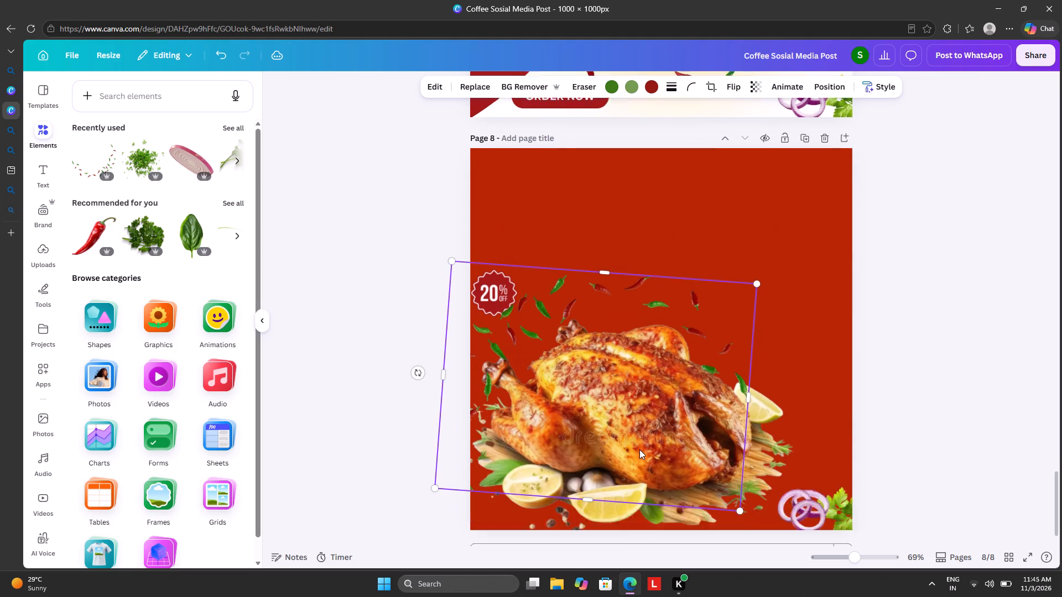
# Enlarge the scattered chillies image on page 8 to about 935 × 697 and shift it slightly over the chicken.
pyautogui.moveTo(737, 480); pyautogui.dragTo(813, 491)
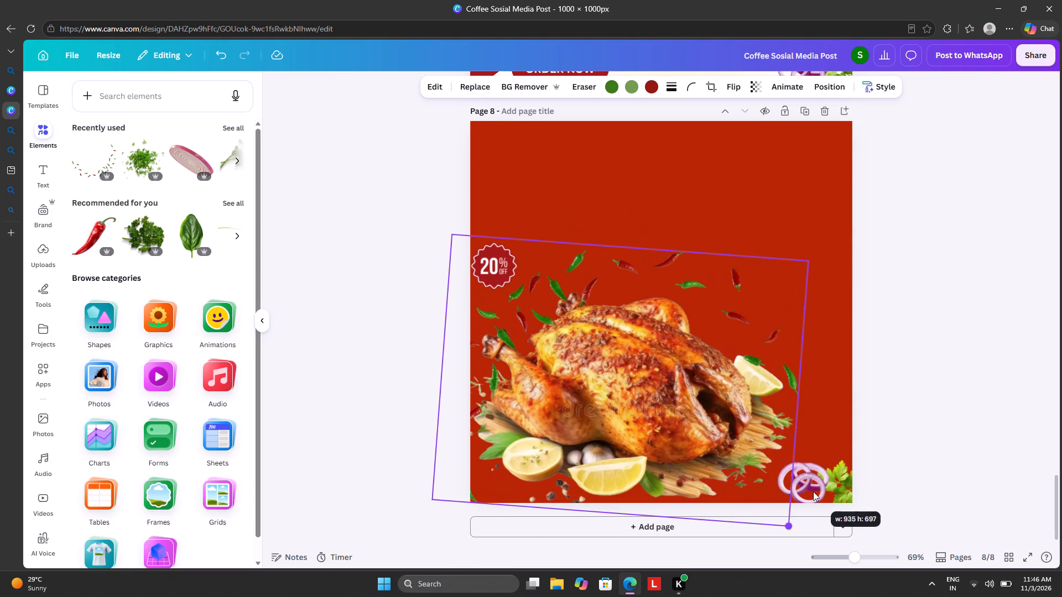
pyautogui.moveTo(739, 436); pyautogui.dragTo(715, 426)
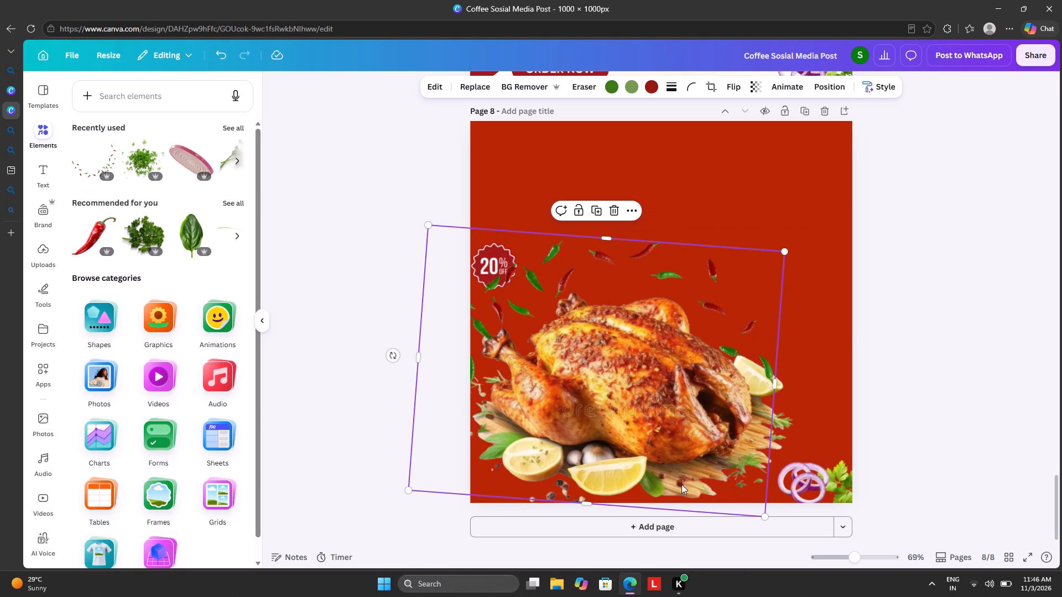
# Rotate the chillies image until its frame is level and move it so only a few chillies overlap page 8's top-right corner.
pyautogui.moveTo(394, 354); pyautogui.dragTo(692, 355)
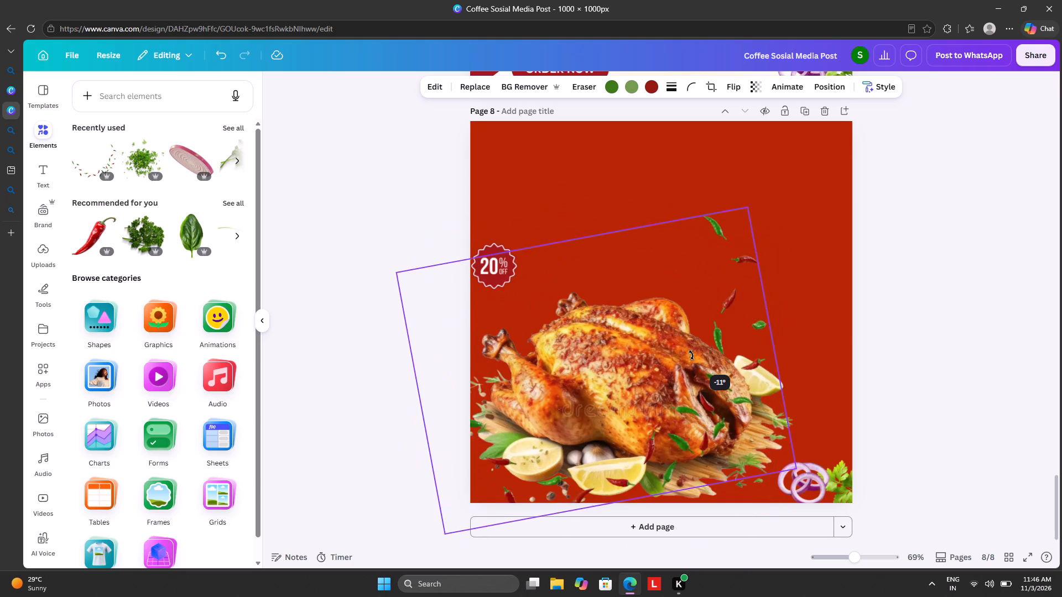
pyautogui.moveTo(692, 355); pyautogui.dragTo(688, 395)
pyautogui.moveTo(647, 406); pyautogui.dragTo(719, 93)
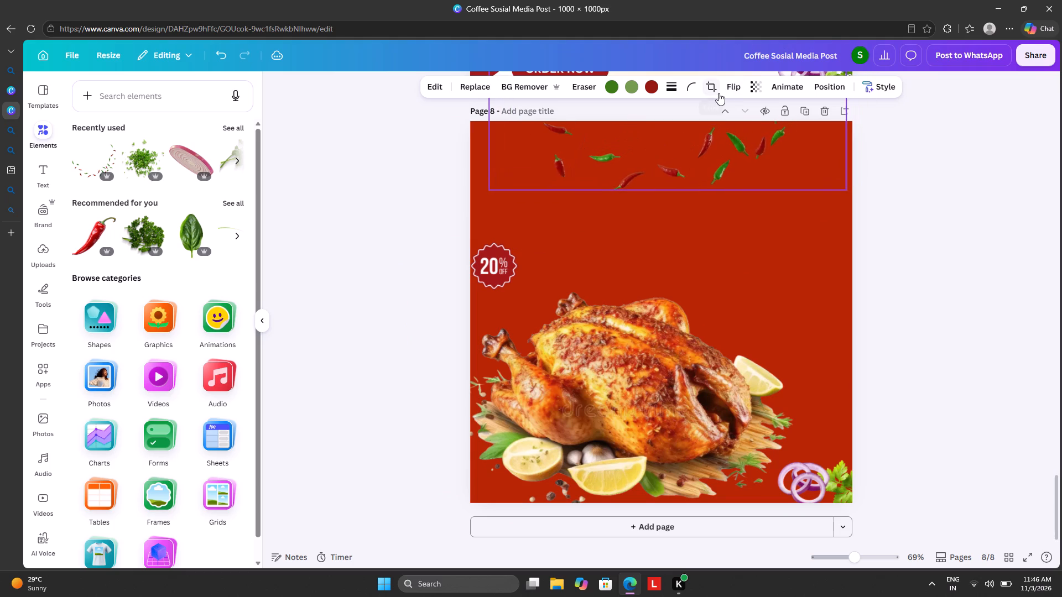
pyautogui.moveTo(719, 93); pyautogui.dragTo(836, 83)
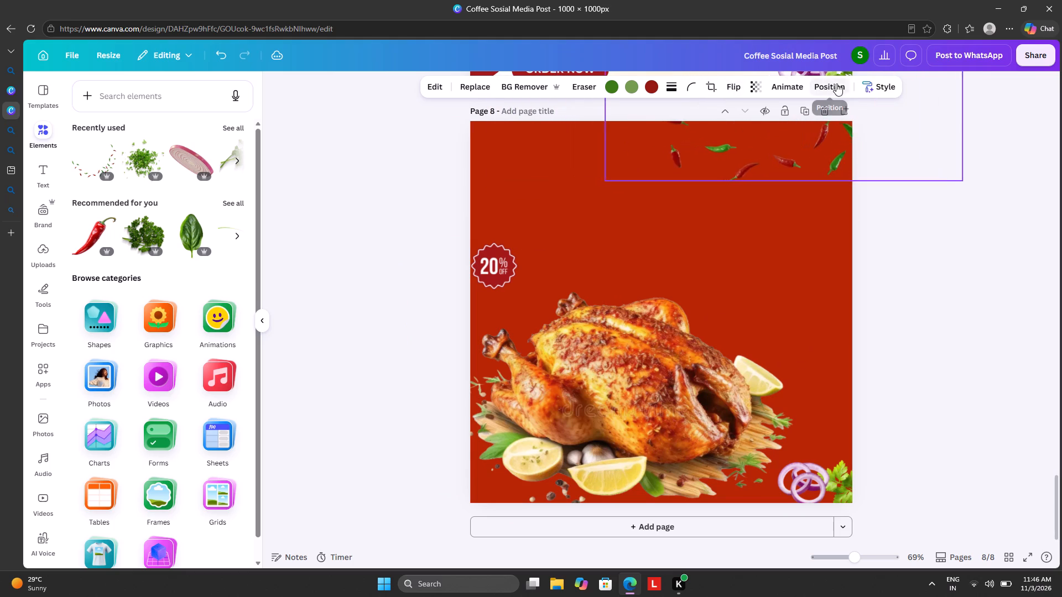
pyautogui.moveTo(836, 83); pyautogui.dragTo(893, 67)
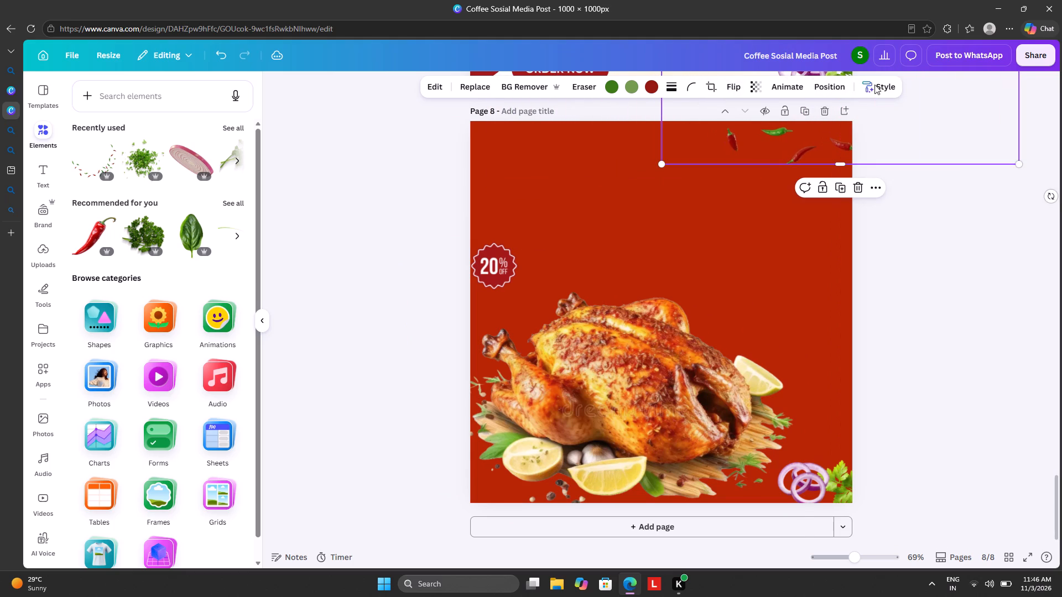
# Duplicate the chillies image and place the copy so a few chillies overlap page 8's top-left corner.
pyautogui.click(838, 185)
pyautogui.moveTo(796, 143); pyautogui.dragTo(475, 234)
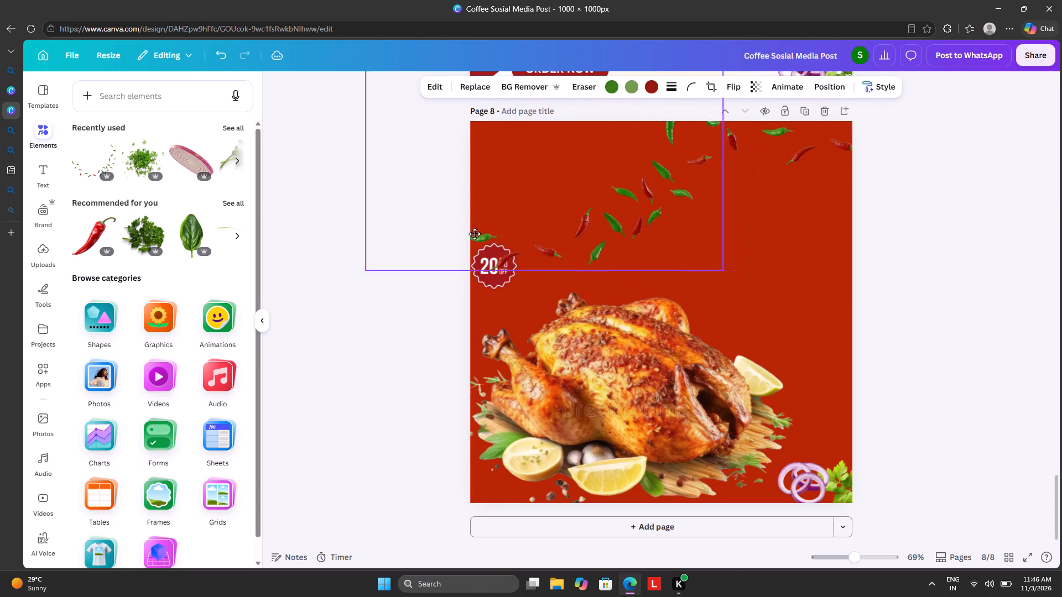
pyautogui.moveTo(475, 234); pyautogui.dragTo(308, 237)
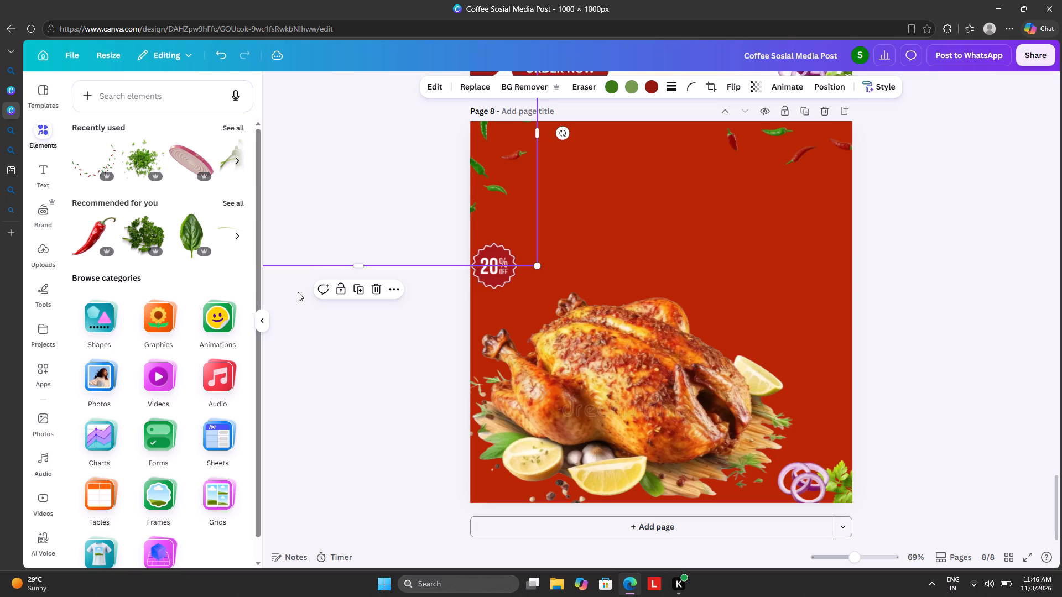
# Duplicate the top-left chillies image and place the copy so one green chilli shows at the page's right edge above the lemon wedge.
pyautogui.click(355, 289)
pyautogui.moveTo(387, 201); pyautogui.dragTo(999, 353)
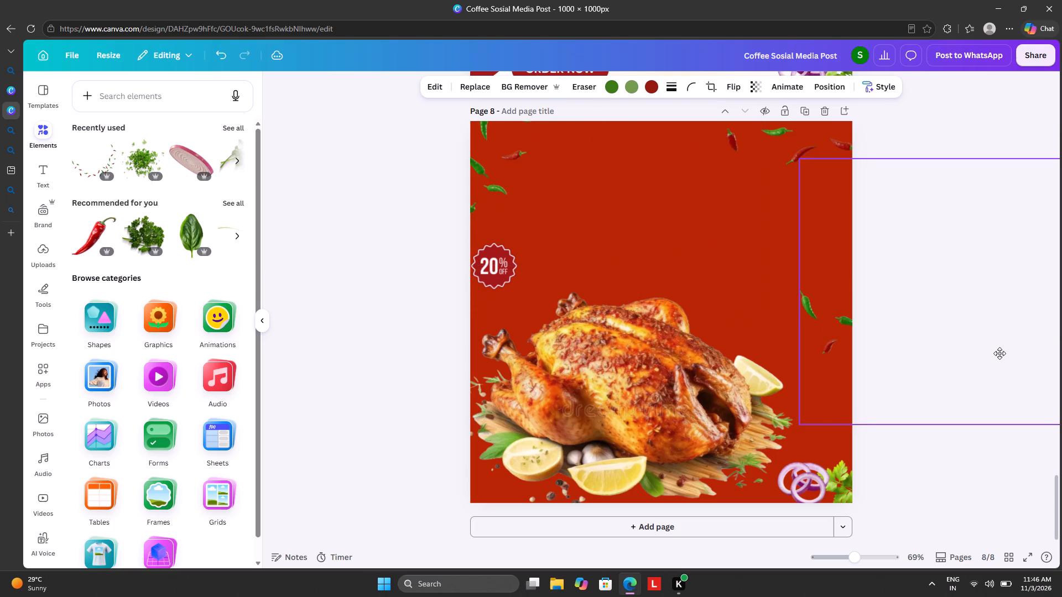
pyautogui.moveTo(999, 353); pyautogui.dragTo(1027, 339)
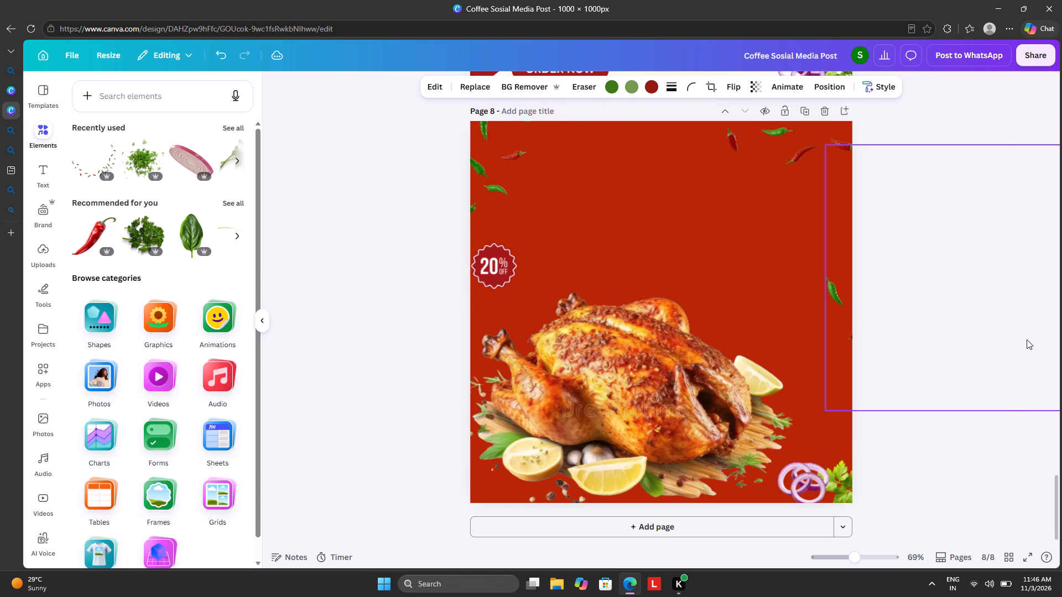
pyautogui.click(788, 277)
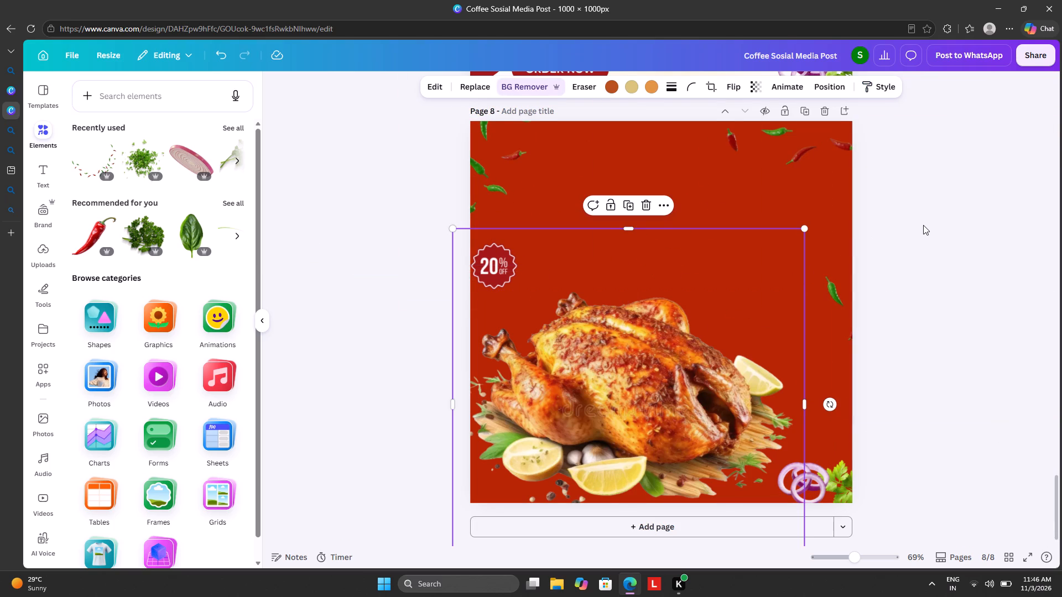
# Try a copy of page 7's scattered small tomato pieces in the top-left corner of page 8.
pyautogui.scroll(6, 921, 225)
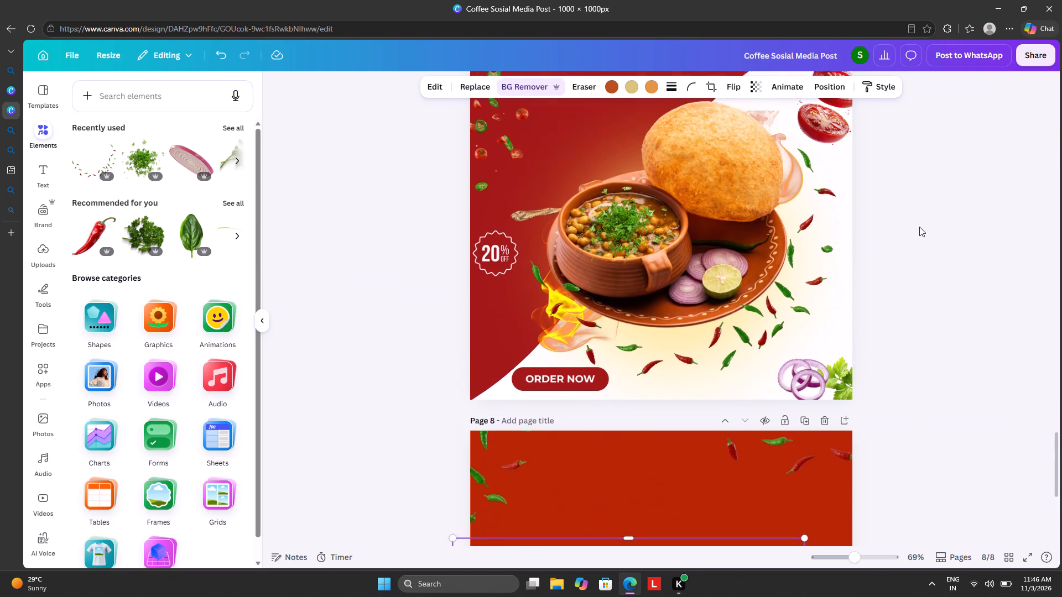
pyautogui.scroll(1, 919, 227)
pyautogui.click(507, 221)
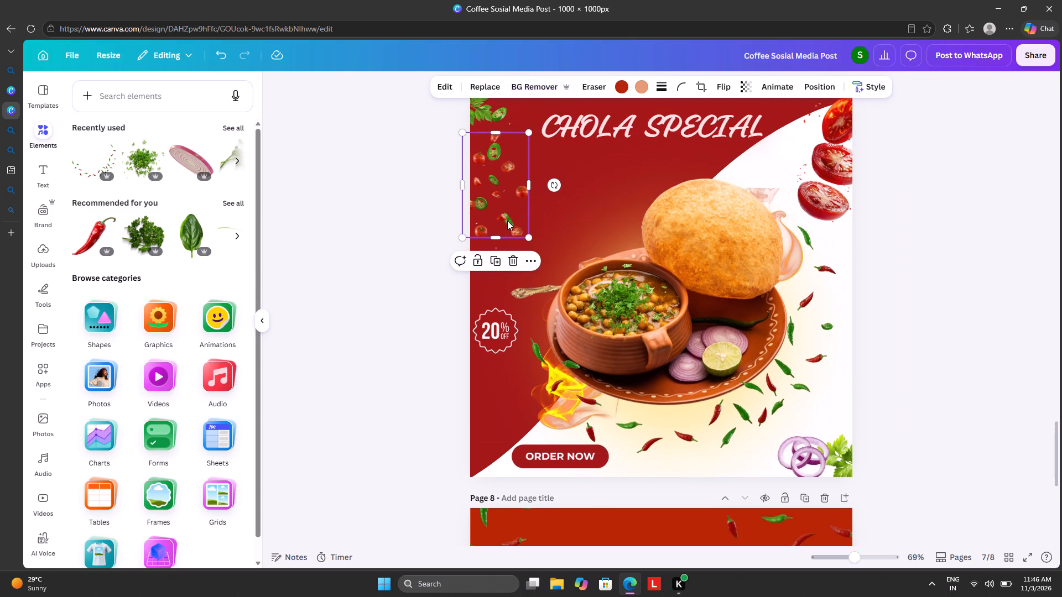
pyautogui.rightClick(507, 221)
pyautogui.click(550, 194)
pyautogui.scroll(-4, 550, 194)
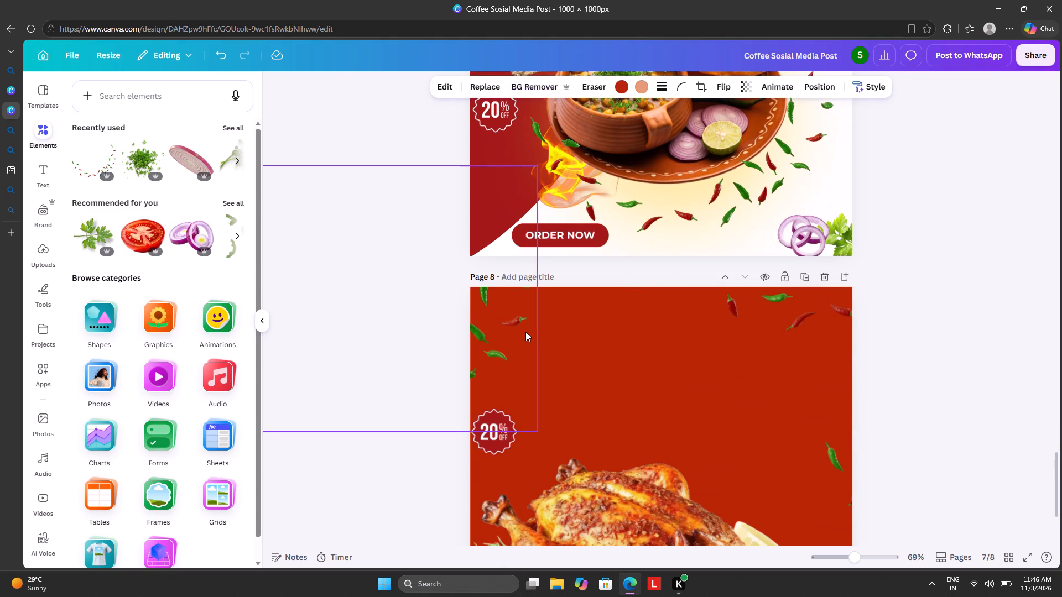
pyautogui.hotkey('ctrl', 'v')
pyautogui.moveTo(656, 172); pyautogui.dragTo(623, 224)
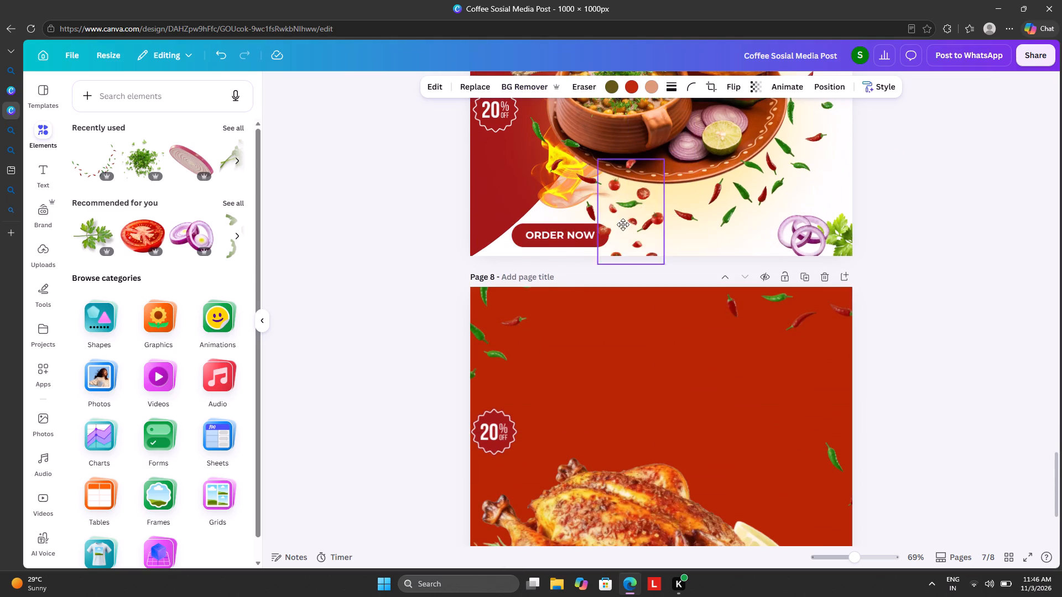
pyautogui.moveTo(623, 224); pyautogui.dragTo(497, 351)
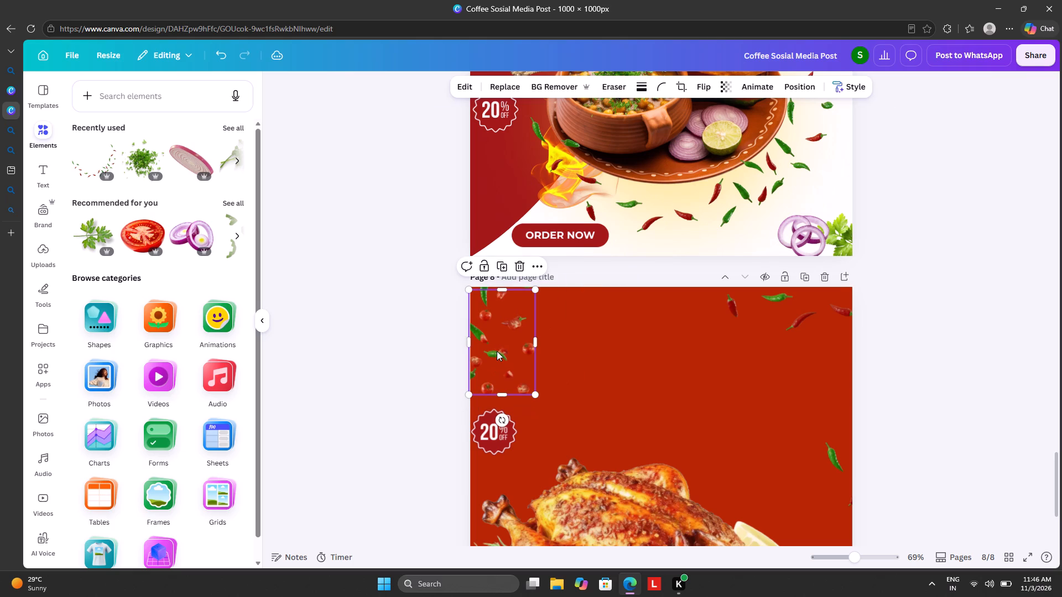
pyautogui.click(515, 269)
# Copy the scattered sliced green chillies image from page 7 and place it along page 8's right edge above the onion rings.
pyautogui.scroll(2, 538, 268)
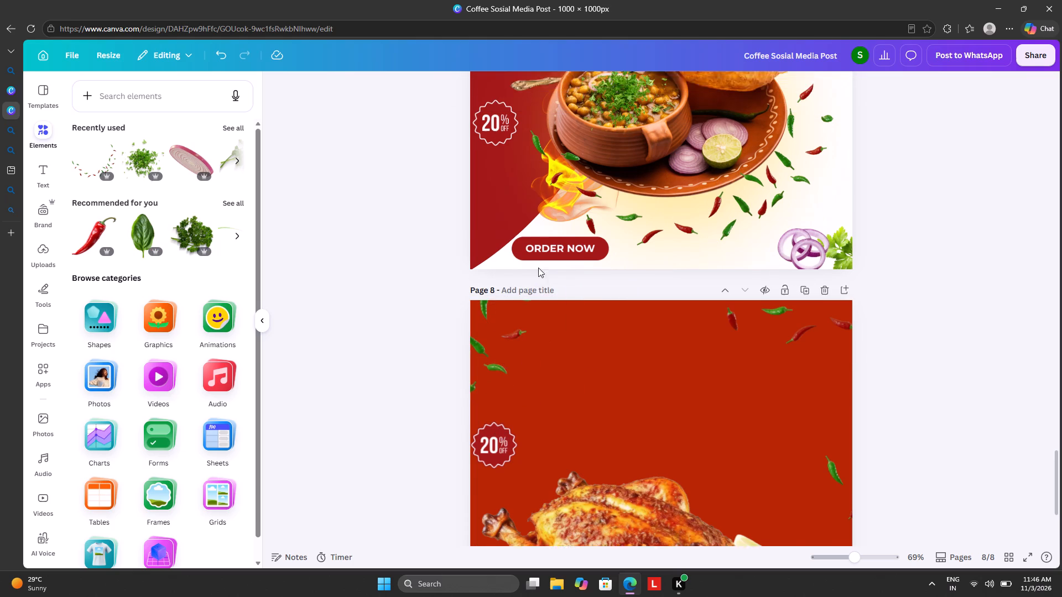
pyautogui.scroll(2, 538, 268)
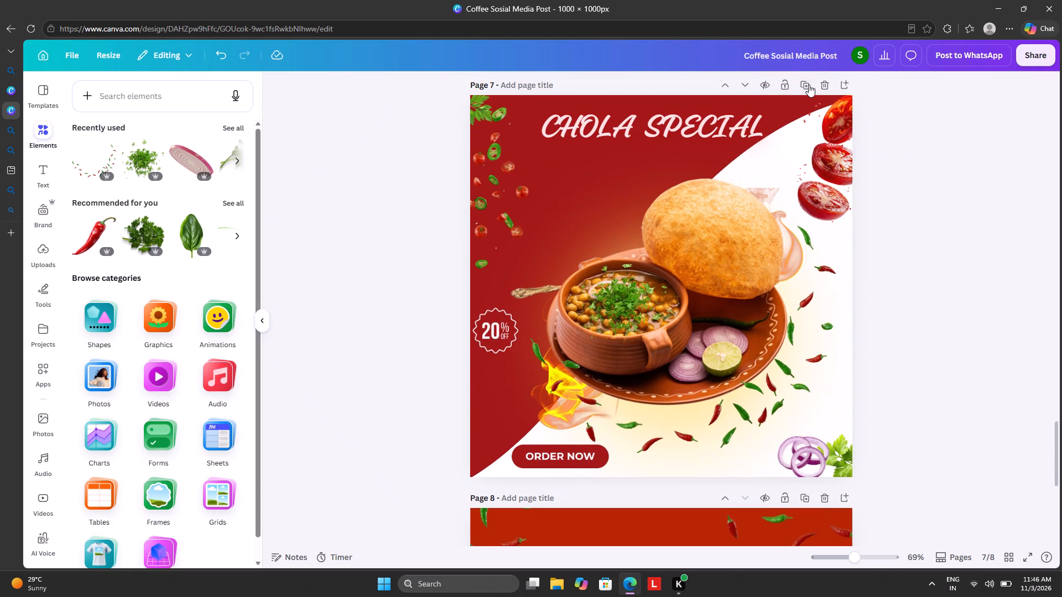
pyautogui.click(512, 200)
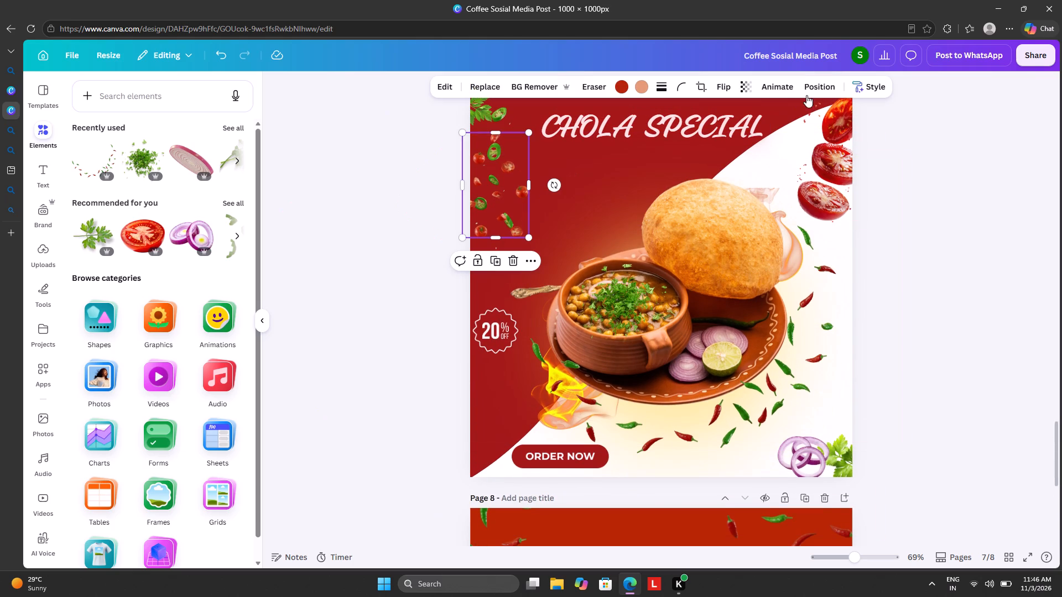
pyautogui.click(823, 88)
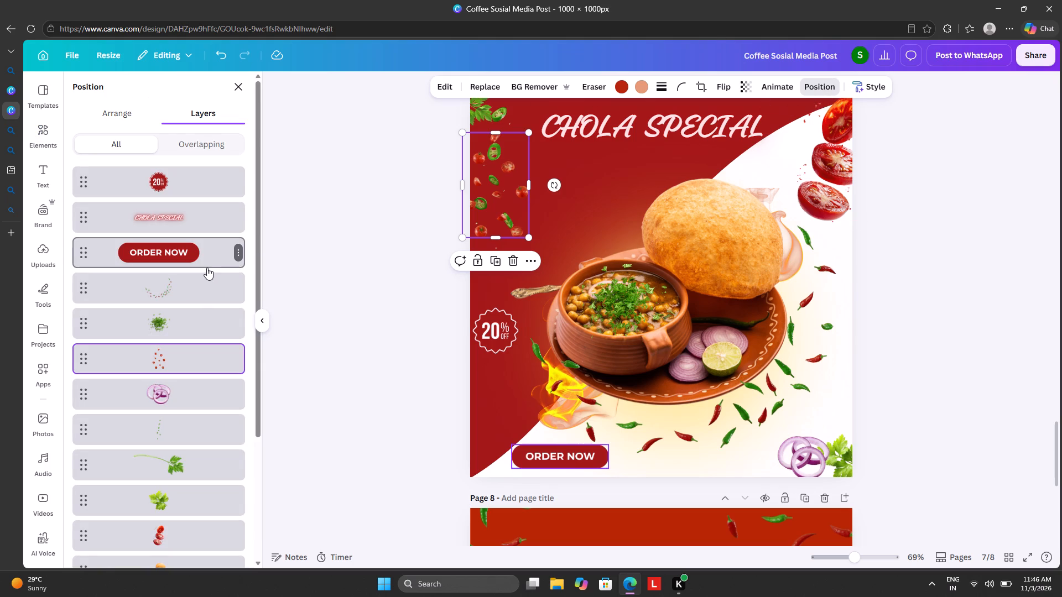
pyautogui.click(179, 426)
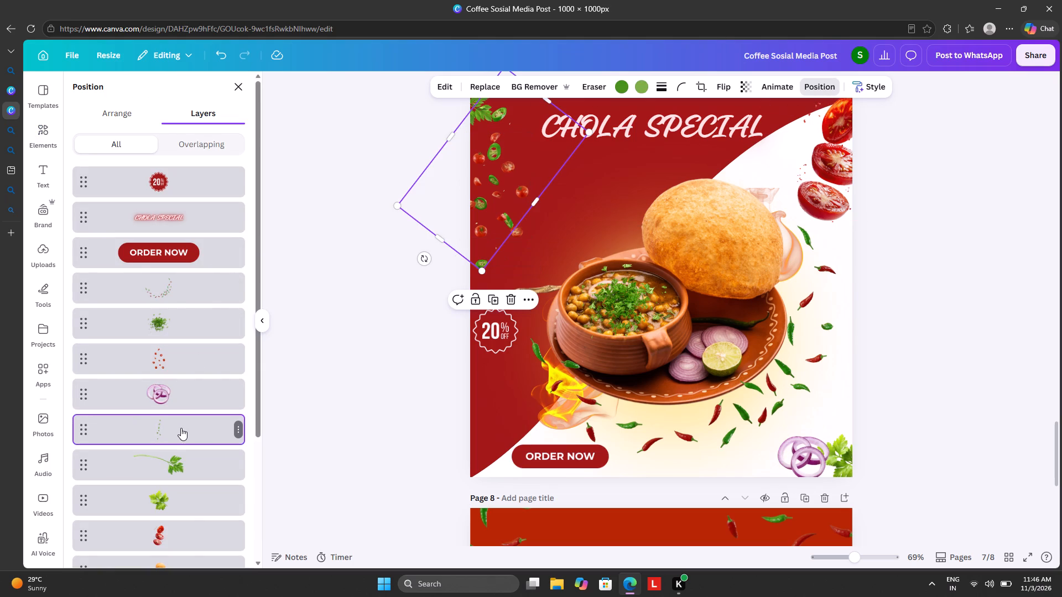
pyautogui.rightClick(182, 428)
pyautogui.click(233, 199)
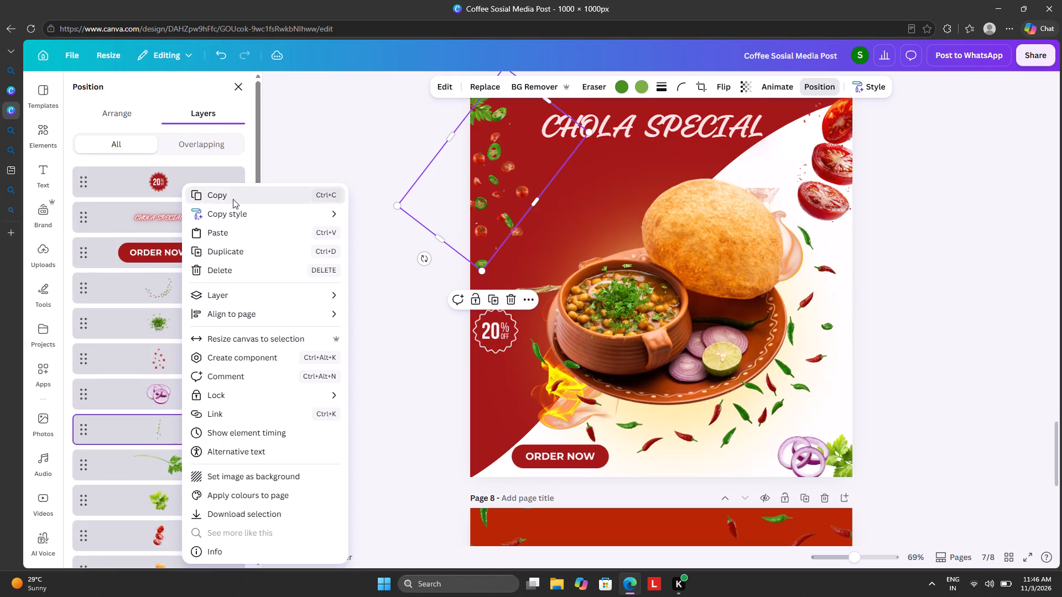
pyautogui.scroll(-7, 299, 280)
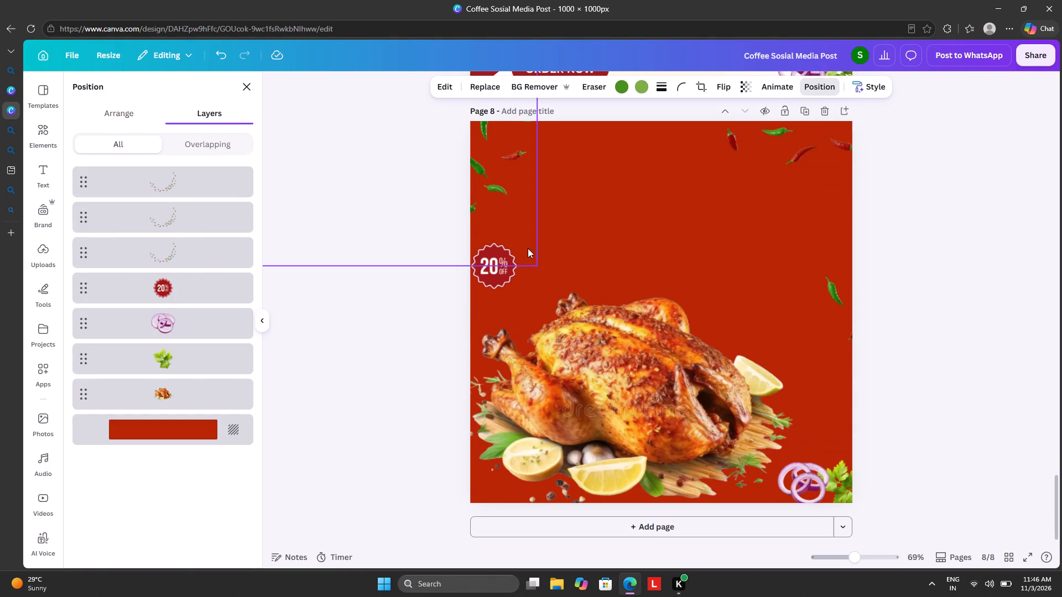
pyautogui.hotkey('ctrl', 'v')
pyautogui.moveTo(508, 213); pyautogui.dragTo(574, 211)
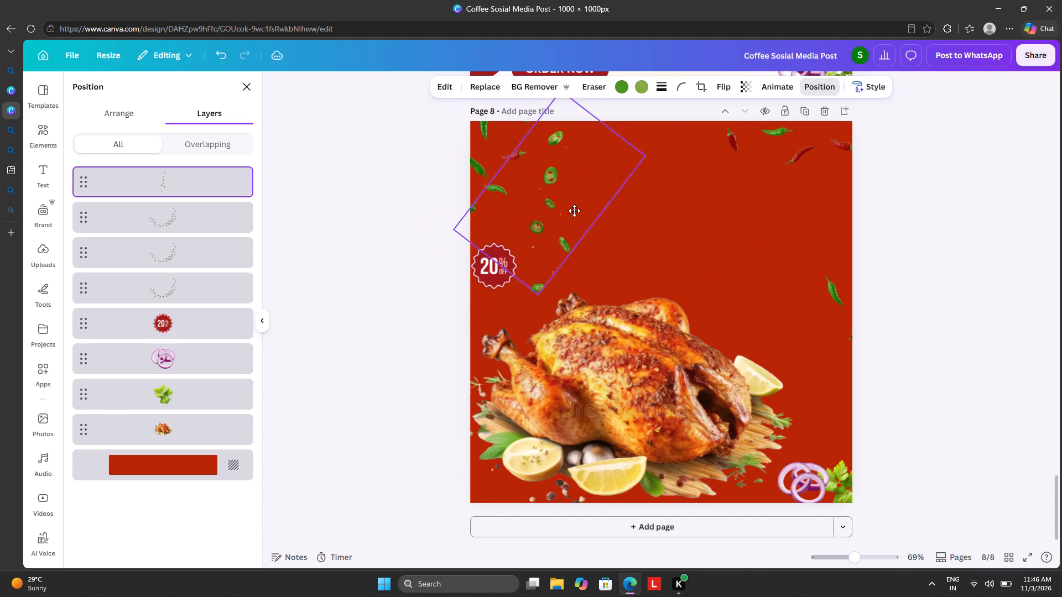
pyautogui.moveTo(574, 211); pyautogui.dragTo(831, 410)
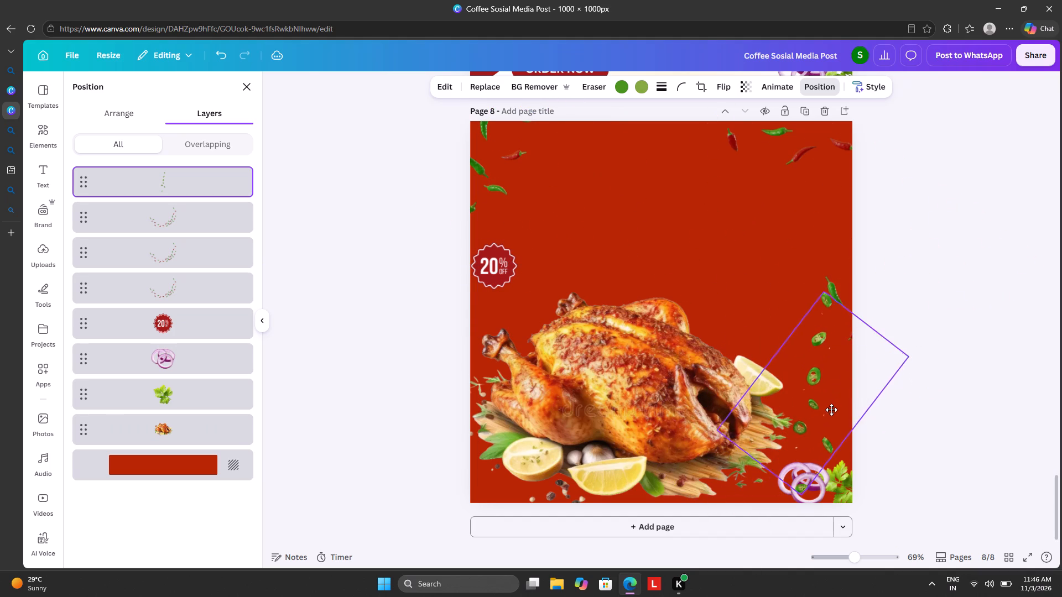
pyautogui.moveTo(831, 410); pyautogui.dragTo(842, 407)
pyautogui.click(941, 224)
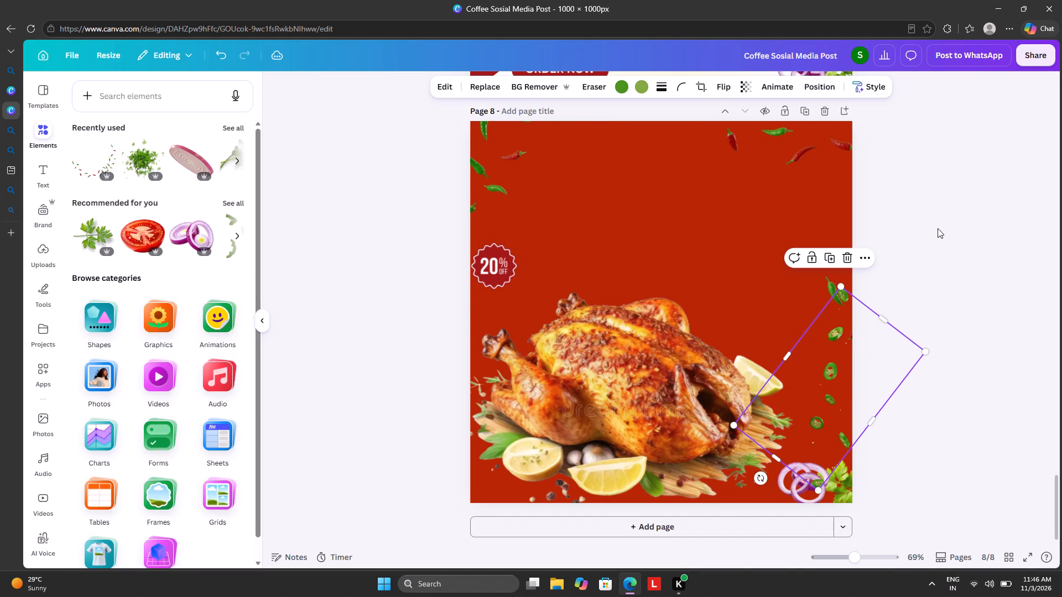
pyautogui.doubleClick(933, 235)
# Copy the stacked tomato slices from the top-right corner of page 7 and paste them onto page 8.
pyautogui.scroll(6, 923, 242)
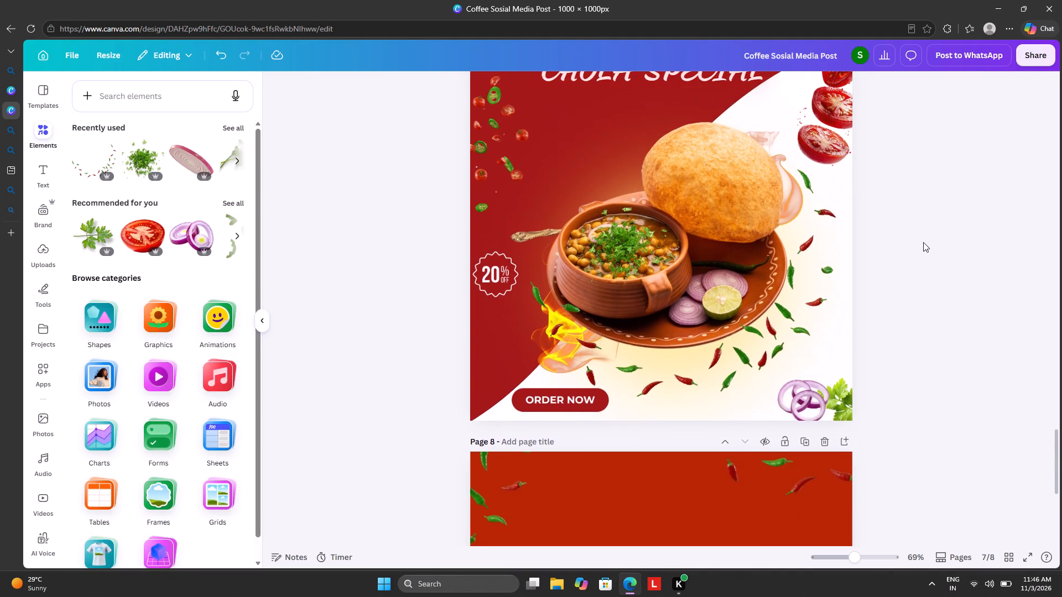
pyautogui.scroll(1, 923, 242)
pyautogui.click(828, 200)
pyautogui.rightClick(828, 200)
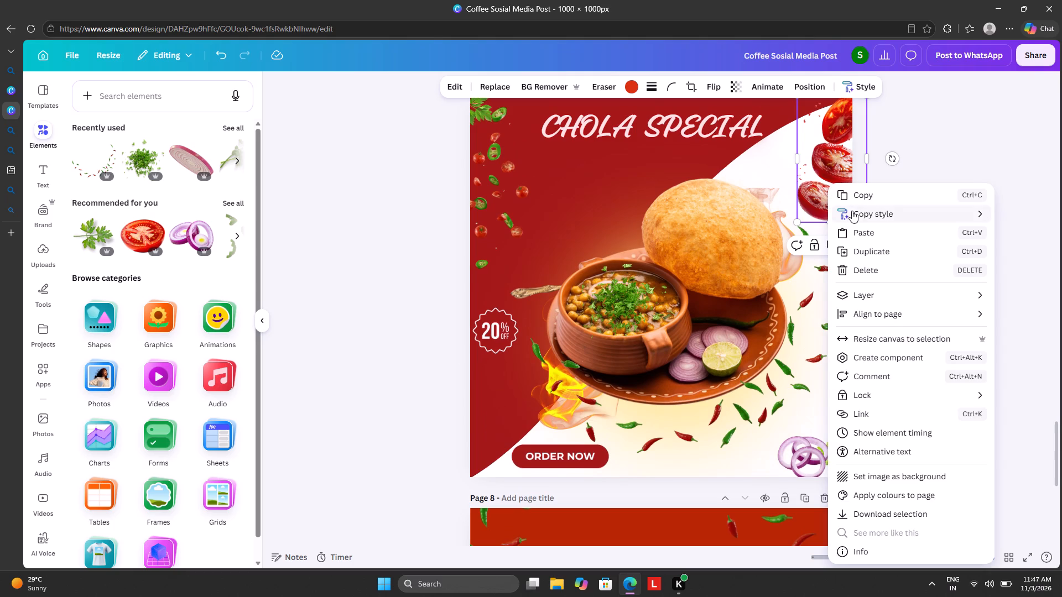
pyautogui.click(861, 187)
pyautogui.scroll(-6, 863, 193)
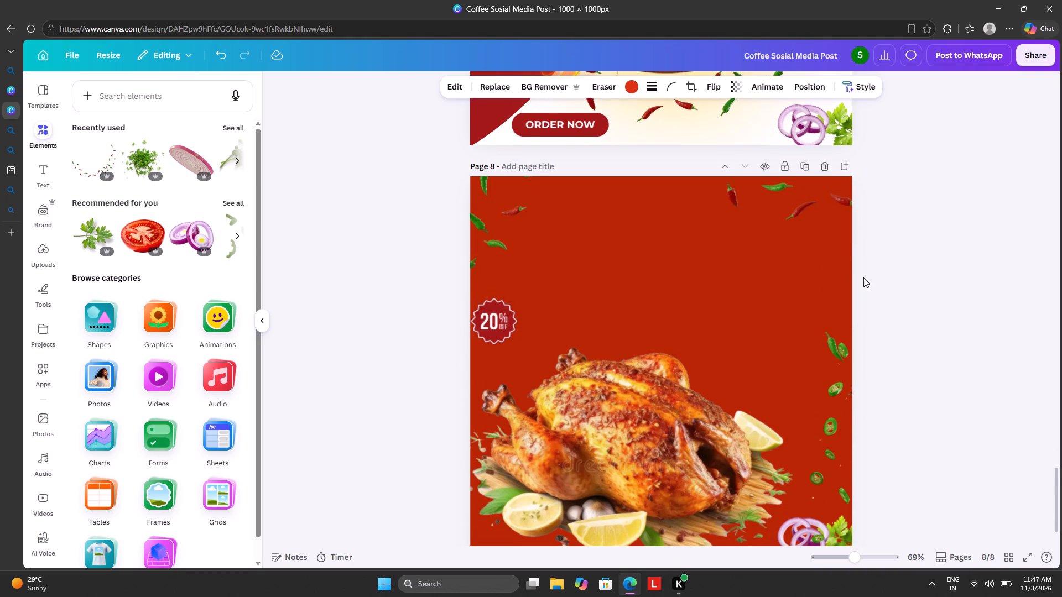
pyautogui.hotkey('ctrl', 'v')
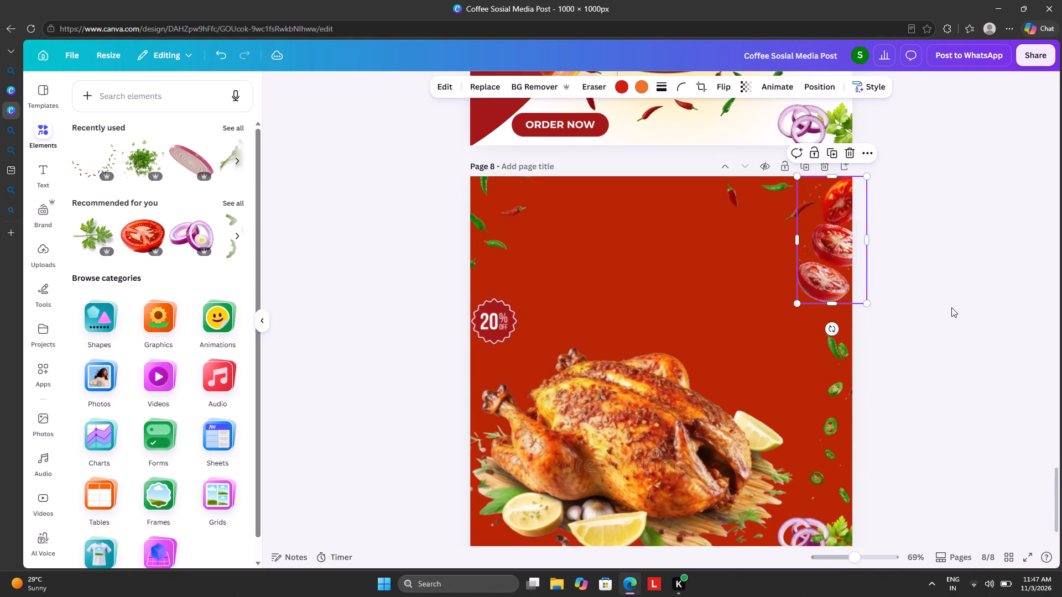
# Copy the CHOLA SPECIAL heading from page 7 and paste it at the top of page 8.
pyautogui.scroll(8, 951, 307)
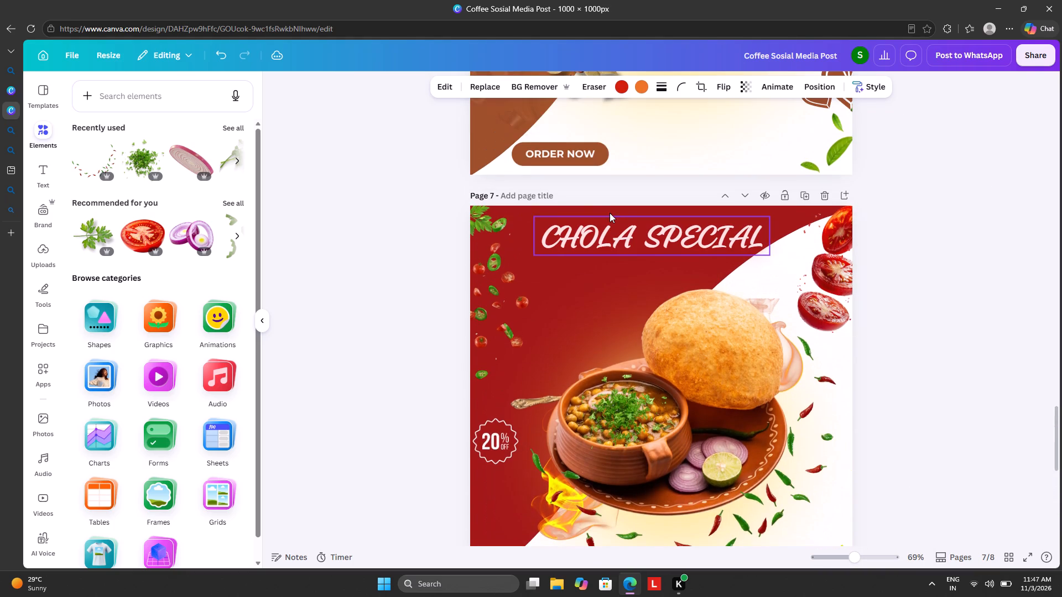
pyautogui.click(615, 233)
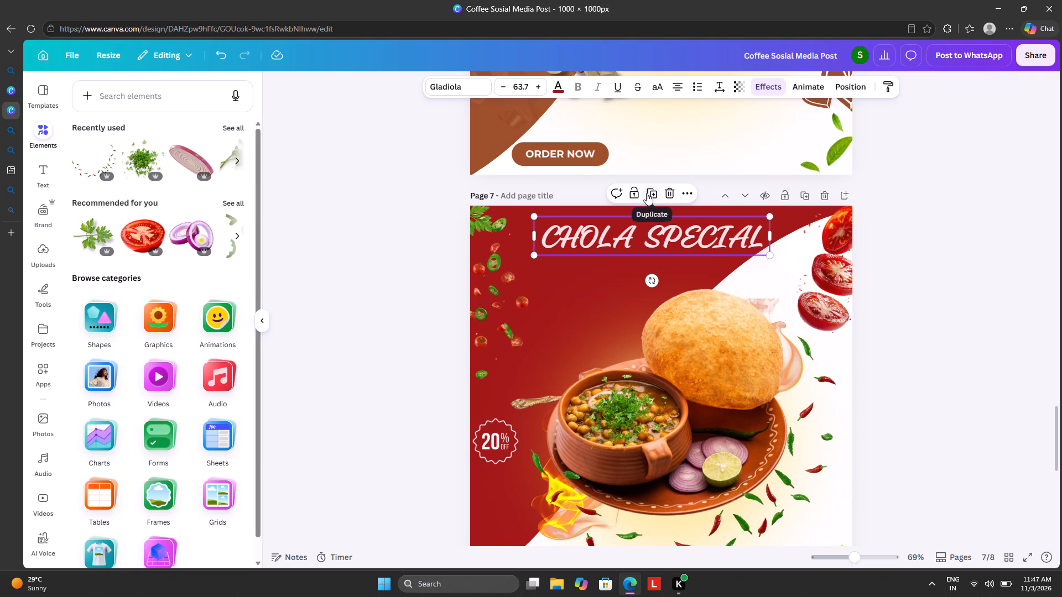
pyautogui.rightClick(642, 245)
pyautogui.click(680, 256)
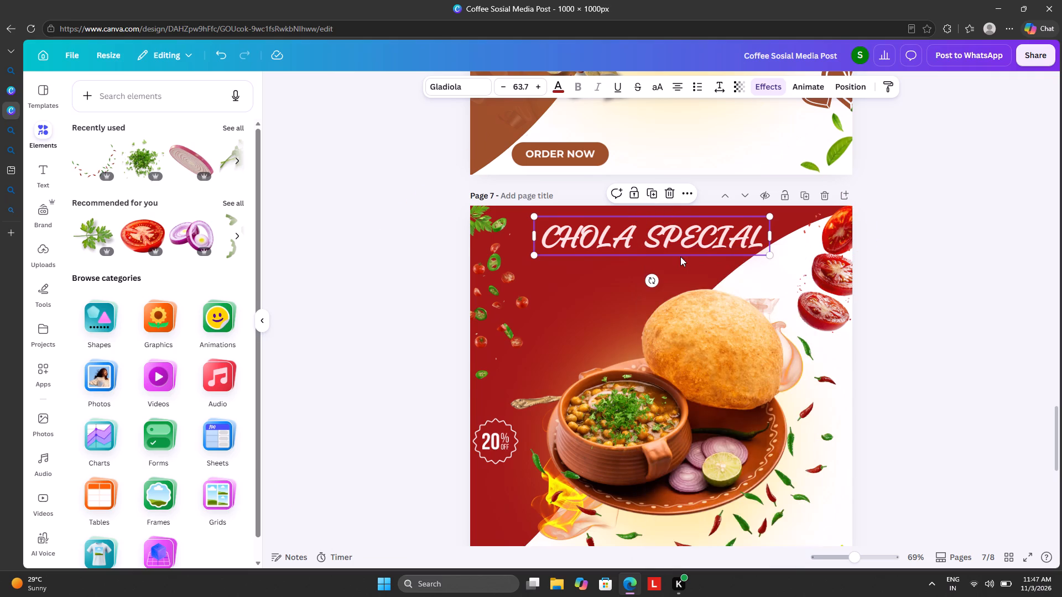
pyautogui.scroll(-7, 680, 256)
pyautogui.hotkey('ctrl', 'v')
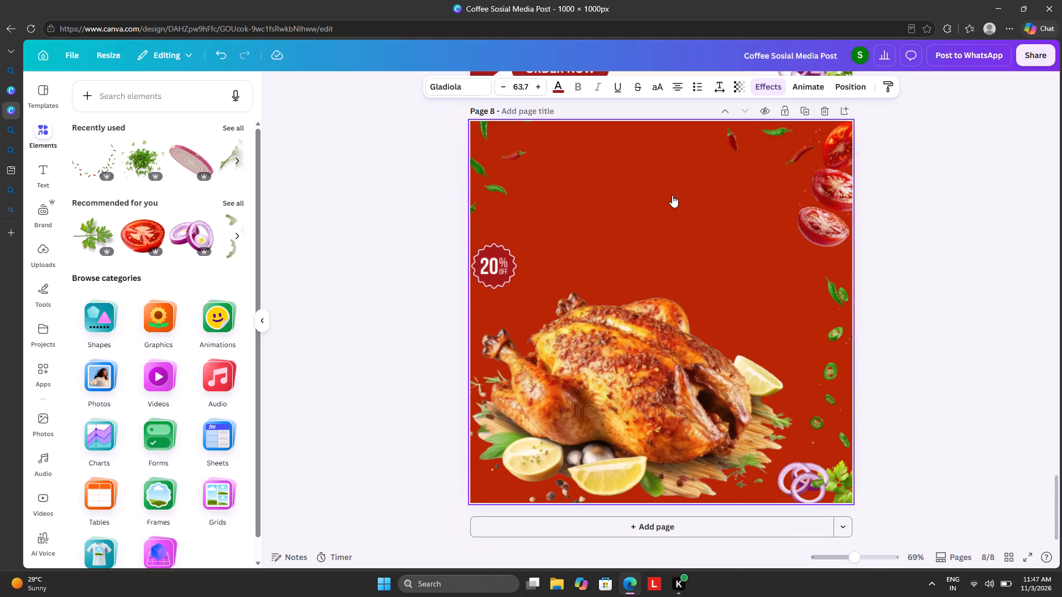
# Replace the pasted CHOLA SPECIAL heading text on page 8 with CHICEN FRIED, followed by a line break.
pyautogui.click(767, 149)
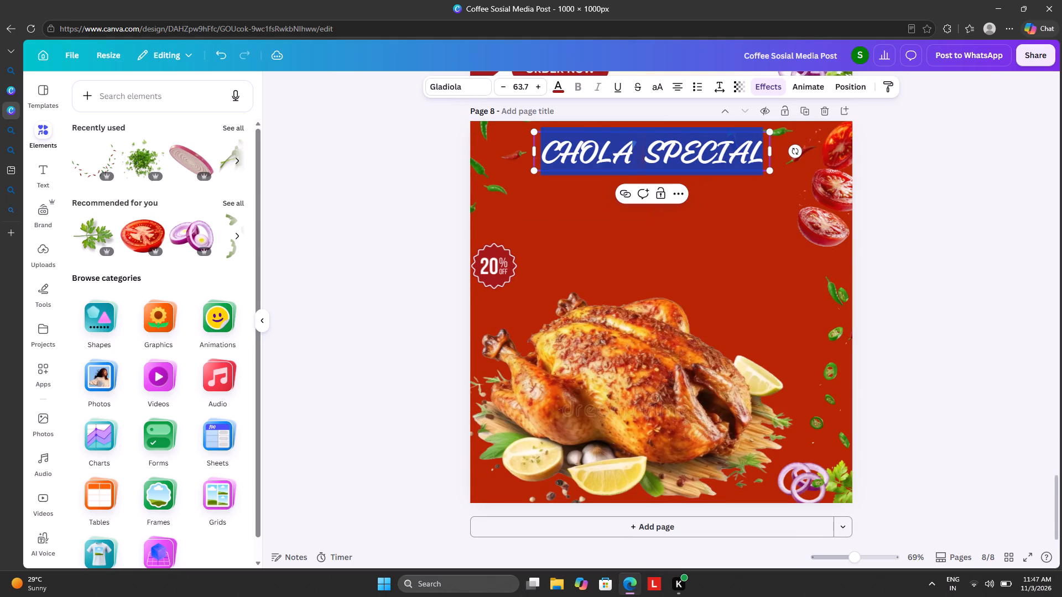
pyautogui.press('BackSpace')
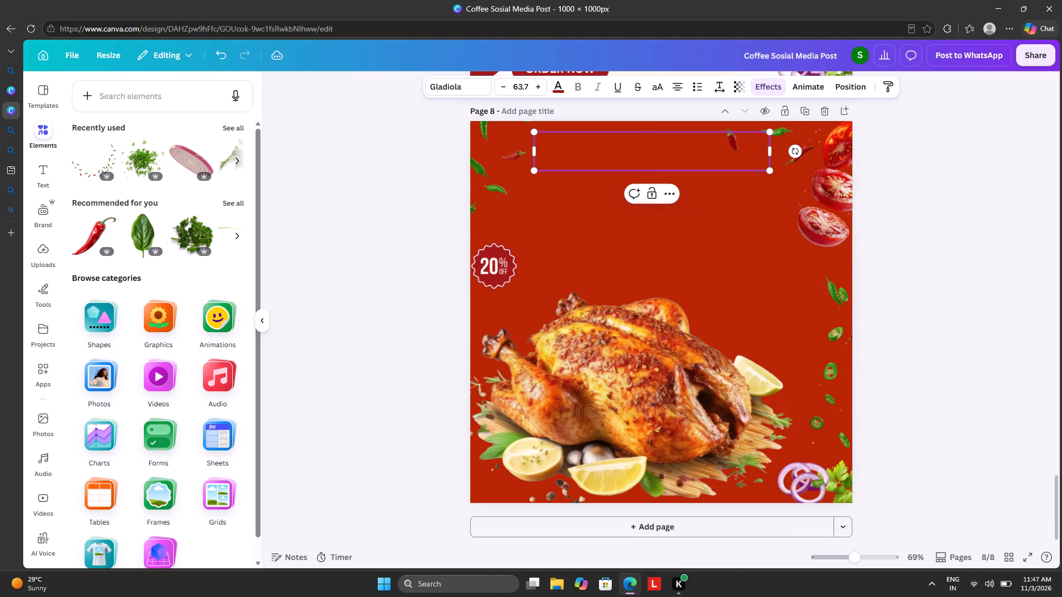
pyautogui.write('CHICEN')
pyautogui.press('space')
pyautogui.write('FRIED')
pyautogui.press('Return')
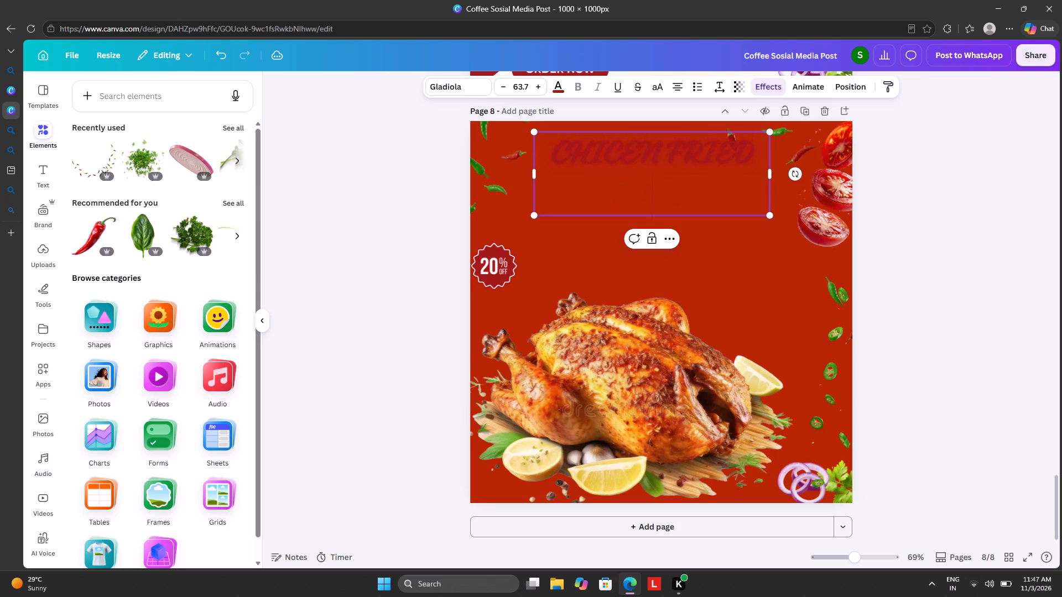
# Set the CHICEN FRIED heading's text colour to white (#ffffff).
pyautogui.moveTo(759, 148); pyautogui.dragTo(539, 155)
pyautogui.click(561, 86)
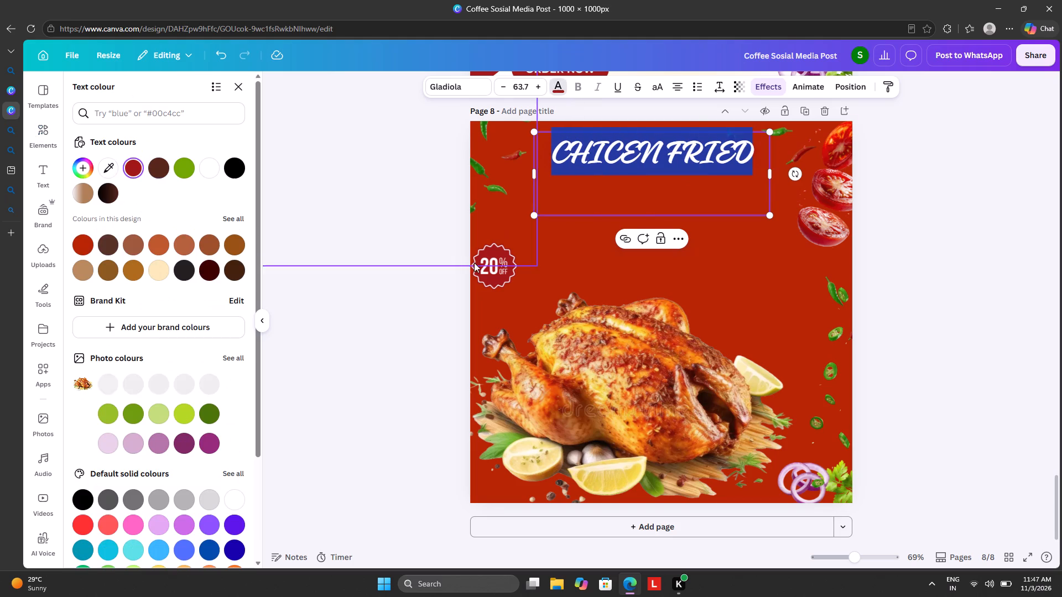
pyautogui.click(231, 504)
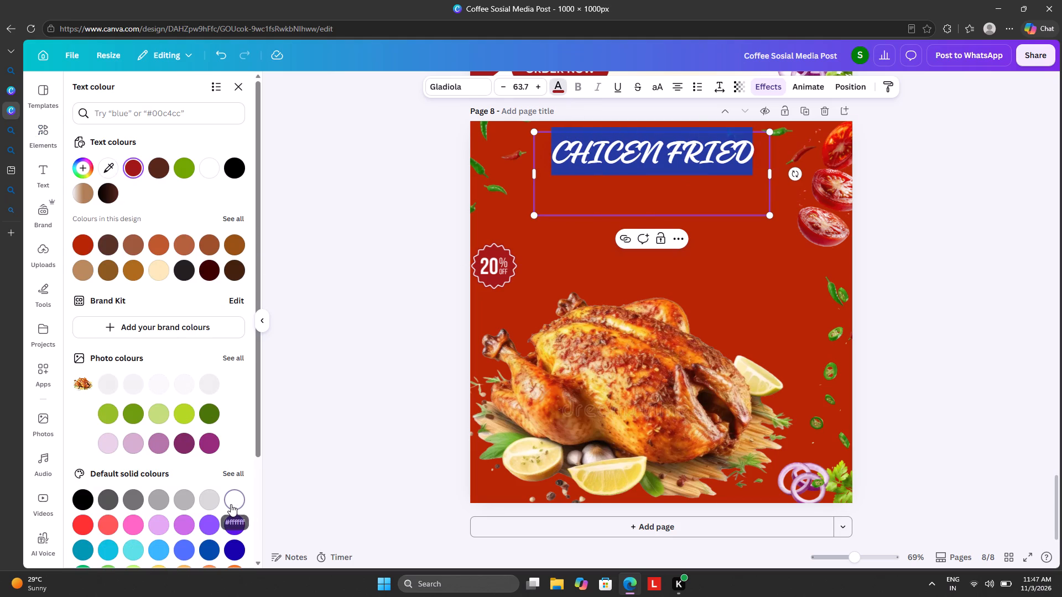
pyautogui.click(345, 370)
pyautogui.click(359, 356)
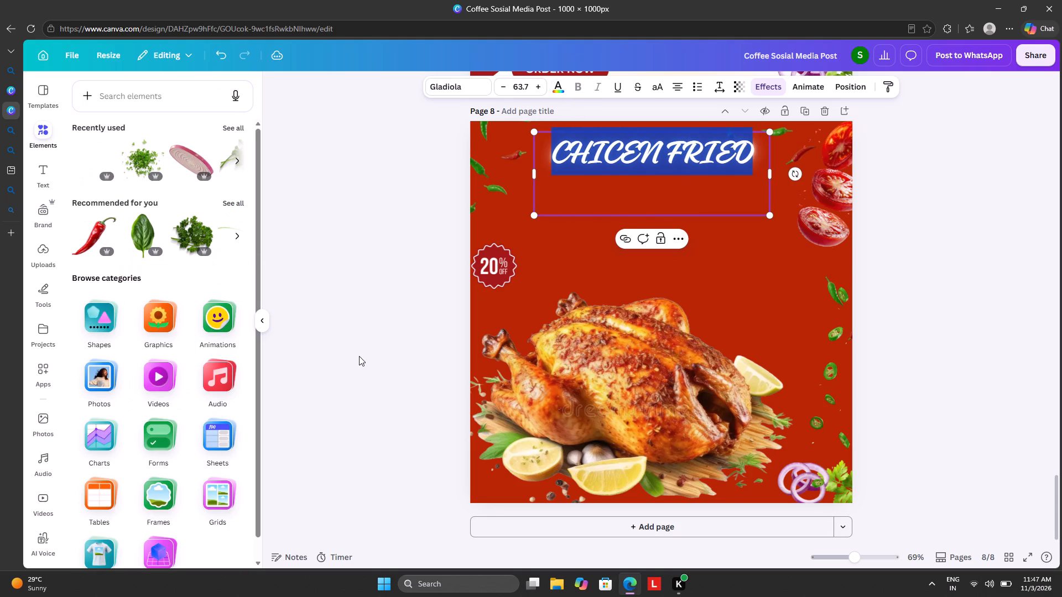
# Move the CHICEN FRIED heading slightly lower on page 8, keeping it above the chicken.
pyautogui.moveTo(644, 160); pyautogui.dragTo(648, 195)
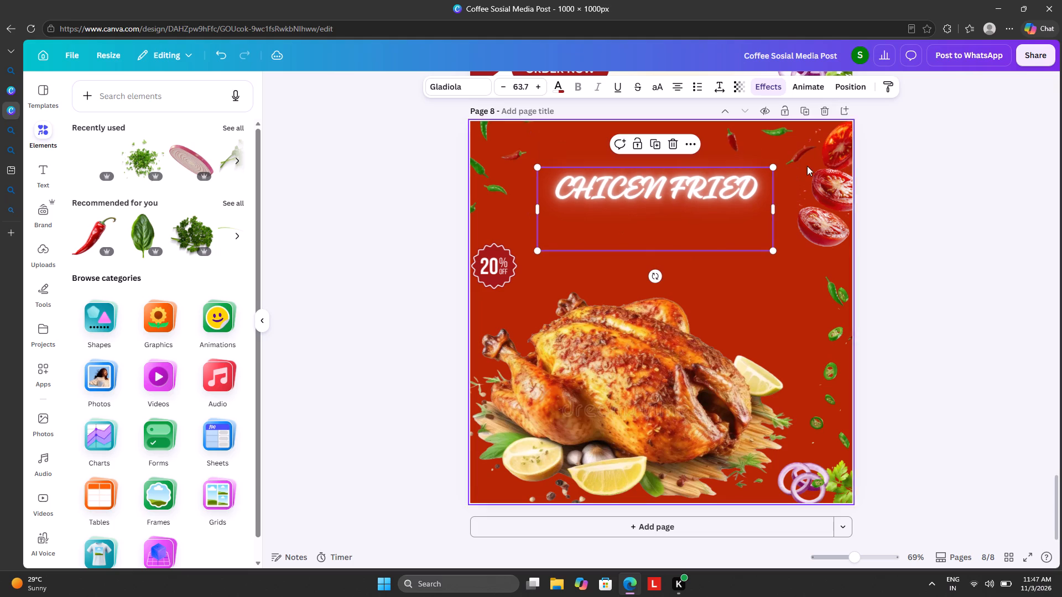
# Recolour the CHICEN FRIED heading with the pale yellow sampled from the lemon wedge beside the chicken.
pyautogui.scroll(5, 1025, 316)
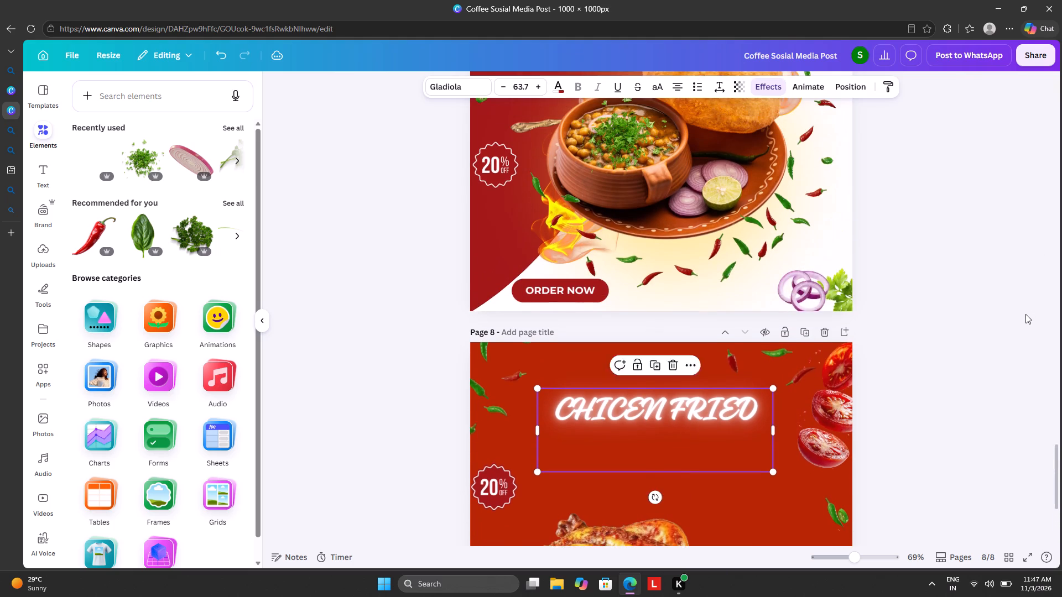
pyautogui.scroll(-3, 1025, 314)
pyautogui.click(759, 296)
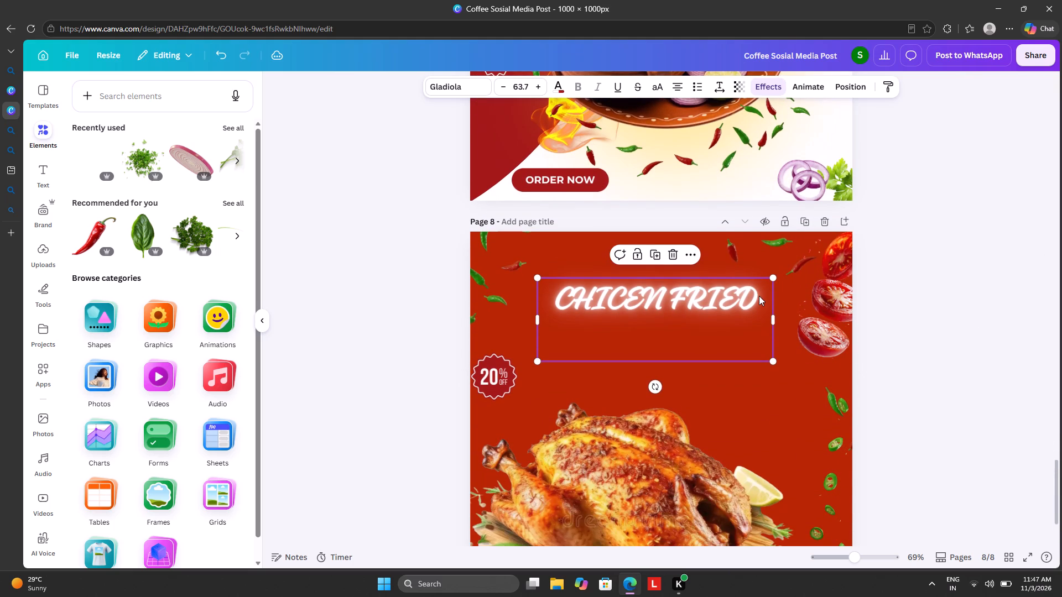
pyautogui.moveTo(756, 295); pyautogui.dragTo(559, 295)
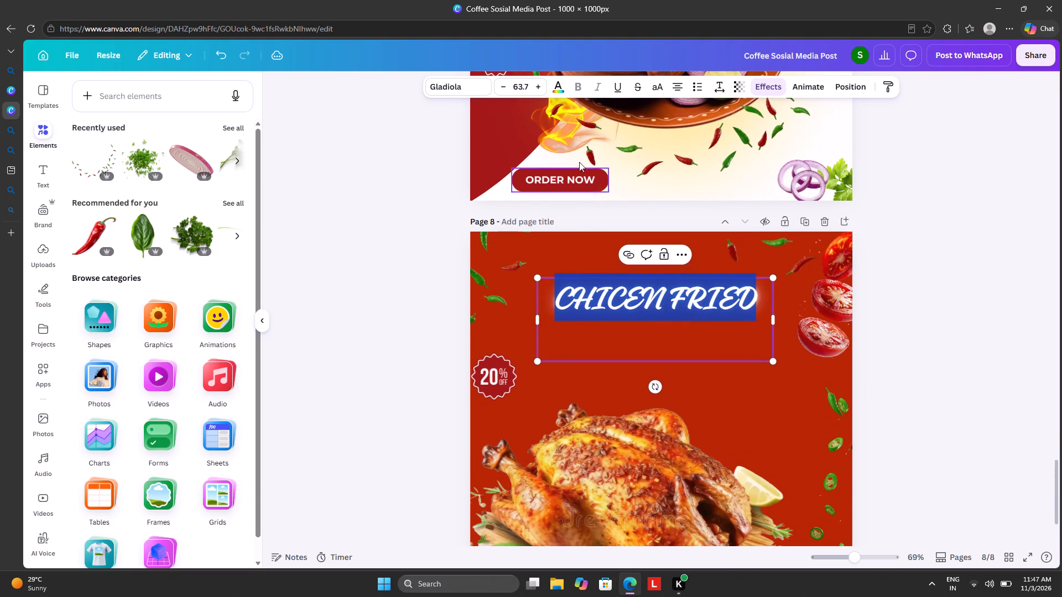
pyautogui.click(566, 91)
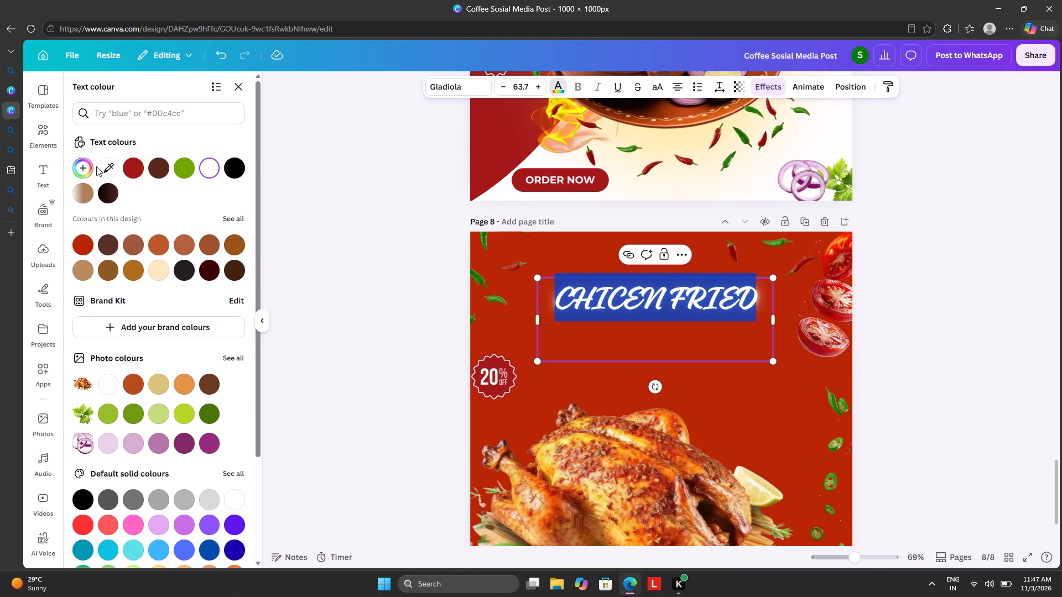
pyautogui.click(99, 167)
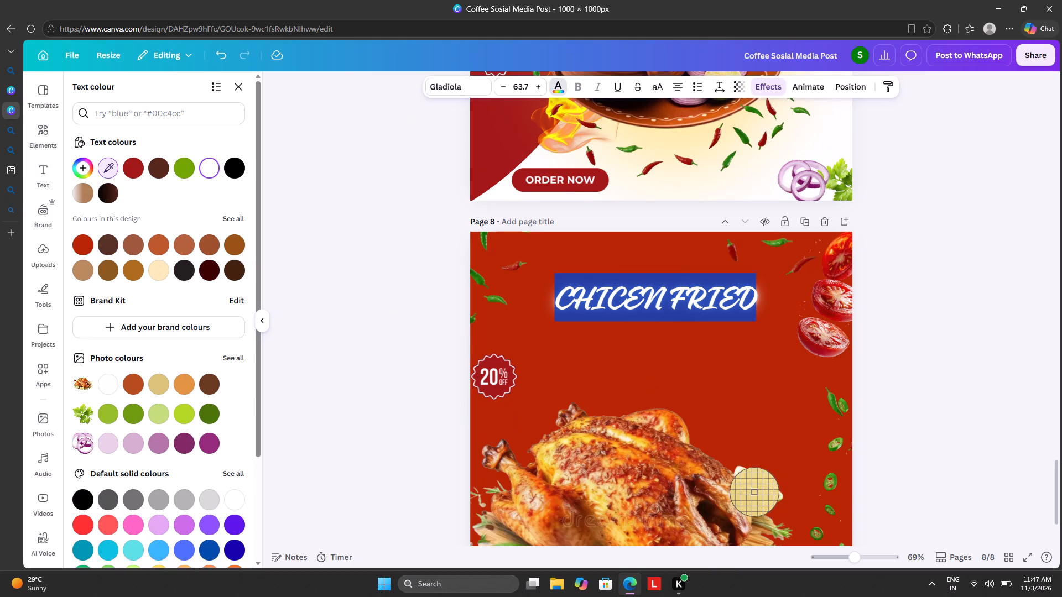
pyautogui.click(754, 492)
pyautogui.click(1011, 376)
pyautogui.click(1011, 375)
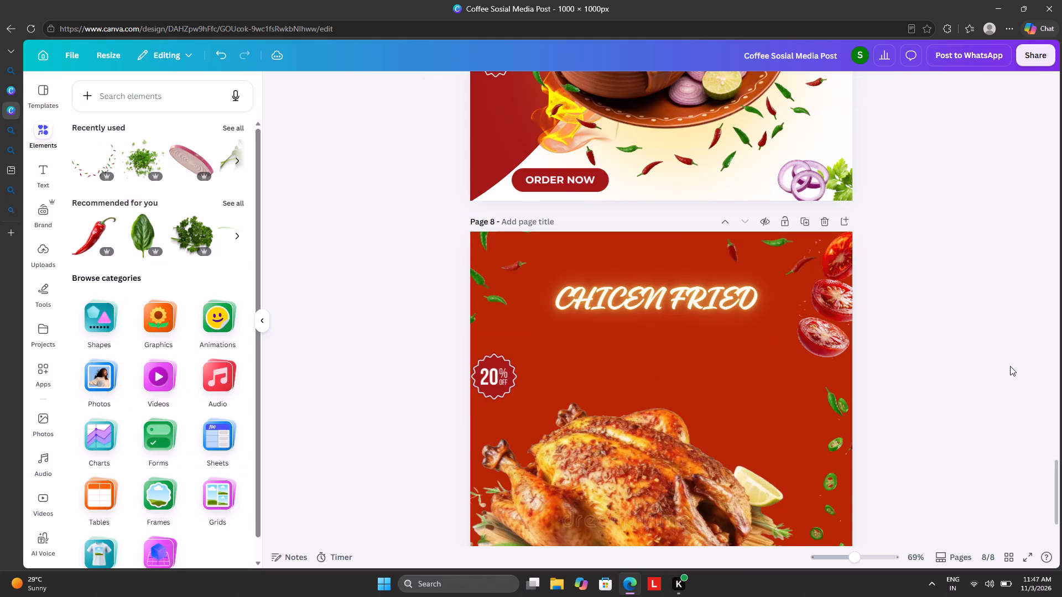
# Copy the soft yellow glow image from page 7's layers and paste it onto page 8.
pyautogui.scroll(7, 1010, 363)
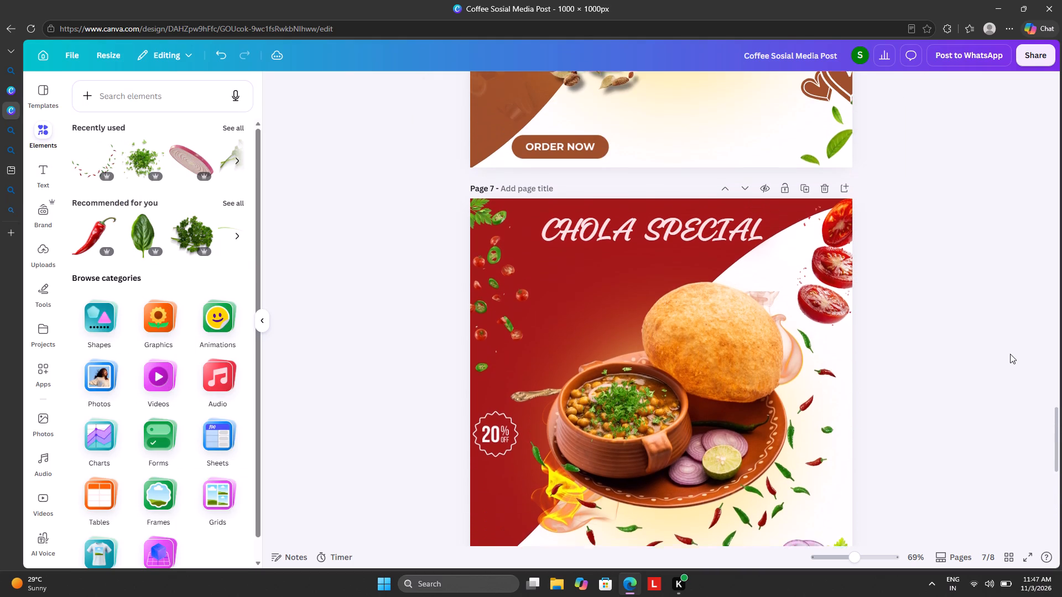
pyautogui.scroll(-6, 1010, 354)
pyautogui.scroll(3, 1010, 354)
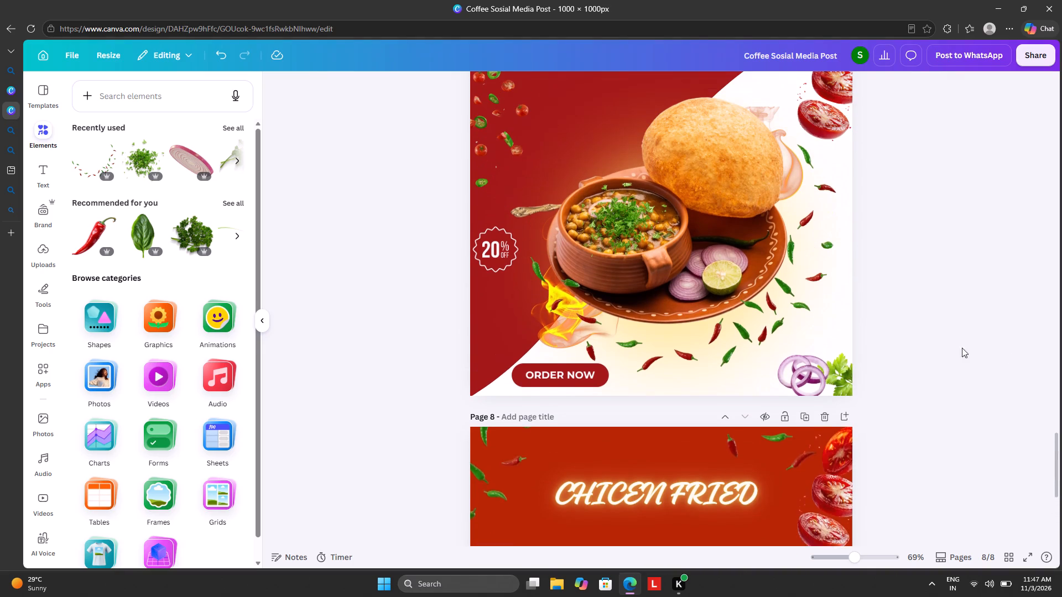
pyautogui.click(700, 213)
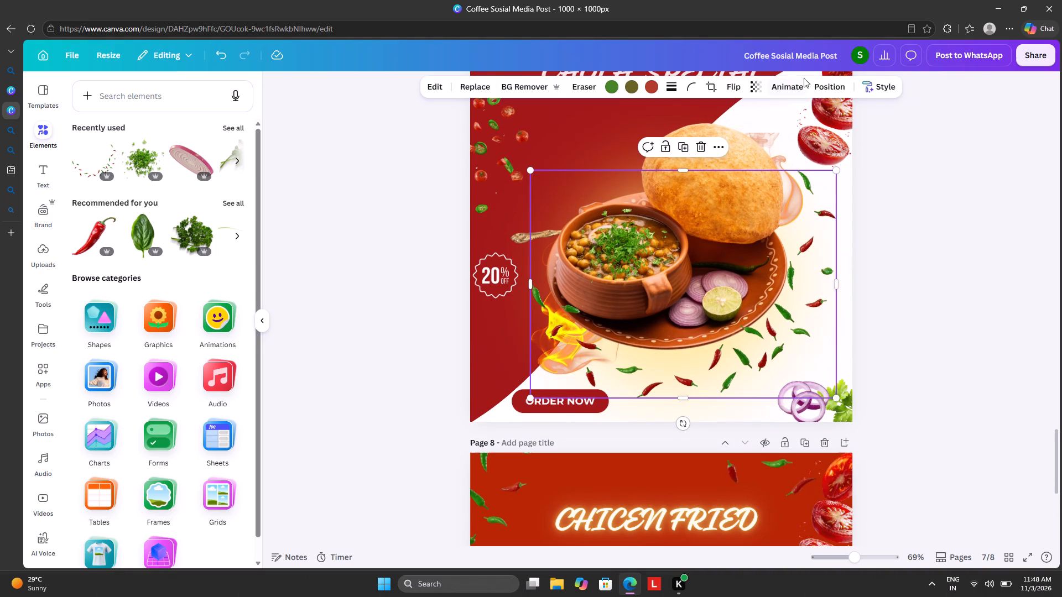
pyautogui.click(820, 83)
pyautogui.scroll(-5, 259, 313)
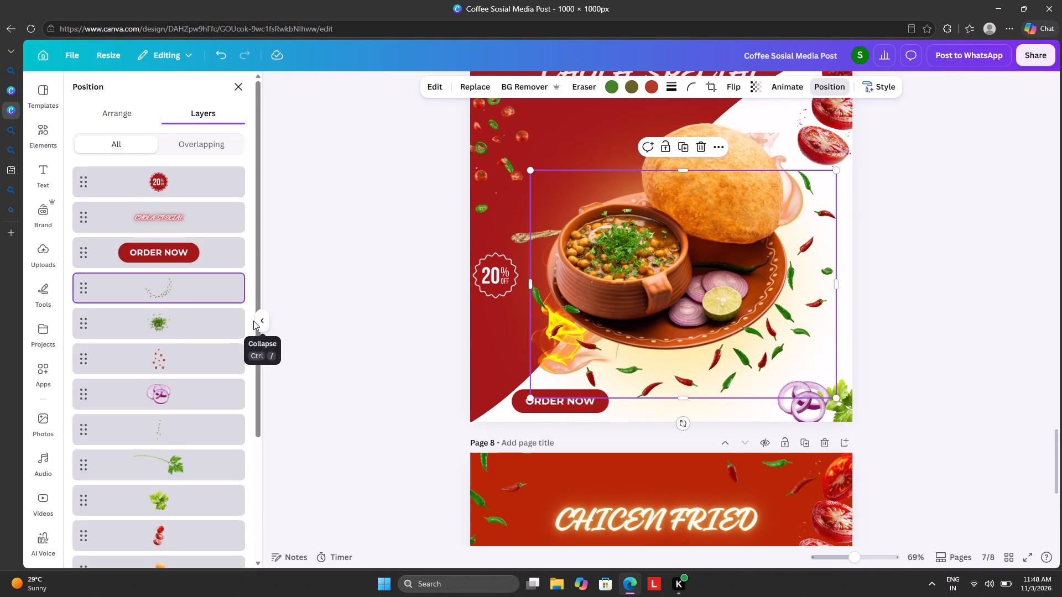
pyautogui.scroll(-2, 253, 321)
pyautogui.scroll(-6, 199, 335)
pyautogui.click(176, 479)
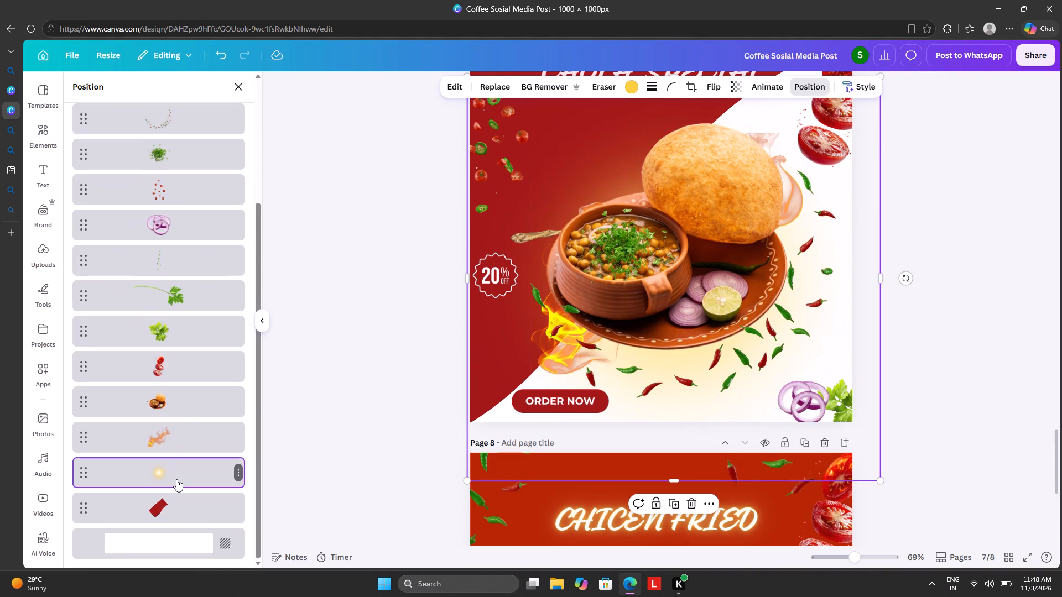
pyautogui.rightClick(176, 479)
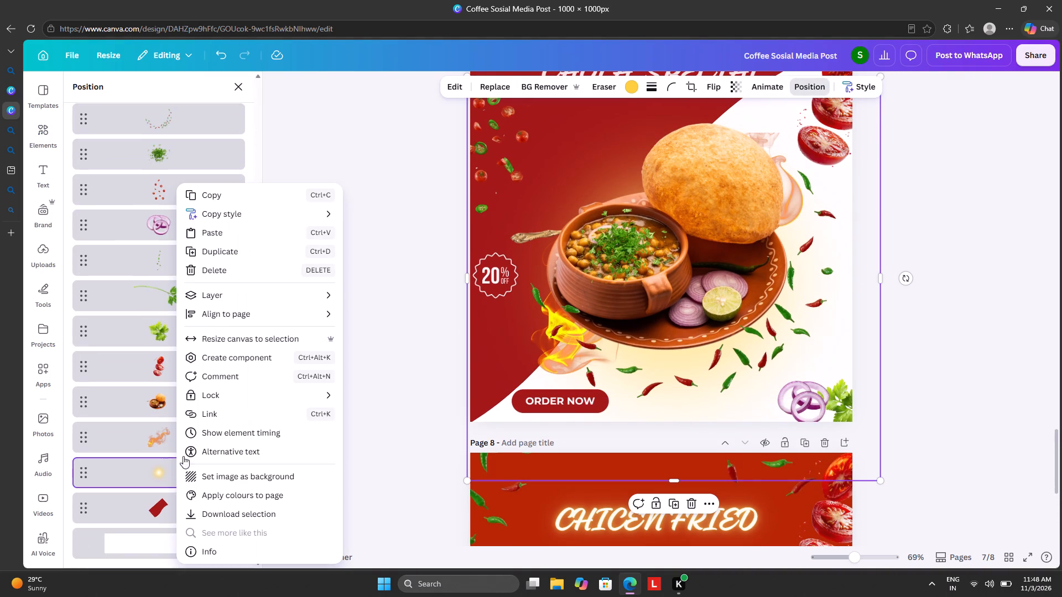
pyautogui.click(244, 195)
pyautogui.scroll(-6, 566, 394)
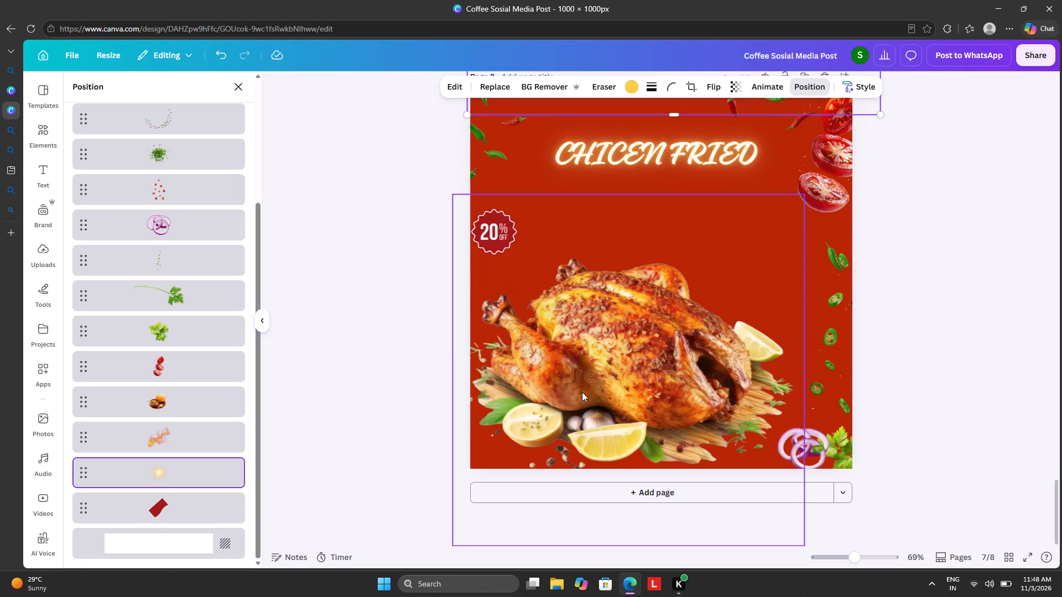
pyautogui.hotkey('ctrl', 'v')
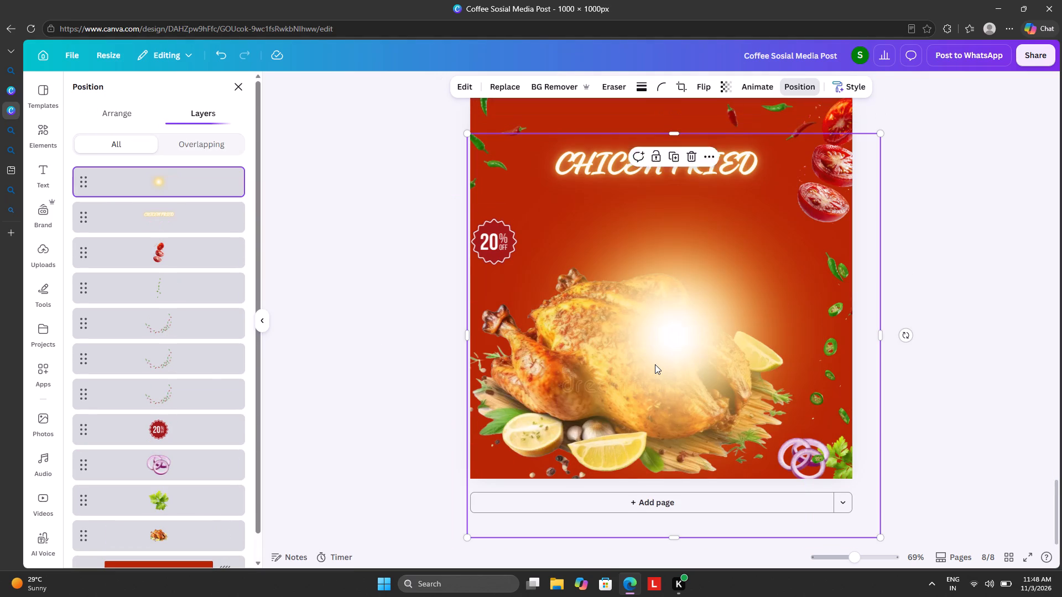
# Reorder page 8's layers so the glow sits behind the roasted chicken, directly above the red background.
pyautogui.click(810, 79)
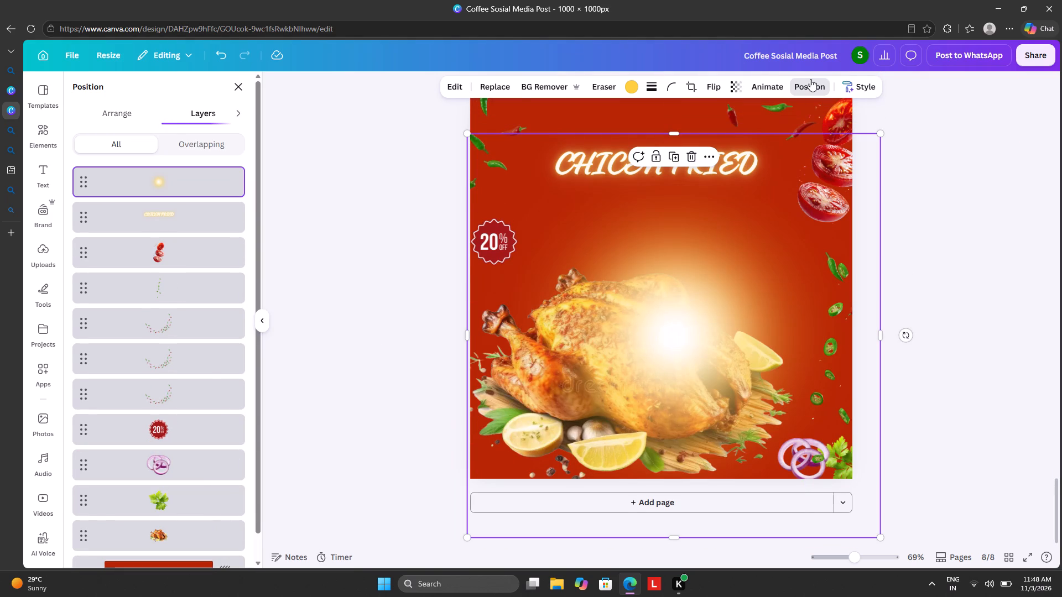
pyautogui.click(804, 82)
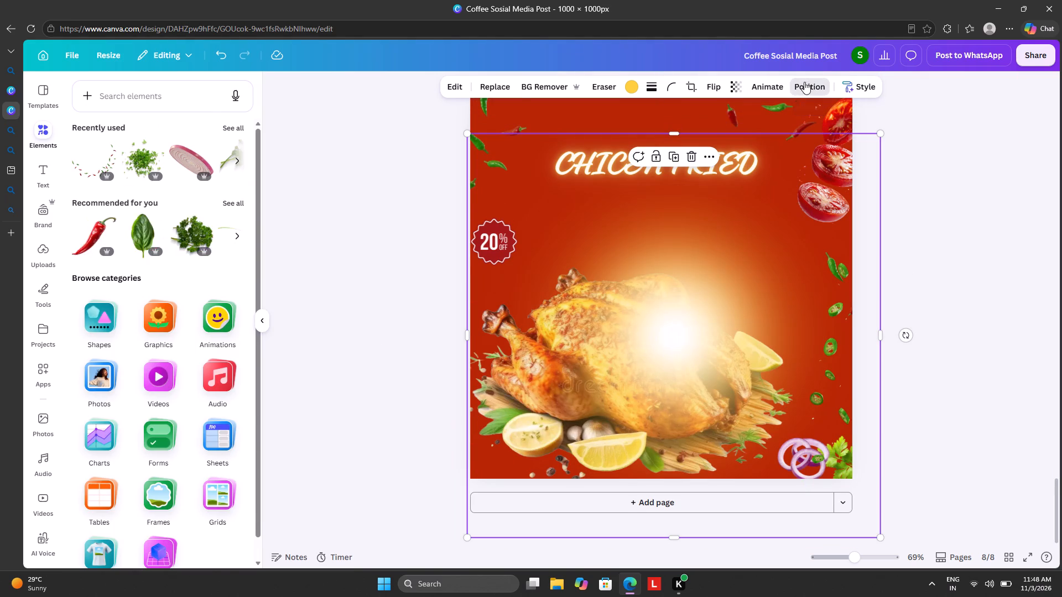
pyautogui.moveTo(157, 179); pyautogui.dragTo(166, 494)
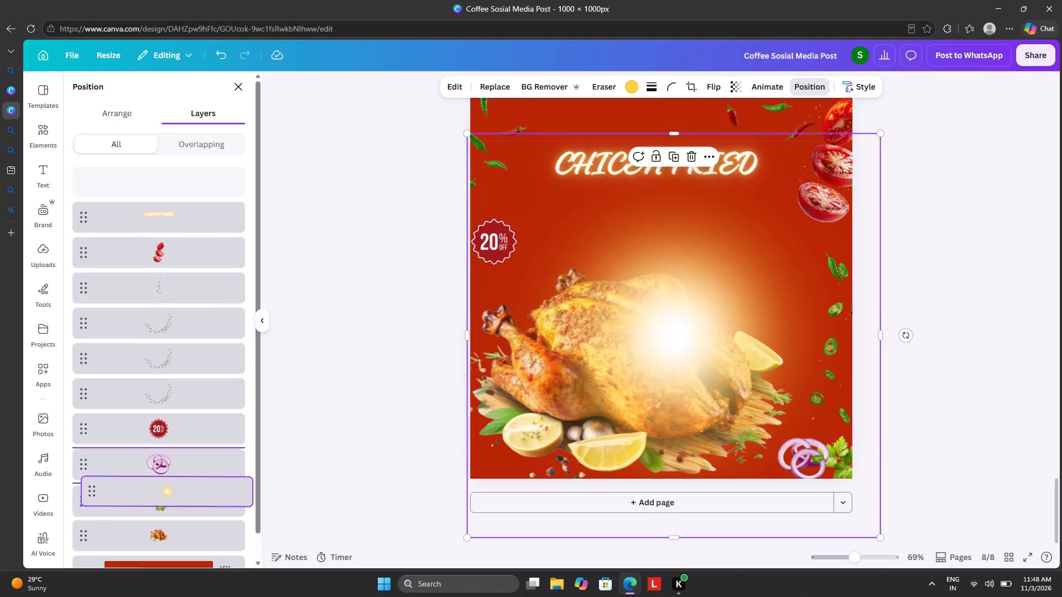
pyautogui.moveTo(166, 494); pyautogui.dragTo(162, 517)
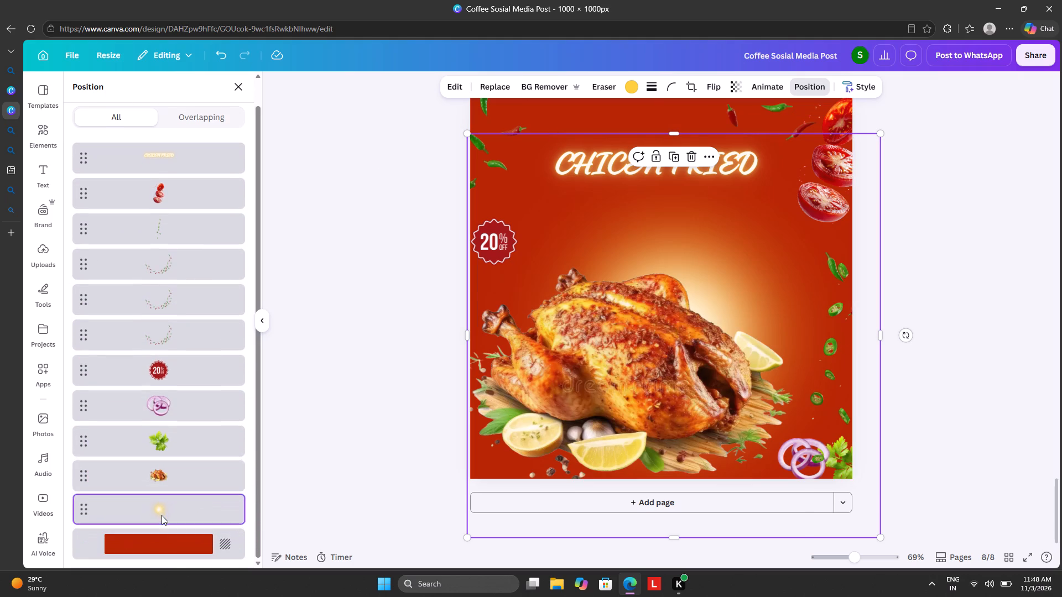
# Enlarge the glow beyond the width of page 8 and centre its bright area behind the roasted chicken.
pyautogui.click(1061, 265)
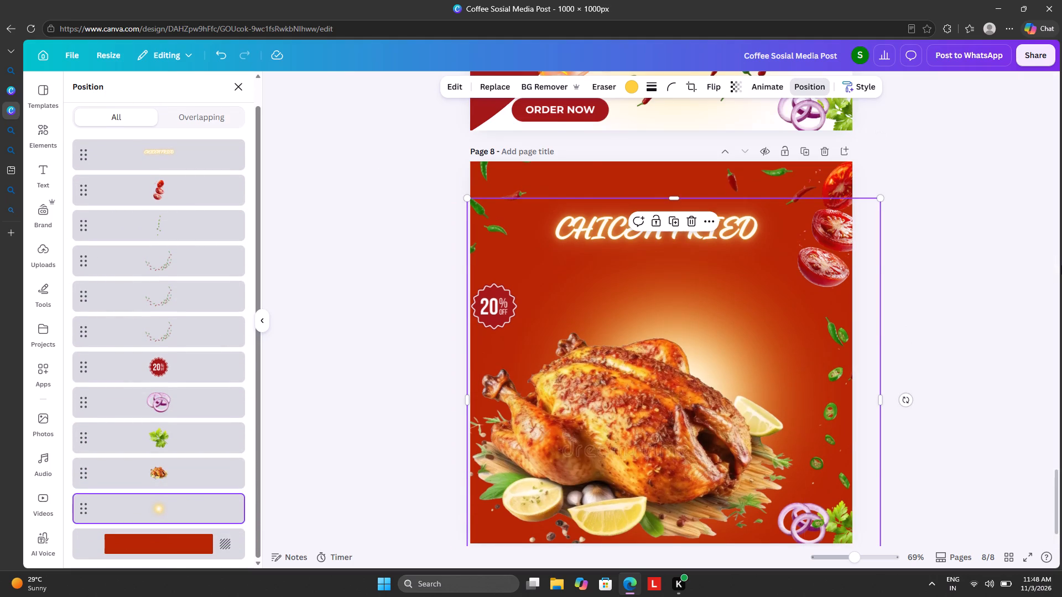
pyautogui.click(1061, 265)
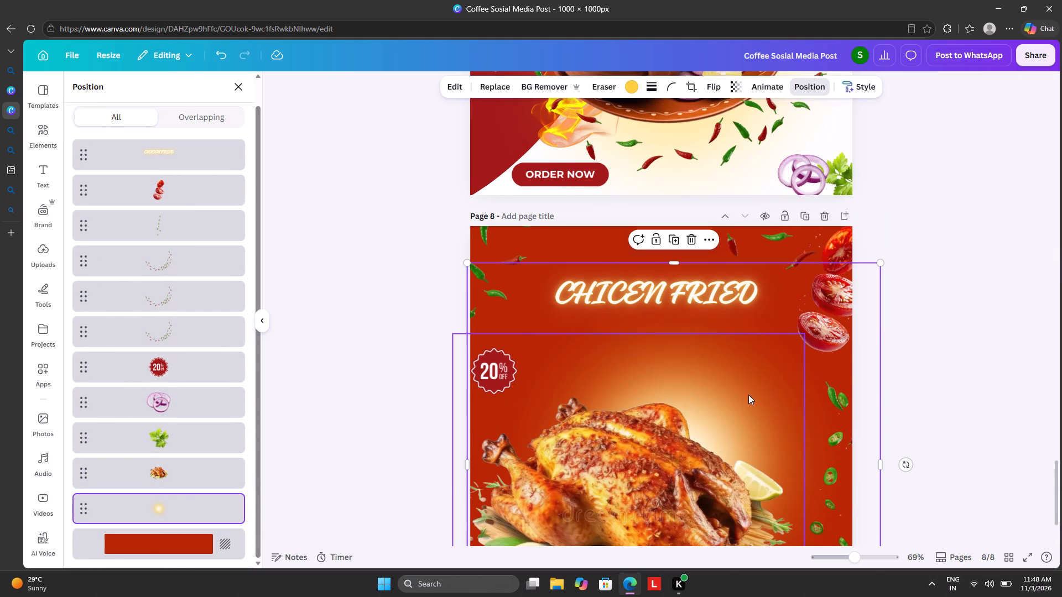
pyautogui.moveTo(812, 370); pyautogui.dragTo(782, 408)
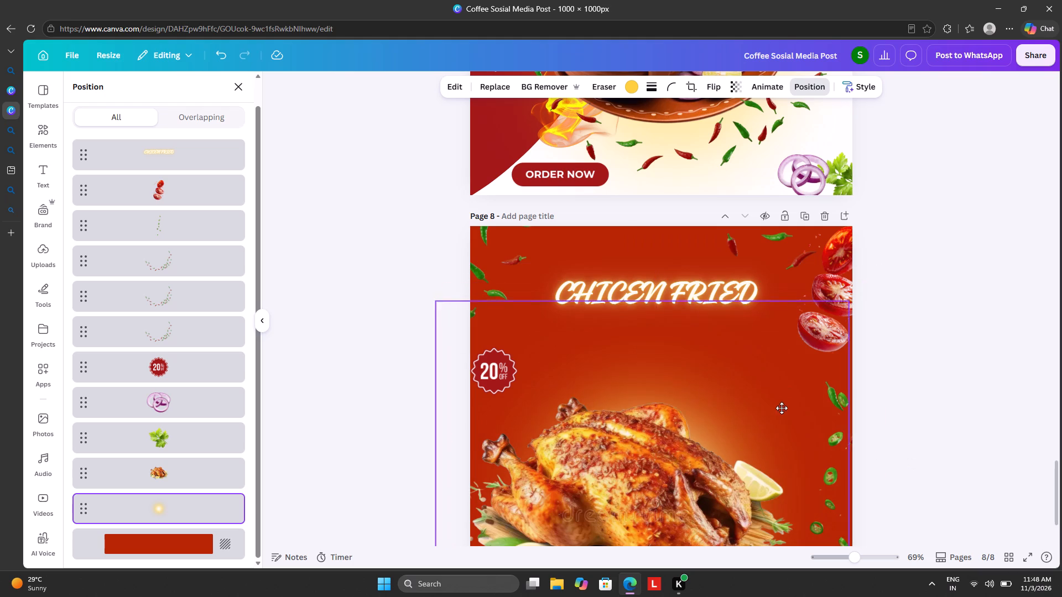
pyautogui.moveTo(782, 408); pyautogui.dragTo(720, 195)
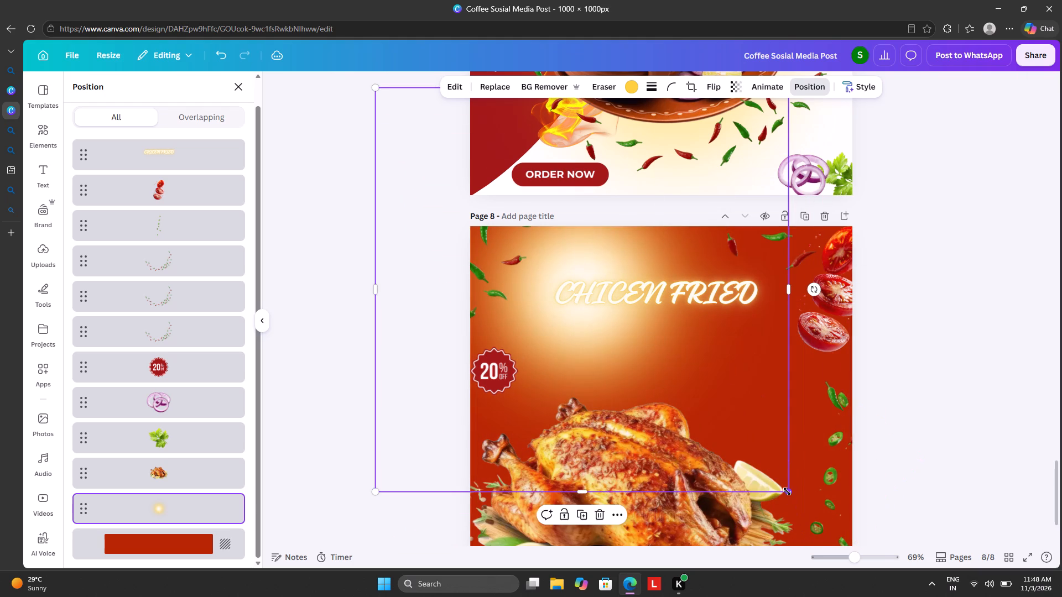
pyautogui.moveTo(787, 491); pyautogui.dragTo(1000, 592)
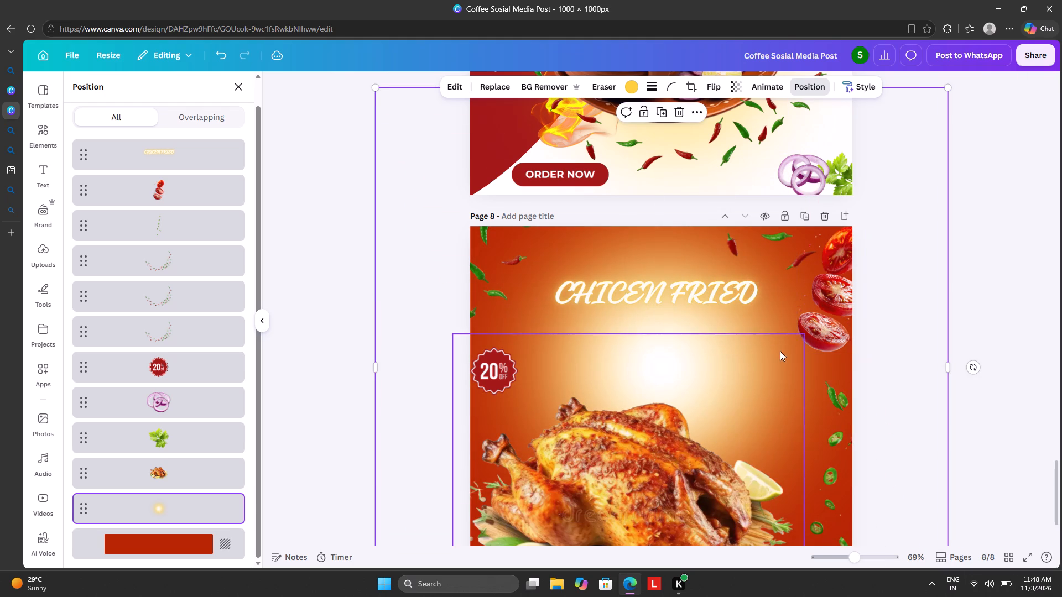
pyautogui.moveTo(896, 370); pyautogui.dragTo(876, 487)
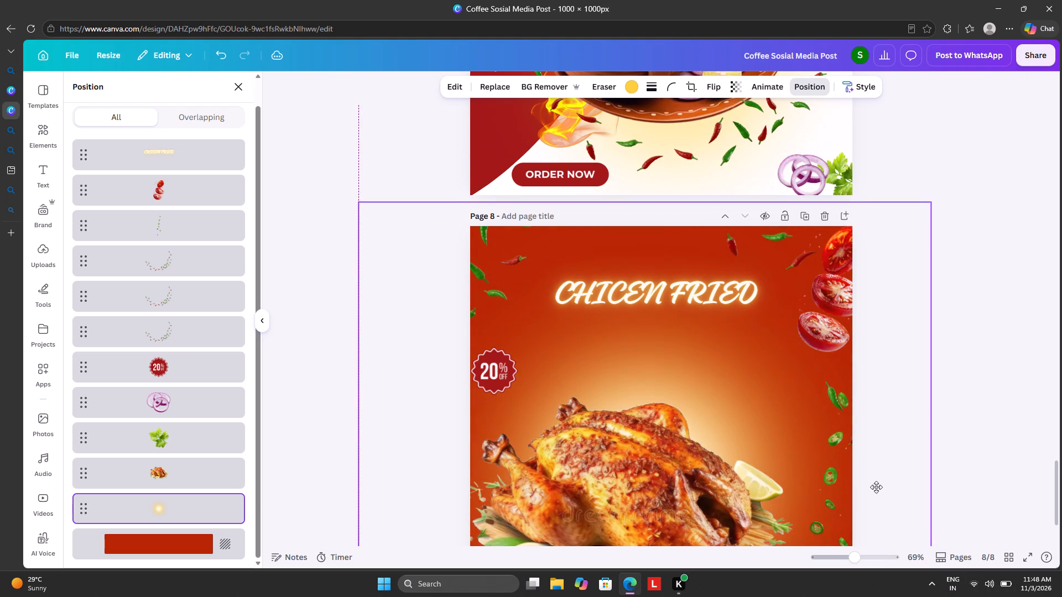
pyautogui.moveTo(876, 487); pyautogui.dragTo(873, 497)
pyautogui.scroll(1, 1040, 305)
pyautogui.scroll(-6, 1040, 305)
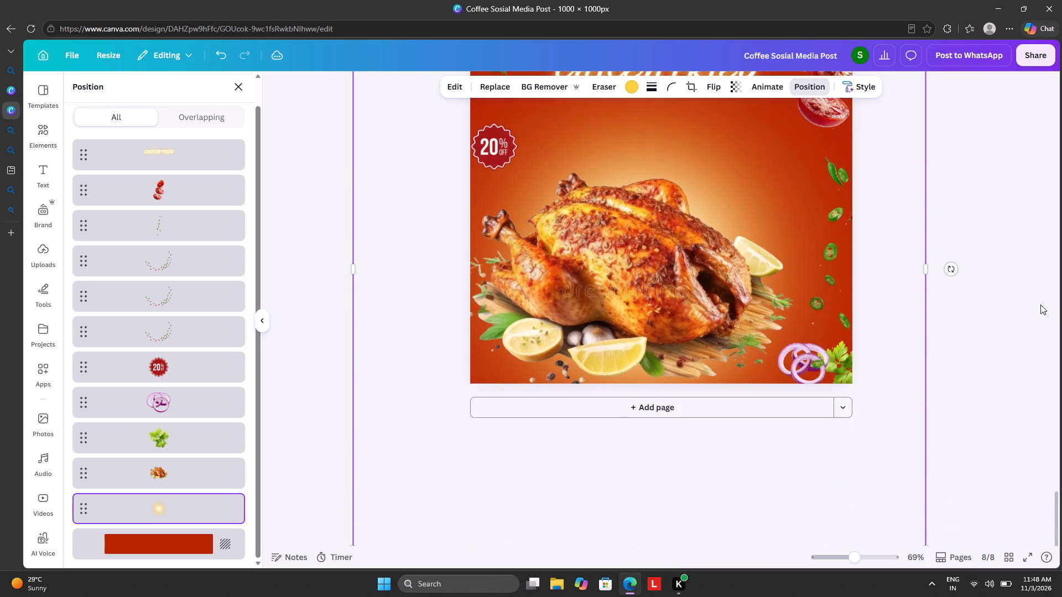
pyautogui.scroll(3, 1044, 277)
pyautogui.click(1044, 276)
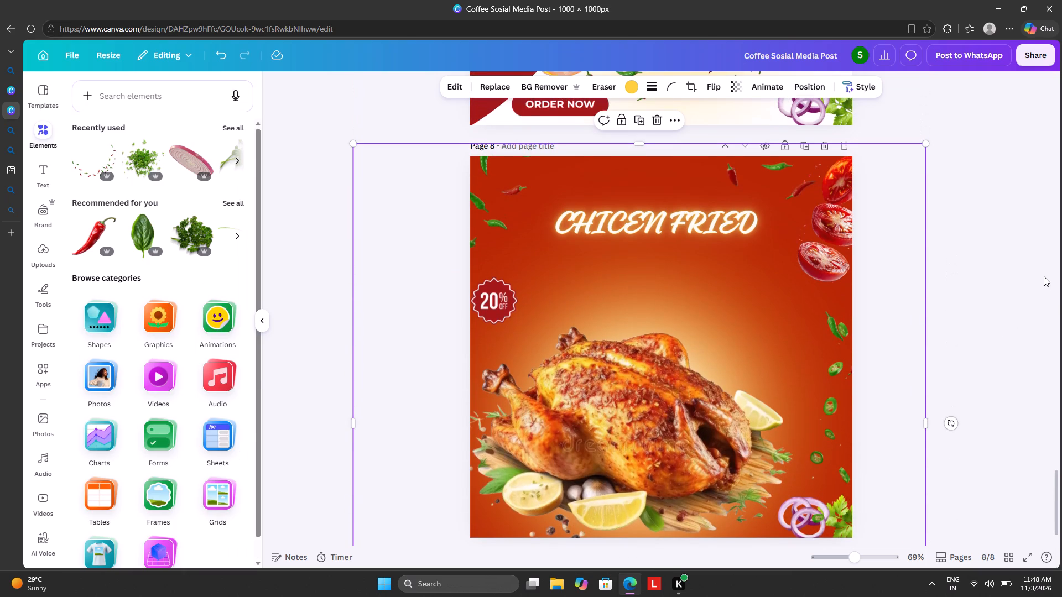
# Copy the flame image from page 7's layers, paste it onto page 8 and place it over the roasted chicken.
pyautogui.doubleClick(1044, 276)
pyautogui.scroll(5, 1044, 276)
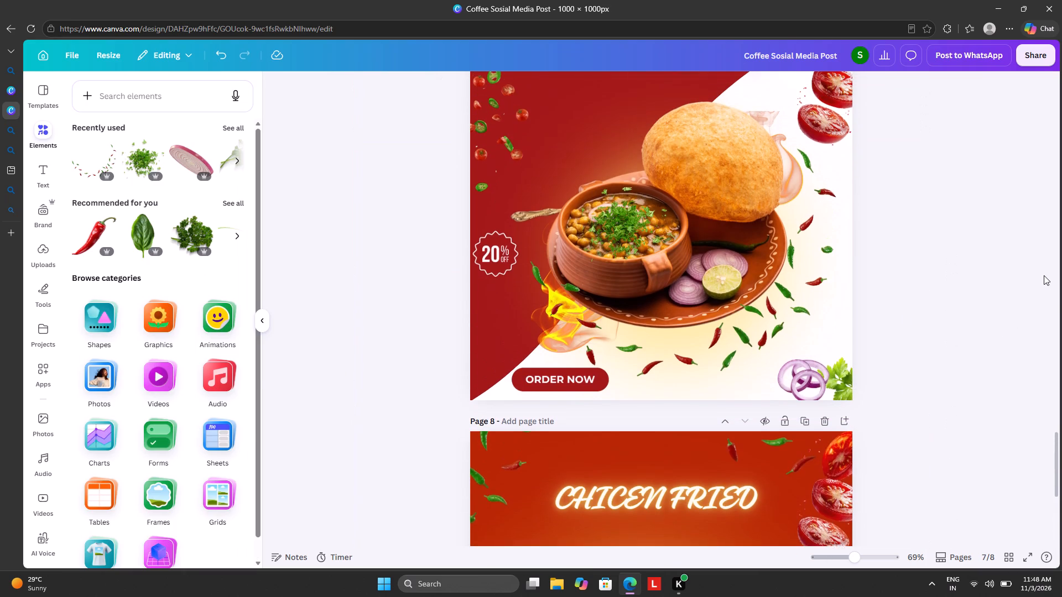
pyautogui.scroll(1, 1044, 275)
pyautogui.scroll(-4, 1040, 274)
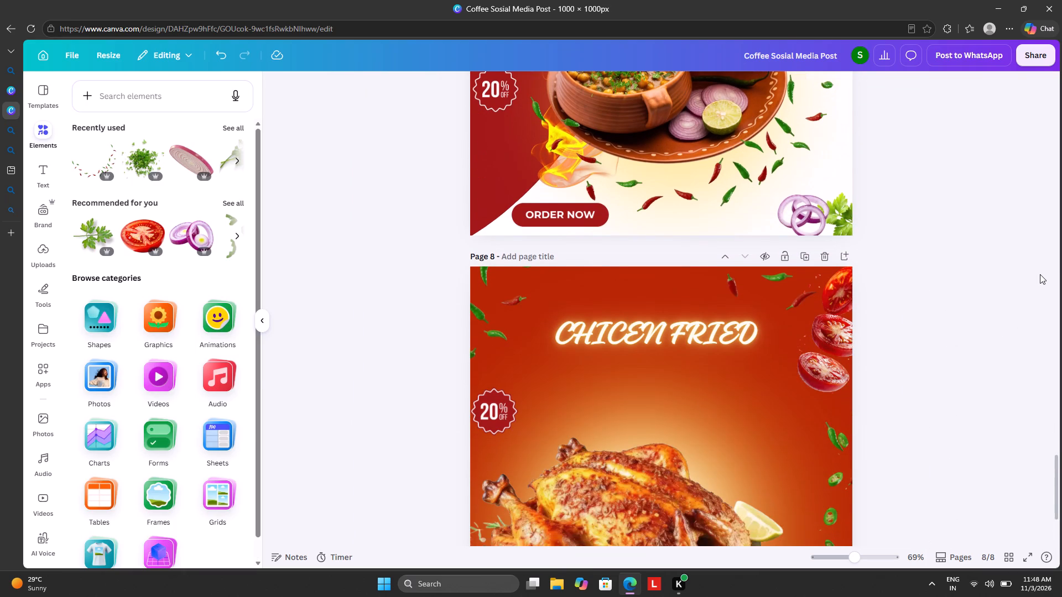
pyautogui.scroll(1, 1040, 274)
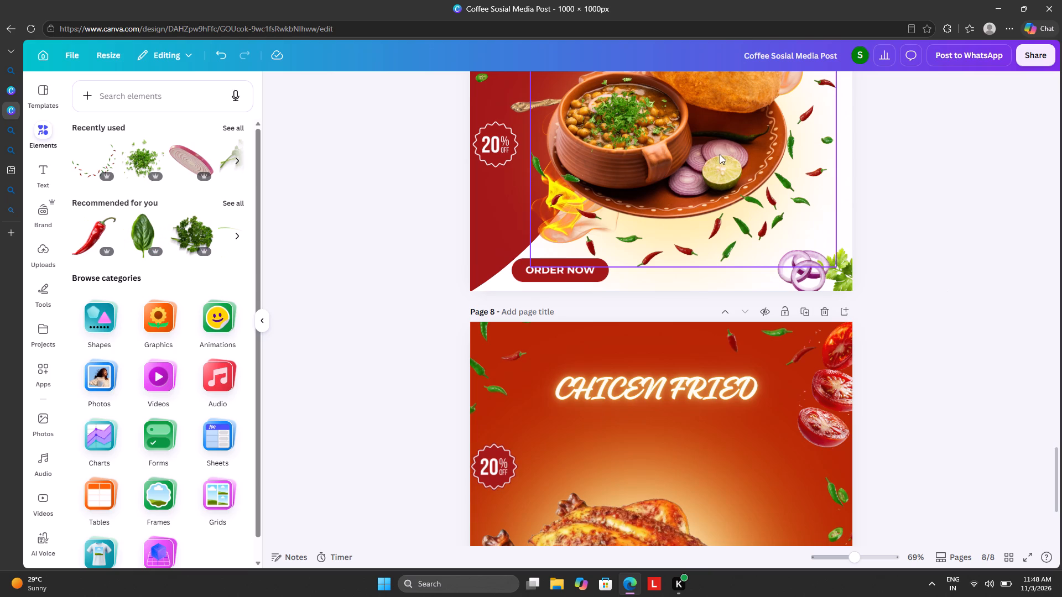
pyautogui.click(720, 154)
pyautogui.click(834, 87)
pyautogui.scroll(-1, 189, 379)
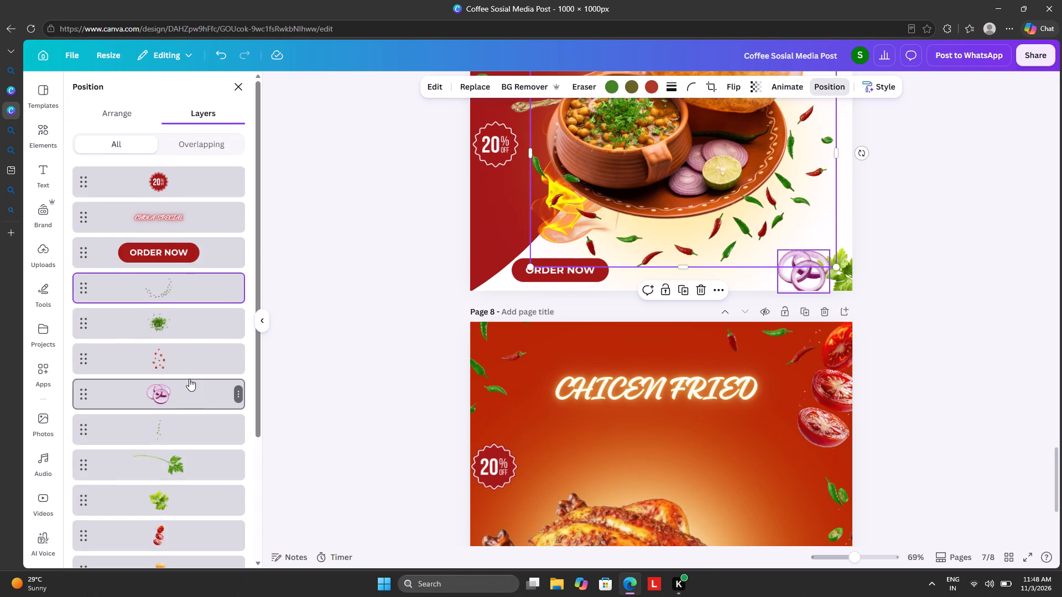
pyautogui.scroll(-4, 189, 379)
pyautogui.click(169, 436)
pyautogui.rightClick(171, 437)
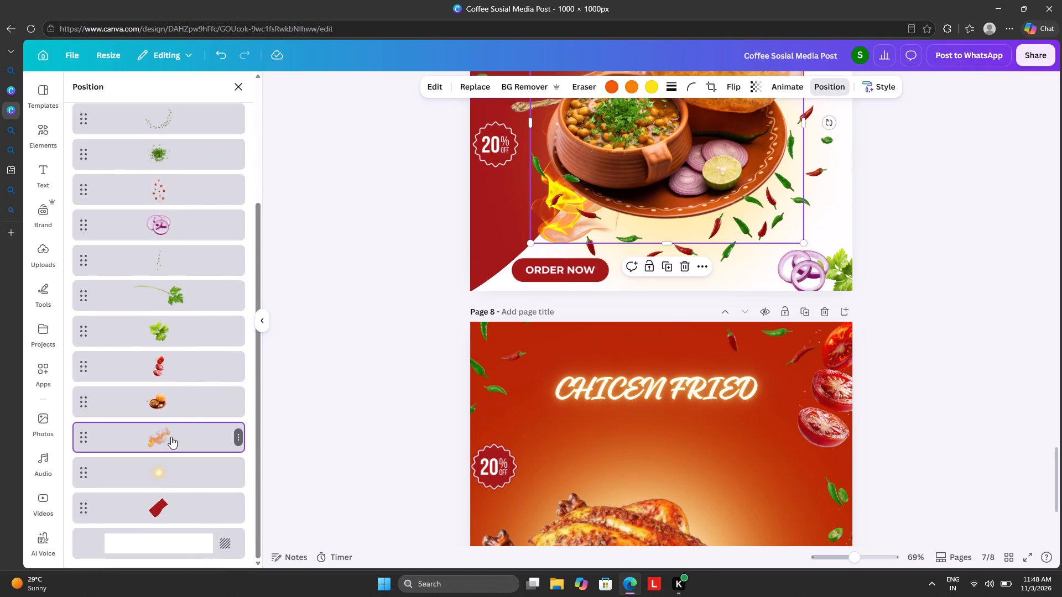
pyautogui.click(227, 197)
pyautogui.scroll(-4, 342, 262)
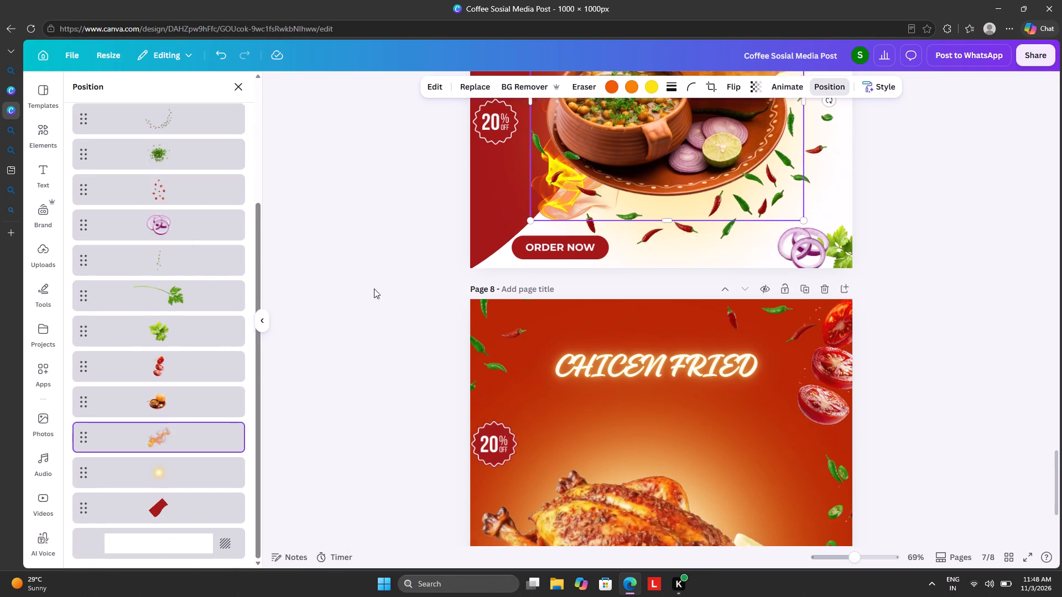
pyautogui.scroll(-2, 374, 289)
pyautogui.hotkey('ctrl', 'v')
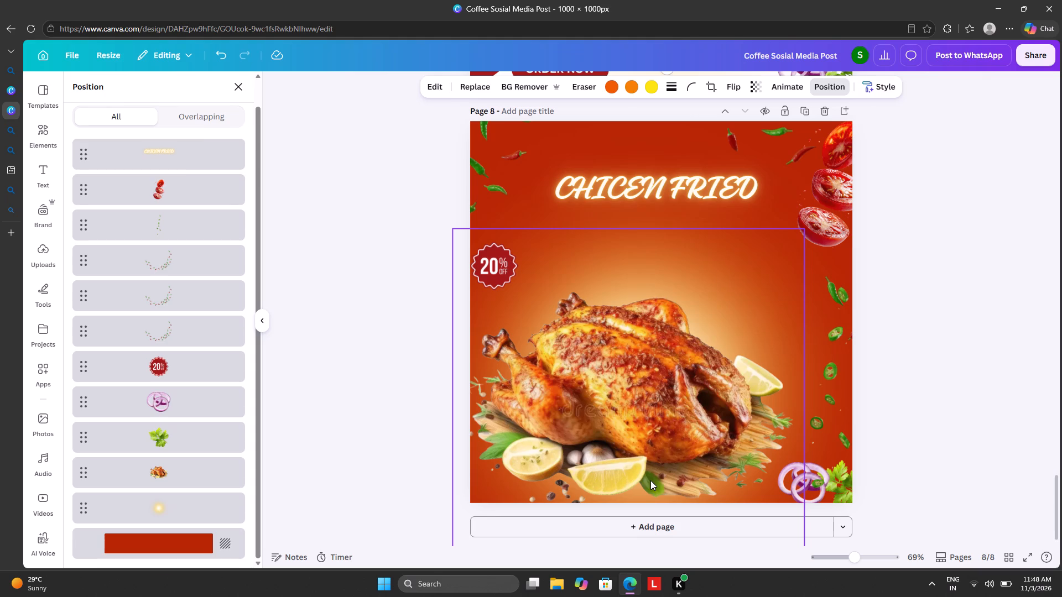
pyautogui.moveTo(678, 390); pyautogui.dragTo(660, 414)
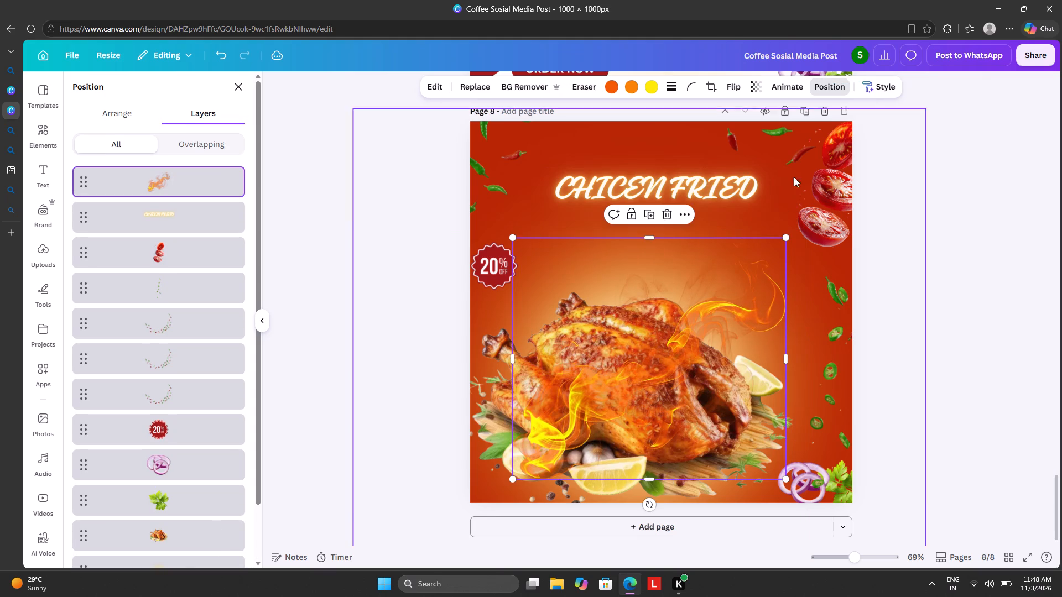
# Reorder page 8's layers so the flame sits behind the roasted chicken, directly above the yellow glow.
pyautogui.click(824, 88)
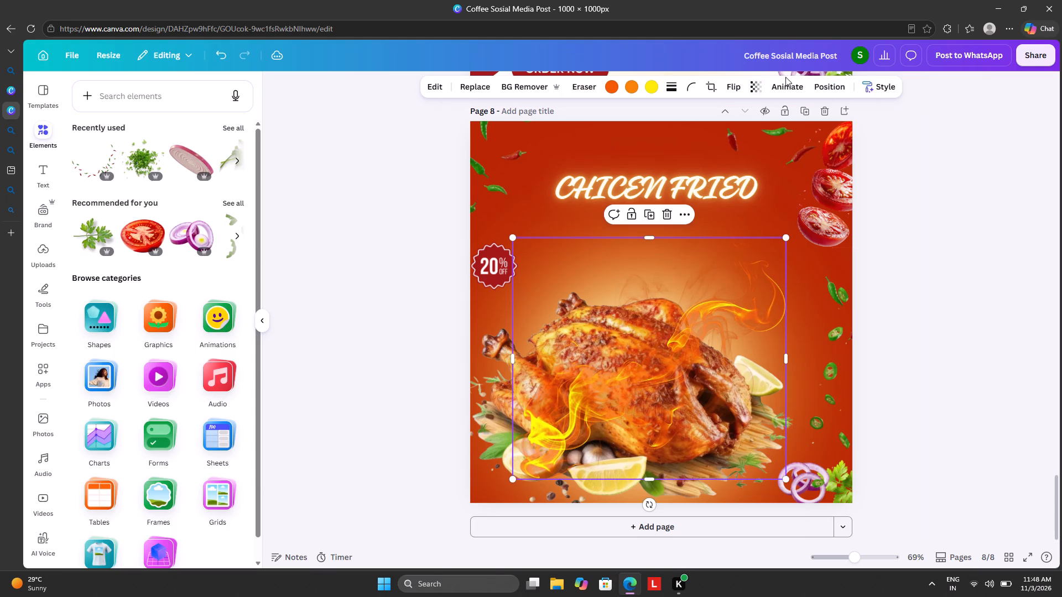
pyautogui.click(833, 83)
pyautogui.moveTo(168, 176); pyautogui.dragTo(168, 181)
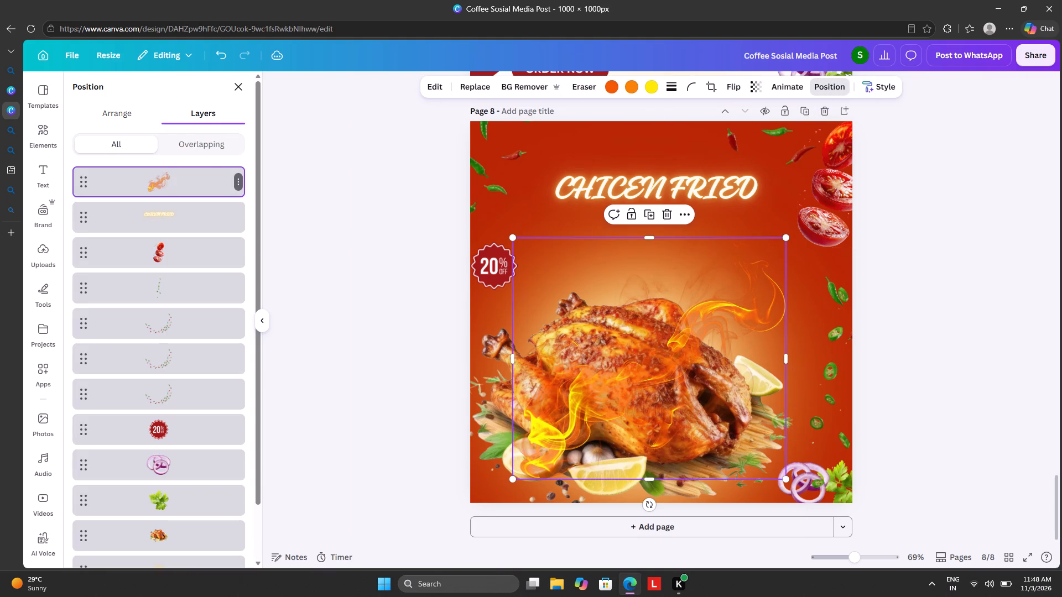
pyautogui.moveTo(168, 181); pyautogui.dragTo(169, 476)
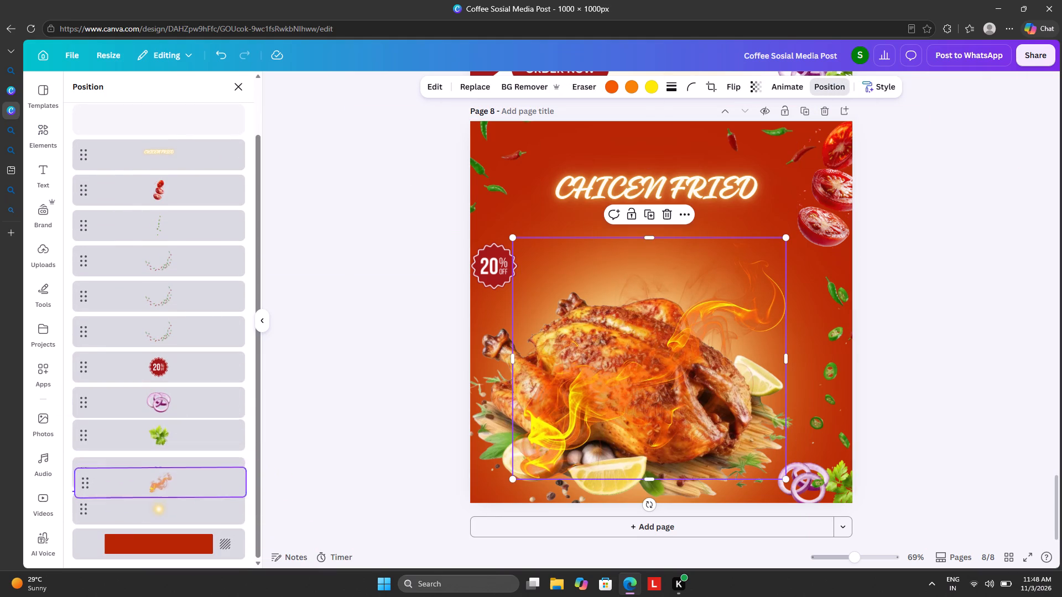
pyautogui.moveTo(169, 476); pyautogui.dragTo(168, 476)
pyautogui.click(957, 240)
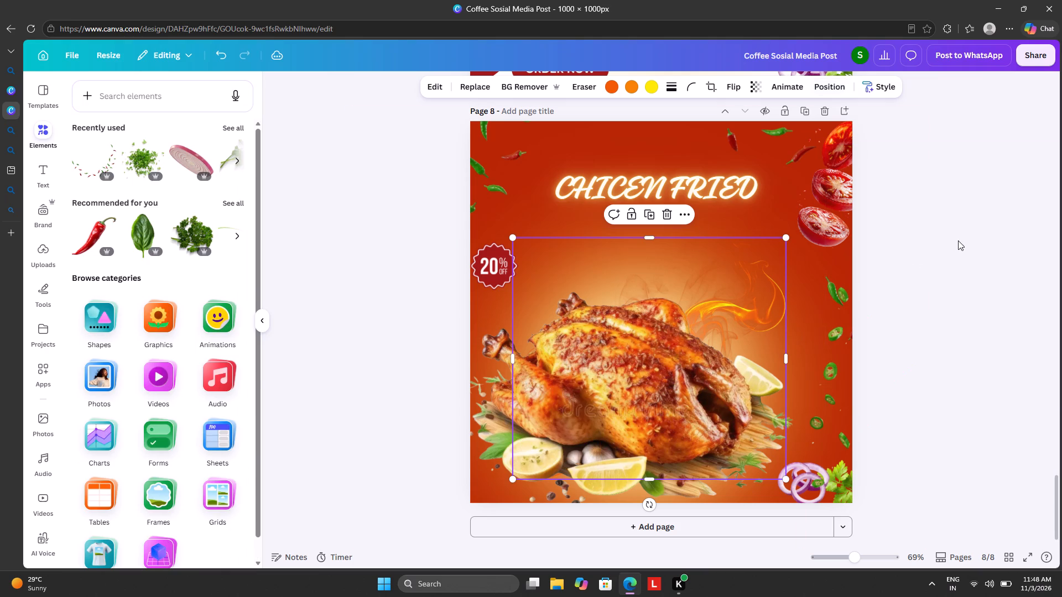
pyautogui.click(960, 240)
# Move the CHICEN FRIED heading up and slightly left, close to the top edge of page 8.
pyautogui.scroll(2, 961, 241)
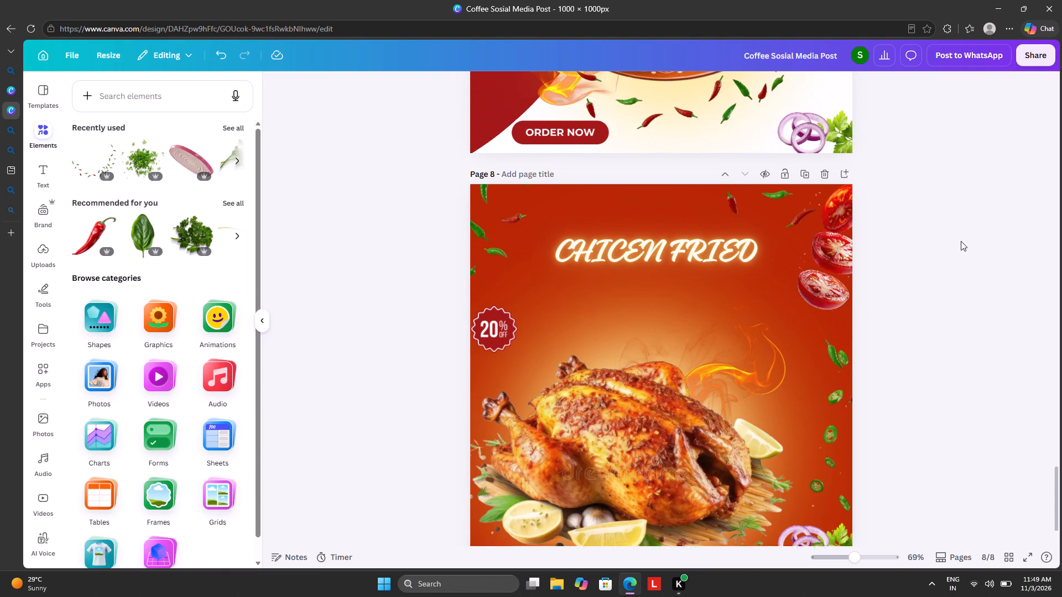
pyautogui.scroll(5, 961, 241)
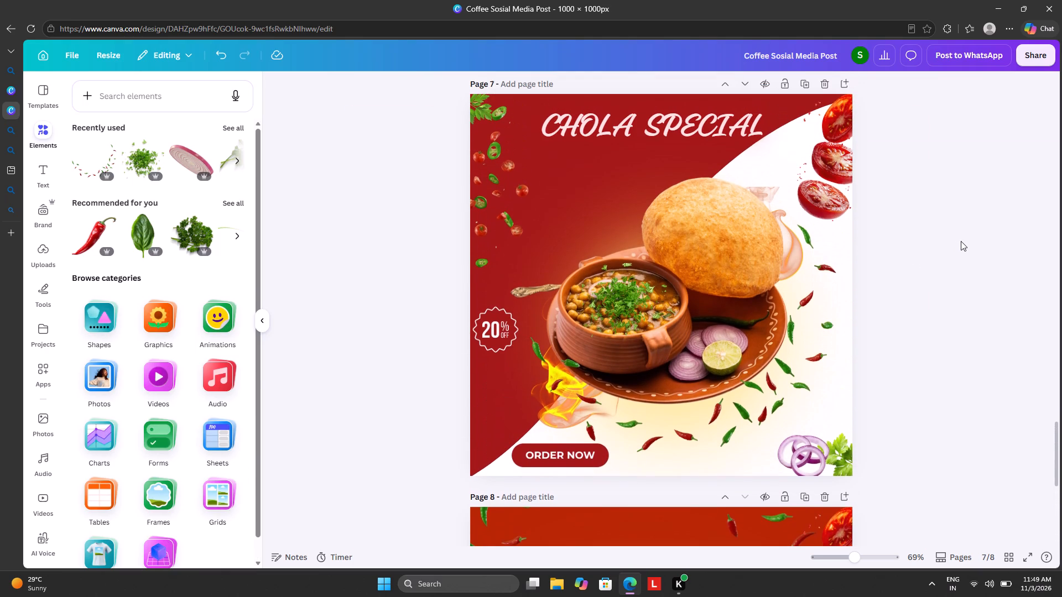
pyautogui.scroll(-4, 961, 241)
pyautogui.moveTo(669, 349); pyautogui.dragTo(613, 318)
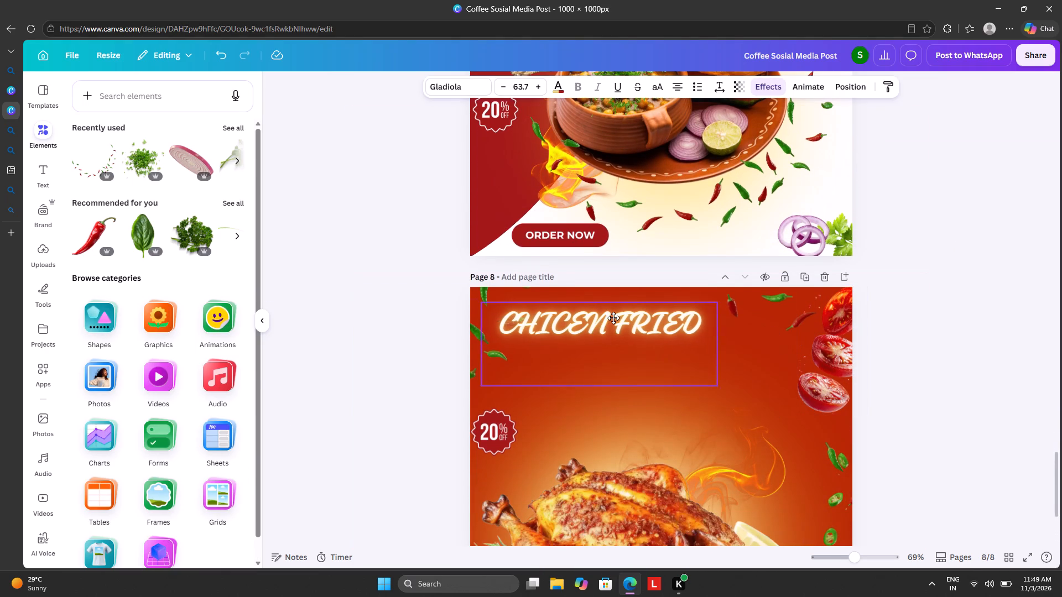
pyautogui.moveTo(613, 318); pyautogui.dragTo(638, 312)
# Look over the specialTEA and CHOLA SPECIAL posts on pages 6 and 7 as layout references for page 8.
pyautogui.scroll(10, 928, 279)
pyautogui.scroll(-3, 928, 277)
pyautogui.scroll(5, 928, 277)
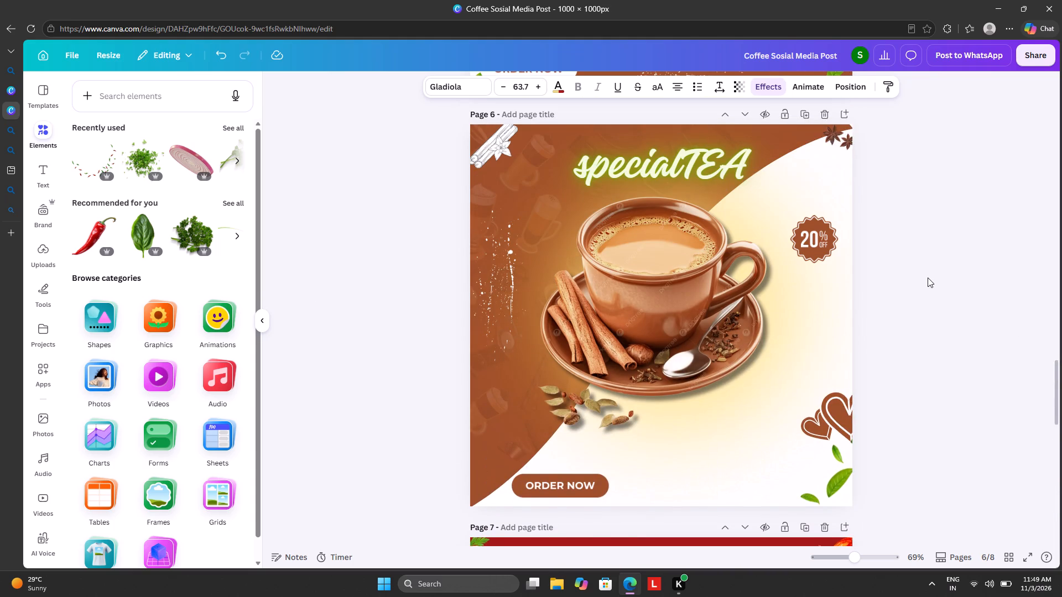
pyautogui.scroll(-2, 928, 277)
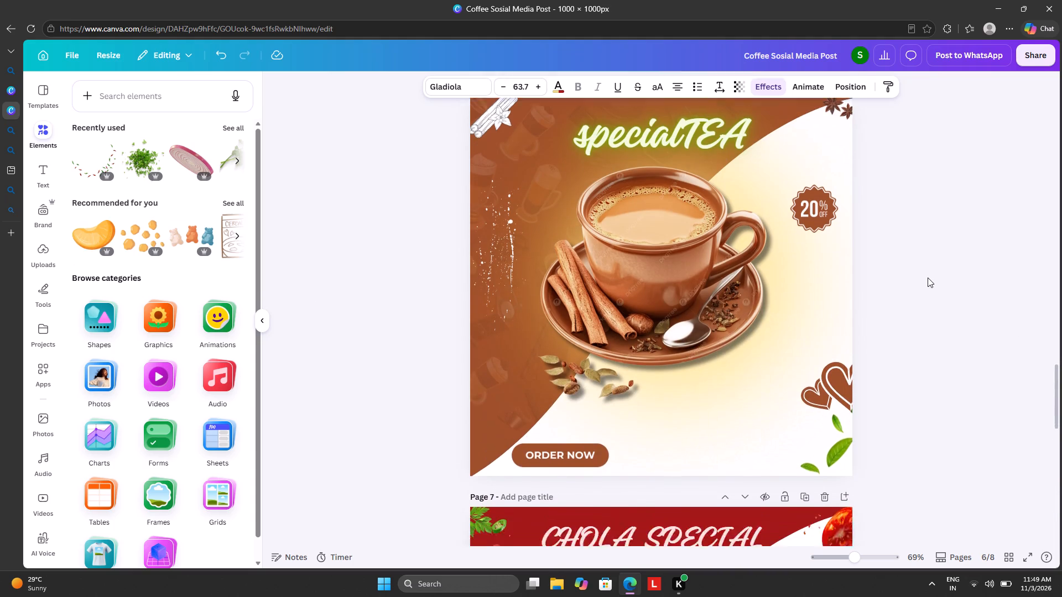
pyautogui.scroll(-11, 928, 277)
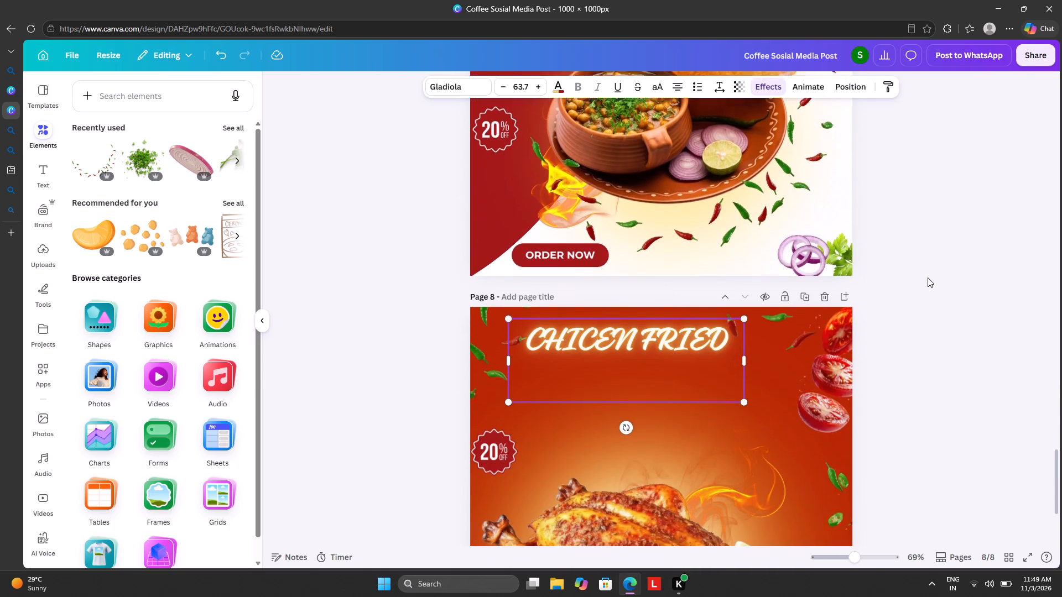
# Enlarge the CHICEN FRIED heading on page 8 to font size 69.8.
pyautogui.scroll(-3, 928, 277)
pyautogui.moveTo(743, 214); pyautogui.dragTo(745, 216)
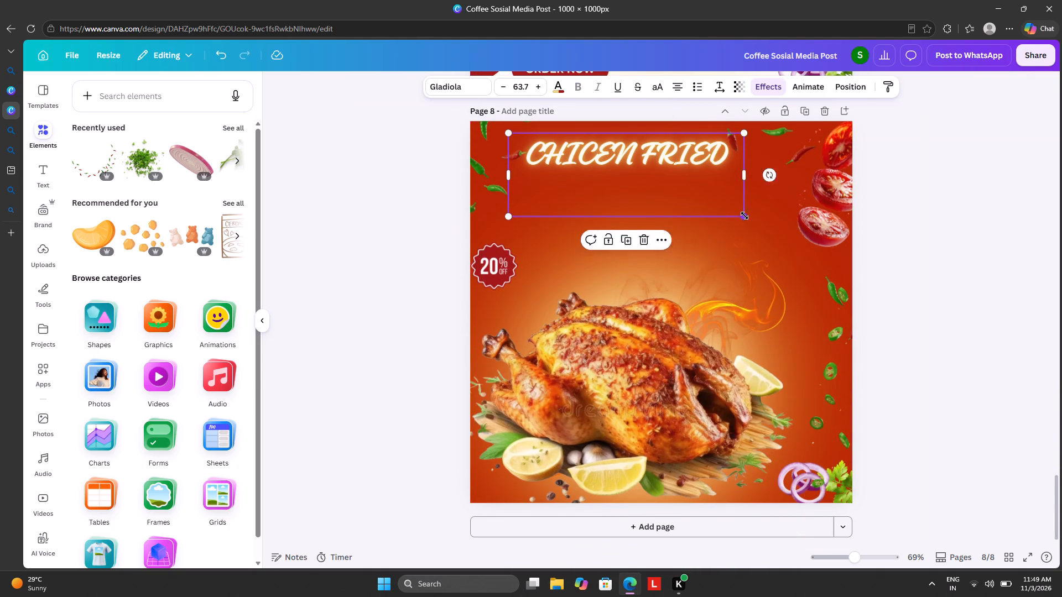
pyautogui.moveTo(745, 216); pyautogui.dragTo(763, 228)
# Break the page 8 heading onto two centred lines, with CHICEN above FRIED.
pyautogui.click(649, 155)
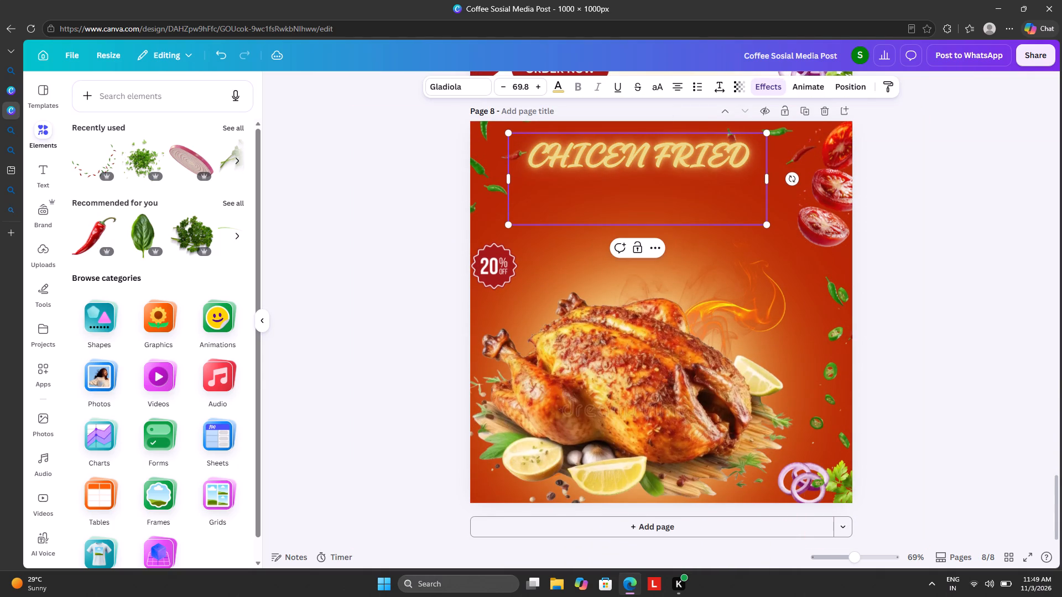
pyautogui.press('BackSpace')
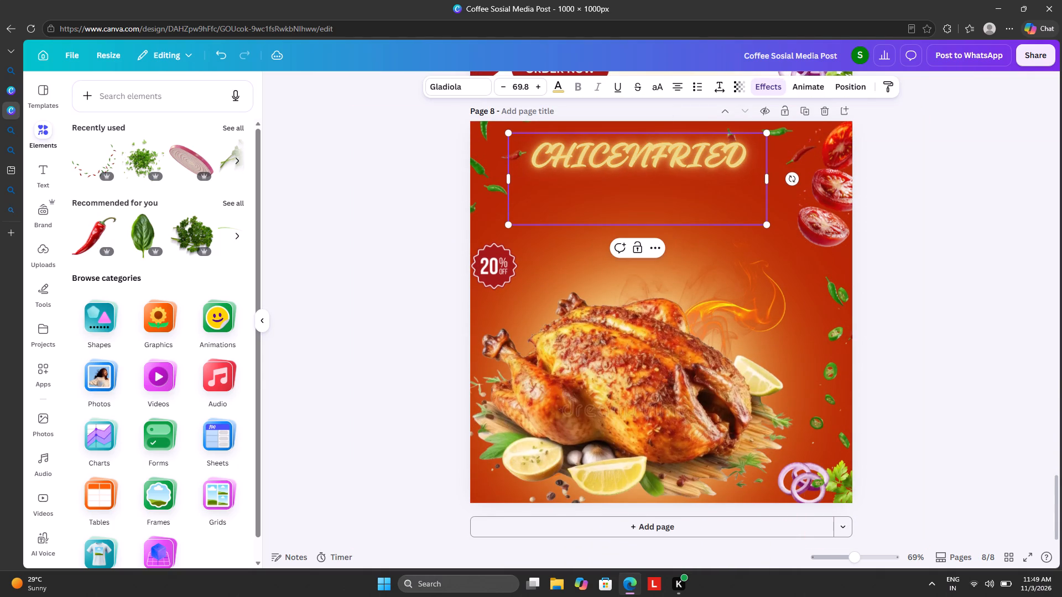
pyautogui.press('Return')
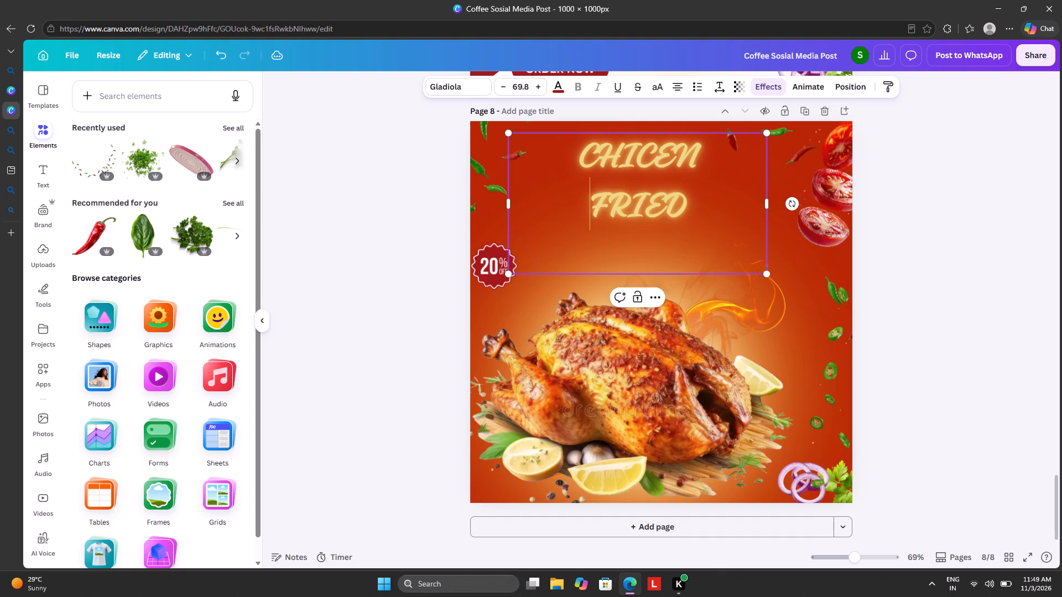
pyautogui.moveTo(710, 211); pyautogui.dragTo(701, 247)
pyautogui.moveTo(701, 247); pyautogui.dragTo(706, 234)
pyautogui.click(994, 250)
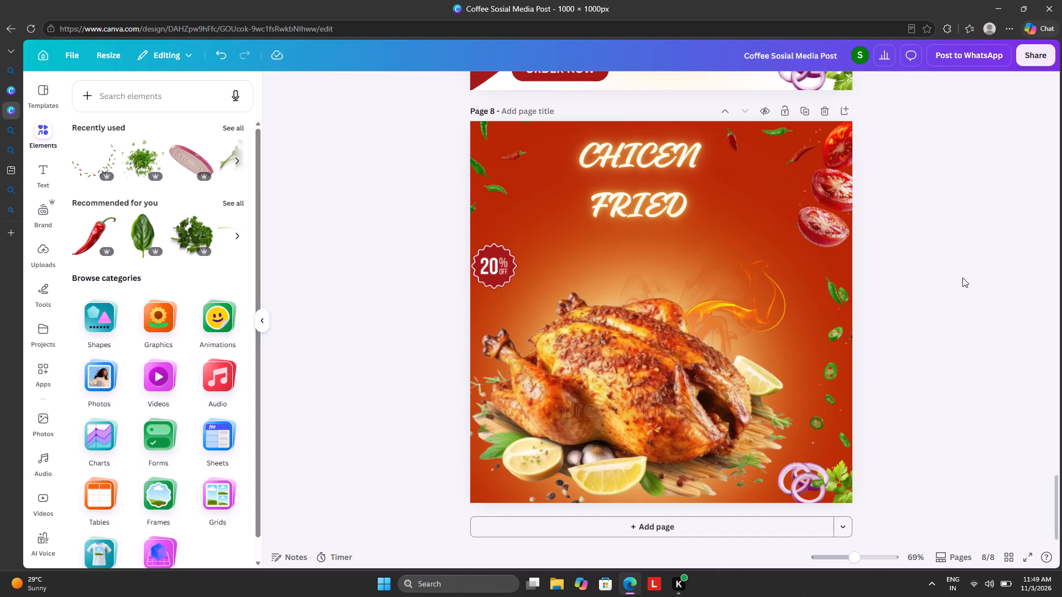
pyautogui.scroll(-2, 962, 277)
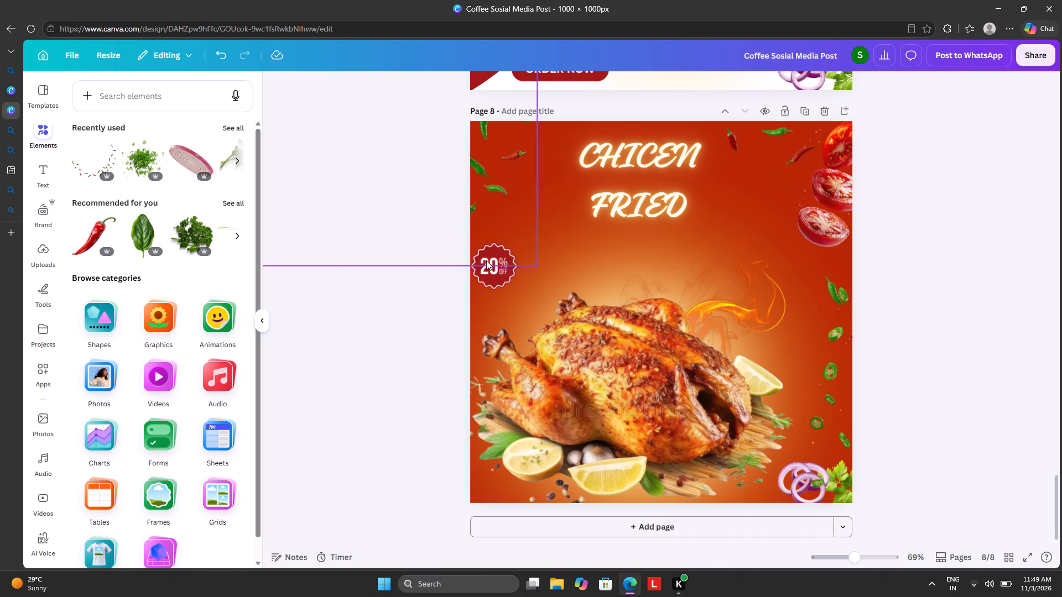
# Recolour the 20% OFF badge on page 8 with the orange-red sampled from the page background.
pyautogui.click(497, 272)
pyautogui.click(568, 88)
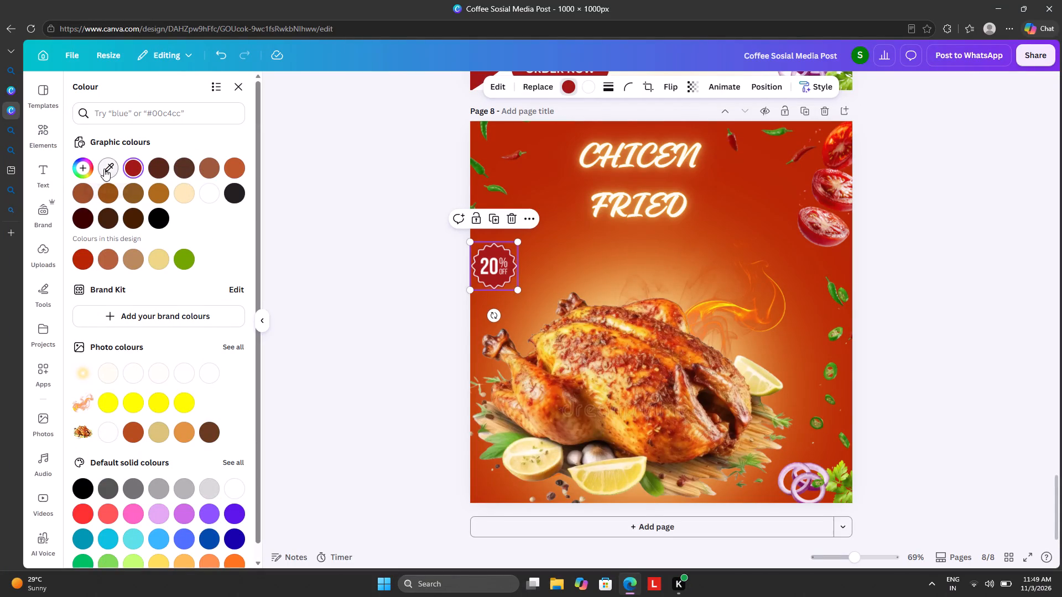
pyautogui.click(104, 169)
pyautogui.click(543, 206)
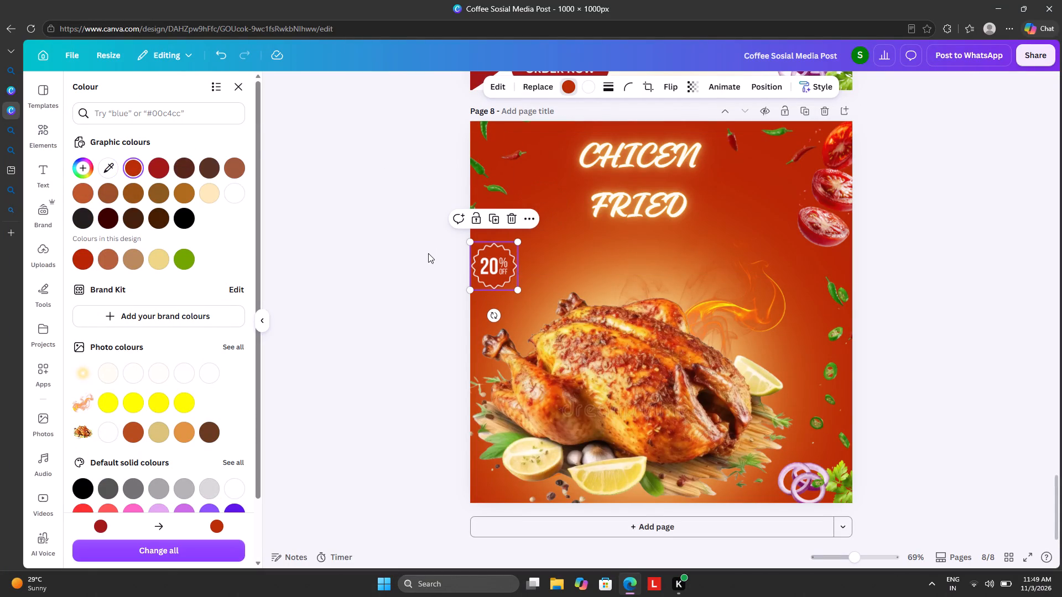
pyautogui.click(428, 253)
pyautogui.click(411, 248)
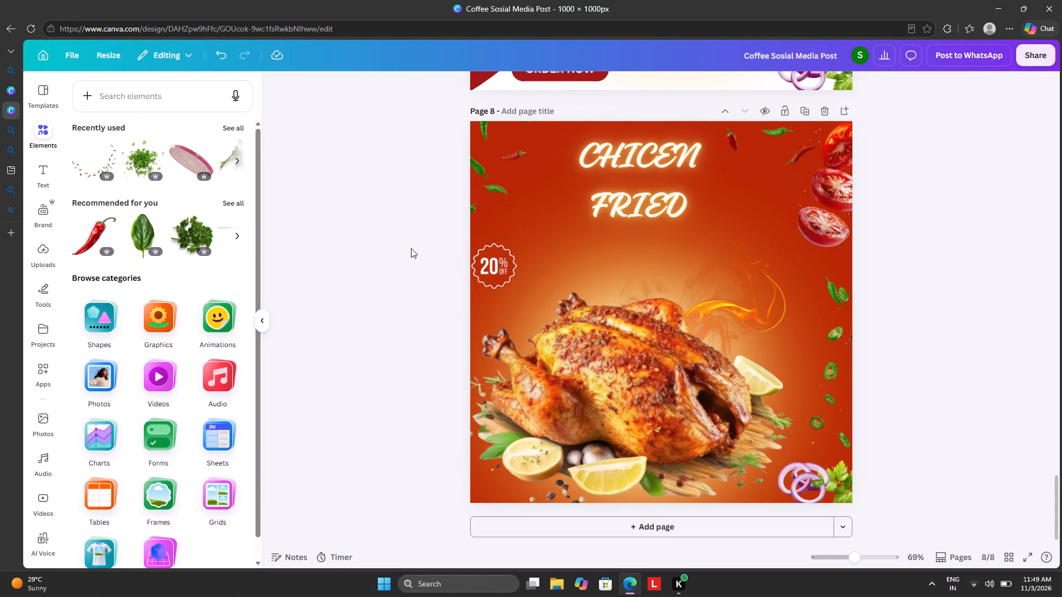
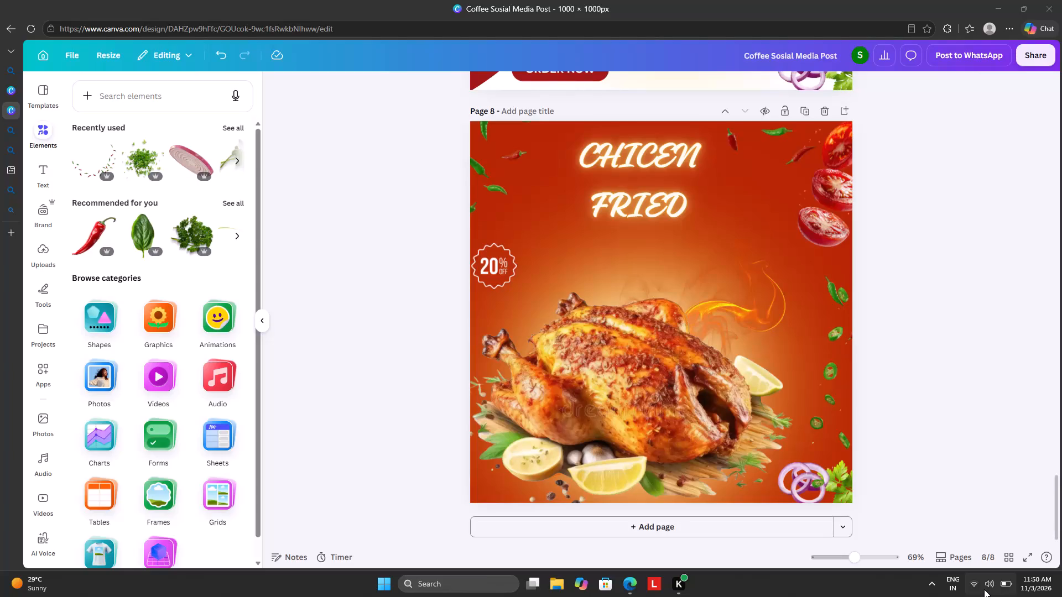
# Lower the computer's display brightness to about one eighth of its range.
pyautogui.click(984, 589)
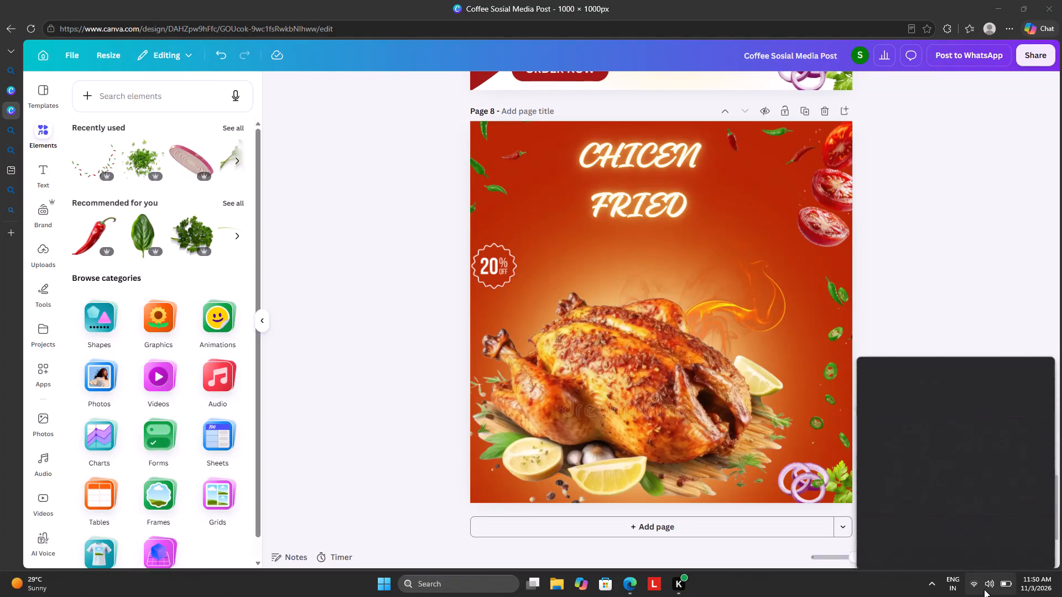
pyautogui.moveTo(932, 489); pyautogui.dragTo(904, 496)
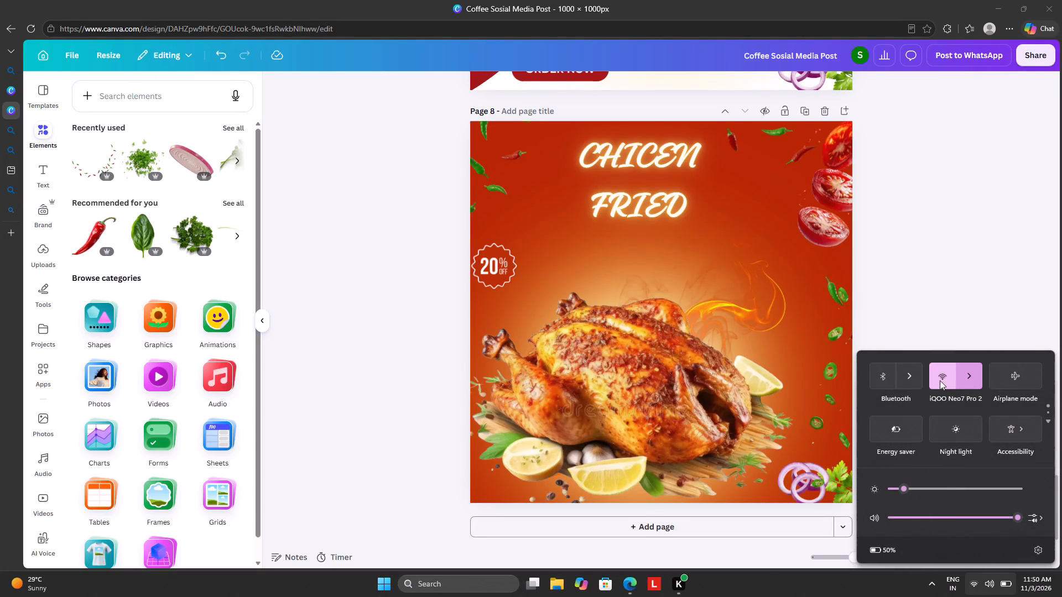
pyautogui.click(938, 305)
# Review the finished tea and CHOLA SPECIAL posts on pages 5 to 7 and compare them with the chicken post on page 8.
pyautogui.scroll(4, 931, 359)
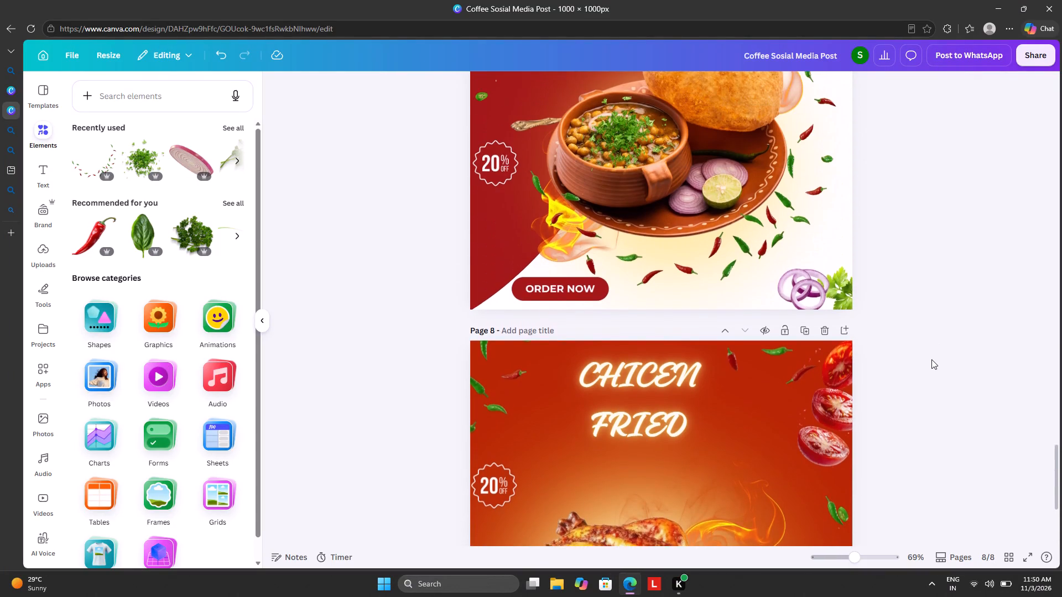
pyautogui.scroll(15, 931, 359)
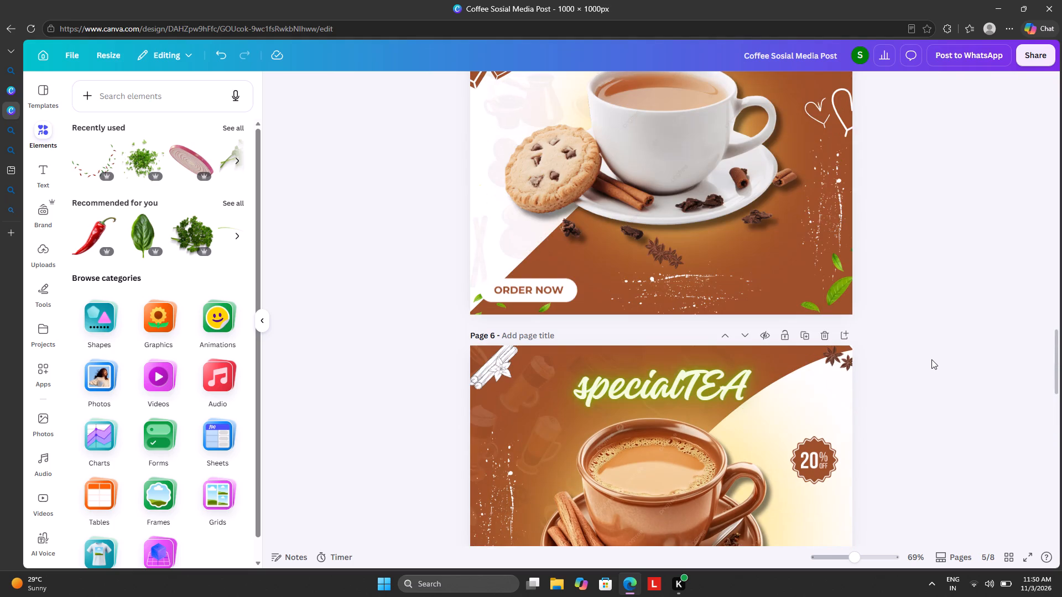
pyautogui.scroll(3, 931, 359)
pyautogui.scroll(-2, 986, 280)
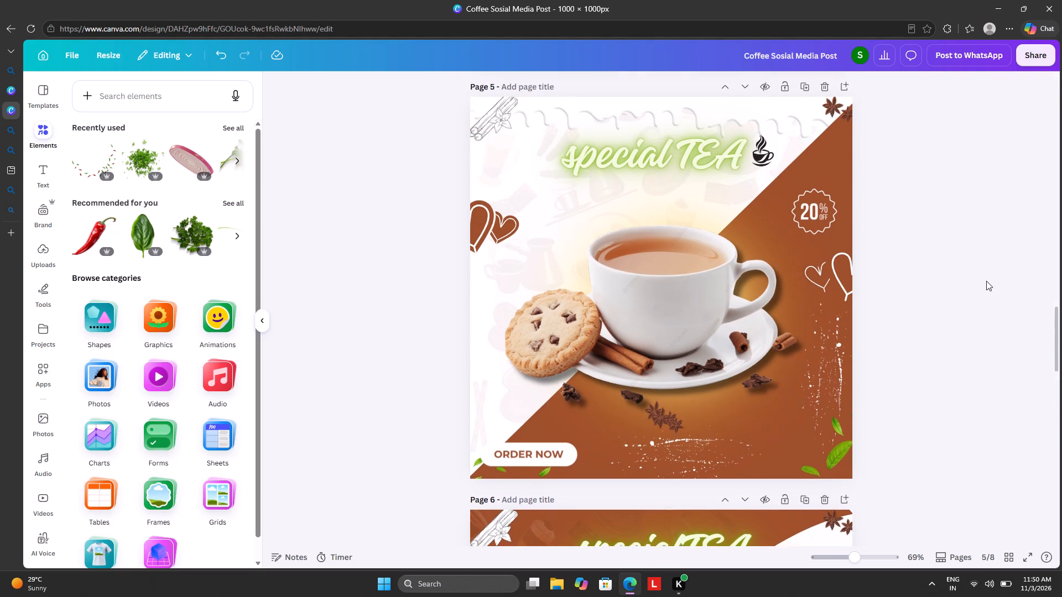
pyautogui.scroll(-19, 986, 281)
pyautogui.scroll(-18, 985, 284)
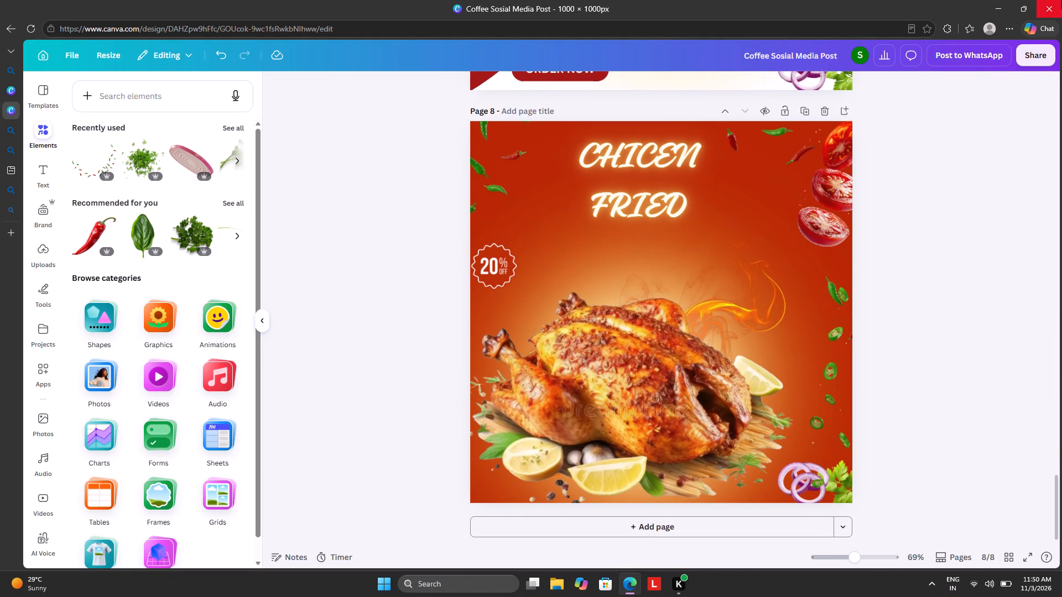
# Open the sharing options for the Coffee Sosial Media Post design.
pyautogui.click(1037, 51)
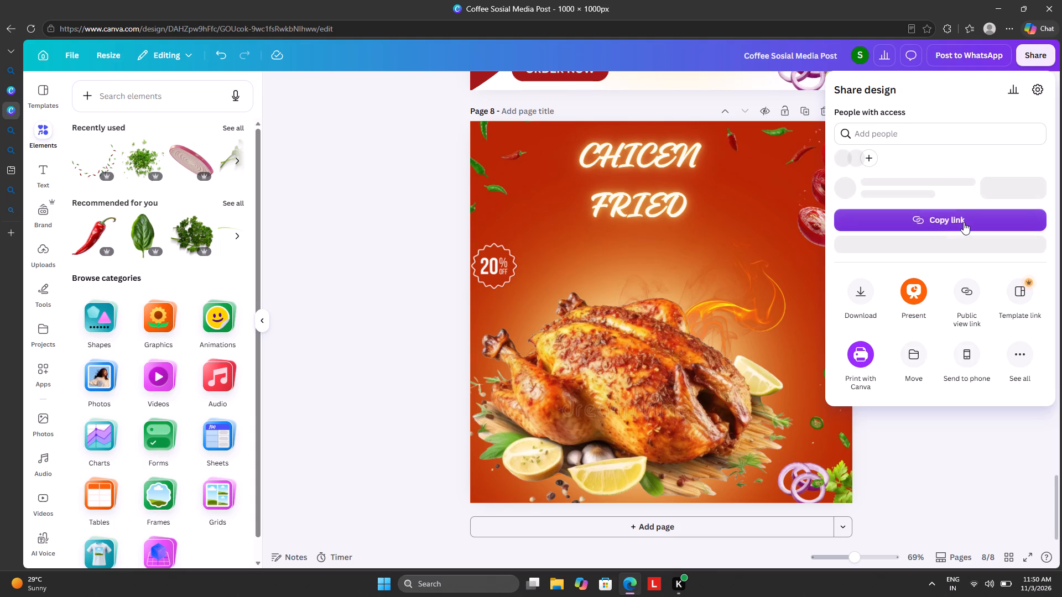
# Copy the design's share link with the access level for anyone with the link set to Can edit.
pyautogui.click(966, 221)
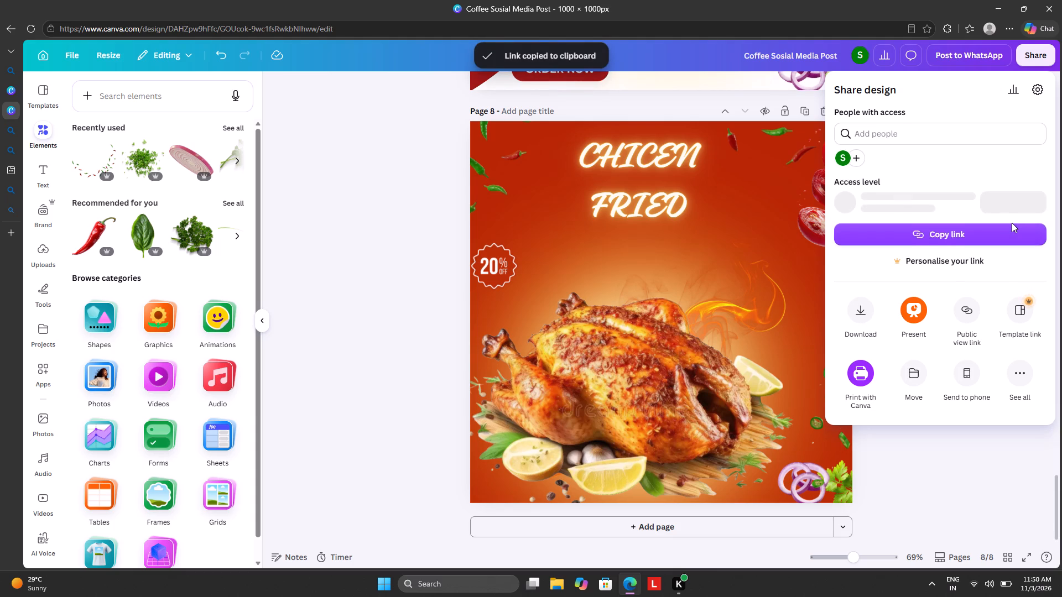
pyautogui.click(1037, 201)
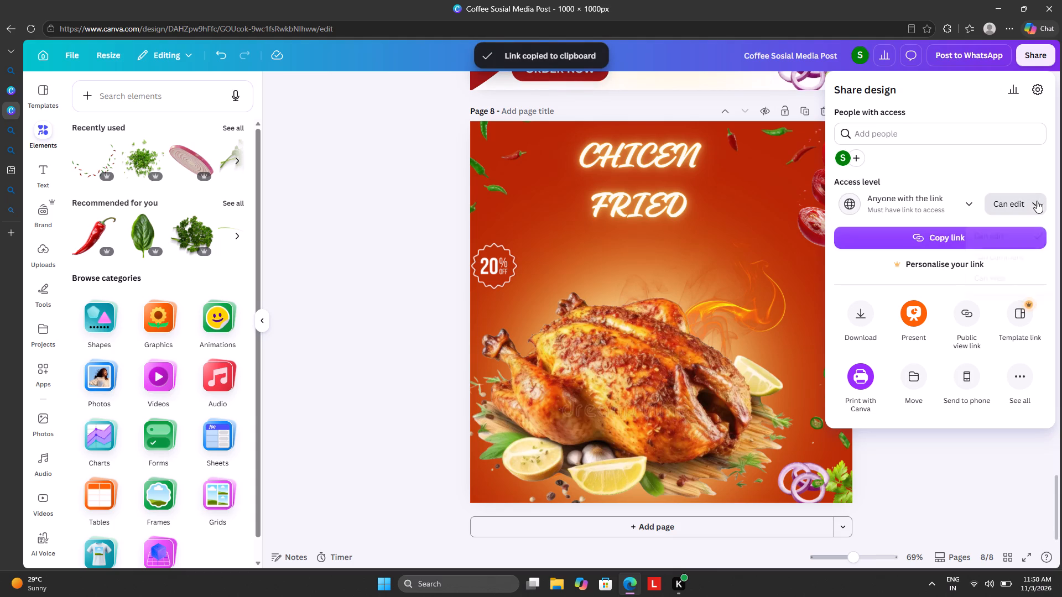
pyautogui.click(1037, 227)
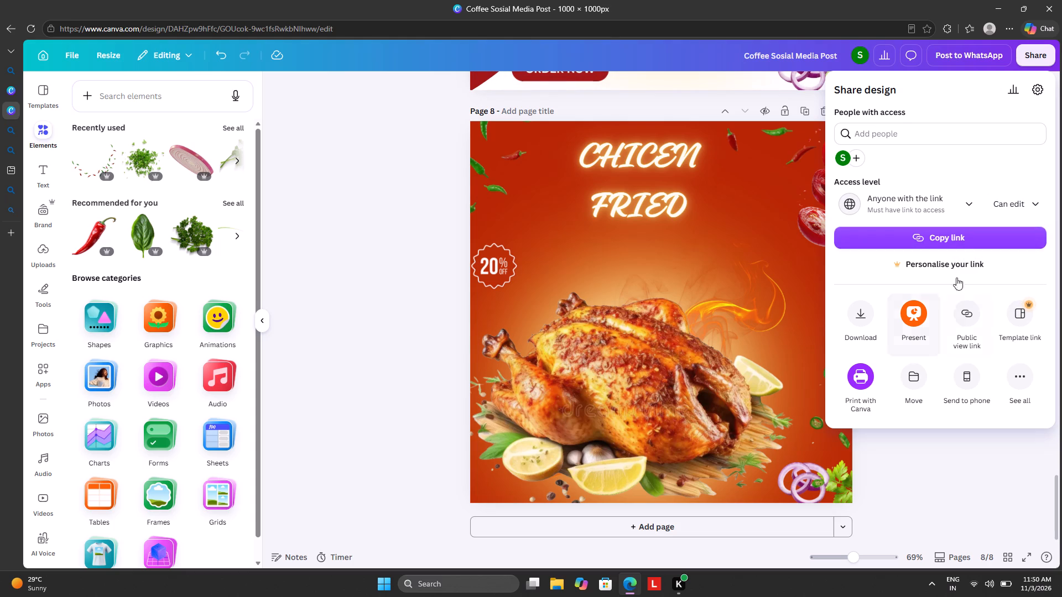
pyautogui.click(967, 239)
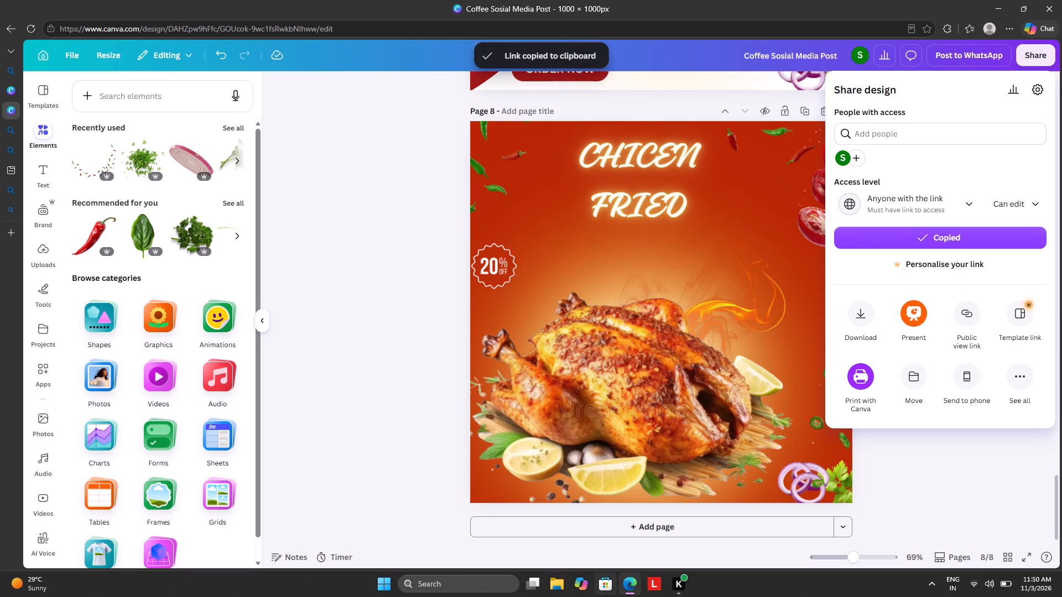
# Search the computer for the Unigram messaging app and launch it.
pyautogui.click(466, 594)
pyautogui.click(467, 581)
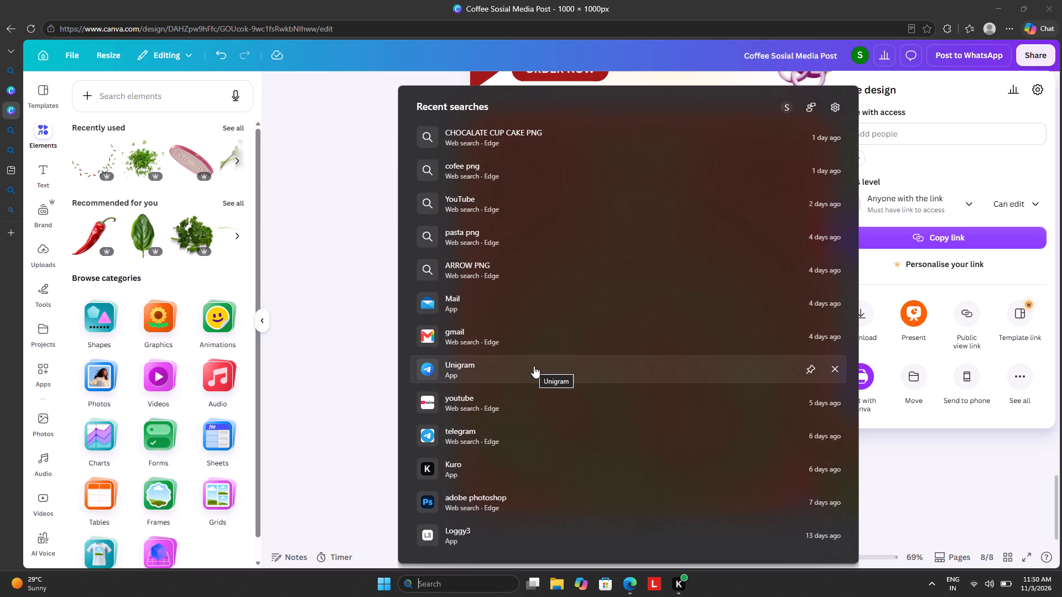
pyautogui.press('u')
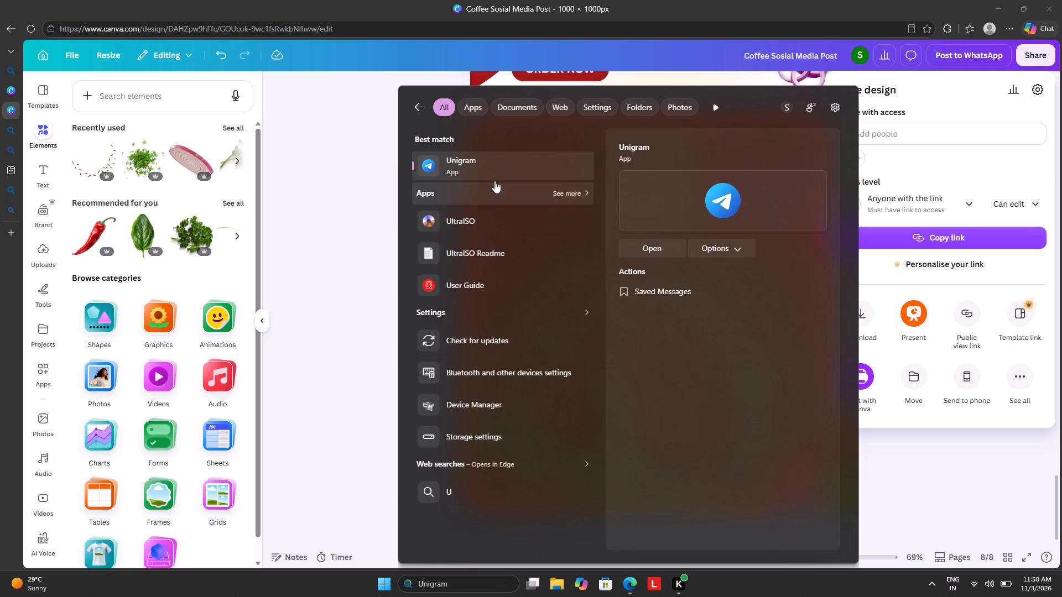
pyautogui.click(498, 171)
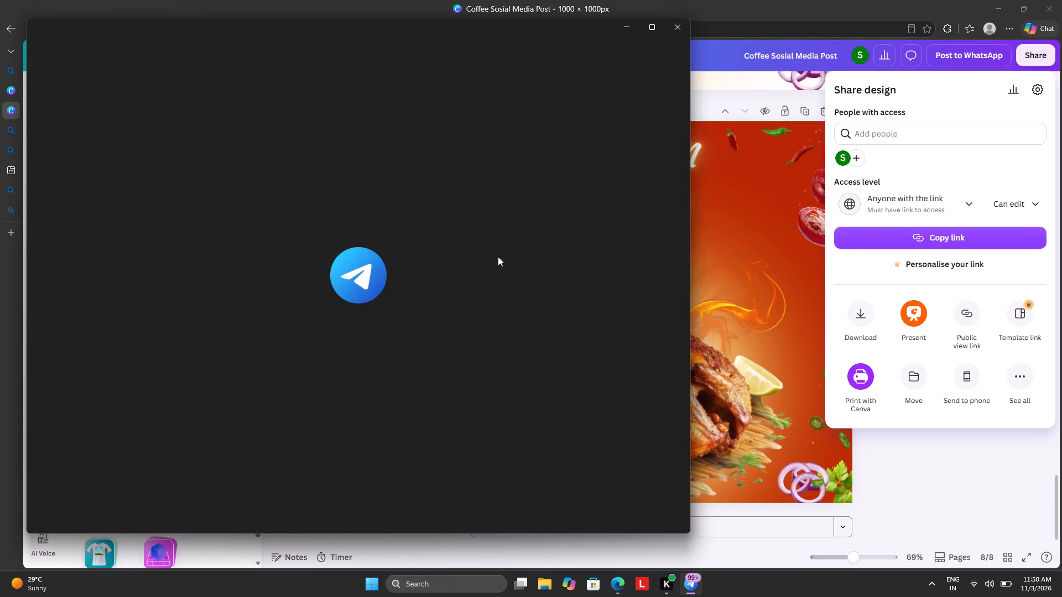
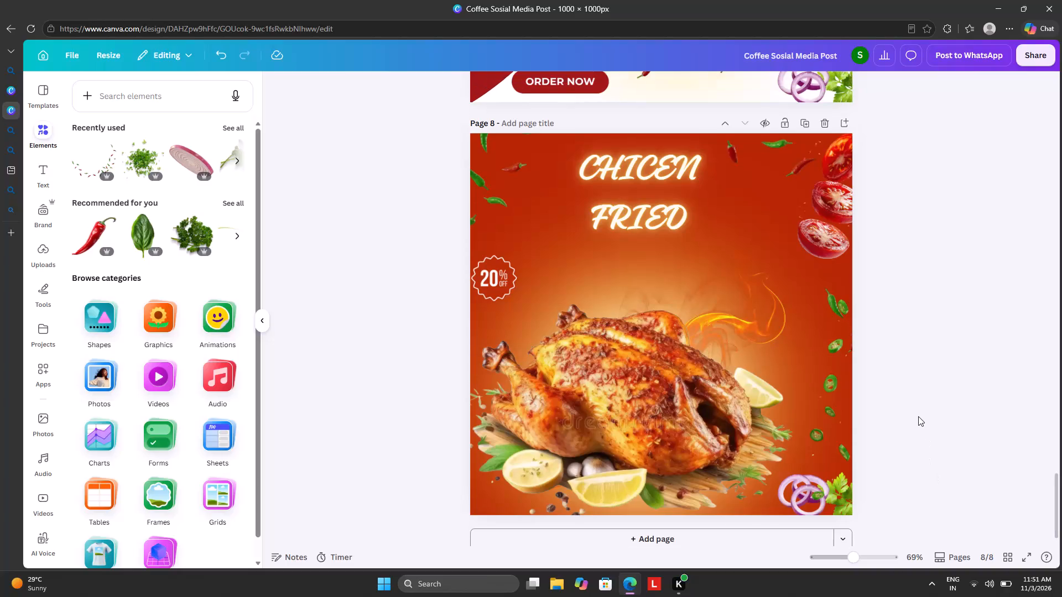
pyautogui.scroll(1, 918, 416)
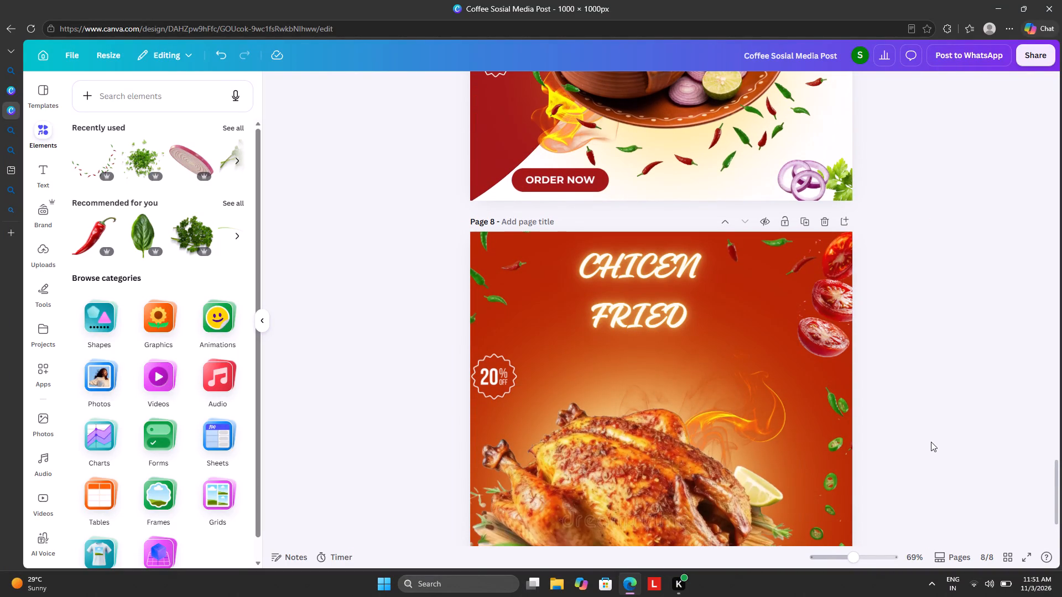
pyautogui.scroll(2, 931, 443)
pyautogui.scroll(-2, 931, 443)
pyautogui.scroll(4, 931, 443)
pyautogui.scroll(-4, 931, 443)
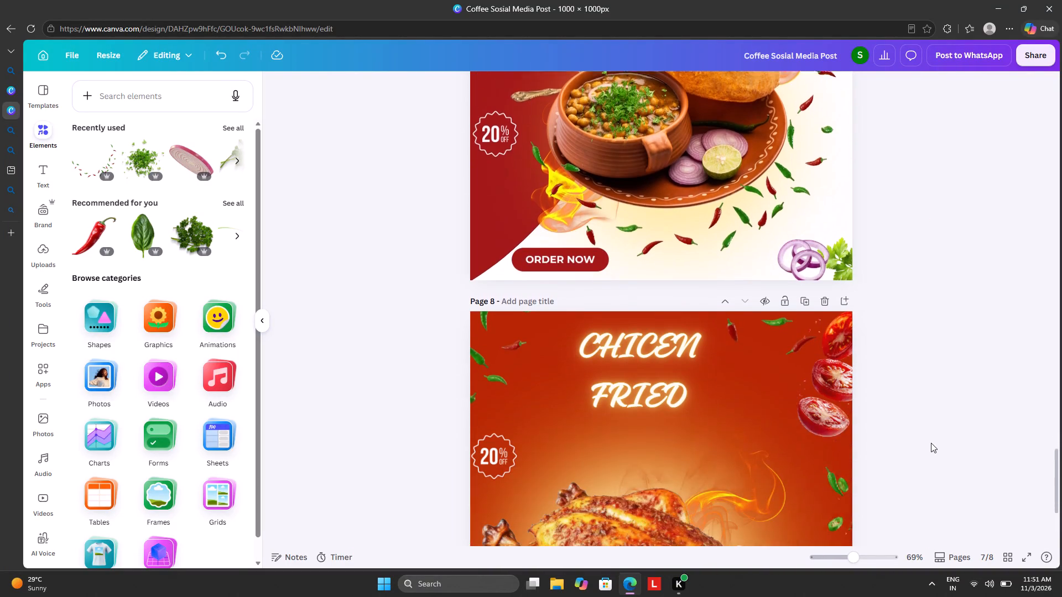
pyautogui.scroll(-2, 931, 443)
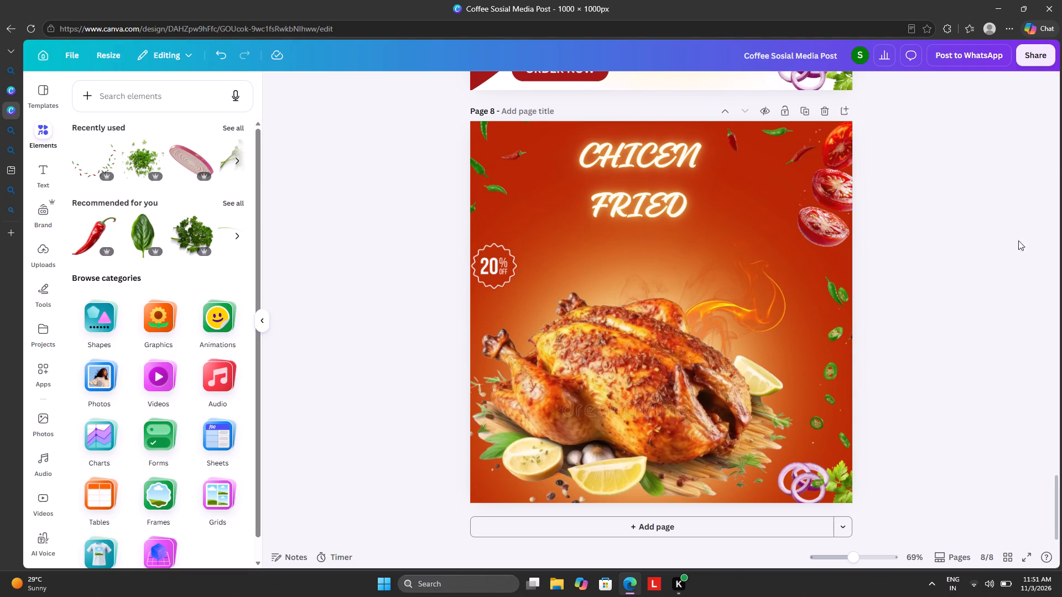
# Close the browser window containing the Coffee Sosial Media Post design.
pyautogui.click(1048, 0)
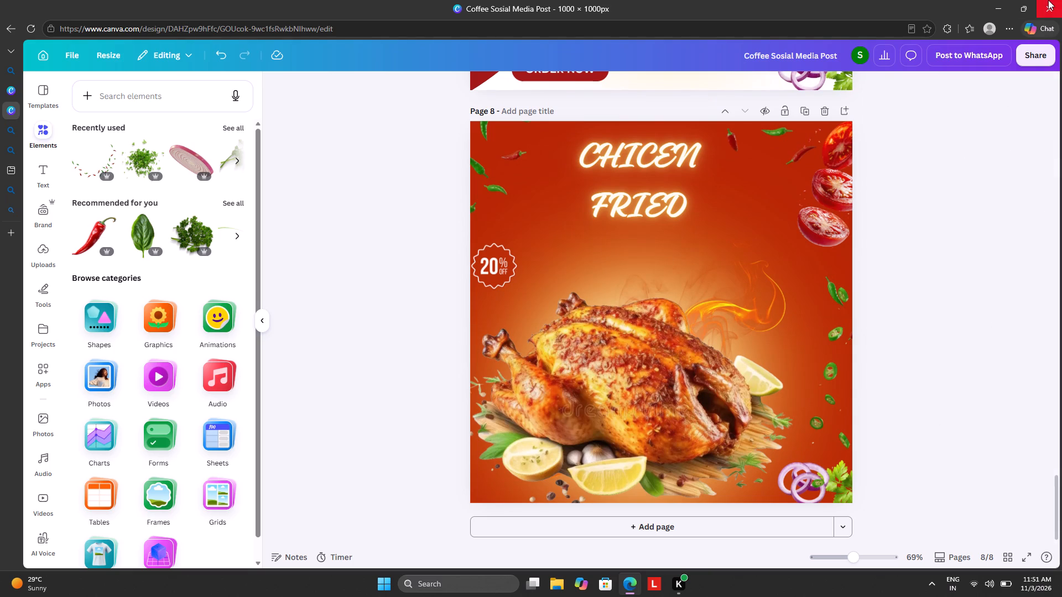